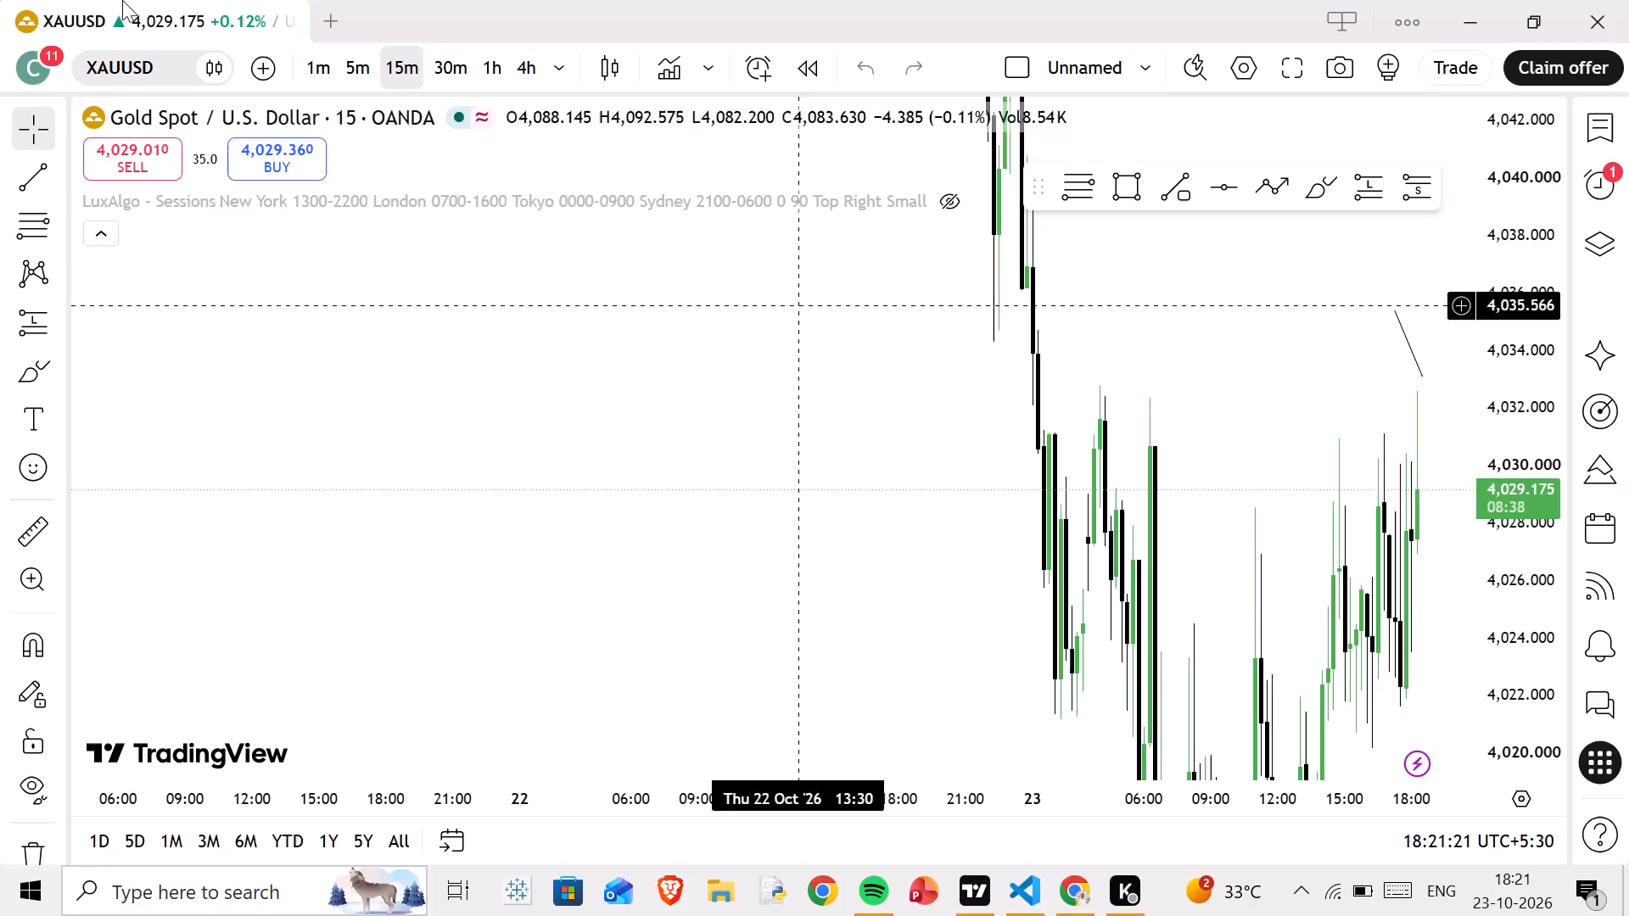
Remove all 8 existing drawings from the XAUUSD 15-minute chart.
{"action": "left_click_drag", "start_coordinate": [588, 567], "coordinate": [0, 227]}
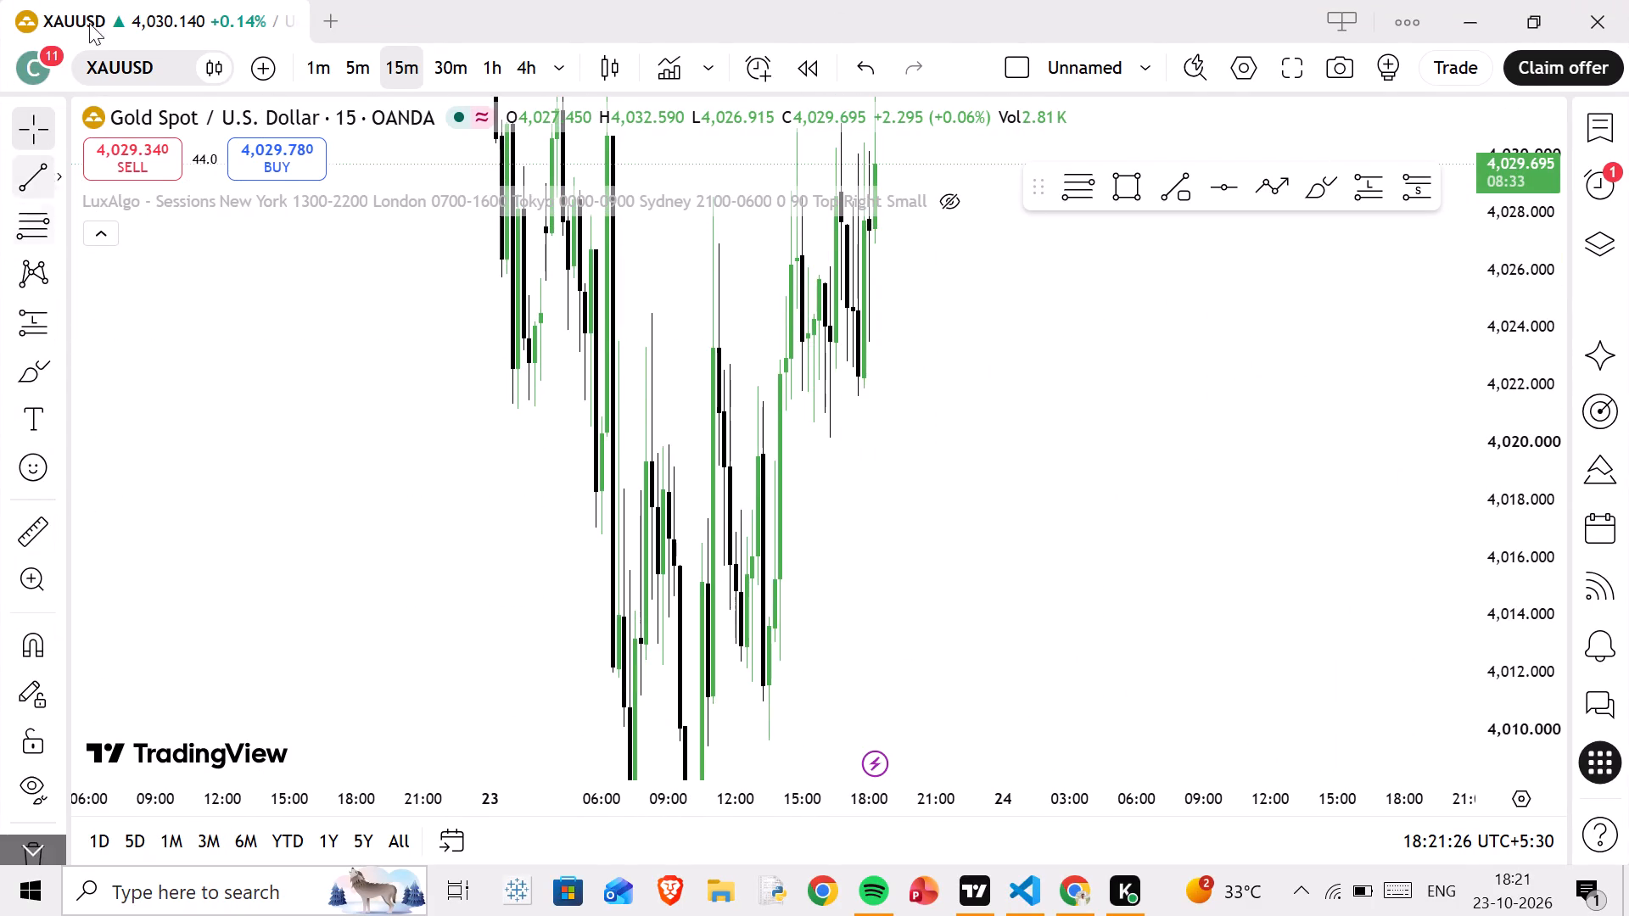
{"action": "right_click", "coordinate": [1127, 427]}
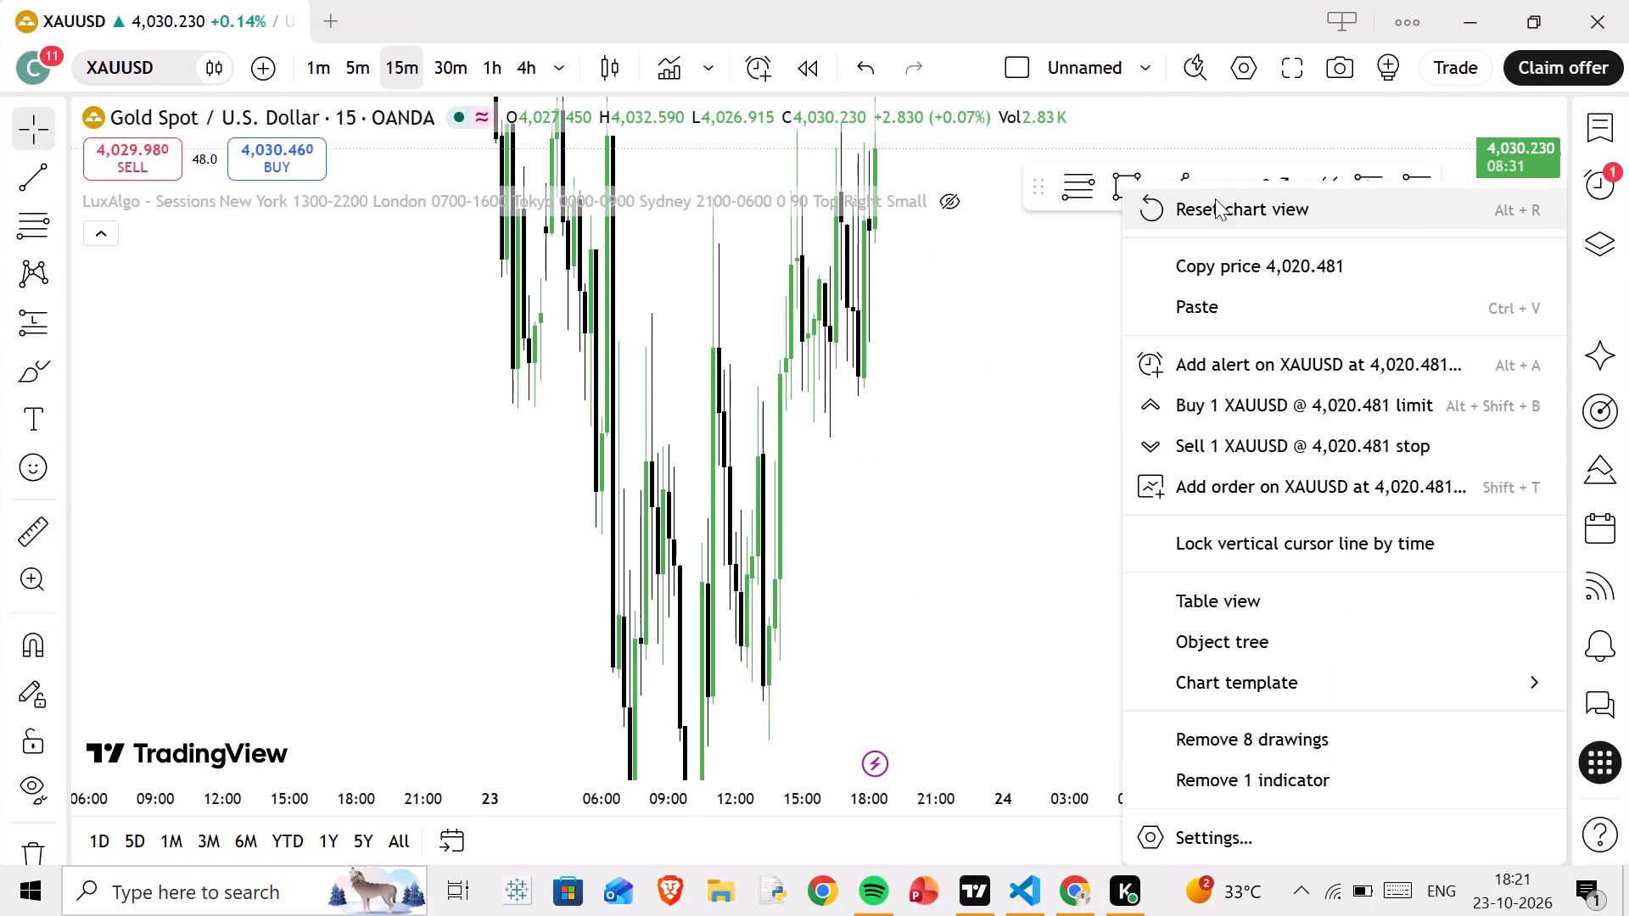
{"action": "left_click", "coordinate": [1215, 198]}
{"action": "scroll", "coordinate": [1234, 373], "scroll_direction": "up", "scroll_amount": 2}
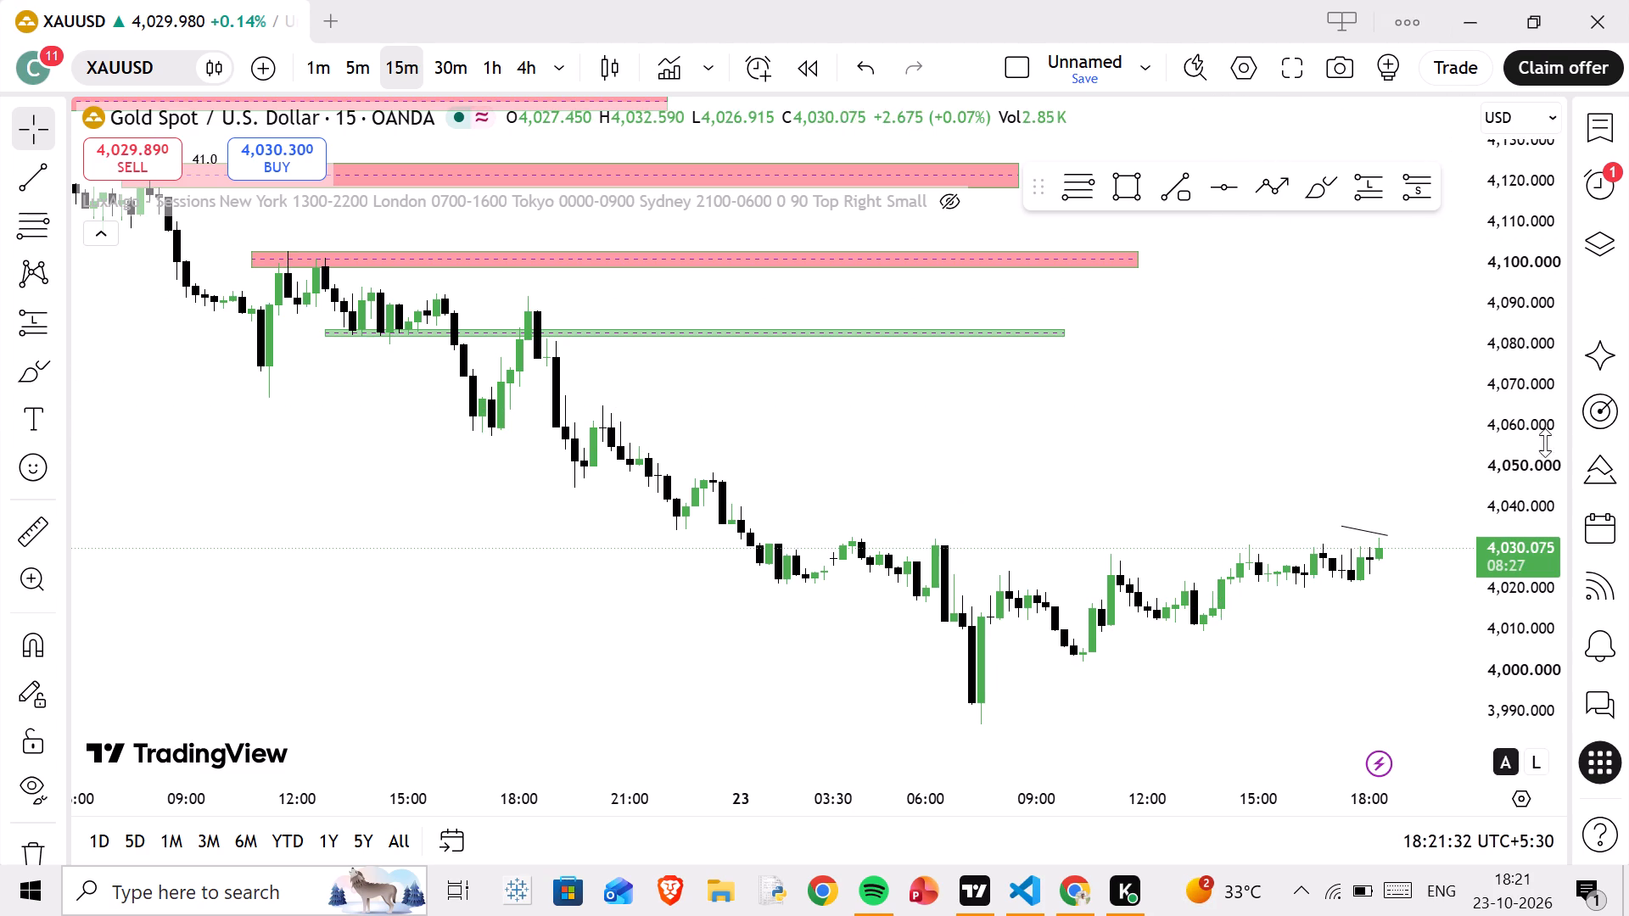
{"action": "scroll", "coordinate": [1509, 450], "scroll_direction": "up", "scroll_amount": 9}
{"action": "scroll", "coordinate": [471, 129], "scroll_direction": "down", "scroll_amount": 4}
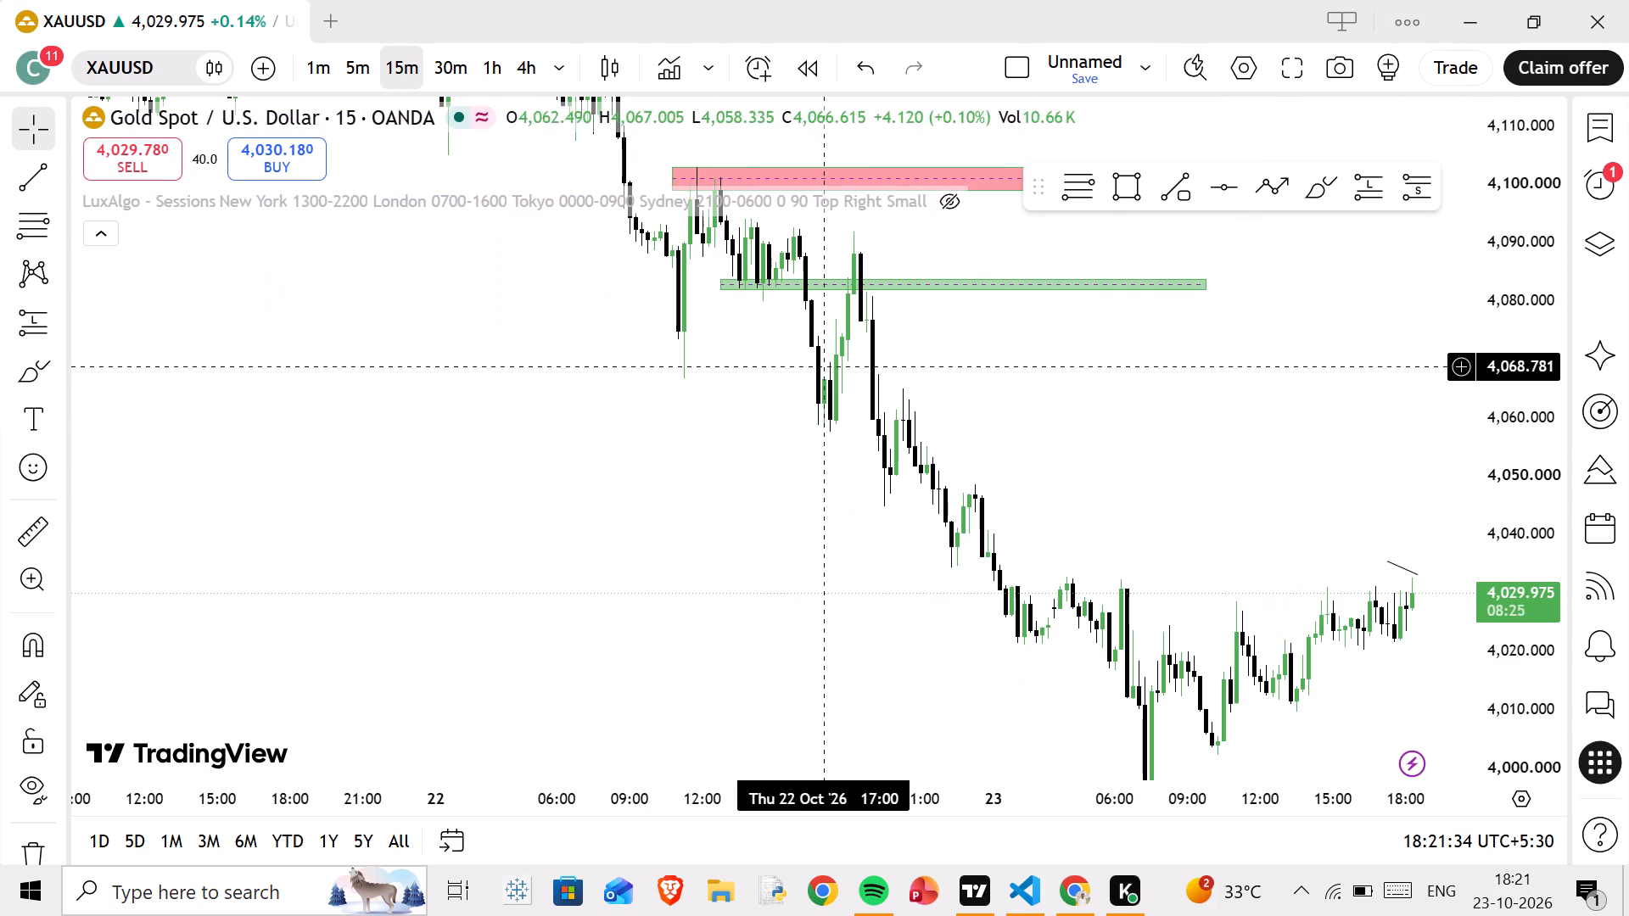
{"action": "left_click_drag", "start_coordinate": [1022, 626], "coordinate": [411, 493]}
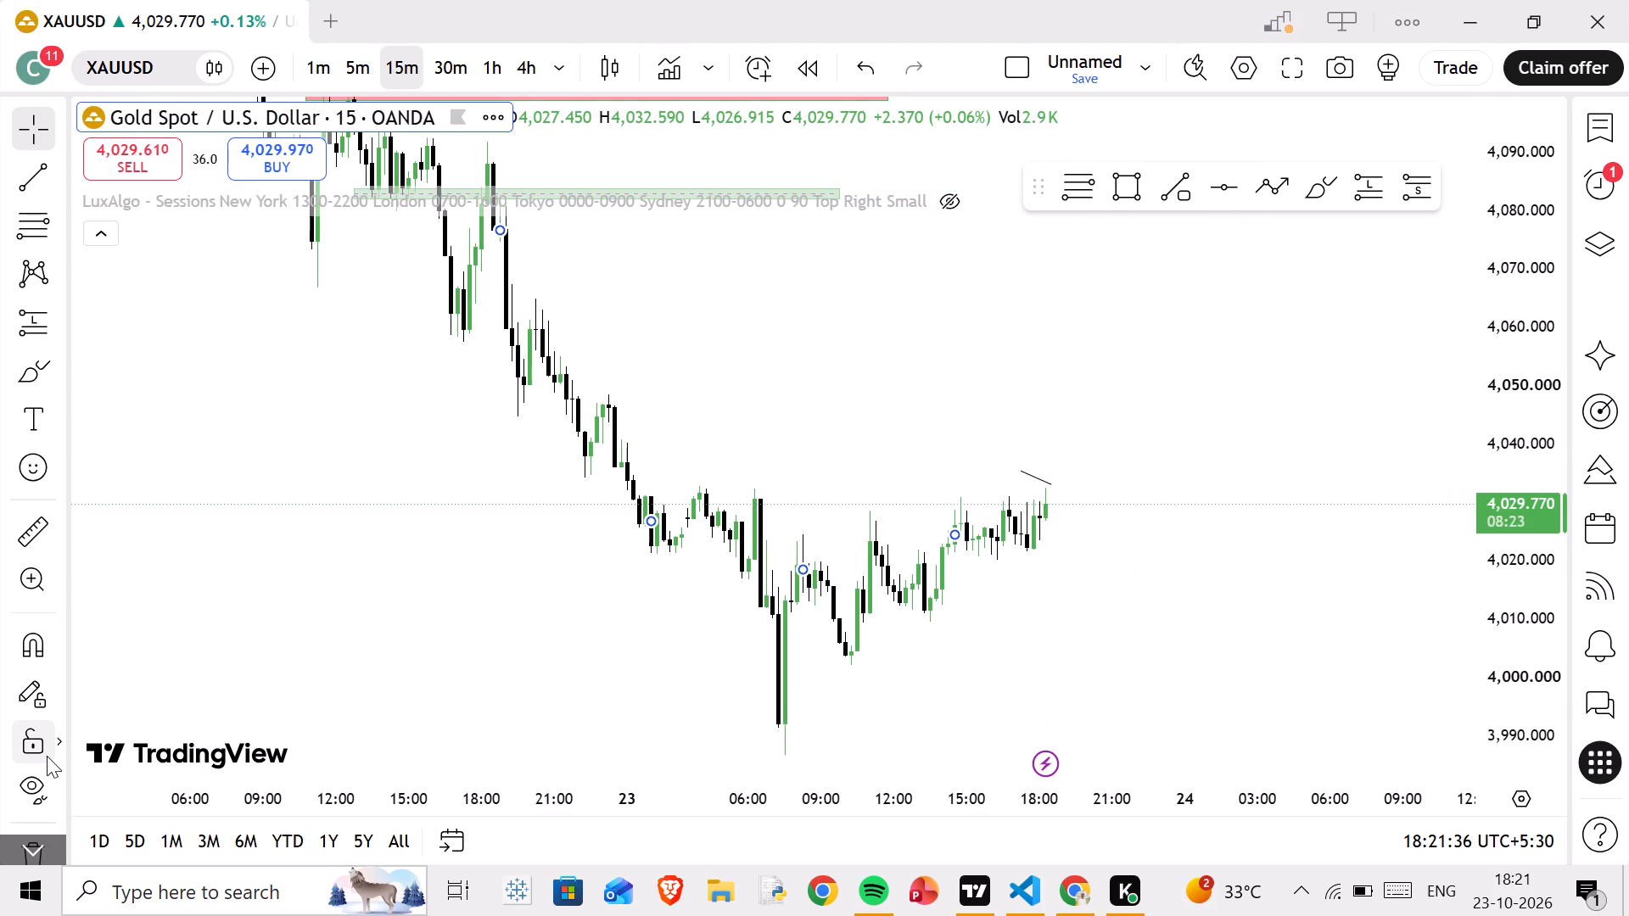
{"action": "scroll", "coordinate": [33, 762], "scroll_direction": "down", "scroll_amount": 2}
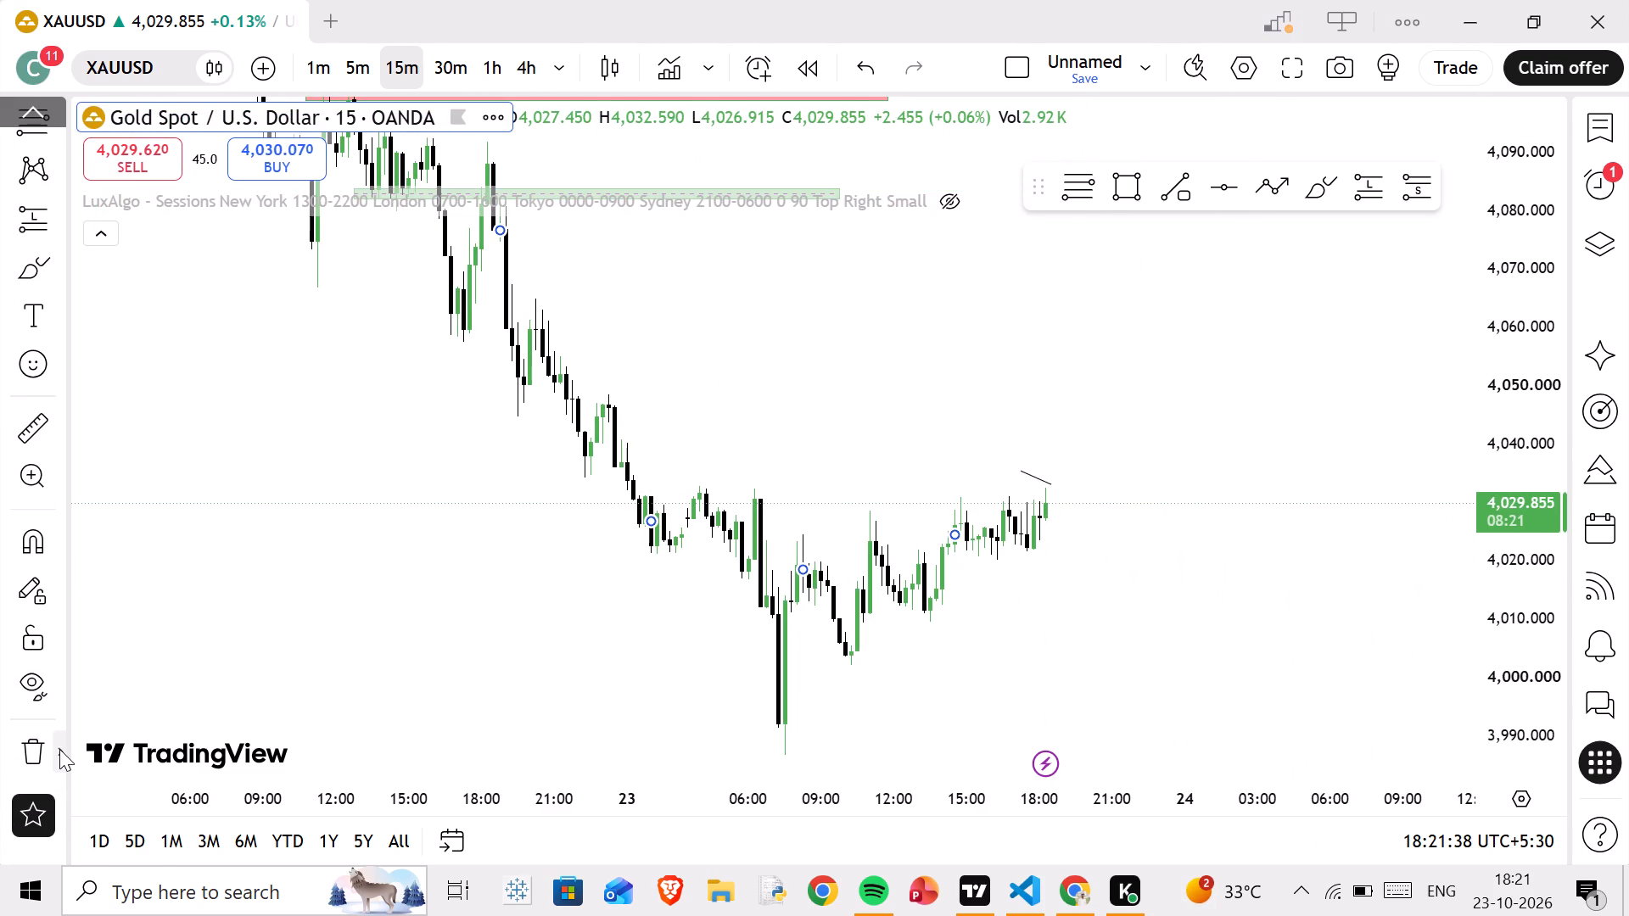
{"action": "left_click", "coordinate": [59, 749]}
{"action": "left_click", "coordinate": [126, 702]}
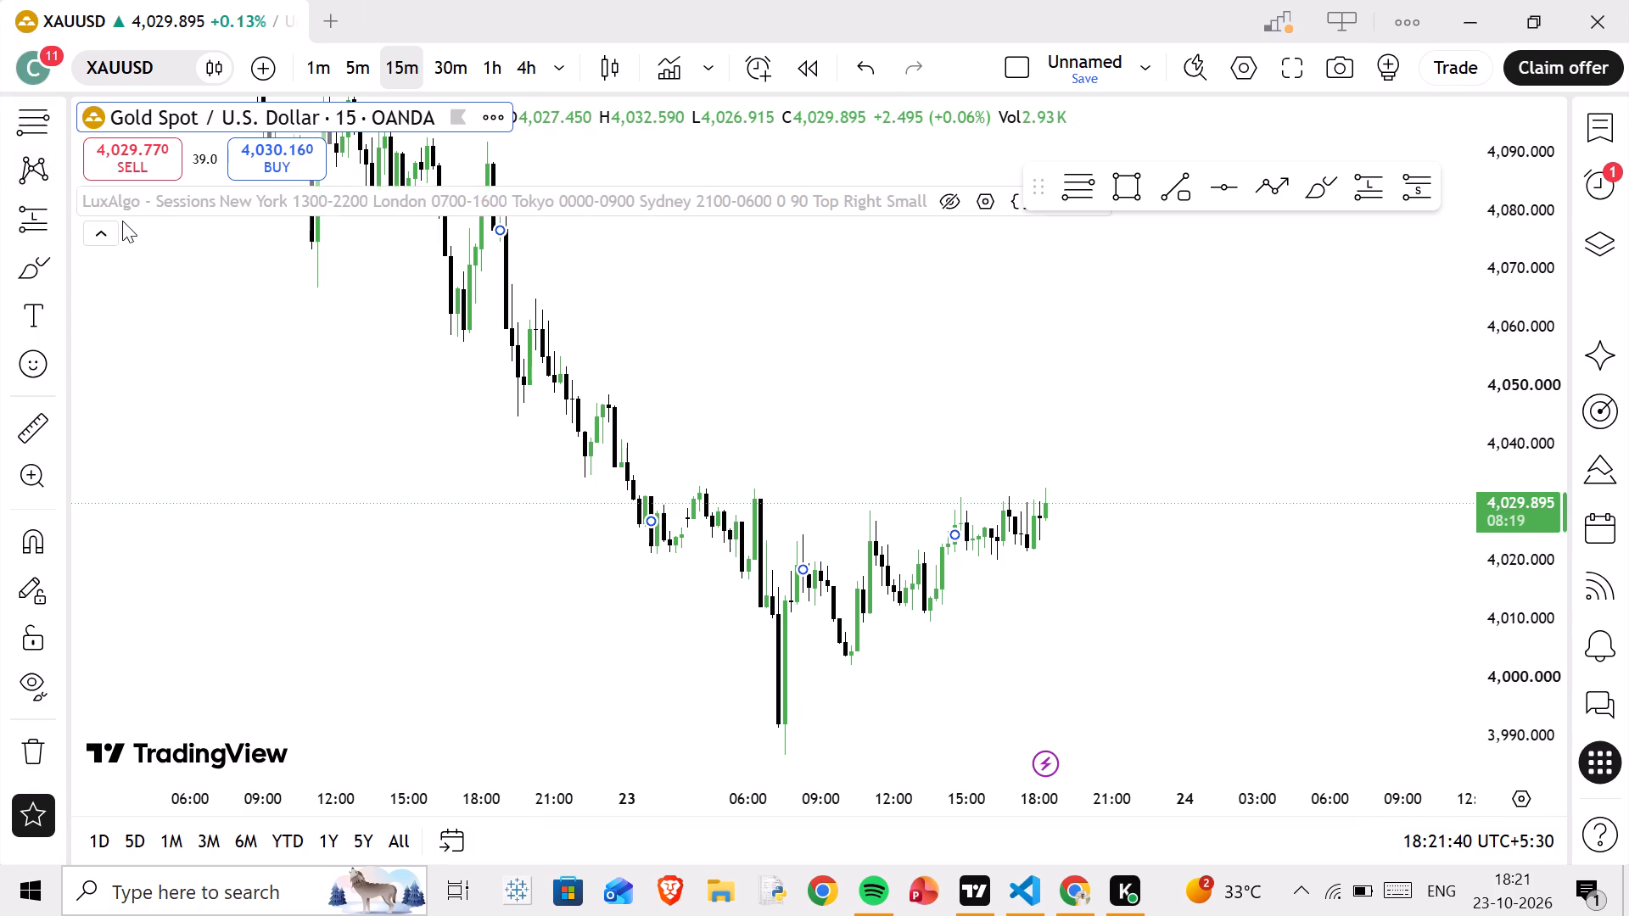
Draw a rectangle zone across the recent highs, about 4,031.5 to 4,032.8, spanning 23 Oct 00:15 to 21:45.
{"action": "left_click_drag", "start_coordinate": [655, 233], "coordinate": [754, 463]}
{"action": "scroll", "coordinate": [1031, 542], "scroll_direction": "up", "scroll_amount": 3}
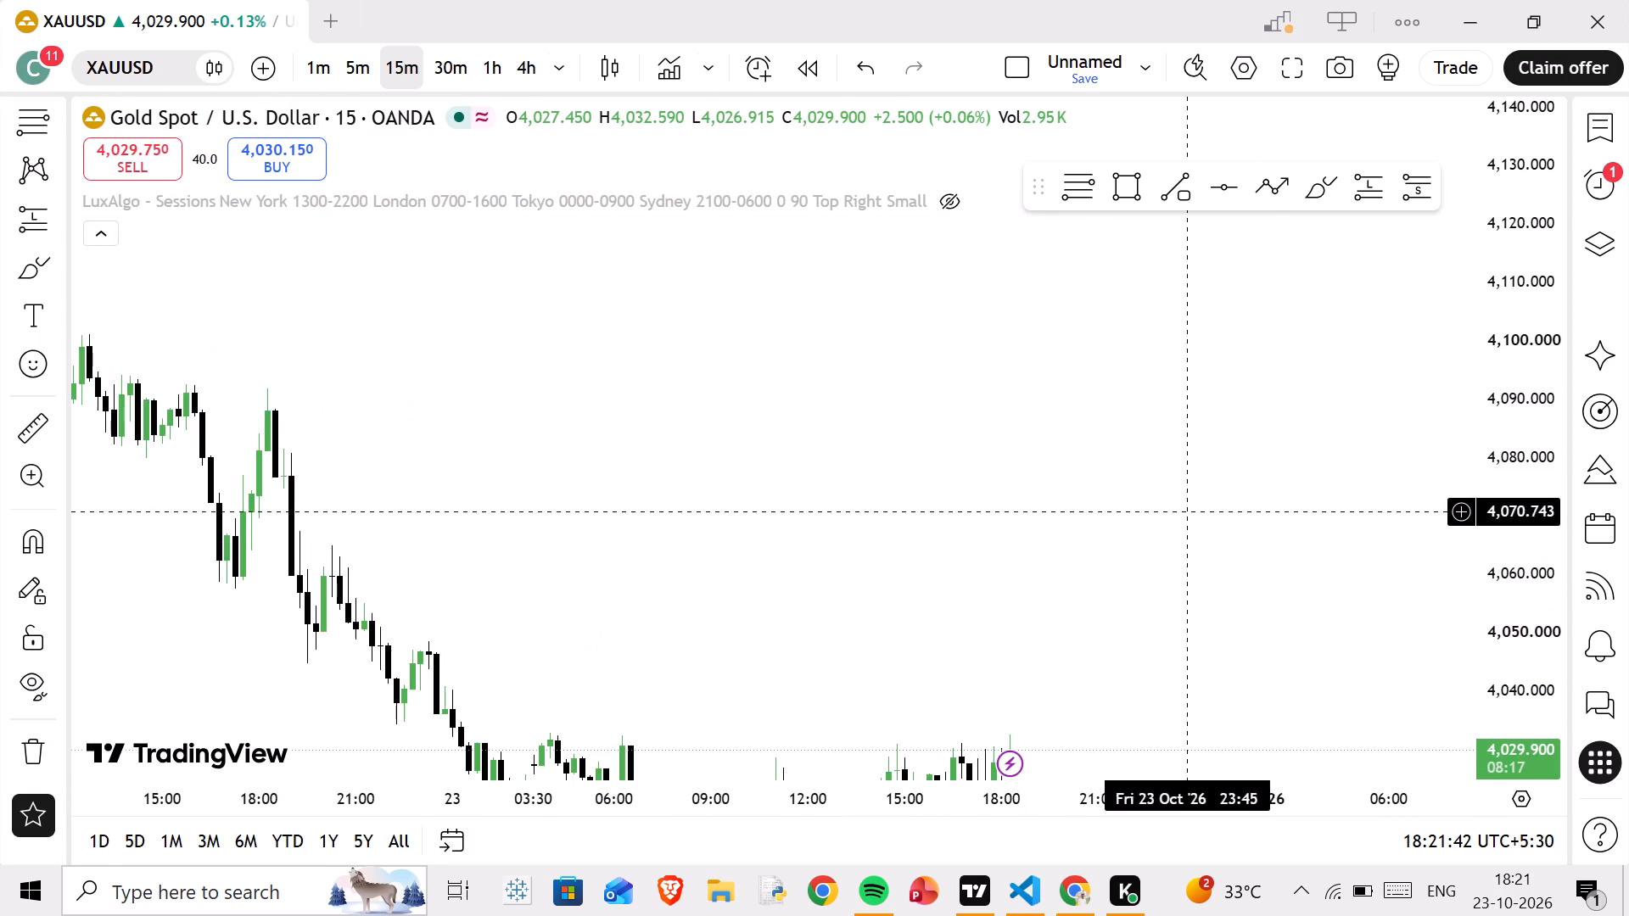
{"action": "left_click_drag", "start_coordinate": [1276, 633], "coordinate": [1211, 394]}
{"action": "scroll", "coordinate": [1501, 589], "scroll_direction": "up", "scroll_amount": 11}
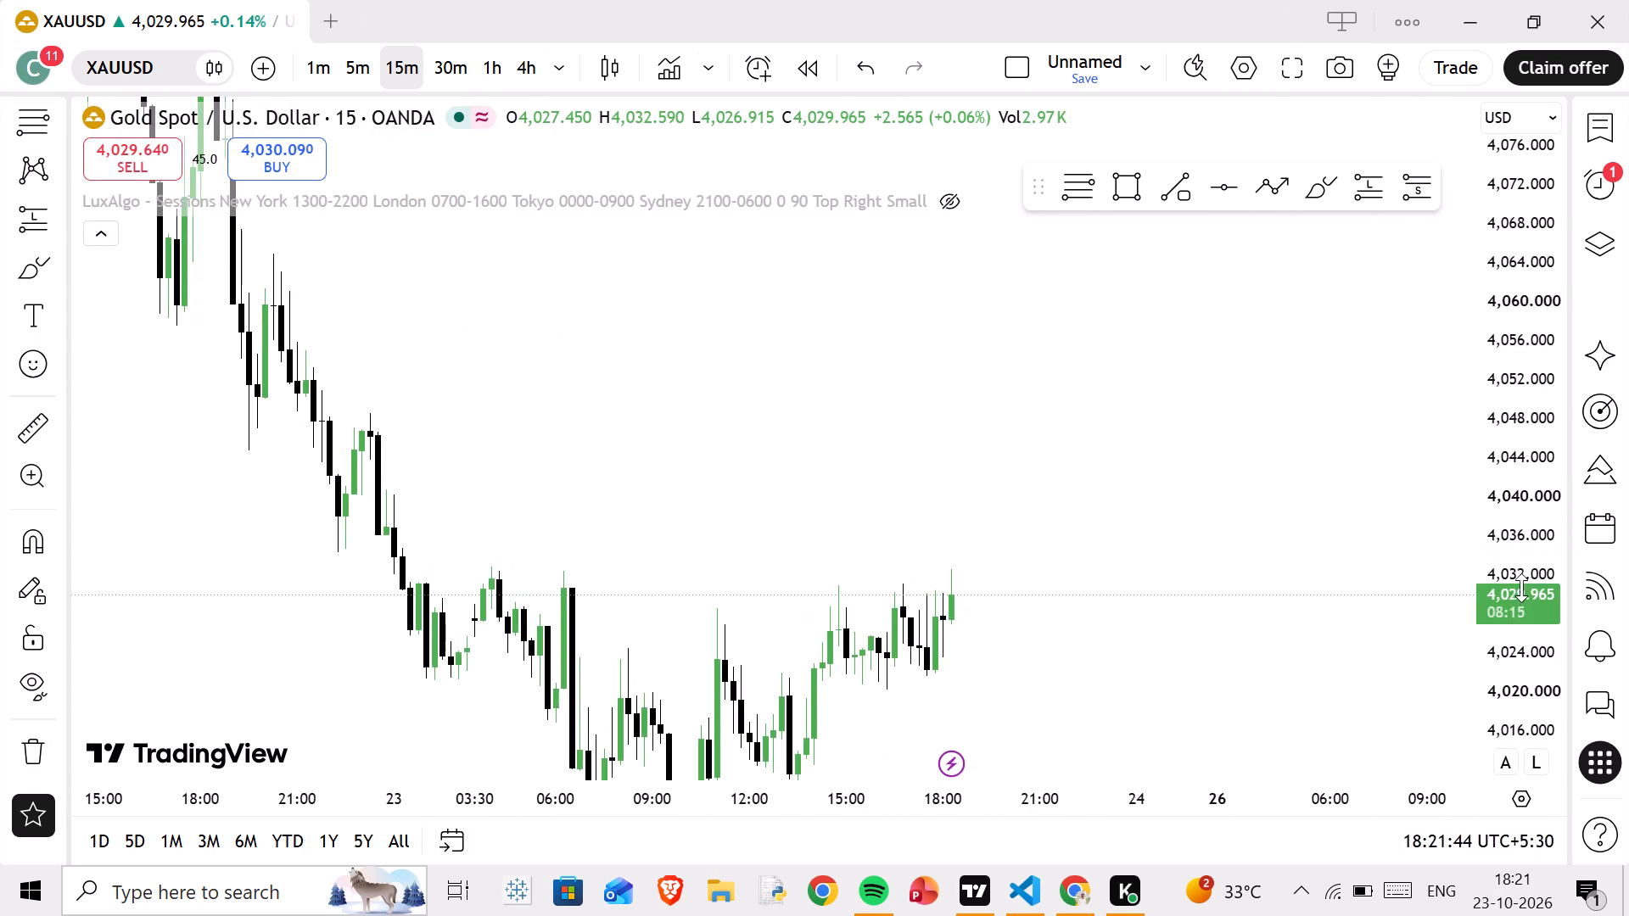
{"action": "scroll", "coordinate": [1521, 588], "scroll_direction": "up", "scroll_amount": 2}
{"action": "scroll", "coordinate": [1173, 571], "scroll_direction": "down", "scroll_amount": 2}
{"action": "left_click_drag", "start_coordinate": [1089, 605], "coordinate": [886, 550]}
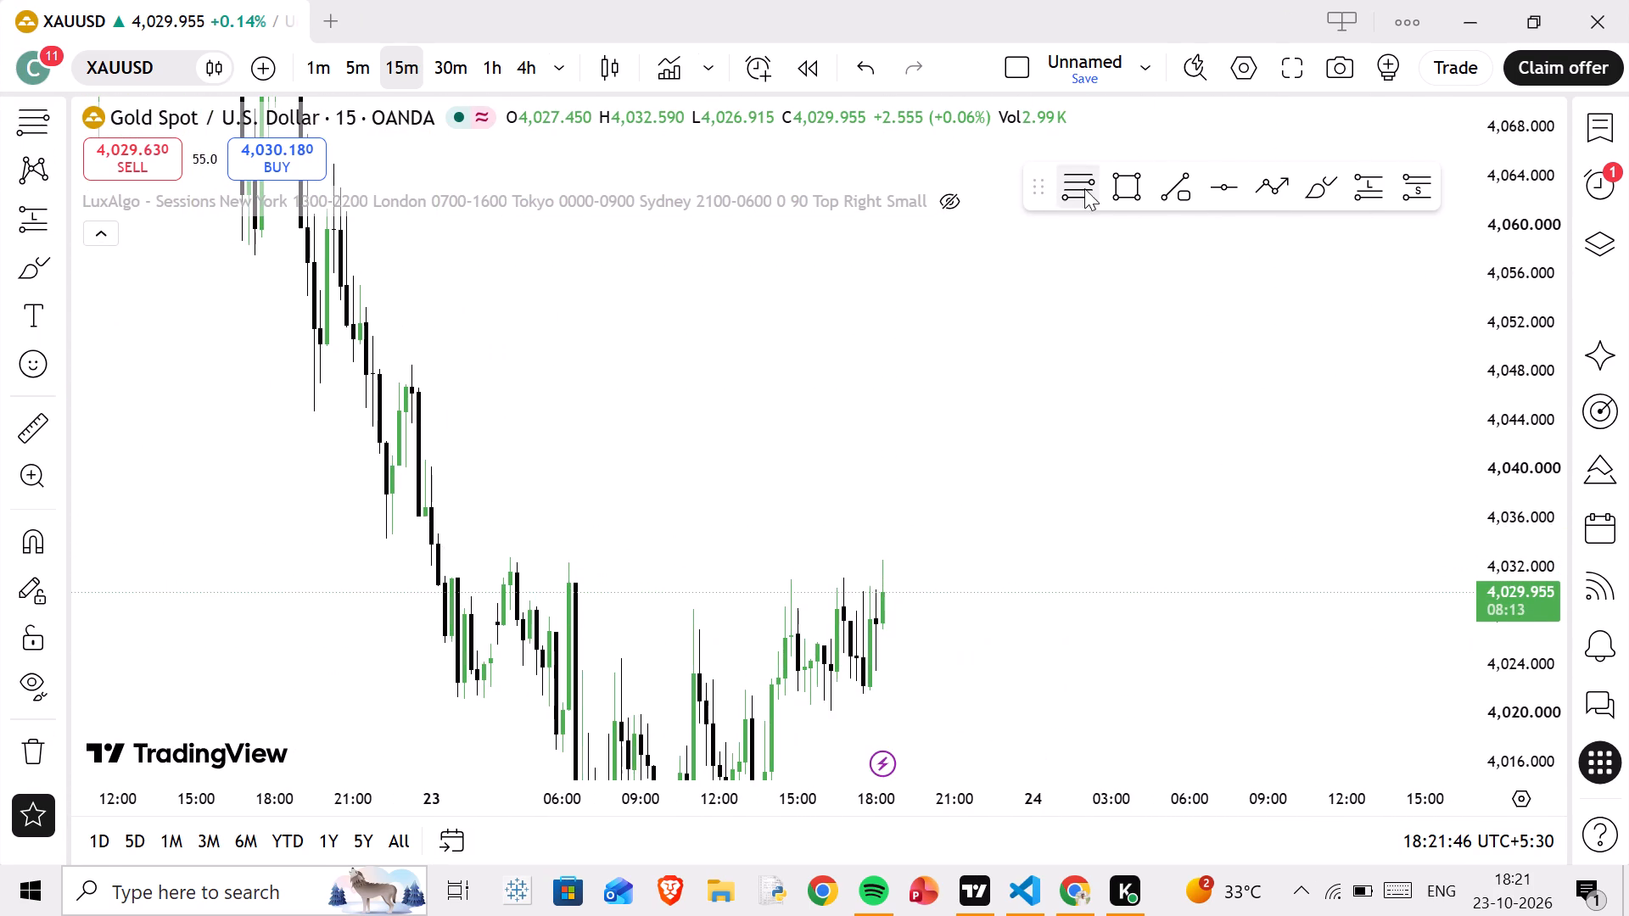
{"action": "left_click", "coordinate": [1112, 178]}
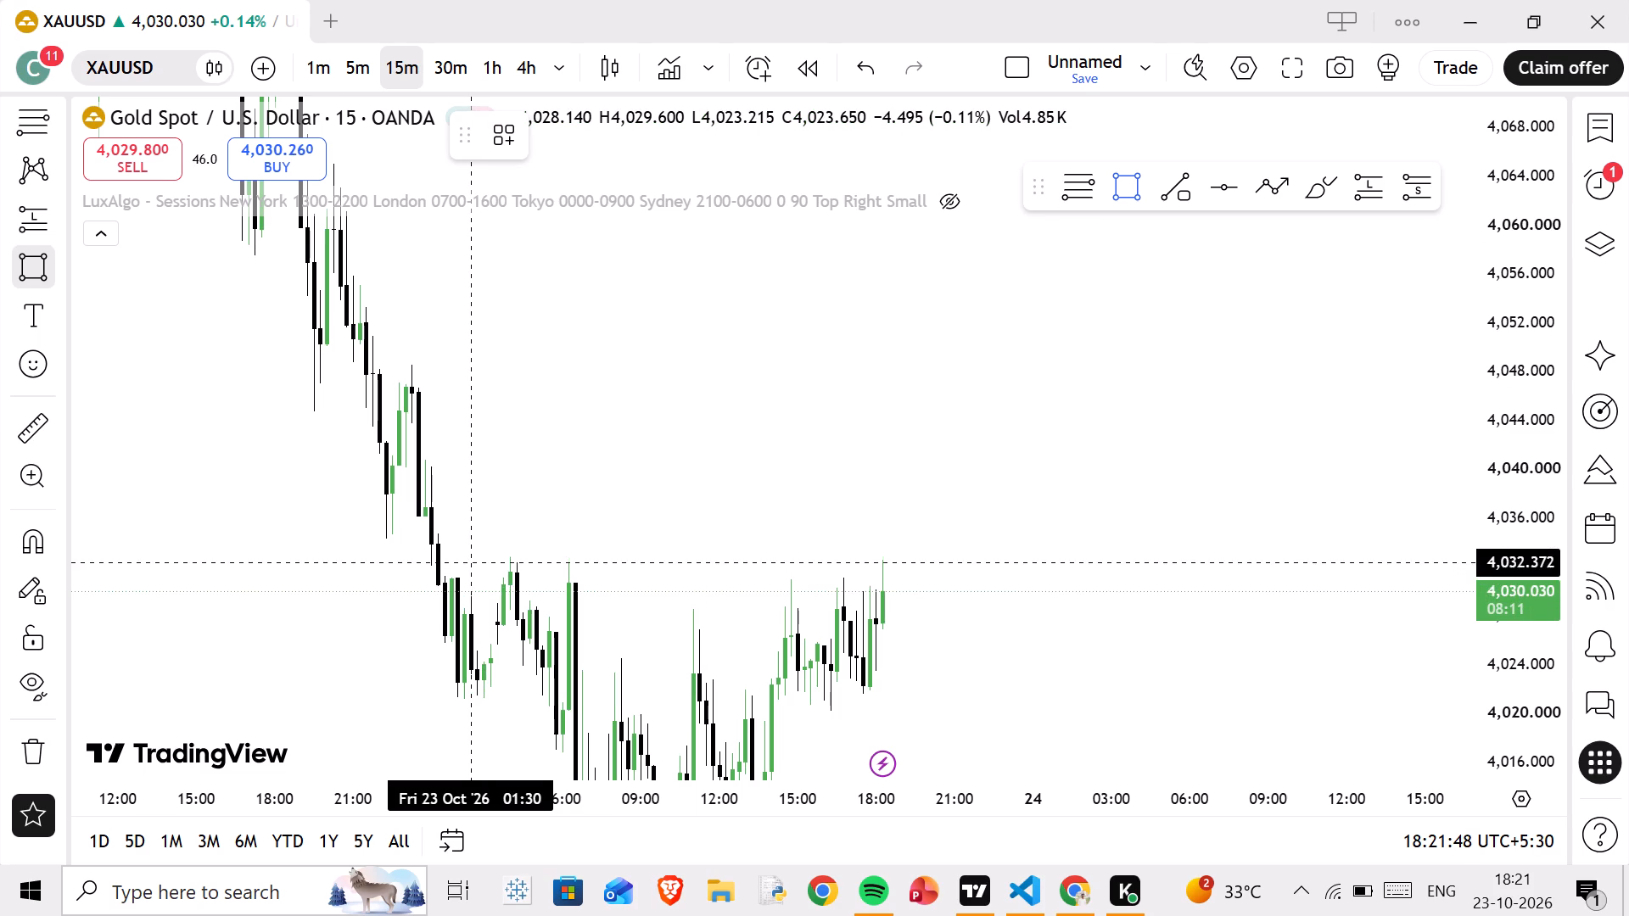
{"action": "left_click_drag", "start_coordinate": [473, 572], "coordinate": [955, 555]}
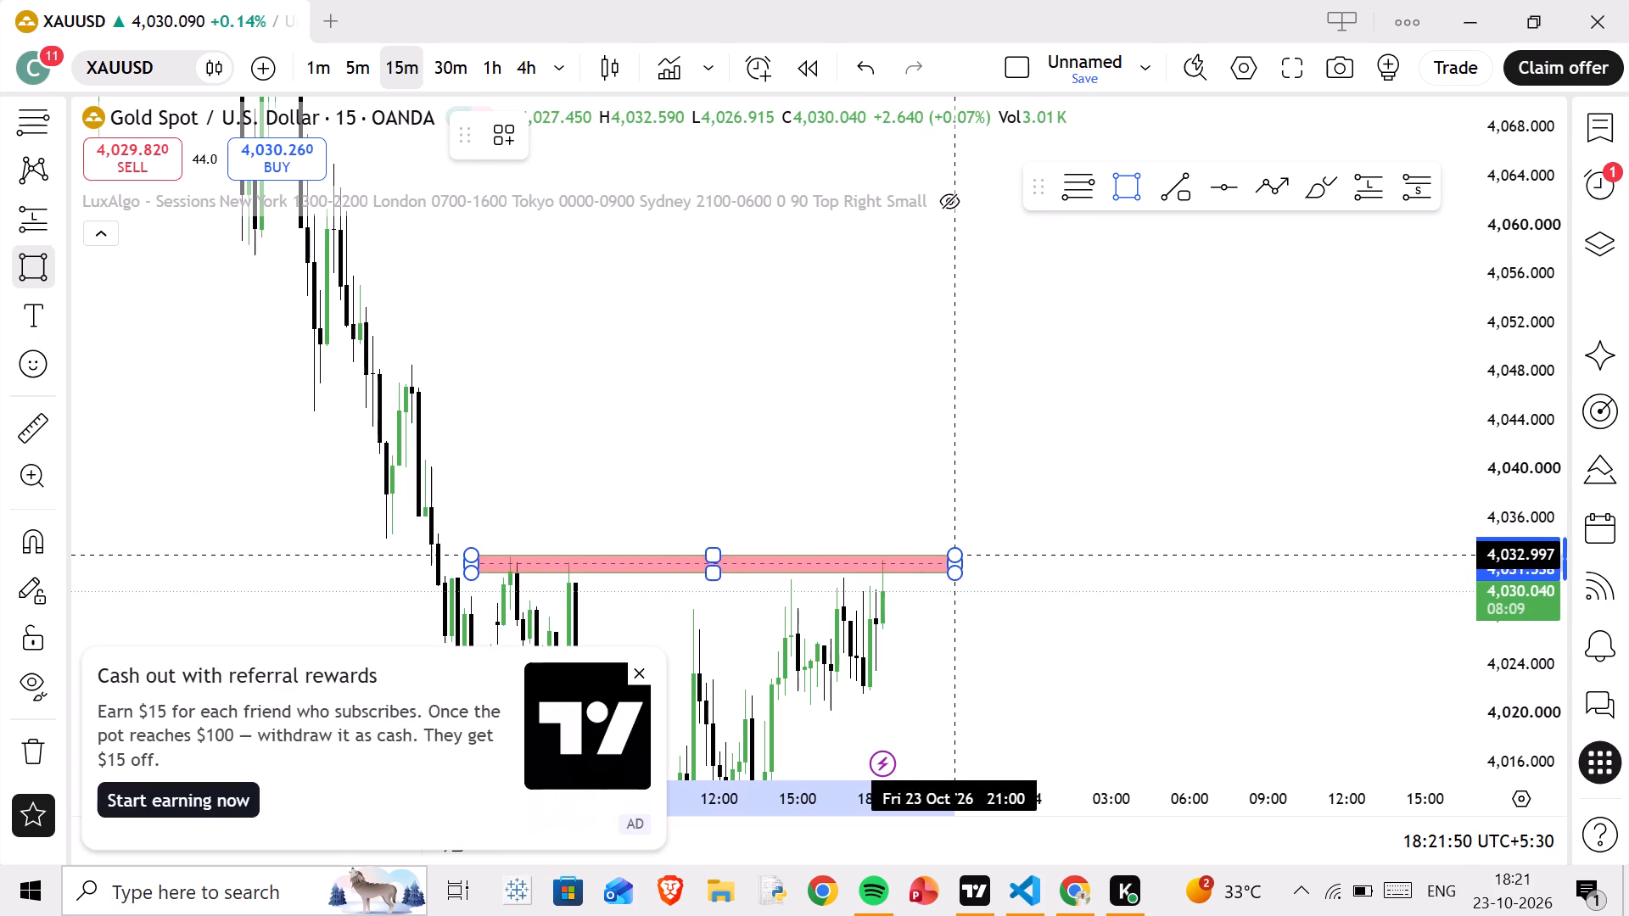
{"action": "left_click_drag", "start_coordinate": [955, 555], "coordinate": [973, 550]}
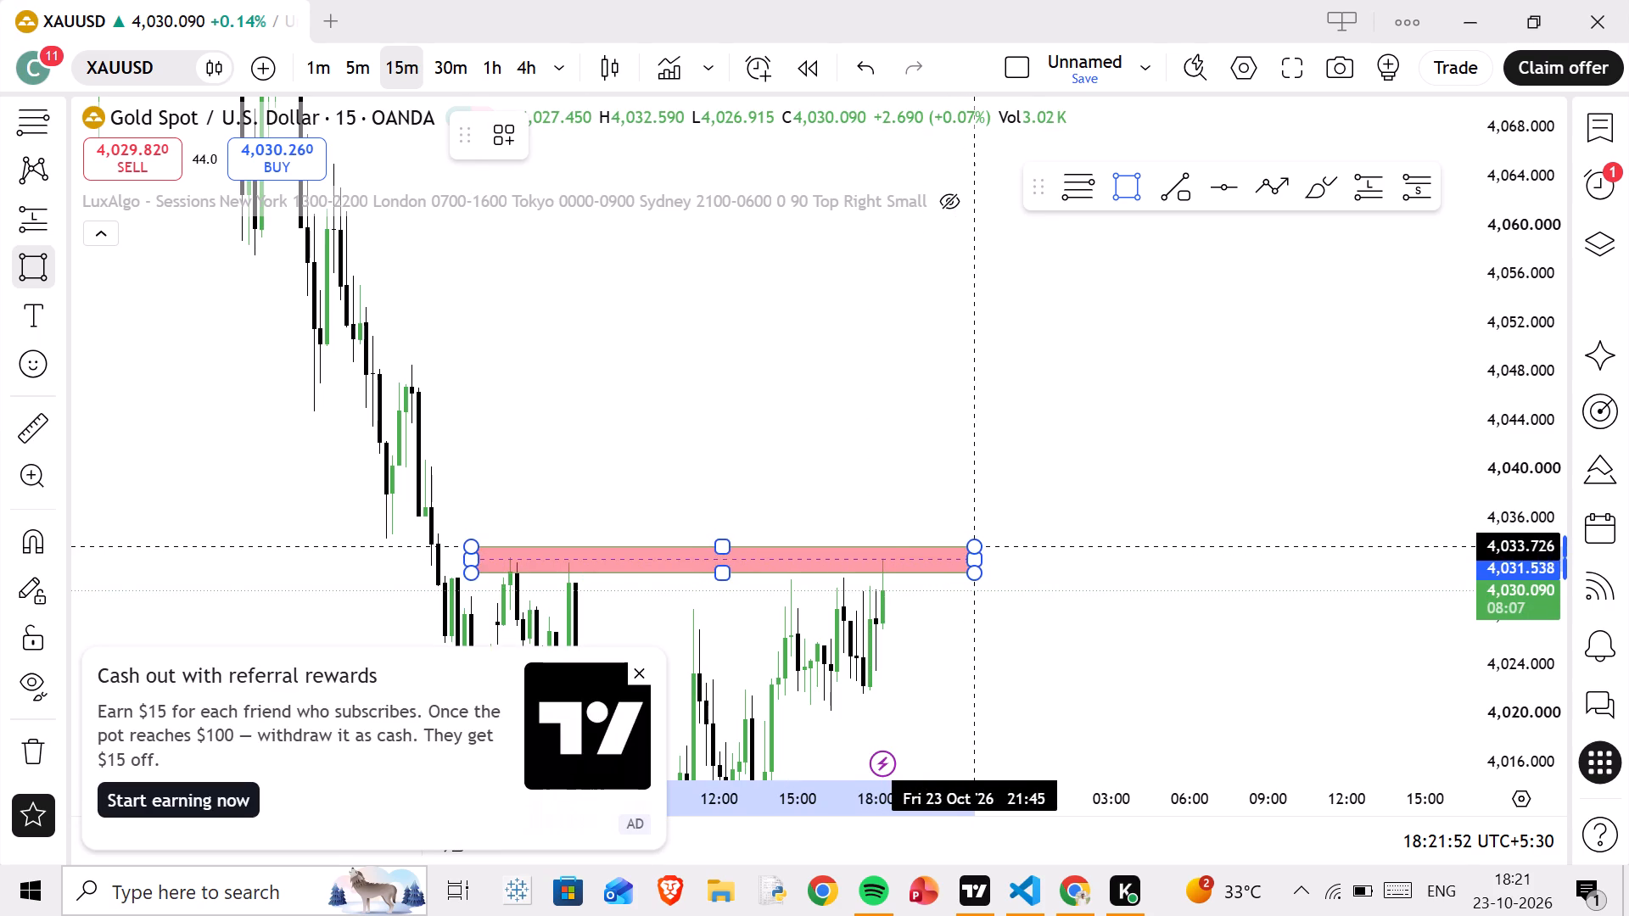
{"action": "left_click_drag", "start_coordinate": [973, 550], "coordinate": [974, 558]}
{"action": "left_click", "coordinate": [974, 558]}
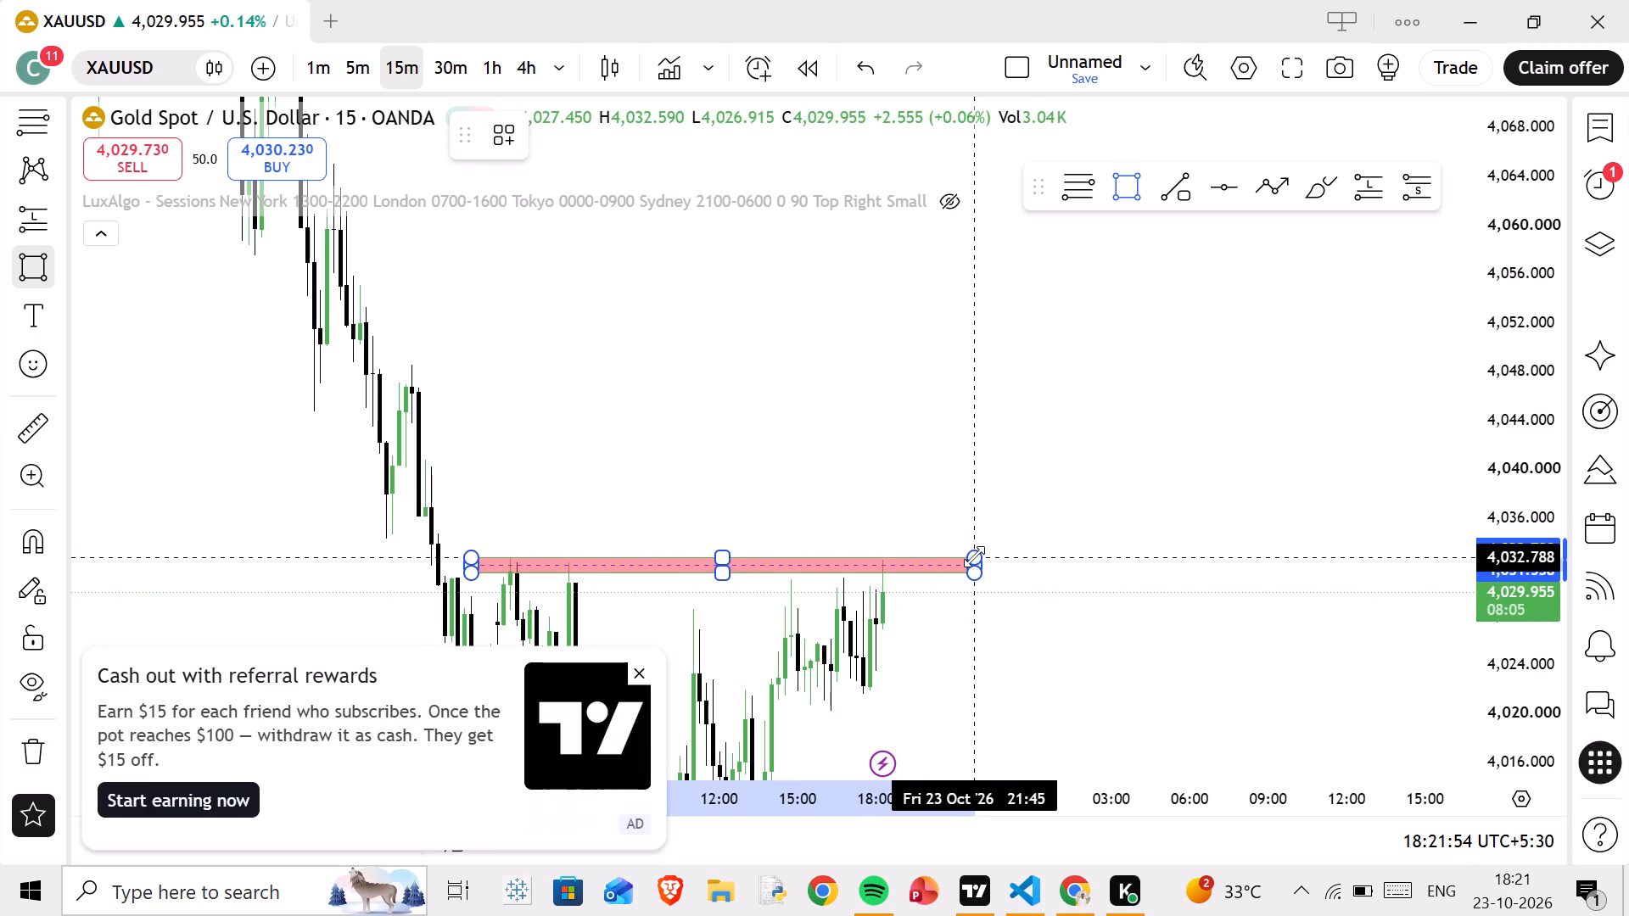
{"action": "left_click", "coordinate": [903, 501]}
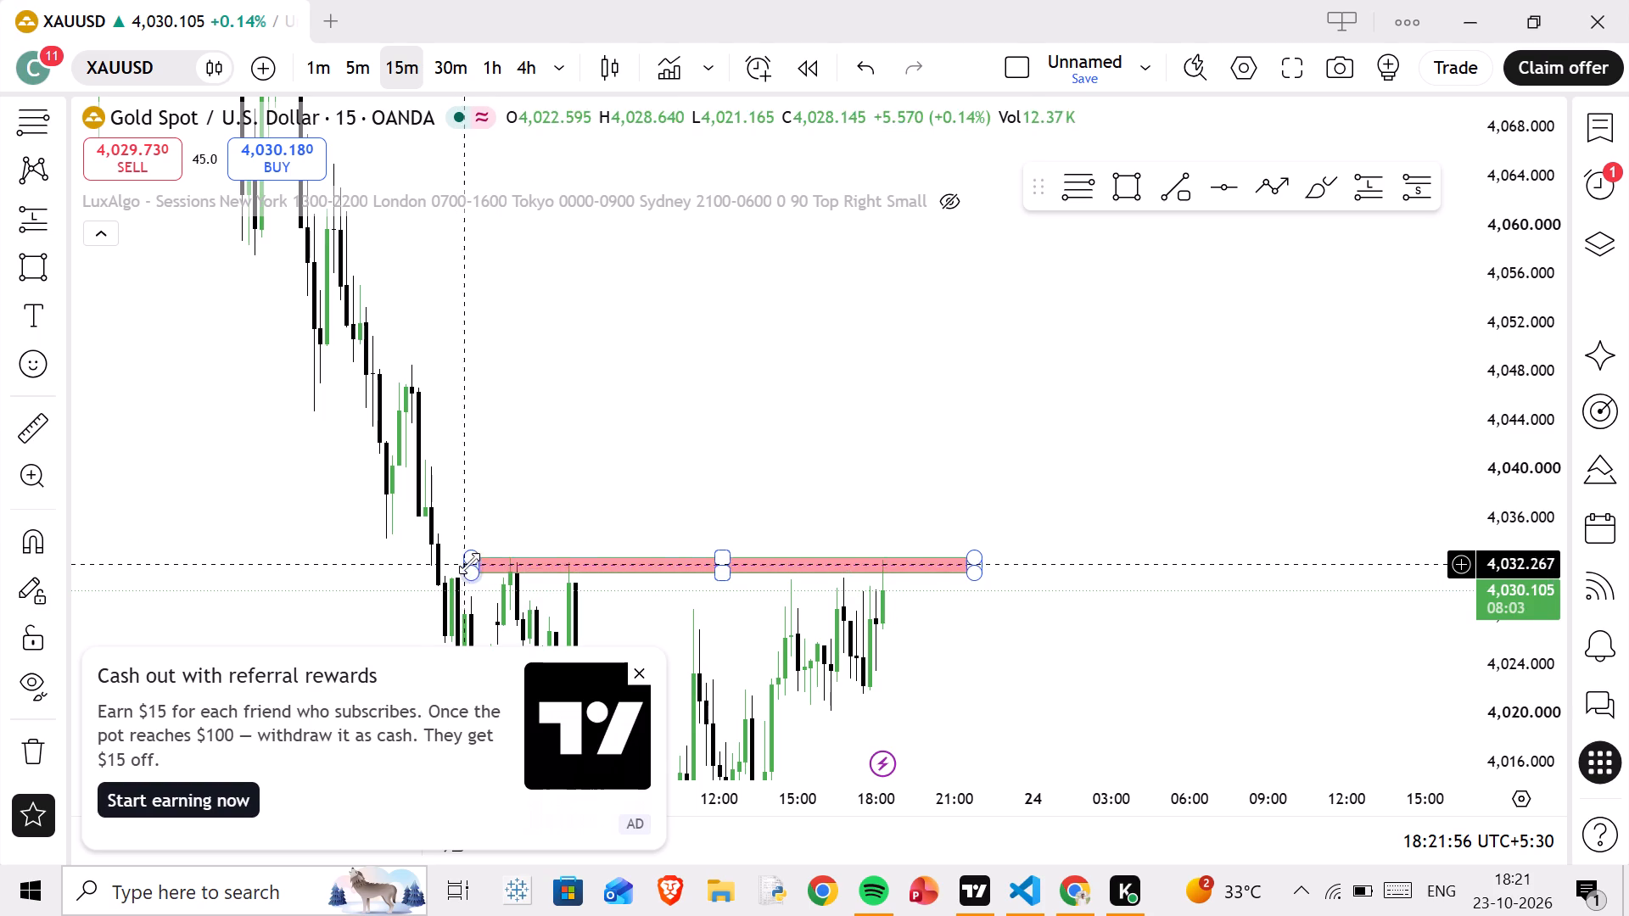
{"action": "left_click_drag", "start_coordinate": [464, 566], "coordinate": [437, 564]}
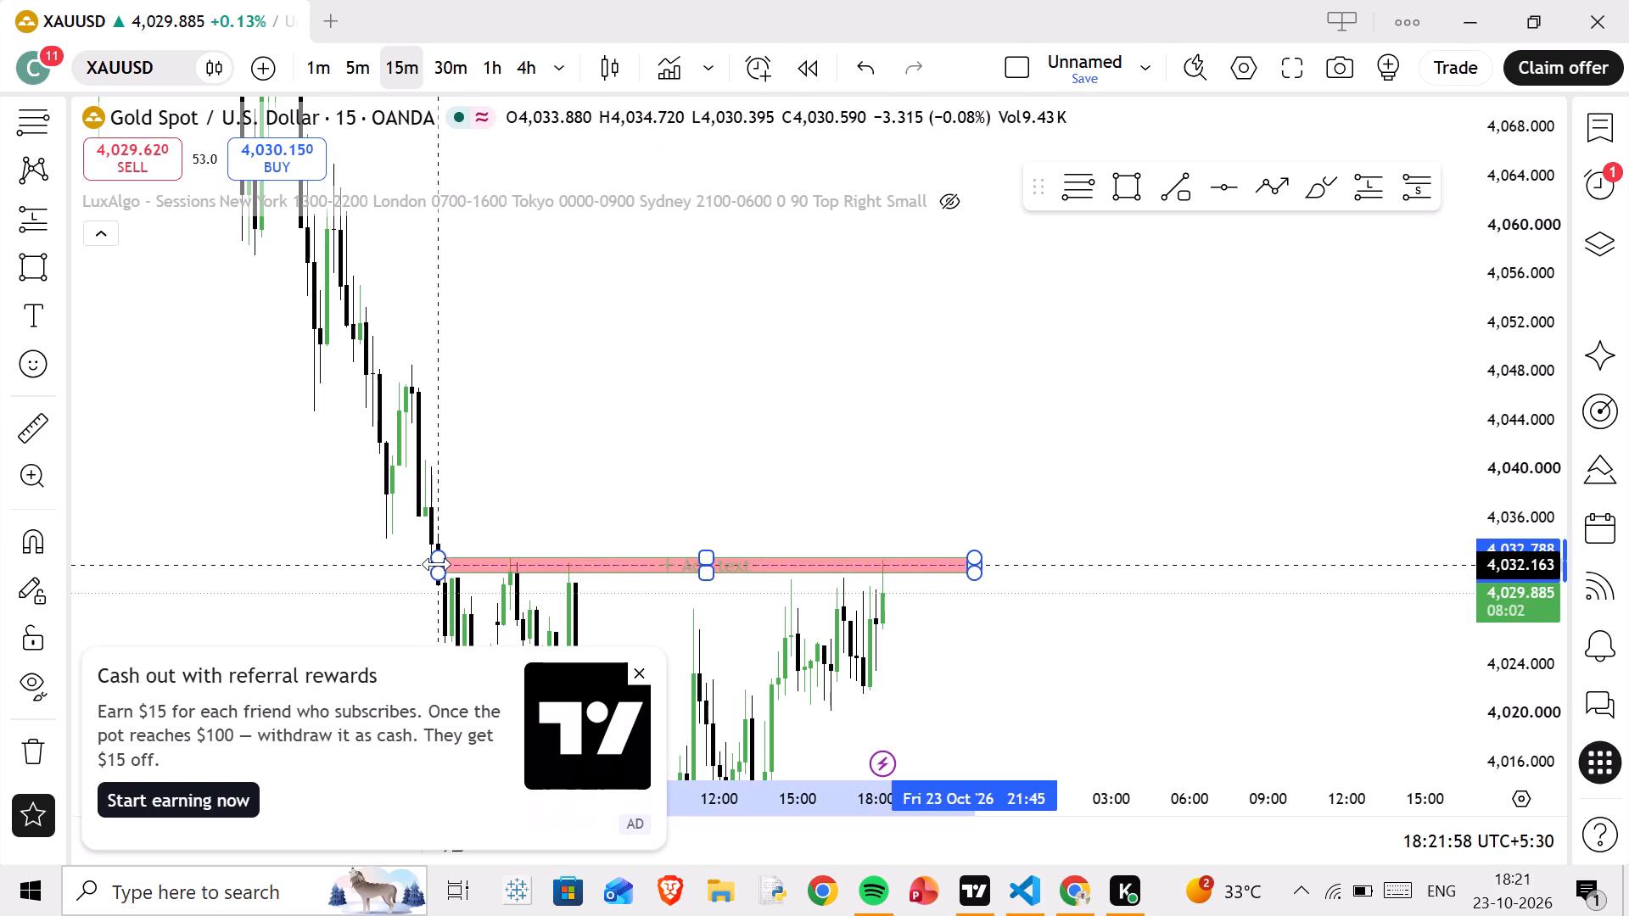
Change the fill colour of the rectangle zone at the highs to green.
{"action": "left_click_drag", "start_coordinate": [626, 509], "coordinate": [590, 360]}
{"action": "left_click", "coordinate": [635, 663]}
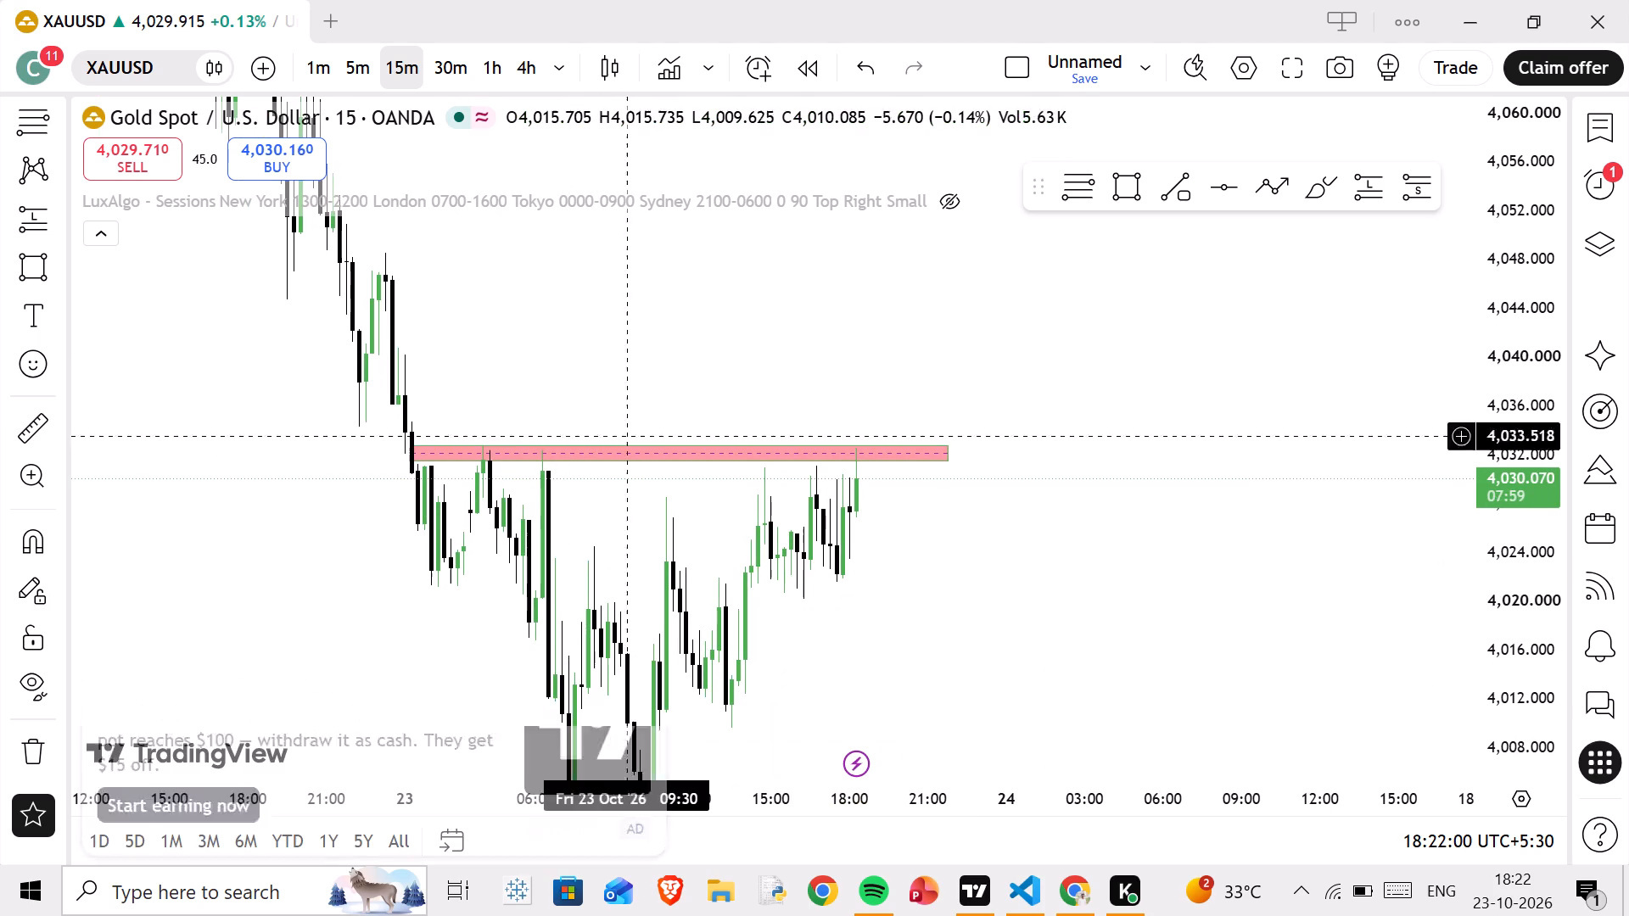
{"action": "left_click_drag", "start_coordinate": [616, 302], "coordinate": [607, 383]}
{"action": "left_click", "coordinate": [608, 529]}
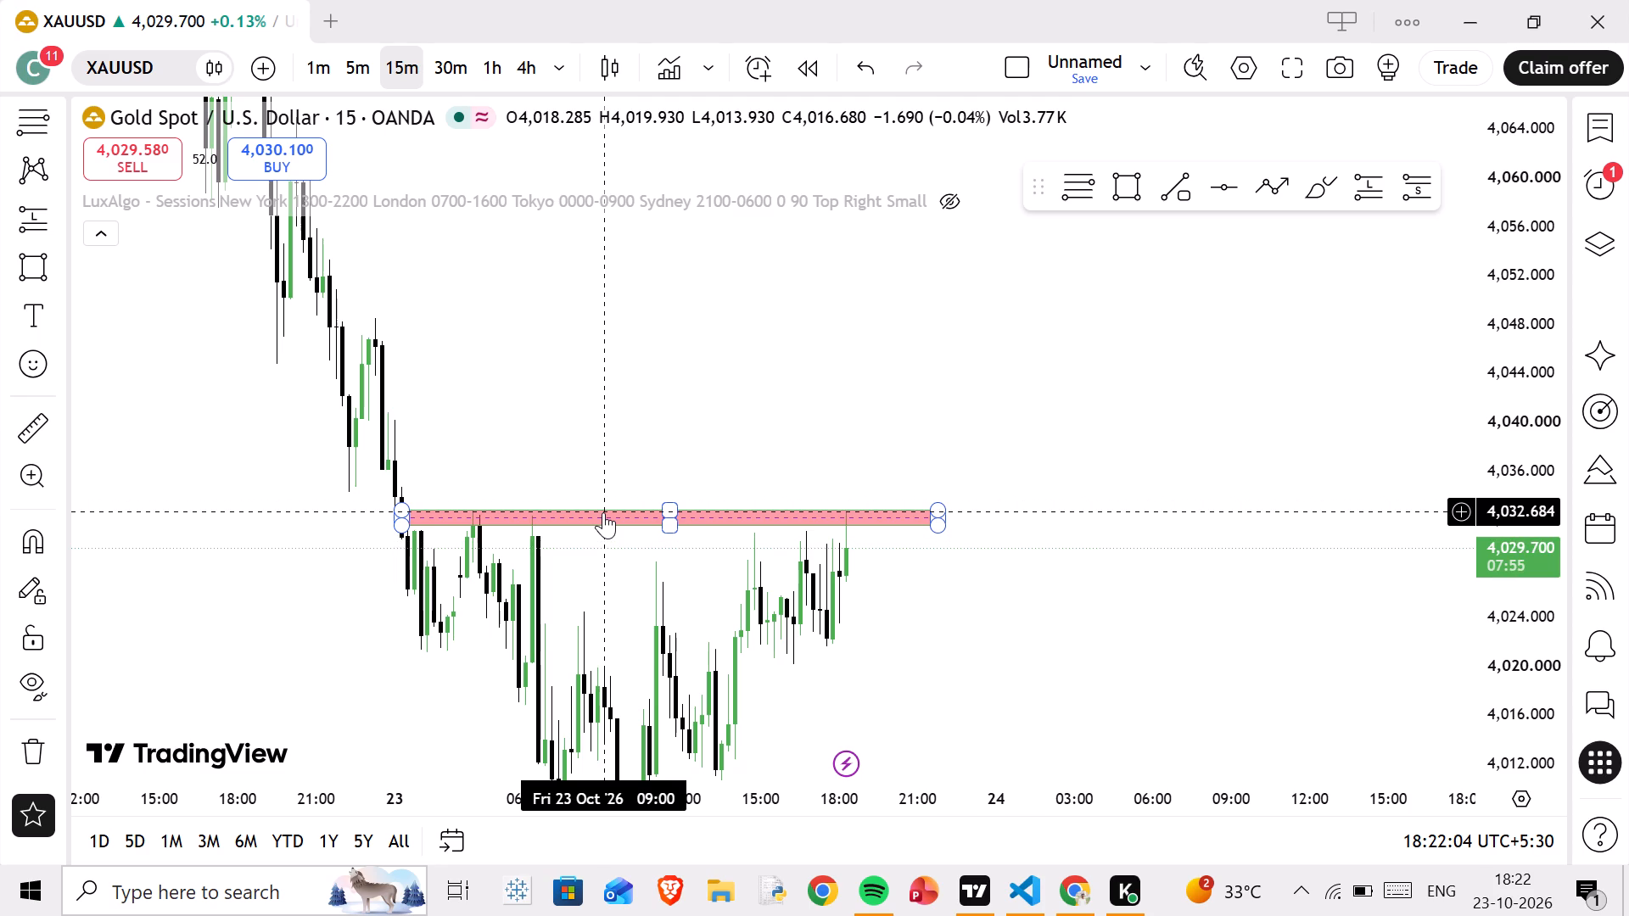
{"action": "left_click", "coordinate": [603, 512]}
{"action": "left_click", "coordinate": [593, 153]}
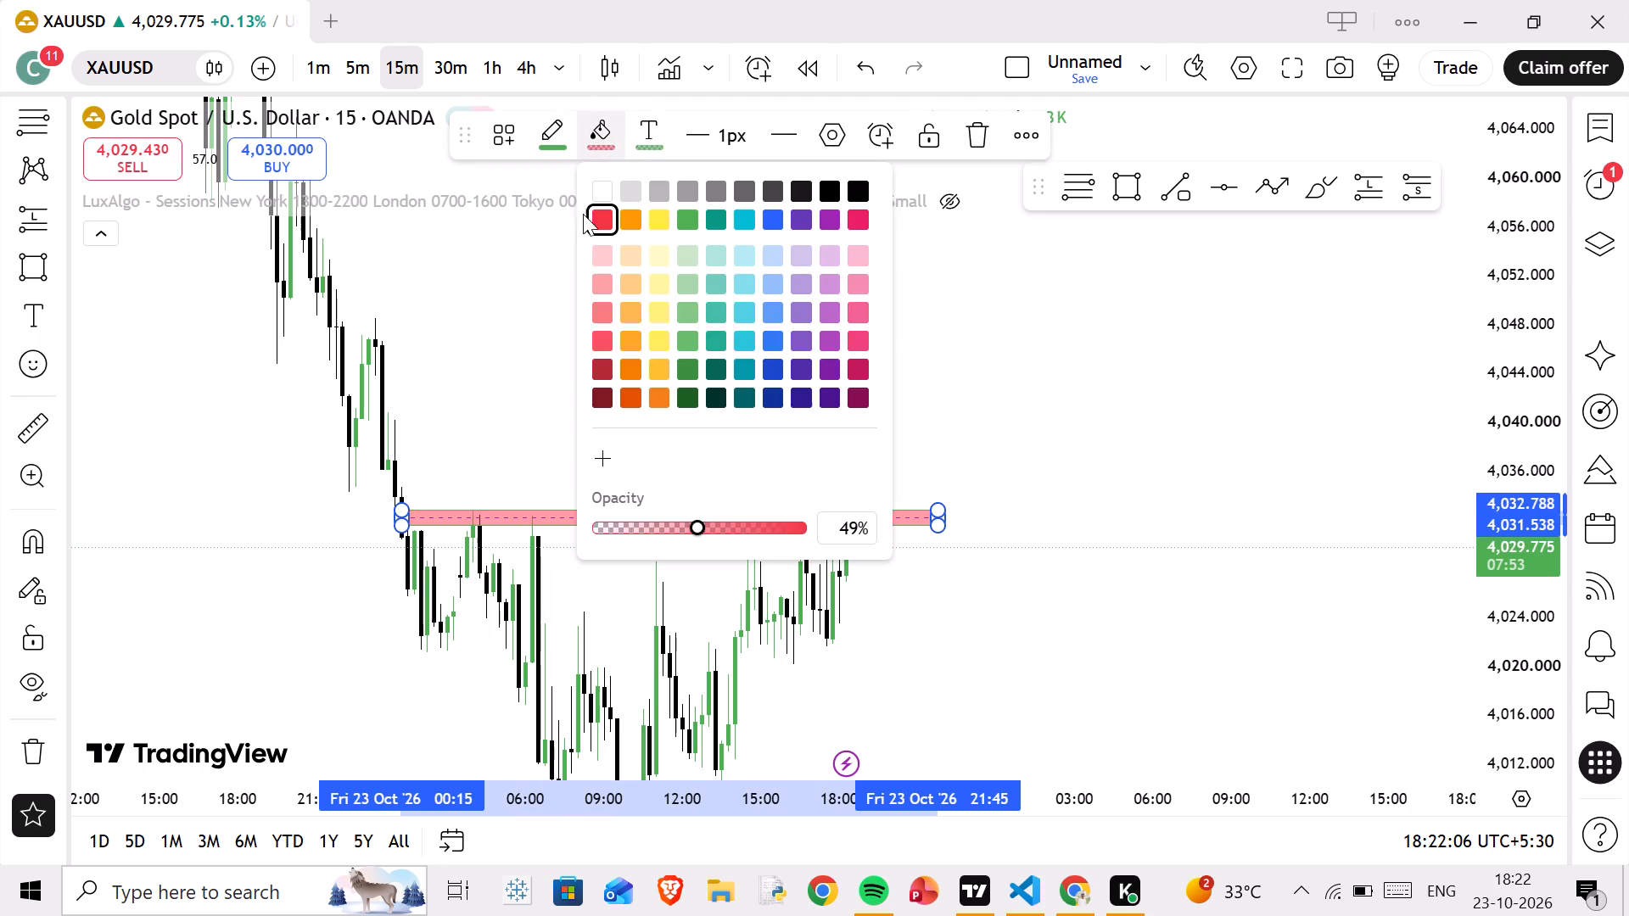
{"action": "left_click", "coordinate": [680, 206]}
{"action": "left_click", "coordinate": [754, 460]}
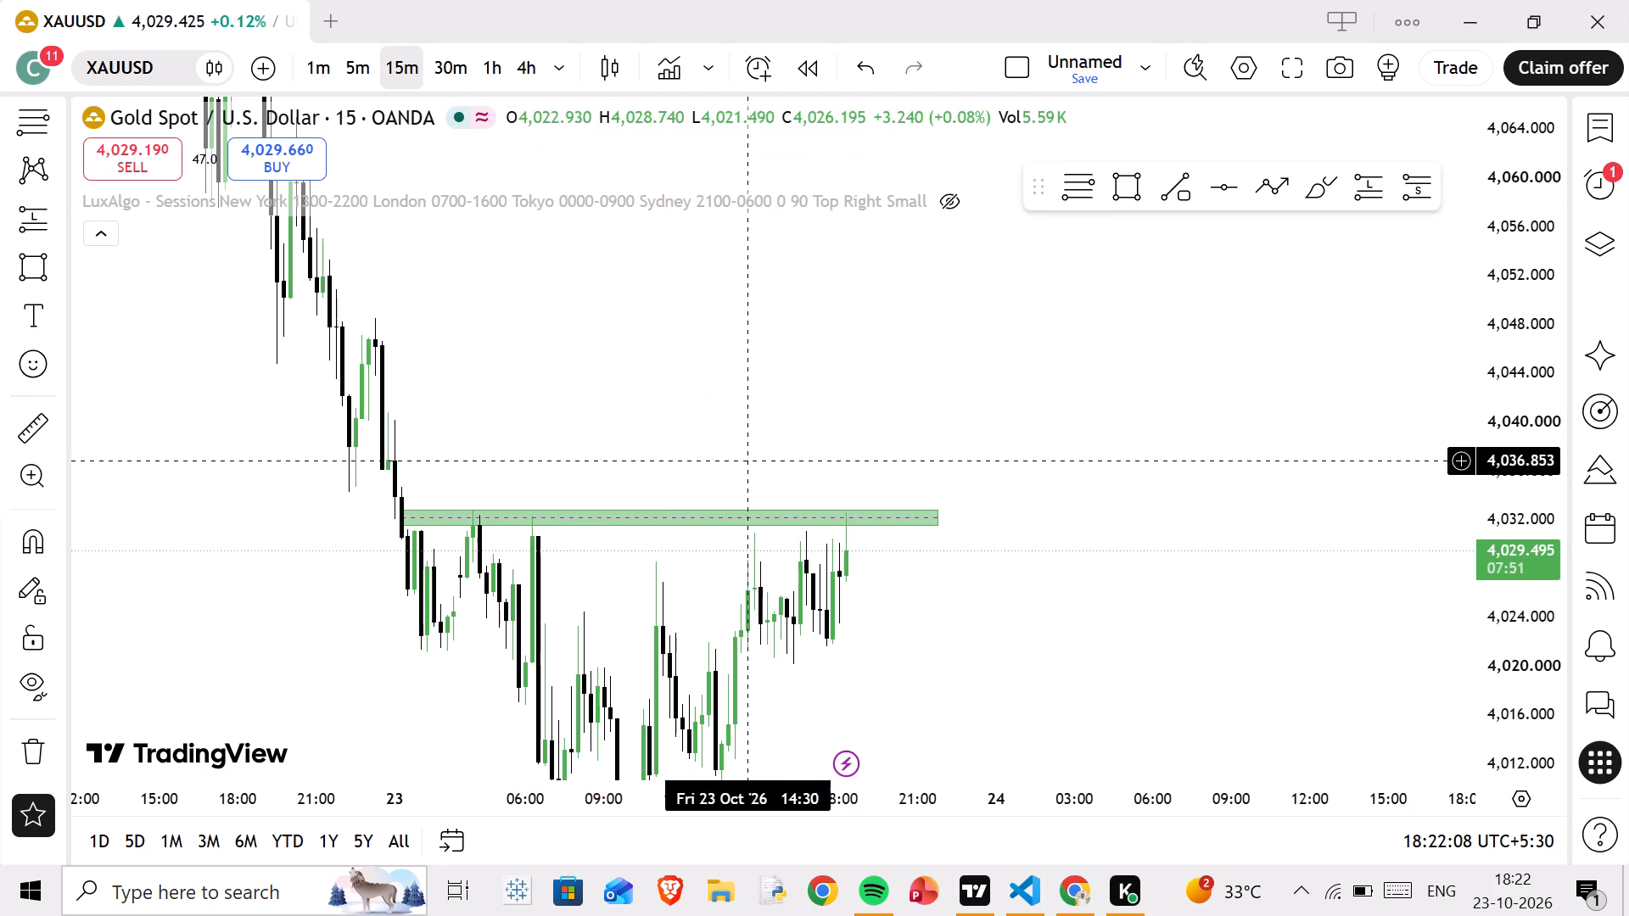
Draw a rectangle zone at the swing low, about 4,009.7 to 4,011.5, from 23 Oct 12:30 to 26 Oct 06:30.
{"action": "scroll", "coordinate": [754, 462], "scroll_direction": "down", "scroll_amount": 2}
{"action": "left_click_drag", "start_coordinate": [1149, 654], "coordinate": [998, 564]}
{"action": "scroll", "coordinate": [973, 564], "scroll_direction": "up", "scroll_amount": 5}
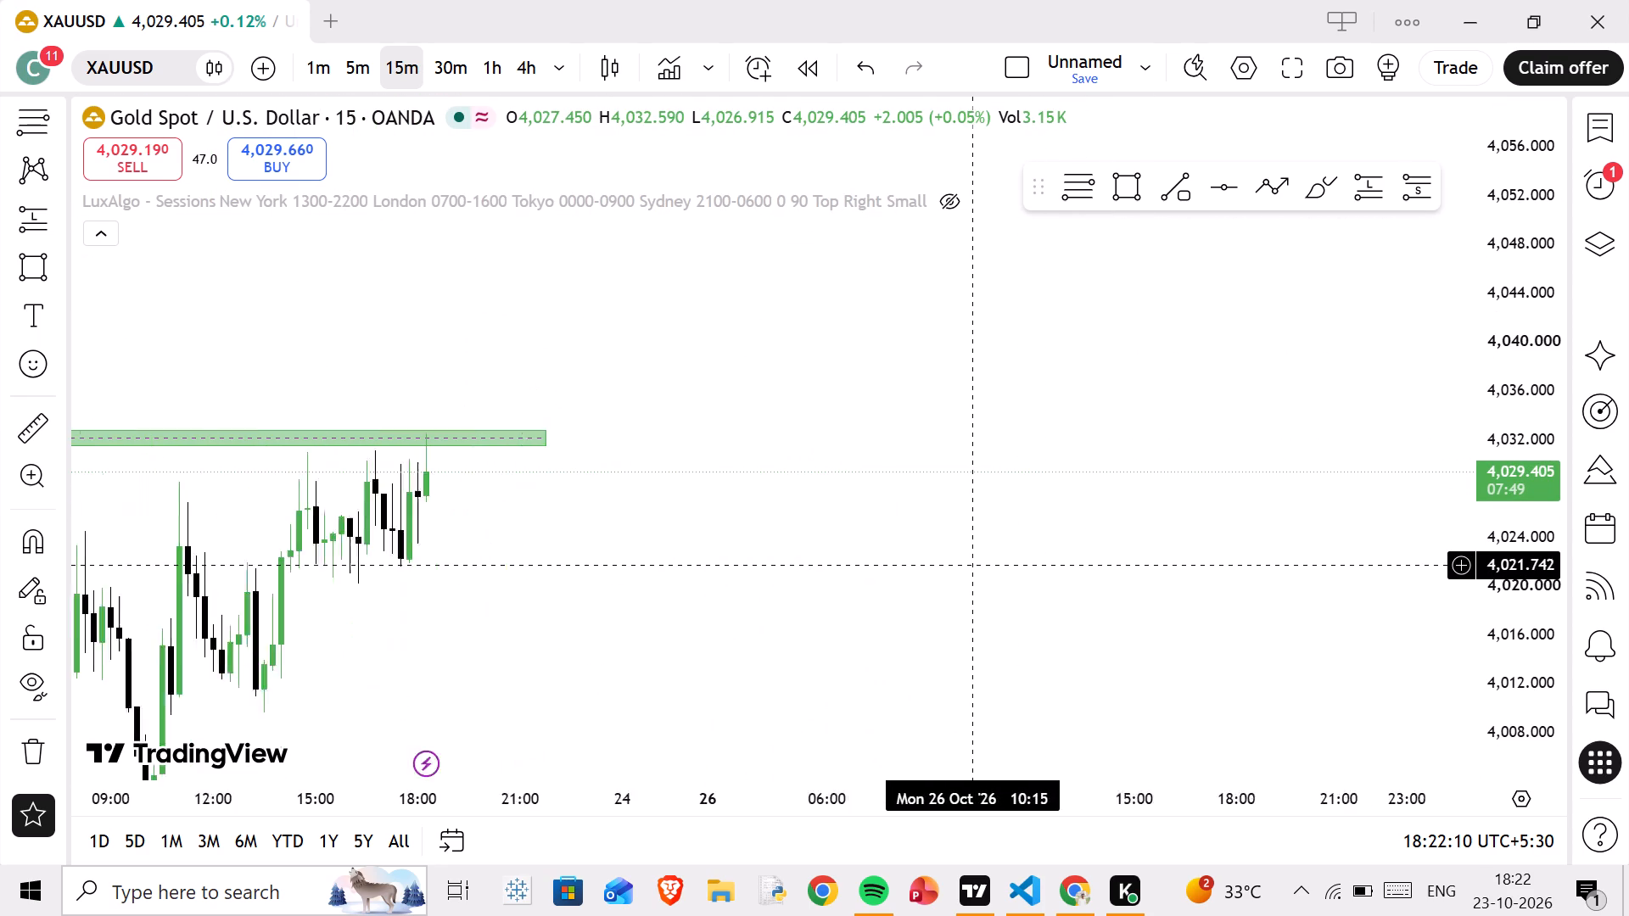
{"action": "scroll", "coordinate": [971, 565], "scroll_direction": "up", "scroll_amount": 1}
{"action": "left_click_drag", "start_coordinate": [495, 645], "coordinate": [692, 559]}
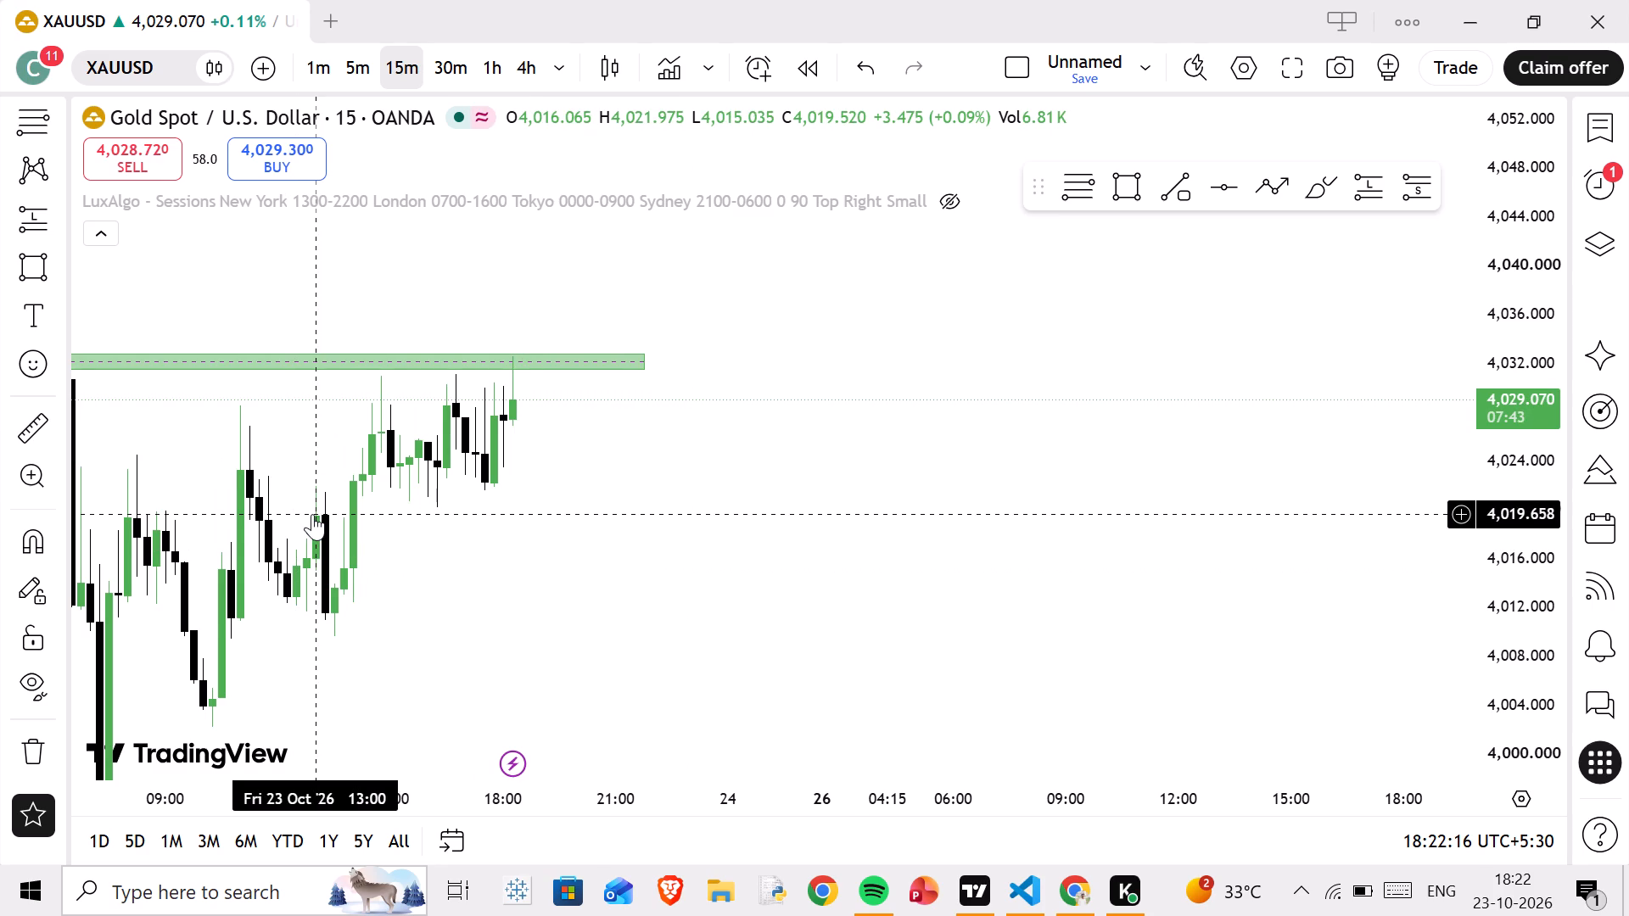
{"action": "left_click_drag", "start_coordinate": [672, 441], "coordinate": [747, 459]}
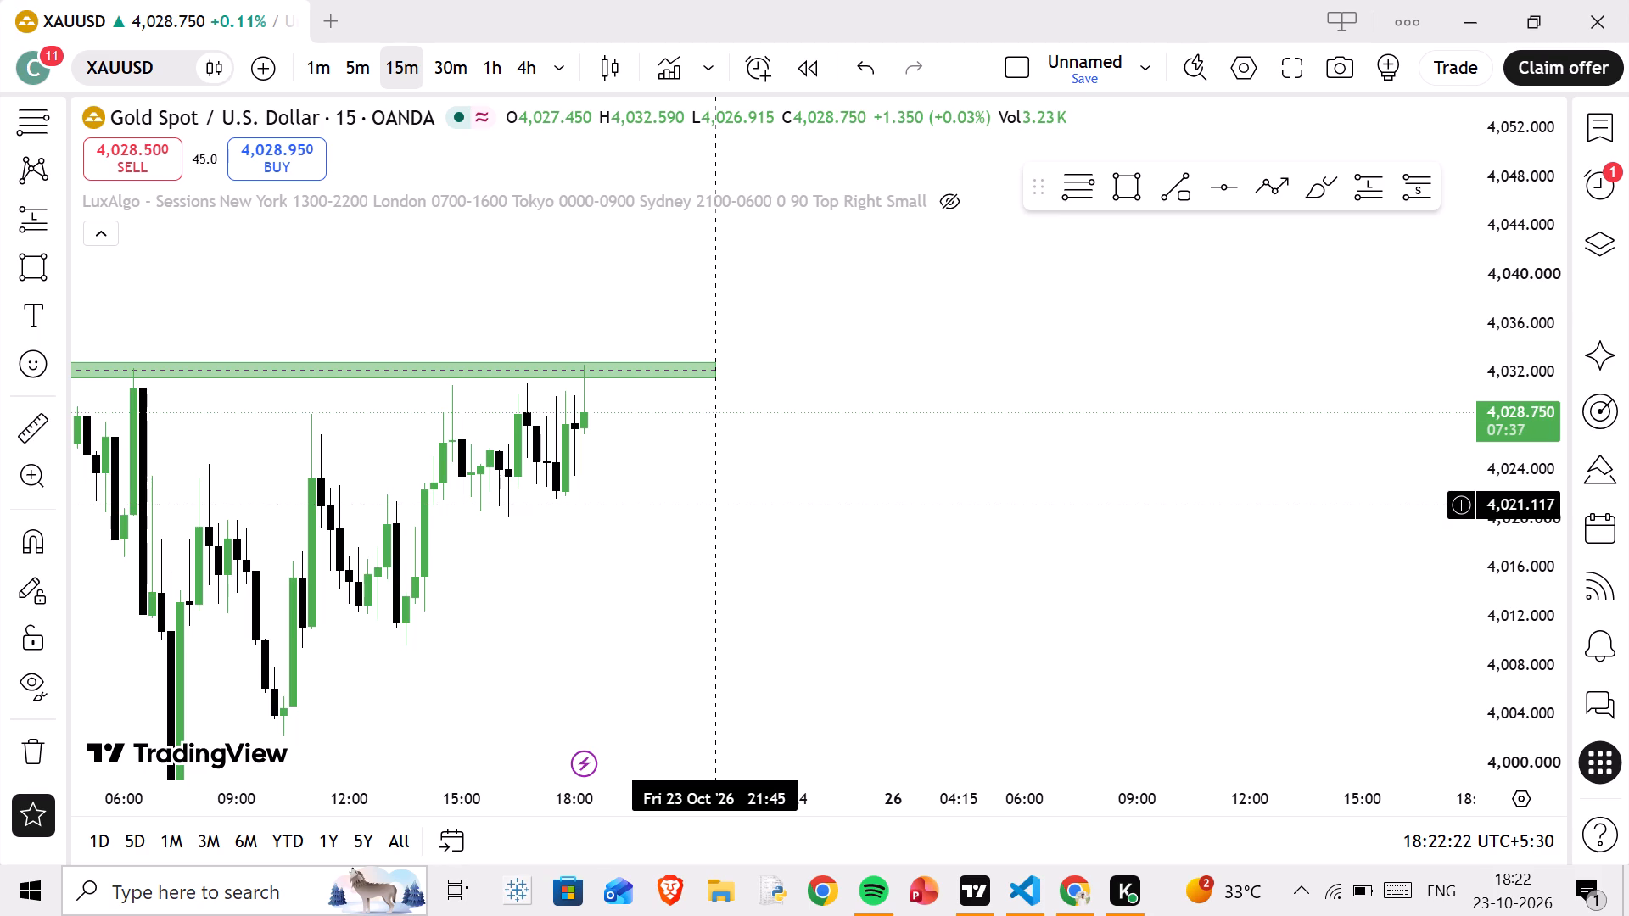
{"action": "left_click_drag", "start_coordinate": [723, 559], "coordinate": [778, 370]}
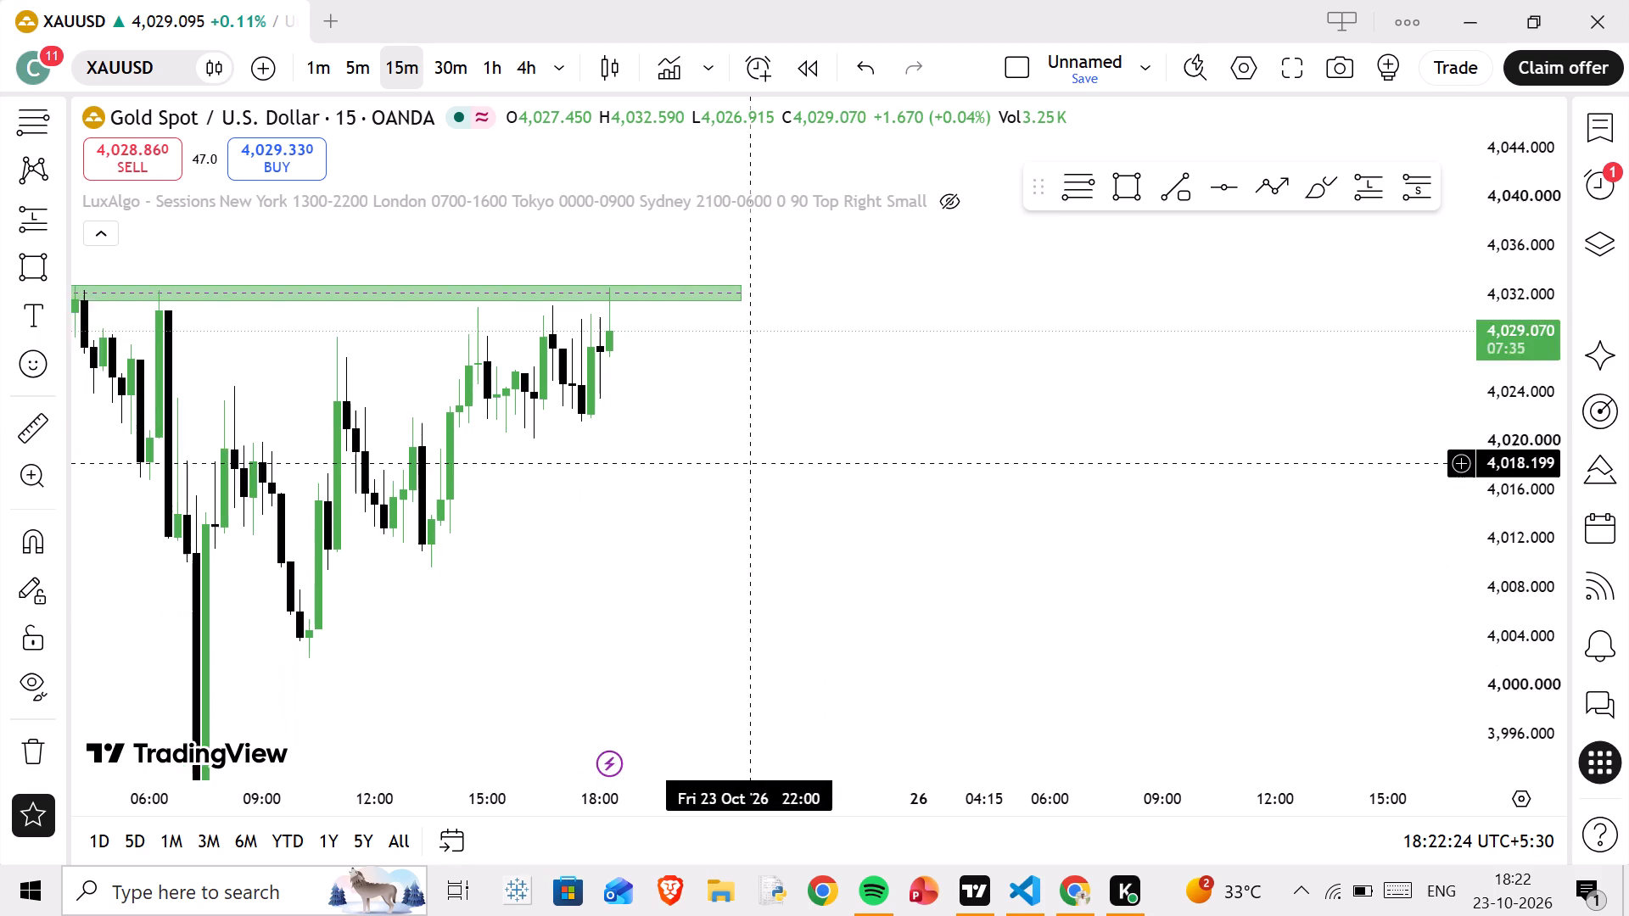
{"action": "left_click_drag", "start_coordinate": [778, 370], "coordinate": [779, 364]}
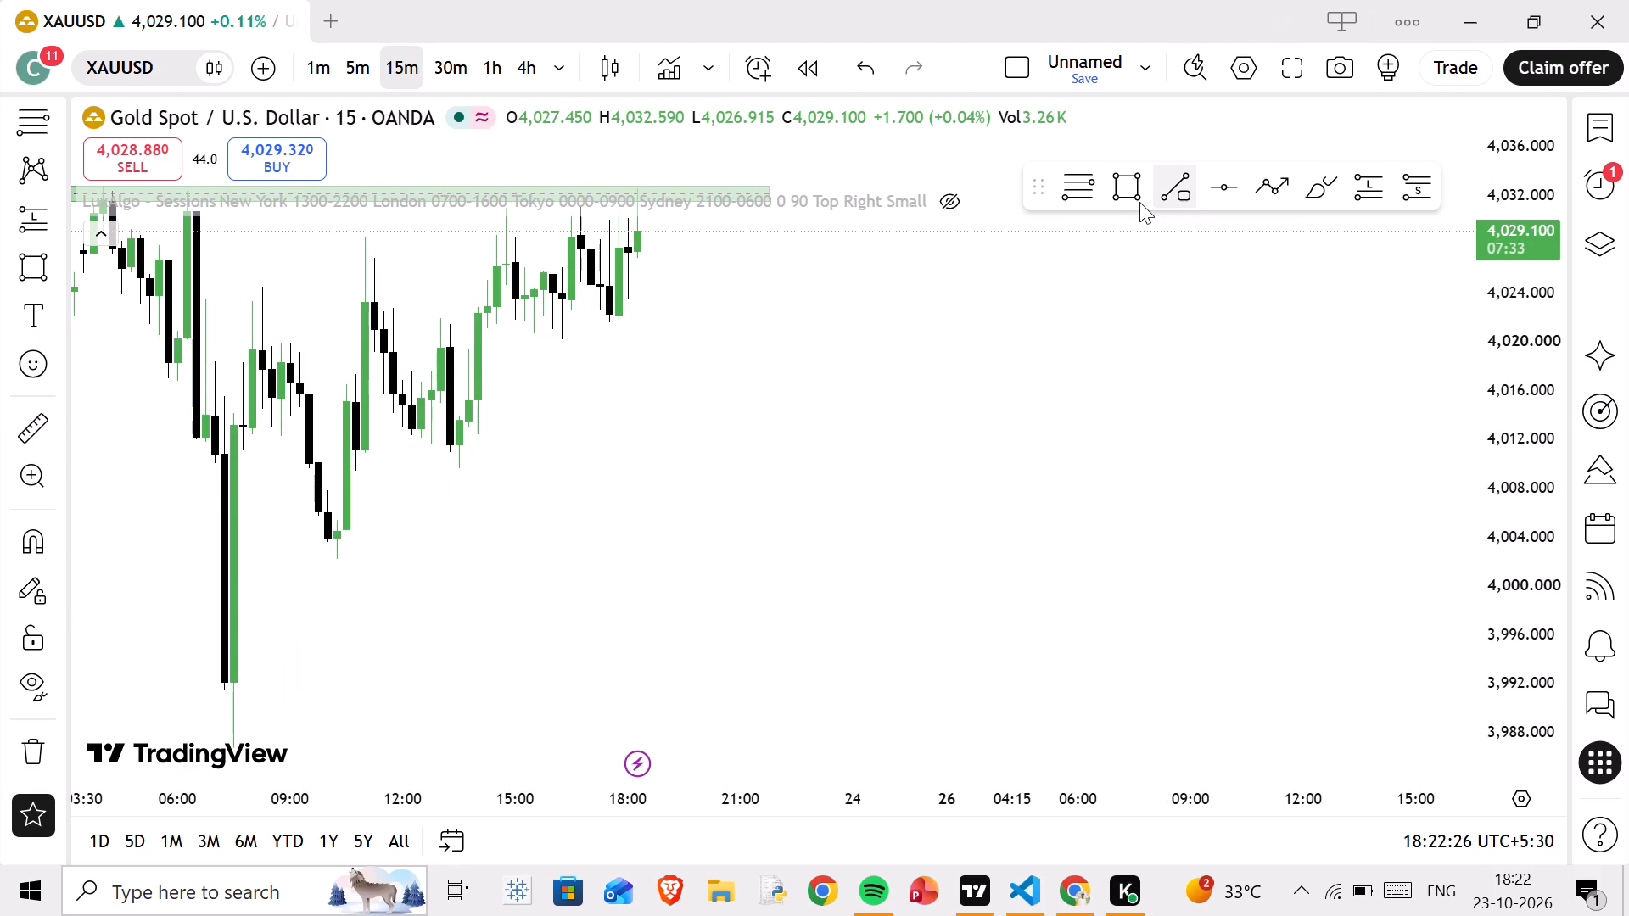
{"action": "left_click", "coordinate": [1128, 200]}
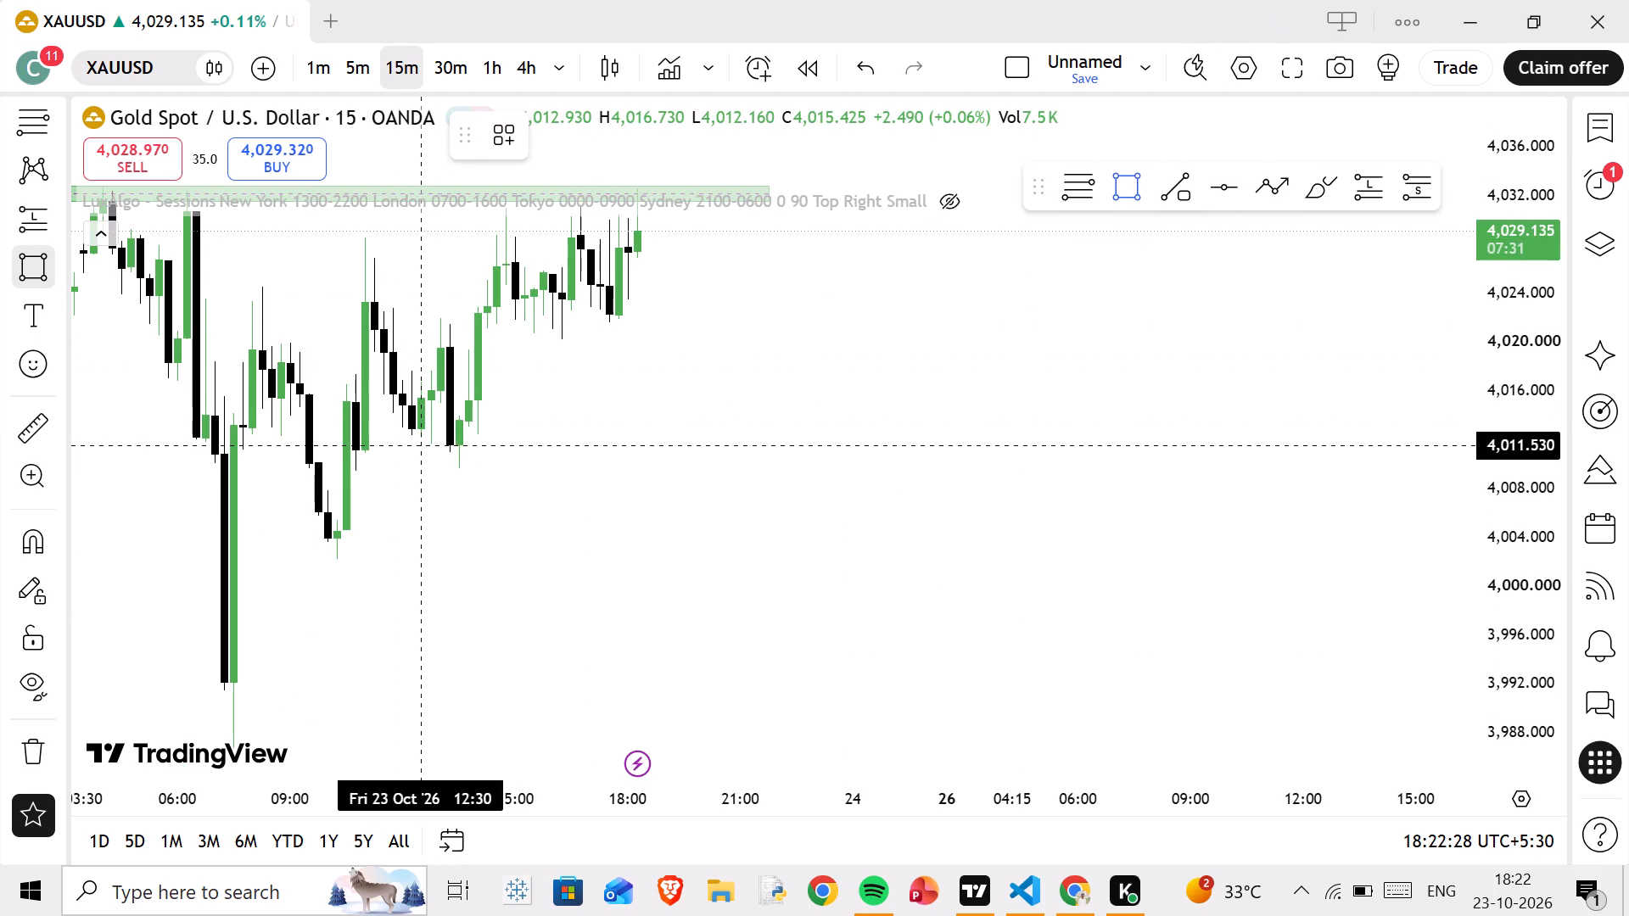
{"action": "left_click_drag", "start_coordinate": [423, 445], "coordinate": [1093, 472]}
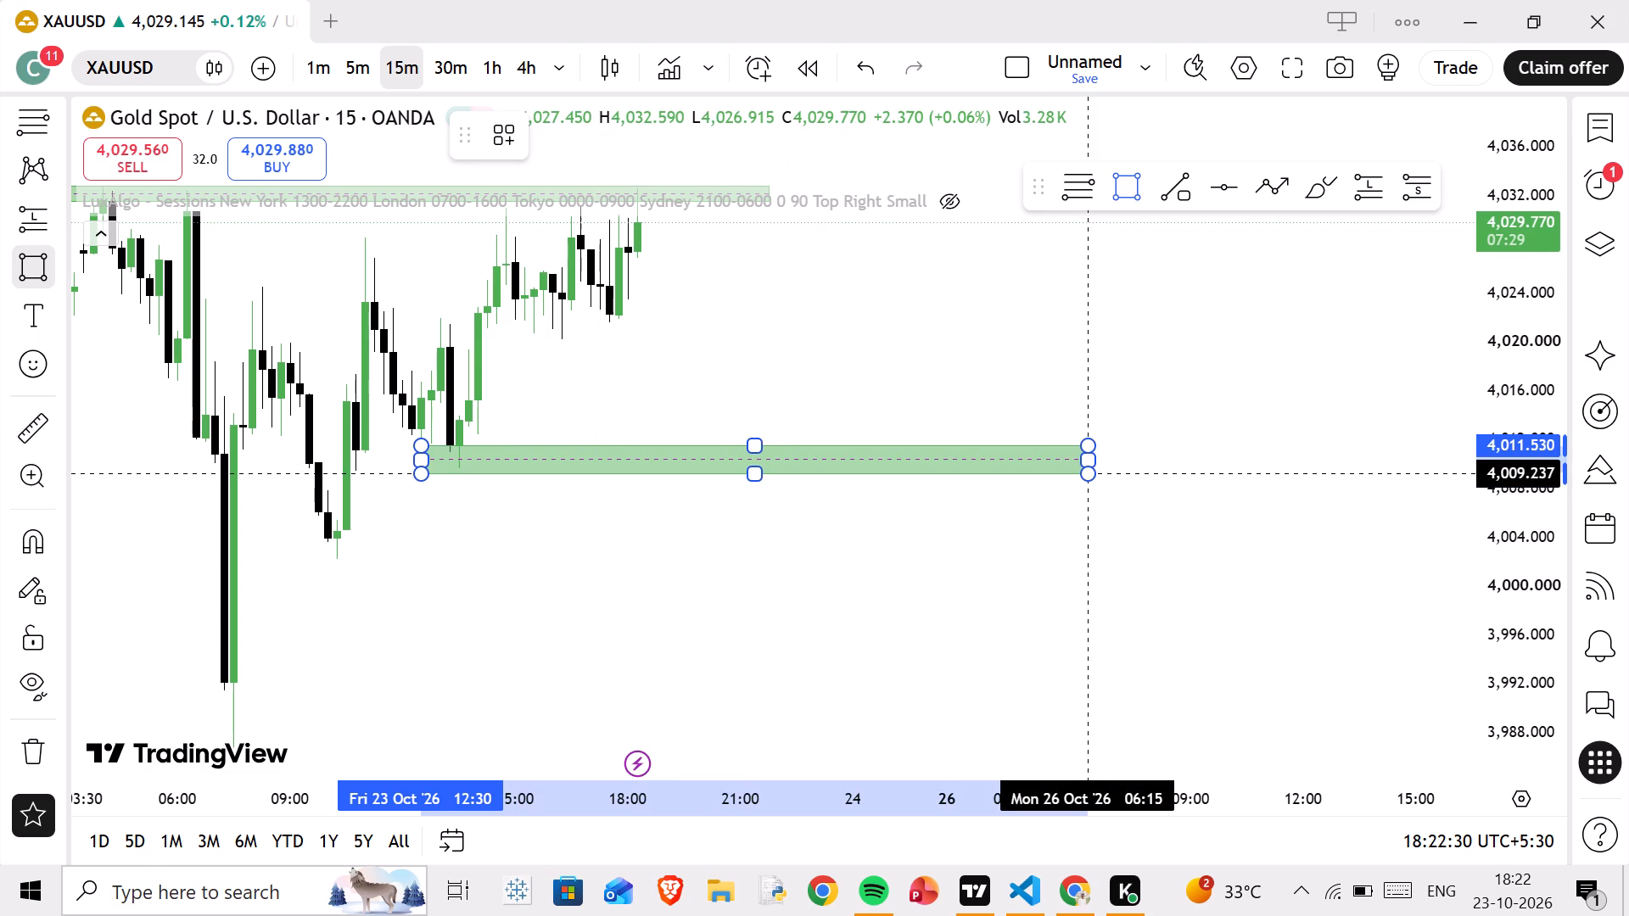
{"action": "left_click_drag", "start_coordinate": [1093, 472], "coordinate": [1095, 468]}
{"action": "left_click", "coordinate": [1095, 468]}
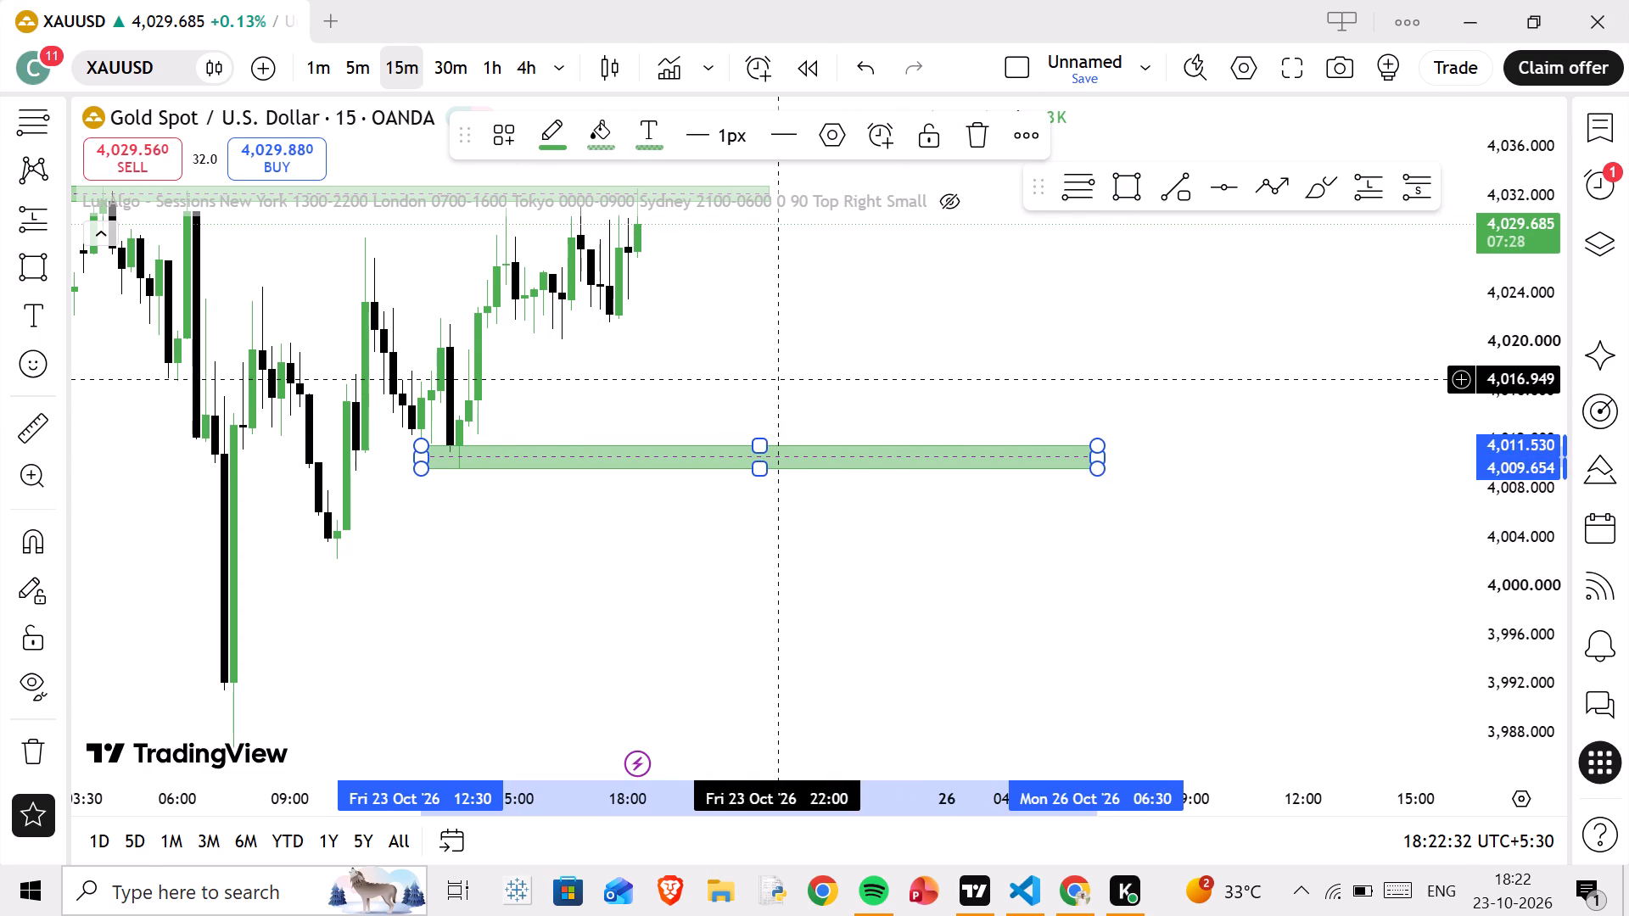
Change the fill colour of the lower rectangle zone to red.
{"action": "left_click", "coordinate": [724, 458]}
{"action": "left_click", "coordinate": [719, 444]}
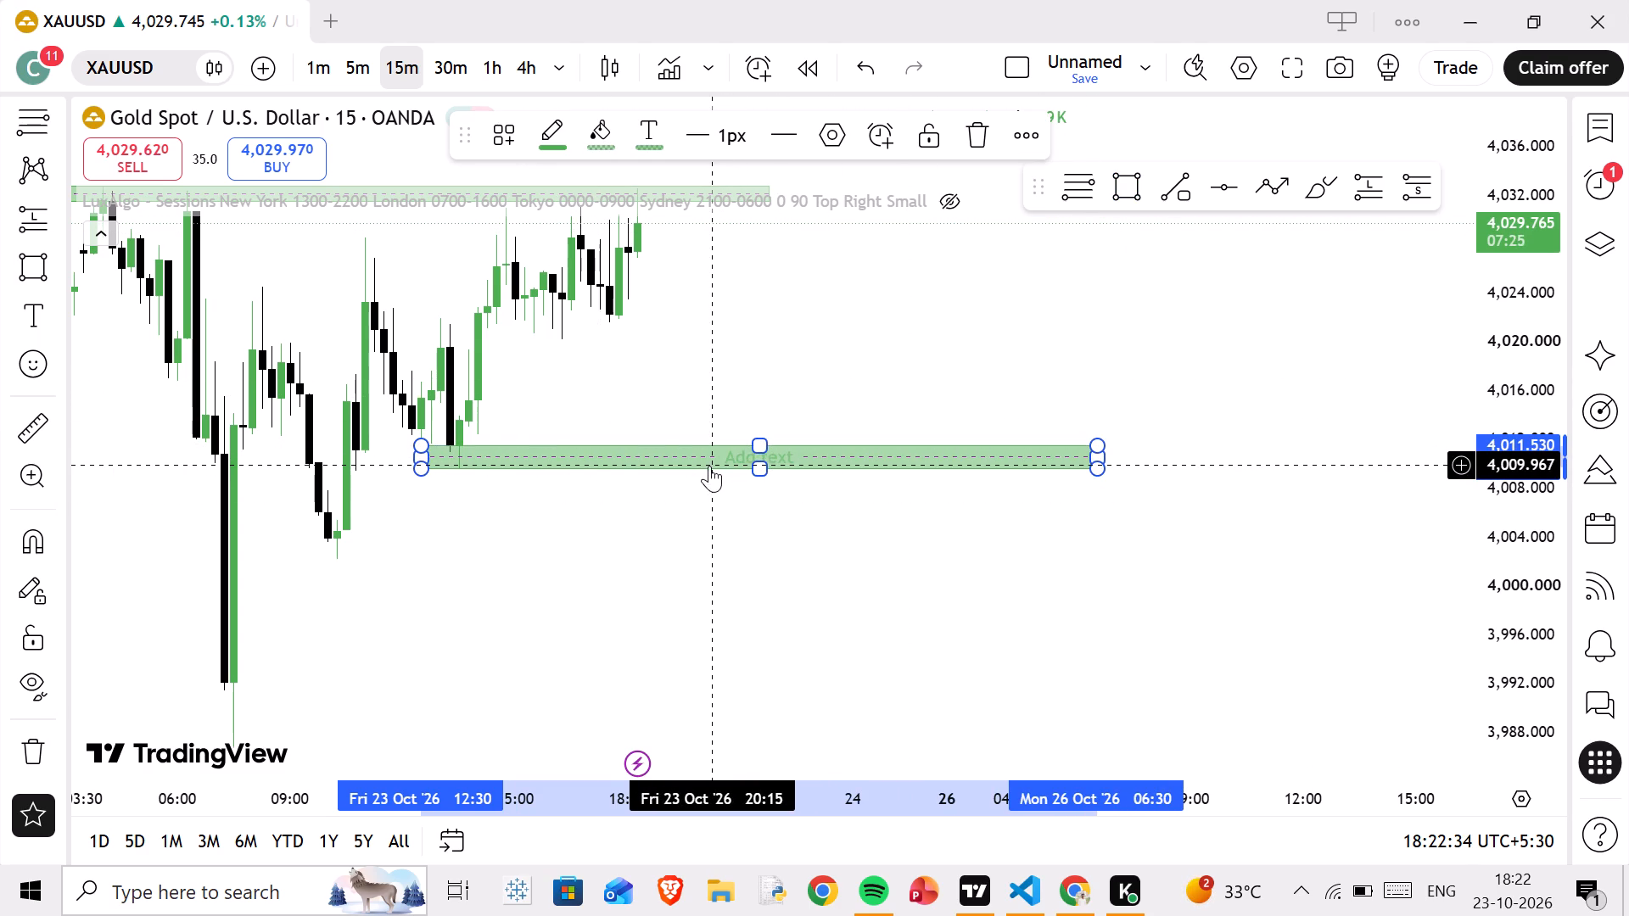
{"action": "left_click", "coordinate": [602, 161]}
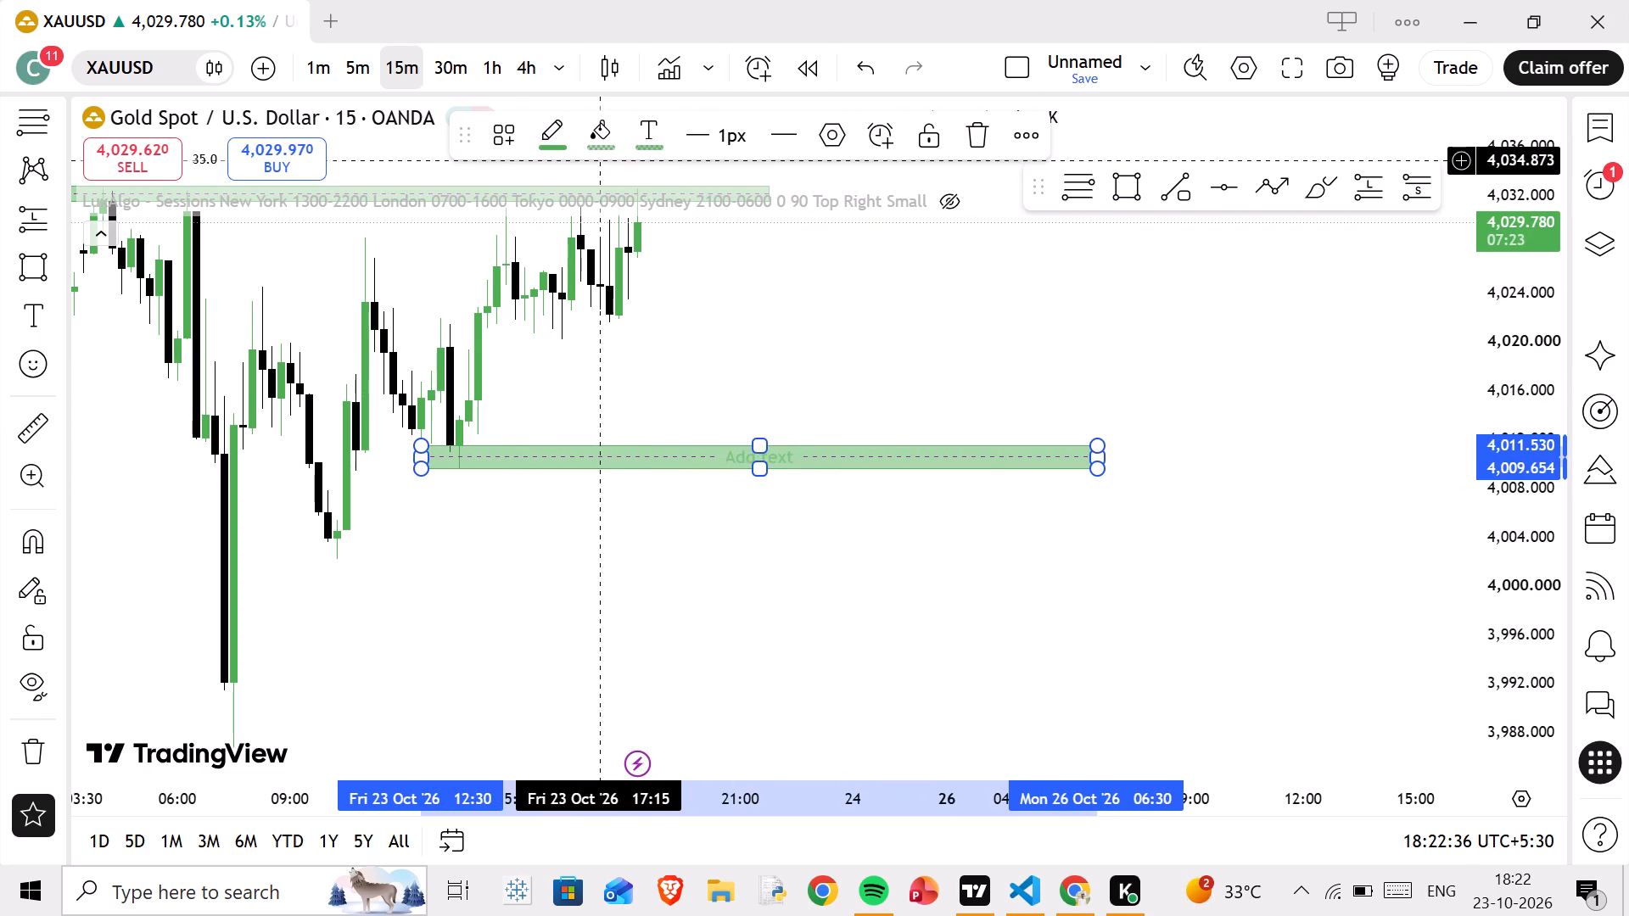
{"action": "left_click", "coordinate": [663, 448]}
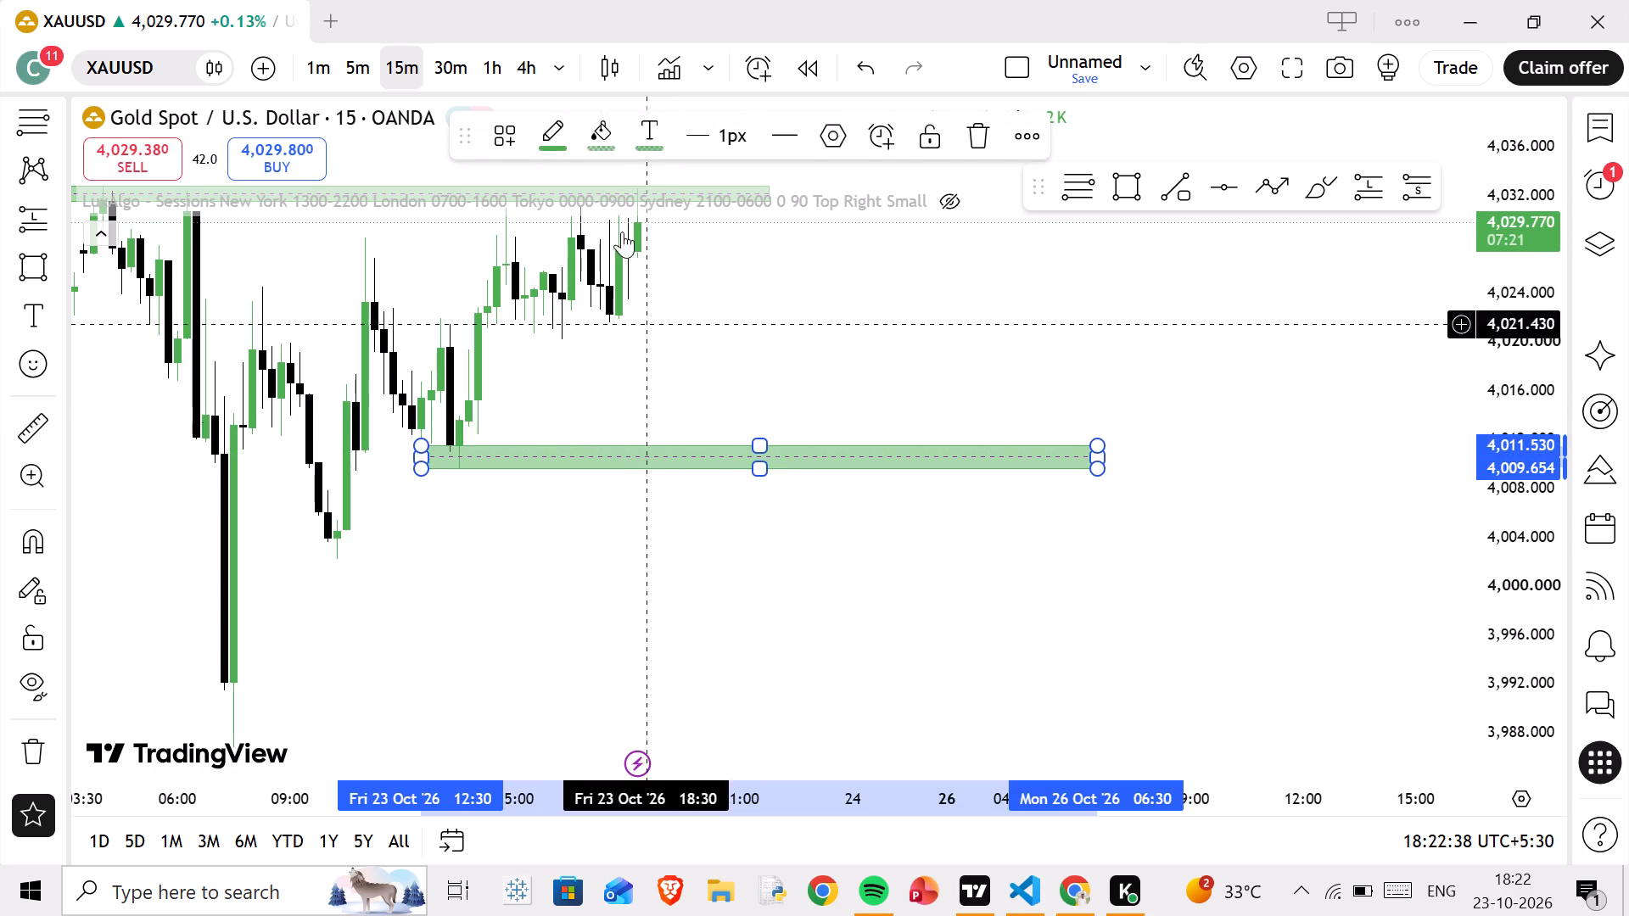
{"action": "left_click", "coordinate": [591, 139]}
{"action": "left_click", "coordinate": [613, 220]}
{"action": "left_click", "coordinate": [847, 377]}
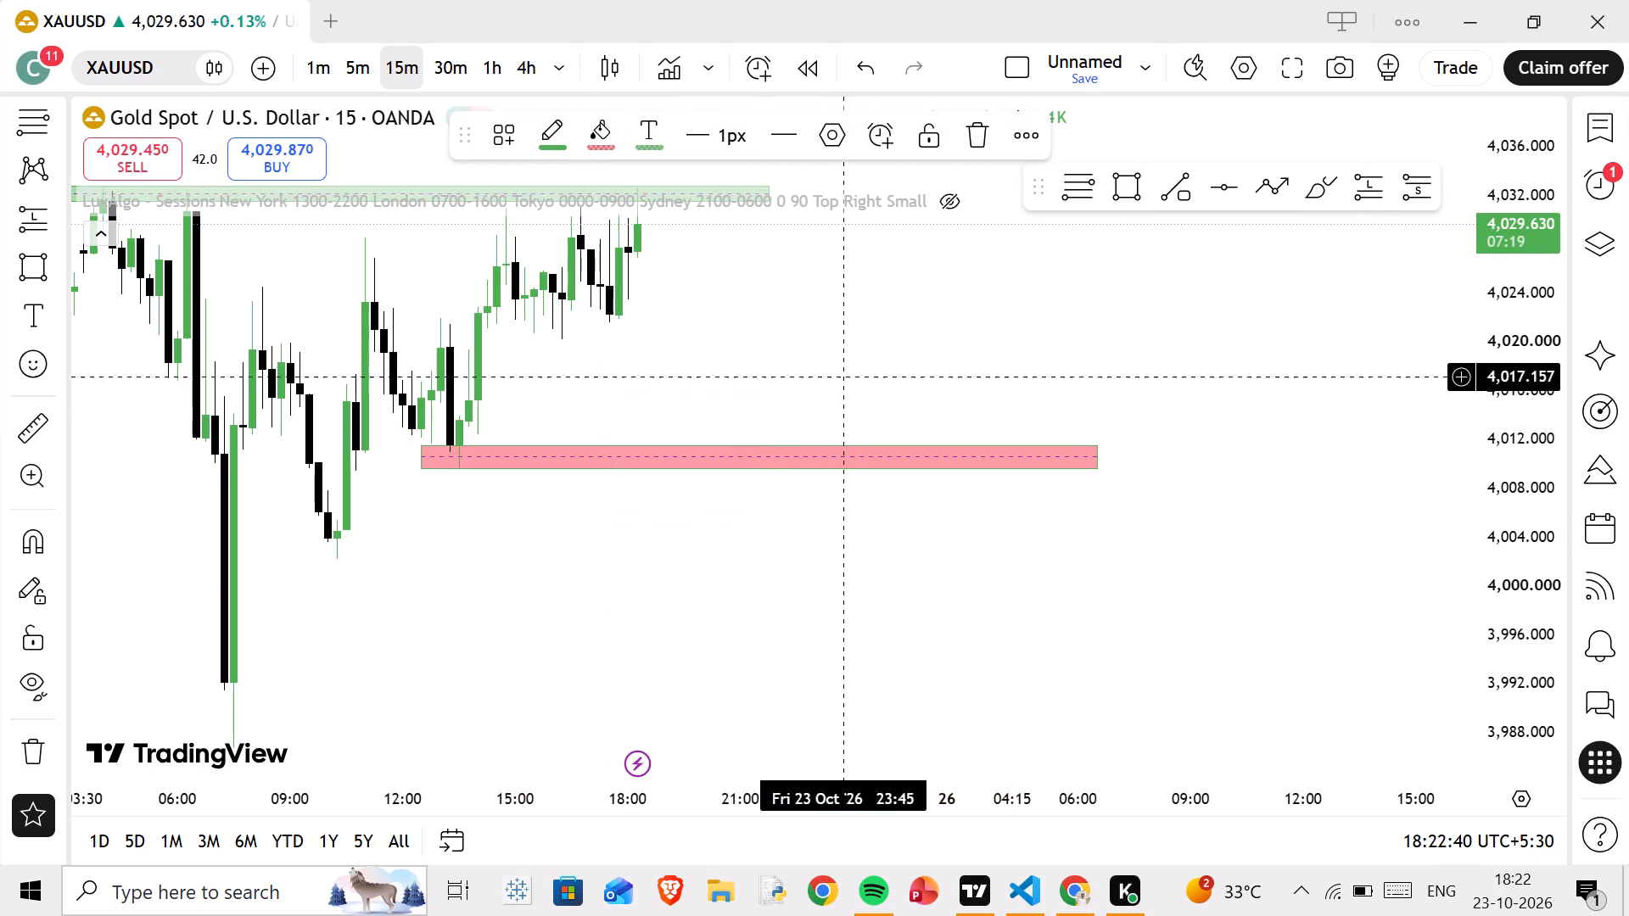
Extend the green zone's later end to just past the end of the red zone on 26 Oct.
{"action": "scroll", "coordinate": [866, 367], "scroll_direction": "down", "scroll_amount": 4}
{"action": "left_click_drag", "start_coordinate": [1101, 276], "coordinate": [1042, 483]}
{"action": "scroll", "coordinate": [1033, 475], "scroll_direction": "up", "scroll_amount": 2}
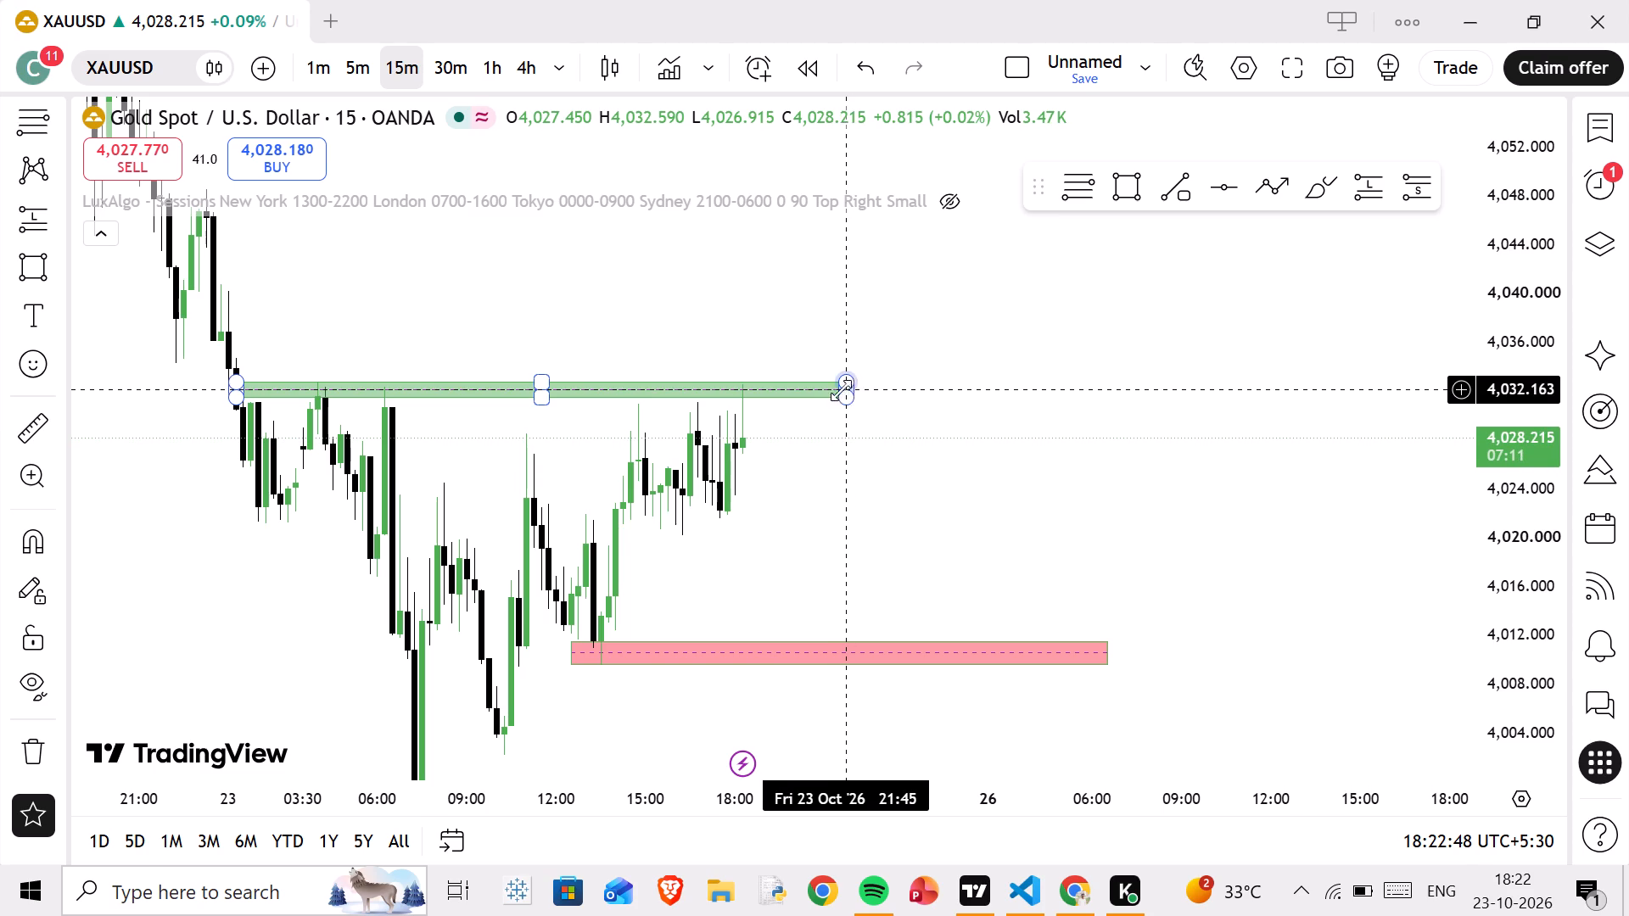
{"action": "left_click_drag", "start_coordinate": [837, 390], "coordinate": [852, 389]}
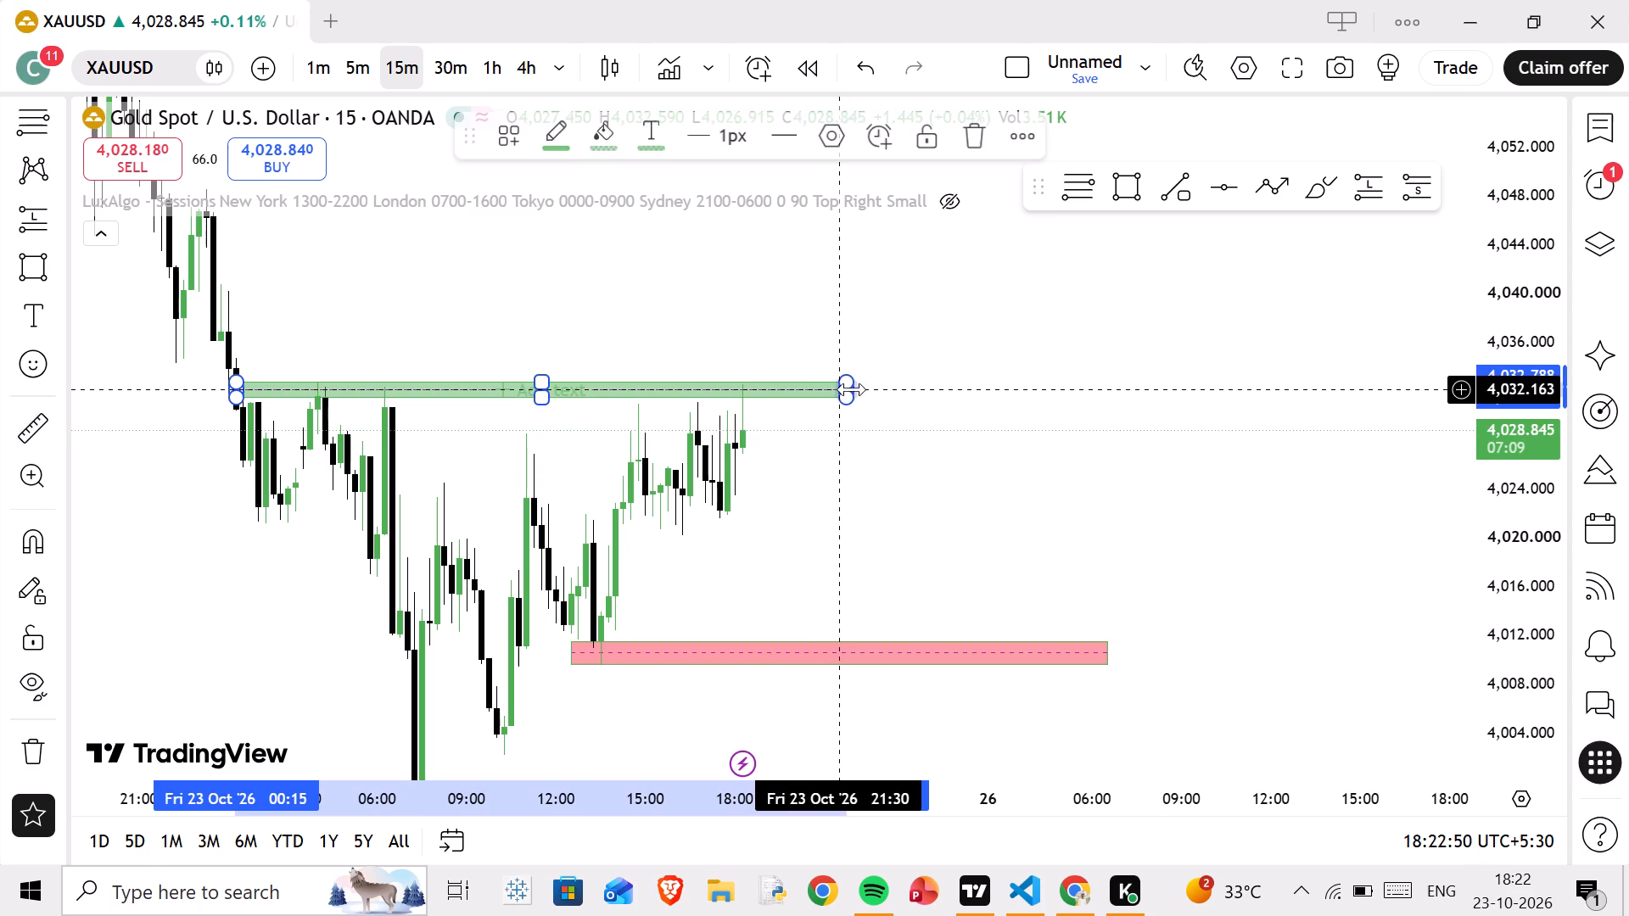
{"action": "left_click_drag", "start_coordinate": [852, 389], "coordinate": [1119, 399]}
{"action": "left_click", "coordinate": [716, 341]}
{"action": "scroll", "coordinate": [731, 337], "scroll_direction": "down", "scroll_amount": 2}
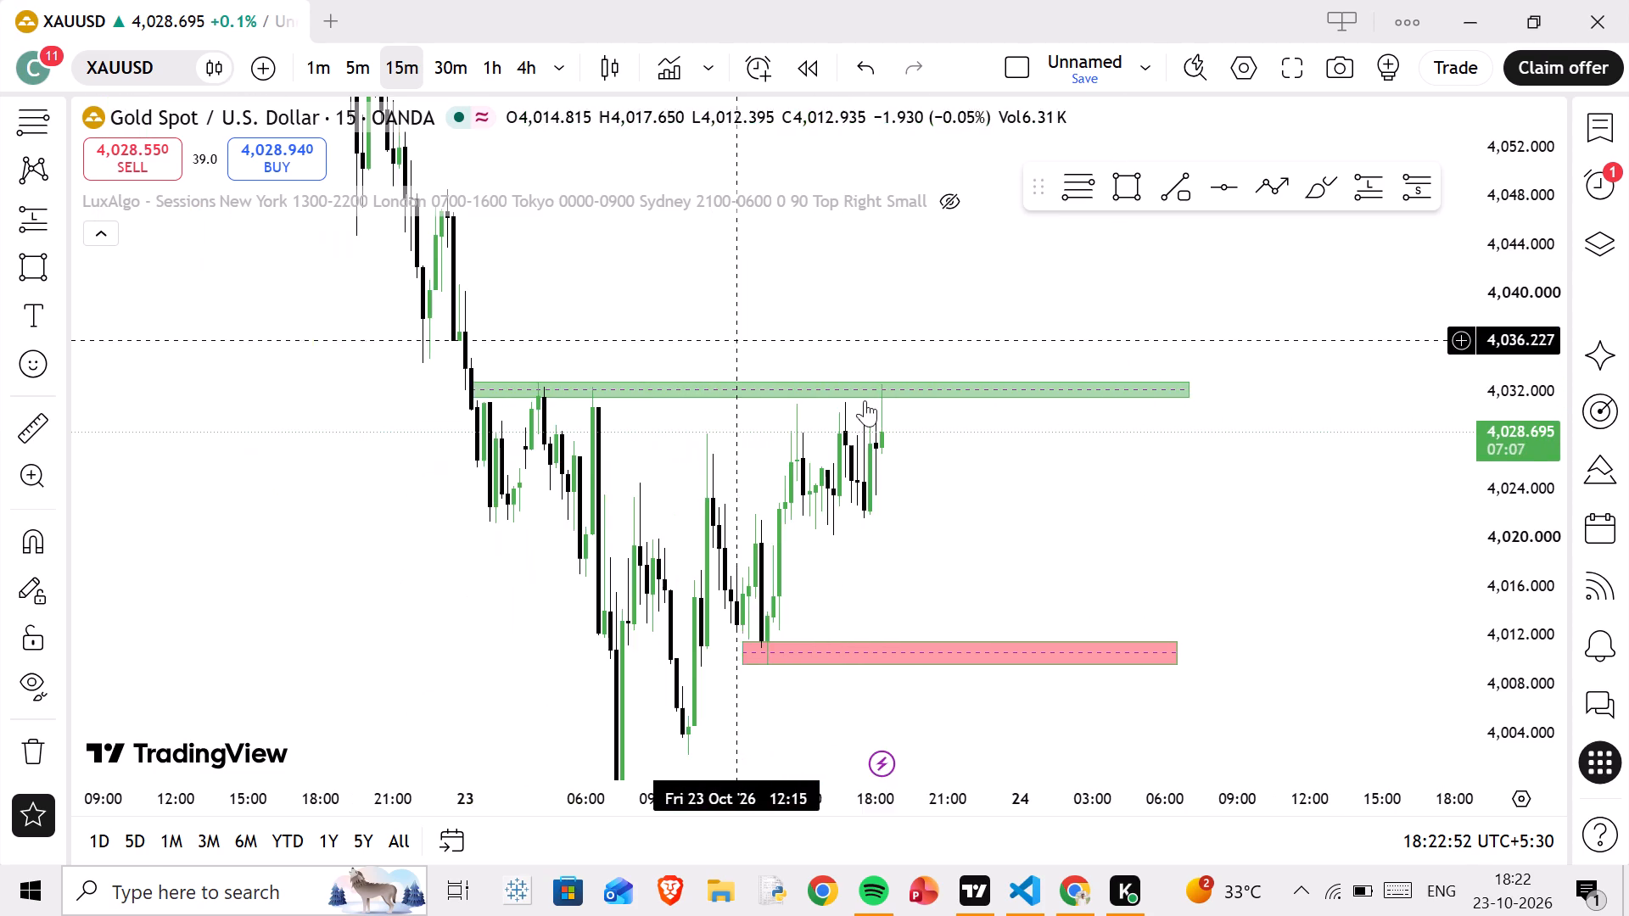
Add a long position at the green zone's top edge with entry 4,032.788, target 4,053.810 and stop 4,030.079.
{"action": "left_click_drag", "start_coordinate": [1263, 466], "coordinate": [1021, 458]}
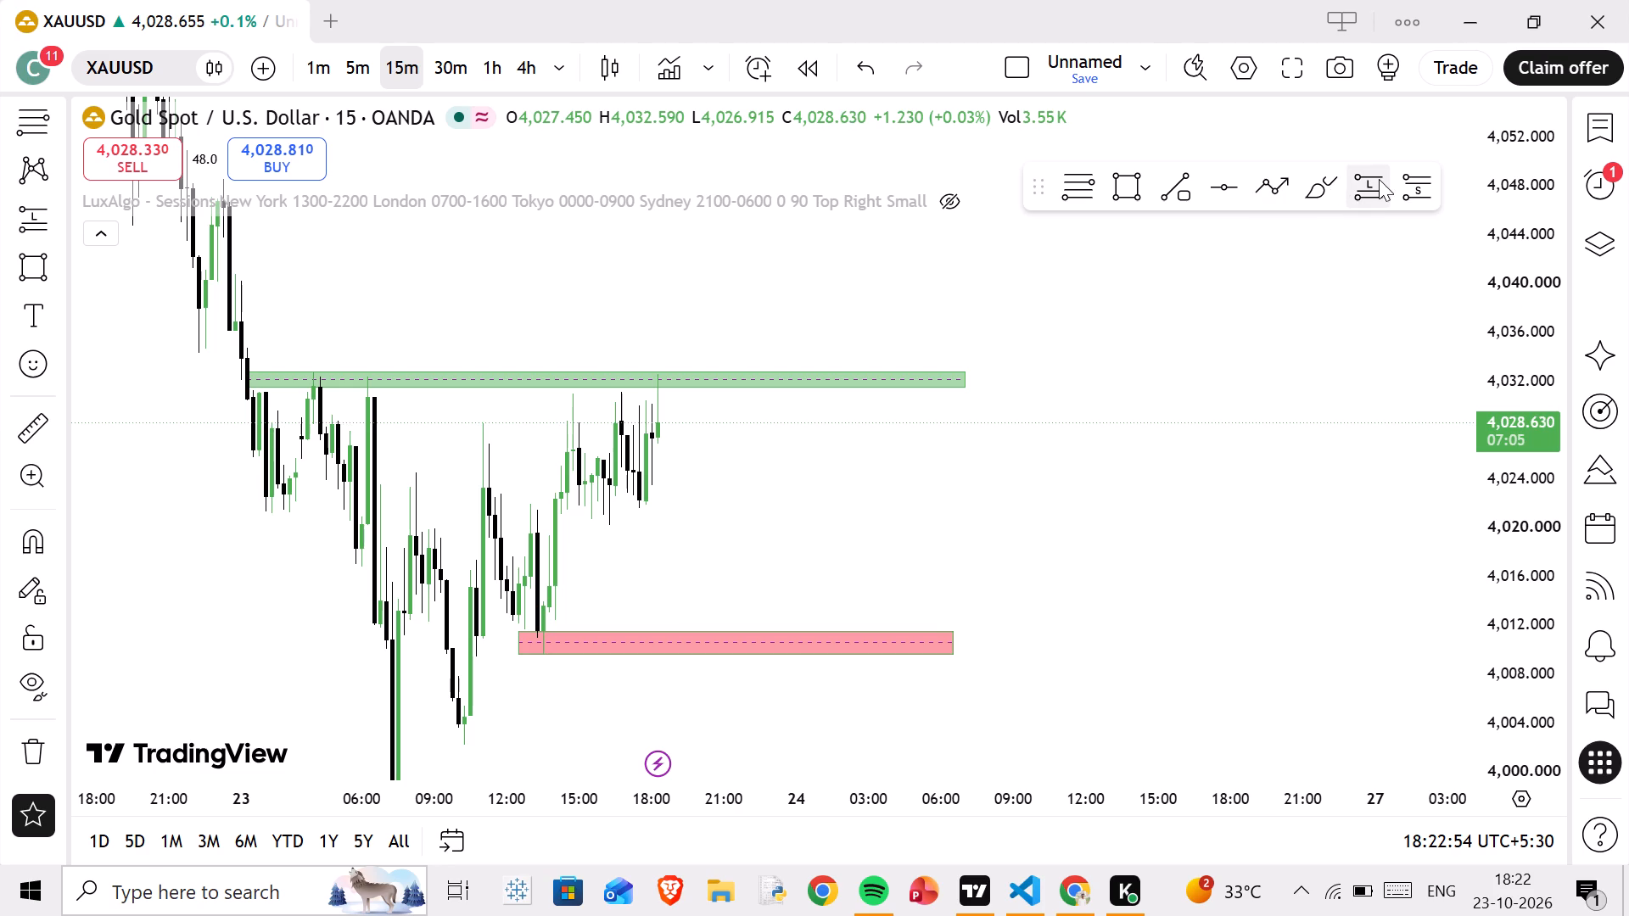
{"action": "left_click", "coordinate": [1413, 177]}
{"action": "left_click", "coordinate": [1386, 183]}
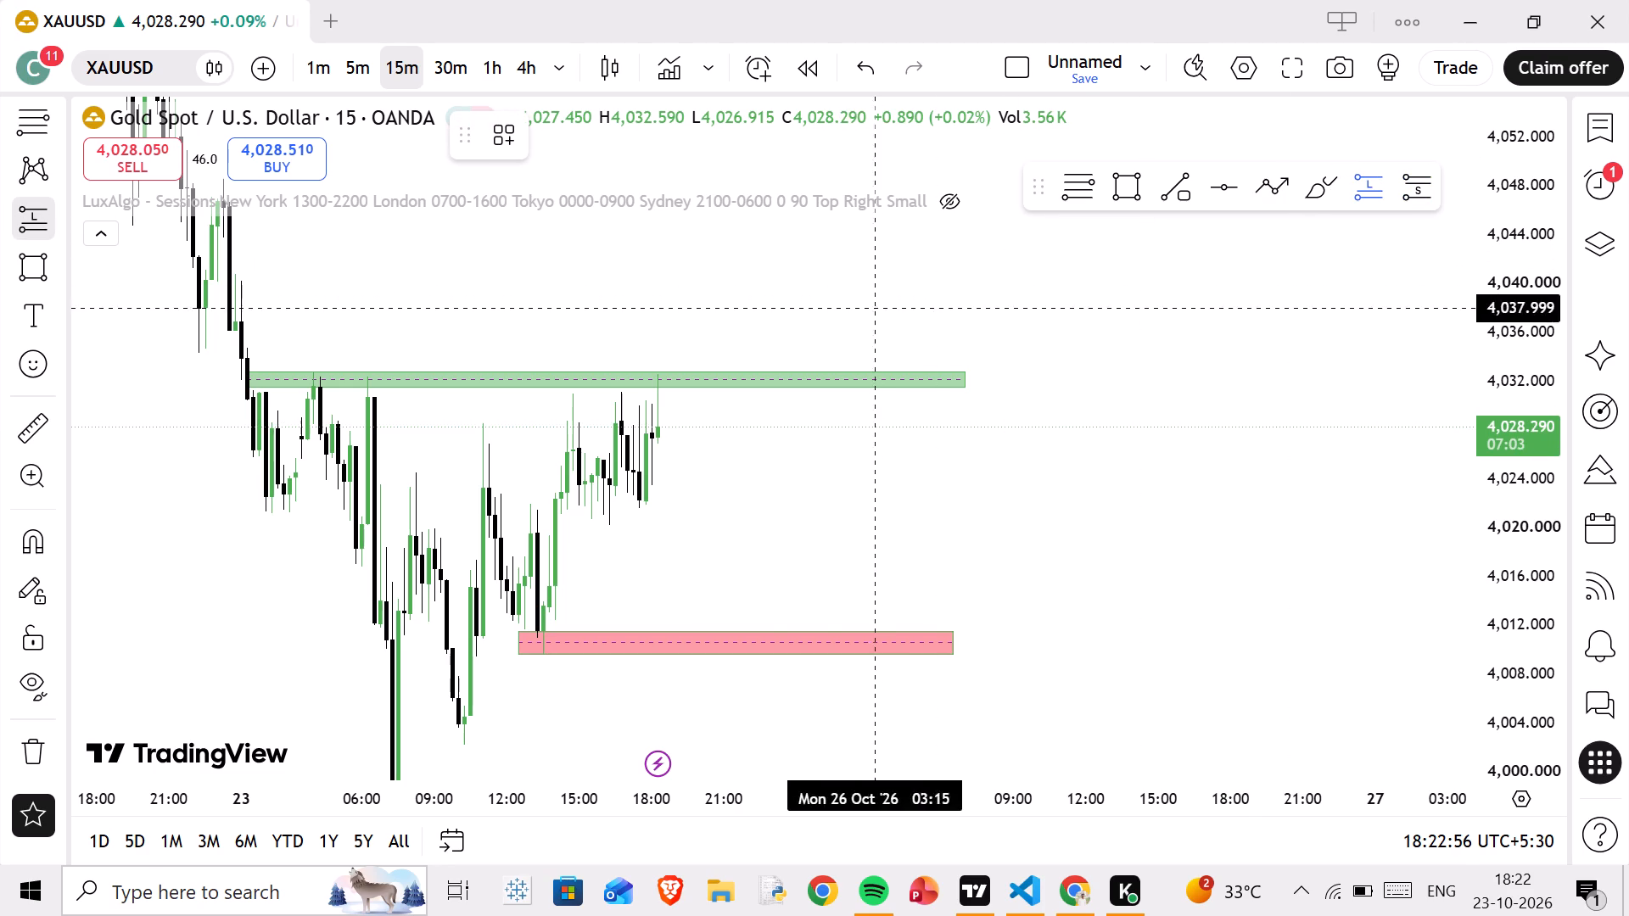
{"action": "left_click", "coordinate": [772, 372]}
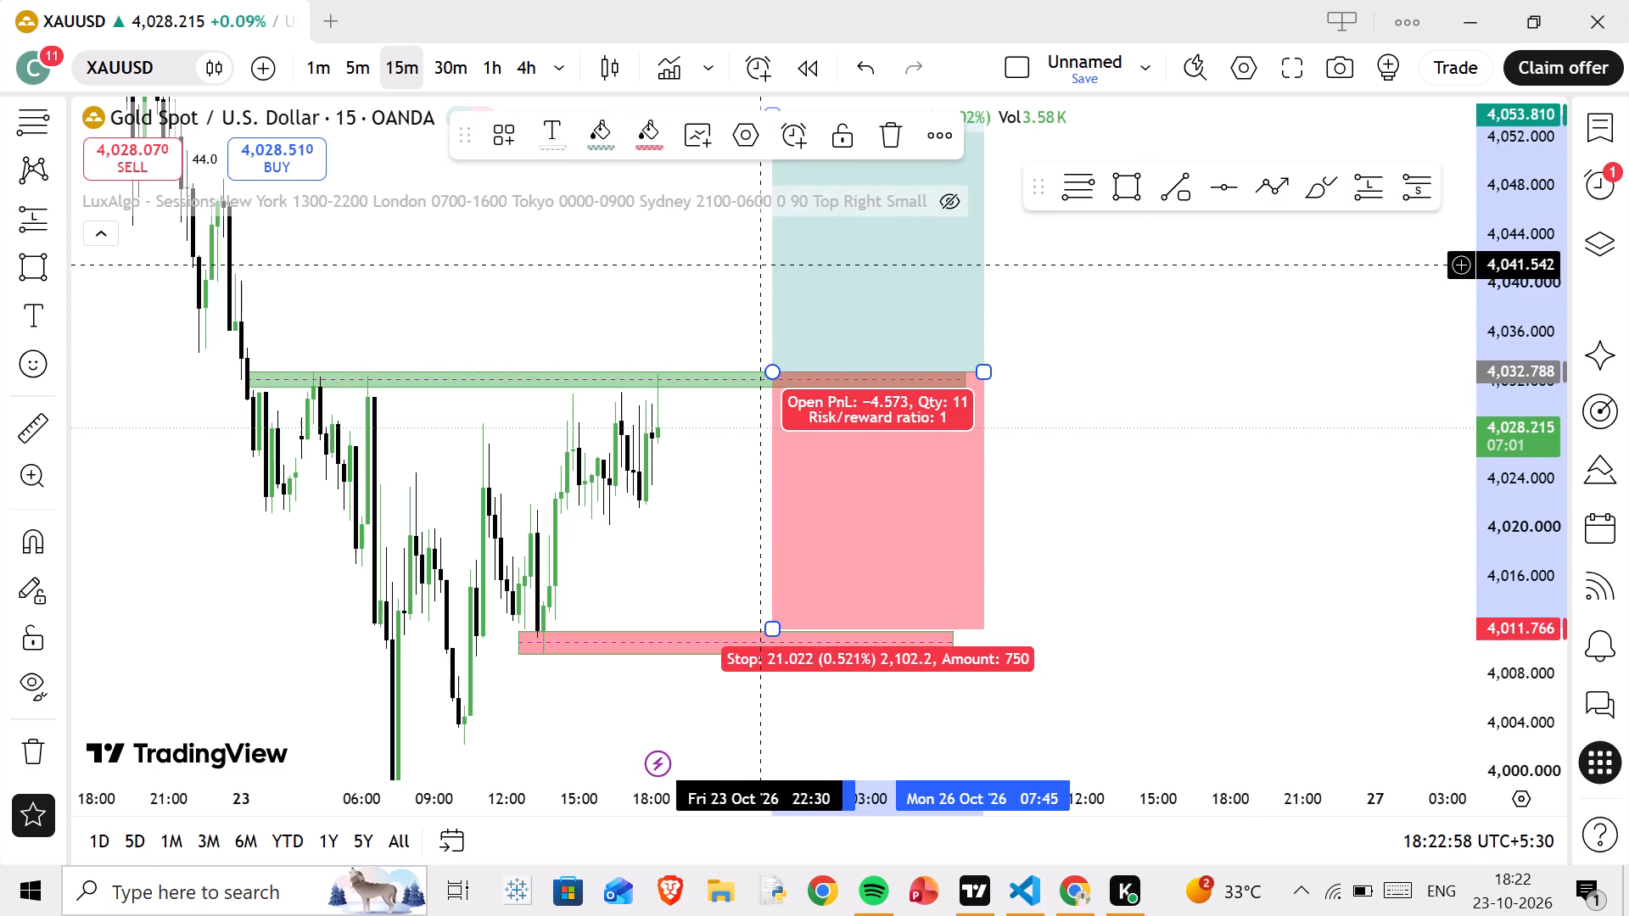
{"action": "left_click_drag", "start_coordinate": [770, 620], "coordinate": [787, 480]}
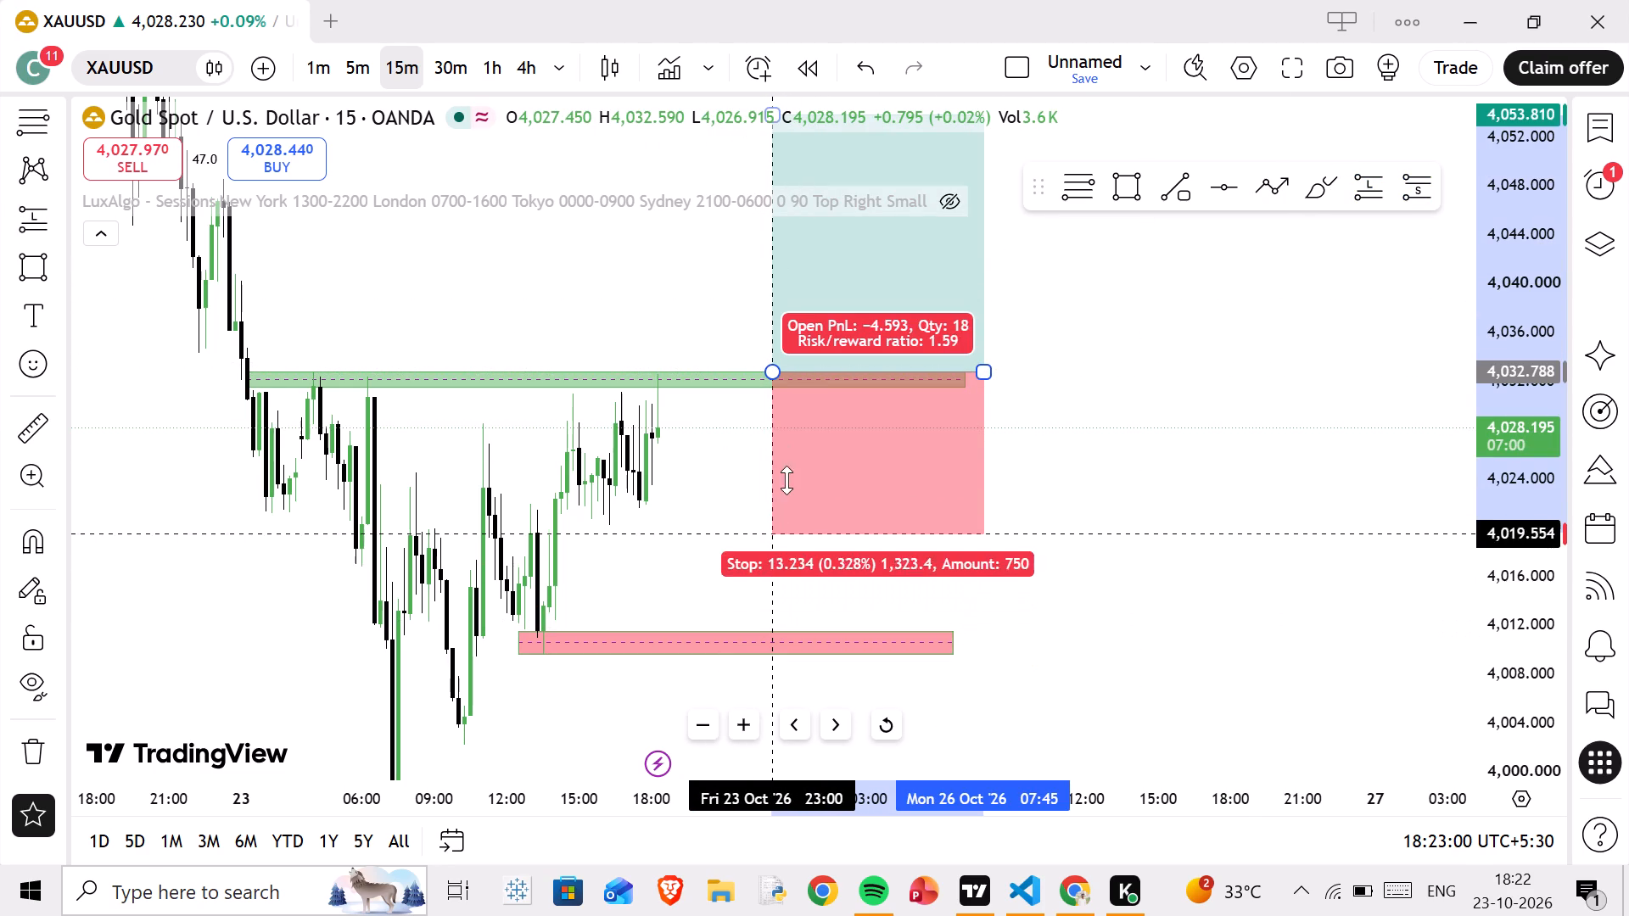
{"action": "left_click_drag", "start_coordinate": [787, 480], "coordinate": [781, 405]}
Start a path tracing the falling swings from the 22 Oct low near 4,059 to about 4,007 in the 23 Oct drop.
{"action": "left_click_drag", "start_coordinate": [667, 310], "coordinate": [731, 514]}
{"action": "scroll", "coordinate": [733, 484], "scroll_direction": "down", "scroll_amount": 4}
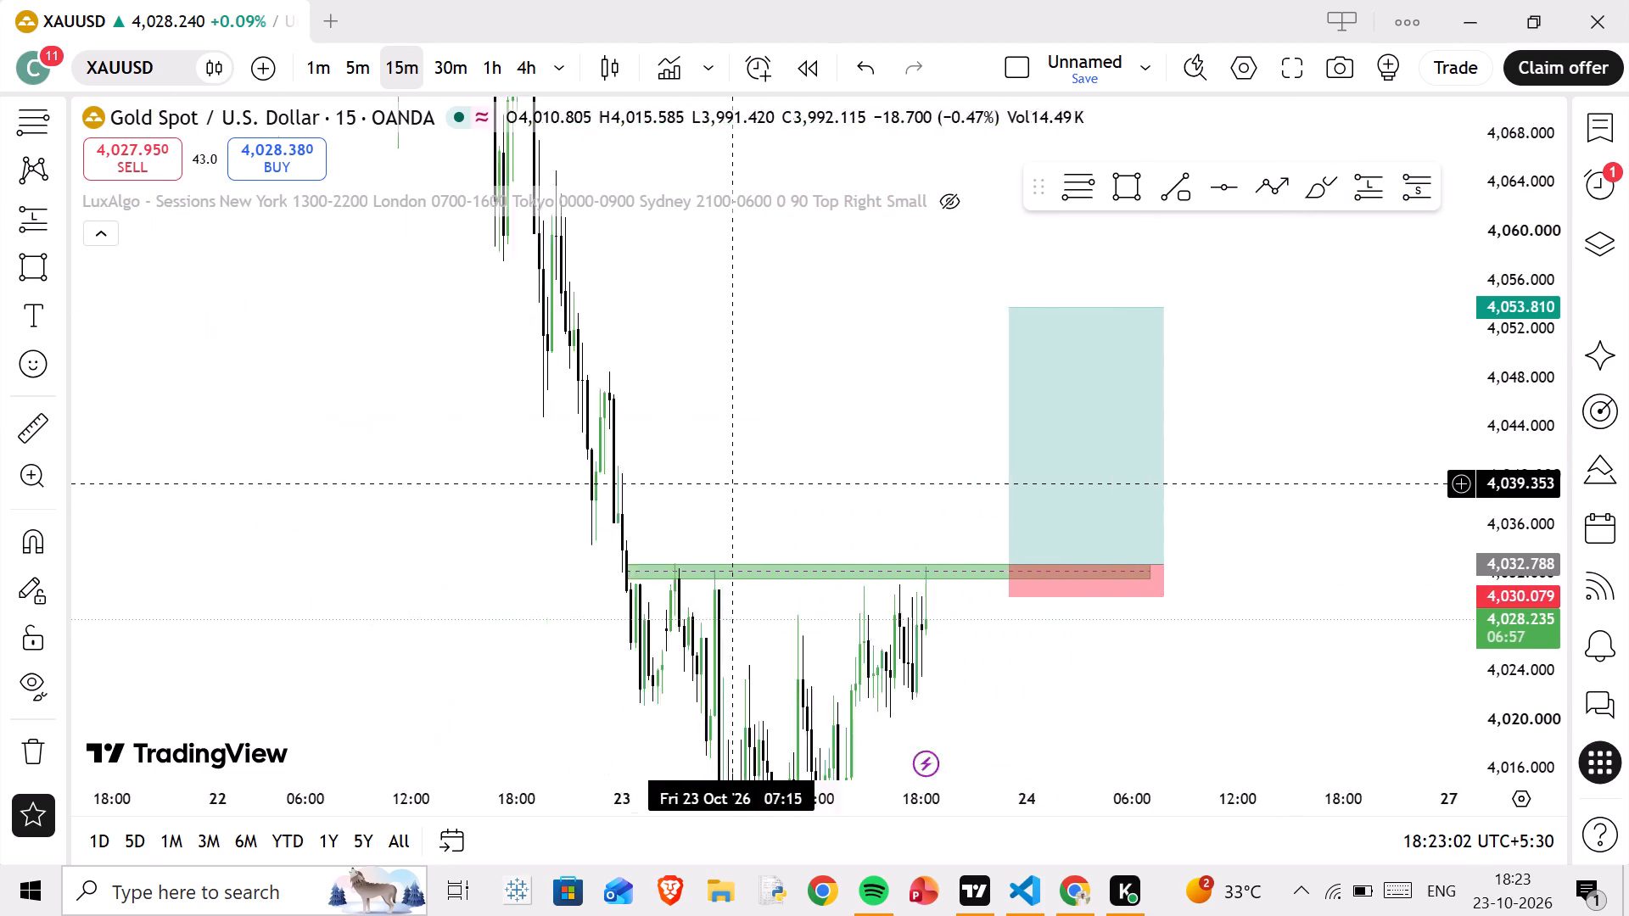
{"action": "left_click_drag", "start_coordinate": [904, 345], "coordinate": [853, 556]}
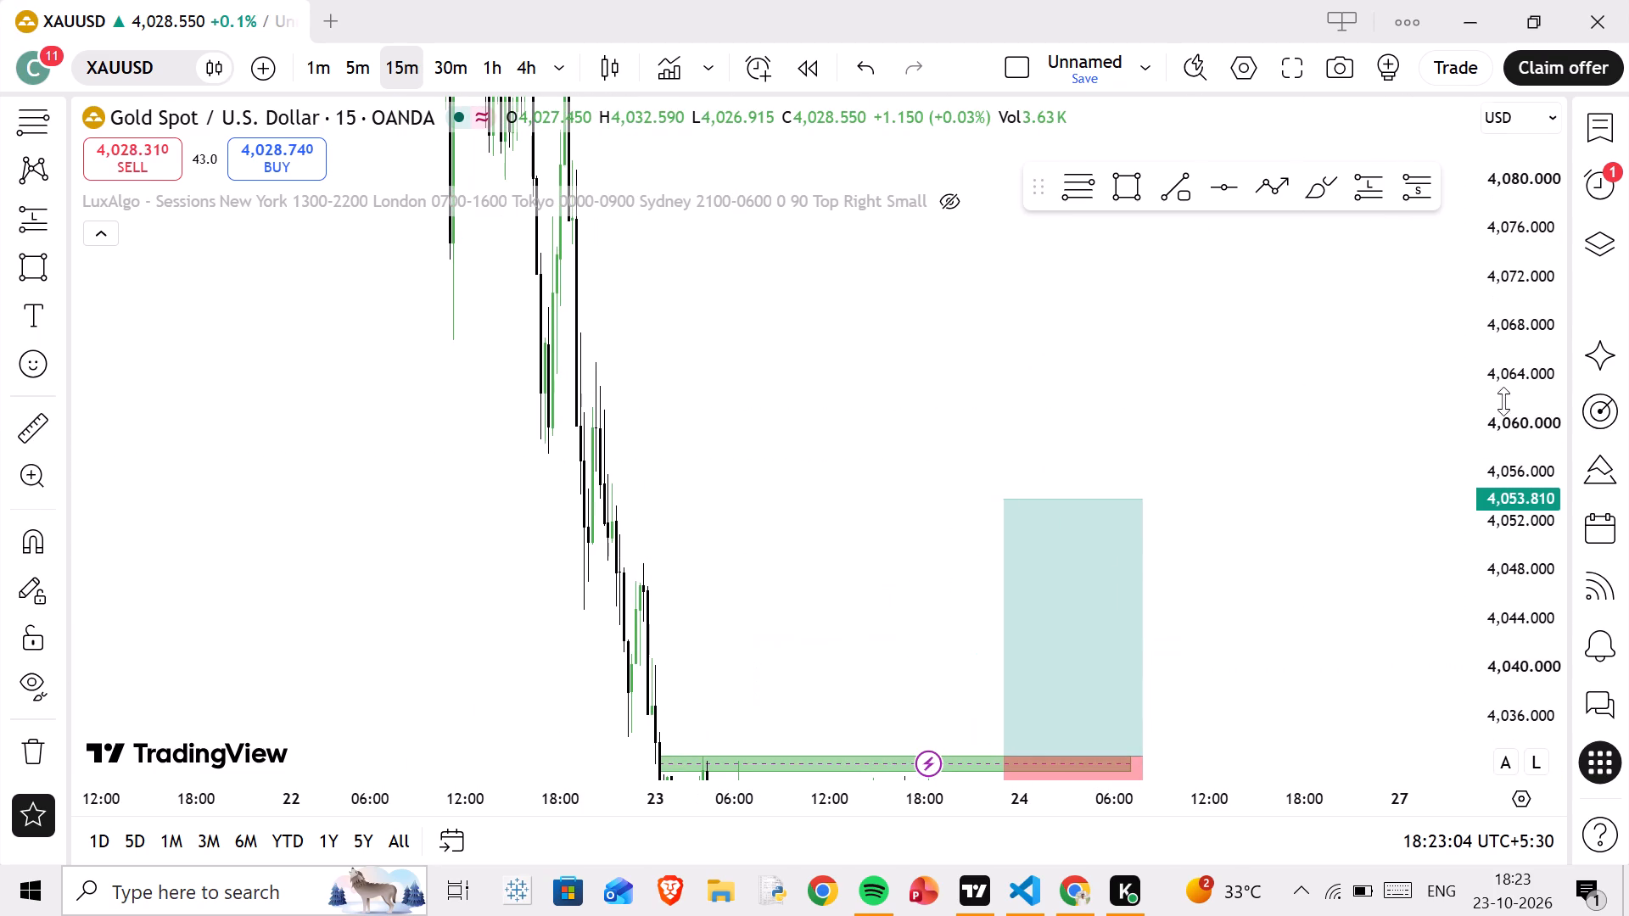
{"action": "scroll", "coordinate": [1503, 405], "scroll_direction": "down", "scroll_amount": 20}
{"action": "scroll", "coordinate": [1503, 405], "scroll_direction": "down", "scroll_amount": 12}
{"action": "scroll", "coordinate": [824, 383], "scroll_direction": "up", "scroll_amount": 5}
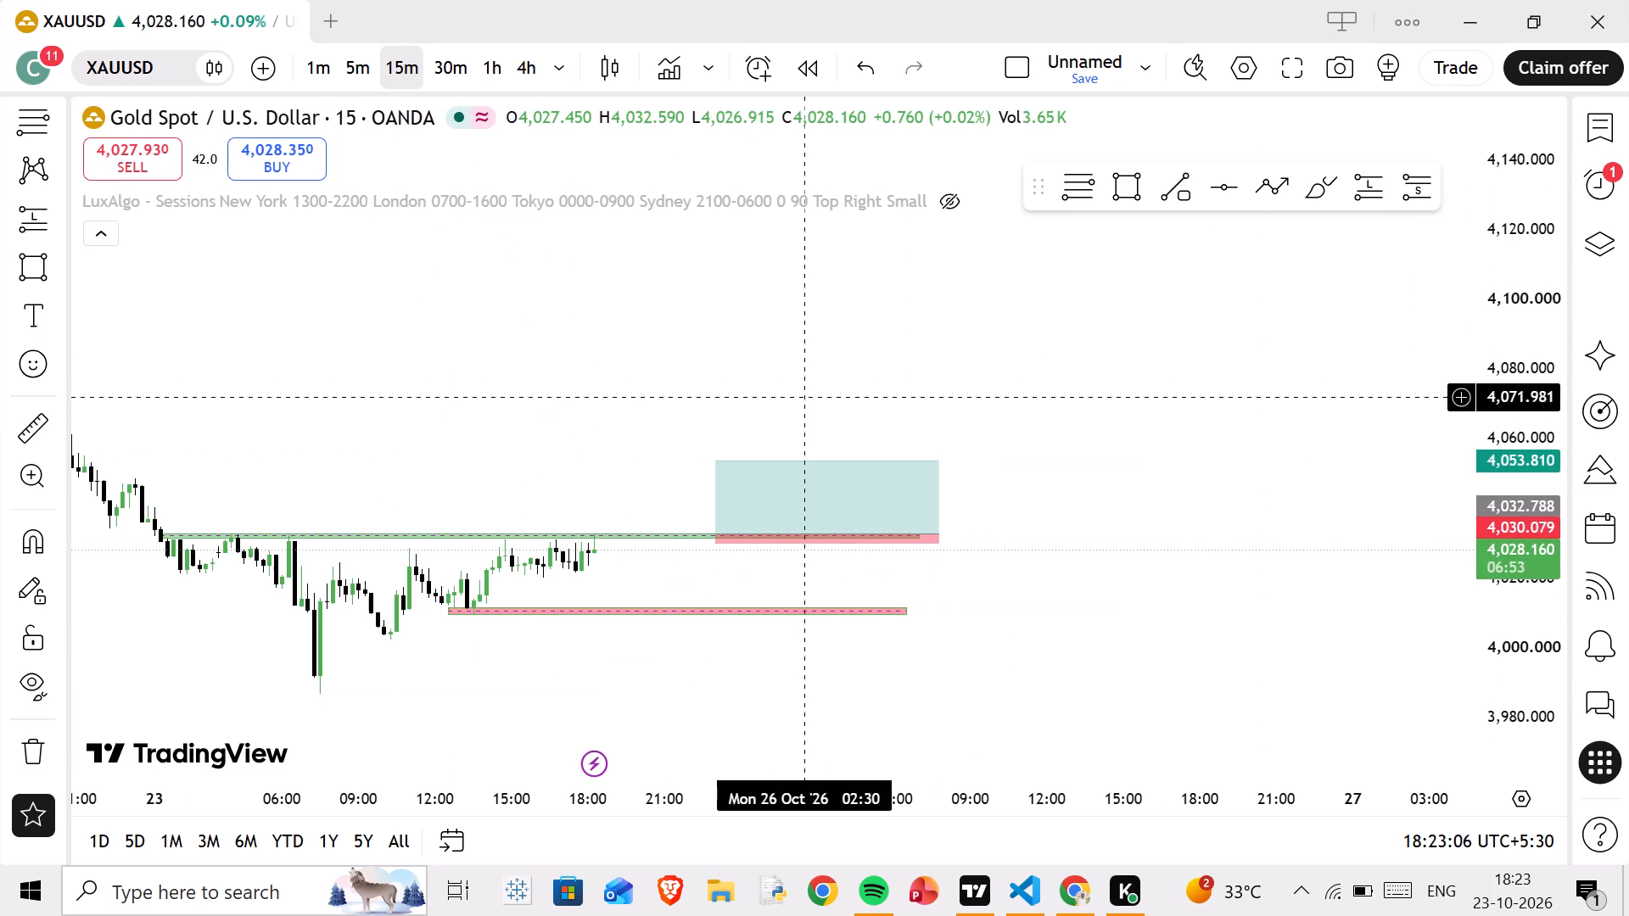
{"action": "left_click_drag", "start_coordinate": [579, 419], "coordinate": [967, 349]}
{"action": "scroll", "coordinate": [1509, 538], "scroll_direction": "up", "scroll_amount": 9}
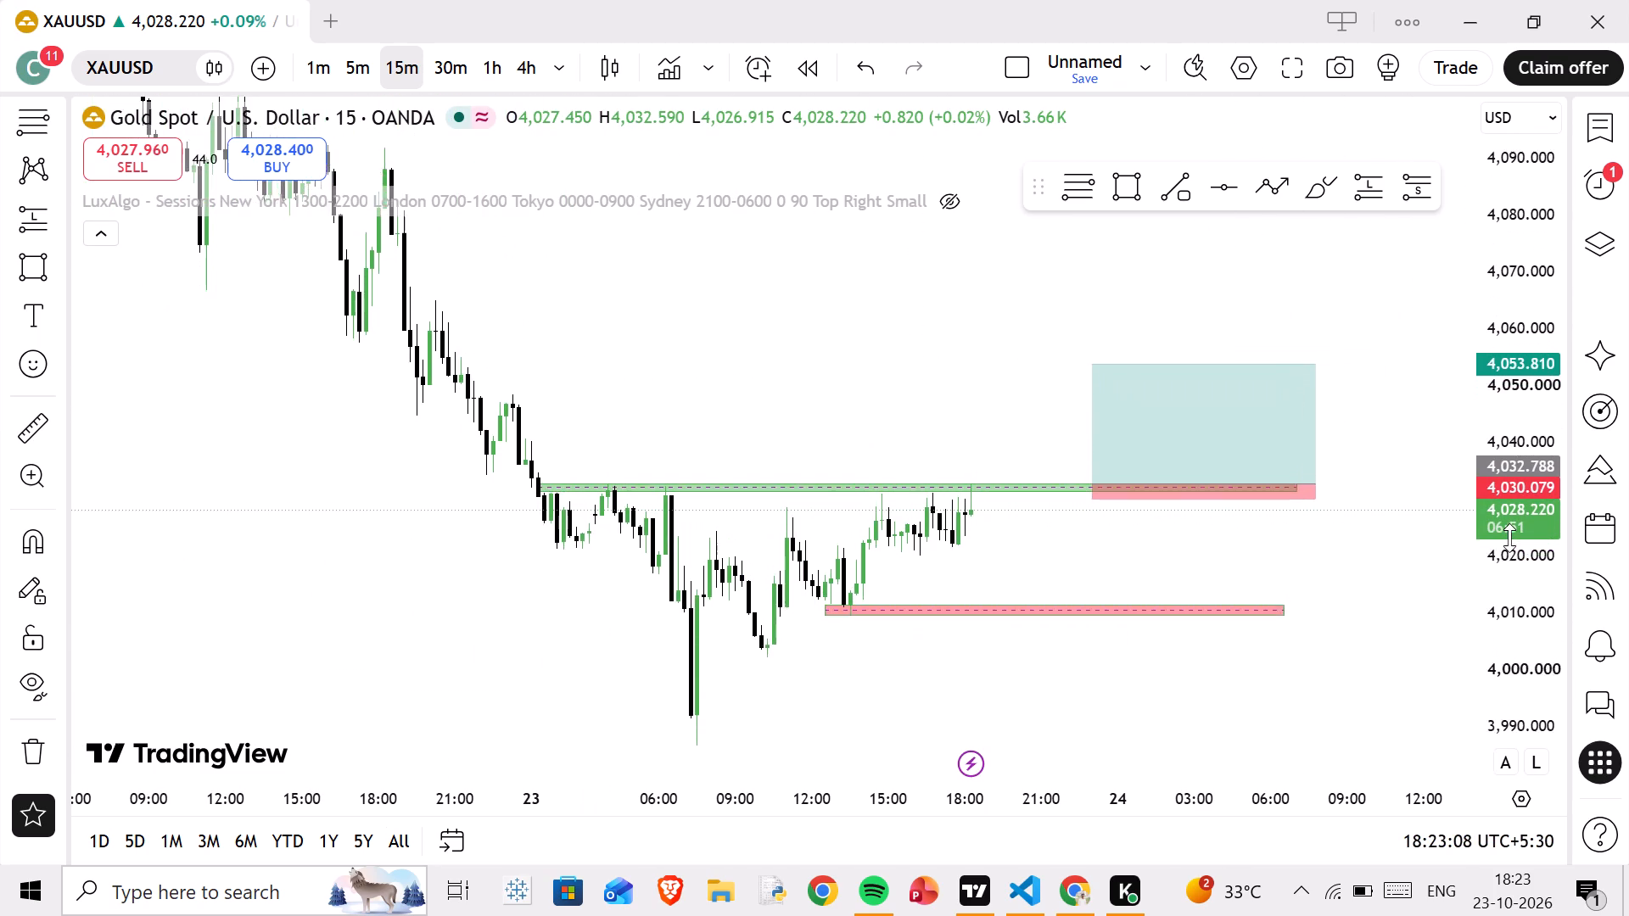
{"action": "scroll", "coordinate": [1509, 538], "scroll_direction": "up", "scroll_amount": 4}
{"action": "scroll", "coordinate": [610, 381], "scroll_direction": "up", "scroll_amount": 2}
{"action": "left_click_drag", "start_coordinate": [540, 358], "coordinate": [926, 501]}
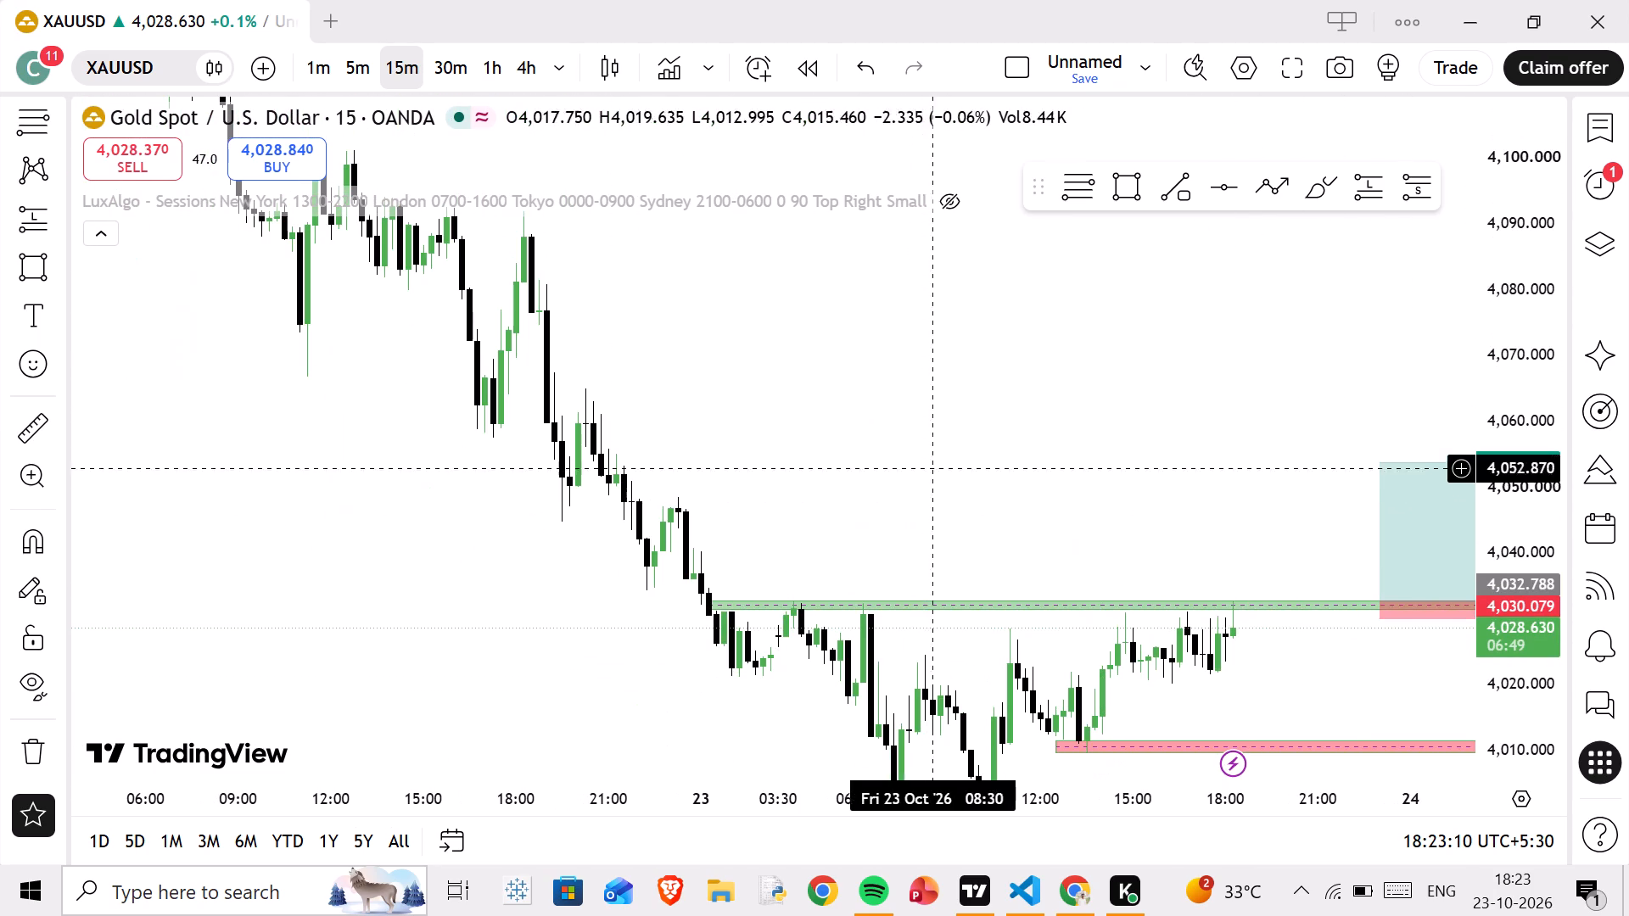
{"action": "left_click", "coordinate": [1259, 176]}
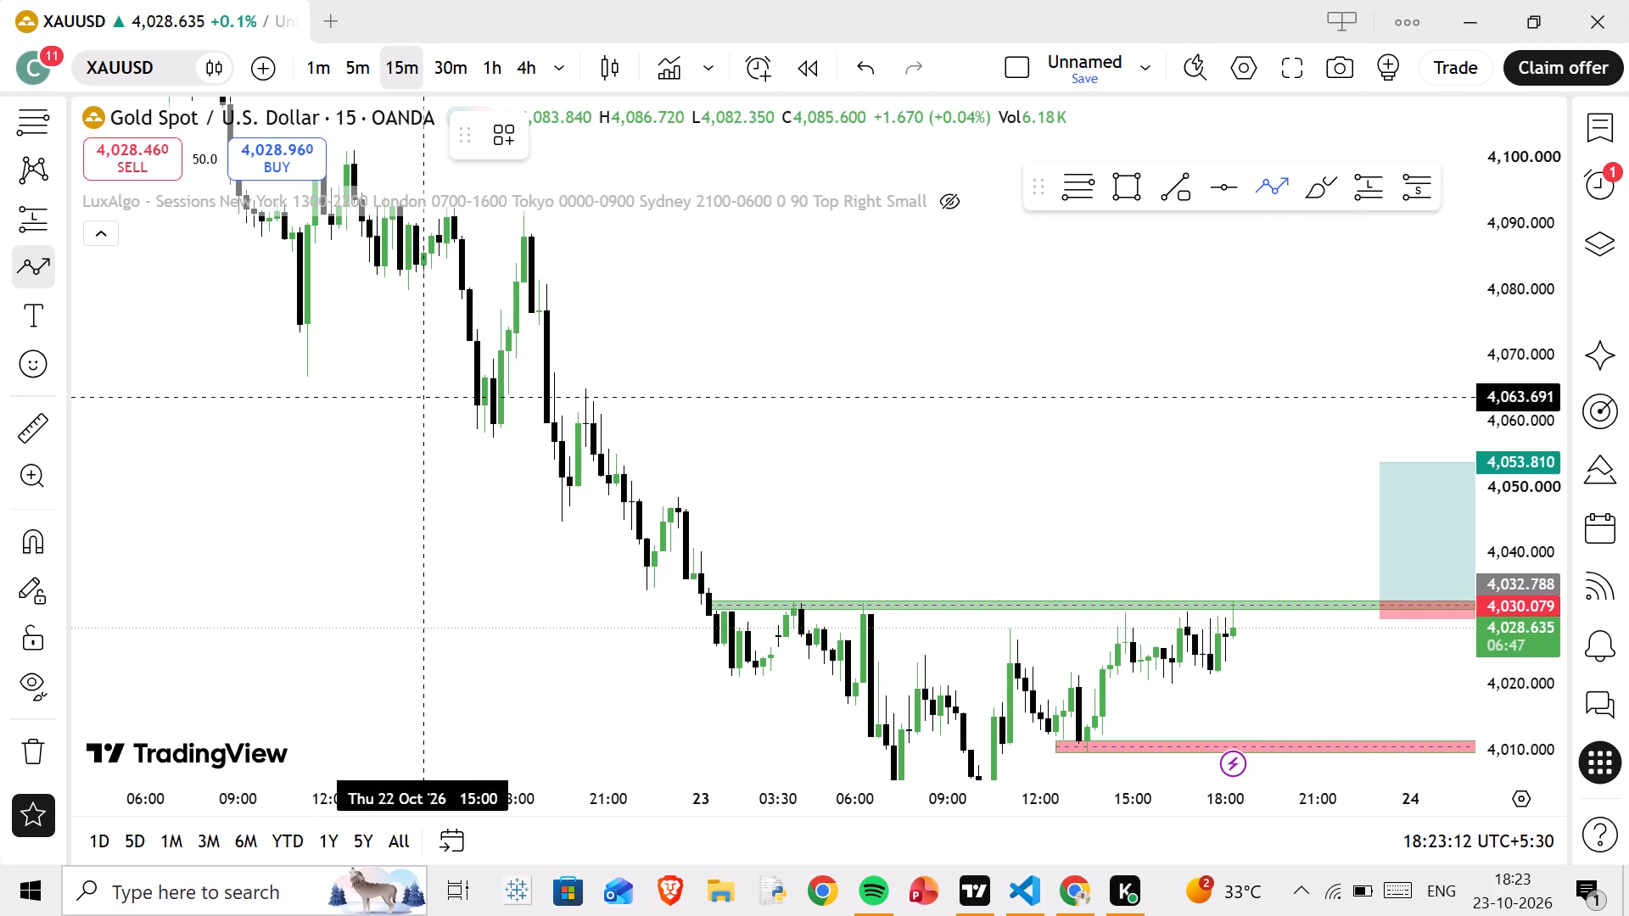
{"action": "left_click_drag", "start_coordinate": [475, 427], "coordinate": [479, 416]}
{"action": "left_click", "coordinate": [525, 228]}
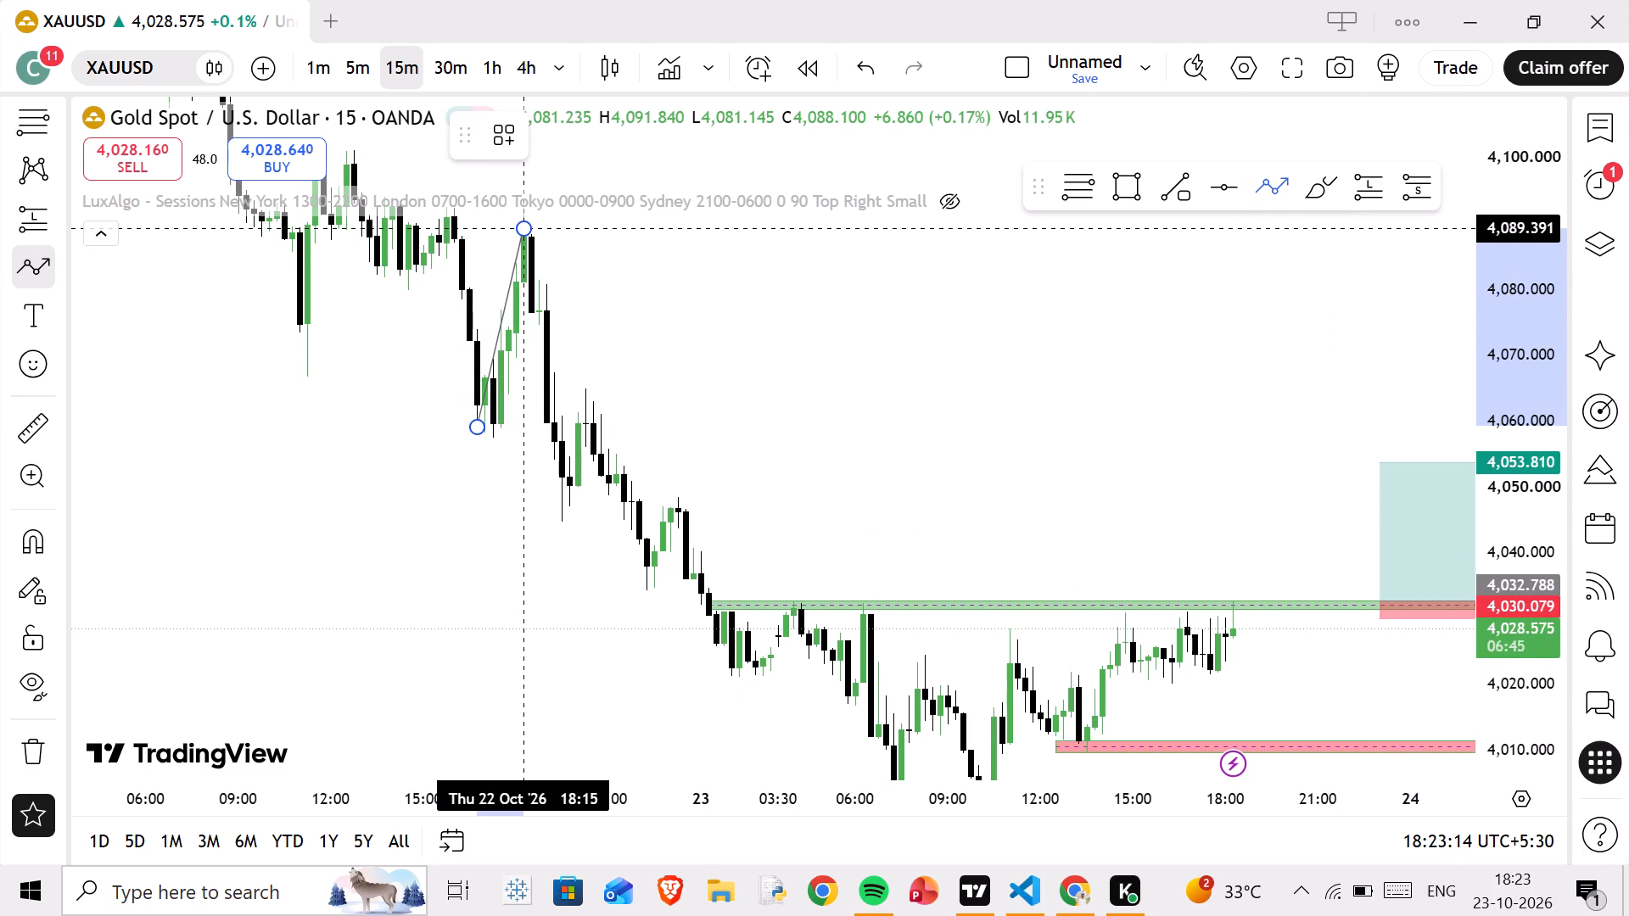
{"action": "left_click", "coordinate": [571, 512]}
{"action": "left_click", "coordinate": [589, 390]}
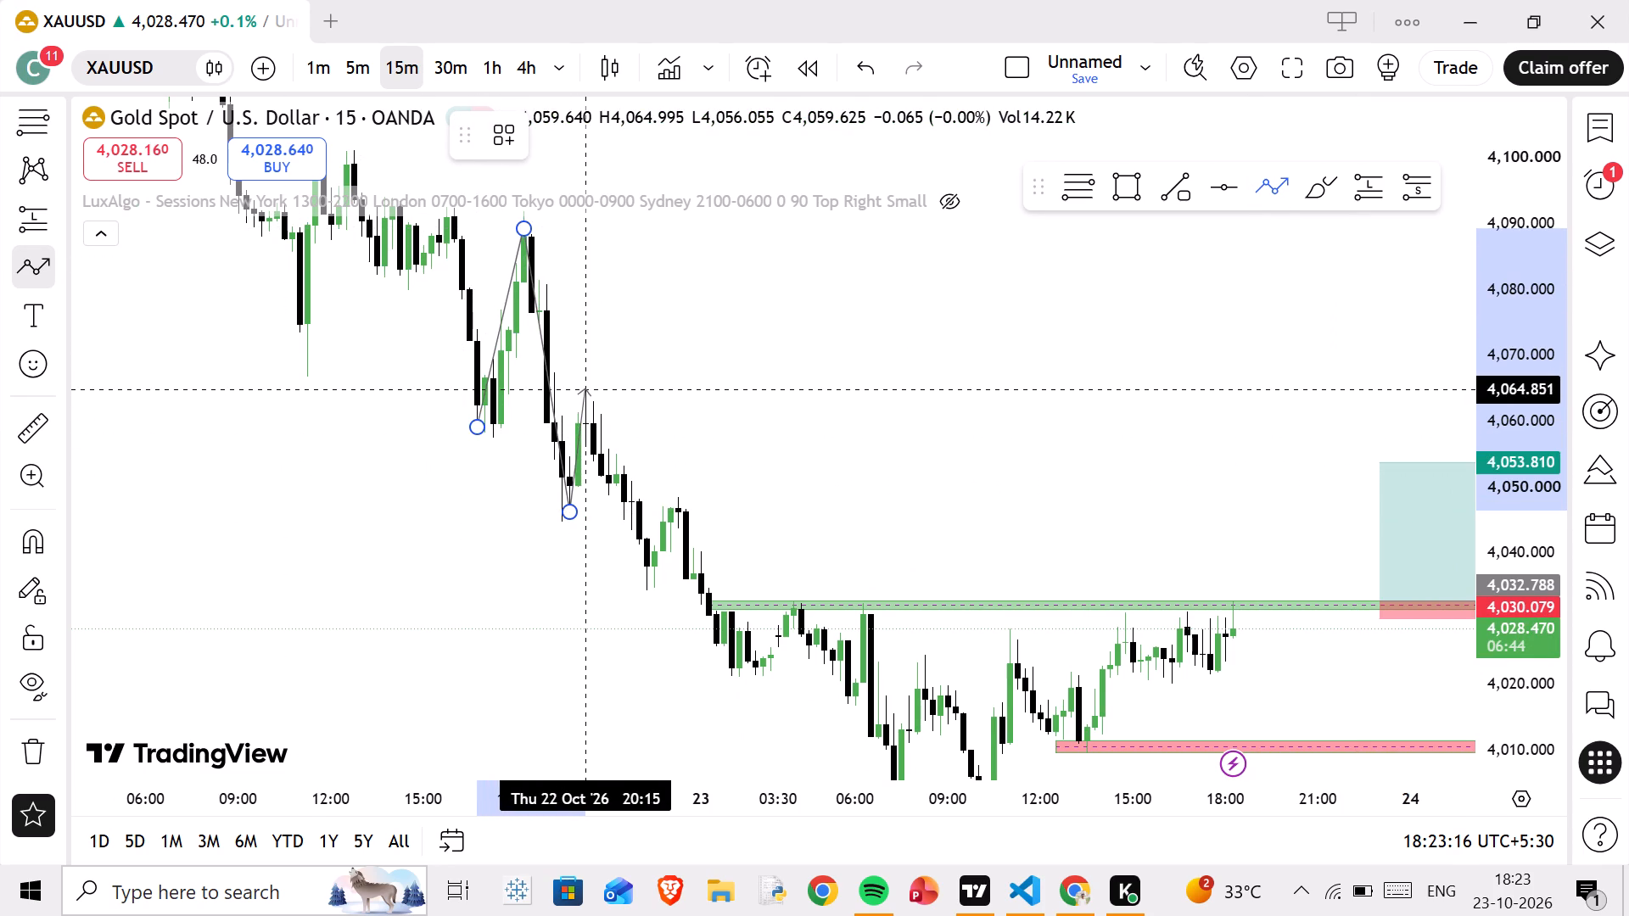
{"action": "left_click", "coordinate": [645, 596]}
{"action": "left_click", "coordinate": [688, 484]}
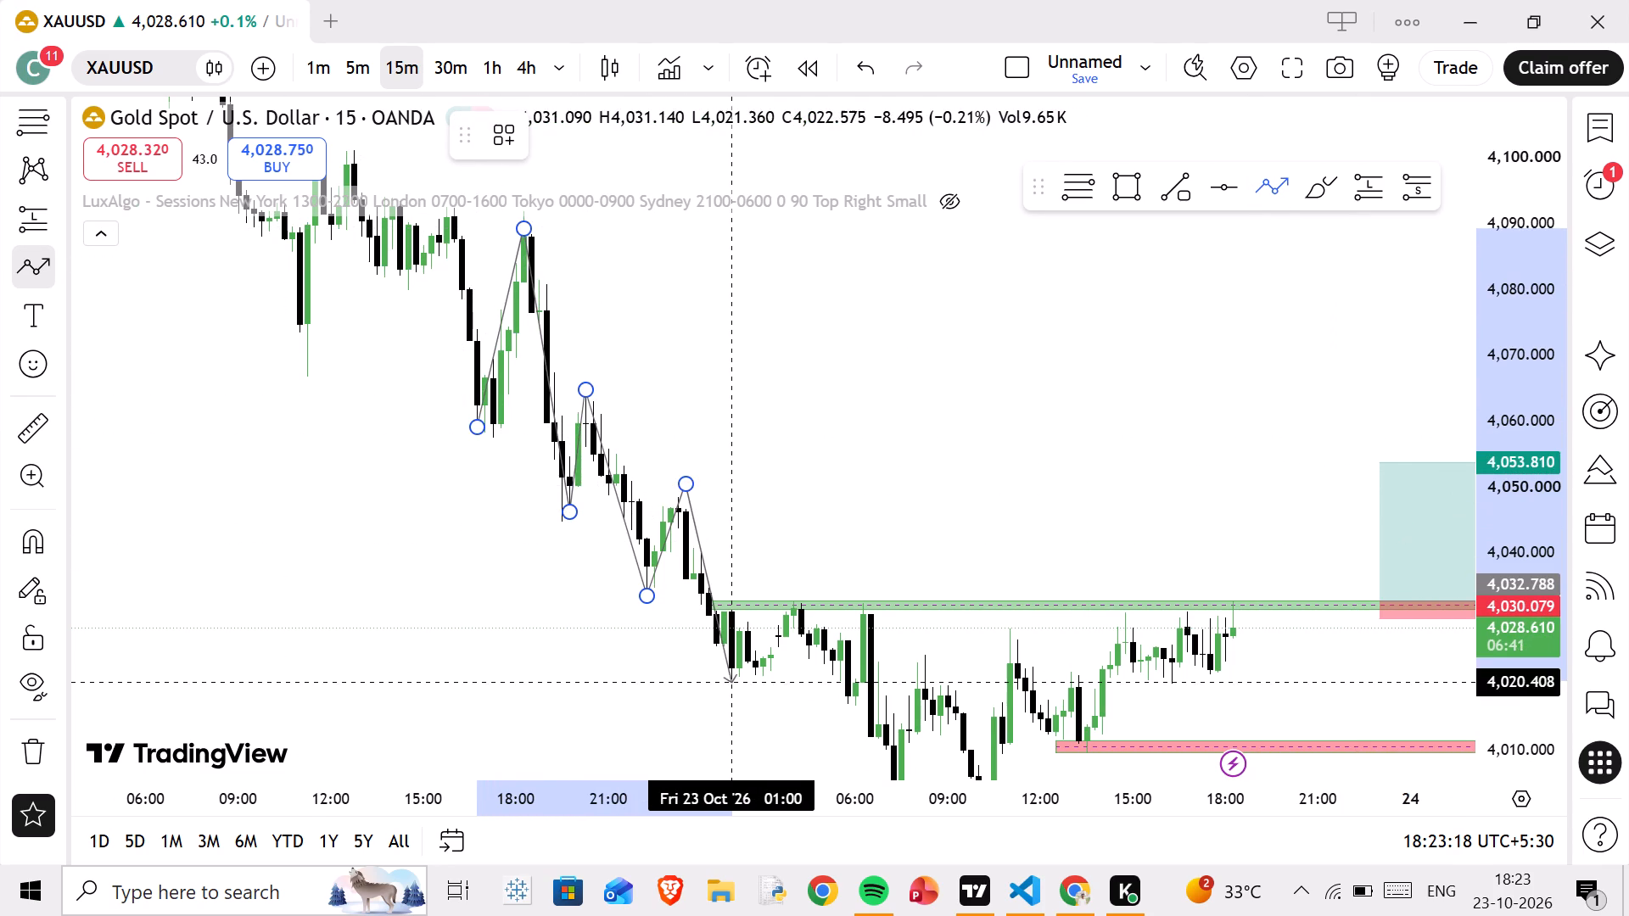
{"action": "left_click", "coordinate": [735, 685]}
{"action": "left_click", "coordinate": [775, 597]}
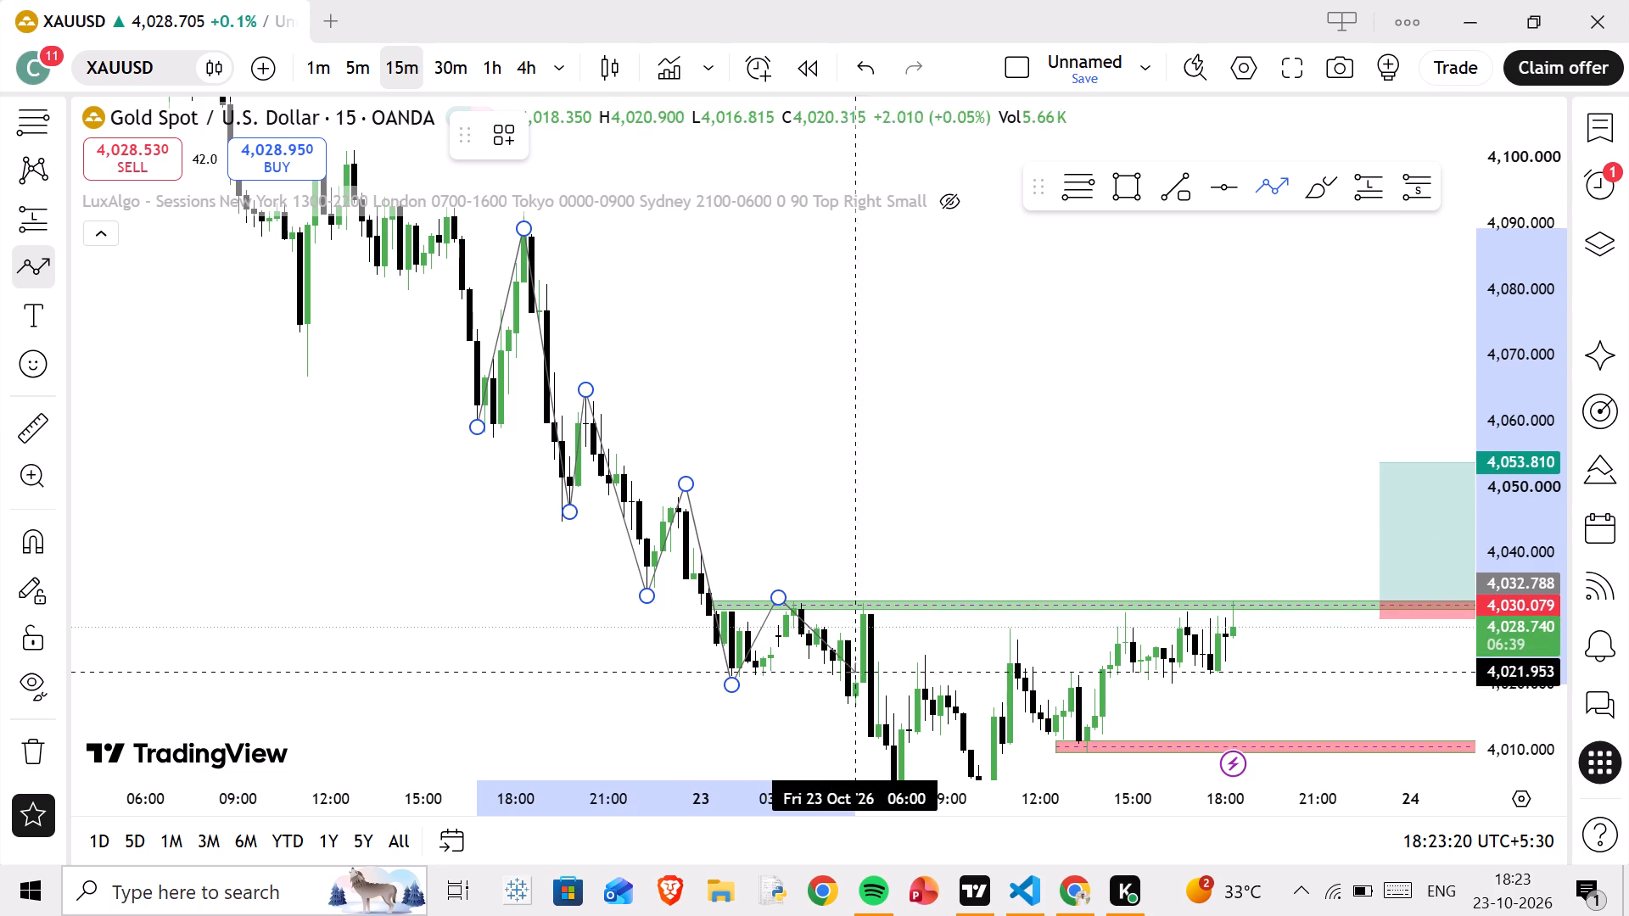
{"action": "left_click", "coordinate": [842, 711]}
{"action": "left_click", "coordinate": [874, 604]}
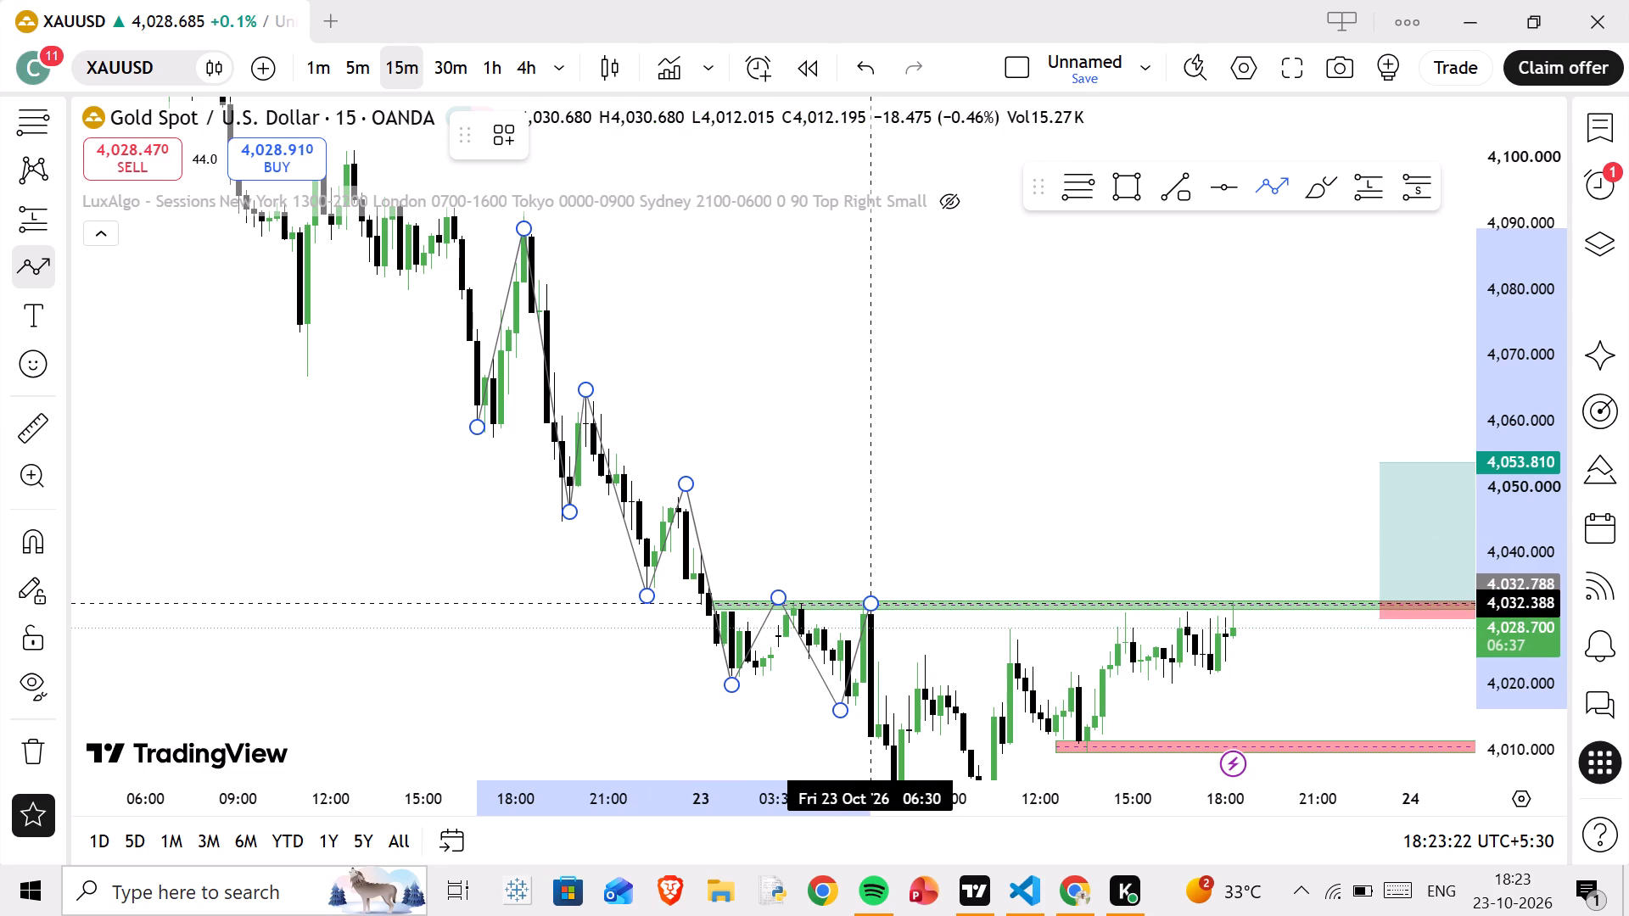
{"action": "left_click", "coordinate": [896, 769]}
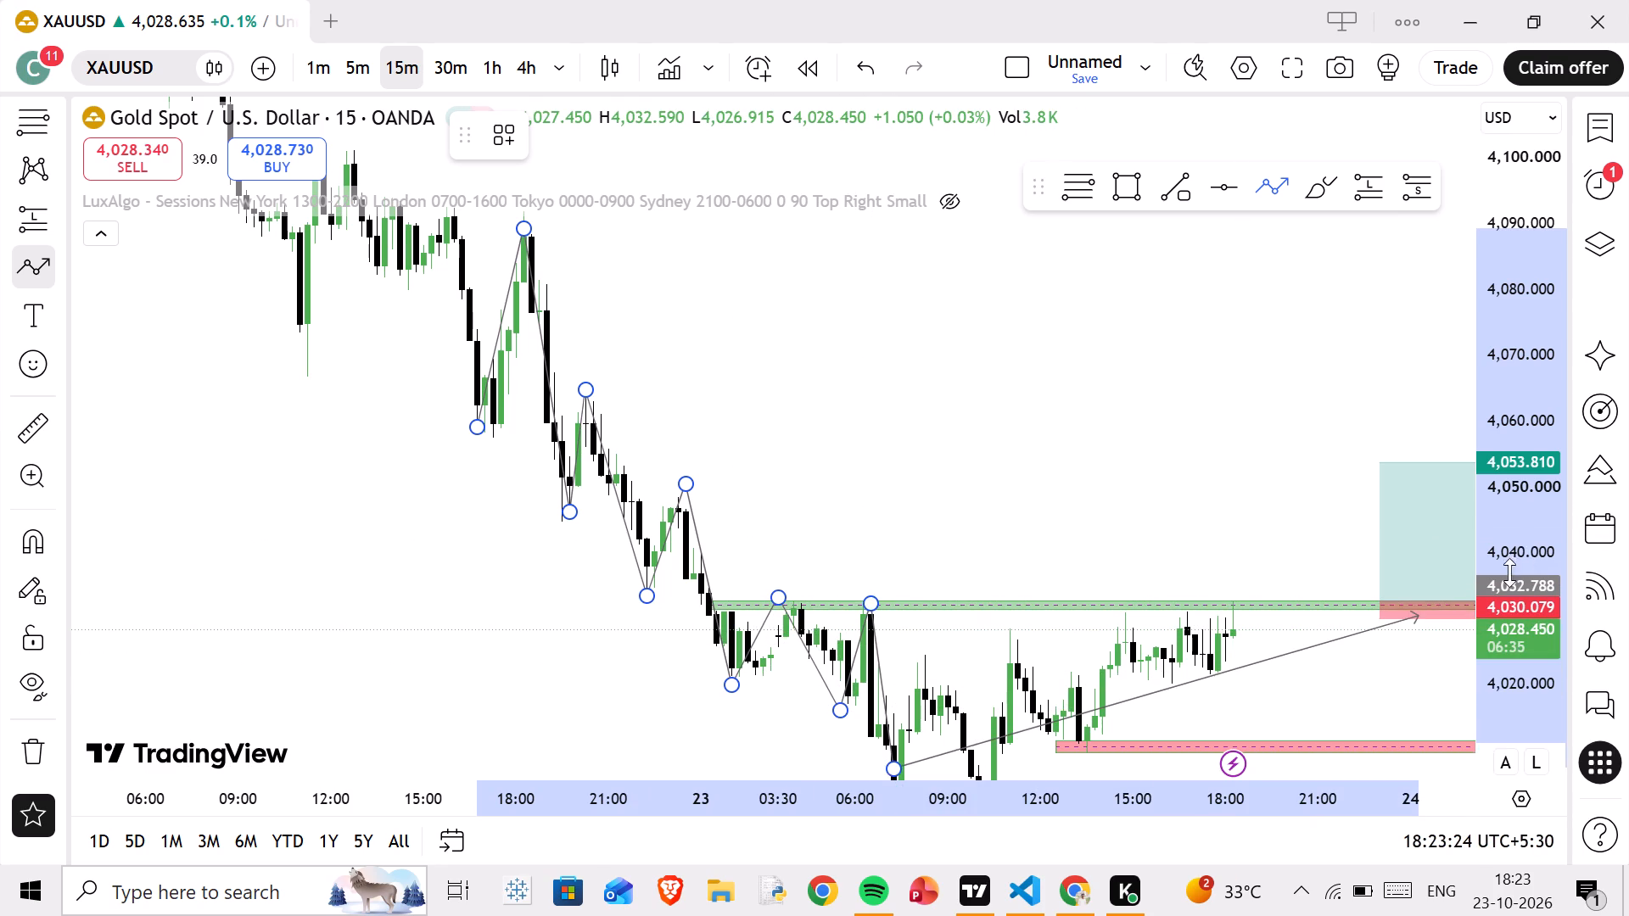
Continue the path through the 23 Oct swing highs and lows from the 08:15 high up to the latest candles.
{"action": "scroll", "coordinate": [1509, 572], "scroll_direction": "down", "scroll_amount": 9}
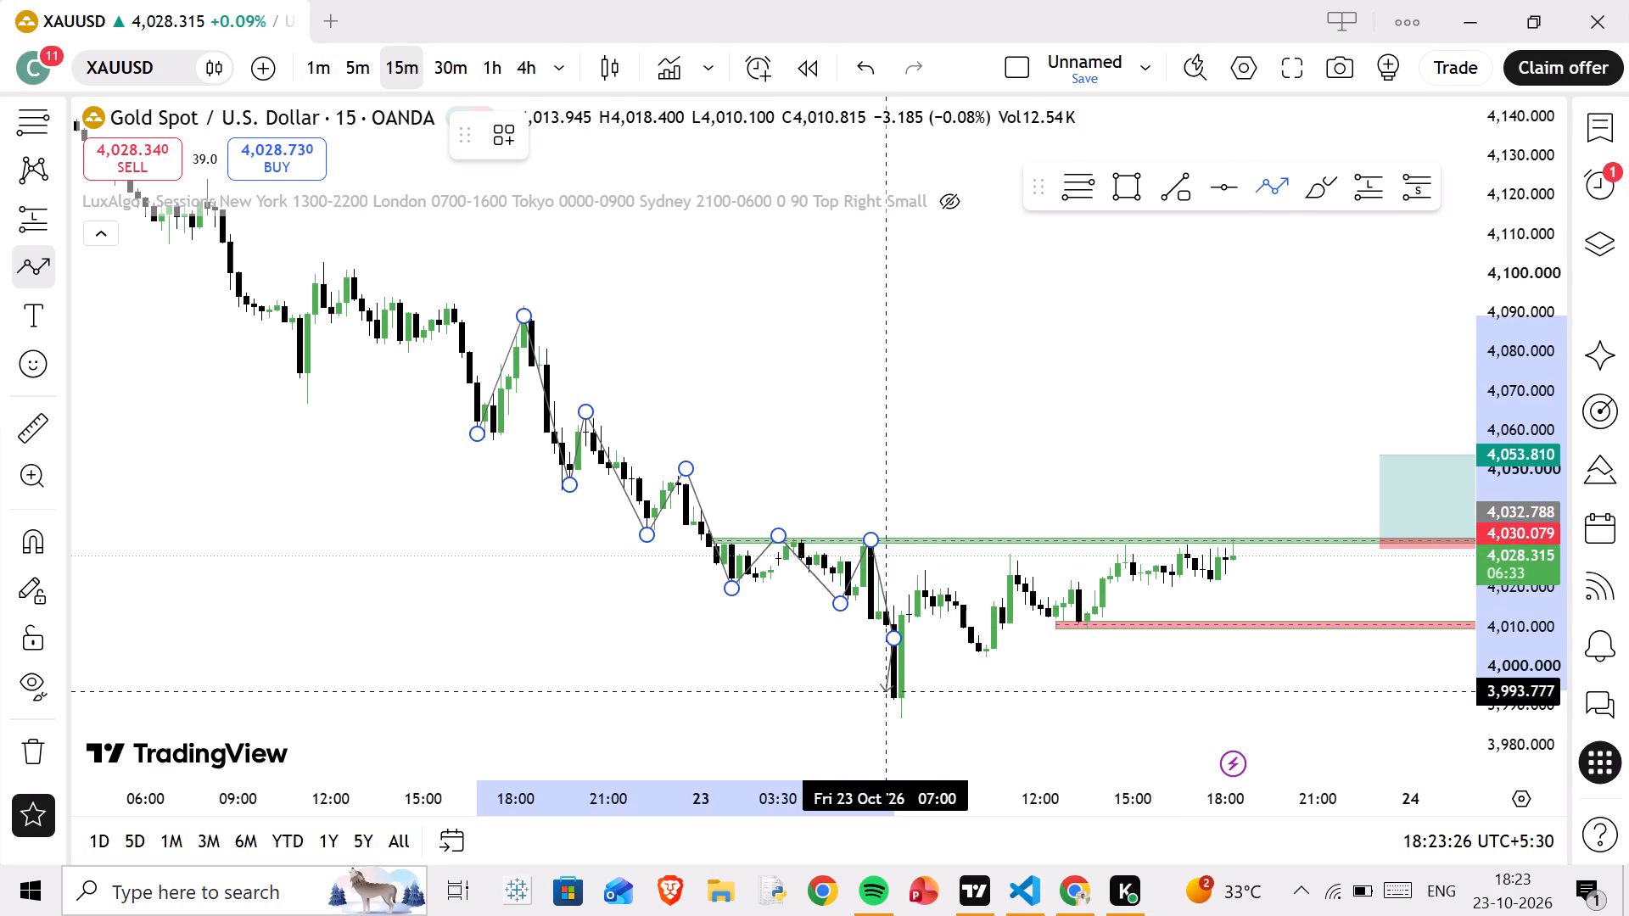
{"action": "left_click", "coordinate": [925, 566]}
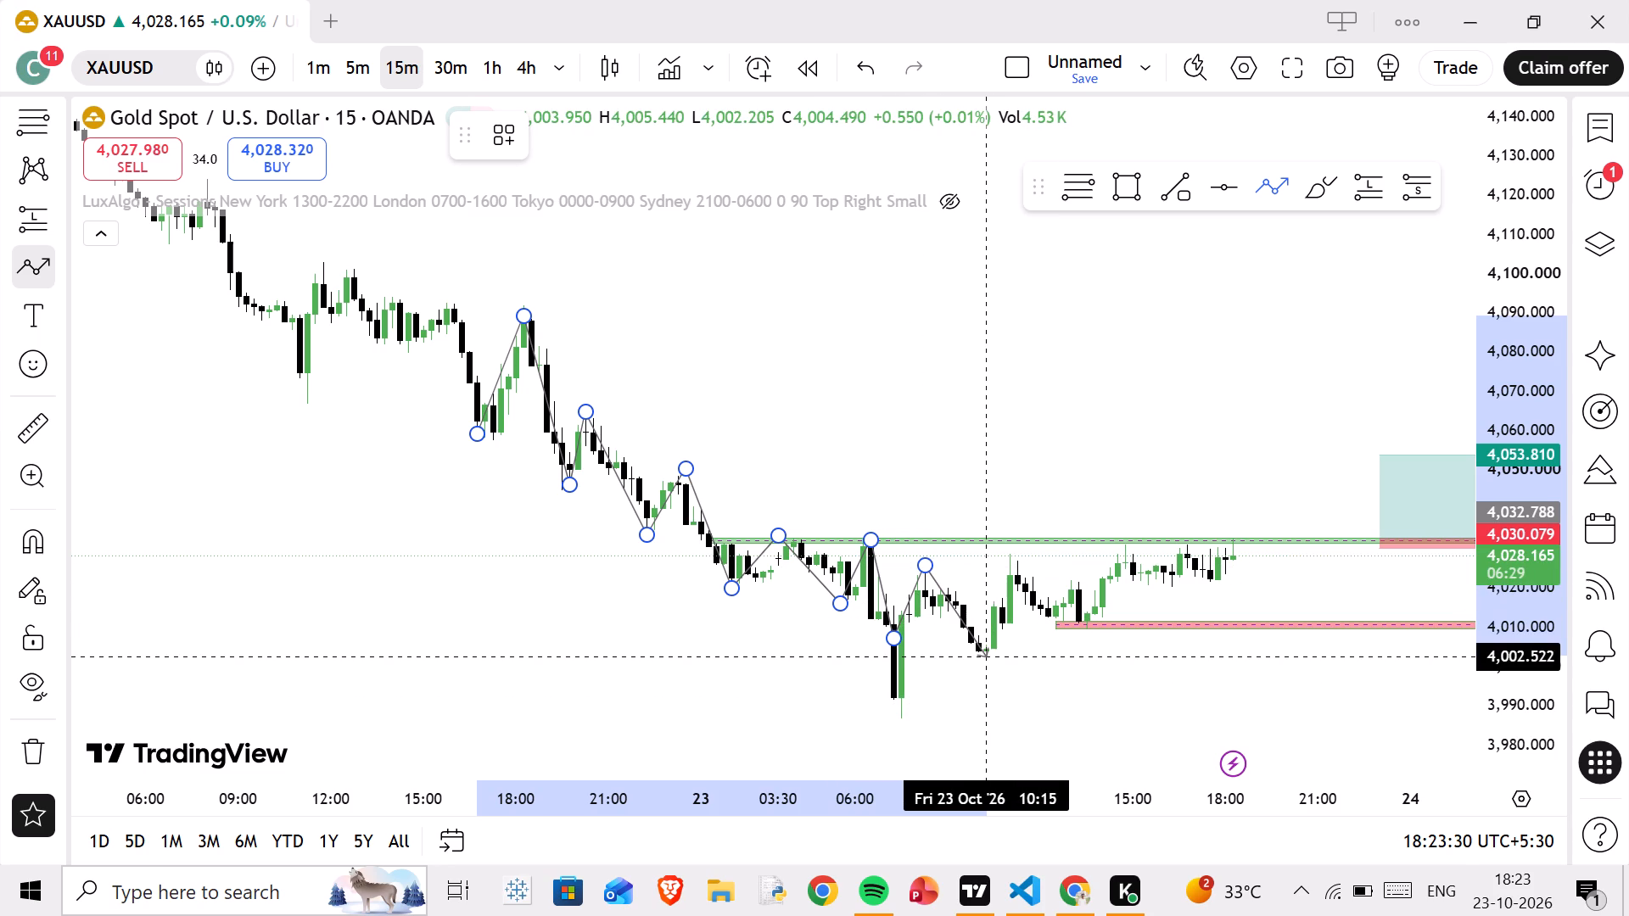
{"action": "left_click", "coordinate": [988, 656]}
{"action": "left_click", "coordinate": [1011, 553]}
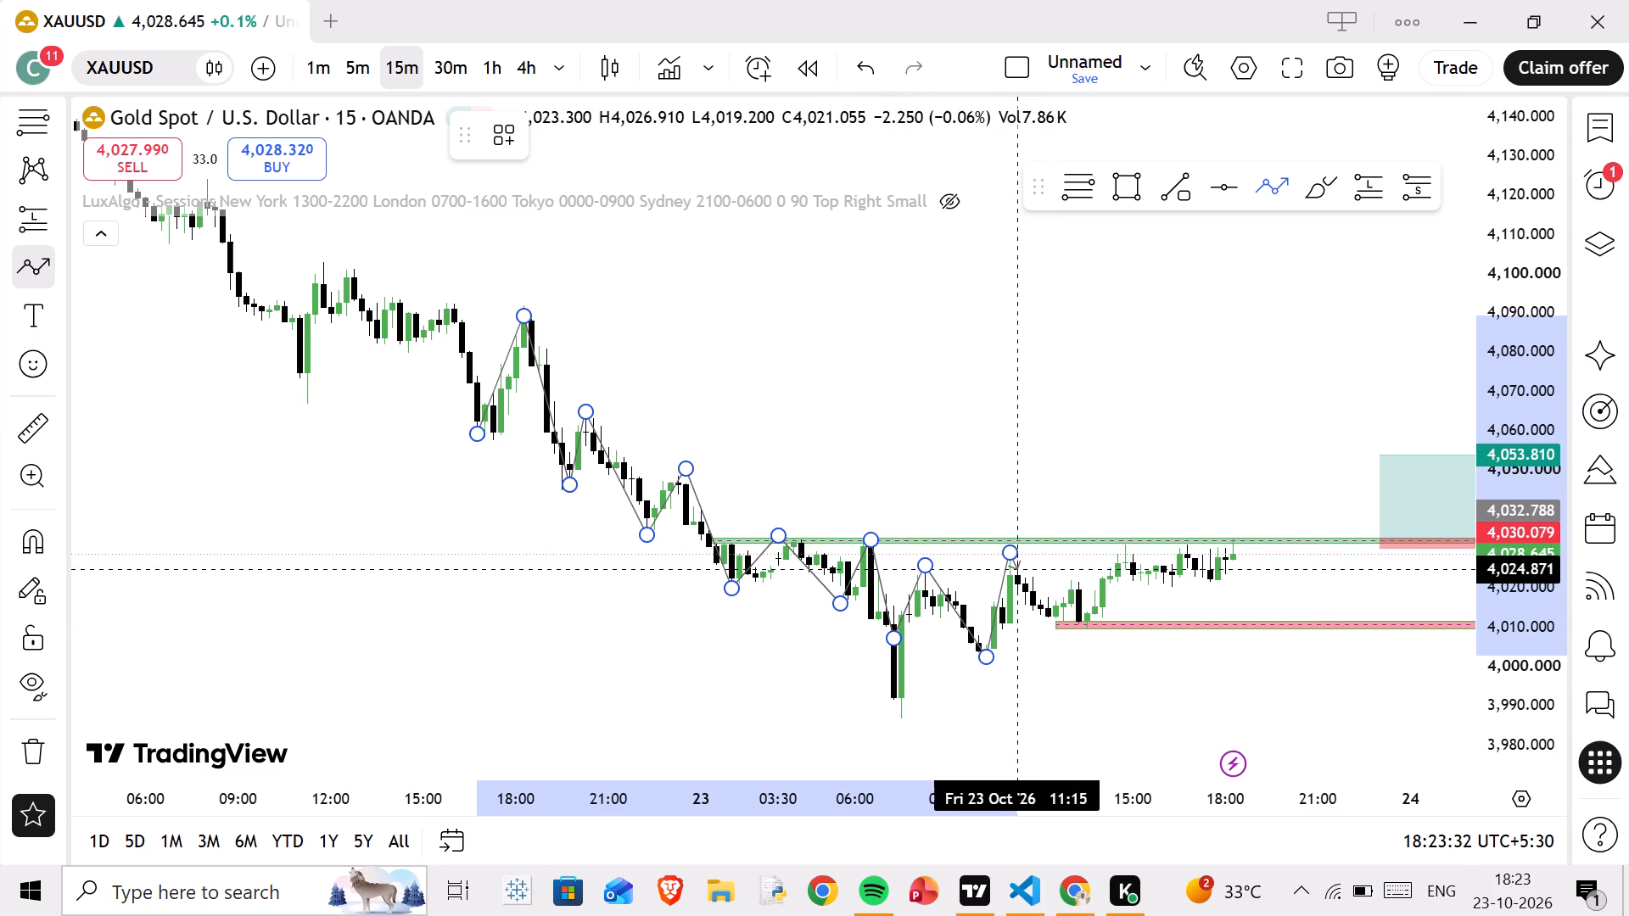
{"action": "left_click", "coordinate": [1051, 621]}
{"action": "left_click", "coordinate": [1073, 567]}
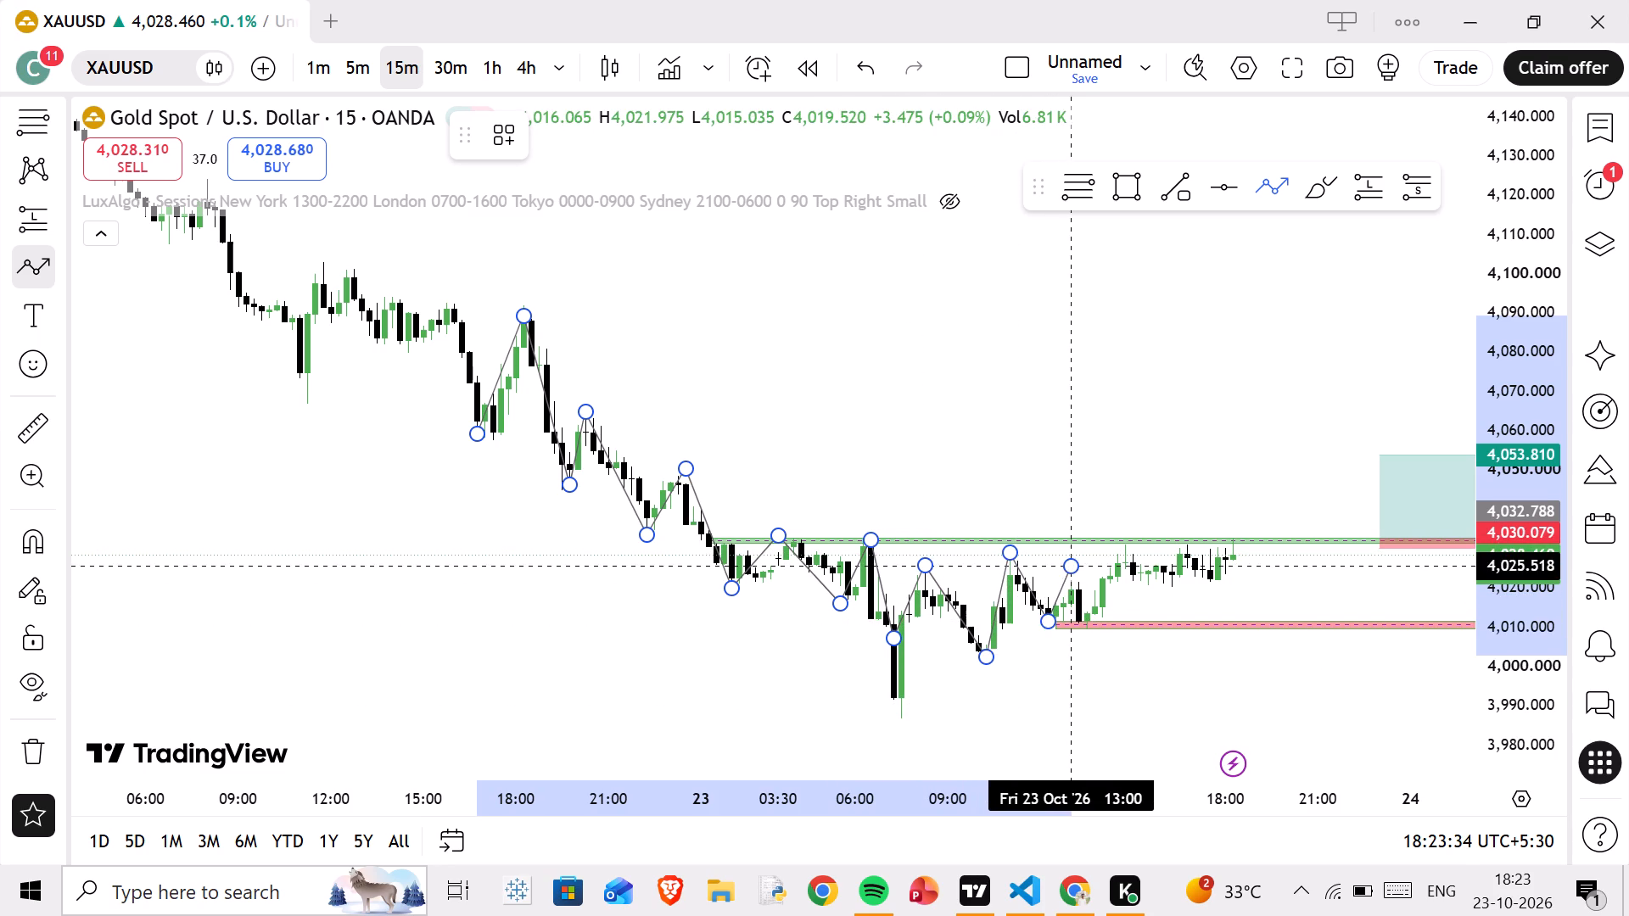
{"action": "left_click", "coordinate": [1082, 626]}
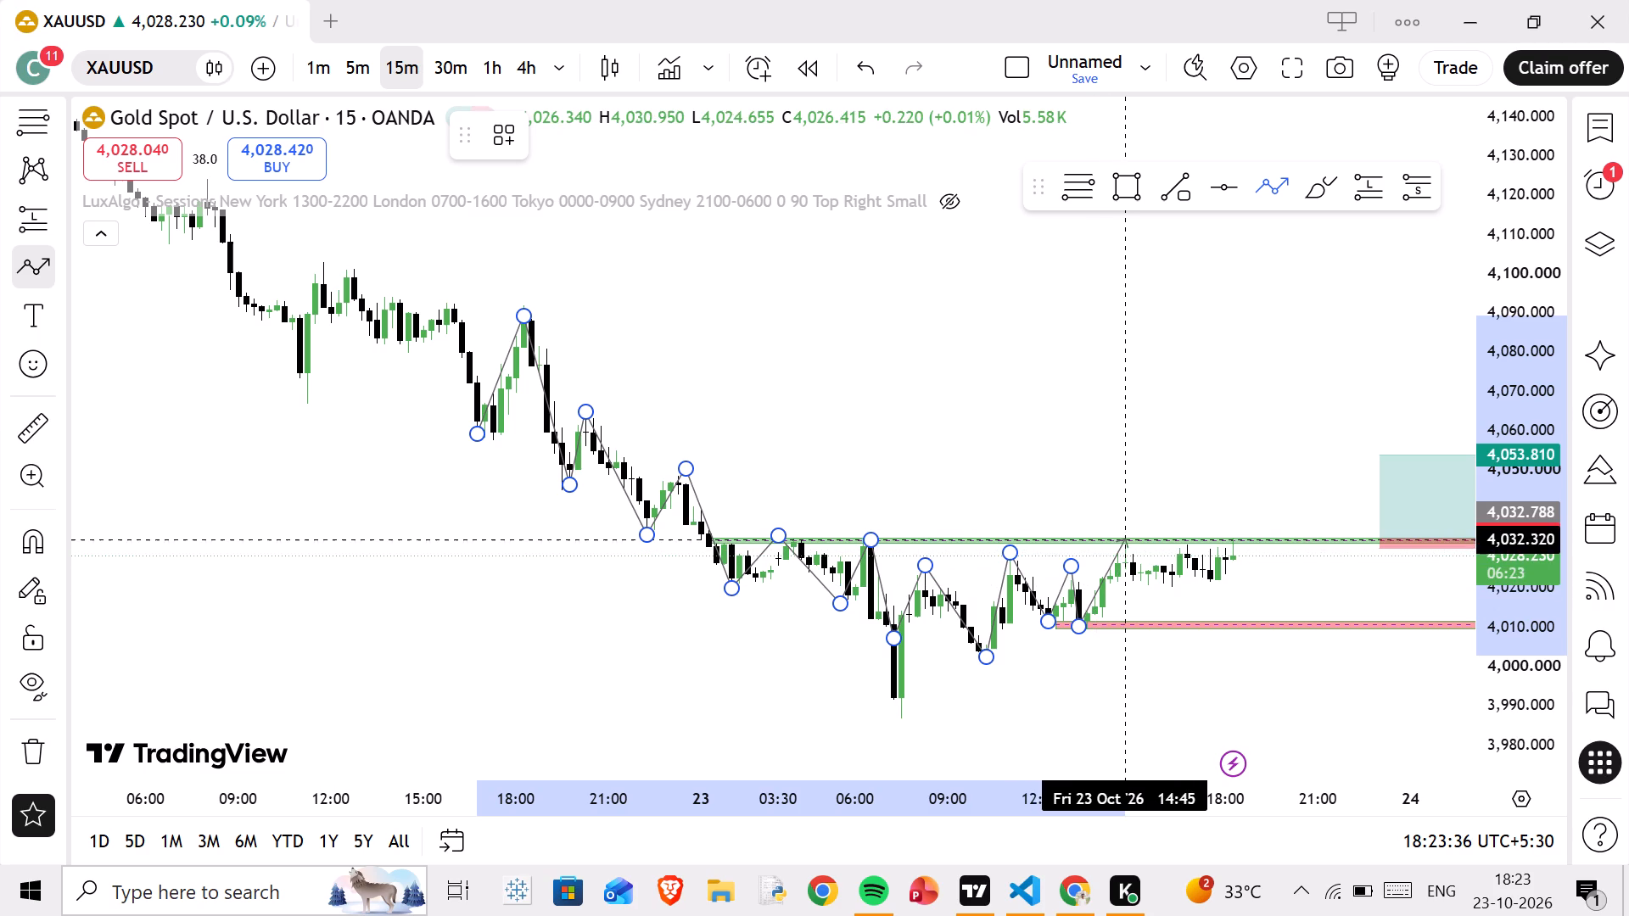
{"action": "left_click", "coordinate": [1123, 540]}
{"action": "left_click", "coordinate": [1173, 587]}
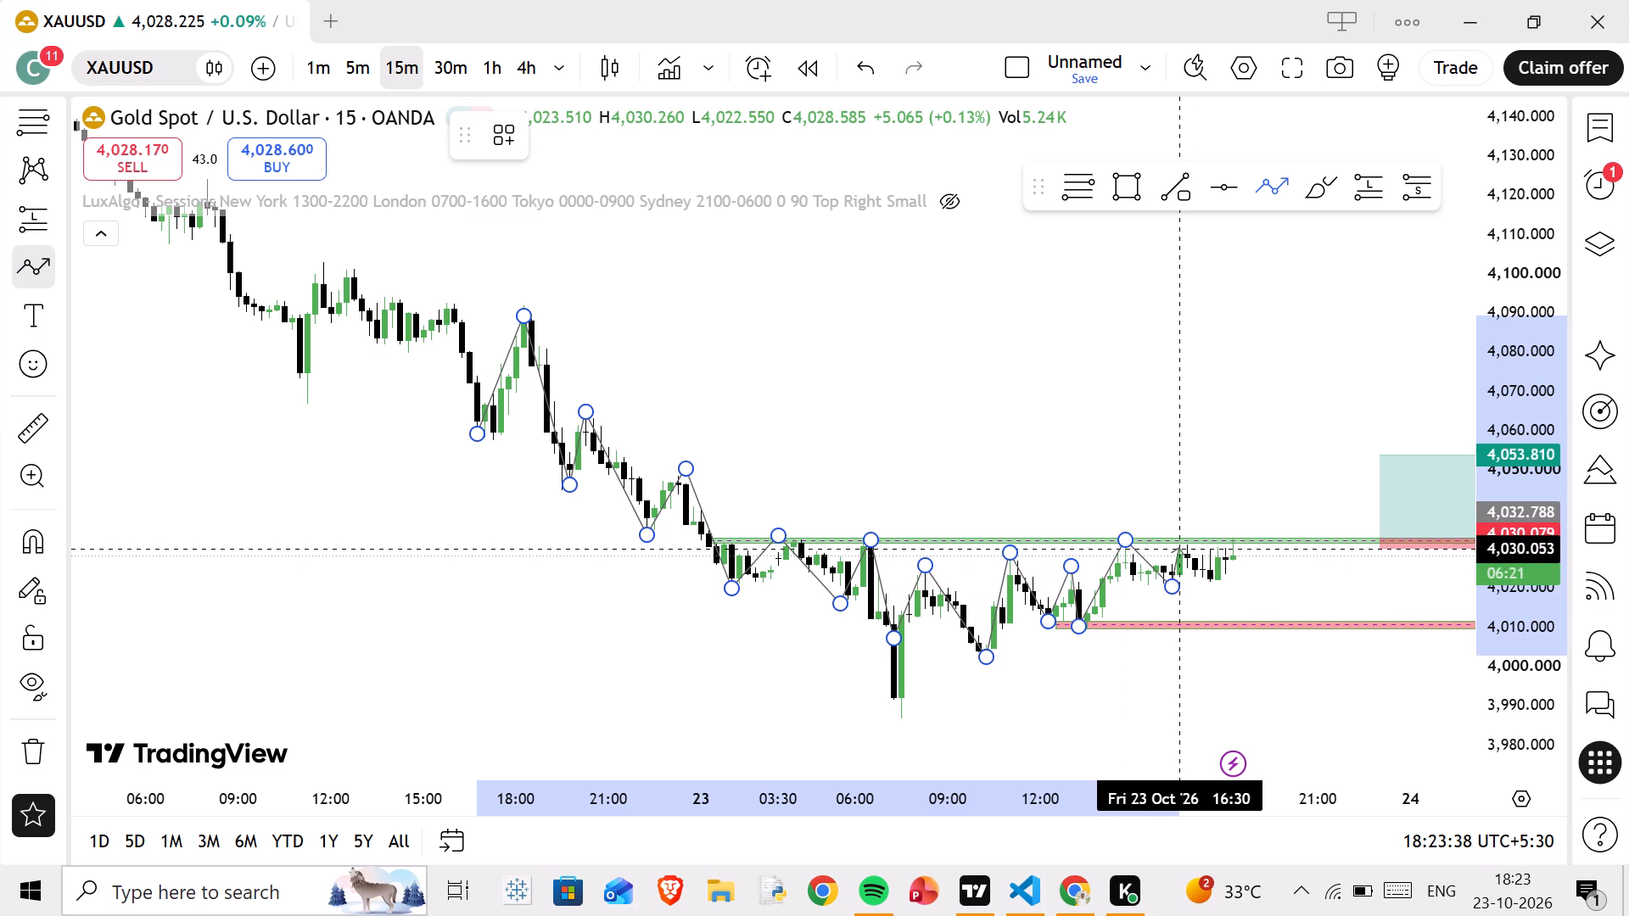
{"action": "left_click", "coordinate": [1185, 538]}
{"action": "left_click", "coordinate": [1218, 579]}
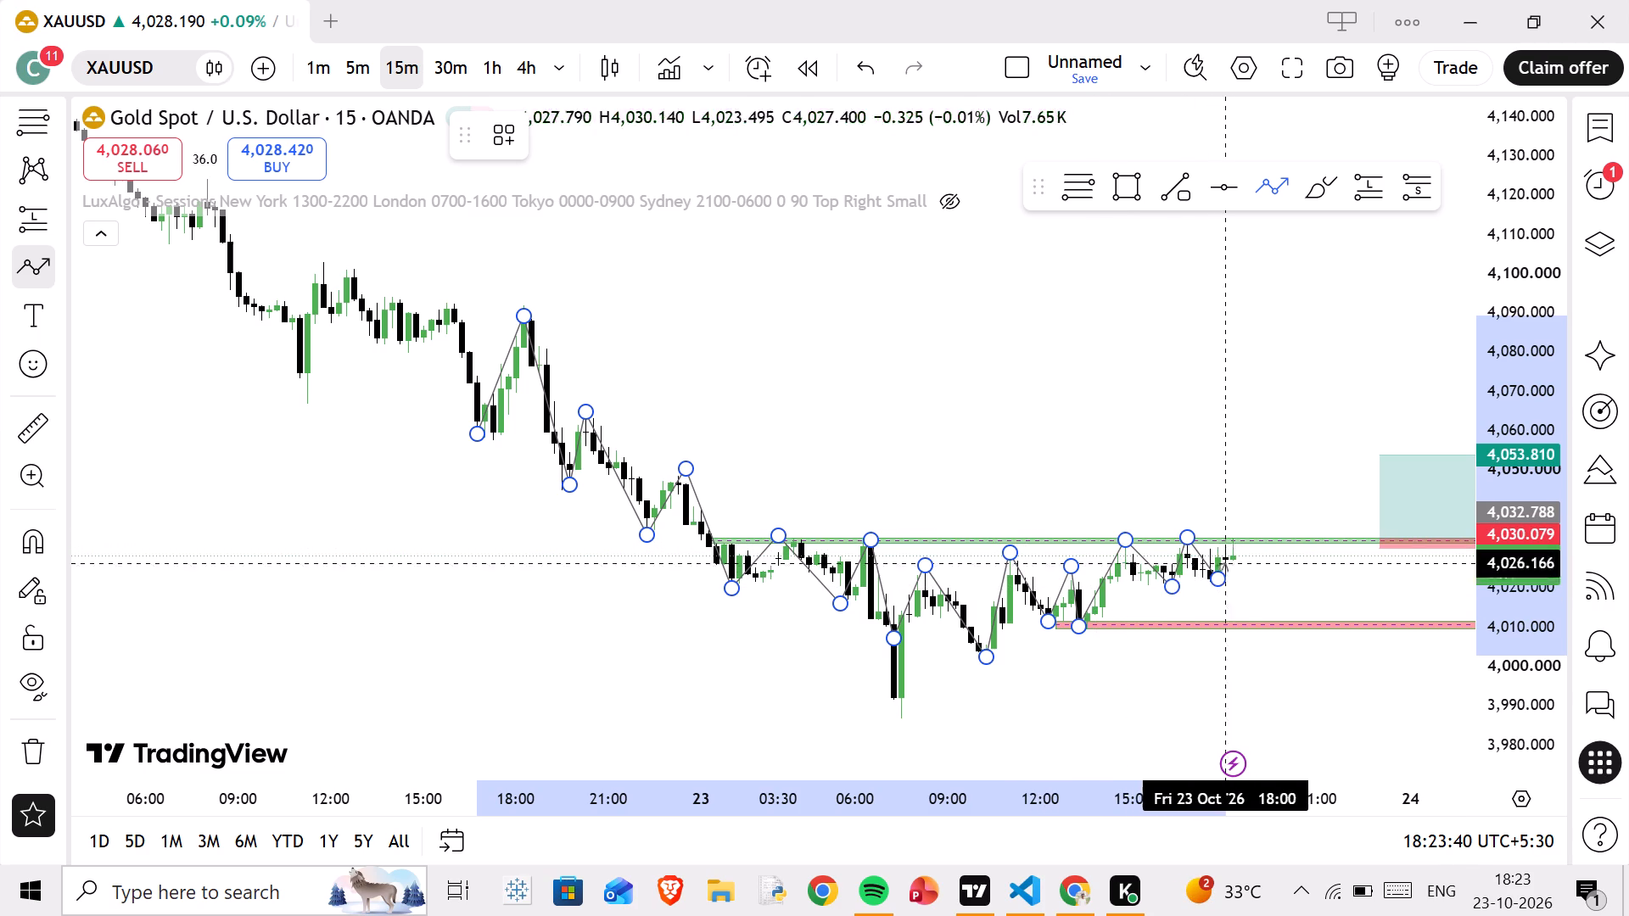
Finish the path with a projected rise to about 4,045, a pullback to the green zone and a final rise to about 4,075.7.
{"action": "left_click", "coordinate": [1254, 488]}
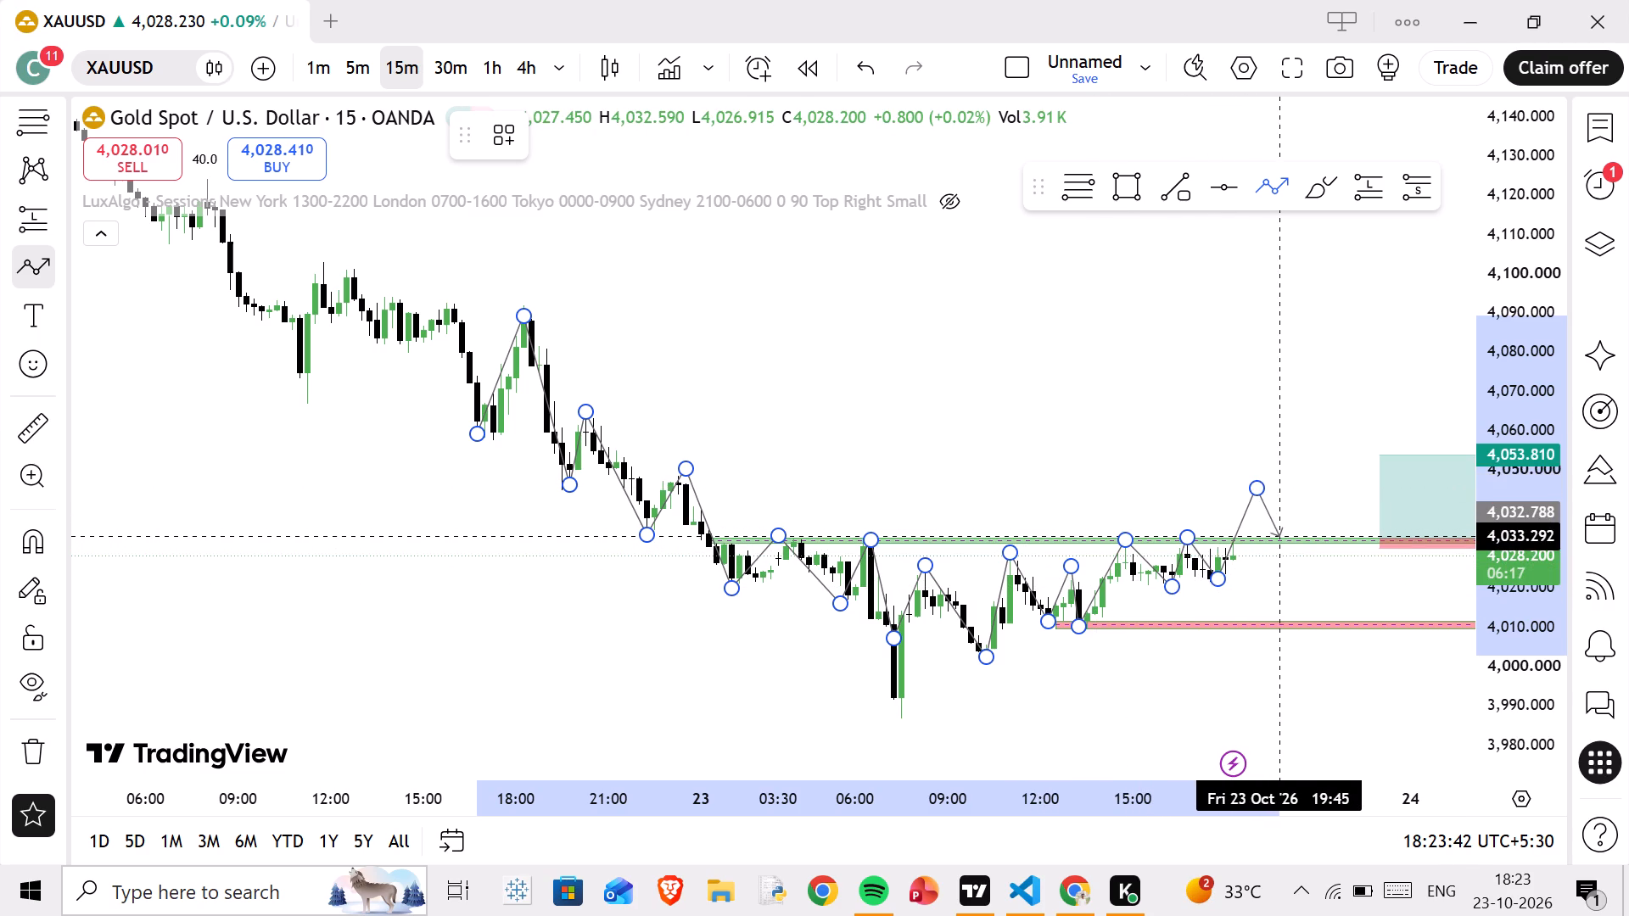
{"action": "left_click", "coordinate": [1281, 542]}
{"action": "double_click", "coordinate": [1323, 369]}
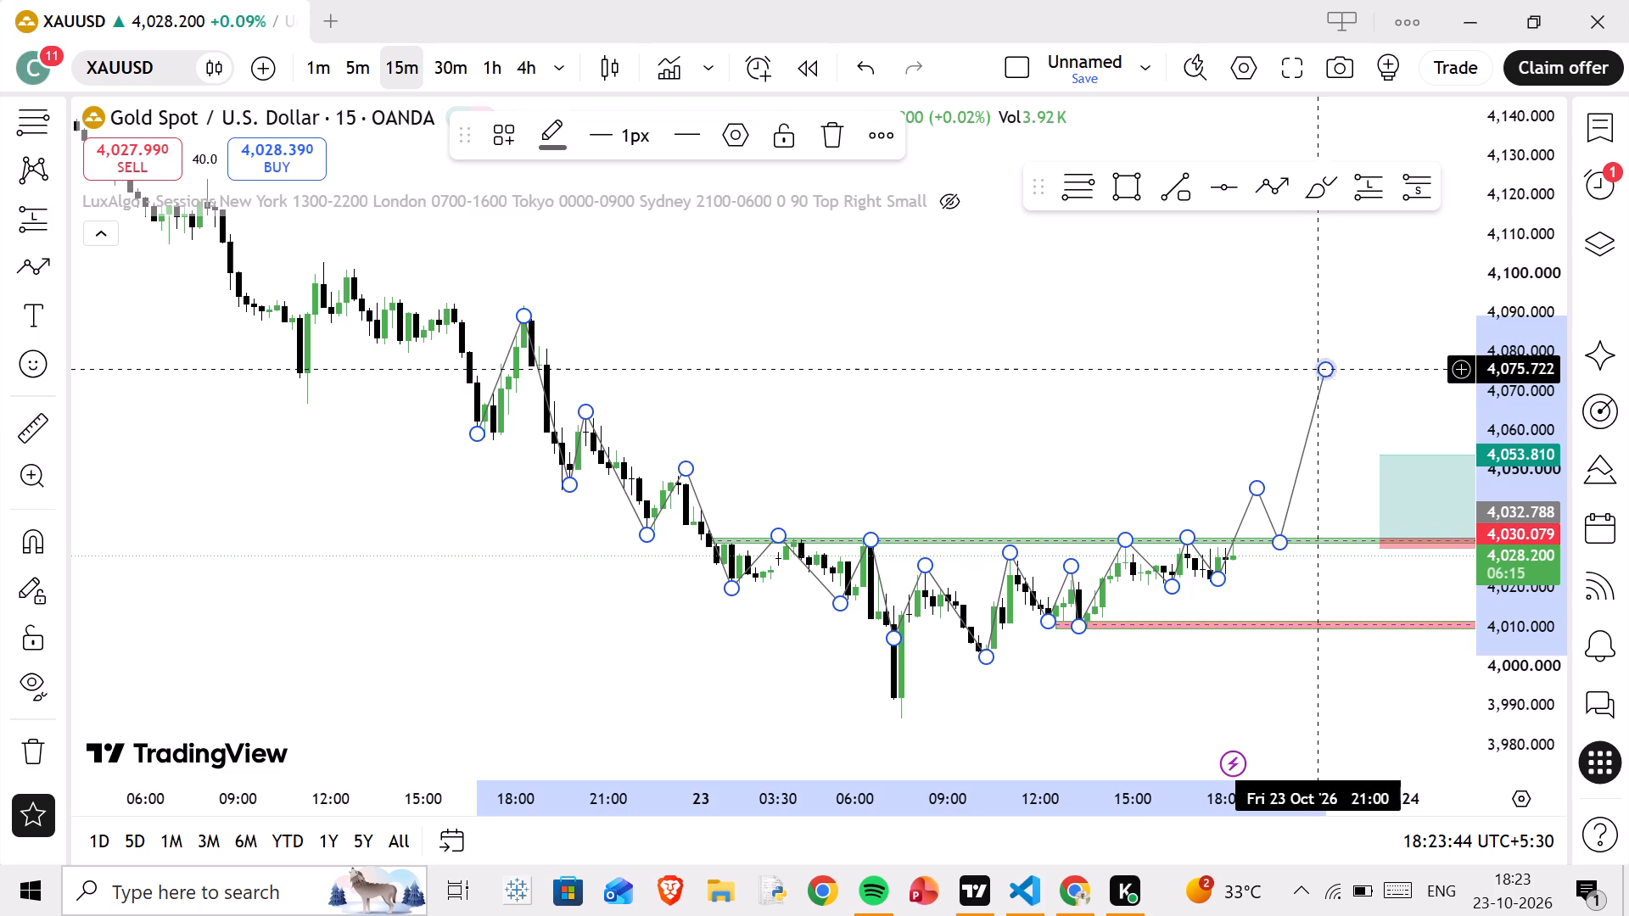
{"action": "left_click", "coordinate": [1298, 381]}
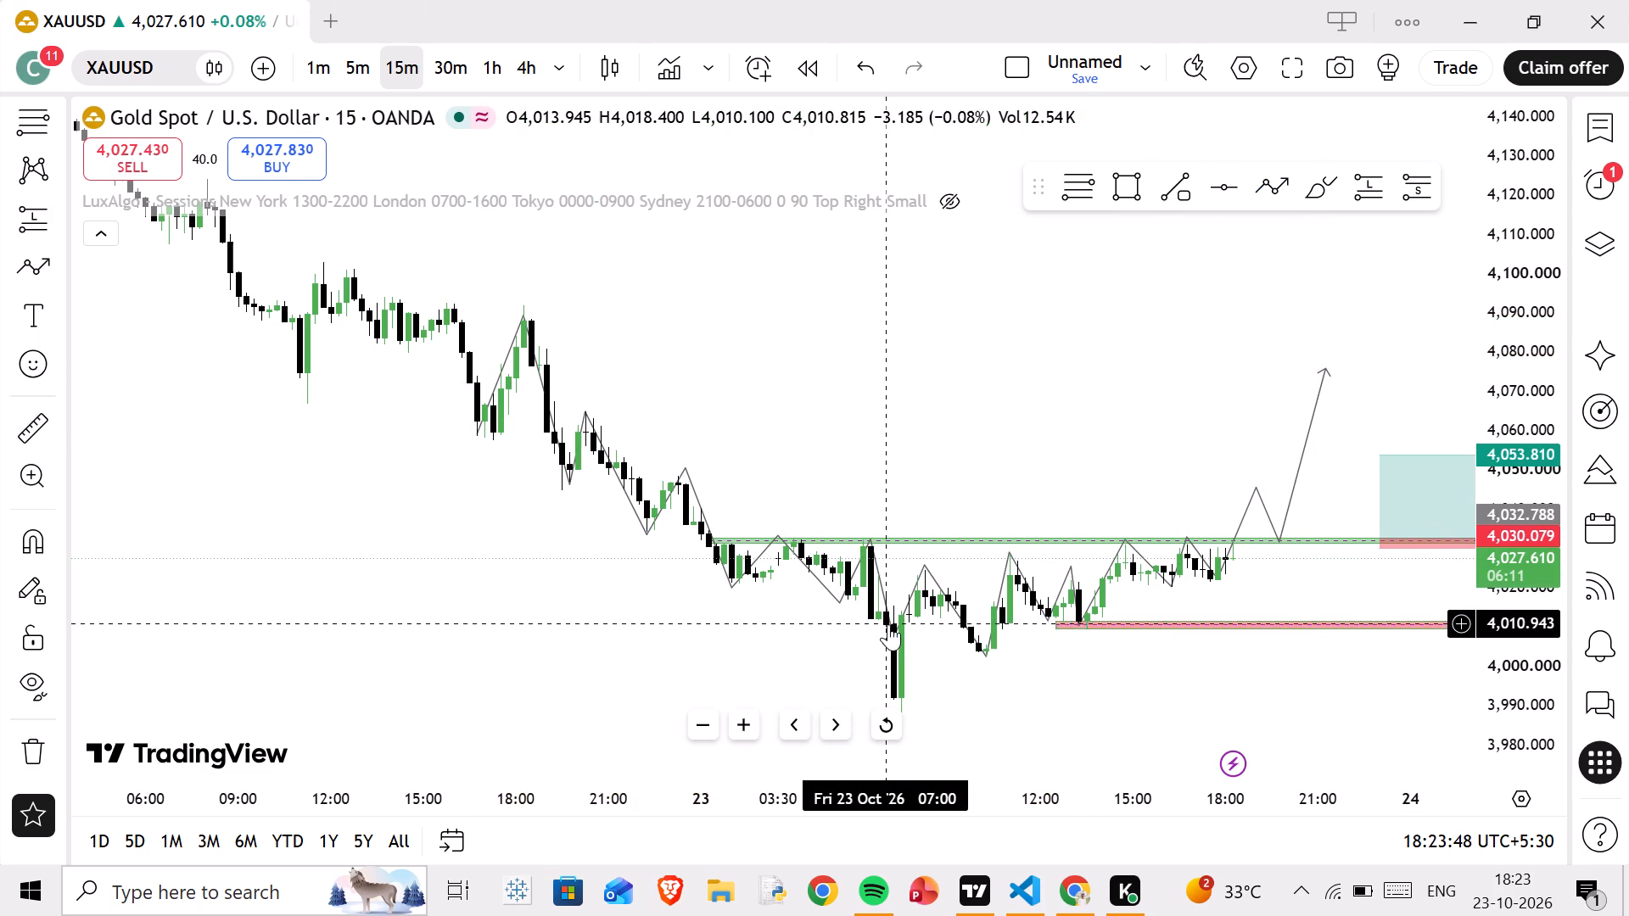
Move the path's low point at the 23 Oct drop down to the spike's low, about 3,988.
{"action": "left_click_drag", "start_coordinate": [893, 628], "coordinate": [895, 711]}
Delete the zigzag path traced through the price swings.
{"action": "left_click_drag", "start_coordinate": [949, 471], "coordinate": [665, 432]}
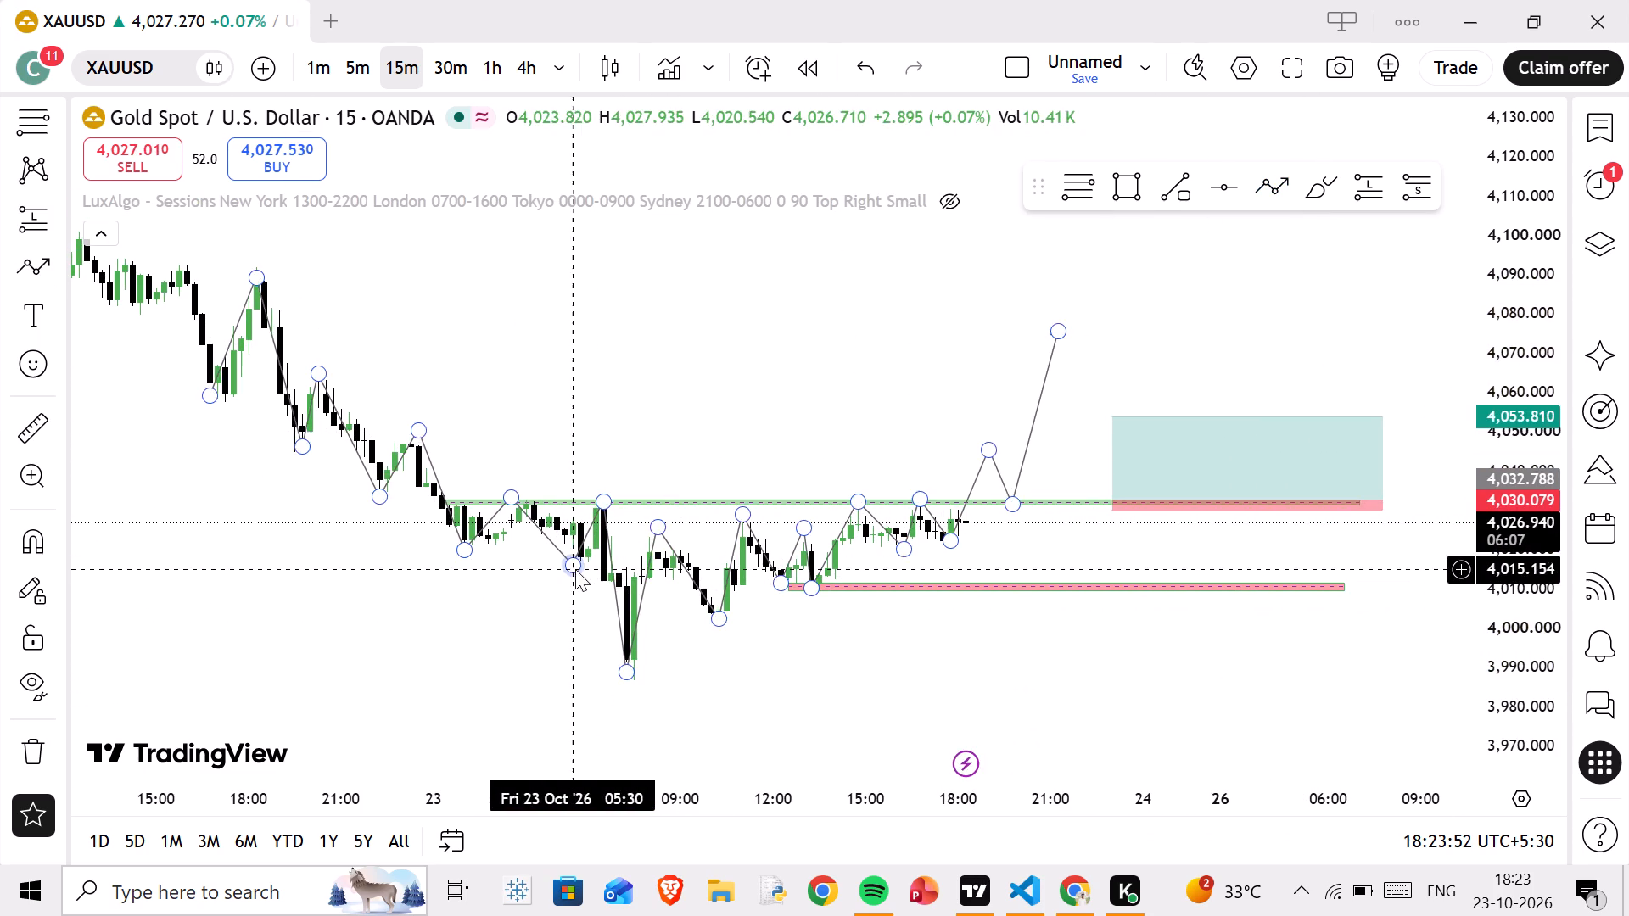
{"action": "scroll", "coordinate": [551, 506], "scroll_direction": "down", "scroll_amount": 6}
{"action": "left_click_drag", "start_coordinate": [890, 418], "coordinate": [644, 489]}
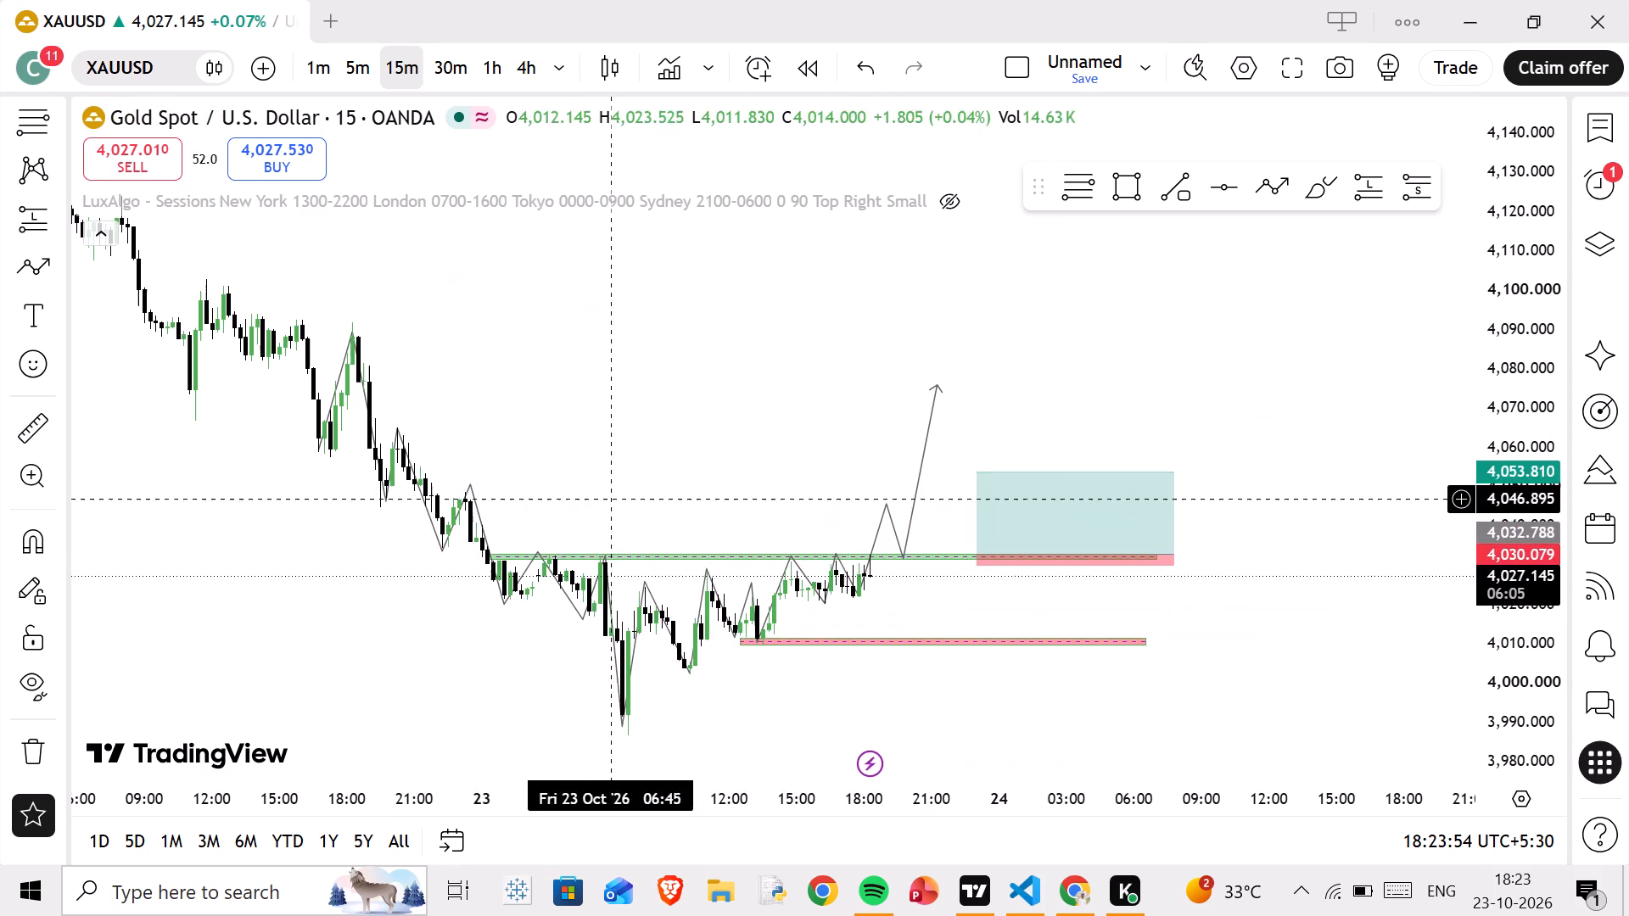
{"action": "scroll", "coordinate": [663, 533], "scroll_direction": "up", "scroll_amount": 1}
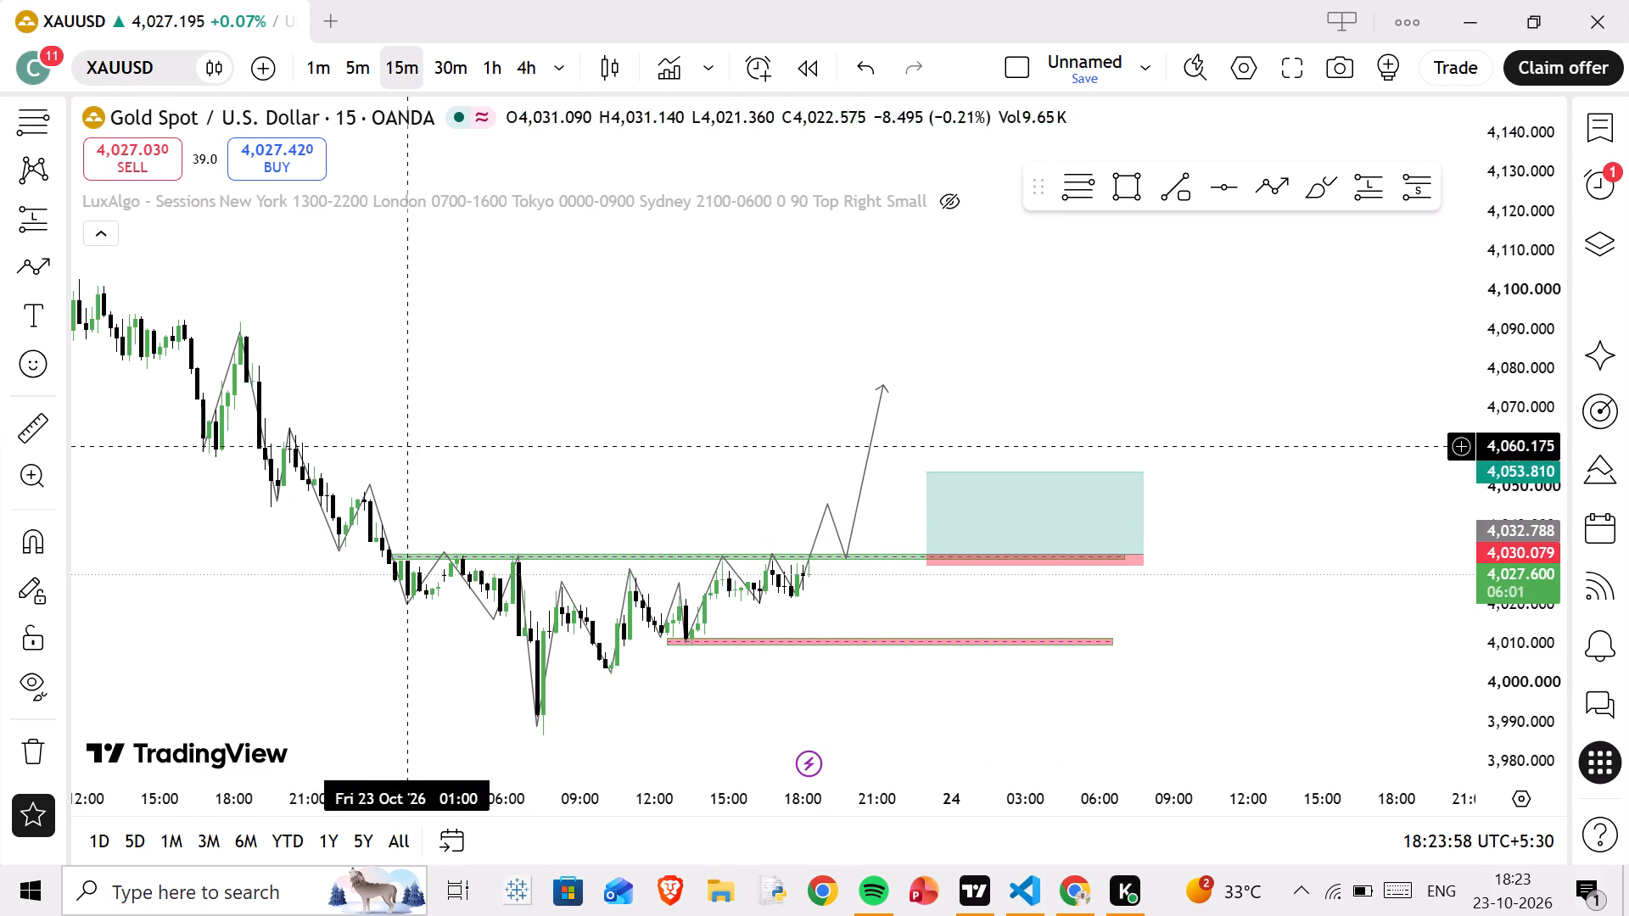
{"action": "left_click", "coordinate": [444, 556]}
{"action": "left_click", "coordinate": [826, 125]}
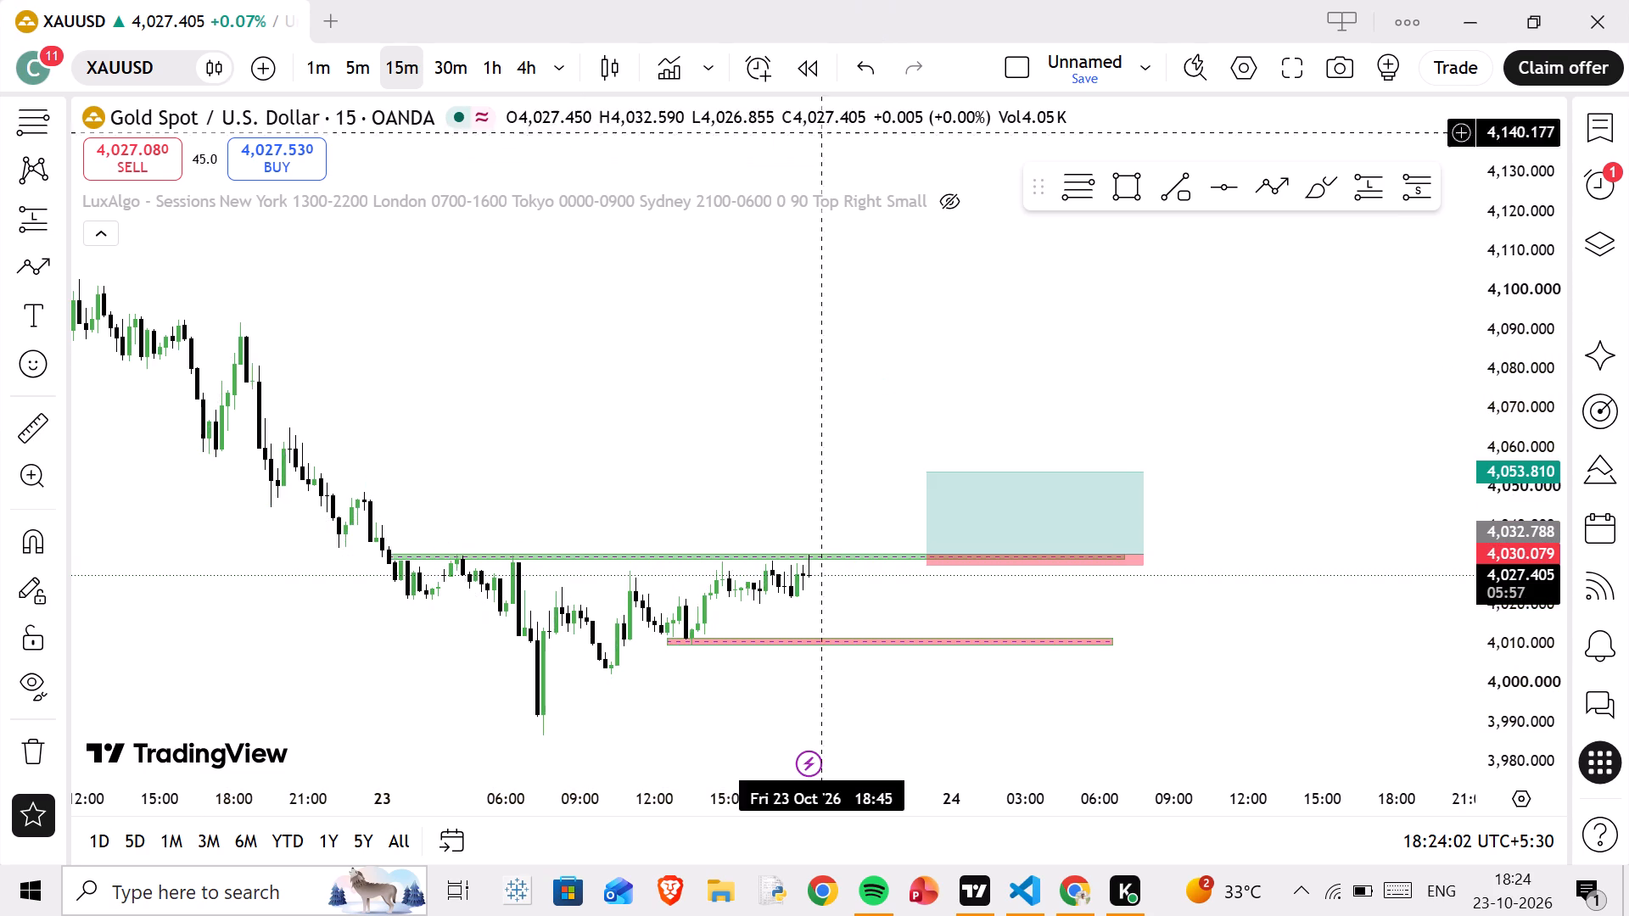
Draw a projection path from the latest candle up to about 4,039, back to the green zone at about 4,032, and up to about 4,056.
{"action": "scroll", "coordinate": [843, 356], "scroll_direction": "up", "scroll_amount": 4}
{"action": "scroll", "coordinate": [1481, 575], "scroll_direction": "up", "scroll_amount": 12}
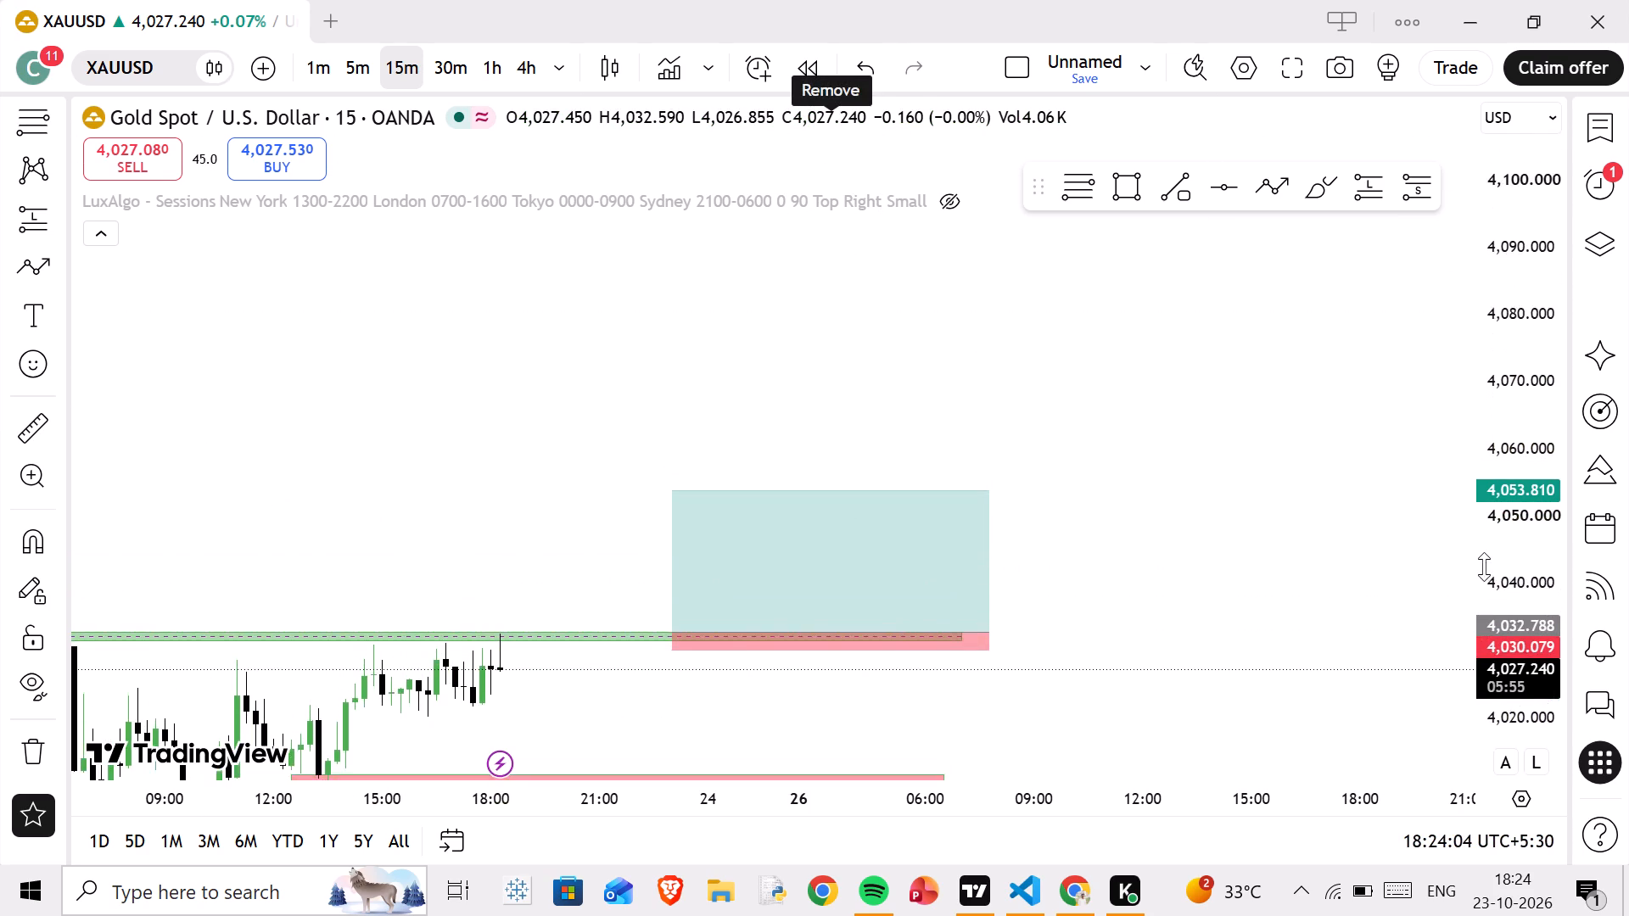
{"action": "scroll", "coordinate": [1484, 567], "scroll_direction": "up", "scroll_amount": 2}
{"action": "scroll", "coordinate": [1277, 539], "scroll_direction": "down", "scroll_amount": 3}
{"action": "left_click_drag", "start_coordinate": [697, 499], "coordinate": [664, 349]}
{"action": "scroll", "coordinate": [661, 383], "scroll_direction": "down", "scroll_amount": 1}
{"action": "left_click_drag", "start_coordinate": [737, 418], "coordinate": [446, 341]}
{"action": "scroll", "coordinate": [601, 374], "scroll_direction": "up", "scroll_amount": 3}
{"action": "left_click", "coordinate": [1250, 190]}
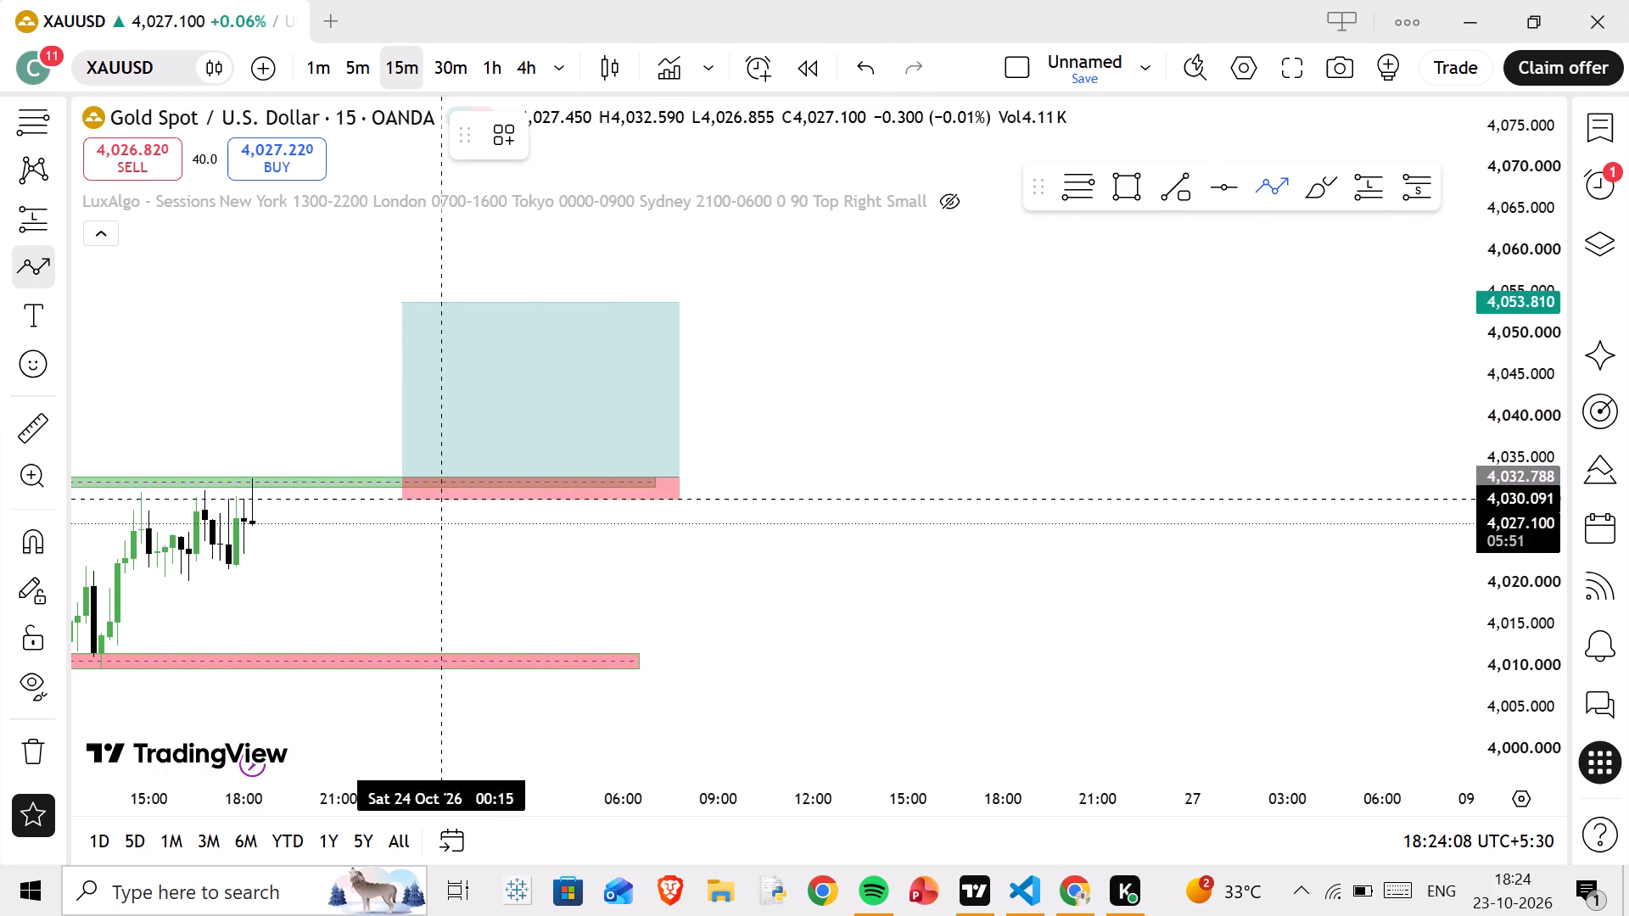
{"action": "left_click", "coordinate": [254, 531]}
{"action": "left_click", "coordinate": [290, 423]}
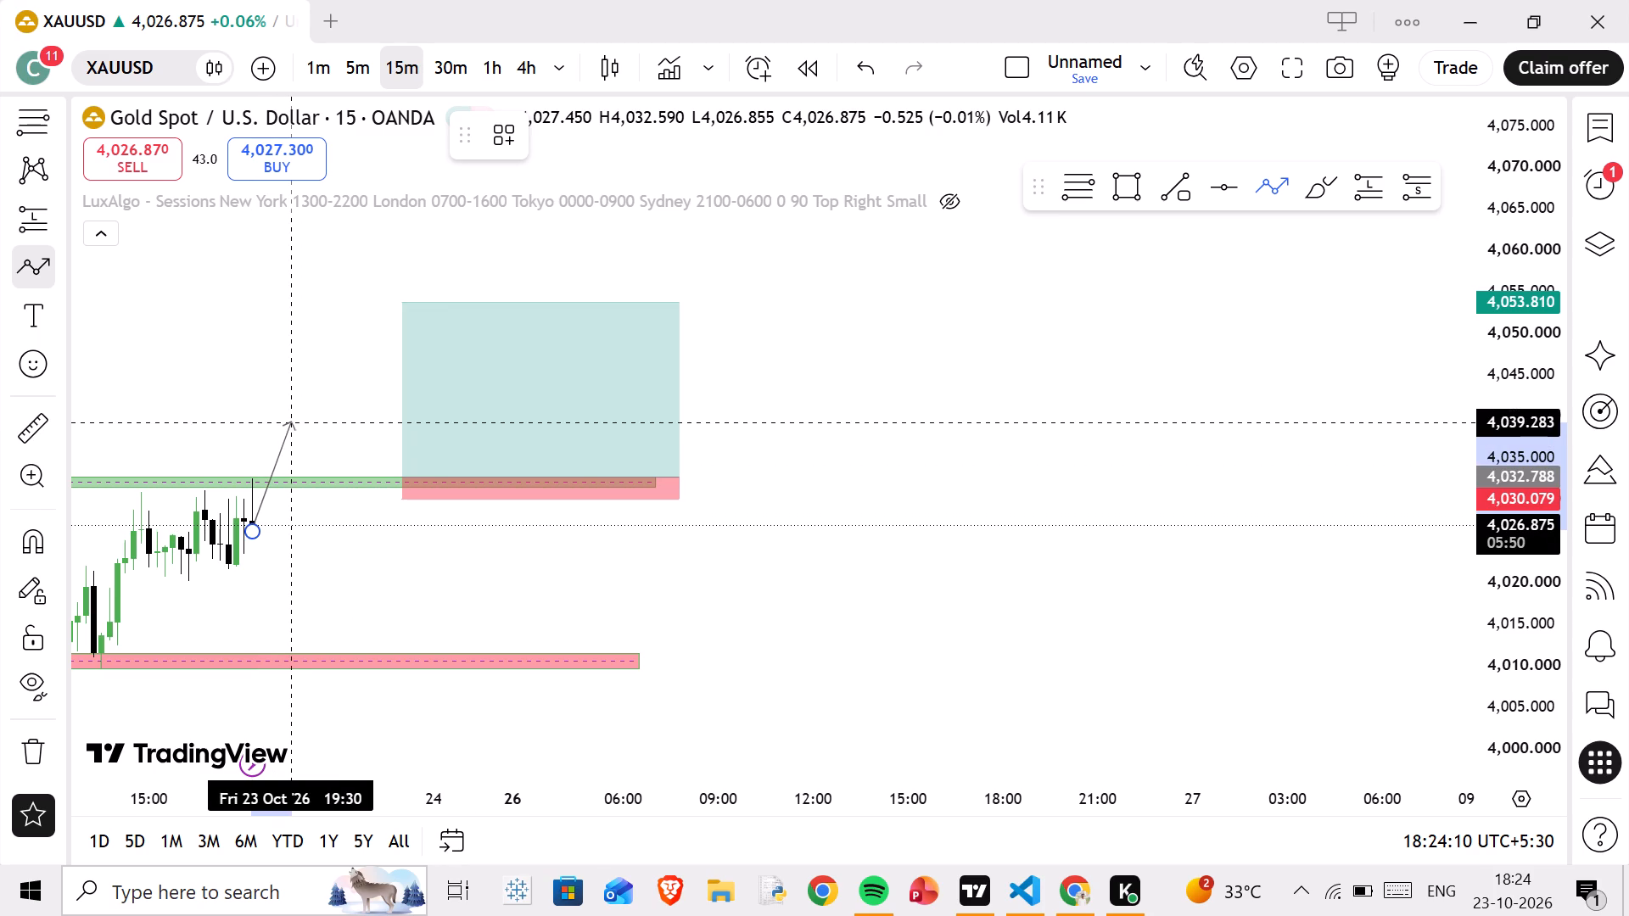
{"action": "left_click", "coordinate": [321, 485]}
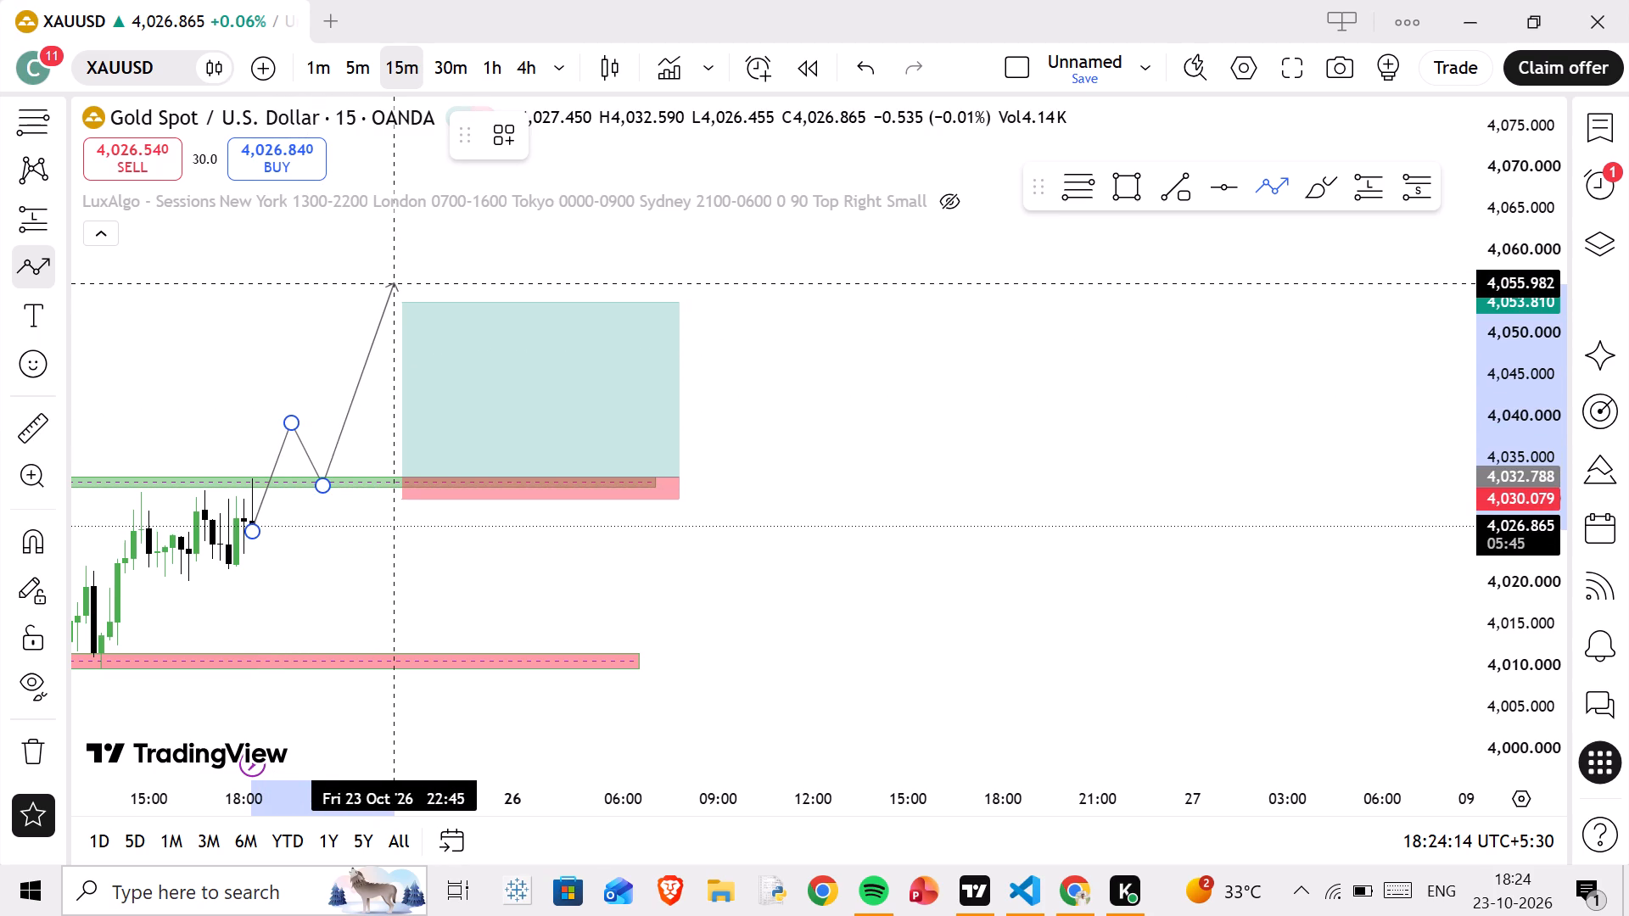
{"action": "left_click", "coordinate": [402, 284]}
{"action": "left_click", "coordinate": [402, 284]}
{"action": "left_click", "coordinate": [478, 280]}
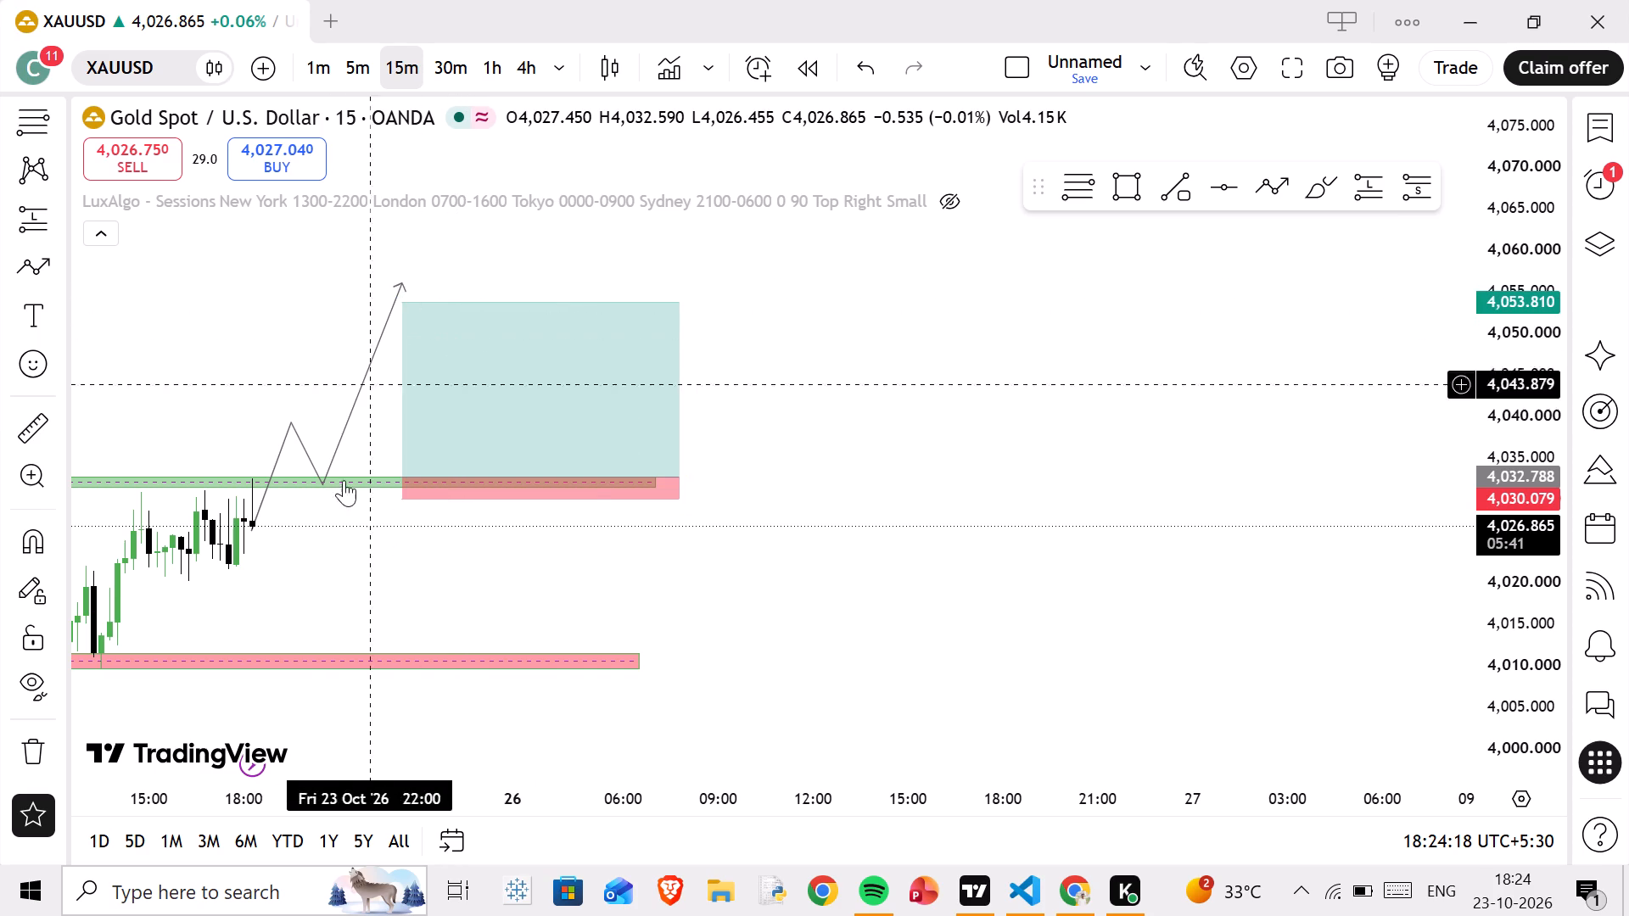
Shorten the long position so that it ends at Mon 26 Oct 06:30, just inside the green zone's end.
{"action": "left_click_drag", "start_coordinate": [676, 481], "coordinate": [642, 481]}
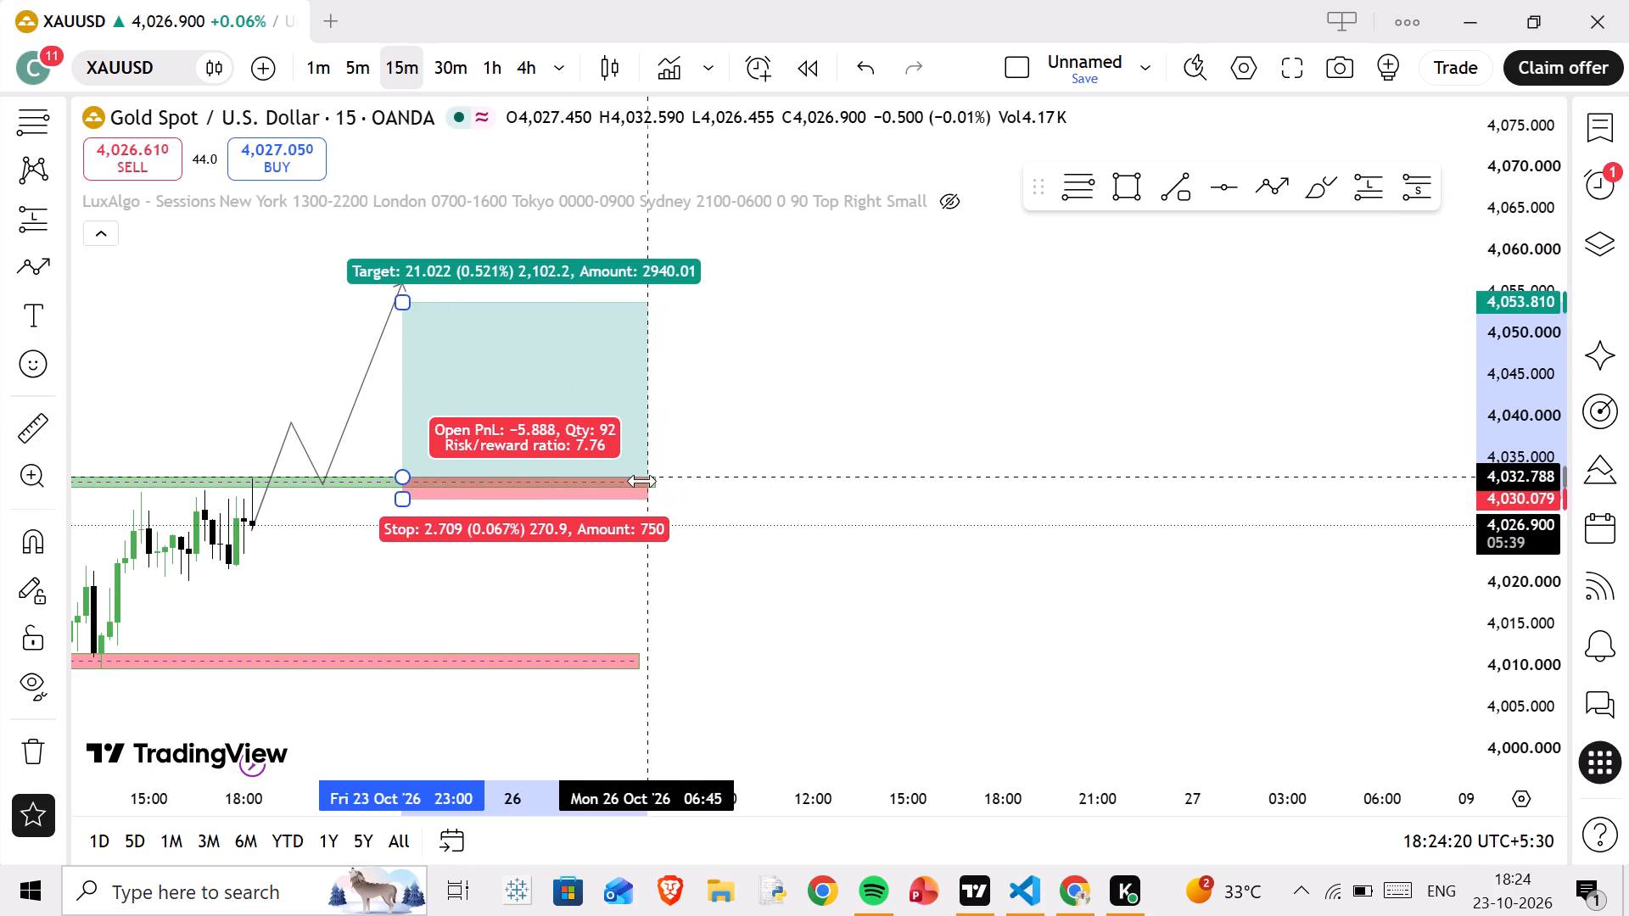
{"action": "left_click_drag", "start_coordinate": [642, 481], "coordinate": [638, 481]}
Lower the long position's stop level to about 4,029.17, a little below the green zone.
{"action": "left_click_drag", "start_coordinate": [687, 447], "coordinate": [764, 408]}
{"action": "scroll", "coordinate": [611, 504], "scroll_direction": "down", "scroll_amount": 2}
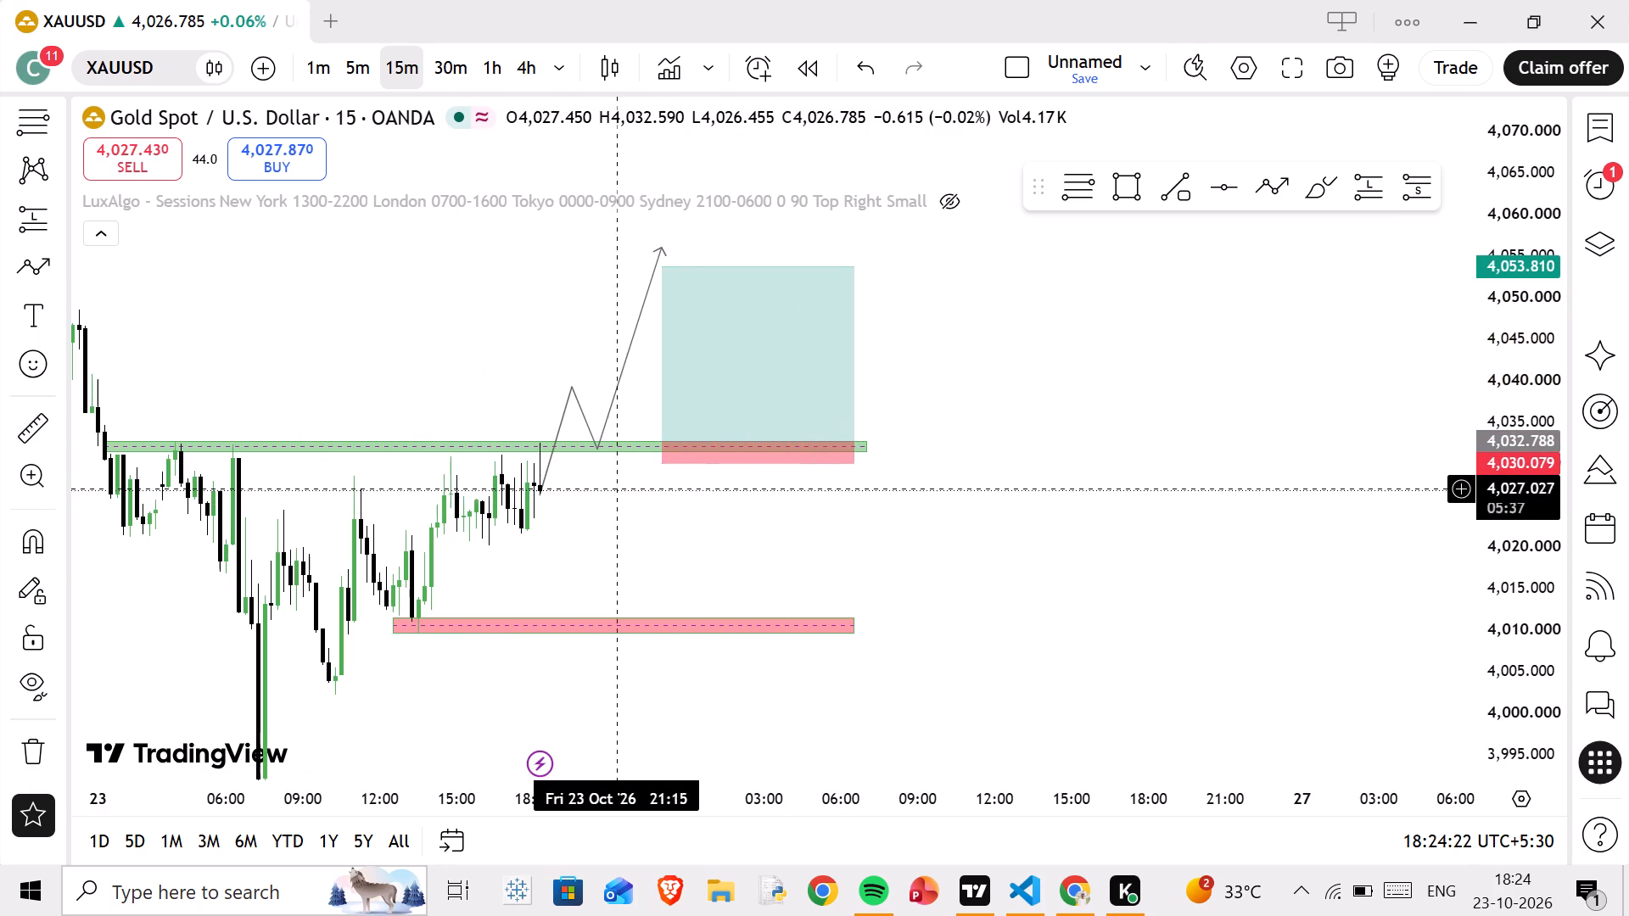
{"action": "left_click_drag", "start_coordinate": [661, 460], "coordinate": [662, 491]}
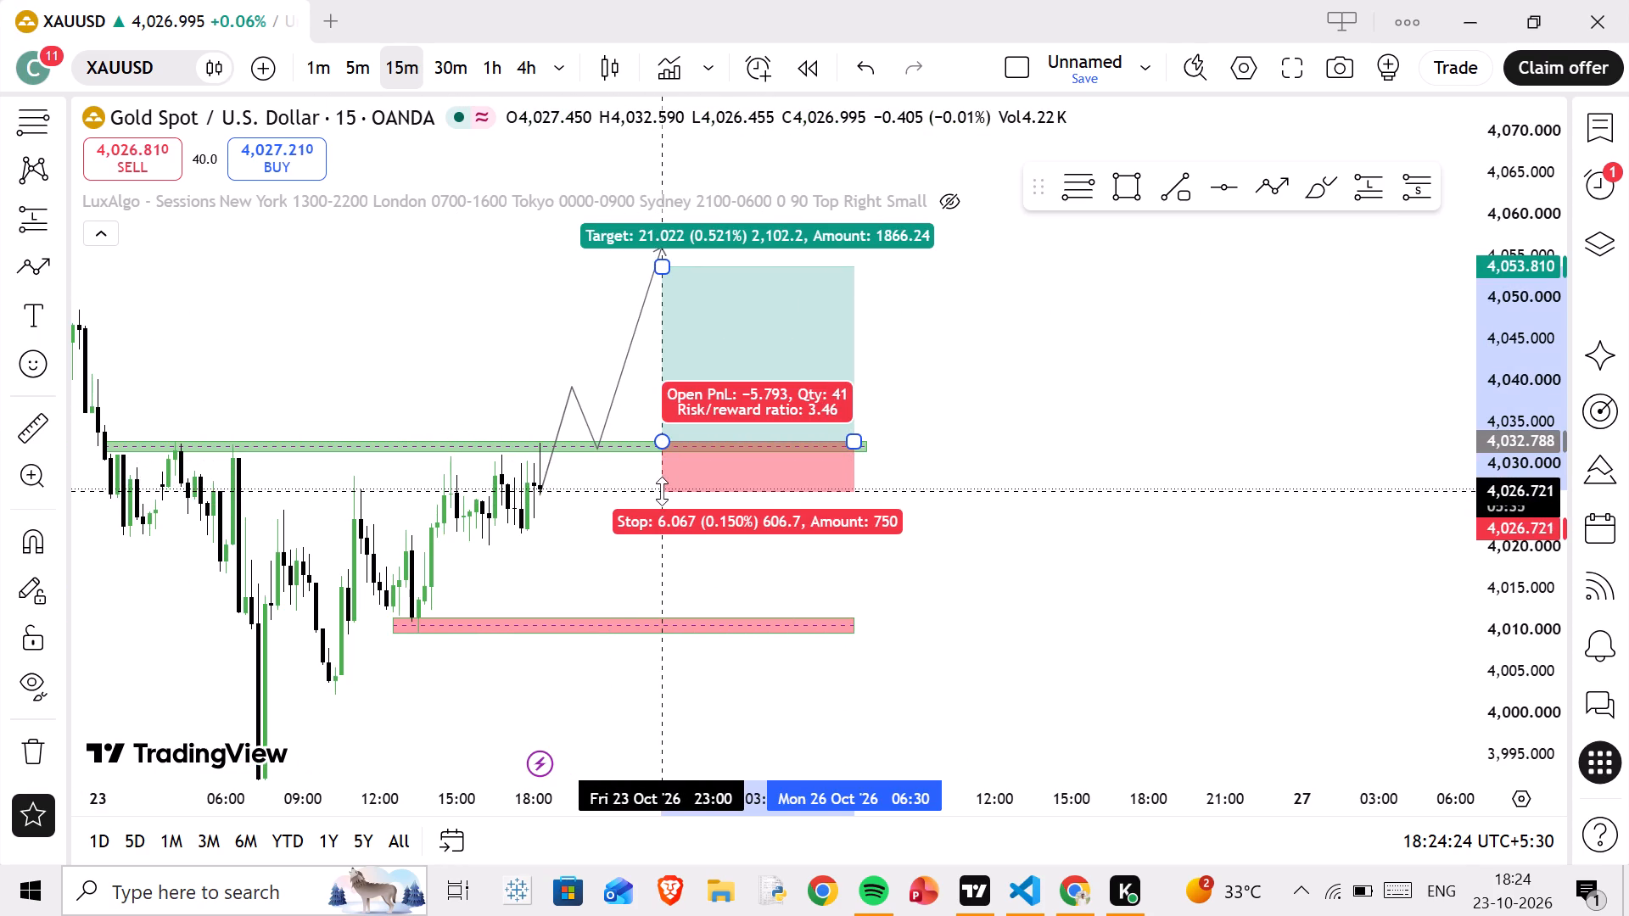
{"action": "left_click_drag", "start_coordinate": [662, 491], "coordinate": [663, 472]}
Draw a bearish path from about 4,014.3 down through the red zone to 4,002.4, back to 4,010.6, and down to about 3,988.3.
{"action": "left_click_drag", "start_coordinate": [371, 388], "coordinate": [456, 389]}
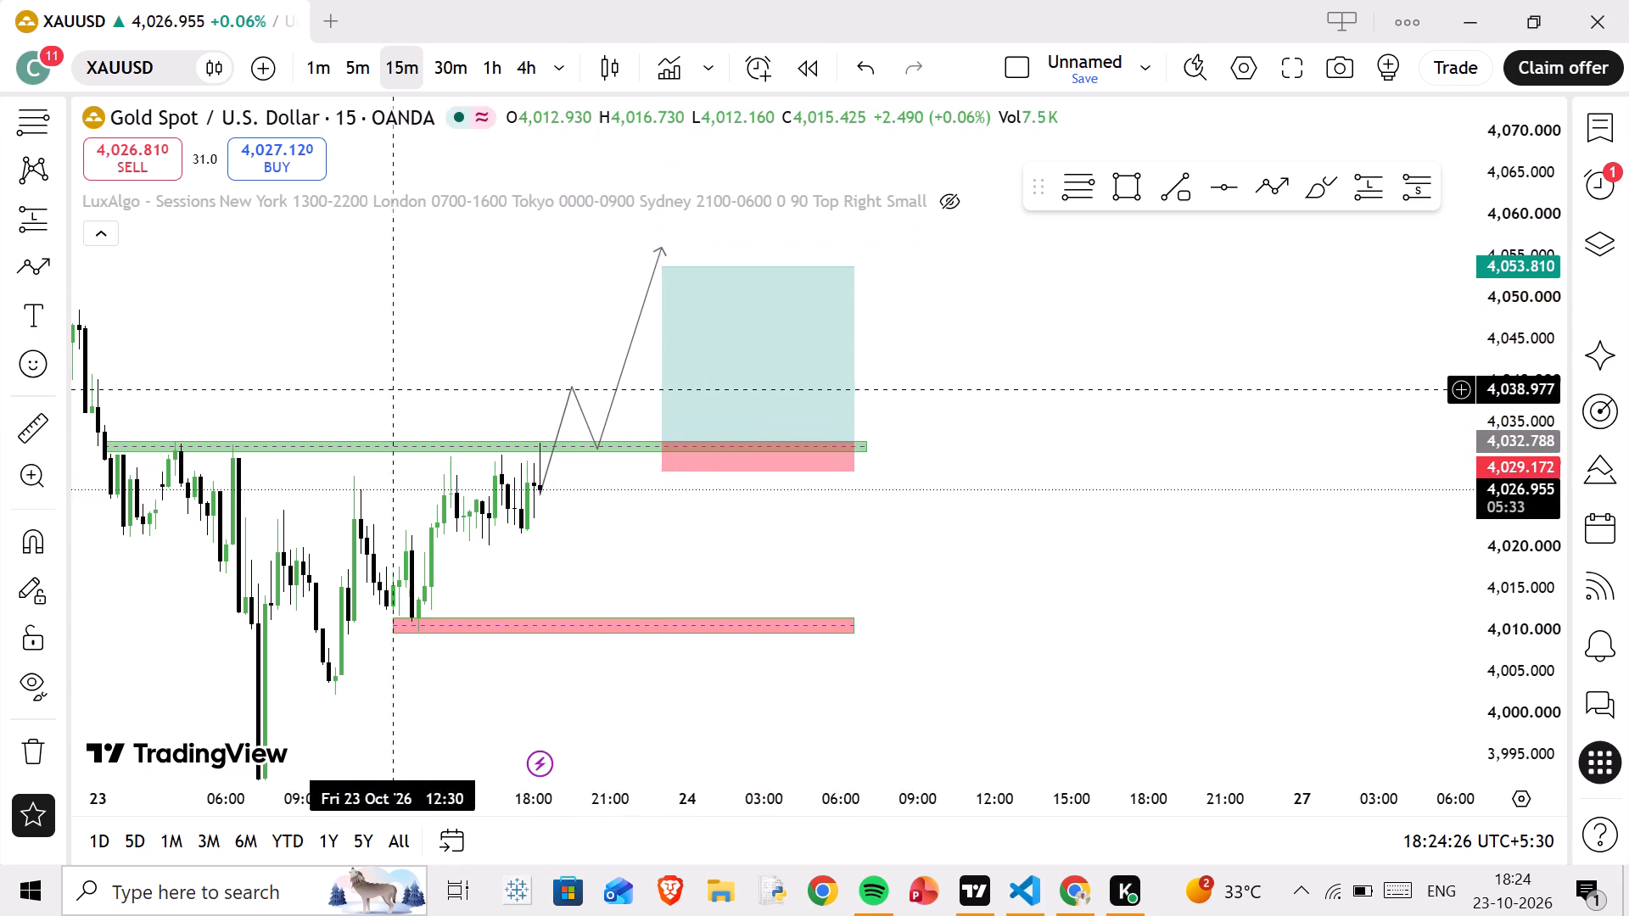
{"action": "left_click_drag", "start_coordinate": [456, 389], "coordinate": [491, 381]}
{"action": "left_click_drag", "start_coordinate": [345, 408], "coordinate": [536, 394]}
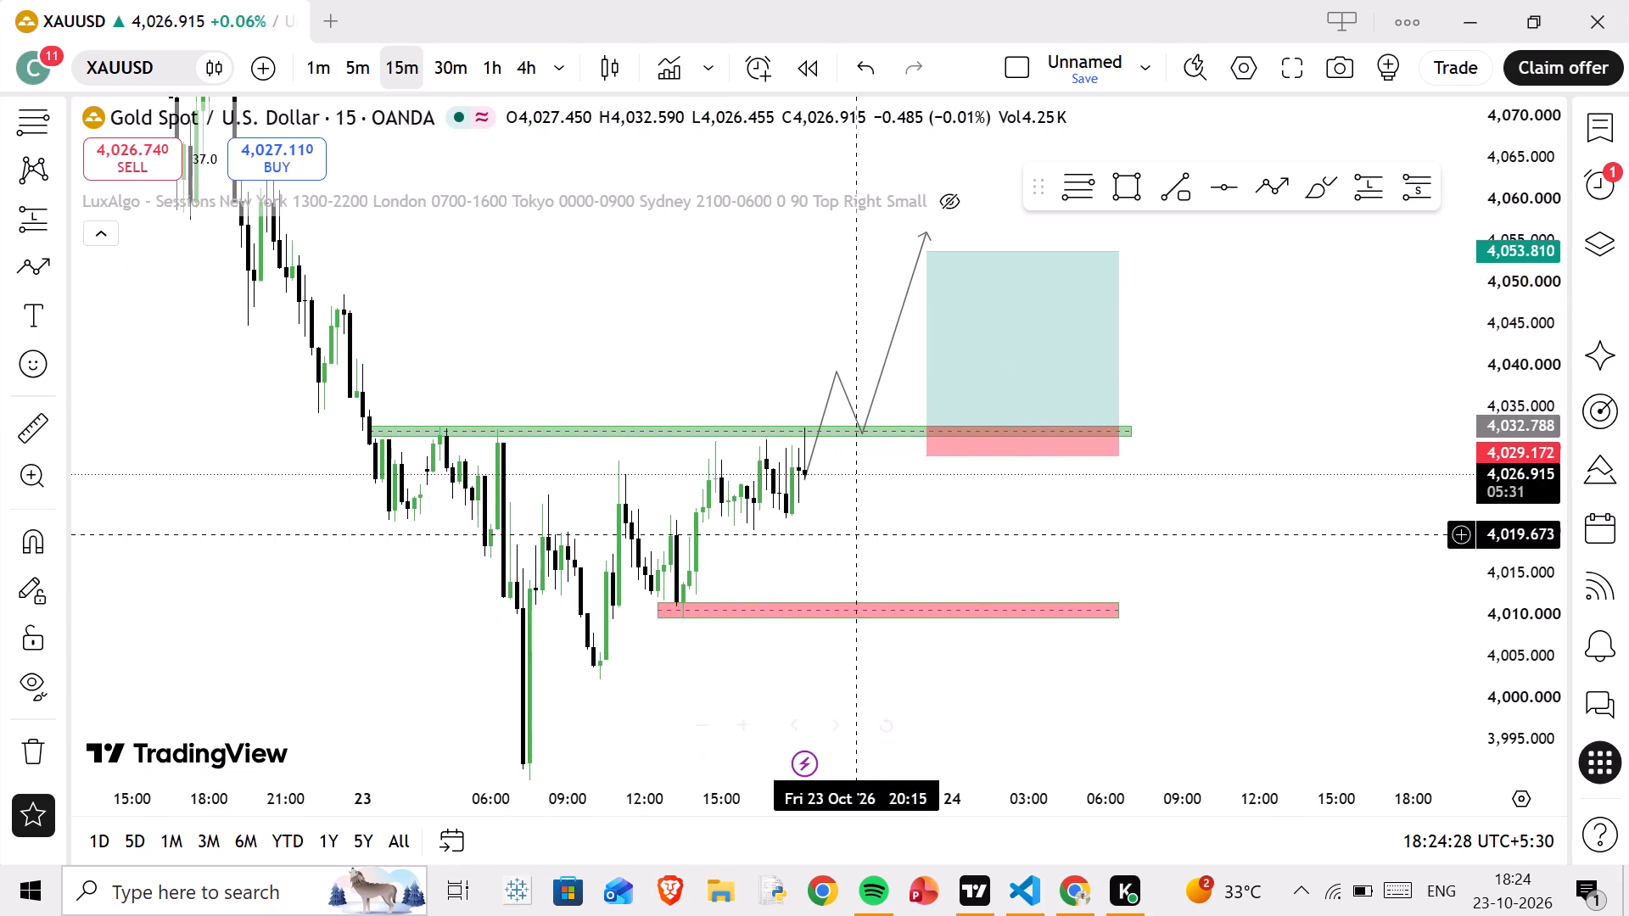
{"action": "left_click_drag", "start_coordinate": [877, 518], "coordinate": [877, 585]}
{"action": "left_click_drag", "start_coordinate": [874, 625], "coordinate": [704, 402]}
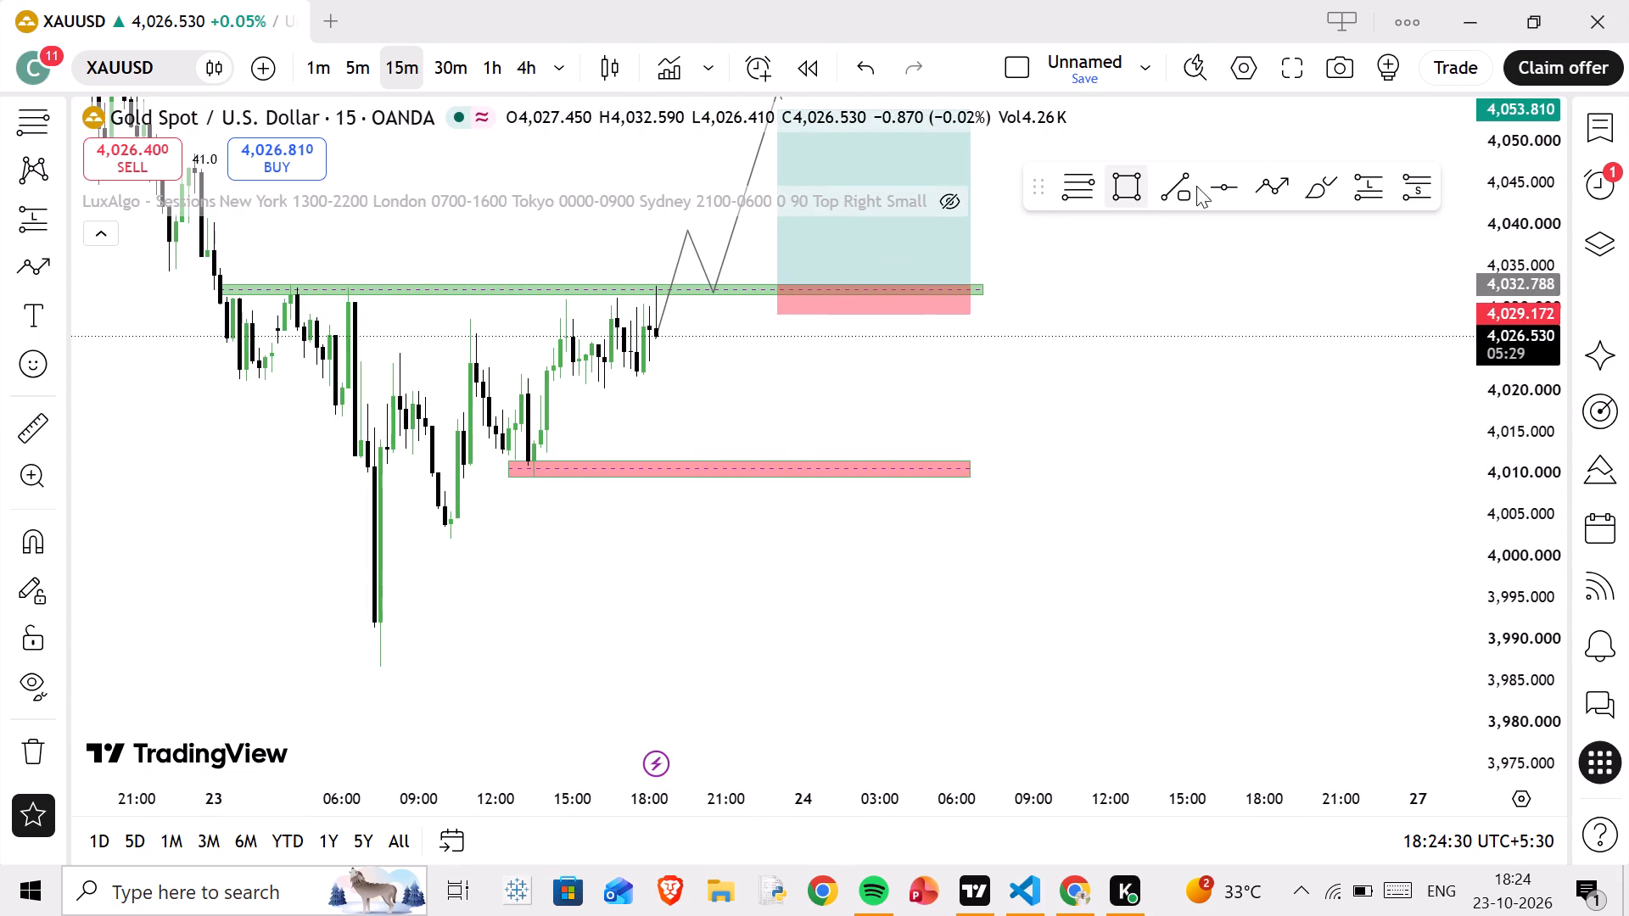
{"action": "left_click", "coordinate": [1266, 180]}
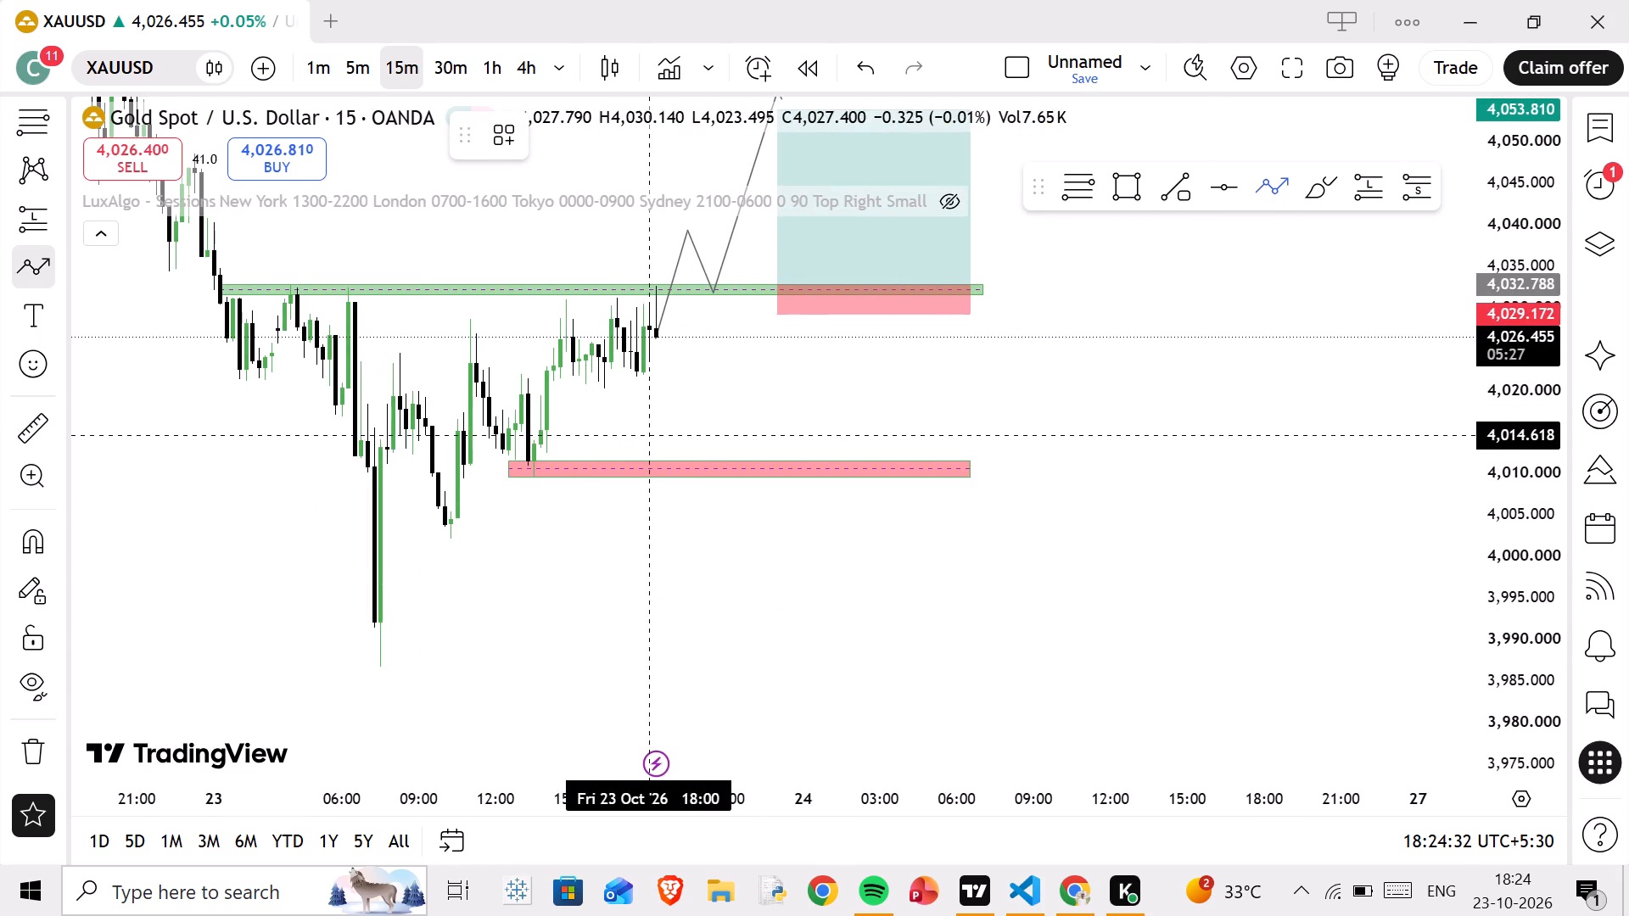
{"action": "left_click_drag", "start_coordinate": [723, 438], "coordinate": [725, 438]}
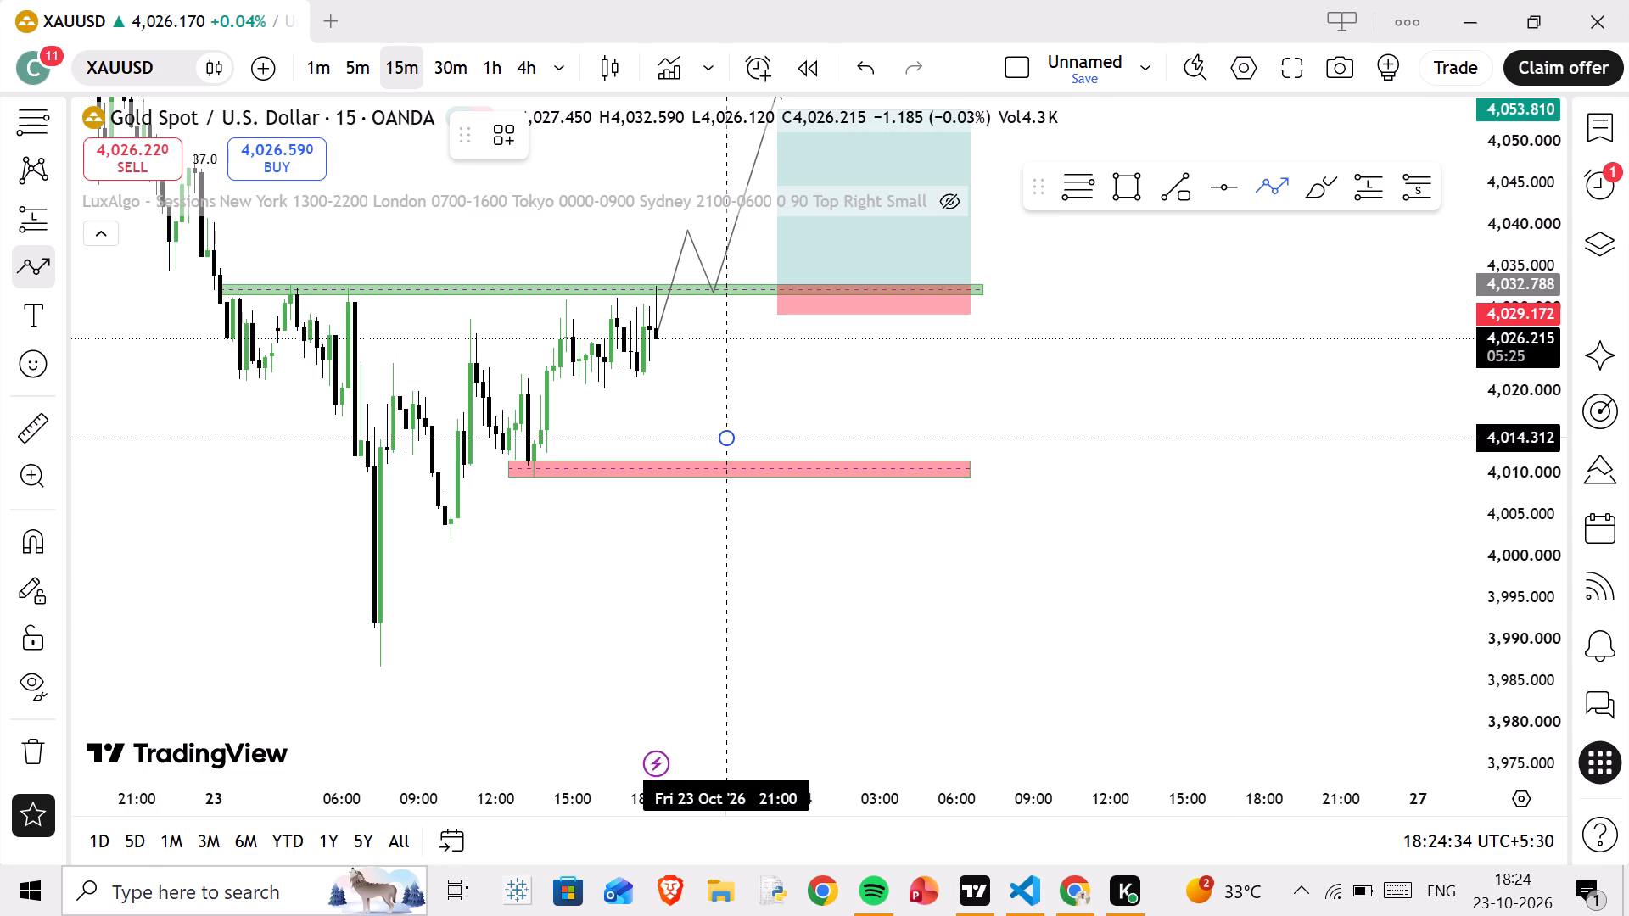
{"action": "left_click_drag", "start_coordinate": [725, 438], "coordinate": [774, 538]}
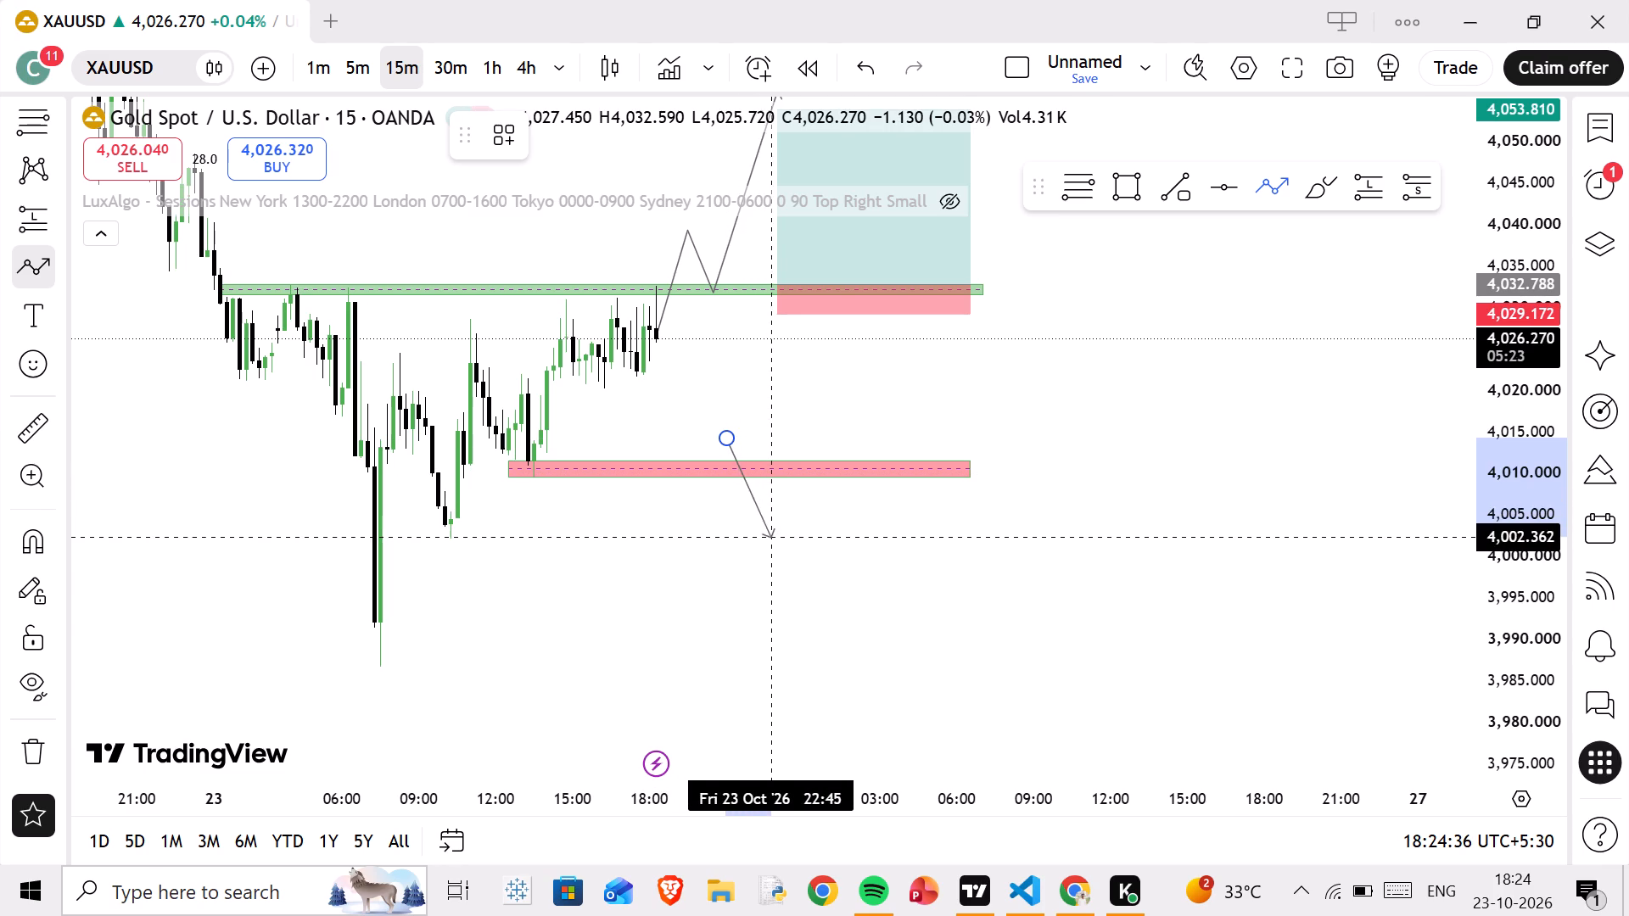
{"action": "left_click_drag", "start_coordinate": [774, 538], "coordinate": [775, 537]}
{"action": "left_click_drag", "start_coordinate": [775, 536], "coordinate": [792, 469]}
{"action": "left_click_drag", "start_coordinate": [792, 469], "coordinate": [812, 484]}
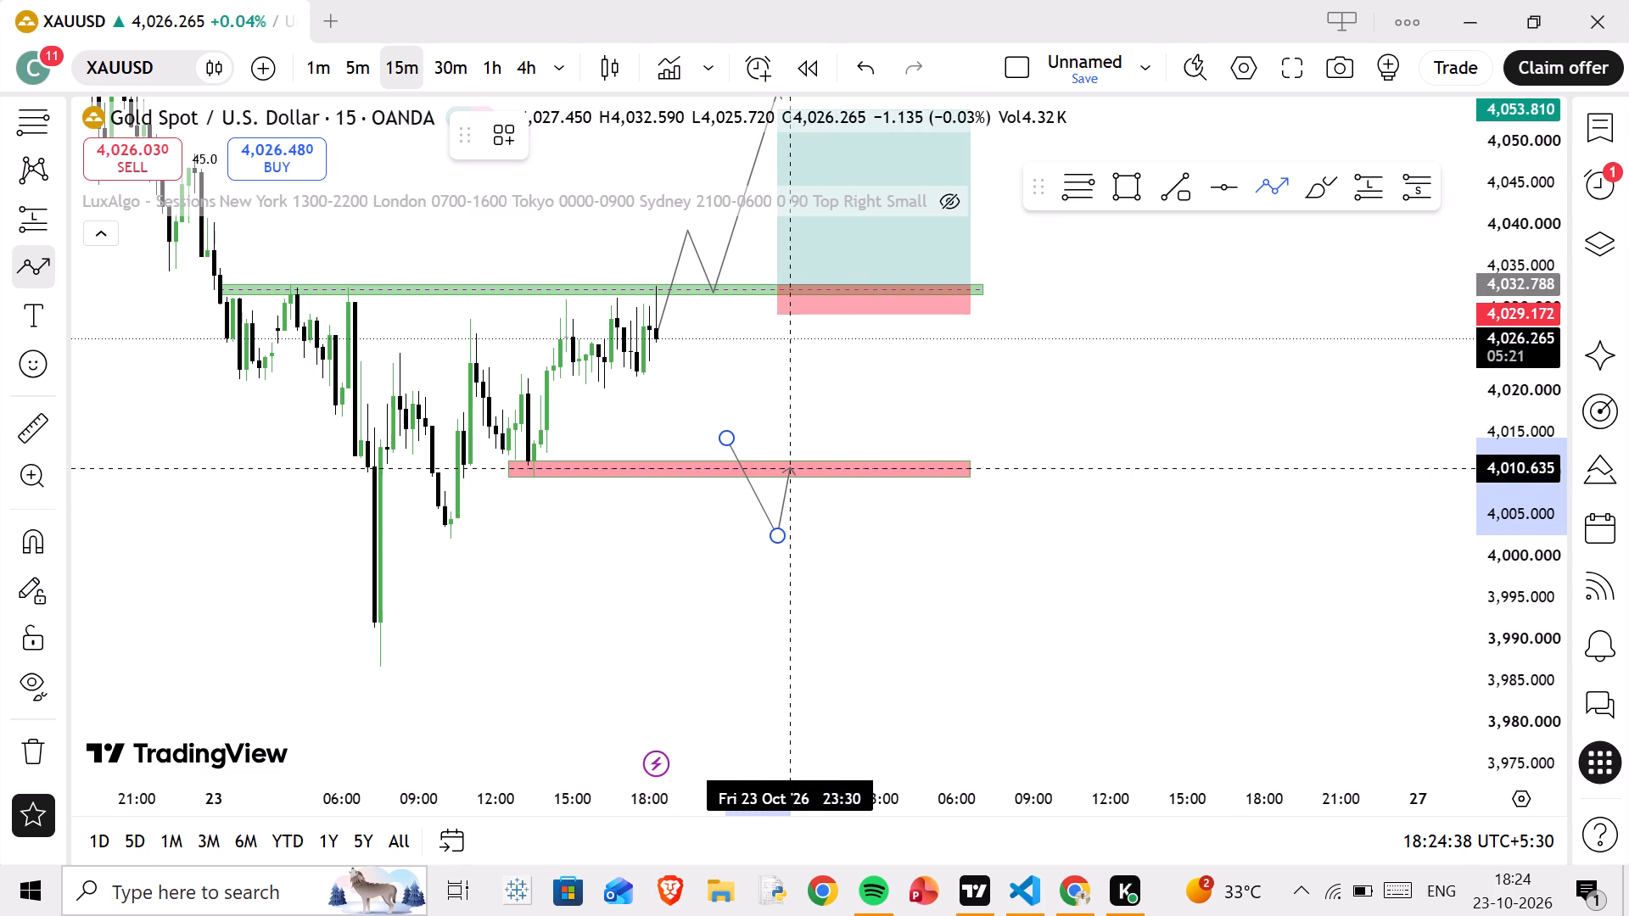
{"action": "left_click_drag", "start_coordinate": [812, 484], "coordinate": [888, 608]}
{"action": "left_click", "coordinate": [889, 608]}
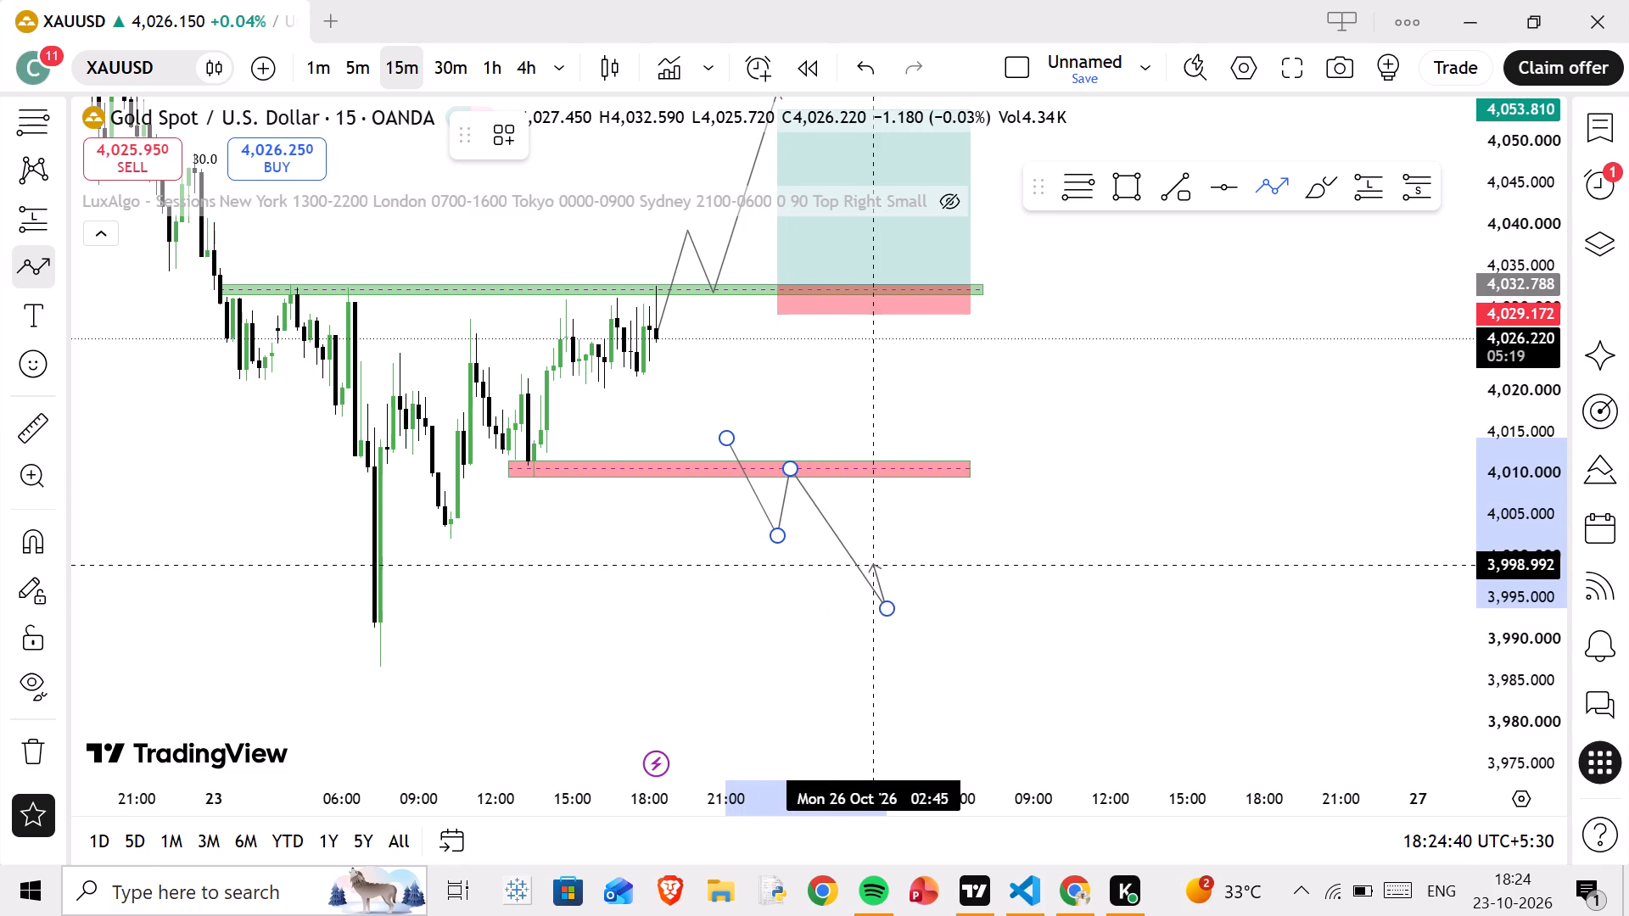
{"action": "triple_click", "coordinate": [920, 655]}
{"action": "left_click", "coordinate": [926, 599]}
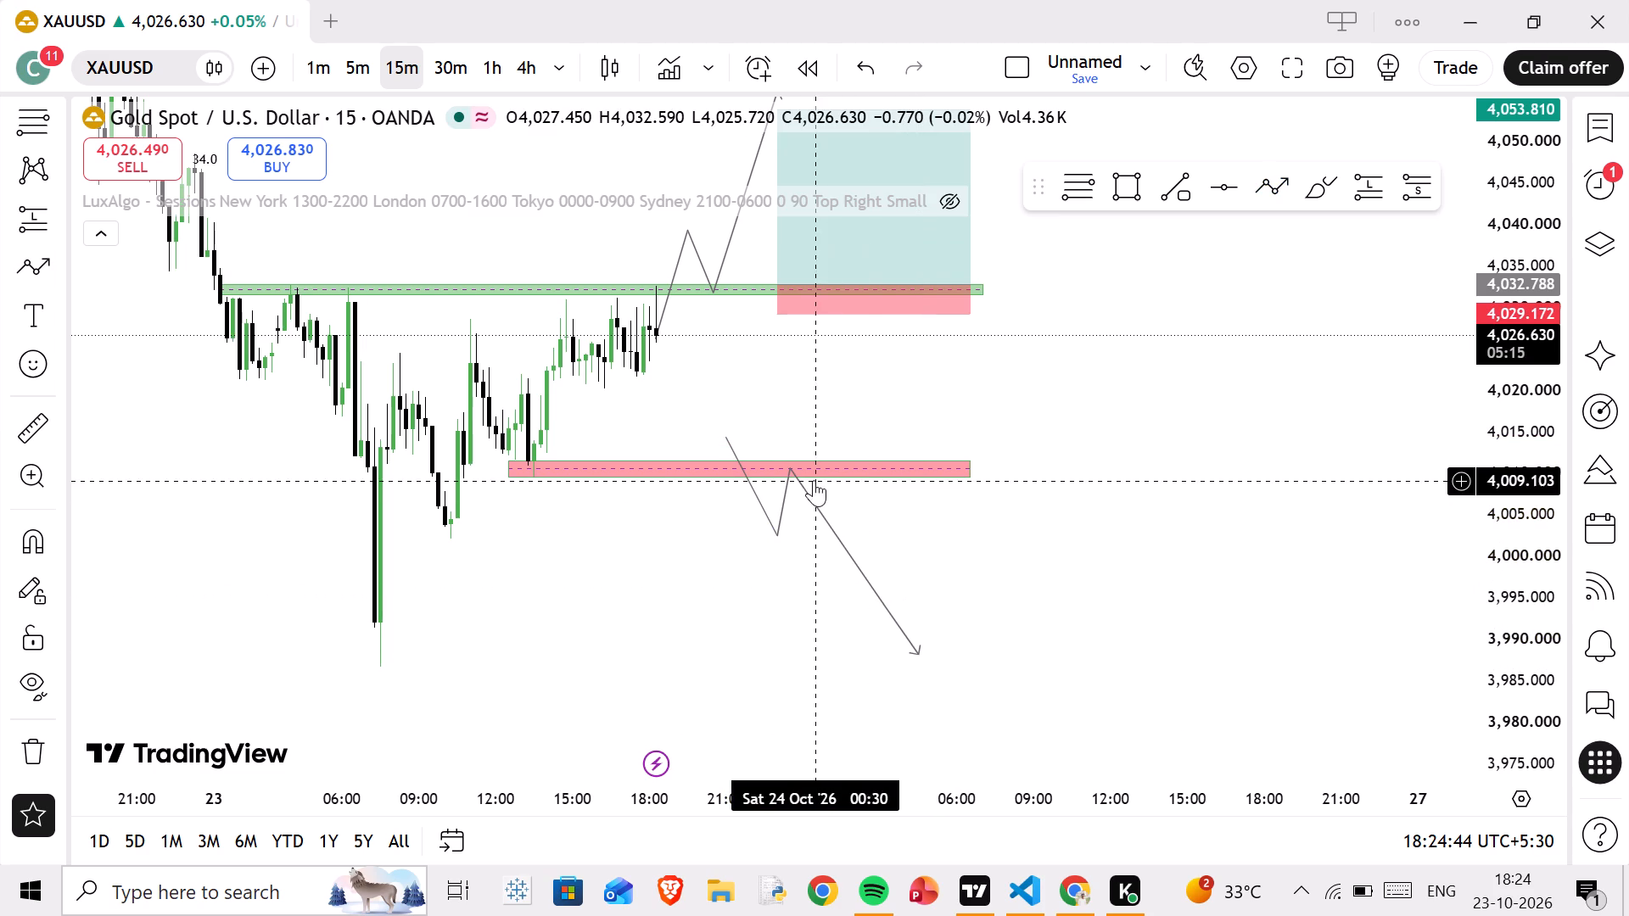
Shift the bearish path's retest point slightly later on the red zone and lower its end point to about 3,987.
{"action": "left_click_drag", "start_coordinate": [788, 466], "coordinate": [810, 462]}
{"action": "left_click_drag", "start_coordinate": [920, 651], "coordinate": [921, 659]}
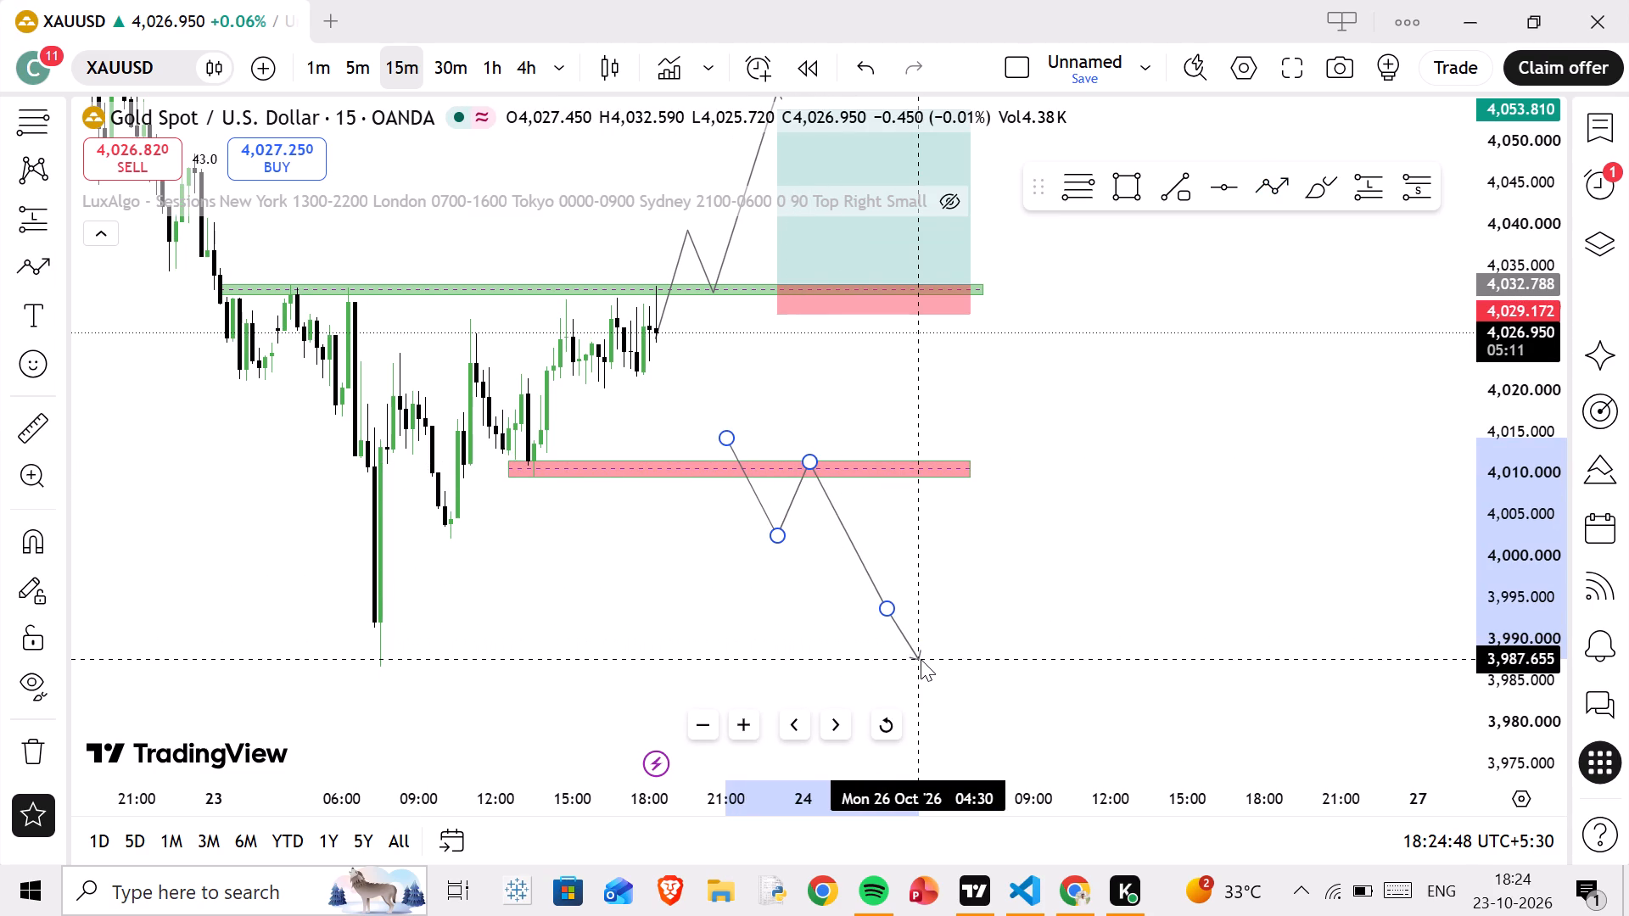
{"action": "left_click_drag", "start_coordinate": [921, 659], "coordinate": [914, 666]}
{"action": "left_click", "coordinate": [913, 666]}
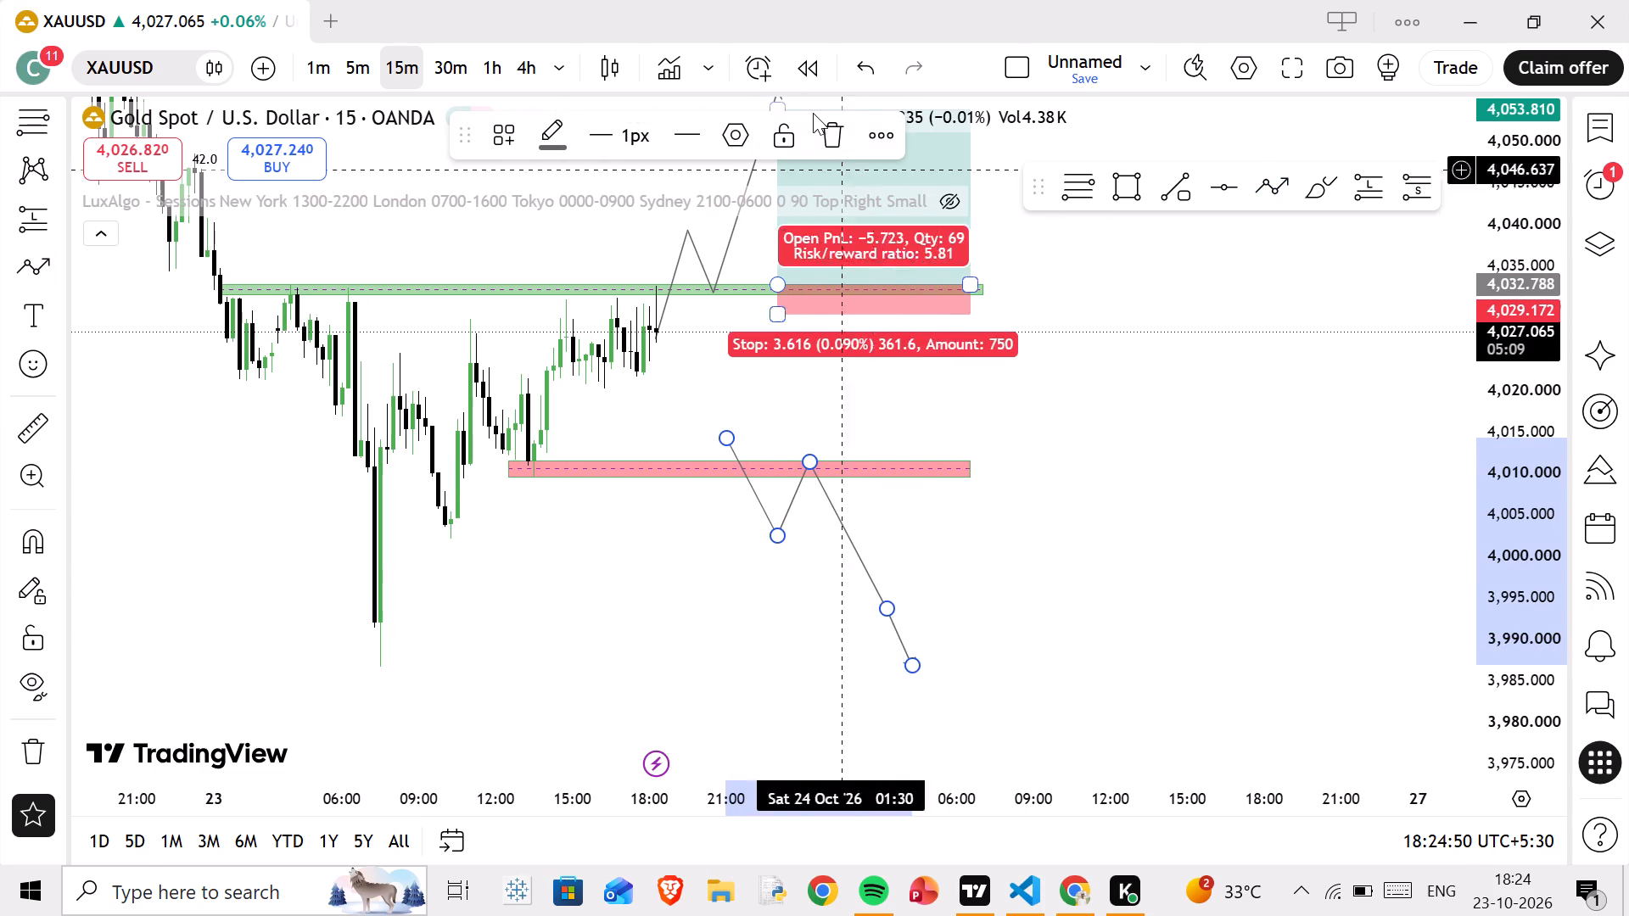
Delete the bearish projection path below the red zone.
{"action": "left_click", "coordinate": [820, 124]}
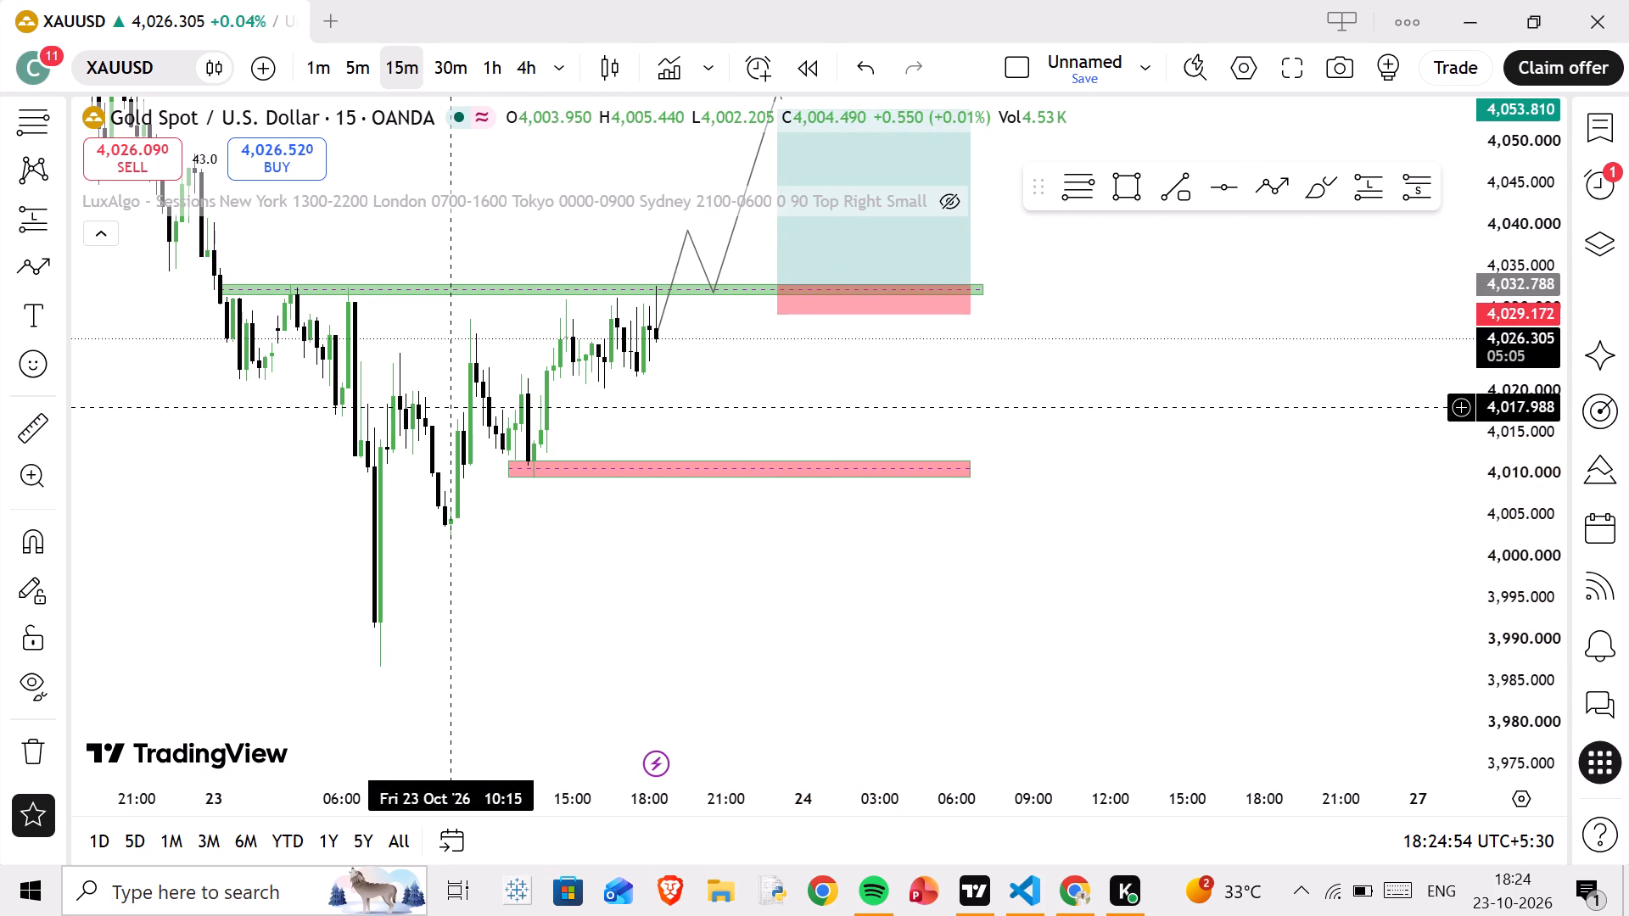
Draw a bearish path from about 4,014.6 down to about 4,001, back to the red zone at 4,010.6, and down to about 3,992.
{"action": "left_click", "coordinate": [1258, 186]}
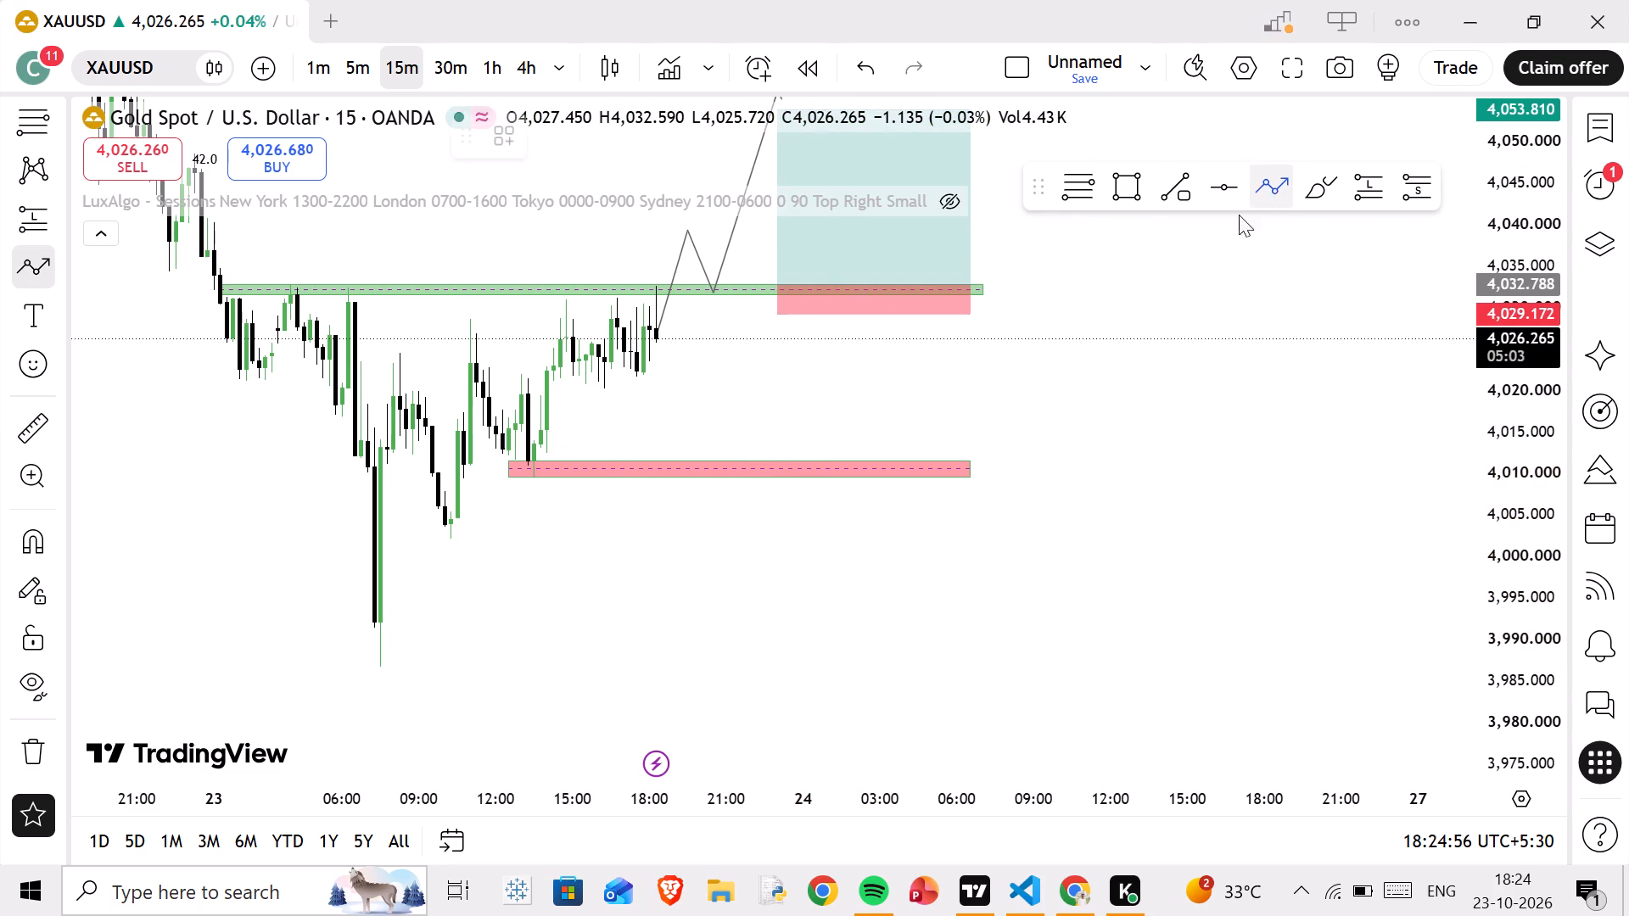
{"action": "left_click_drag", "start_coordinate": [673, 436], "coordinate": [743, 529]}
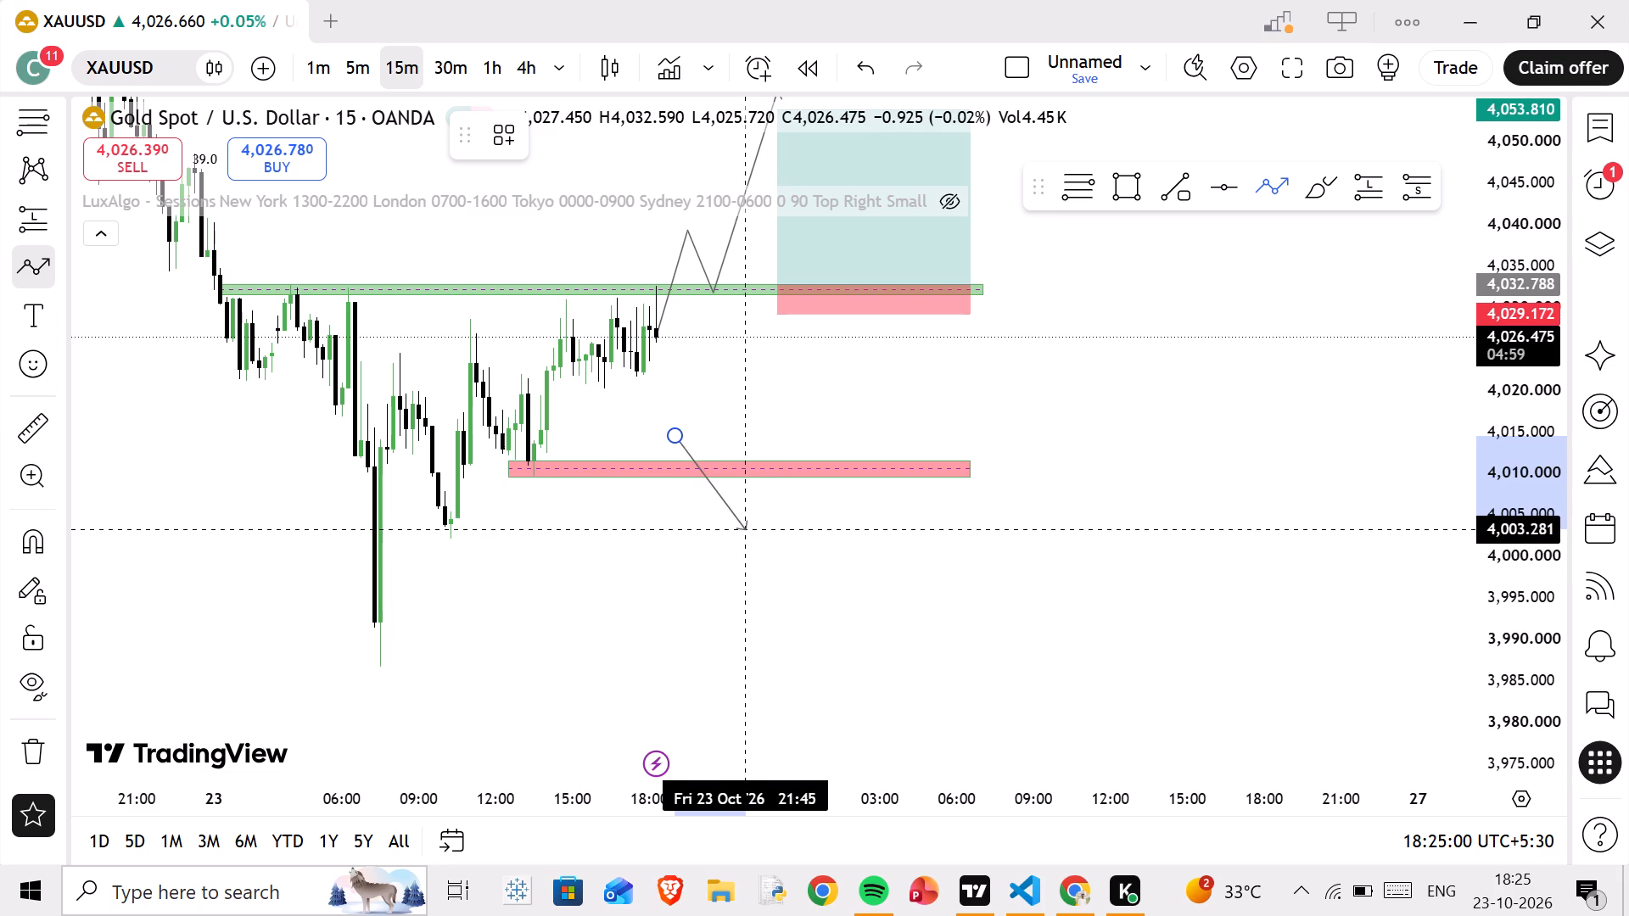
{"action": "left_click_drag", "start_coordinate": [743, 529], "coordinate": [745, 551]}
{"action": "left_click_drag", "start_coordinate": [745, 550], "coordinate": [755, 503]}
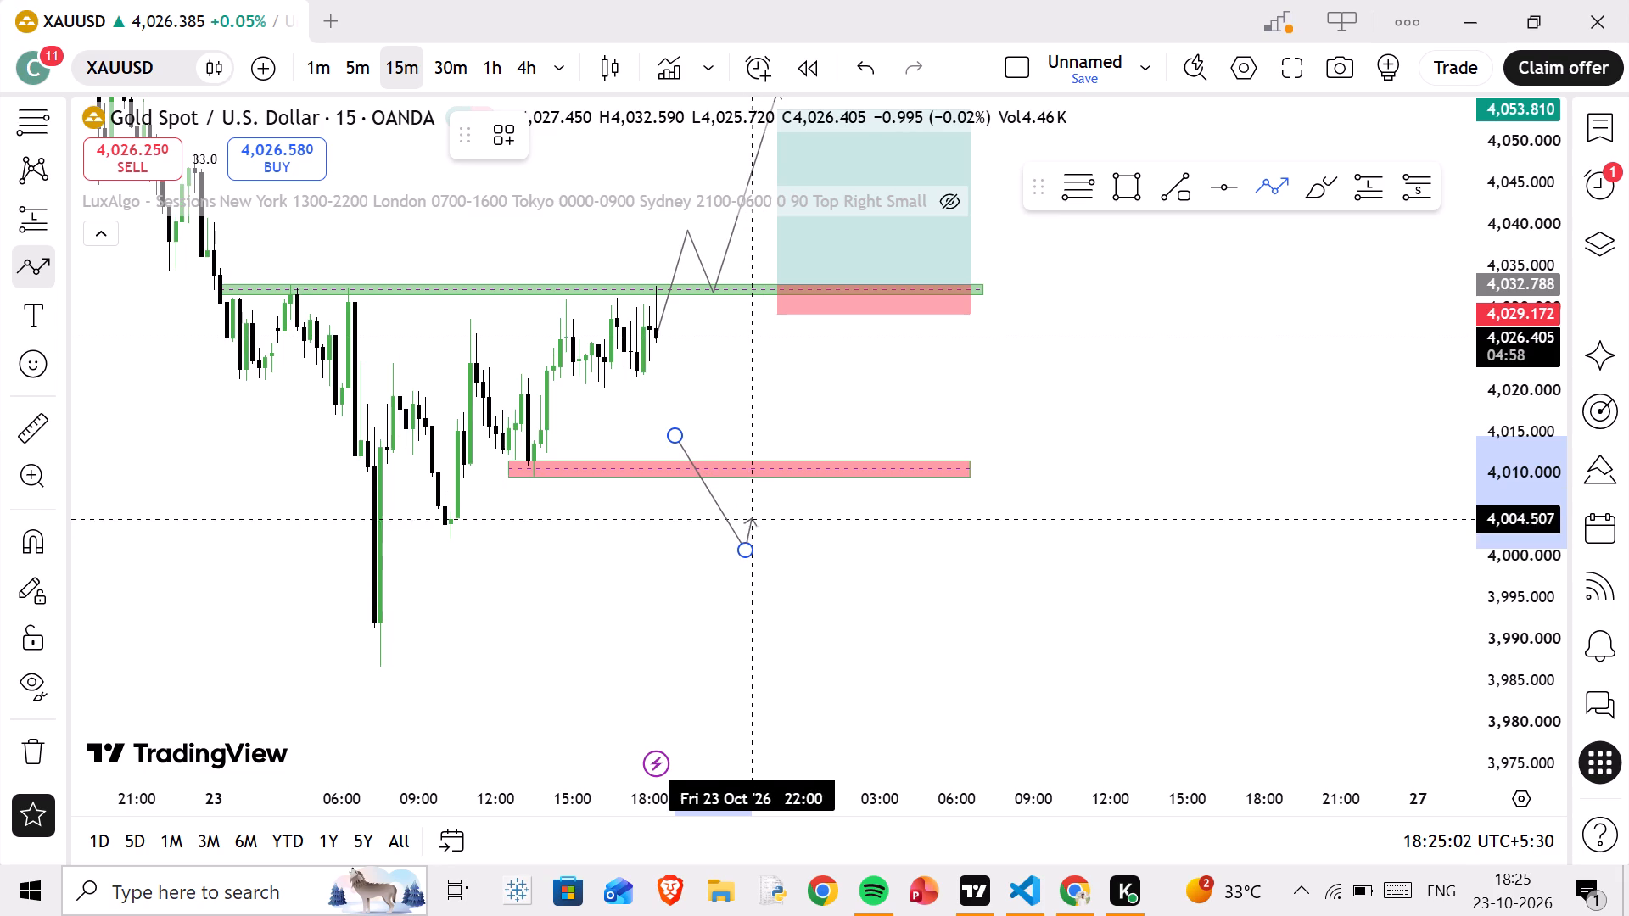
{"action": "left_click_drag", "start_coordinate": [755, 503], "coordinate": [759, 470]}
{"action": "left_click_drag", "start_coordinate": [759, 470], "coordinate": [831, 630]}
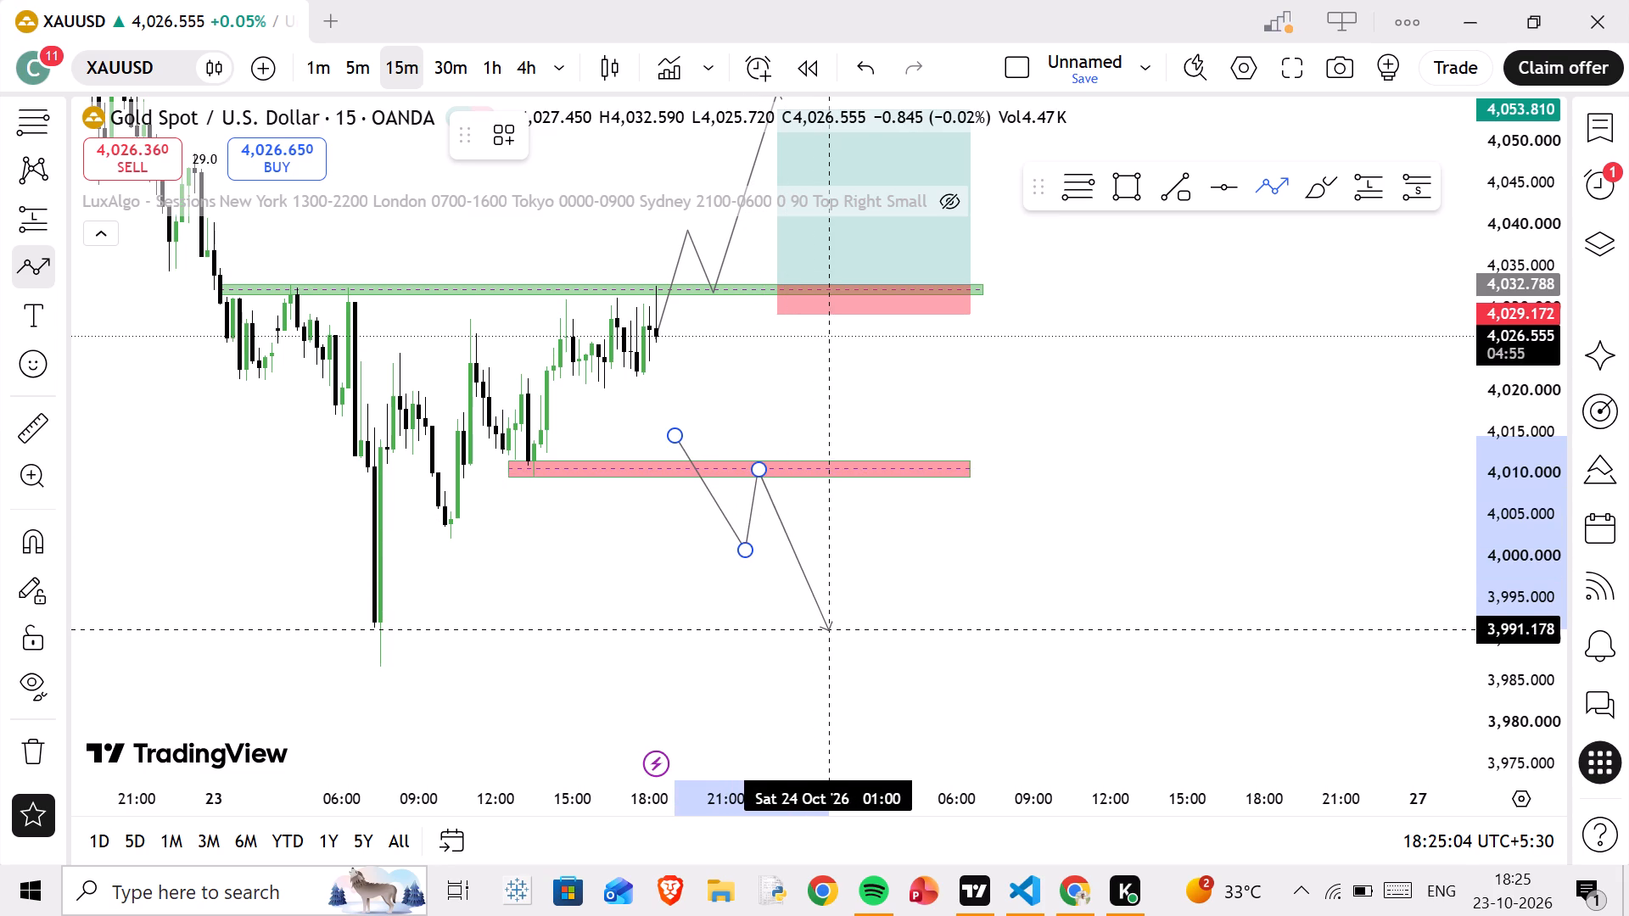
{"action": "left_click_drag", "start_coordinate": [831, 630], "coordinate": [848, 624]}
{"action": "left_click", "coordinate": [848, 624]}
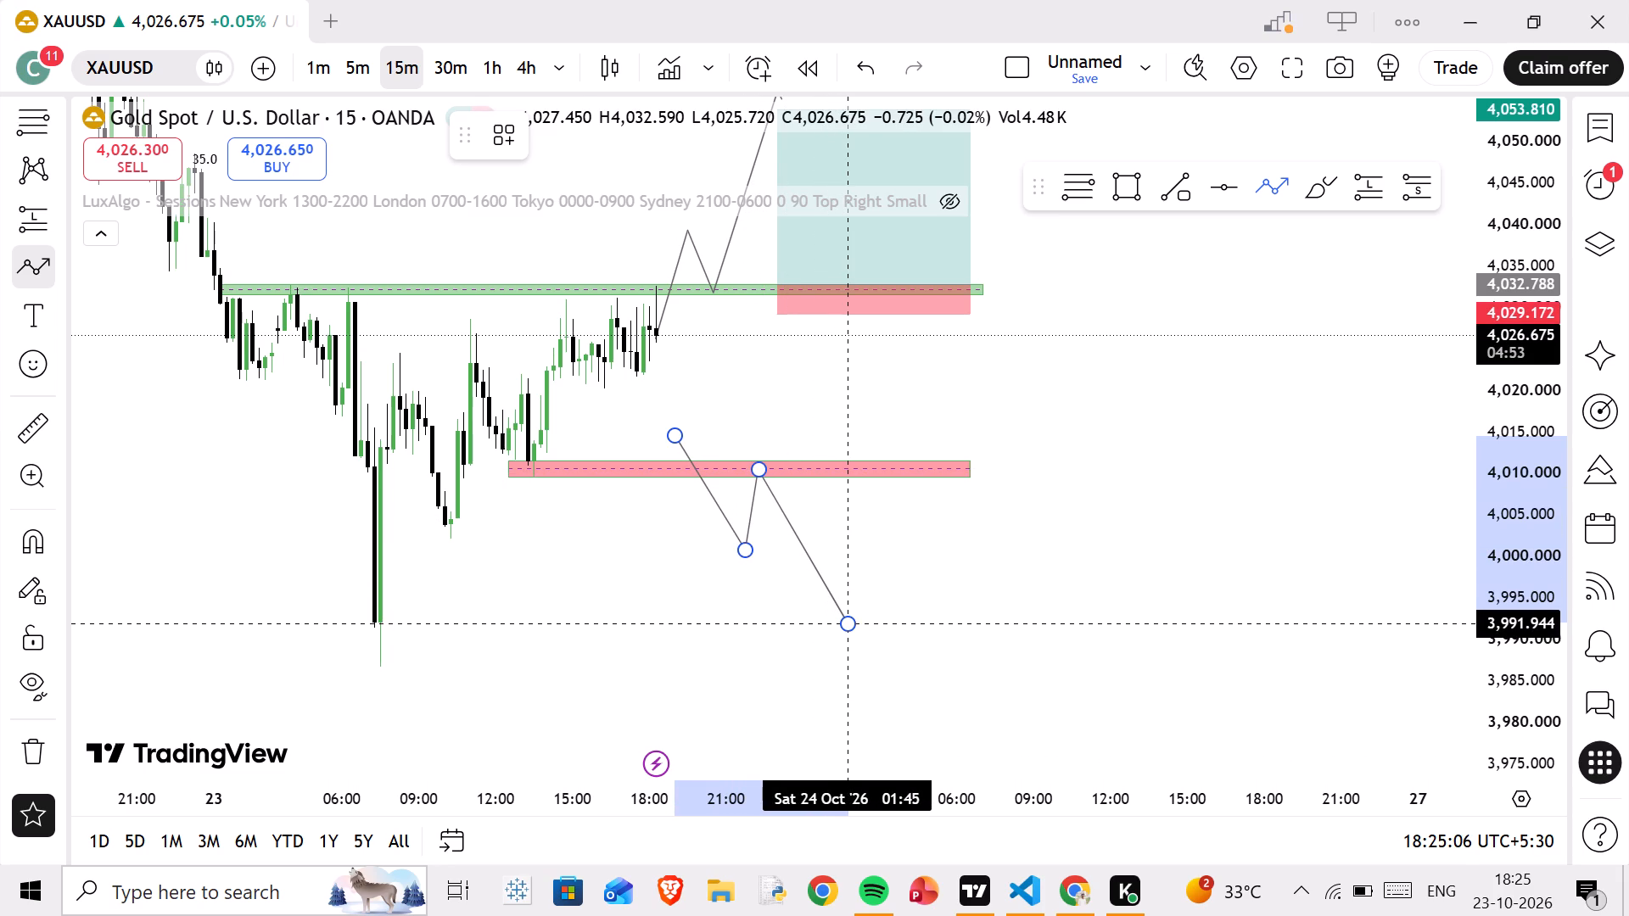
{"action": "left_click", "coordinate": [848, 624]}
{"action": "left_click", "coordinate": [876, 580]}
Review the bullish and bearish scenarios against the recent candles and the preceding decline on the 15-minute chart.
{"action": "left_click_drag", "start_coordinate": [806, 378], "coordinate": [688, 489]}
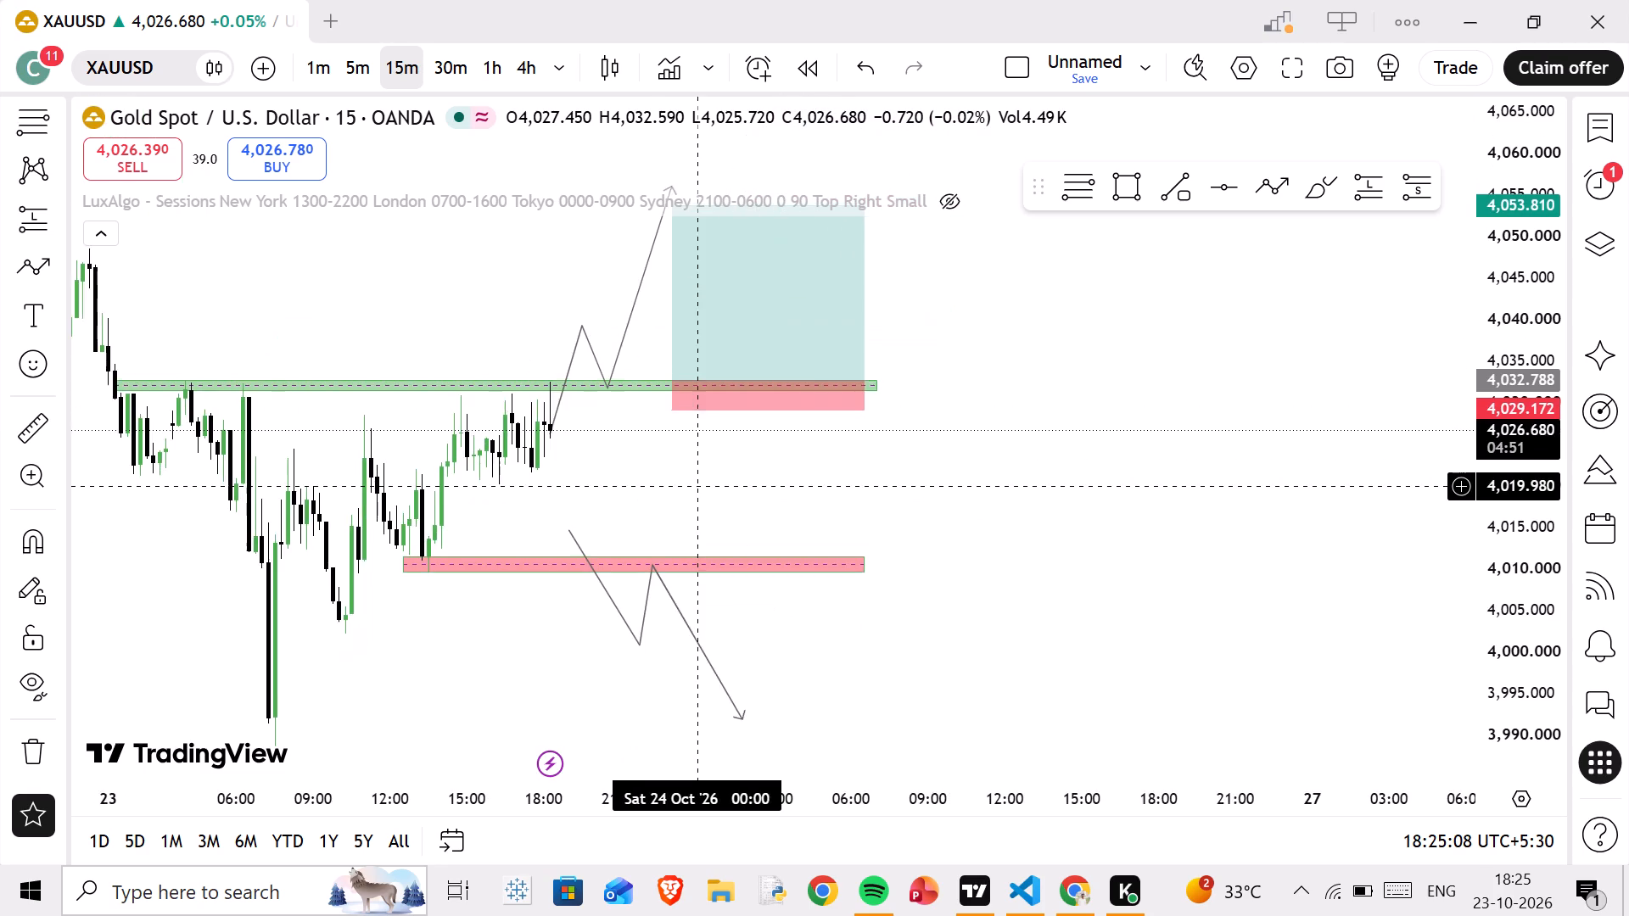
{"action": "left_click_drag", "start_coordinate": [688, 489], "coordinate": [650, 485]}
{"action": "left_click_drag", "start_coordinate": [866, 461], "coordinate": [1038, 451]}
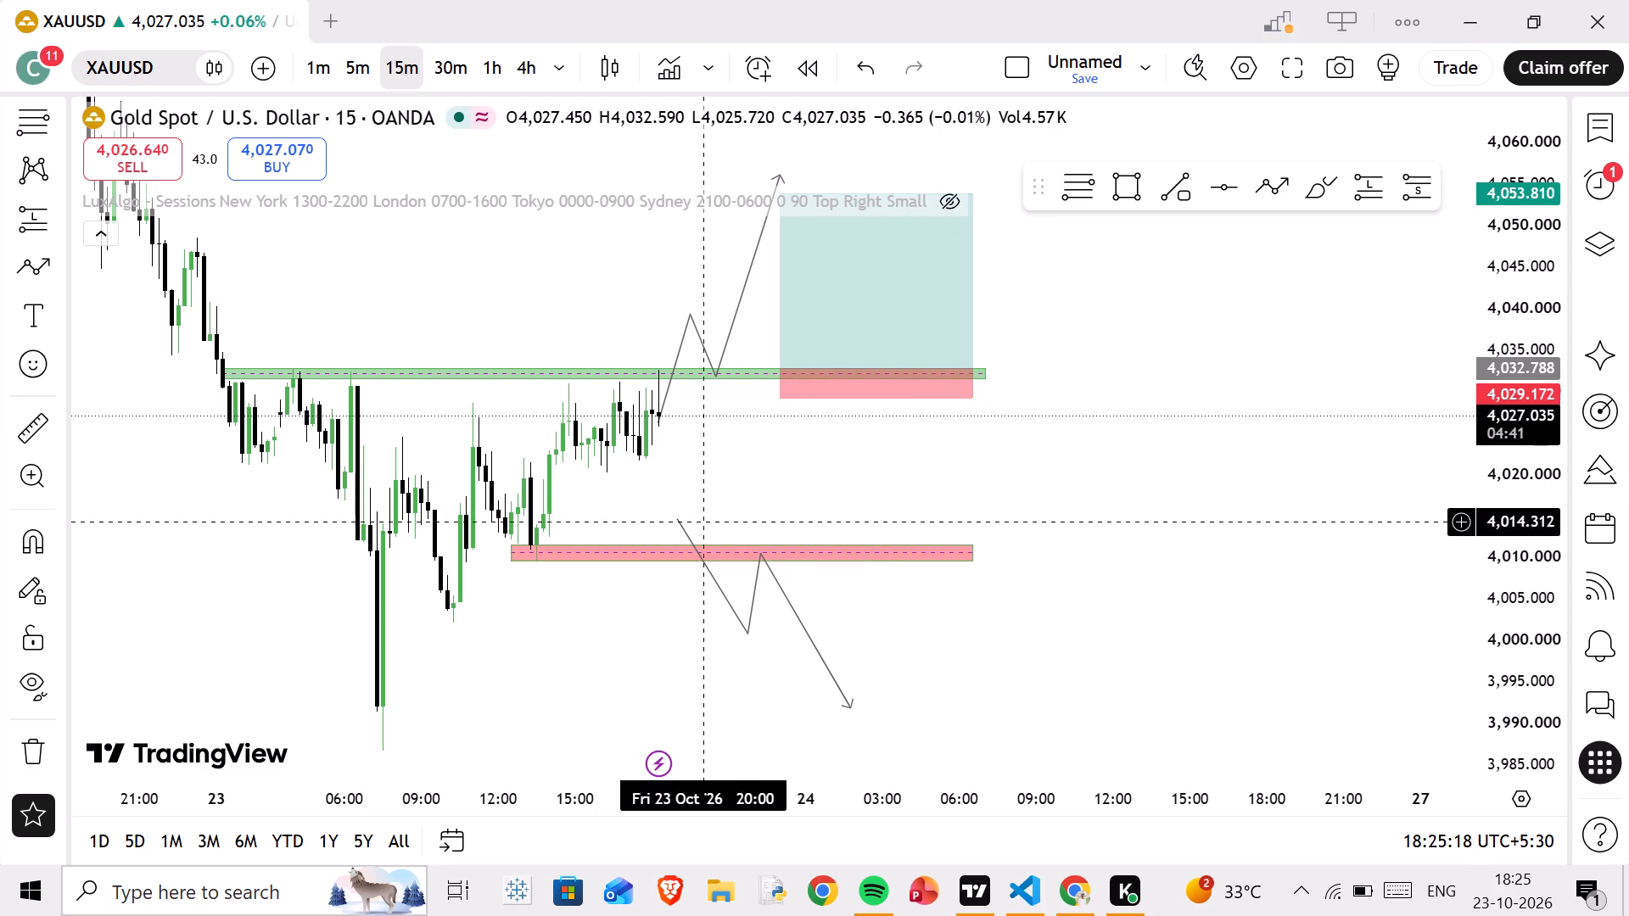
{"action": "left_click_drag", "start_coordinate": [592, 508], "coordinate": [751, 500]}
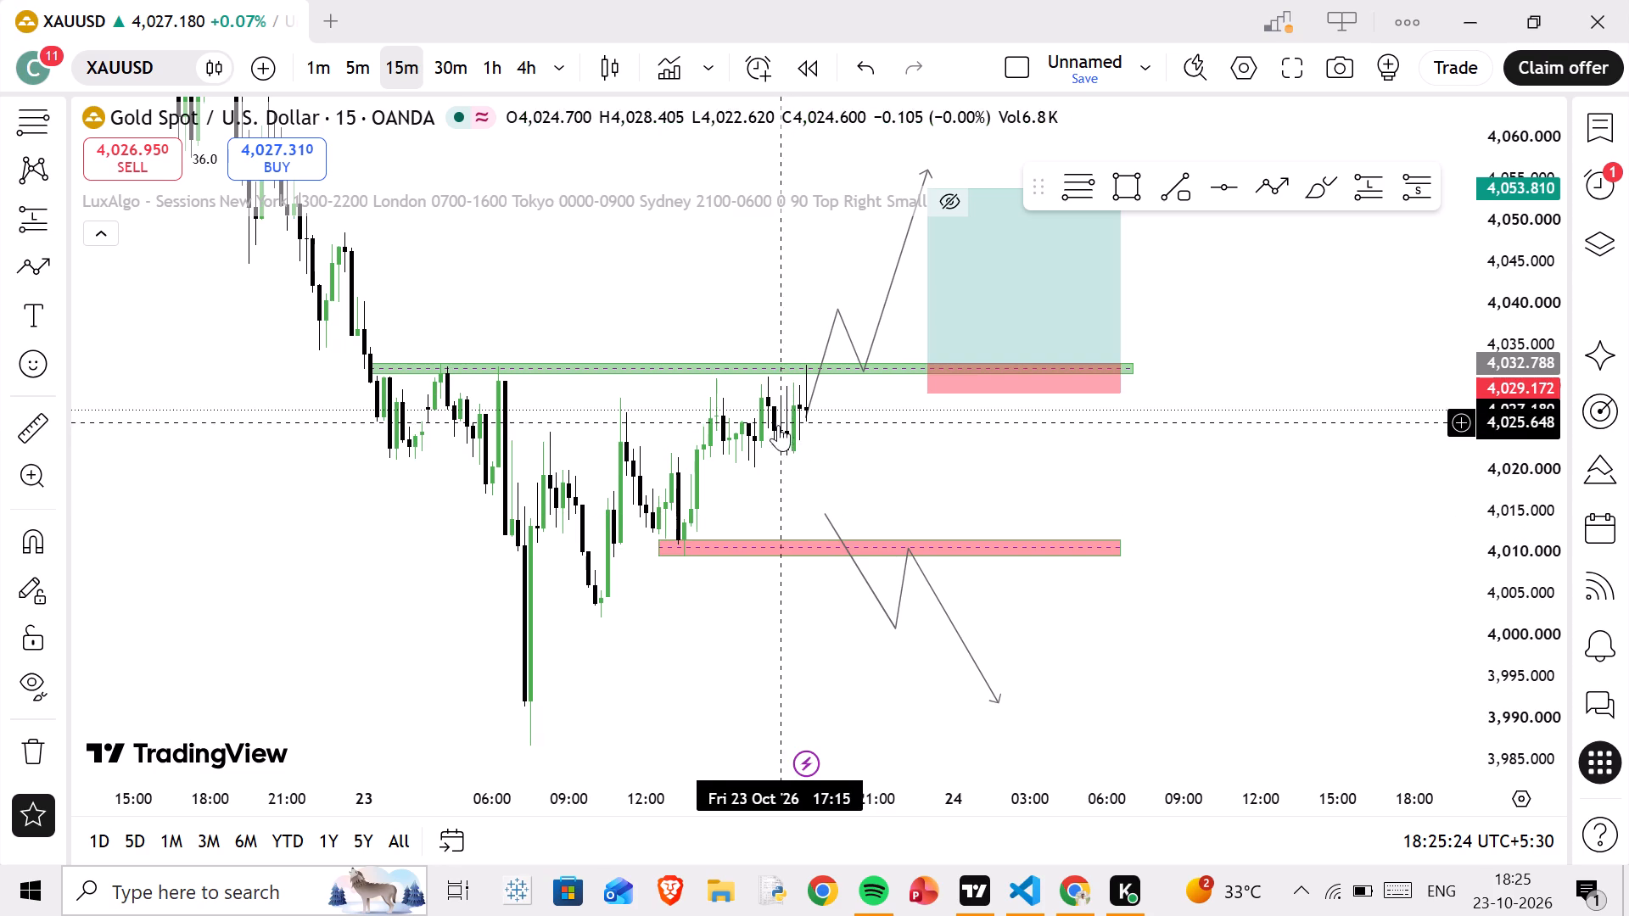
{"action": "left_click_drag", "start_coordinate": [580, 299], "coordinate": [550, 400]}
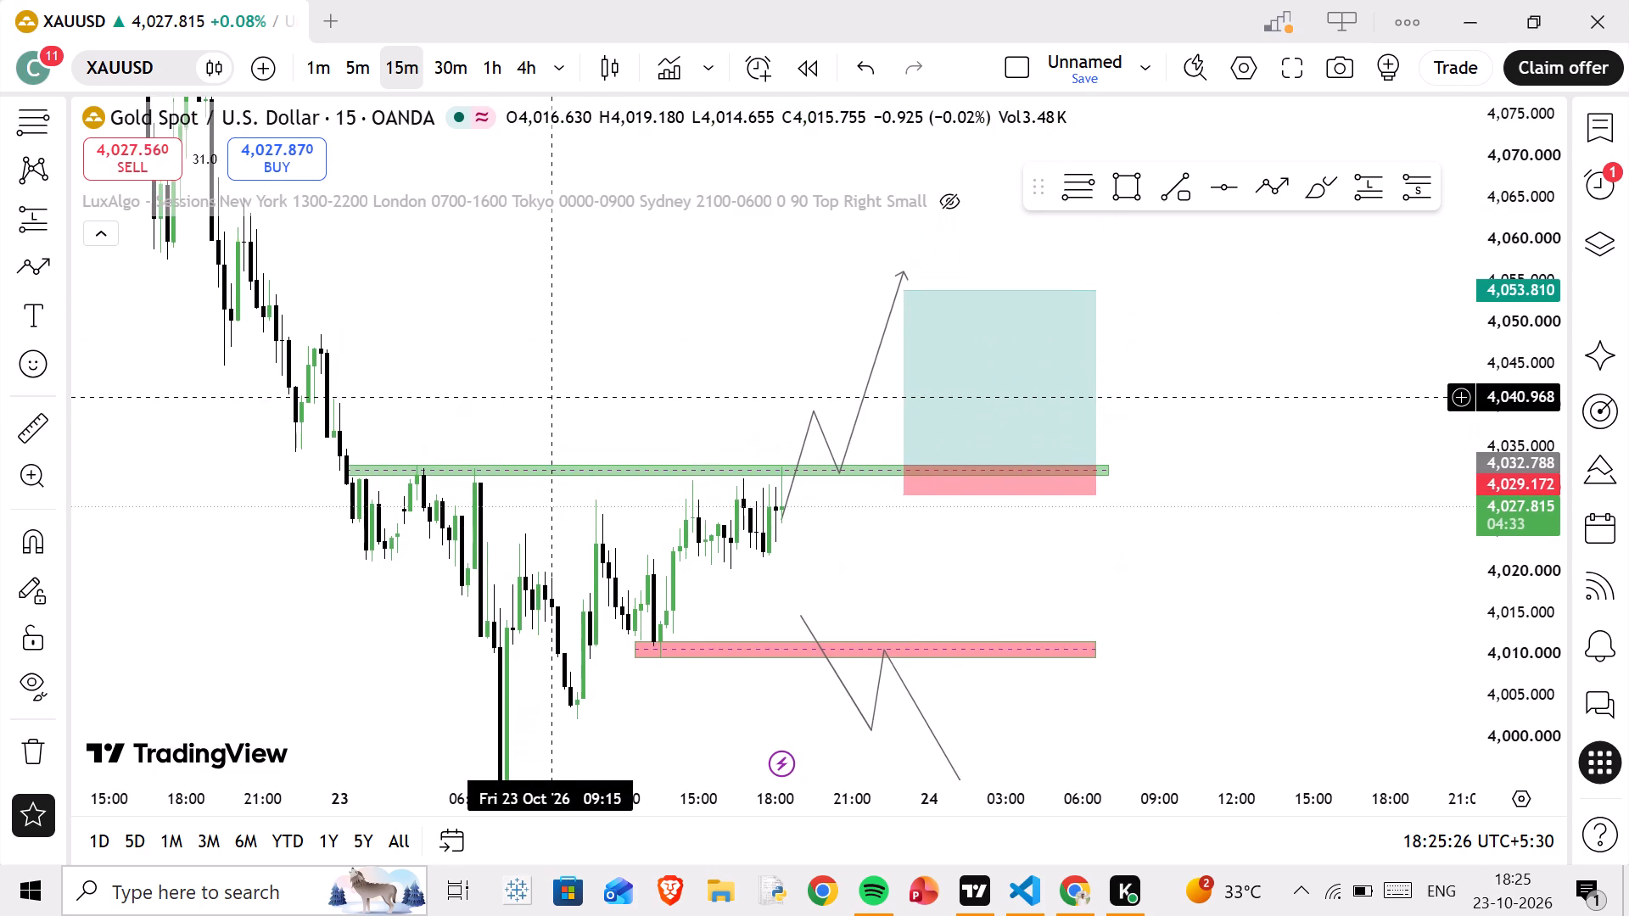
{"action": "left_click_drag", "start_coordinate": [550, 400], "coordinate": [548, 402]}
{"action": "scroll", "coordinate": [533, 383], "scroll_direction": "up", "scroll_amount": 1}
{"action": "left_click_drag", "start_coordinate": [323, 401], "coordinate": [413, 489]}
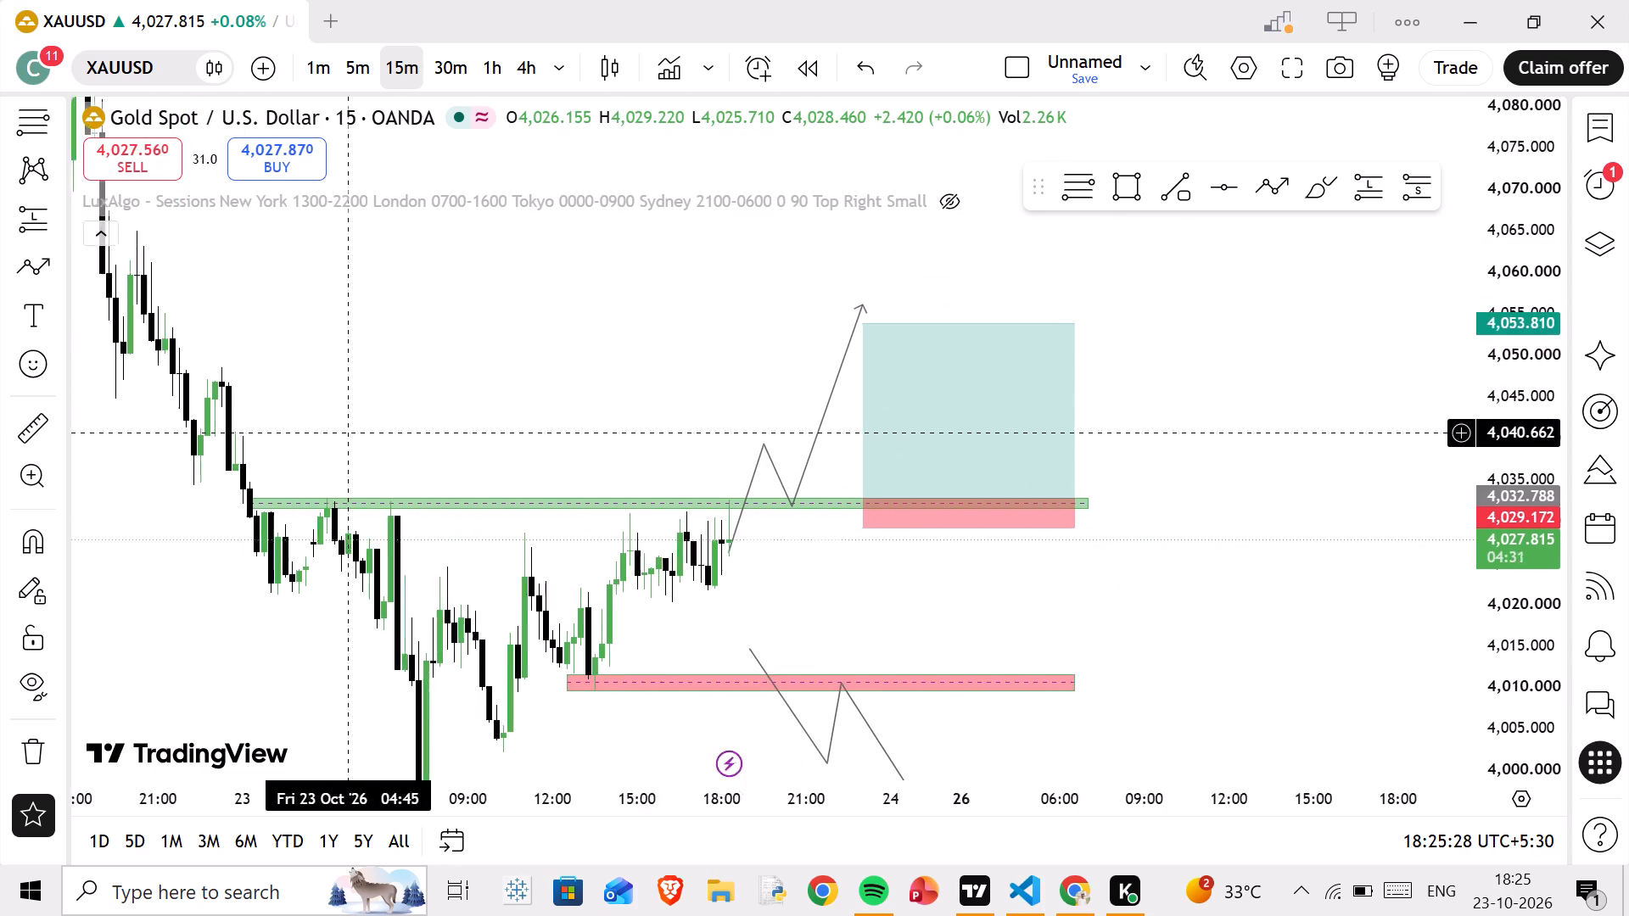
{"action": "left_click_drag", "start_coordinate": [413, 489], "coordinate": [672, 572]}
{"action": "scroll", "coordinate": [672, 572], "scroll_direction": "up", "scroll_amount": 2}
{"action": "left_click_drag", "start_coordinate": [519, 420], "coordinate": [554, 457]}
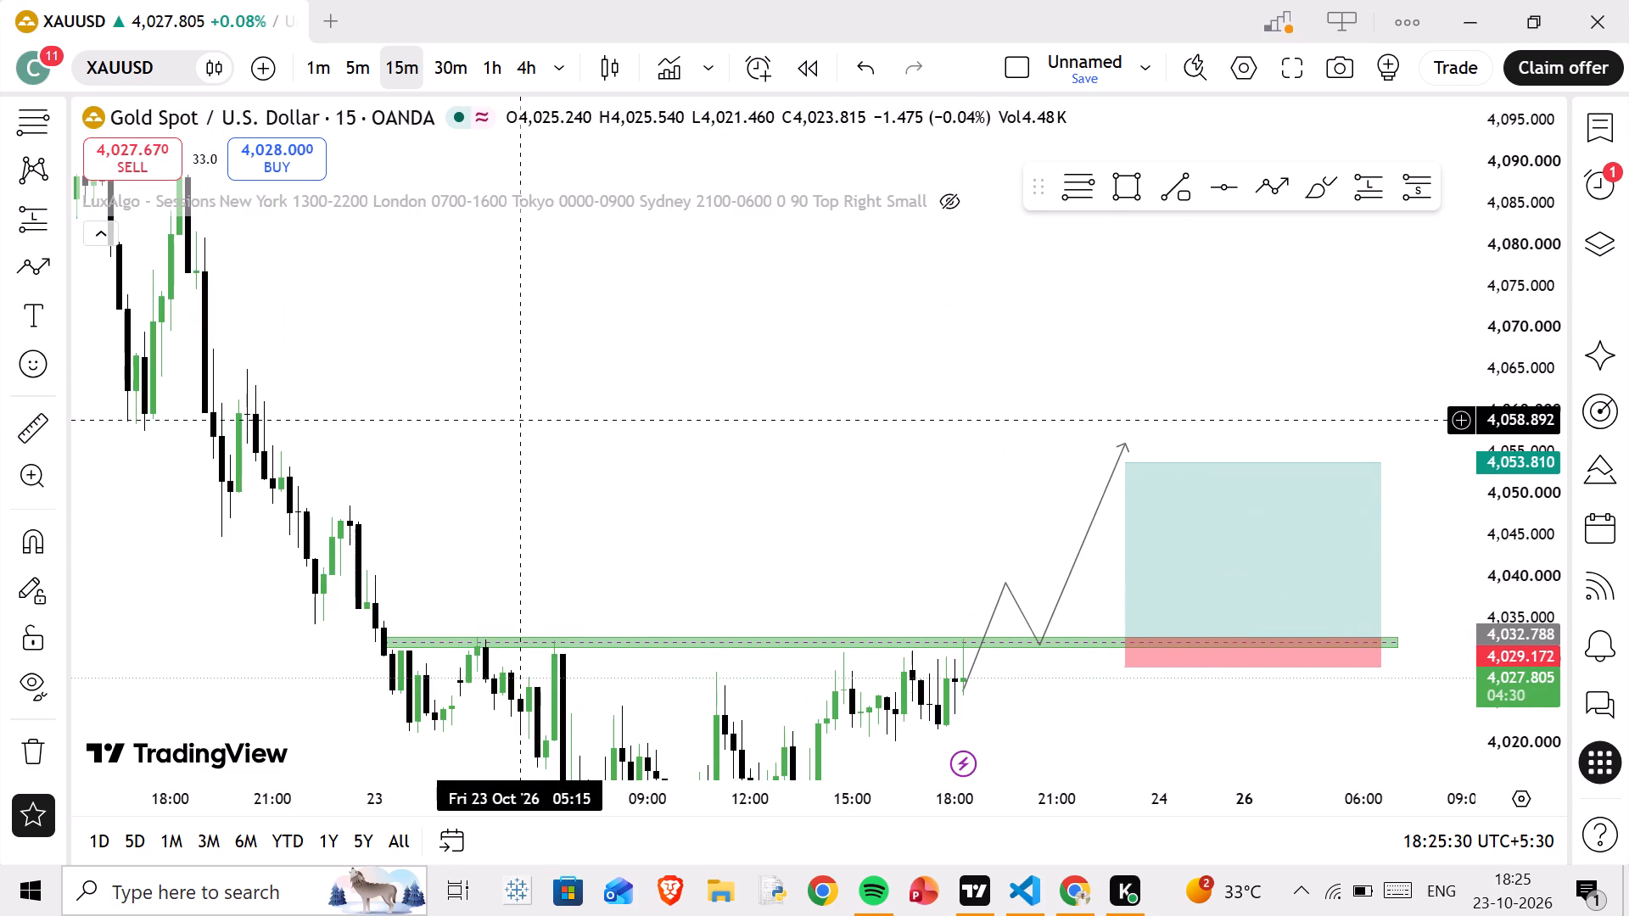
{"action": "left_click_drag", "start_coordinate": [554, 457], "coordinate": [933, 530]}
{"action": "scroll", "coordinate": [930, 524], "scroll_direction": "down", "scroll_amount": 5}
{"action": "scroll", "coordinate": [1502, 400], "scroll_direction": "down", "scroll_amount": 18}
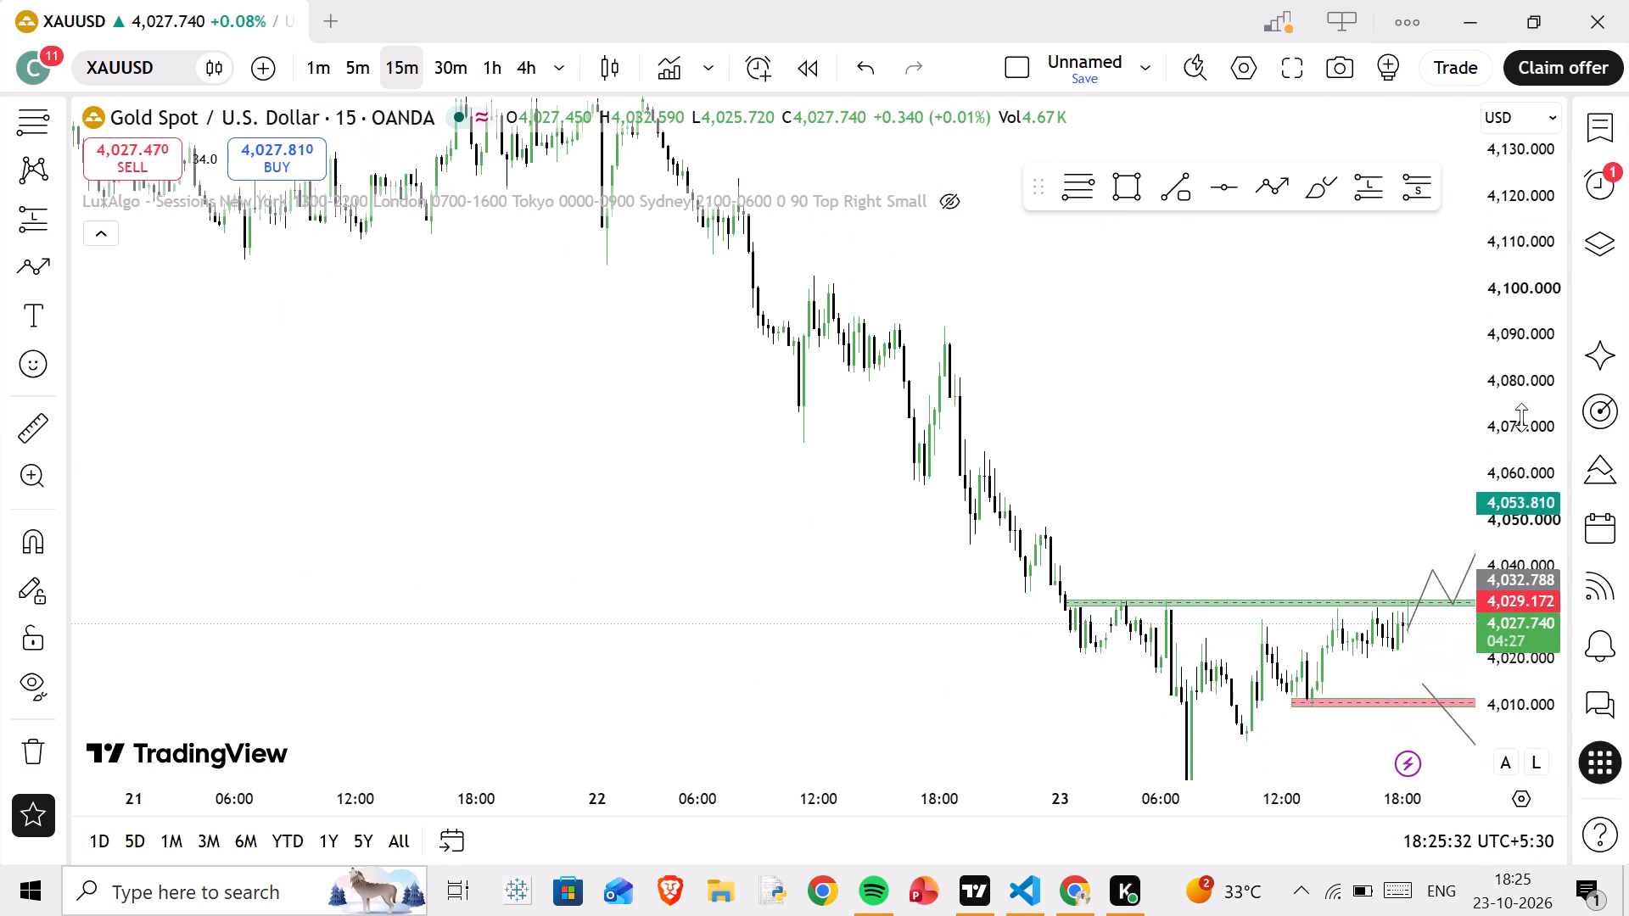
{"action": "scroll", "coordinate": [1521, 417], "scroll_direction": "down", "scroll_amount": 2}
{"action": "scroll", "coordinate": [1176, 346], "scroll_direction": "up", "scroll_amount": 6}
{"action": "left_click_drag", "start_coordinate": [928, 358], "coordinate": [668, 360]}
Switch the chart to the 1-hour timeframe.
{"action": "left_click", "coordinate": [500, 67]}
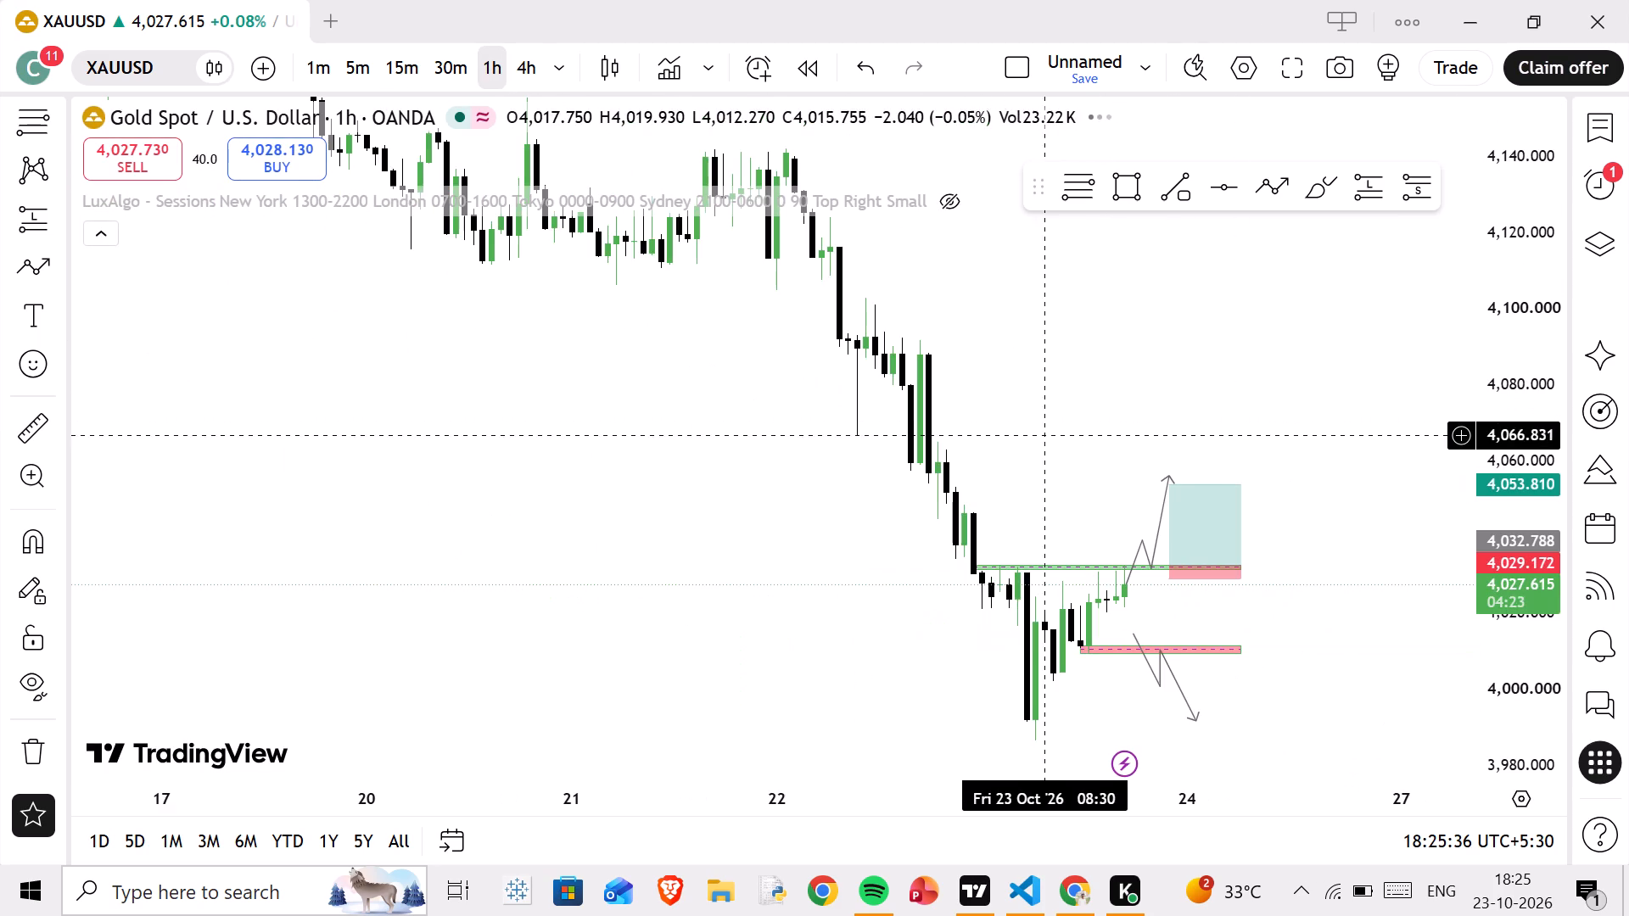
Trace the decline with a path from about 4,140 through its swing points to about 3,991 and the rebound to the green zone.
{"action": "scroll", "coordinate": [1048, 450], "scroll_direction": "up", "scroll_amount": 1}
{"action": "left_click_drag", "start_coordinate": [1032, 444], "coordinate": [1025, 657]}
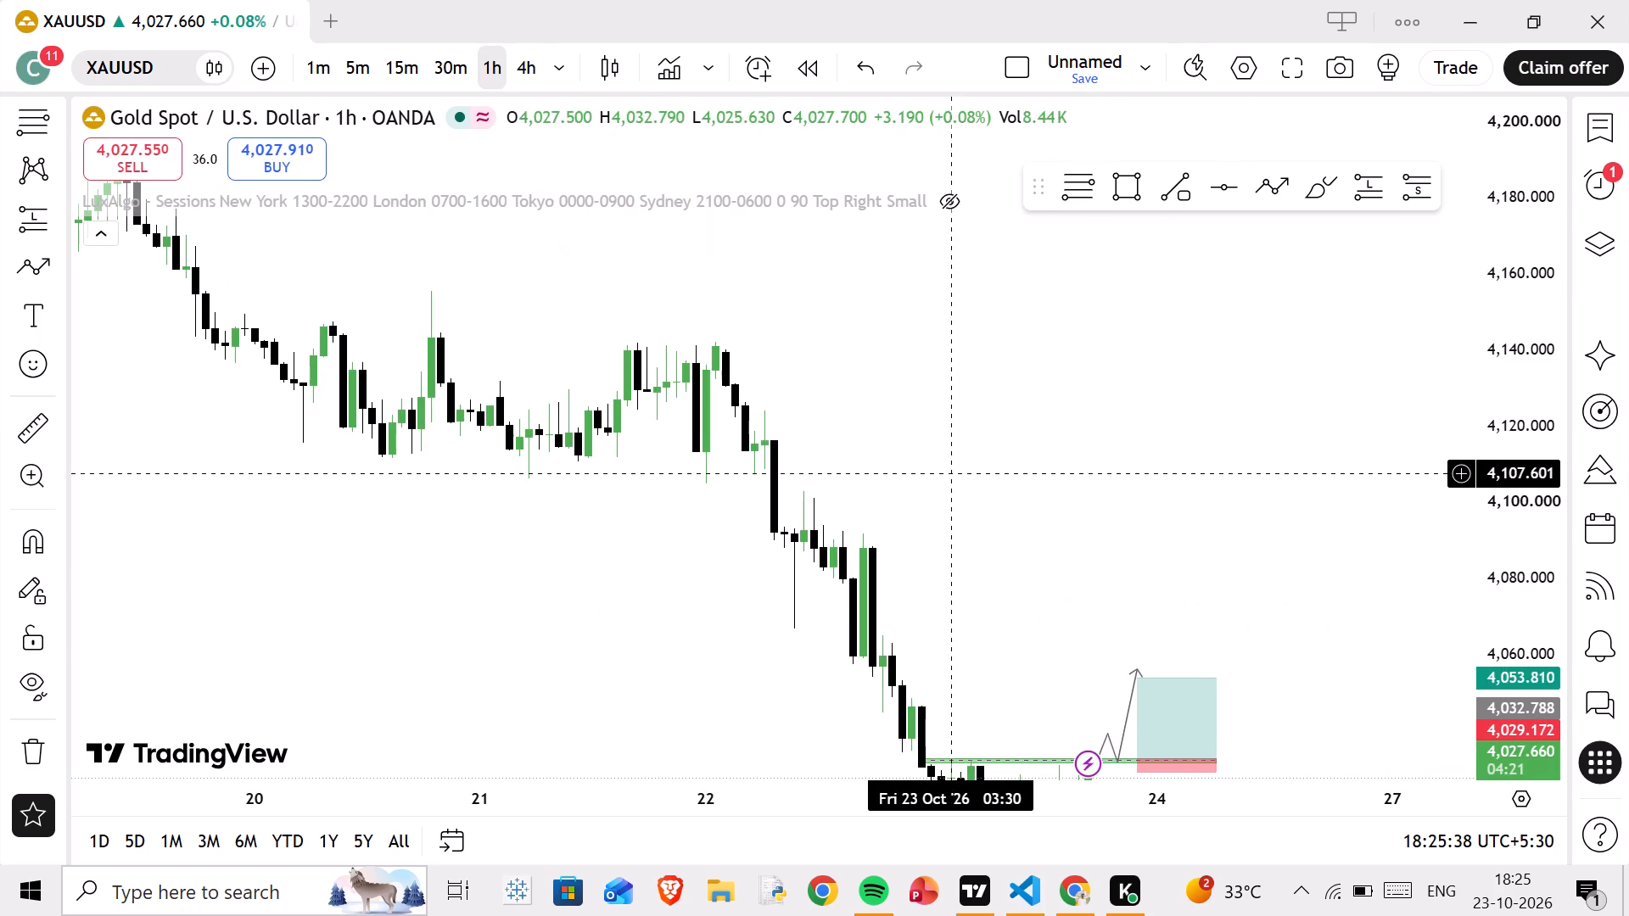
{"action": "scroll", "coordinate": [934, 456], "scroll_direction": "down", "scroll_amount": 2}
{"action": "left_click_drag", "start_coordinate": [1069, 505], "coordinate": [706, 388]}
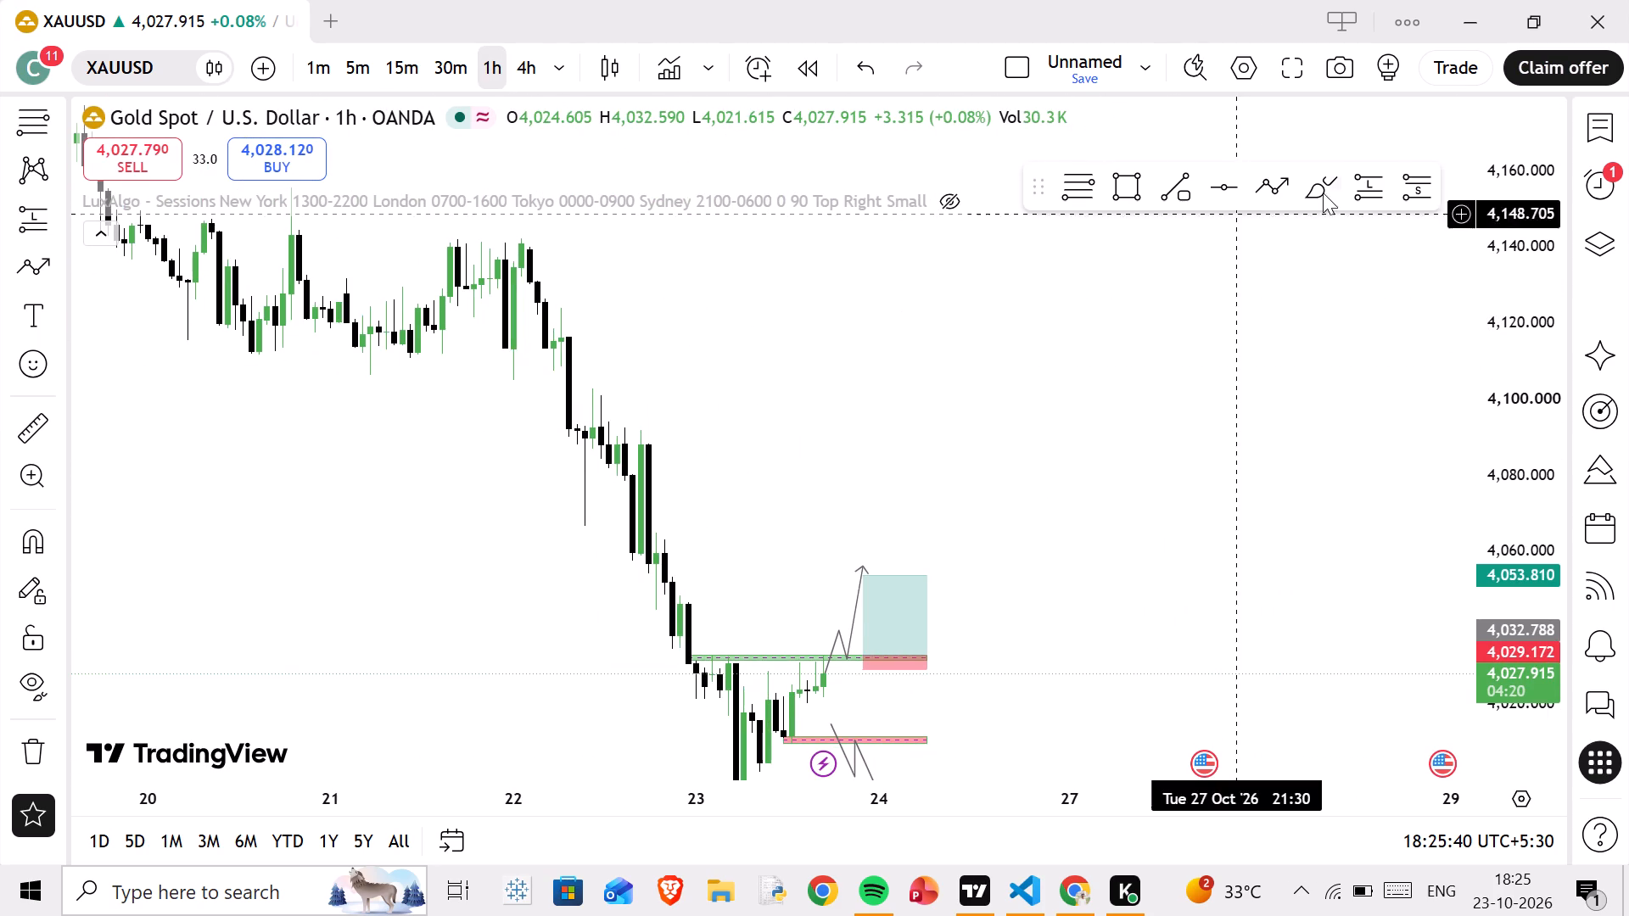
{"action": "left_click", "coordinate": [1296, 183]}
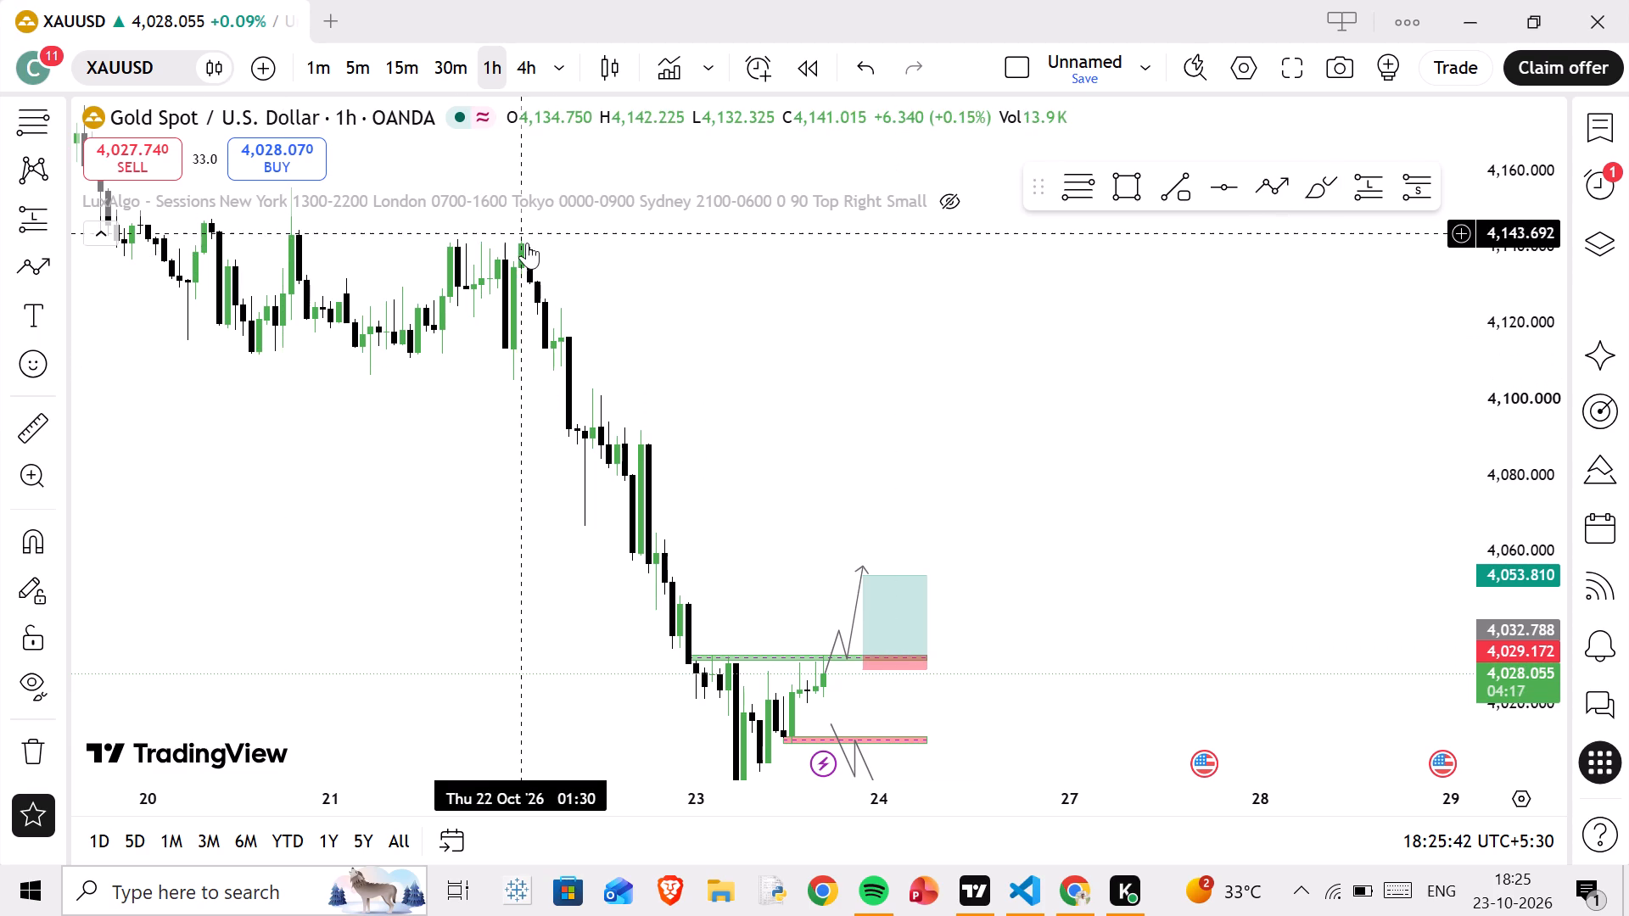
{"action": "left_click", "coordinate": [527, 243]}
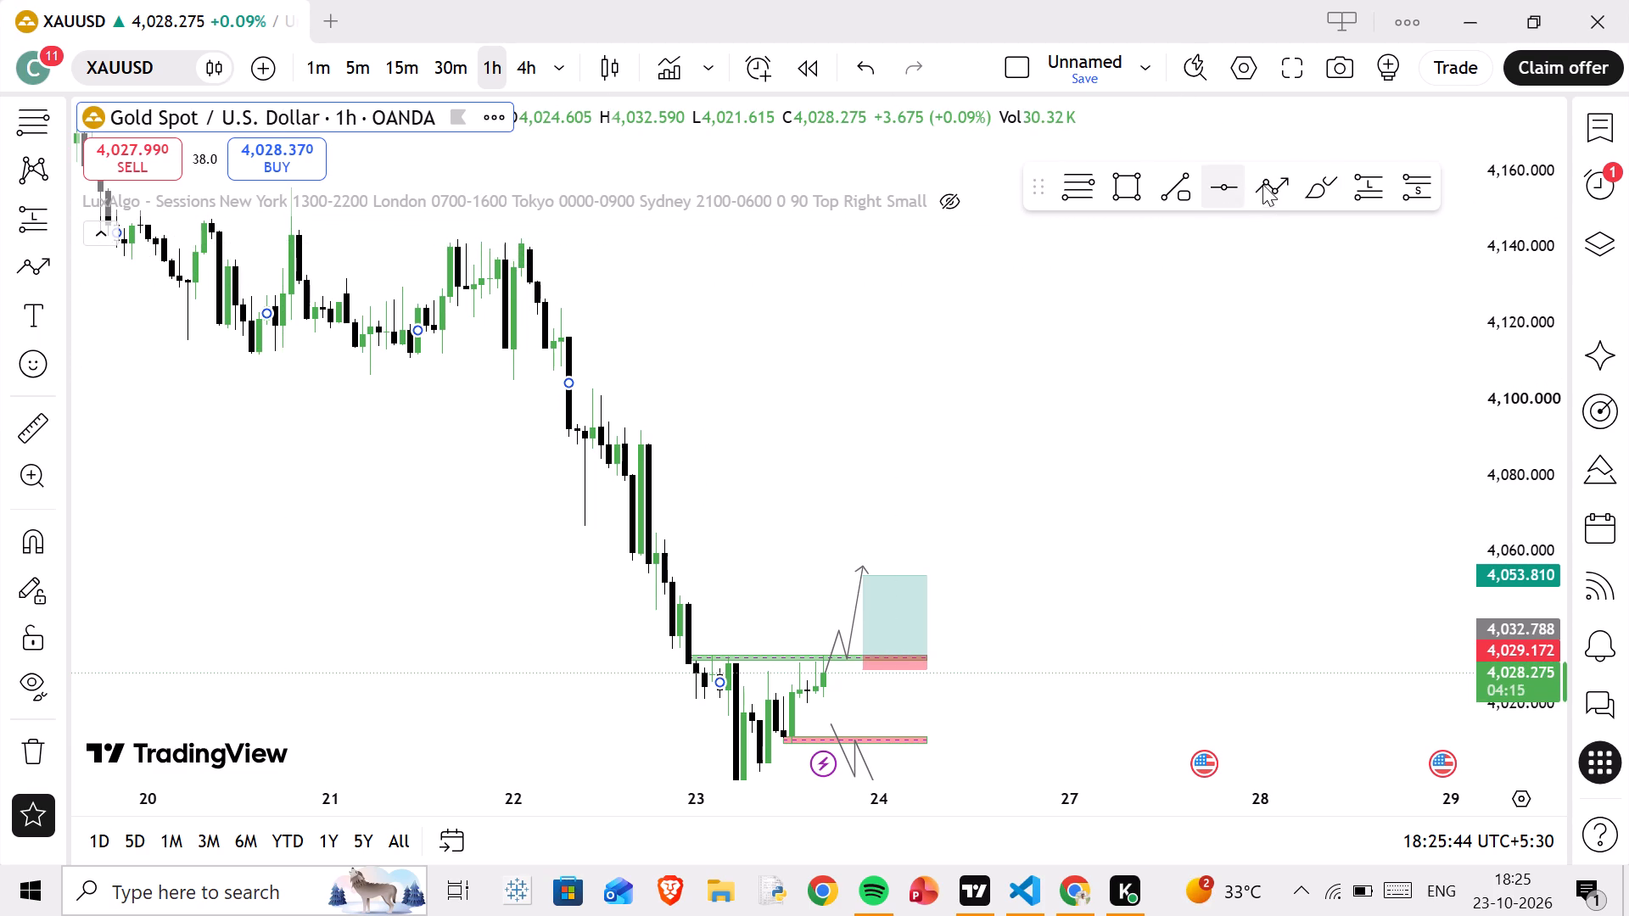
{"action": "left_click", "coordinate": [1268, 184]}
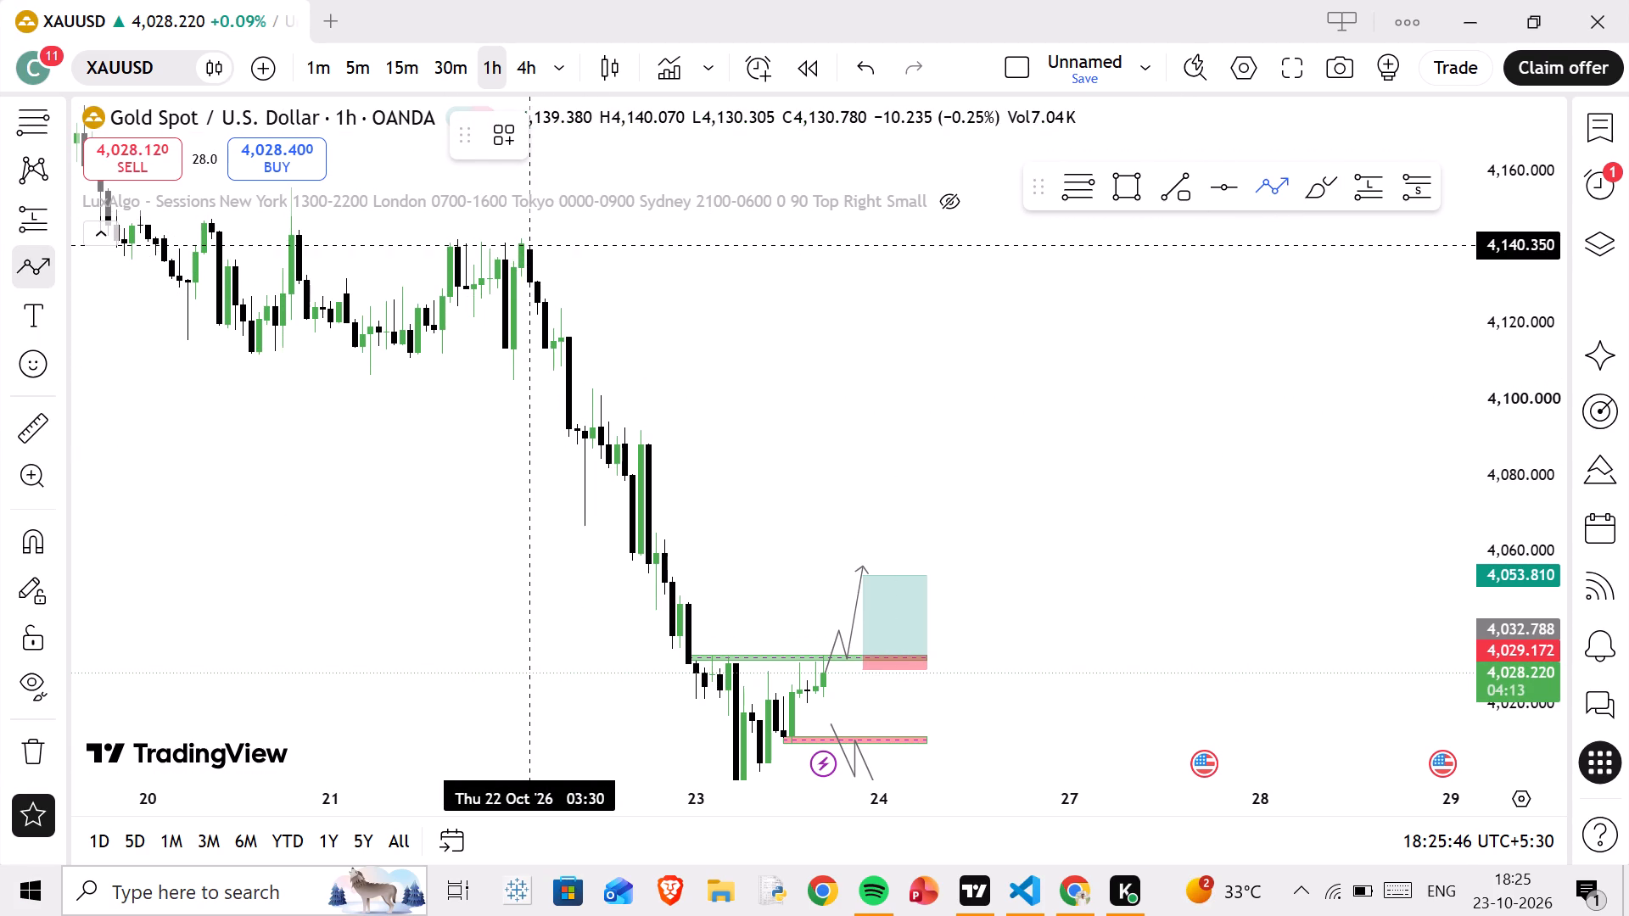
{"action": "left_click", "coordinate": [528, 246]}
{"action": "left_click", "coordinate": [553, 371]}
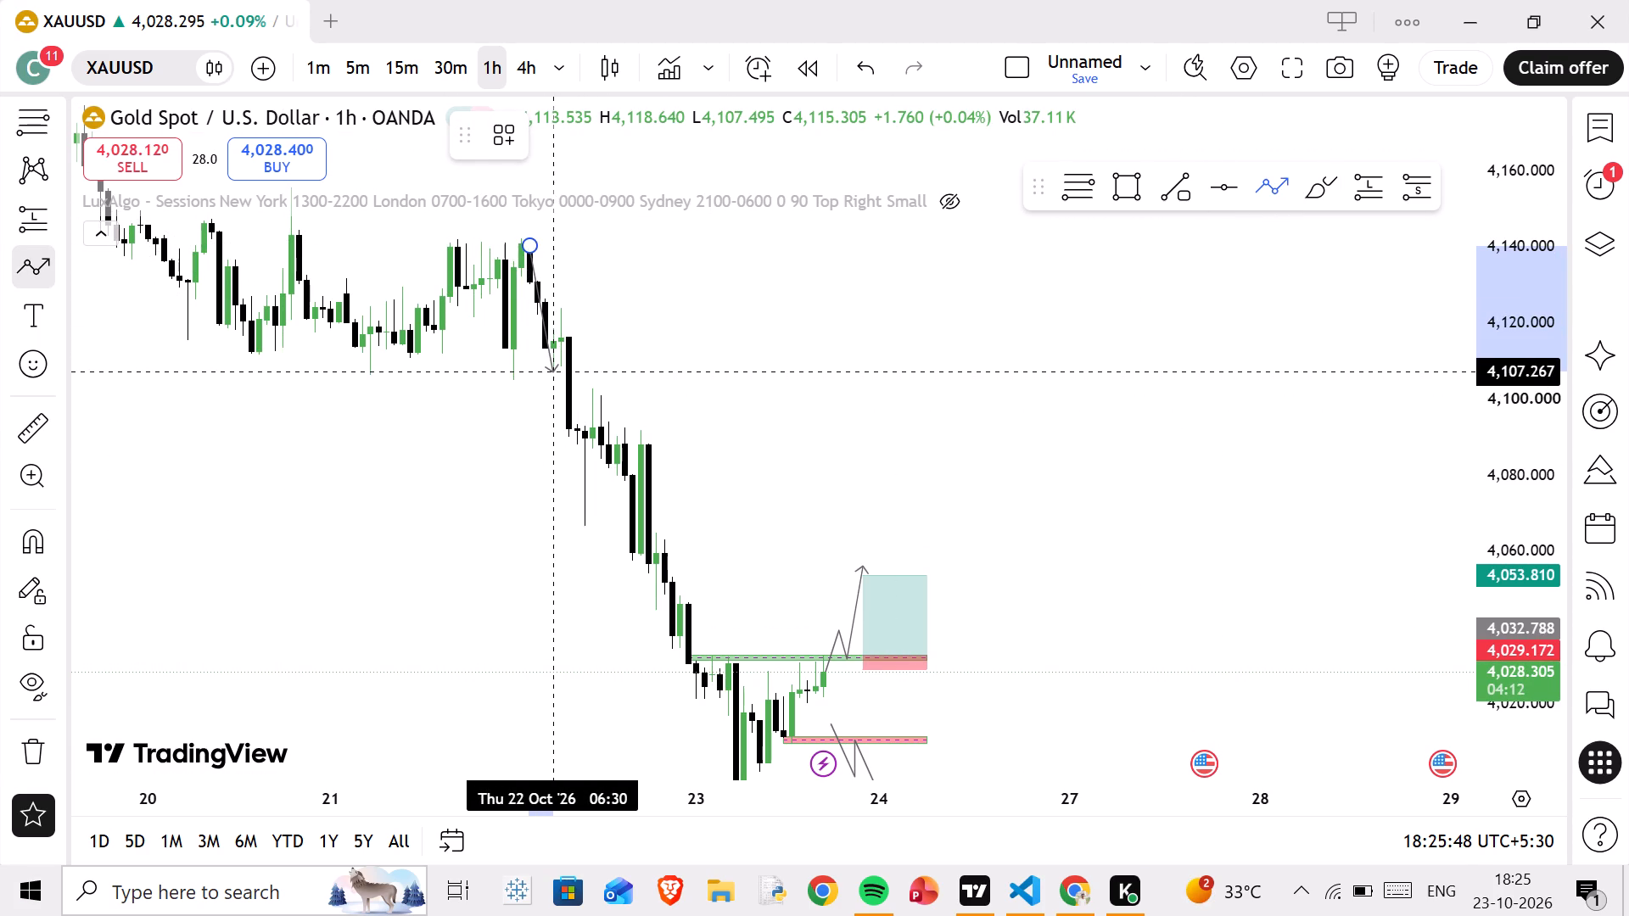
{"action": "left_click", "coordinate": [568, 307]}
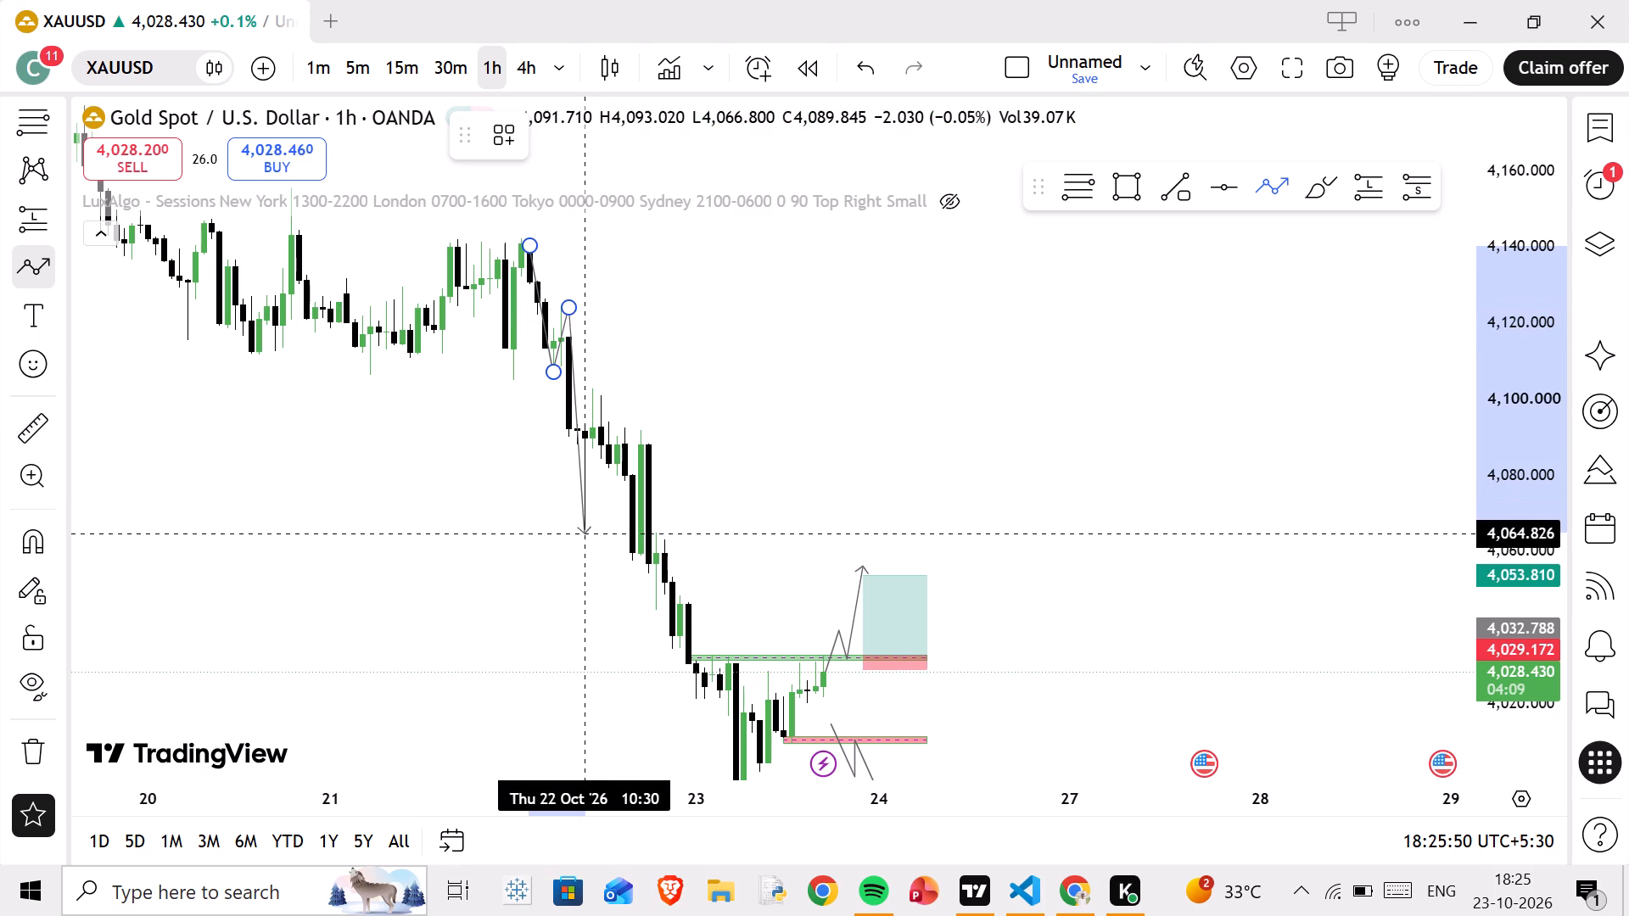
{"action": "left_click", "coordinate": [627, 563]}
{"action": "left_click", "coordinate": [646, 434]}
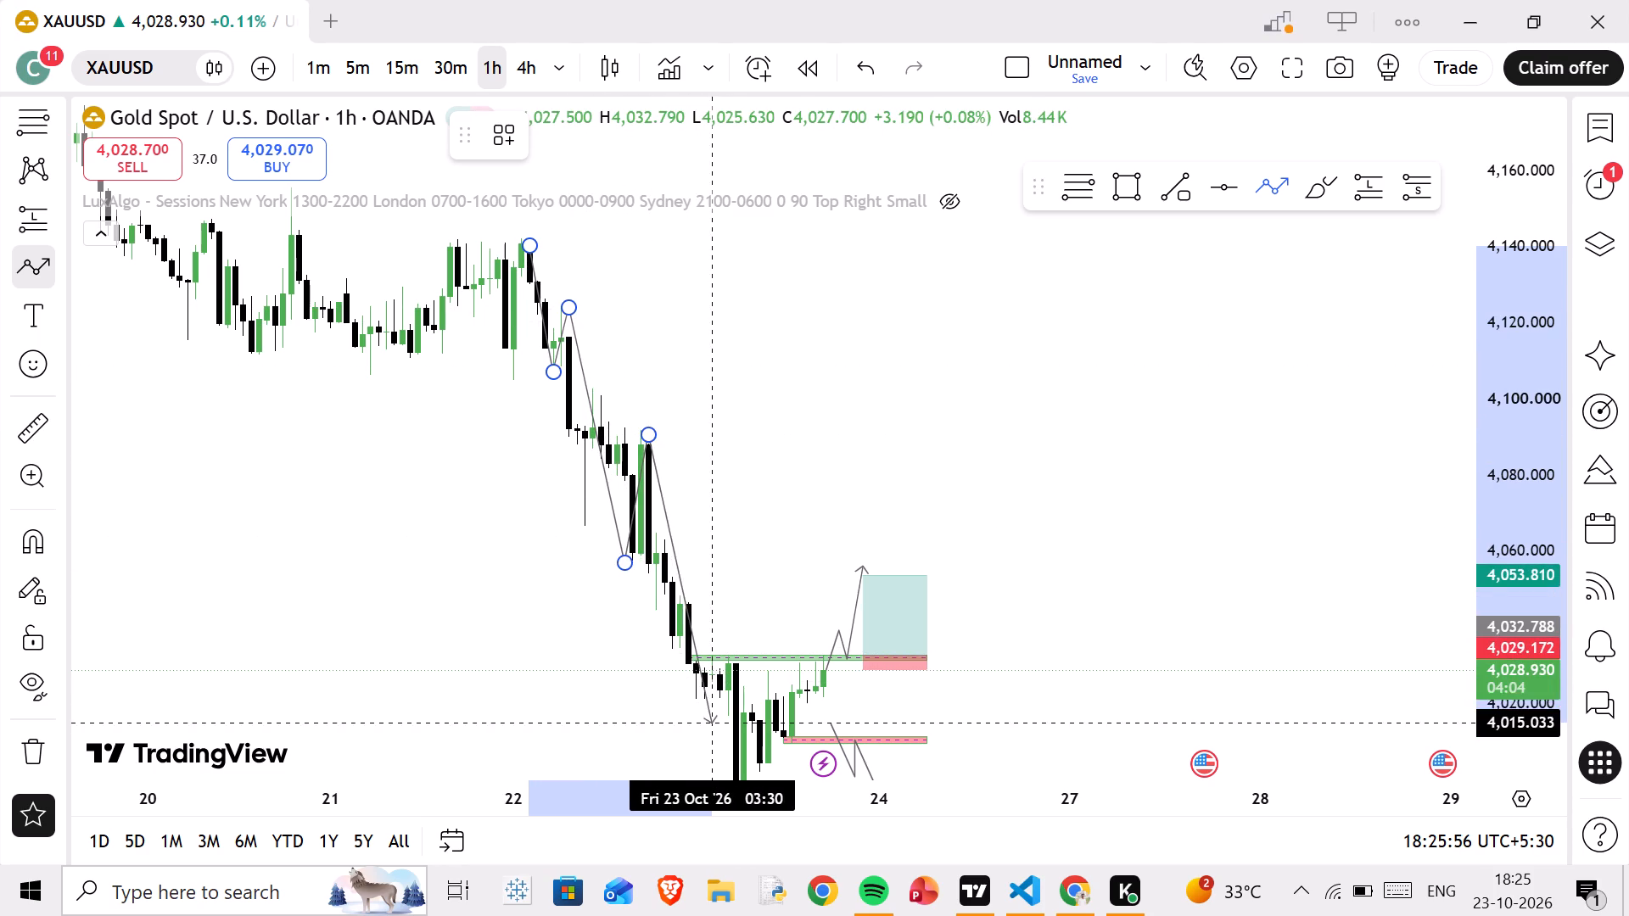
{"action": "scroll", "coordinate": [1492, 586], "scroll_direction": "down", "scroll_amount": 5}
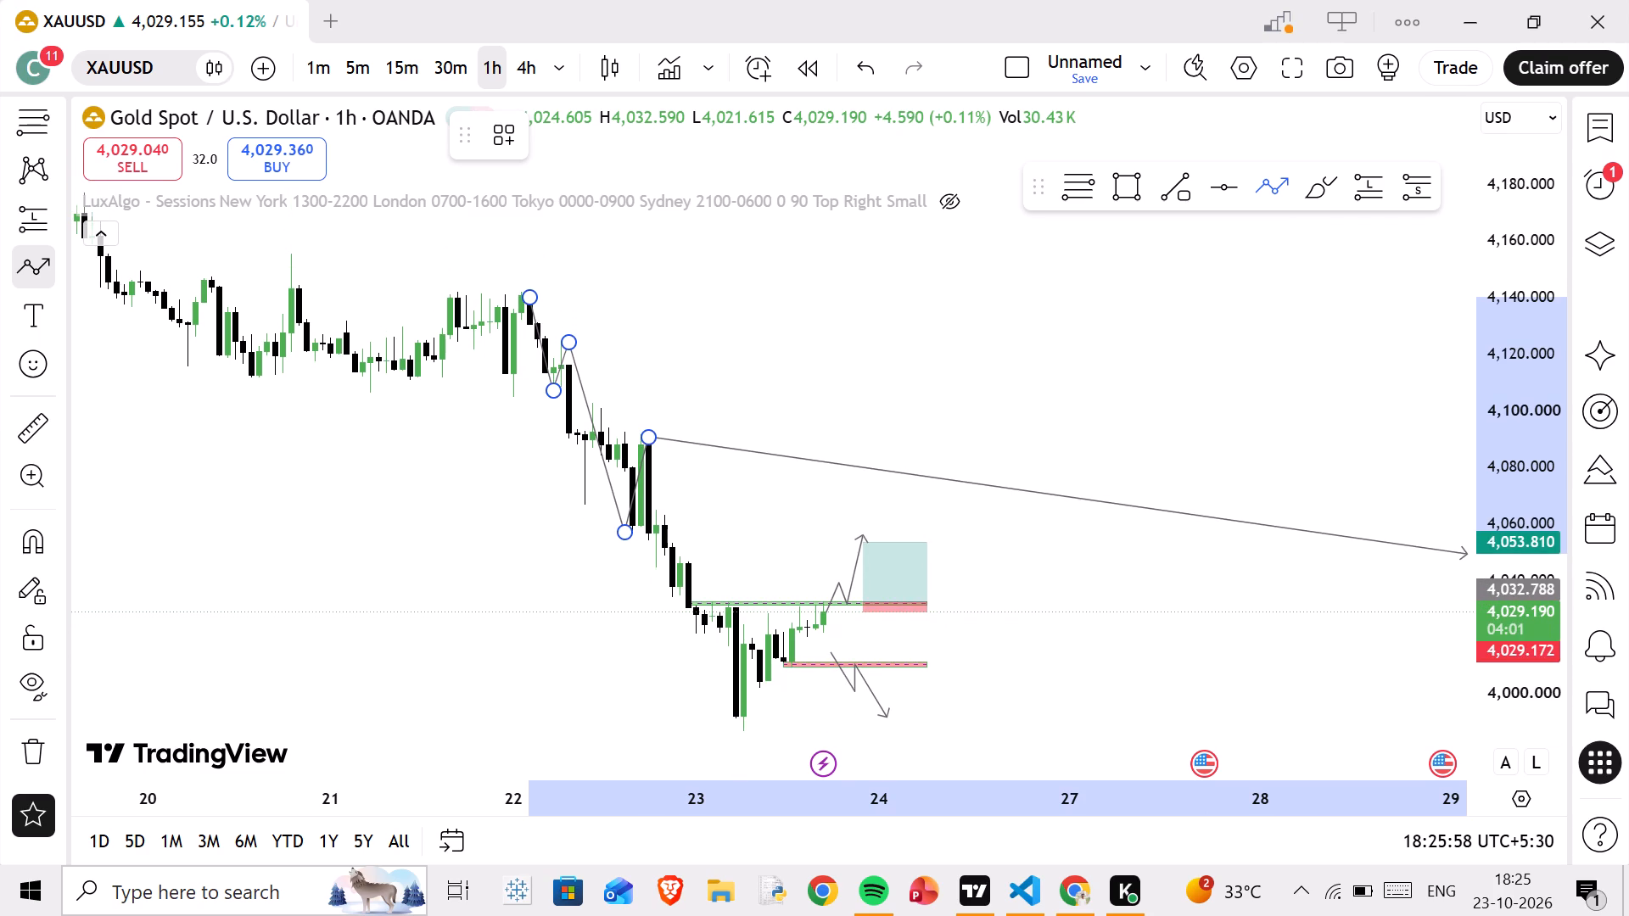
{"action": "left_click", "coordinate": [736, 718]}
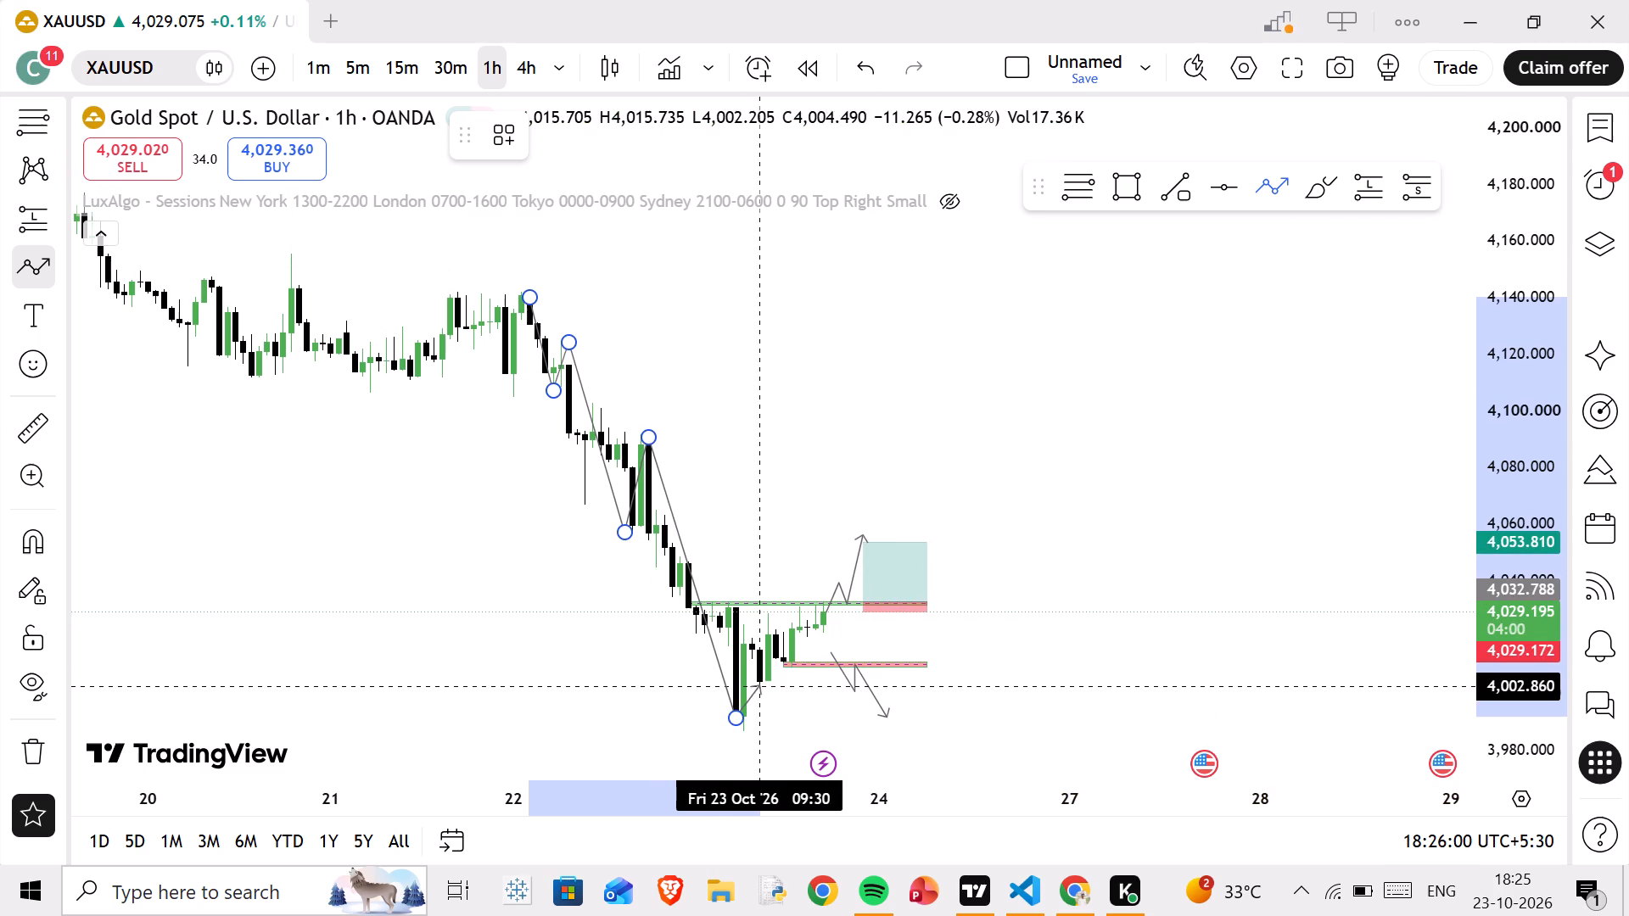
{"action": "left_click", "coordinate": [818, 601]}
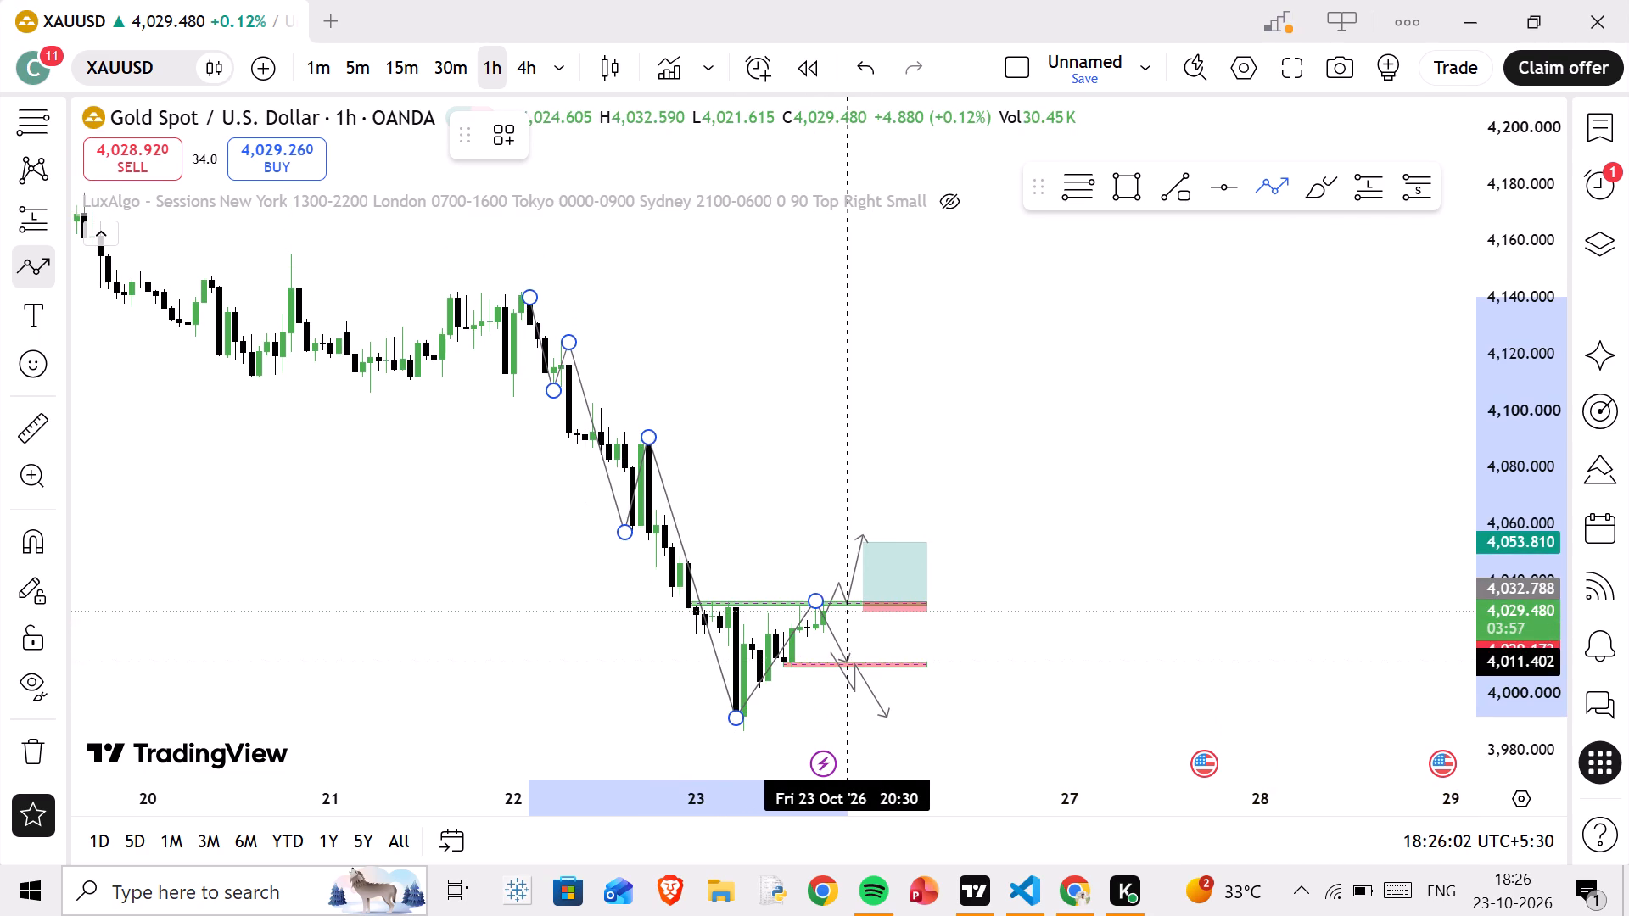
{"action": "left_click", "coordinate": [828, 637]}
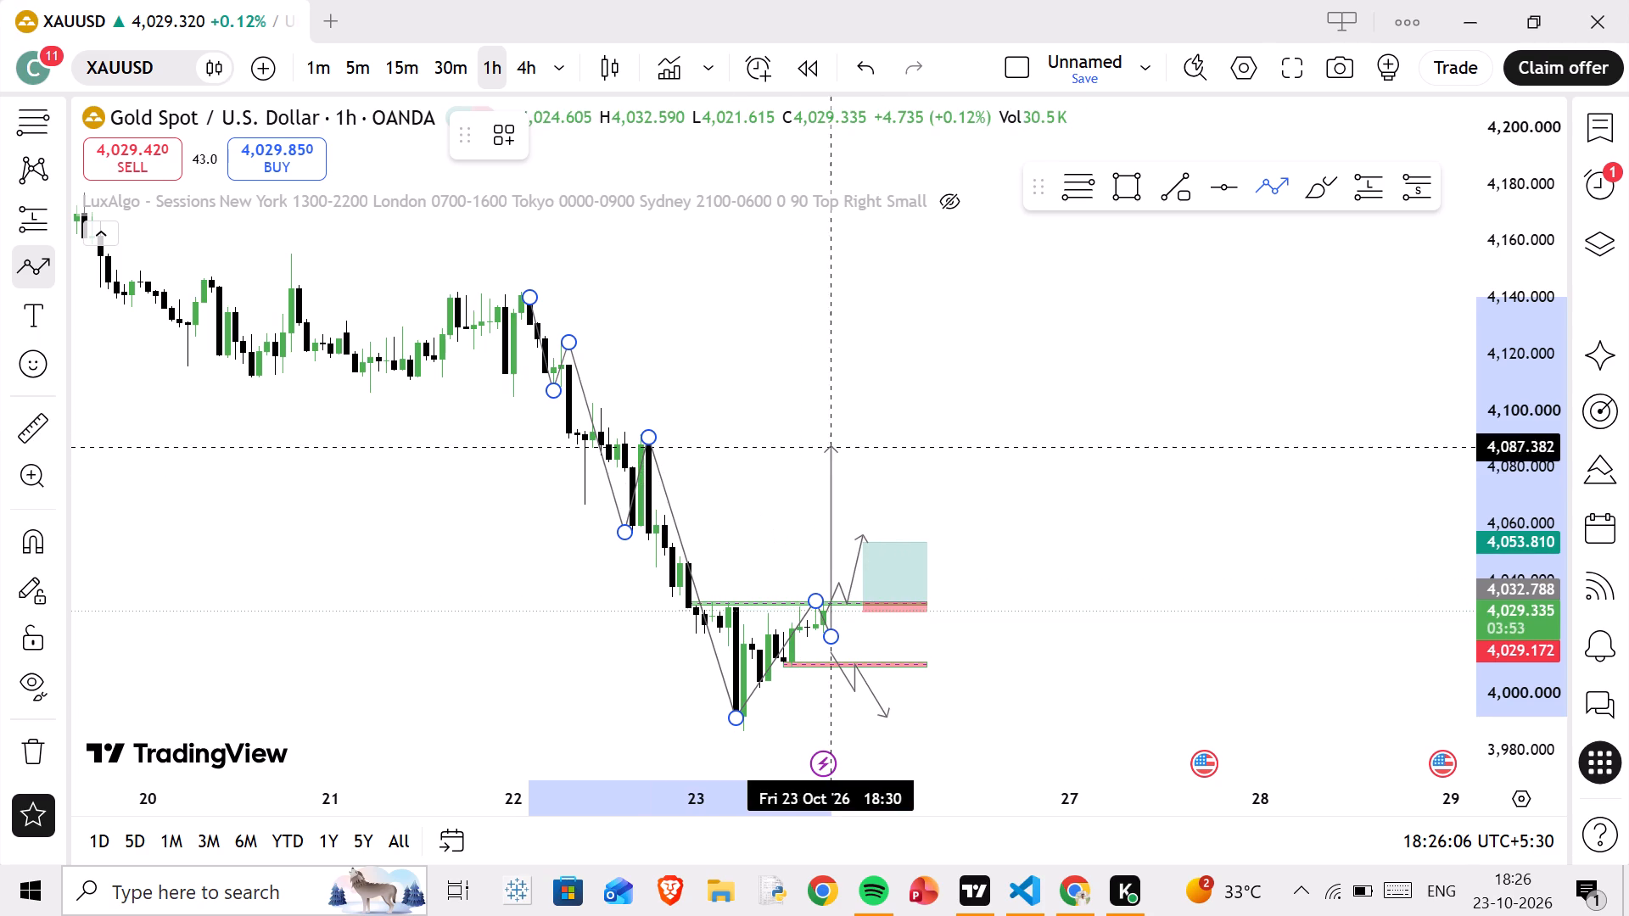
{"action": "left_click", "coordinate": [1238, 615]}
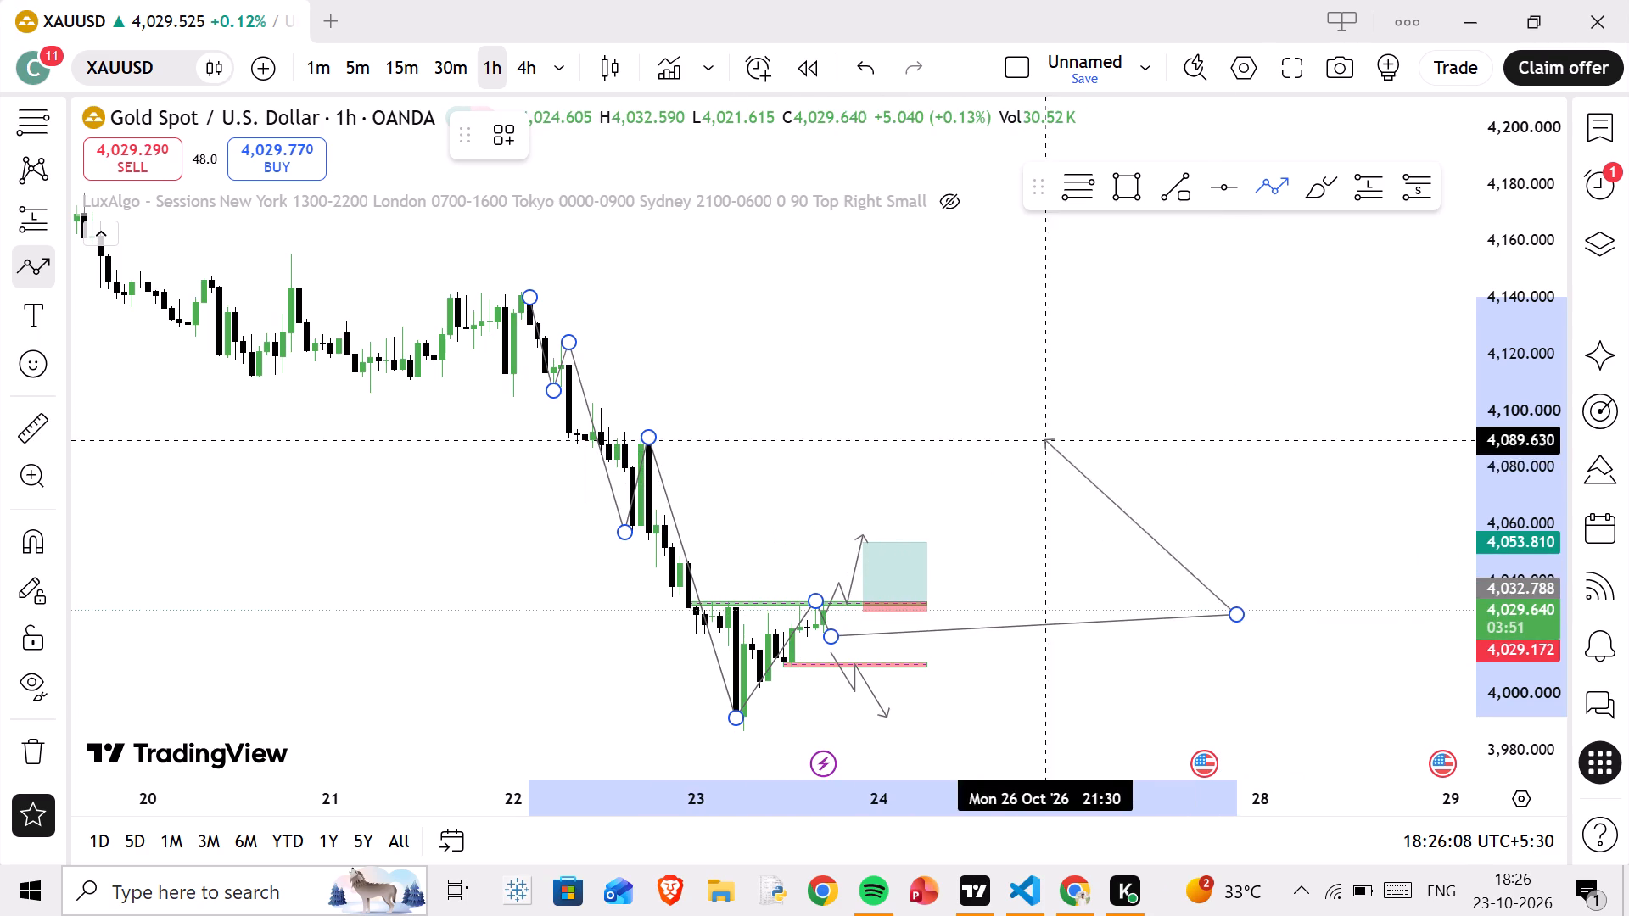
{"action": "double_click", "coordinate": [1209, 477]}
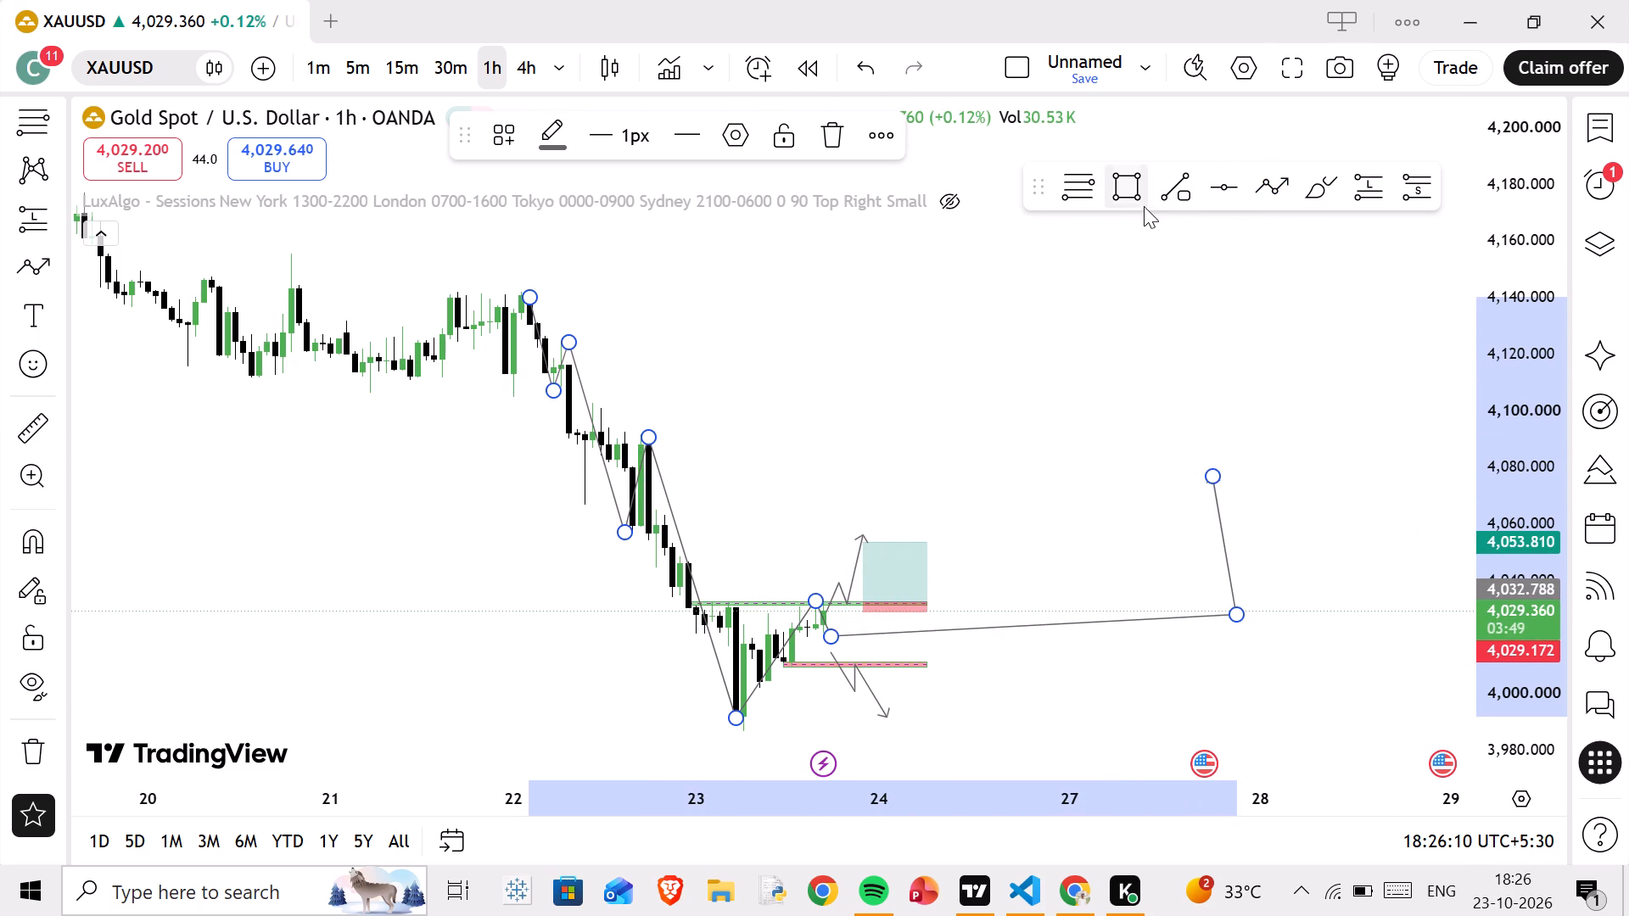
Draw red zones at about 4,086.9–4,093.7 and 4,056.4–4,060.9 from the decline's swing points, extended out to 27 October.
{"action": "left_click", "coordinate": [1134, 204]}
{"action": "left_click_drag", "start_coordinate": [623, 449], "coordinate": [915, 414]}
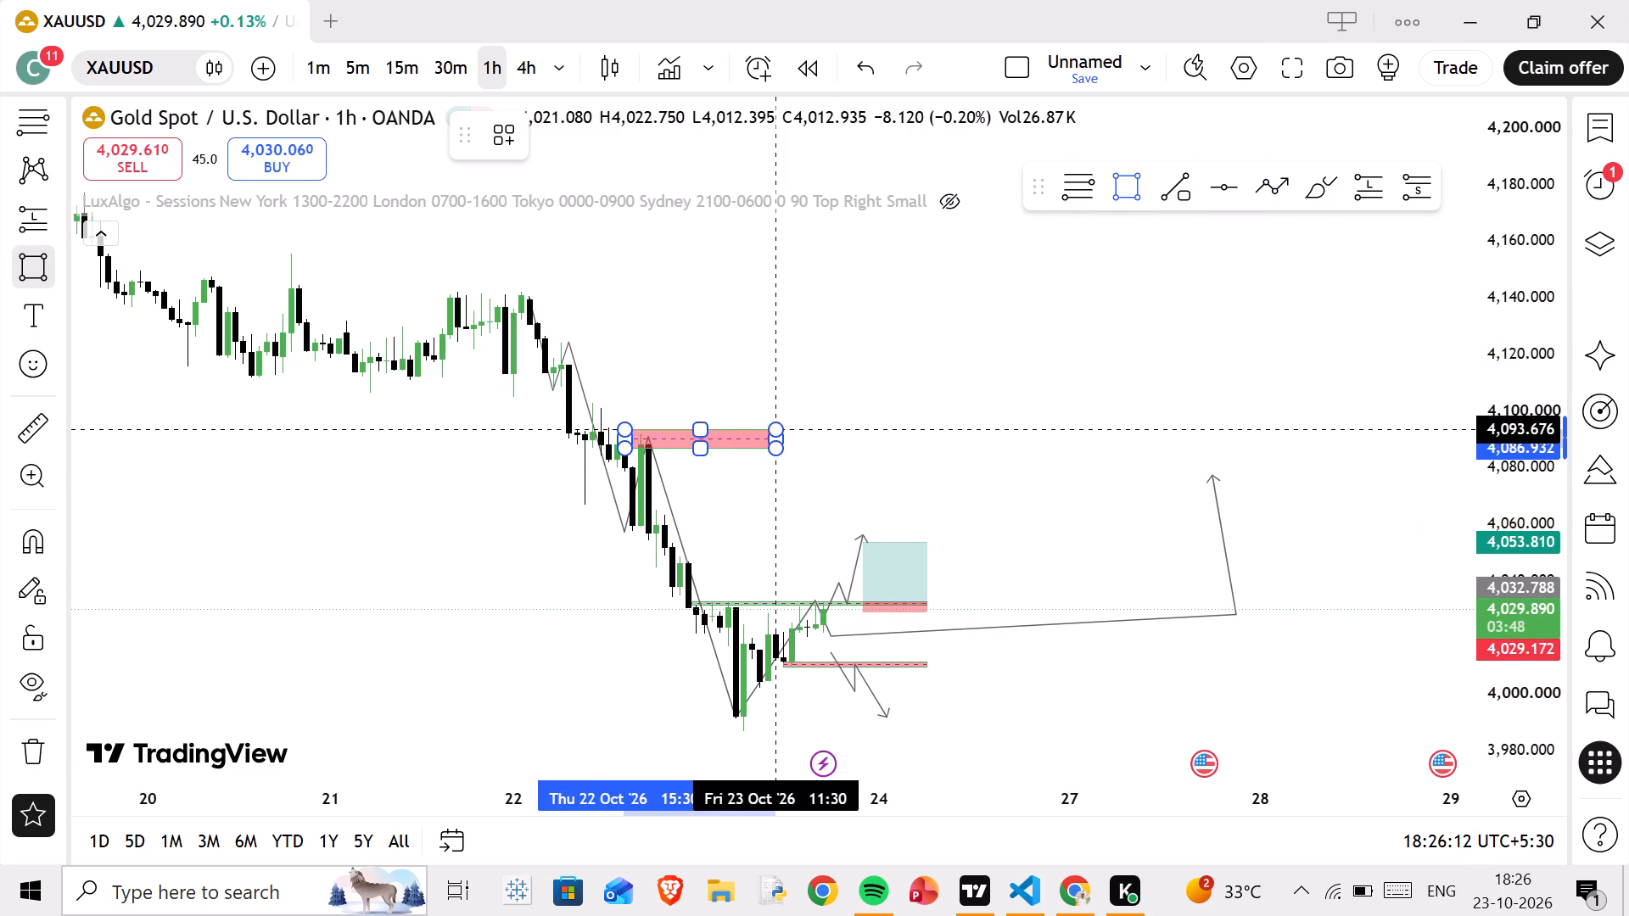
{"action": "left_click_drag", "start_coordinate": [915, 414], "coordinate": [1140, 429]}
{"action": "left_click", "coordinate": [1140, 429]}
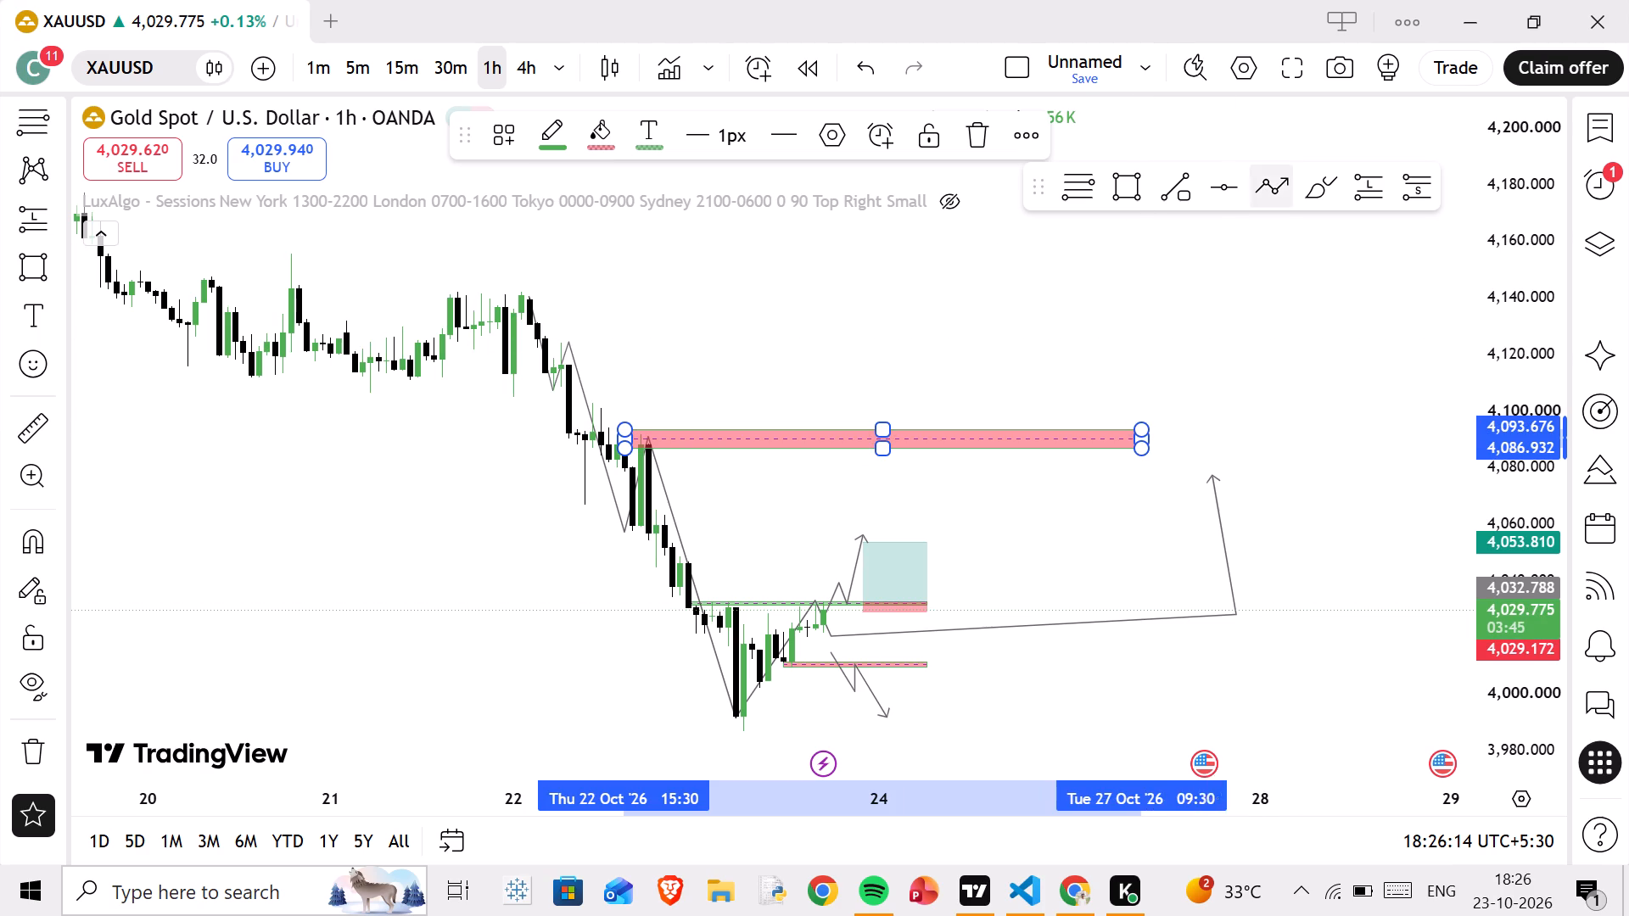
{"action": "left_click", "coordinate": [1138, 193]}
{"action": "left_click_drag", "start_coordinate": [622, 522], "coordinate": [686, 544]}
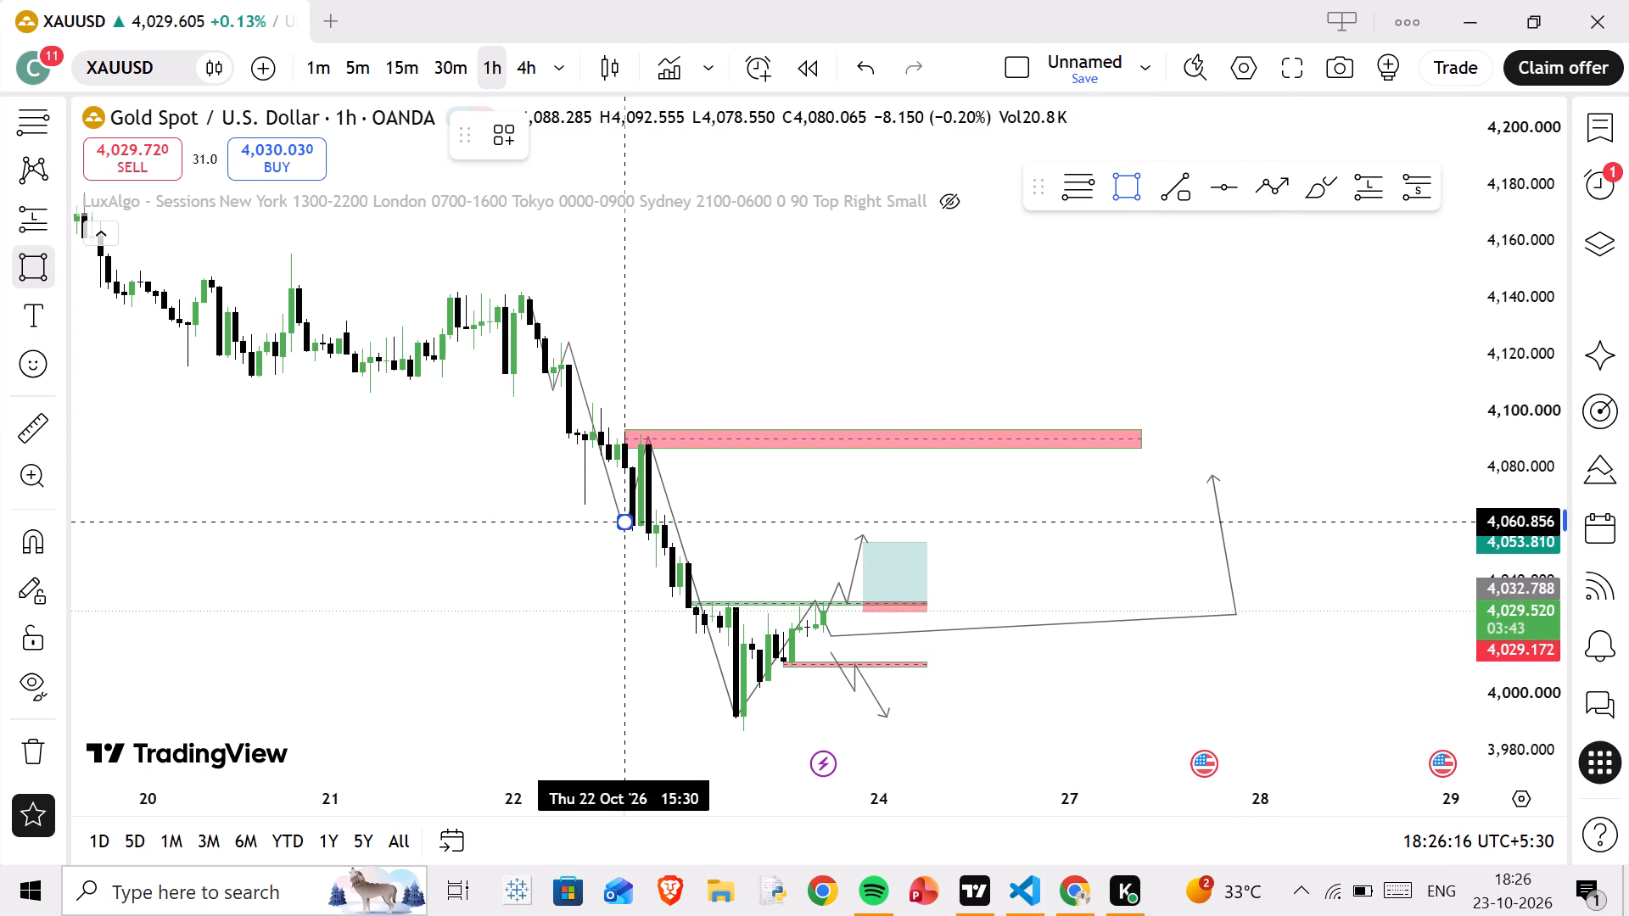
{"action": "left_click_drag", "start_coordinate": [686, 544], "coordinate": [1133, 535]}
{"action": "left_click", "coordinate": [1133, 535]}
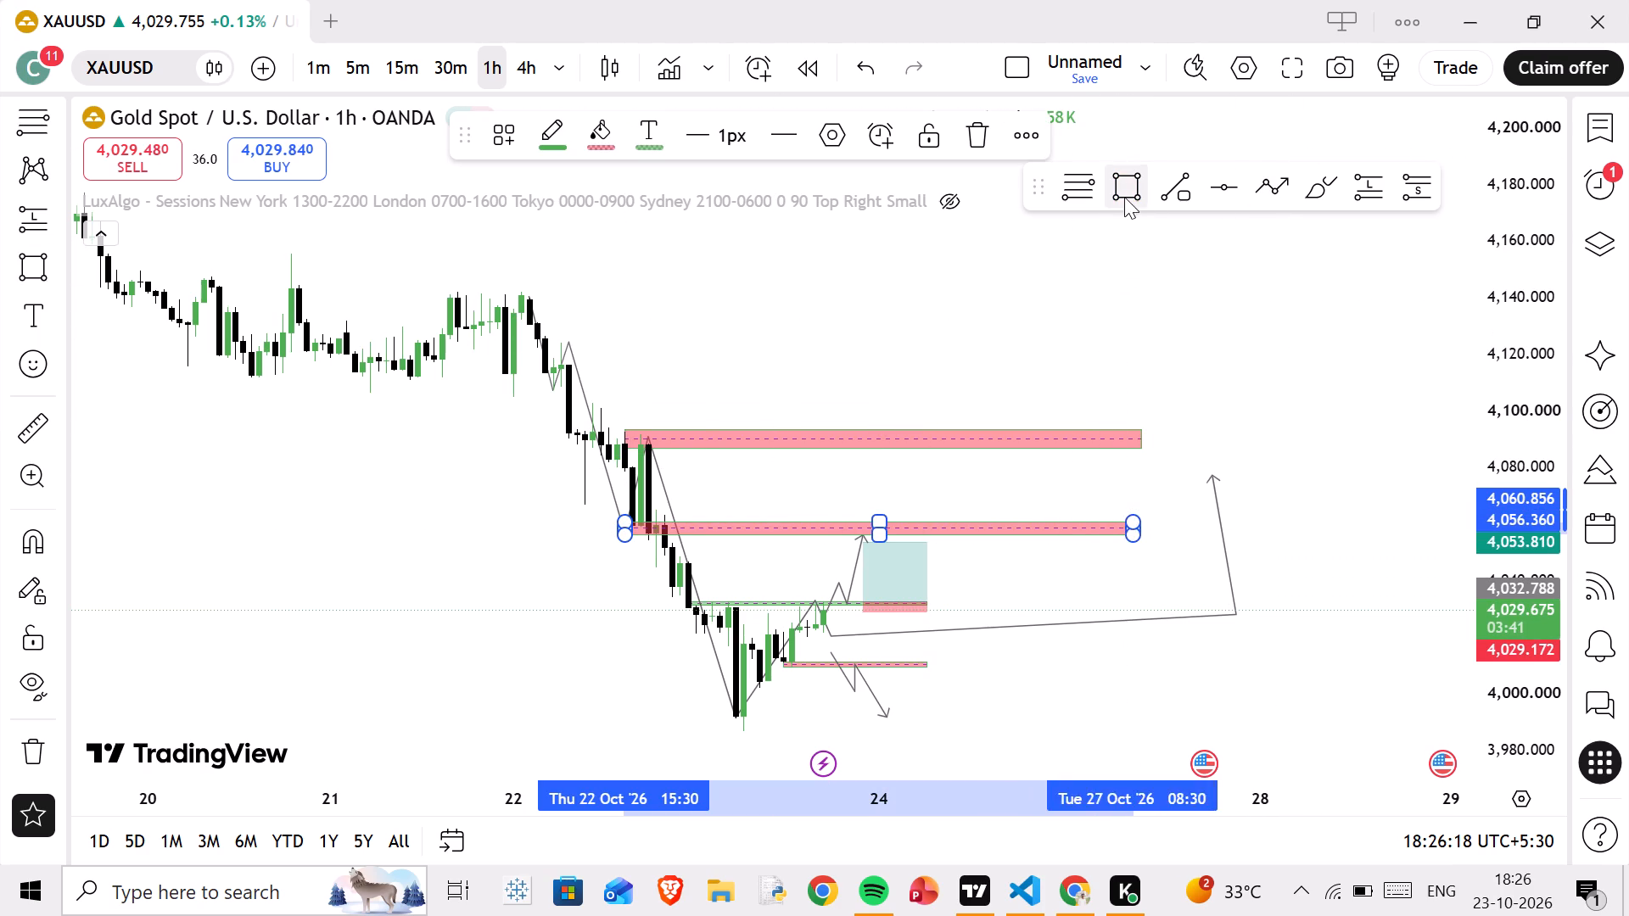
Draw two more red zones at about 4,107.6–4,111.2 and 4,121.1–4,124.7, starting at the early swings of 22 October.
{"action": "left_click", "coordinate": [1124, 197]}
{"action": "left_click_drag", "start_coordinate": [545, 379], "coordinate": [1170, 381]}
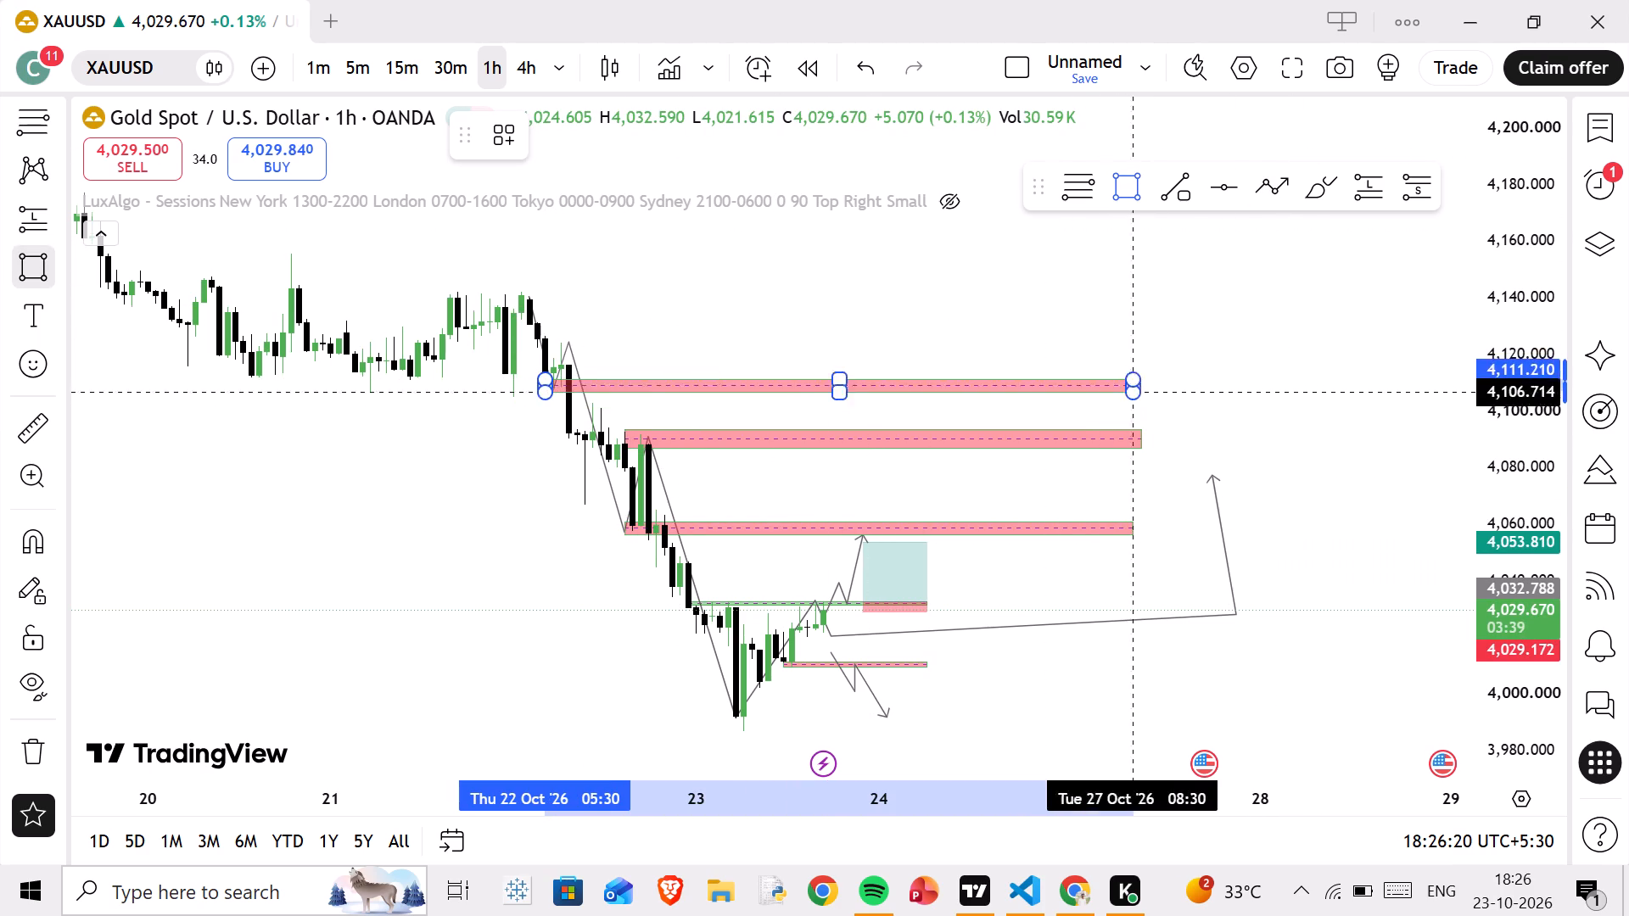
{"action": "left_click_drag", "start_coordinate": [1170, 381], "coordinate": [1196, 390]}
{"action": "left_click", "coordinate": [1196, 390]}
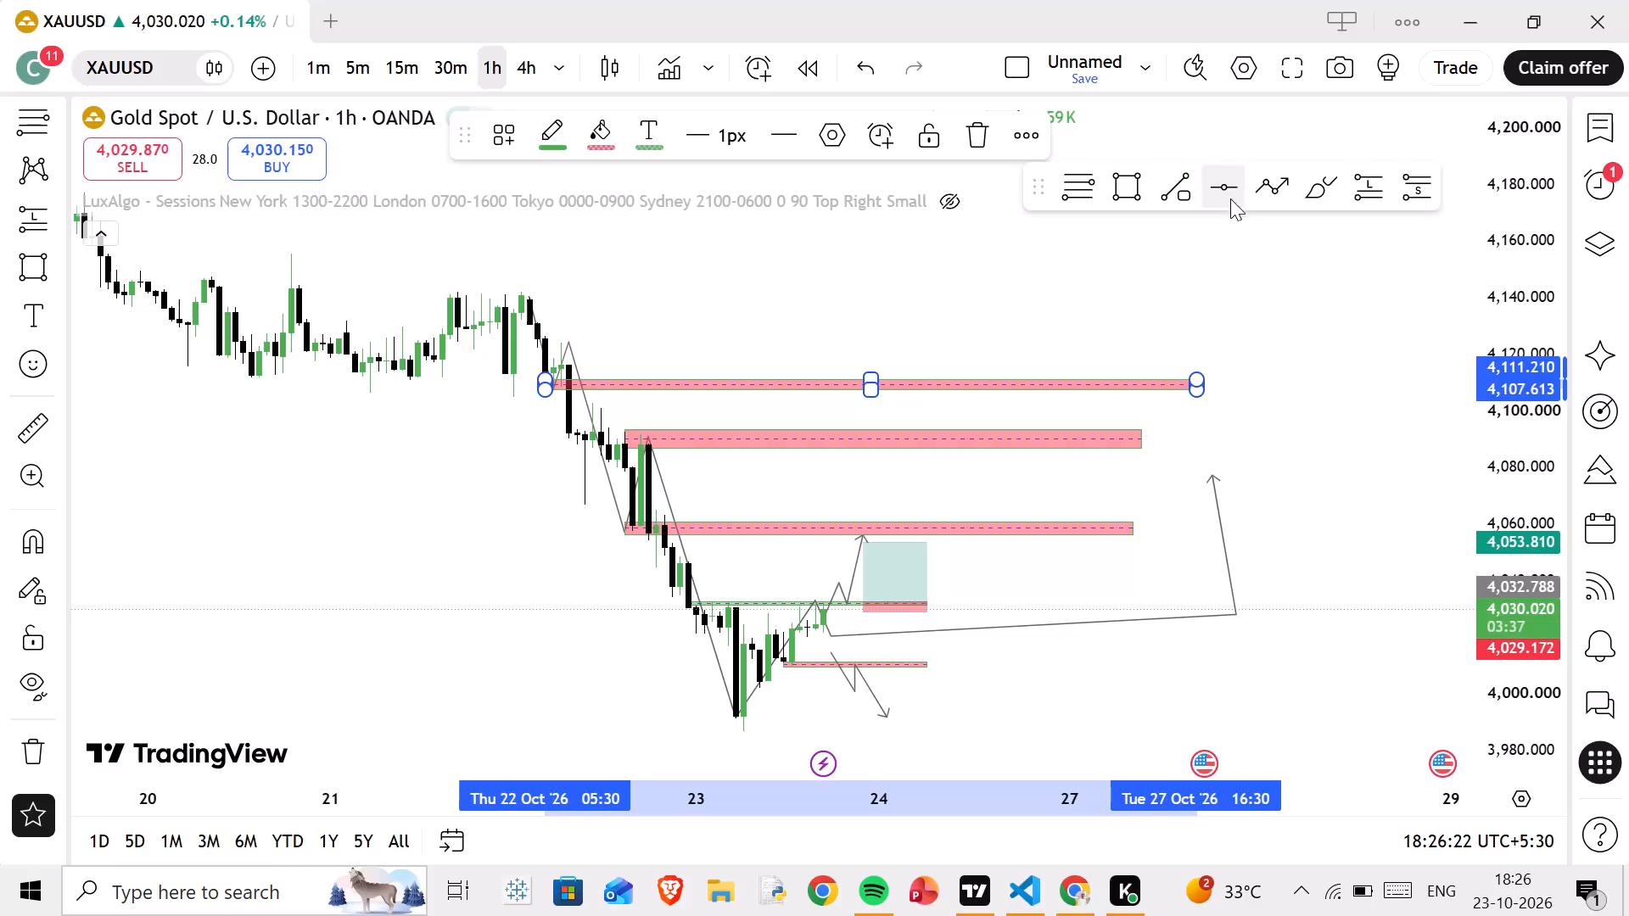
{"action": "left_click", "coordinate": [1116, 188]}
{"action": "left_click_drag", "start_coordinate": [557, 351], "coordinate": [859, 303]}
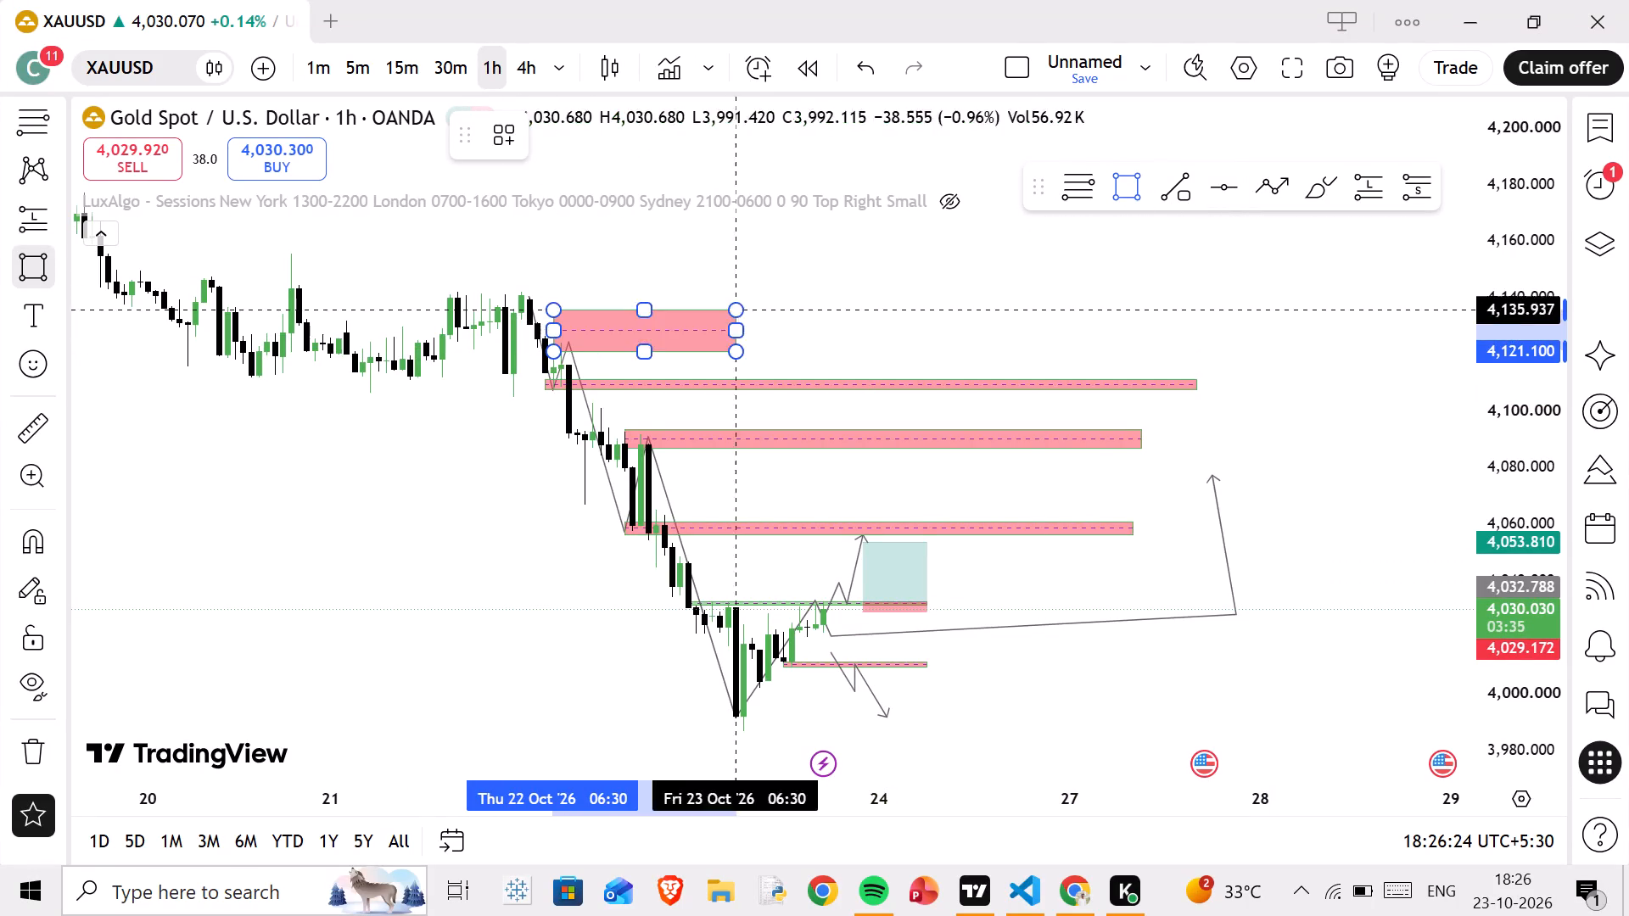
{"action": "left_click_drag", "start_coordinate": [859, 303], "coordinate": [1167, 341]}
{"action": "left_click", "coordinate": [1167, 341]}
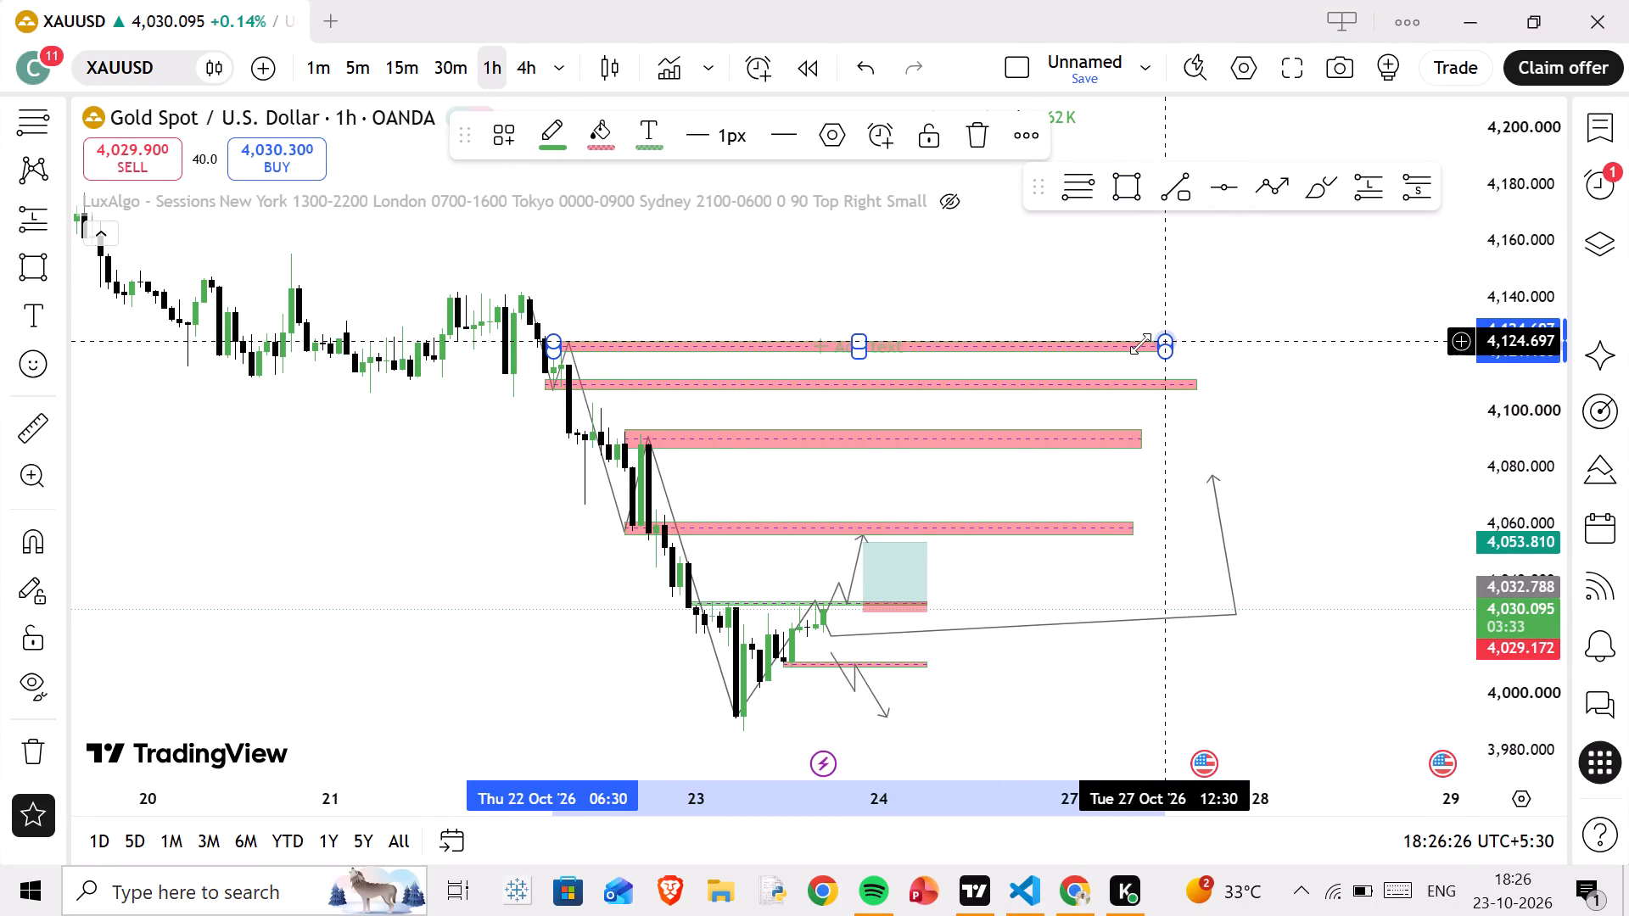
Measure the price distance between the two uppermost red zones.
{"action": "left_click", "coordinate": [49, 422]}
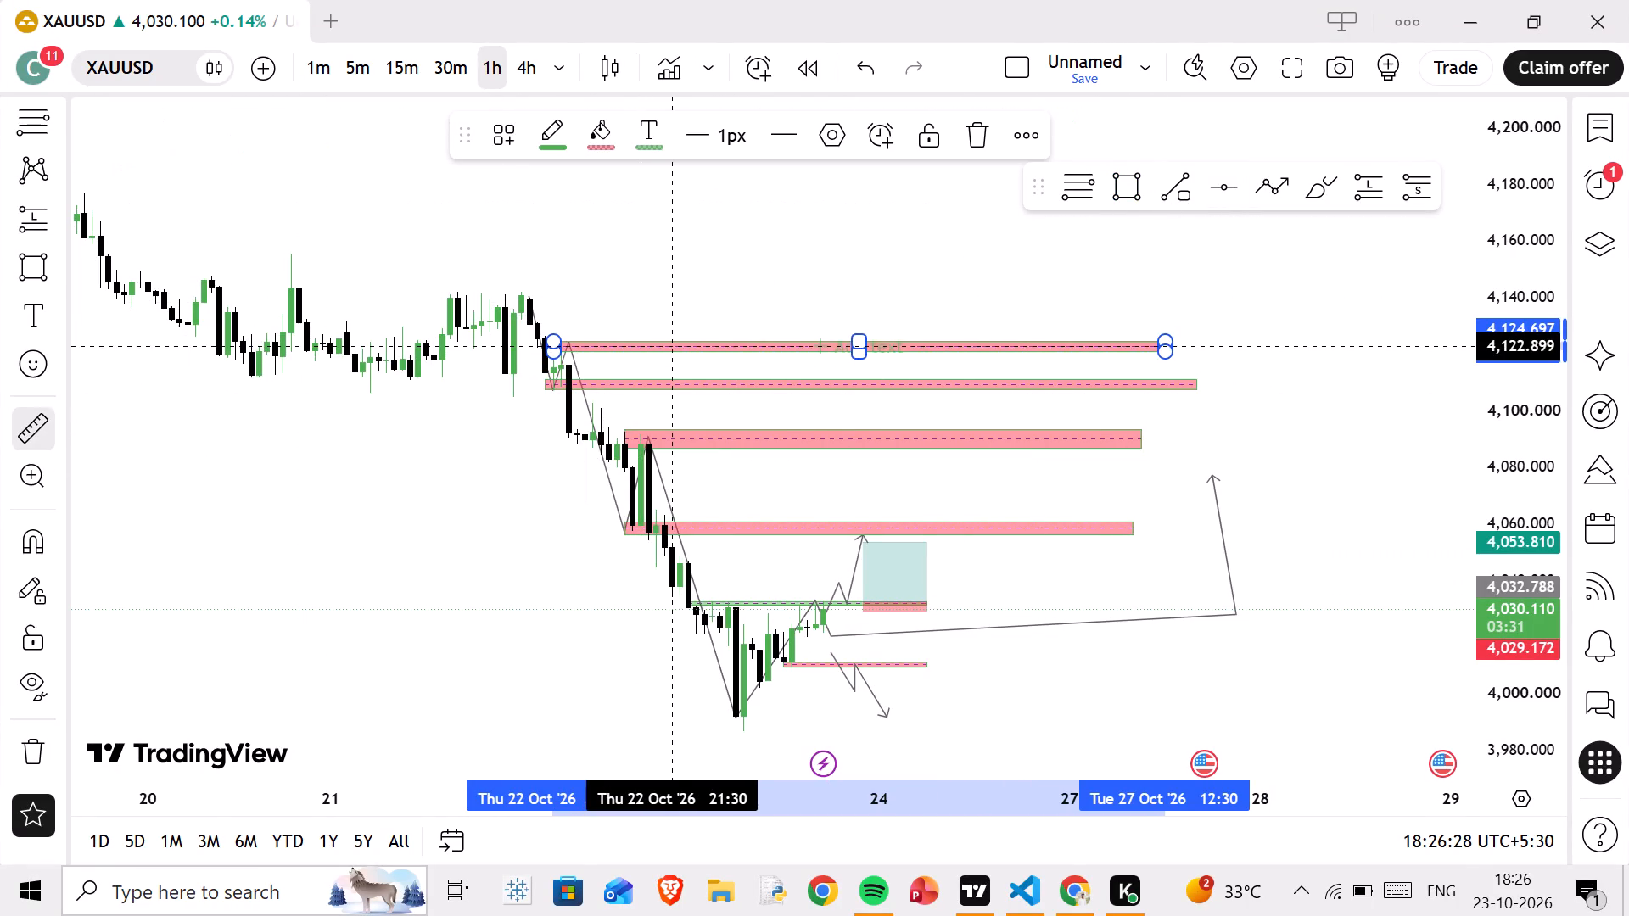
{"action": "left_click", "coordinate": [663, 351]}
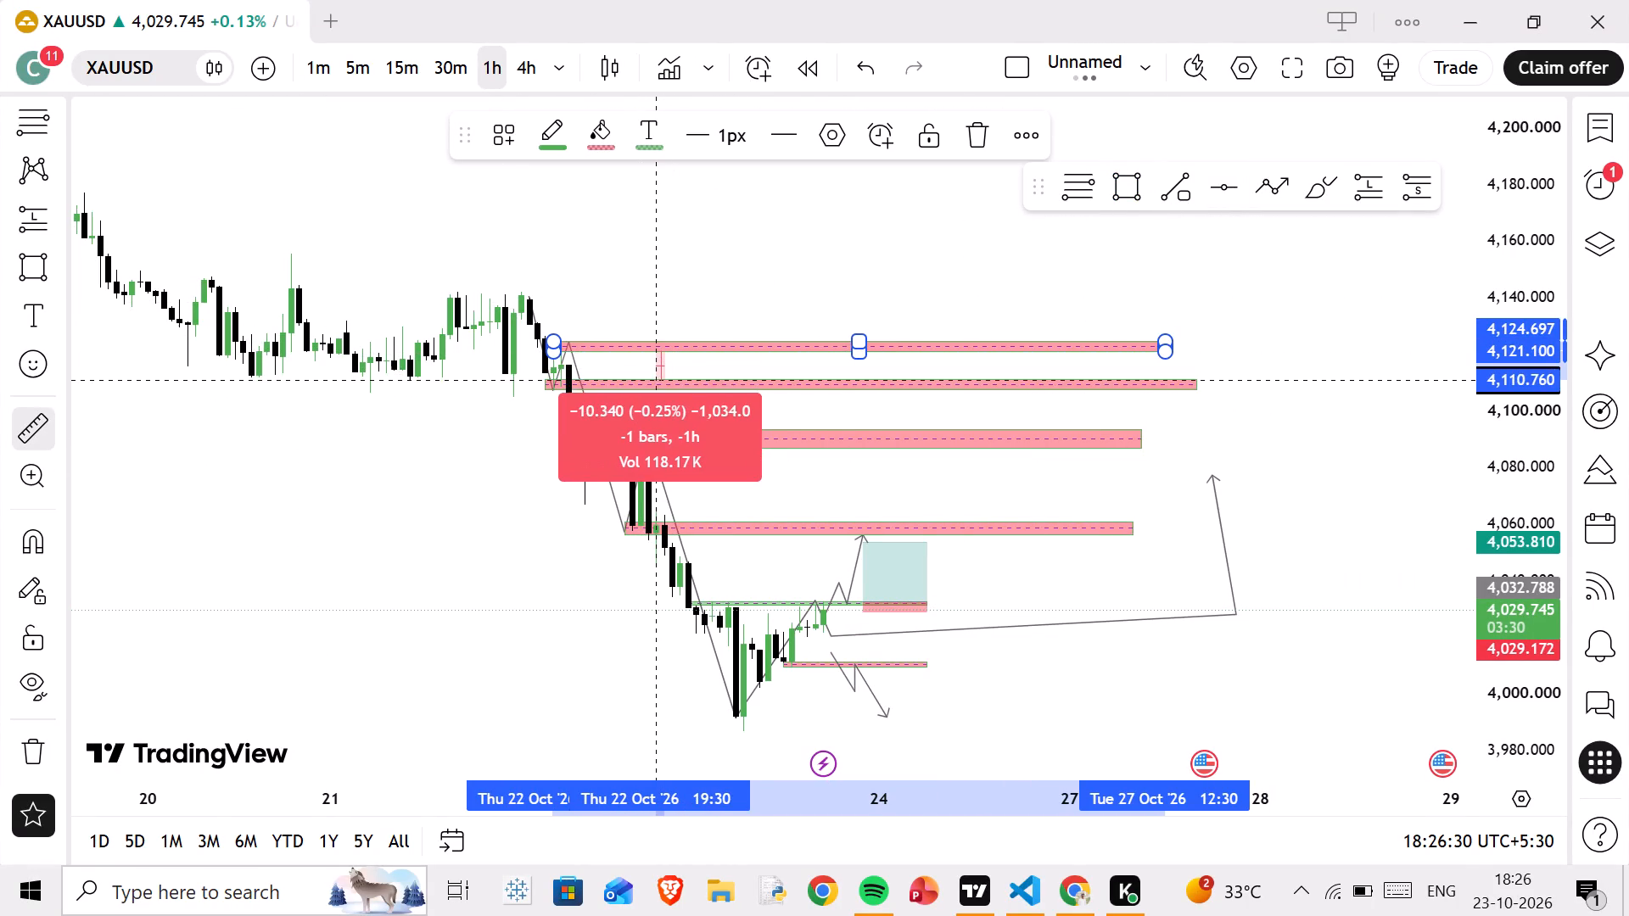
{"action": "double_click", "coordinate": [673, 295]}
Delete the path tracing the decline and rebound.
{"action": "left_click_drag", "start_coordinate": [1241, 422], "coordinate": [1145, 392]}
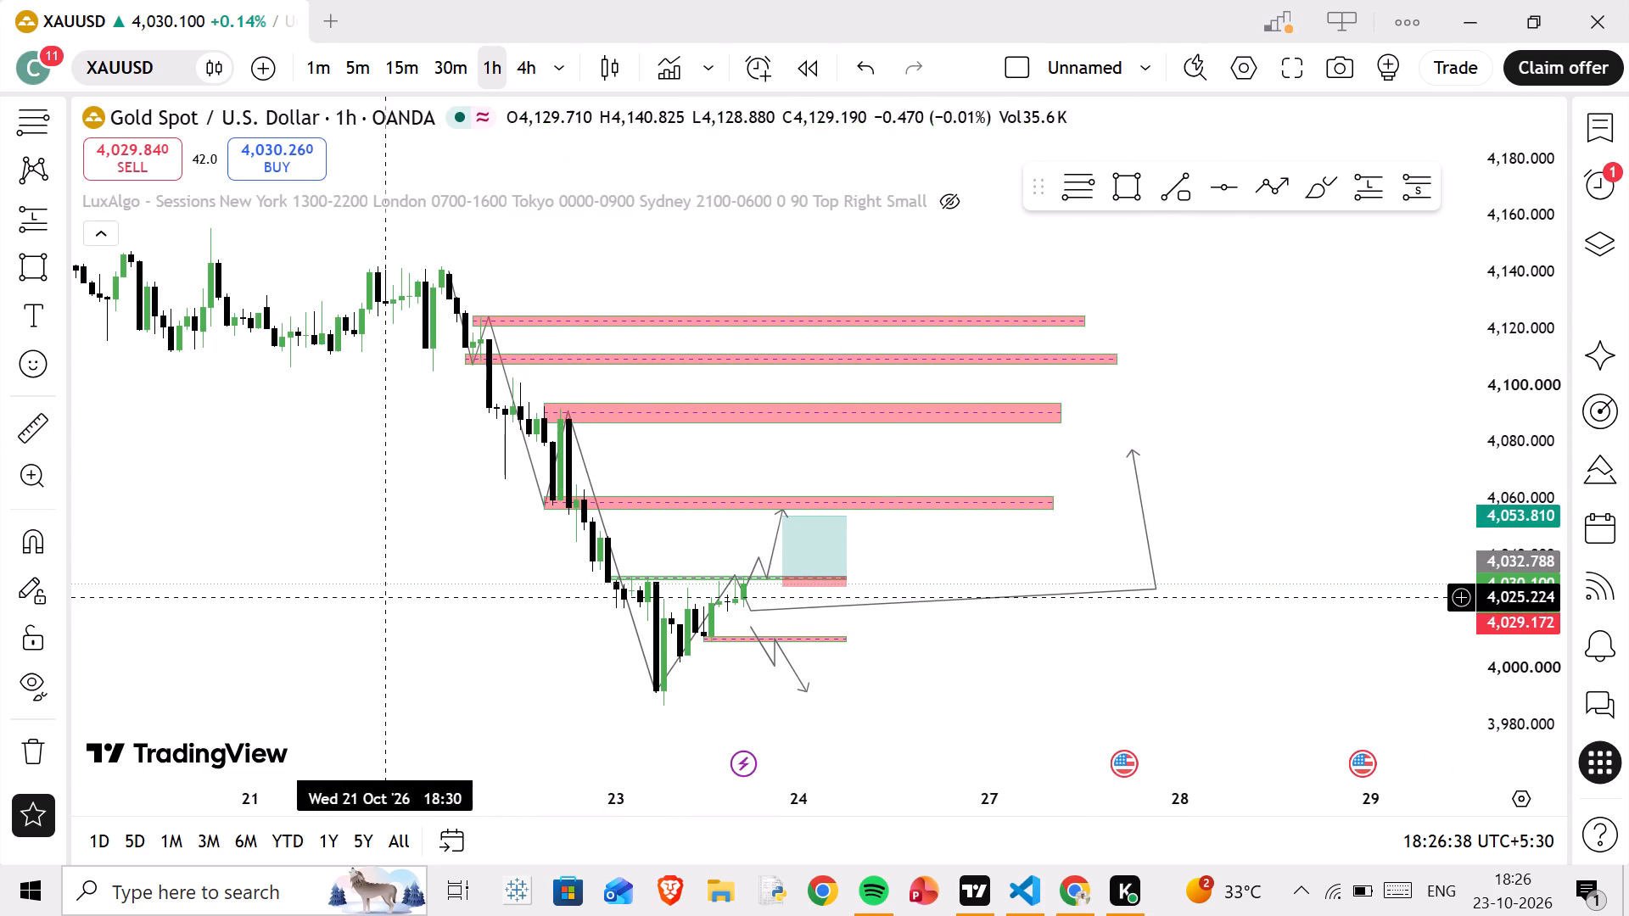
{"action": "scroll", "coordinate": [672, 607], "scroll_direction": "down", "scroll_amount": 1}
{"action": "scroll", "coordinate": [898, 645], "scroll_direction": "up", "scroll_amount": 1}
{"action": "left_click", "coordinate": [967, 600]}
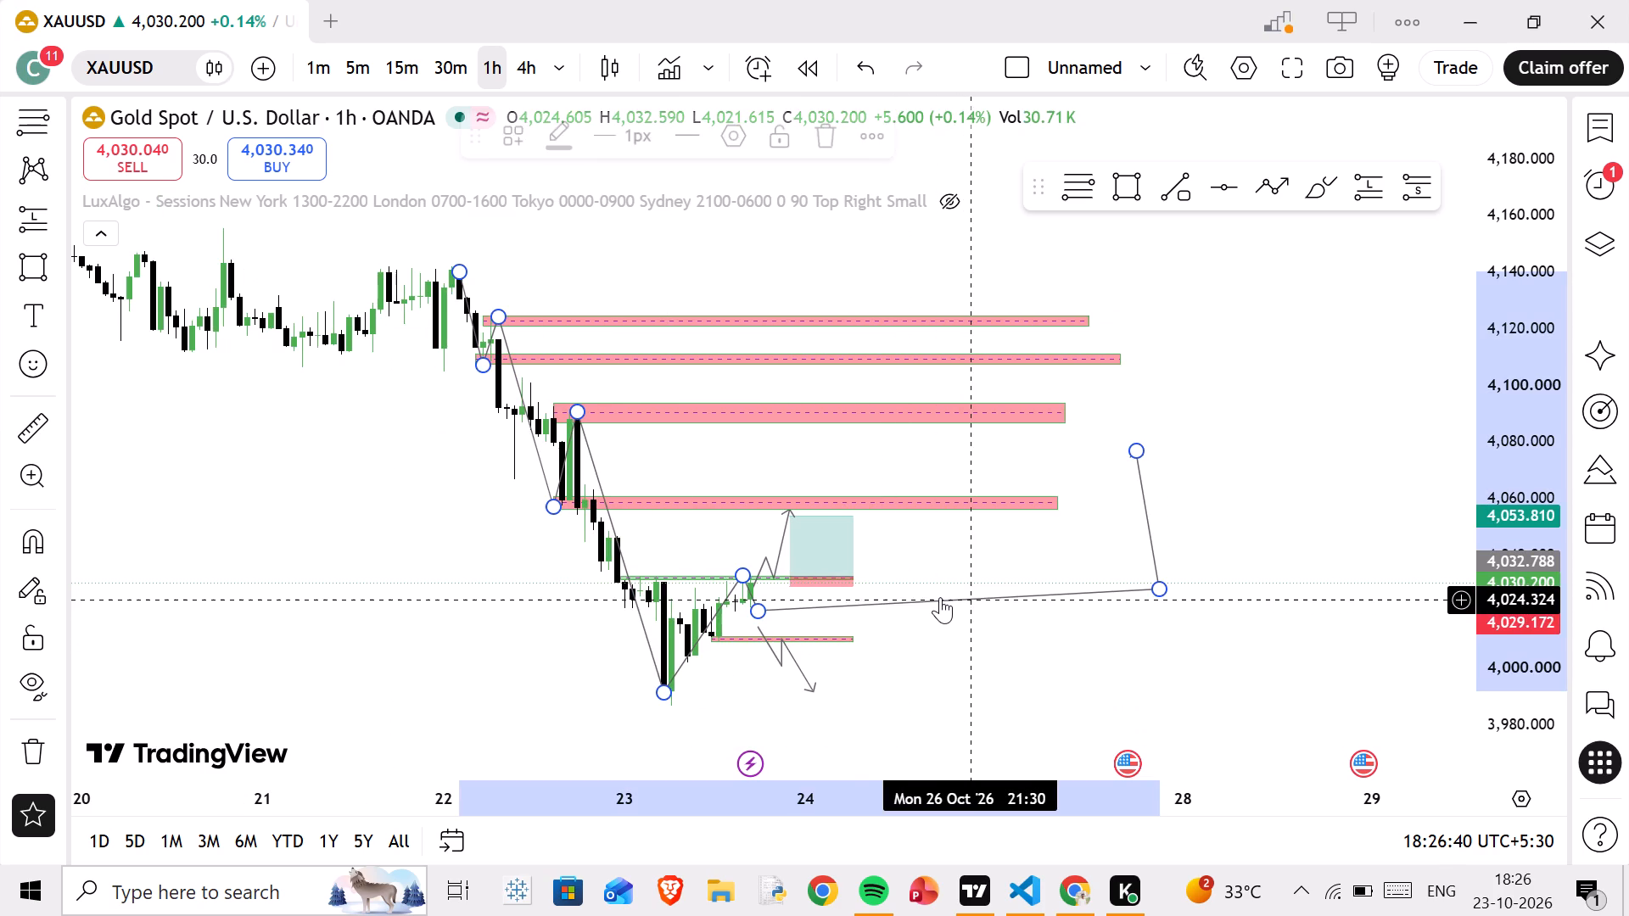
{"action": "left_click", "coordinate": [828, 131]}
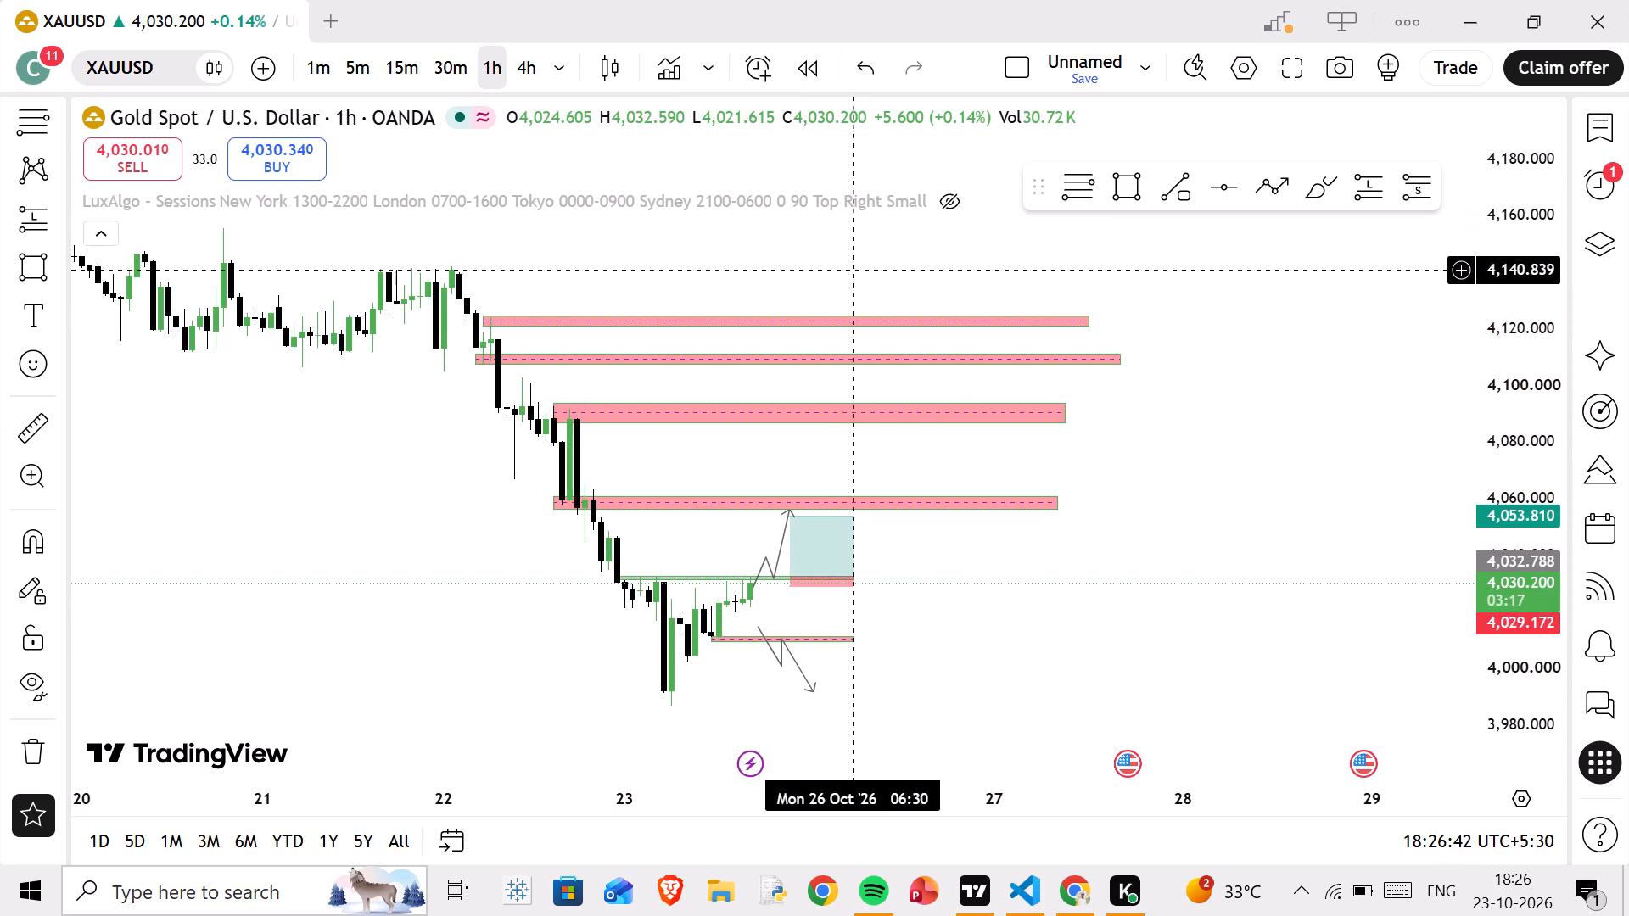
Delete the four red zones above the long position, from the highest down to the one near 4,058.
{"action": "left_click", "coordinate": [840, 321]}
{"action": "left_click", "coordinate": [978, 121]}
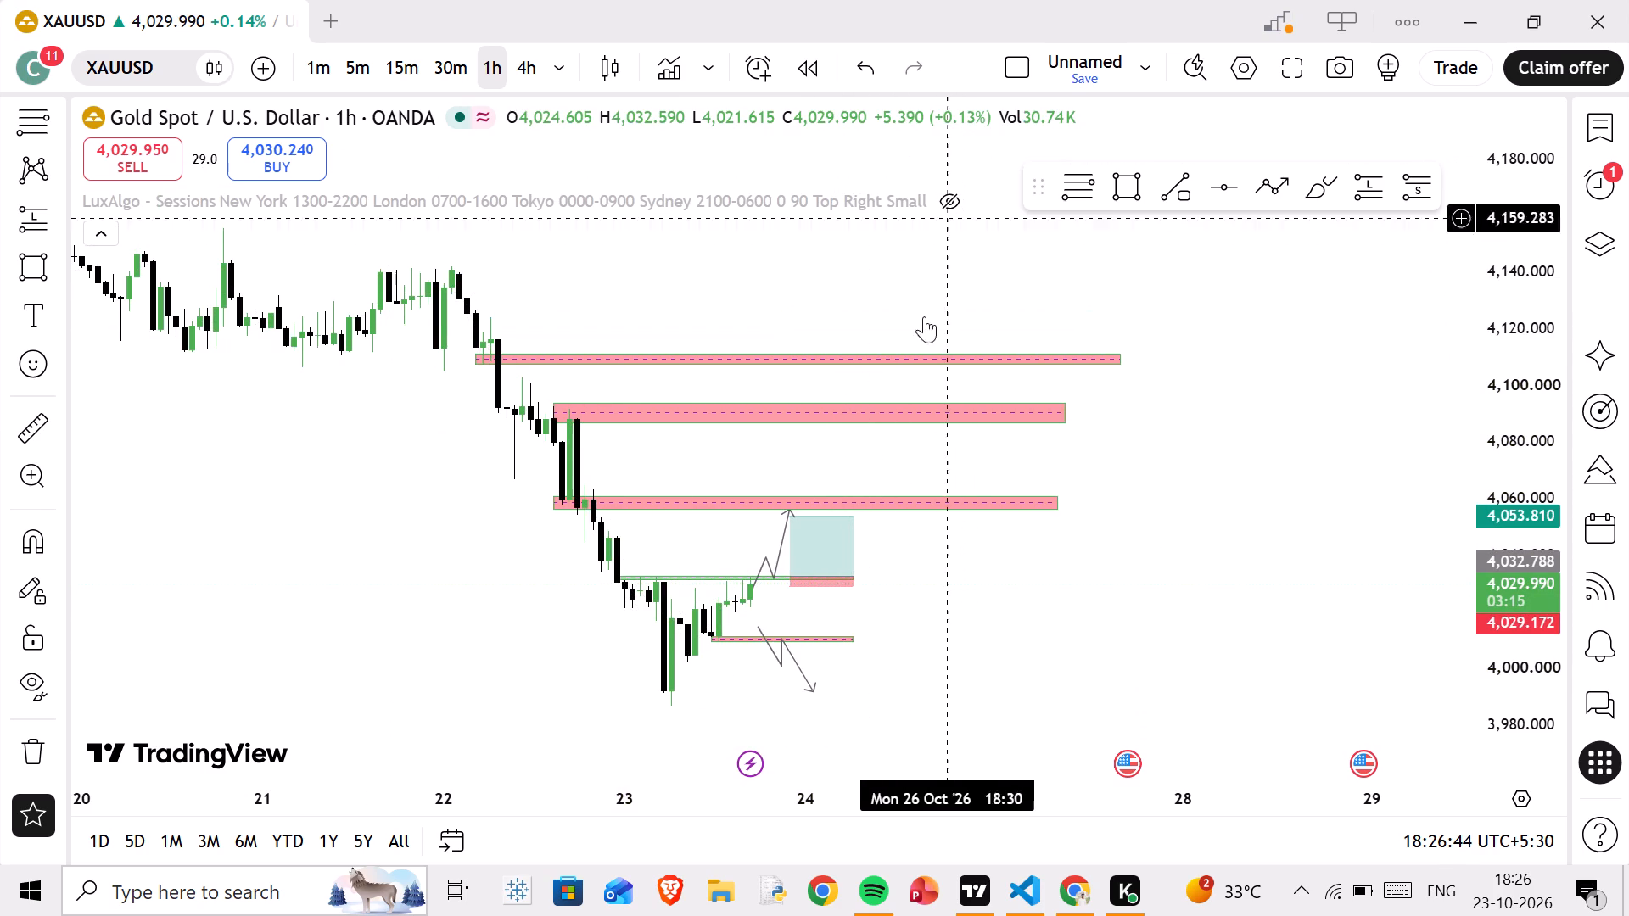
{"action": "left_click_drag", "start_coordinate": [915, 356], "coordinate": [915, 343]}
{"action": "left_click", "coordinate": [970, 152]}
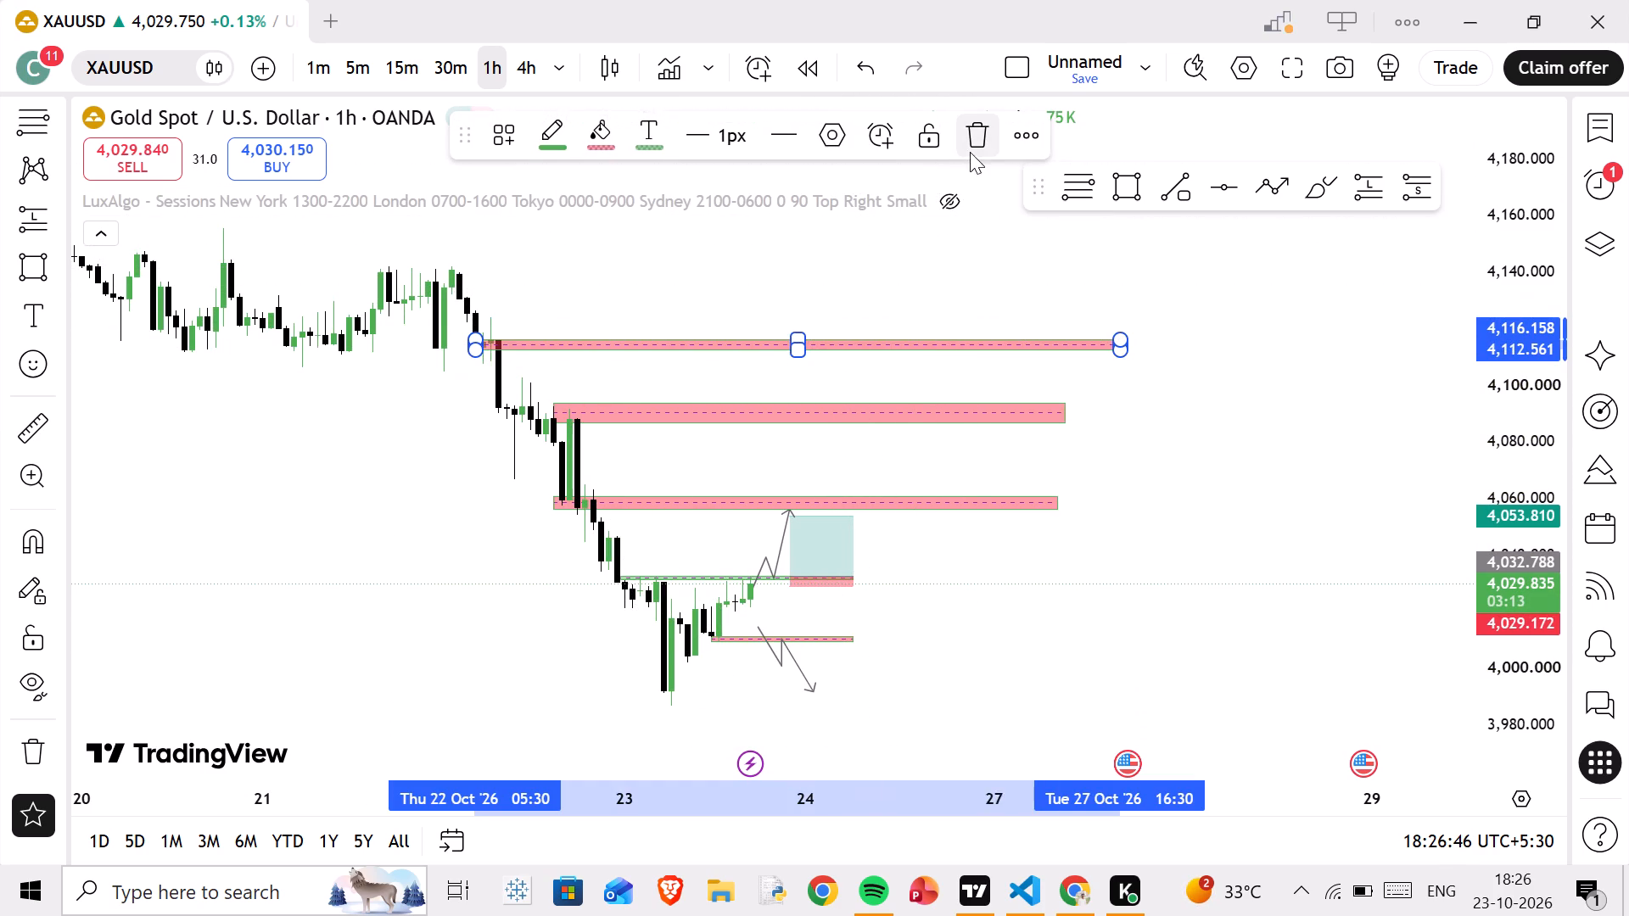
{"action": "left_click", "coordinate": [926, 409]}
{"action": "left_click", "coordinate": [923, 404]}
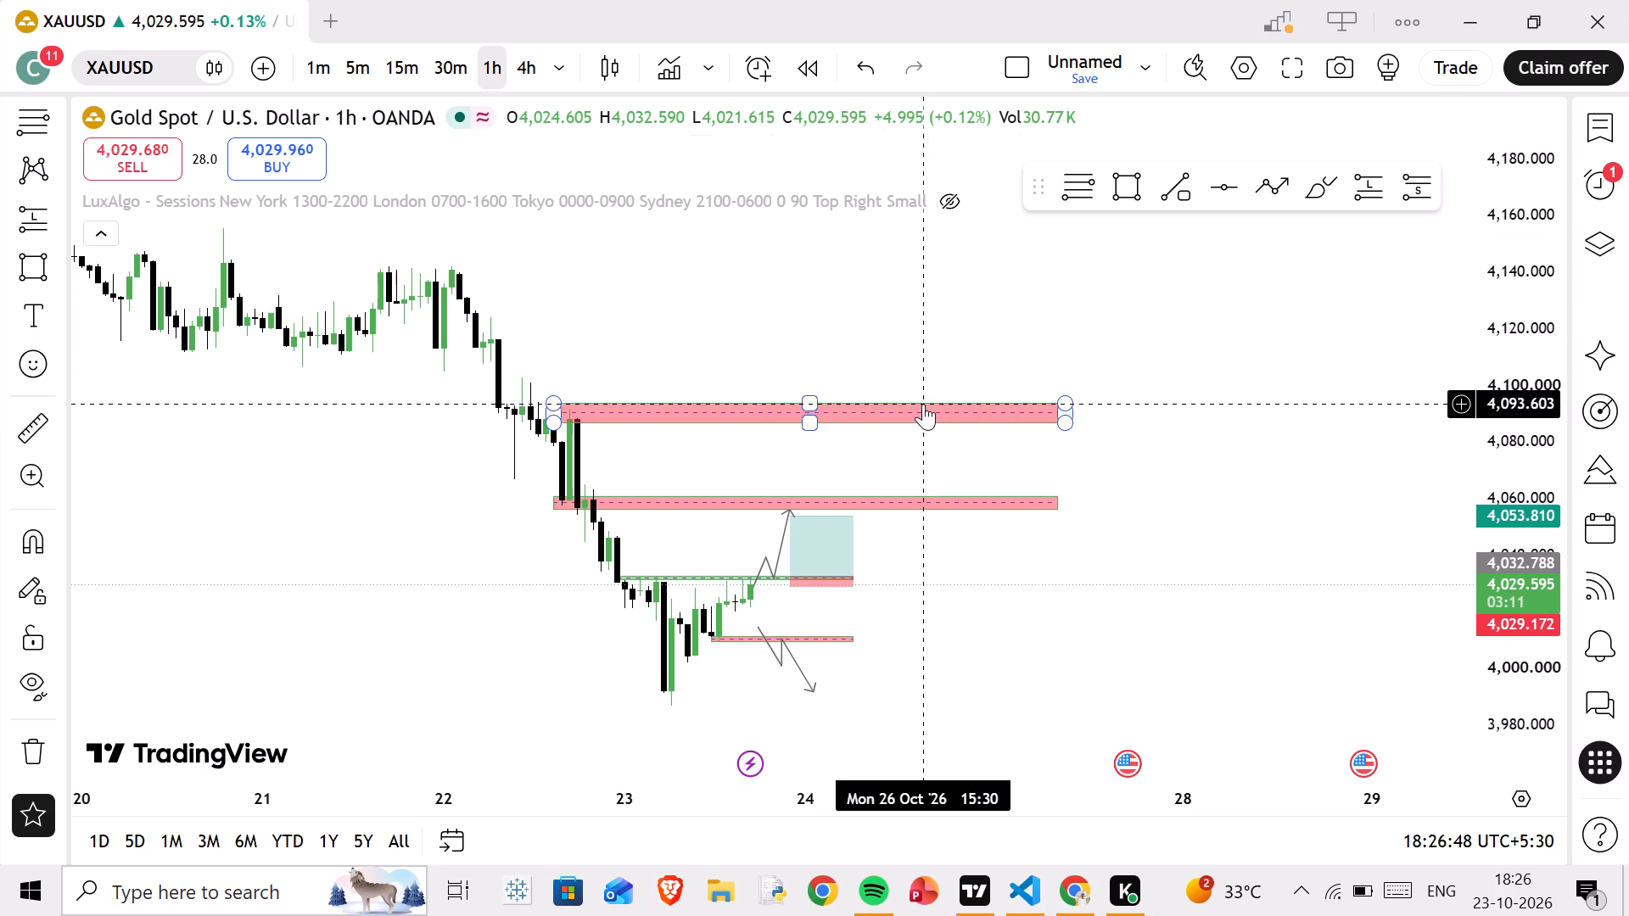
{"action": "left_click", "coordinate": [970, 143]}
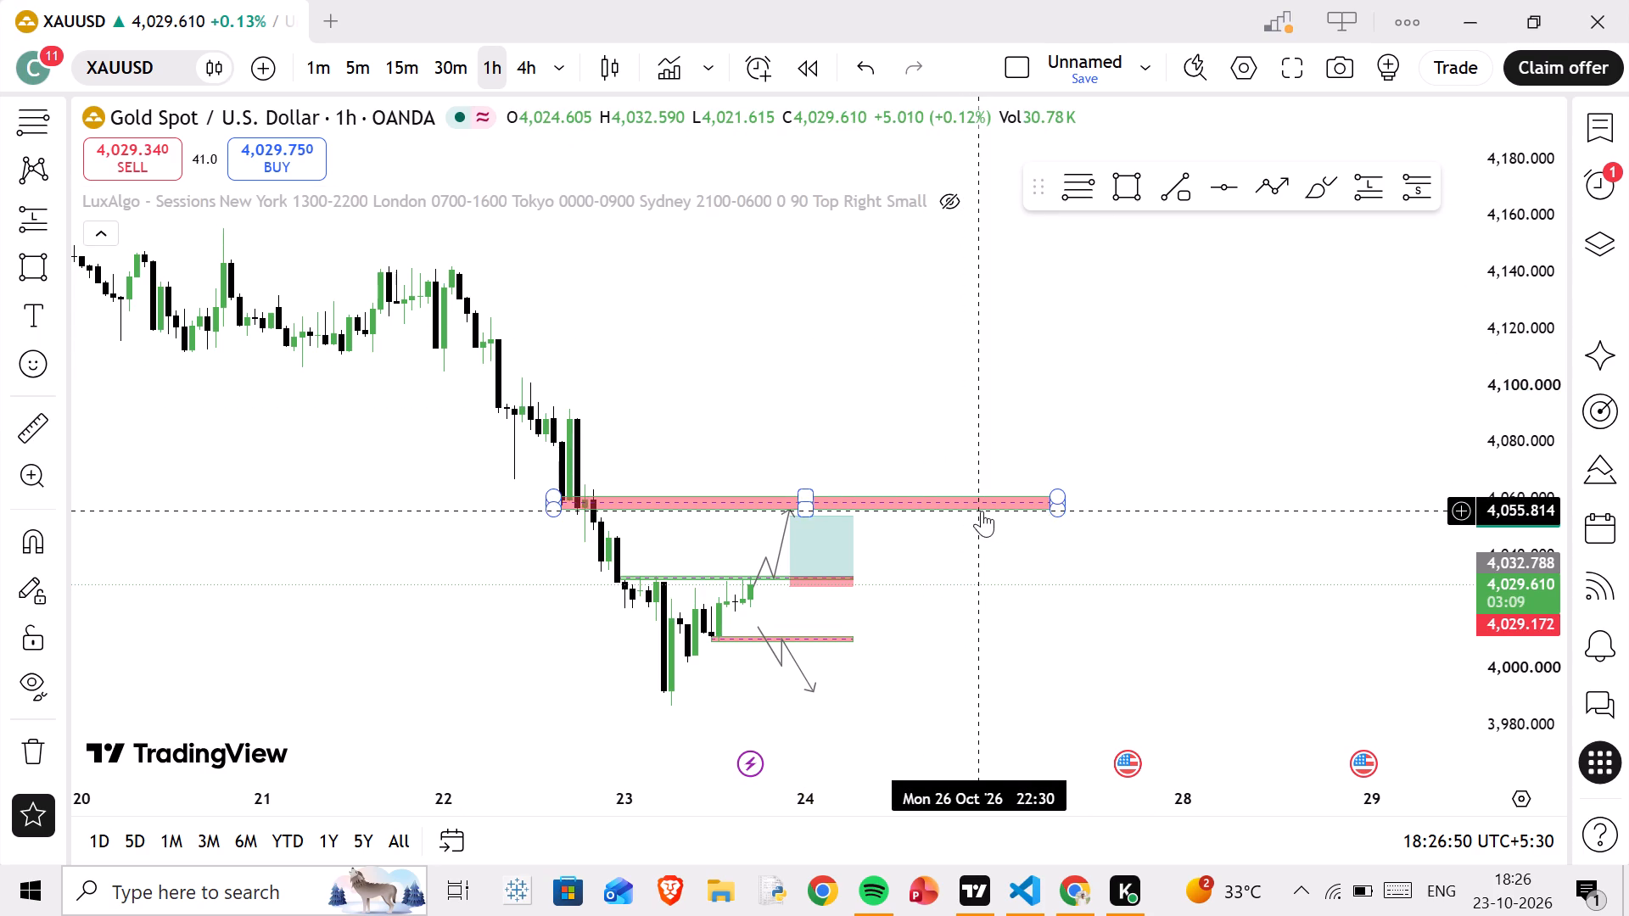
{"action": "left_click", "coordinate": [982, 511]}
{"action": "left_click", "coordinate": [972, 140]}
Switch the chart back to the 15-minute timeframe.
{"action": "left_click_drag", "start_coordinate": [983, 461], "coordinate": [999, 365]}
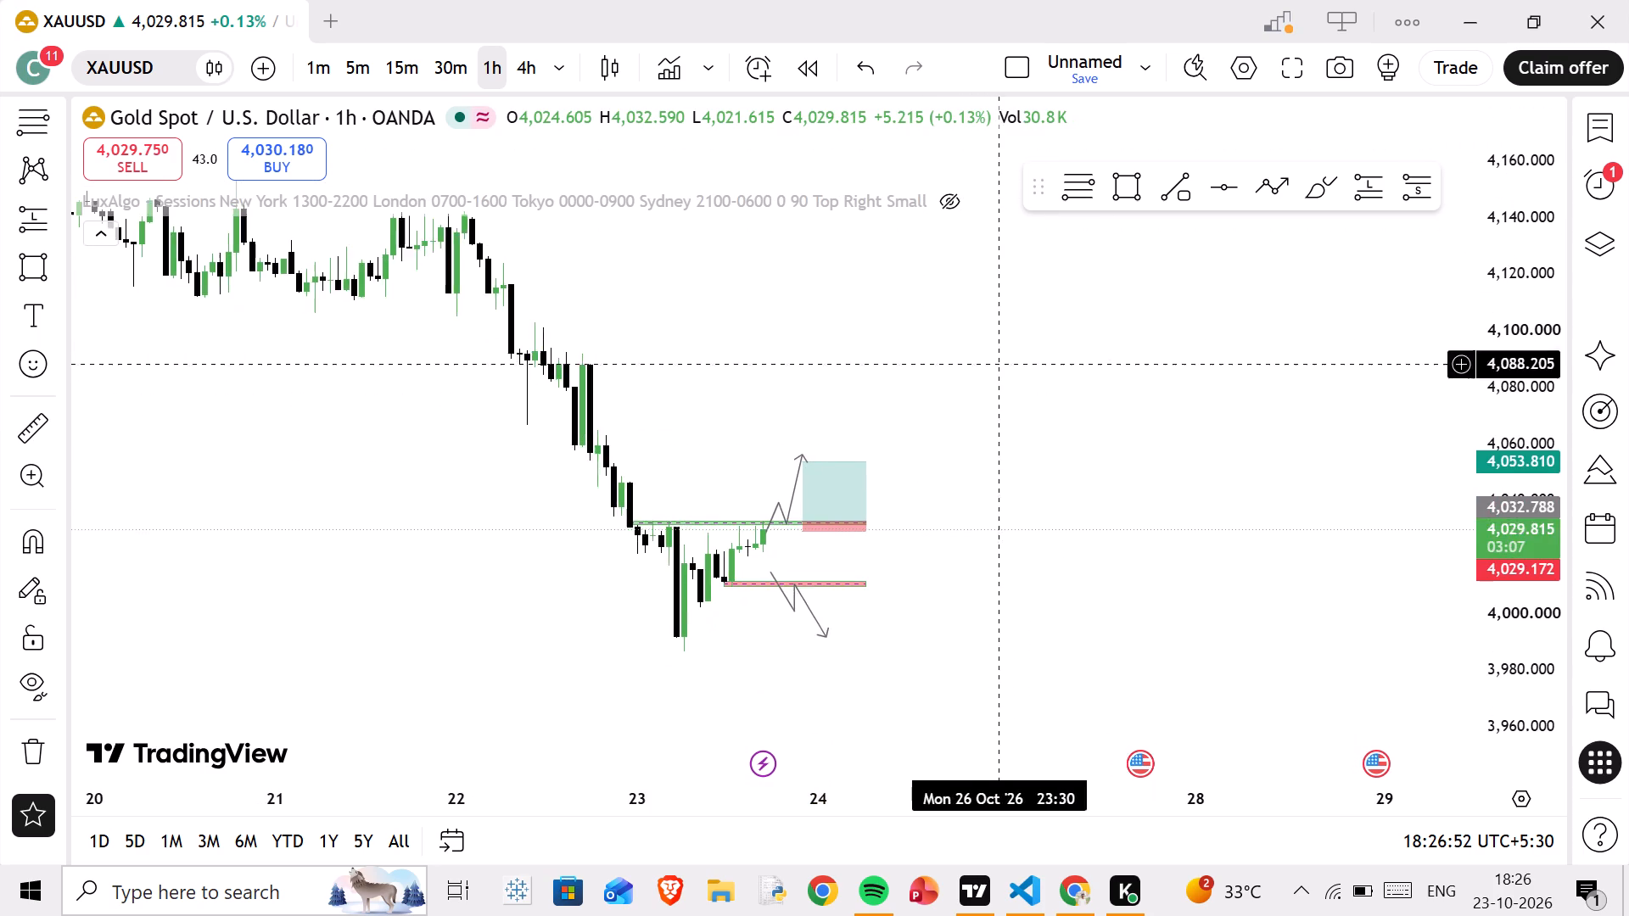
{"action": "scroll", "coordinate": [912, 535], "scroll_direction": "up", "scroll_amount": 4}
{"action": "left_click_drag", "start_coordinate": [725, 613], "coordinate": [886, 589]}
{"action": "left_click", "coordinate": [398, 70]}
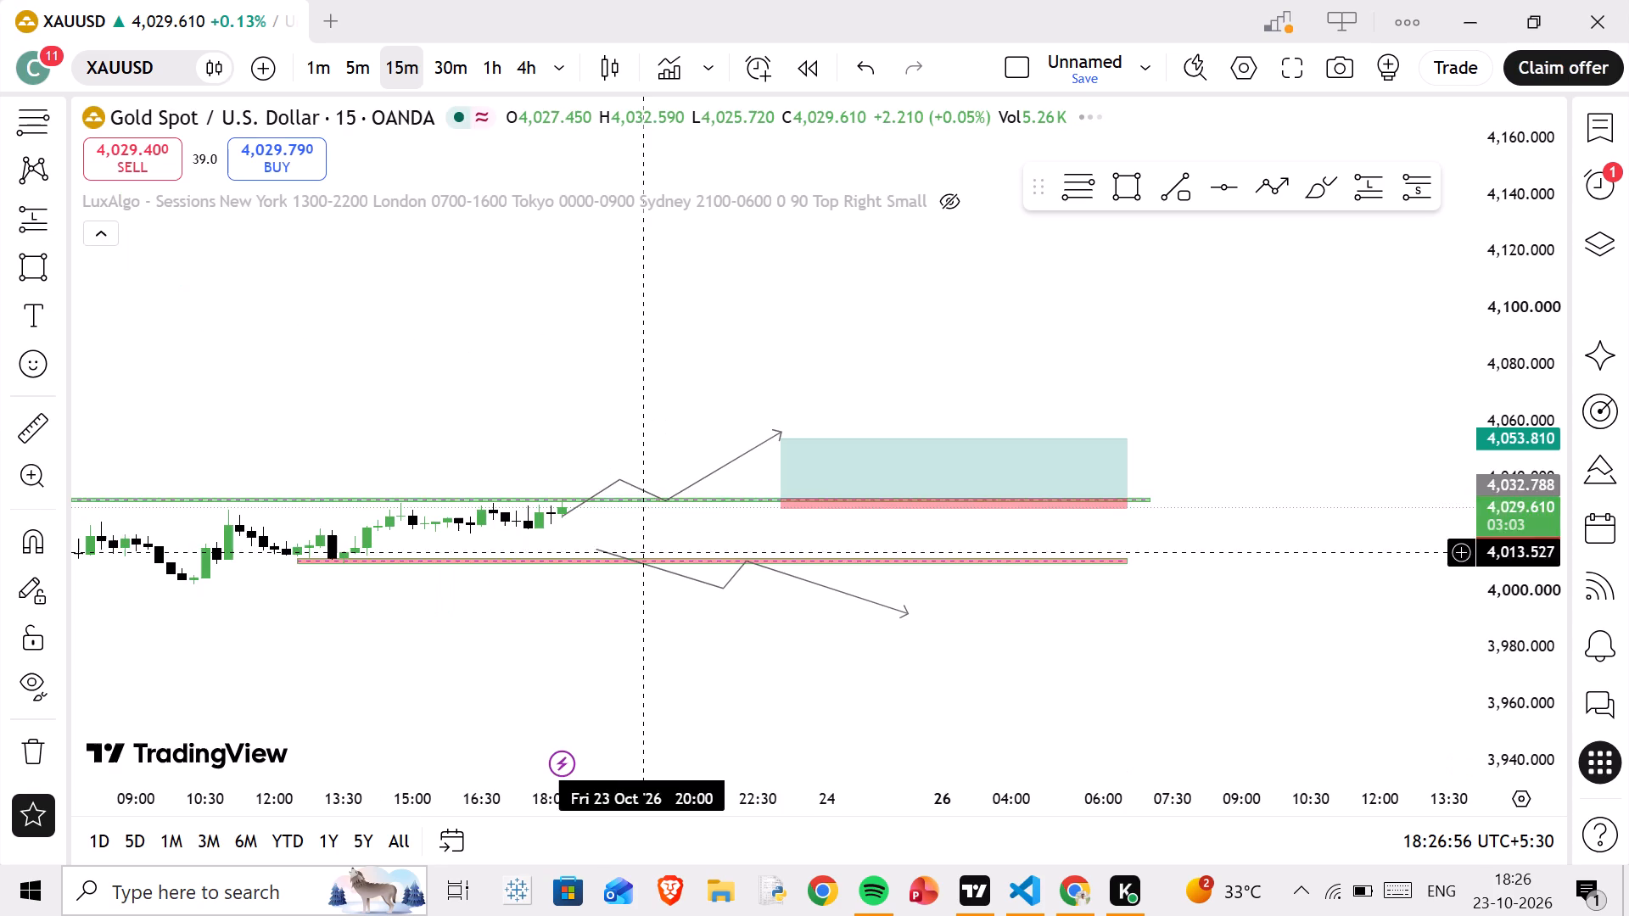
Examine the long position and the projected paths against the recent price action on the 15-minute chart.
{"action": "scroll", "coordinate": [1453, 596], "scroll_direction": "up", "scroll_amount": 17}
{"action": "scroll", "coordinate": [1528, 625], "scroll_direction": "down", "scroll_amount": 12}
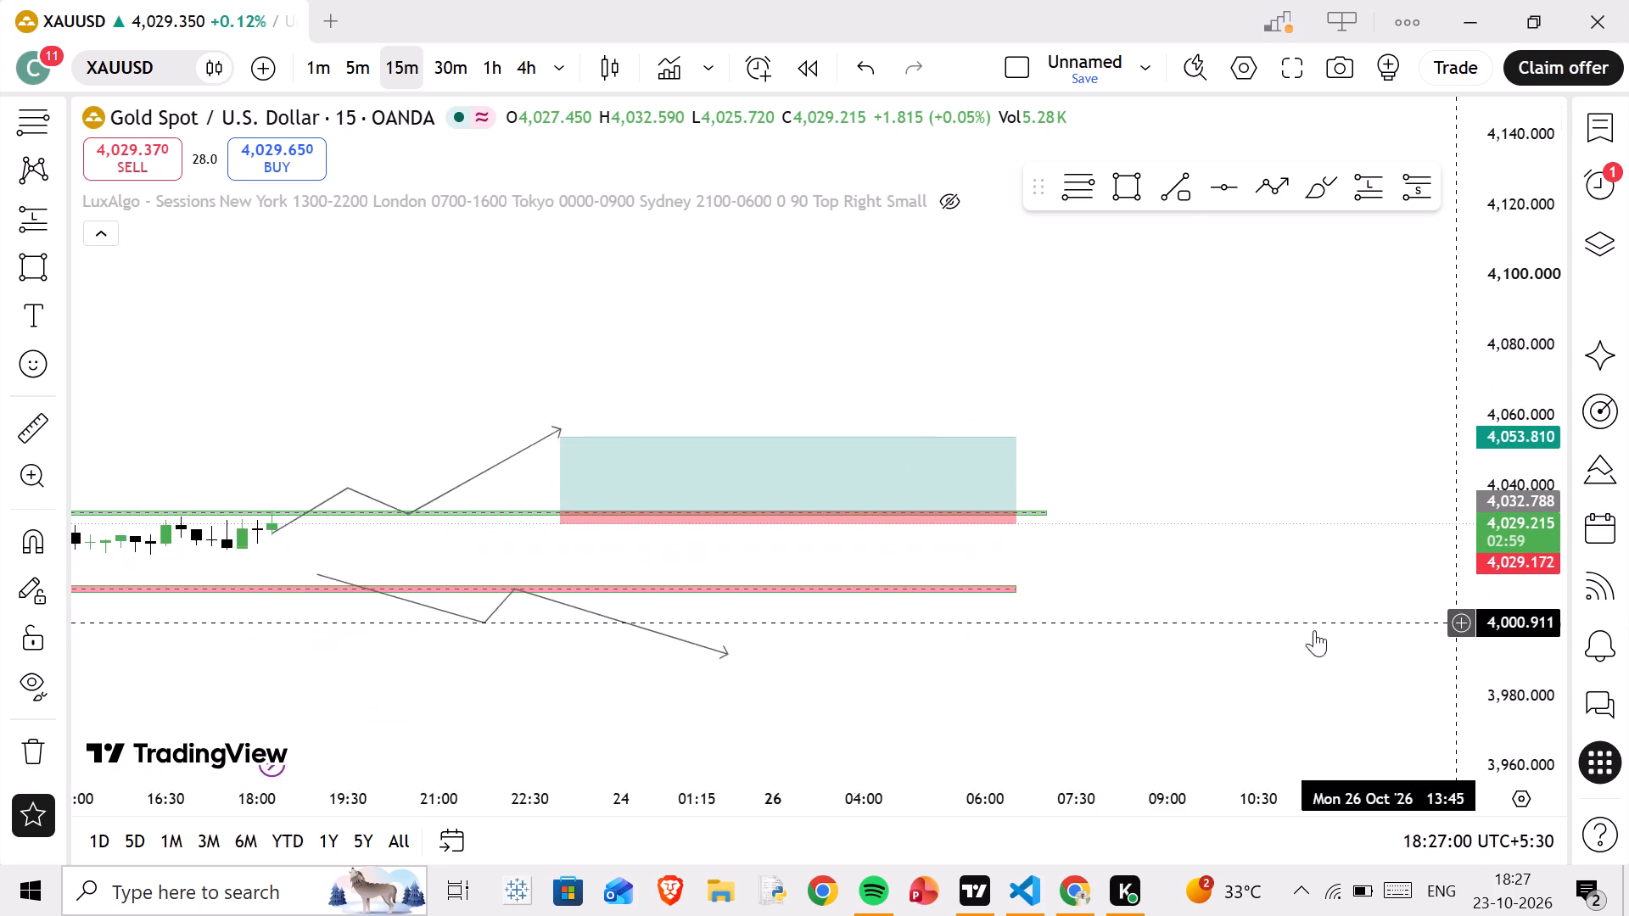
{"action": "scroll", "coordinate": [1314, 630], "scroll_direction": "down", "scroll_amount": 12}
{"action": "scroll", "coordinate": [1486, 661], "scroll_direction": "up", "scroll_amount": 12}
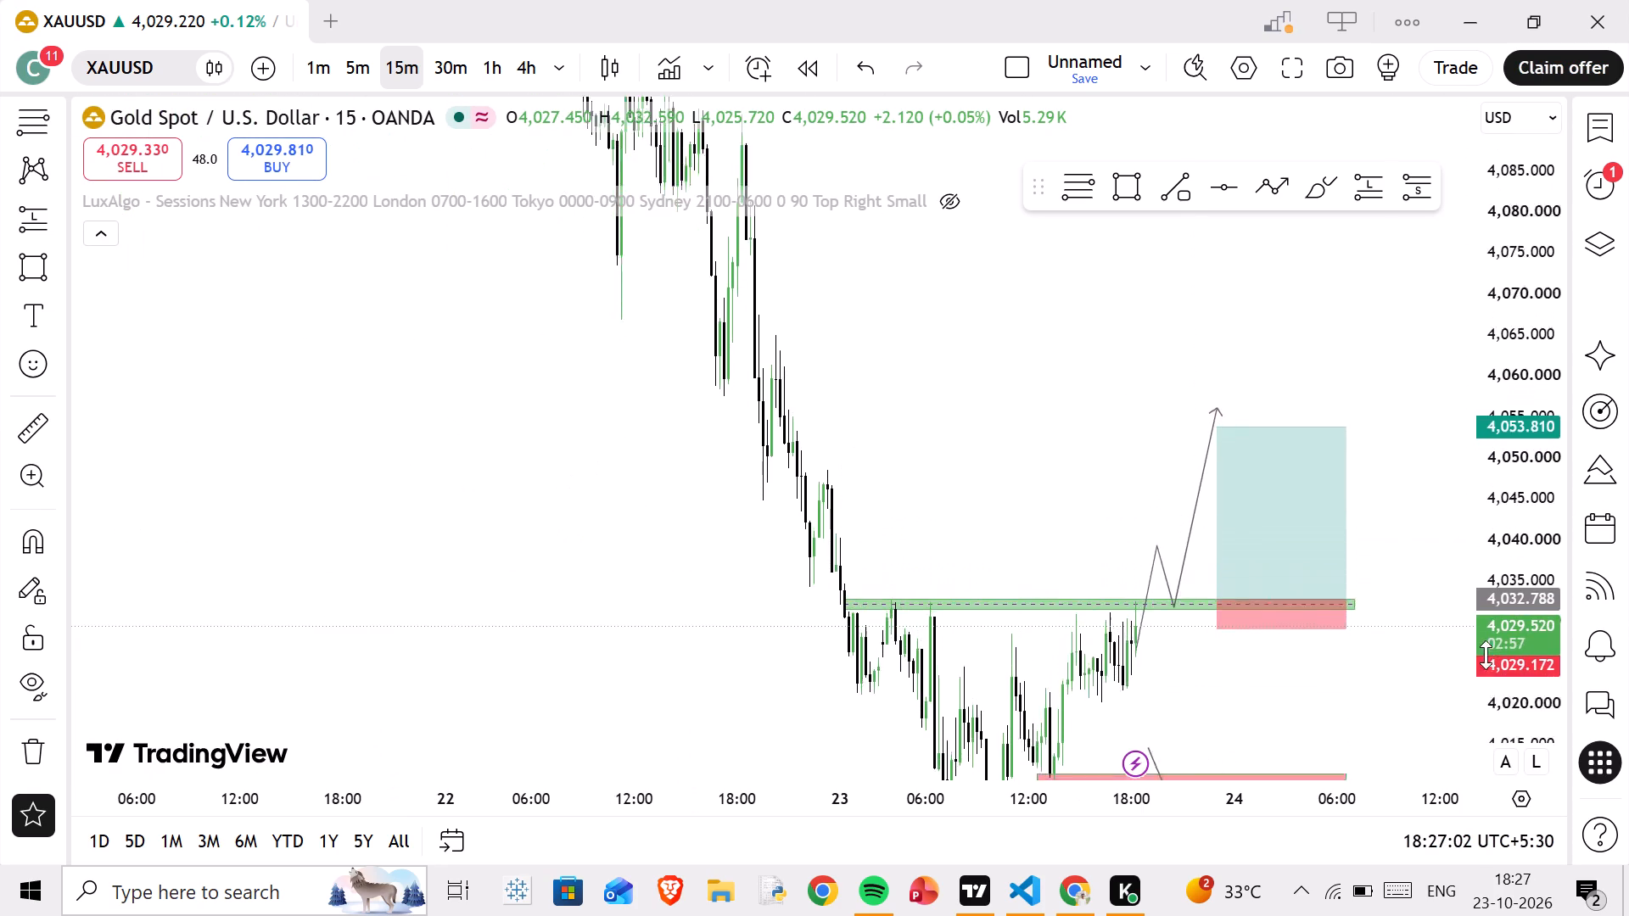
Adjust the starting point of the bullish breakout-retest path to sit on the latest 15-minute candle, at about 4,026.
{"action": "scroll", "coordinate": [1486, 655], "scroll_direction": "up", "scroll_amount": 14}
{"action": "left_click_drag", "start_coordinate": [627, 609], "coordinate": [644, 435]}
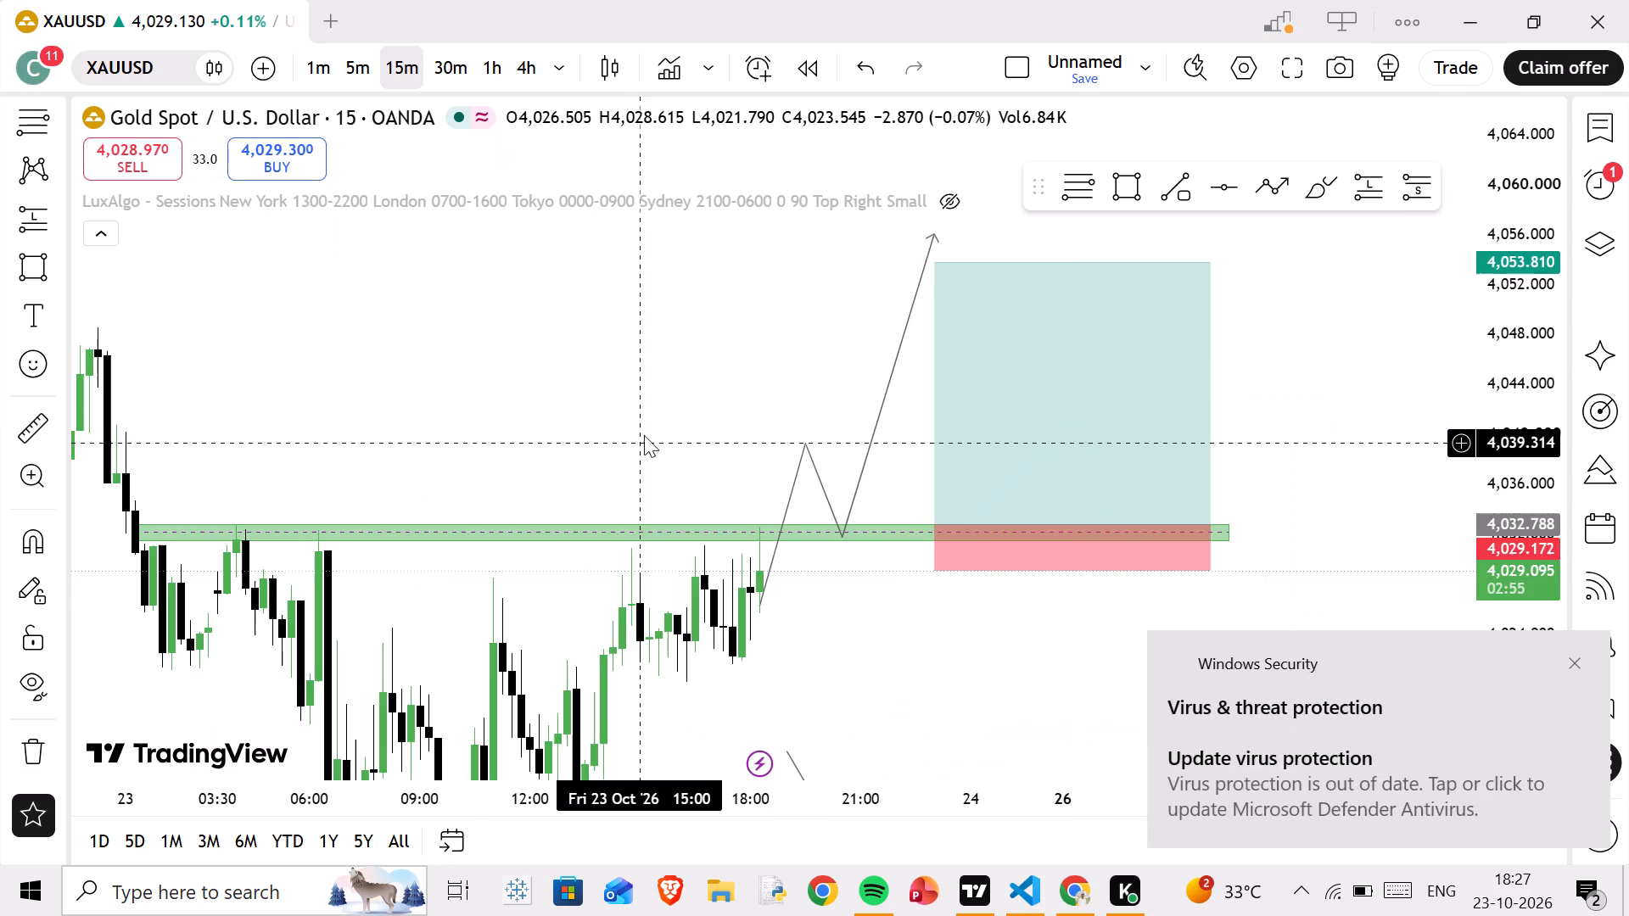
{"action": "left_click_drag", "start_coordinate": [644, 435], "coordinate": [644, 433]}
{"action": "scroll", "coordinate": [634, 524], "scroll_direction": "up", "scroll_amount": 2}
{"action": "left_click_drag", "start_coordinate": [613, 589], "coordinate": [642, 592]}
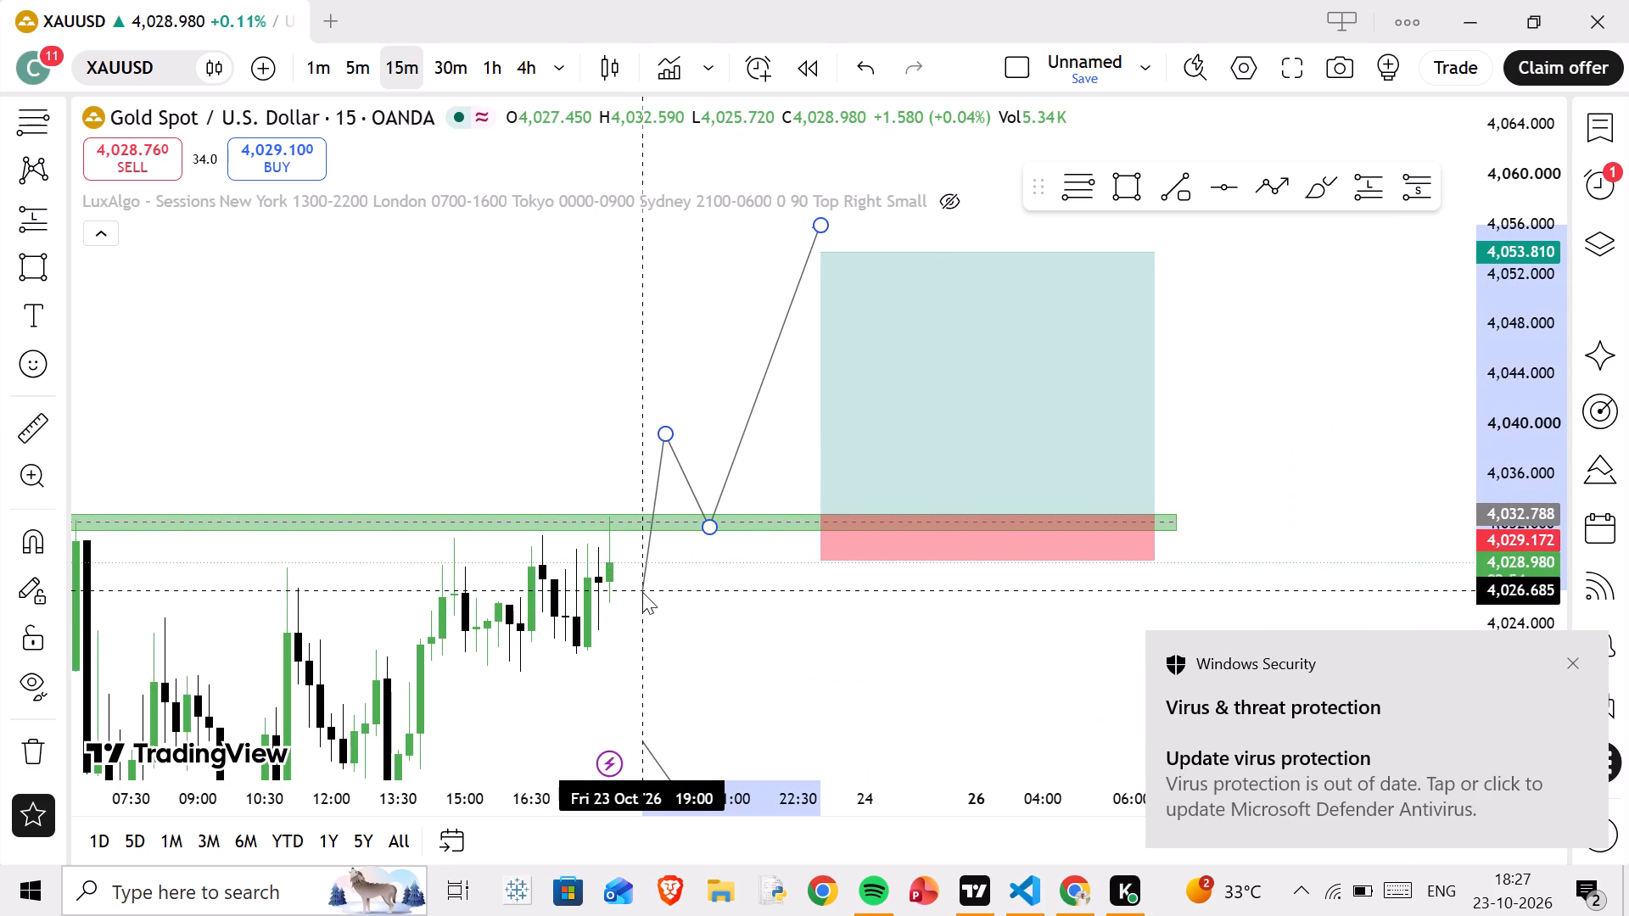
{"action": "left_click_drag", "start_coordinate": [642, 592], "coordinate": [614, 593]}
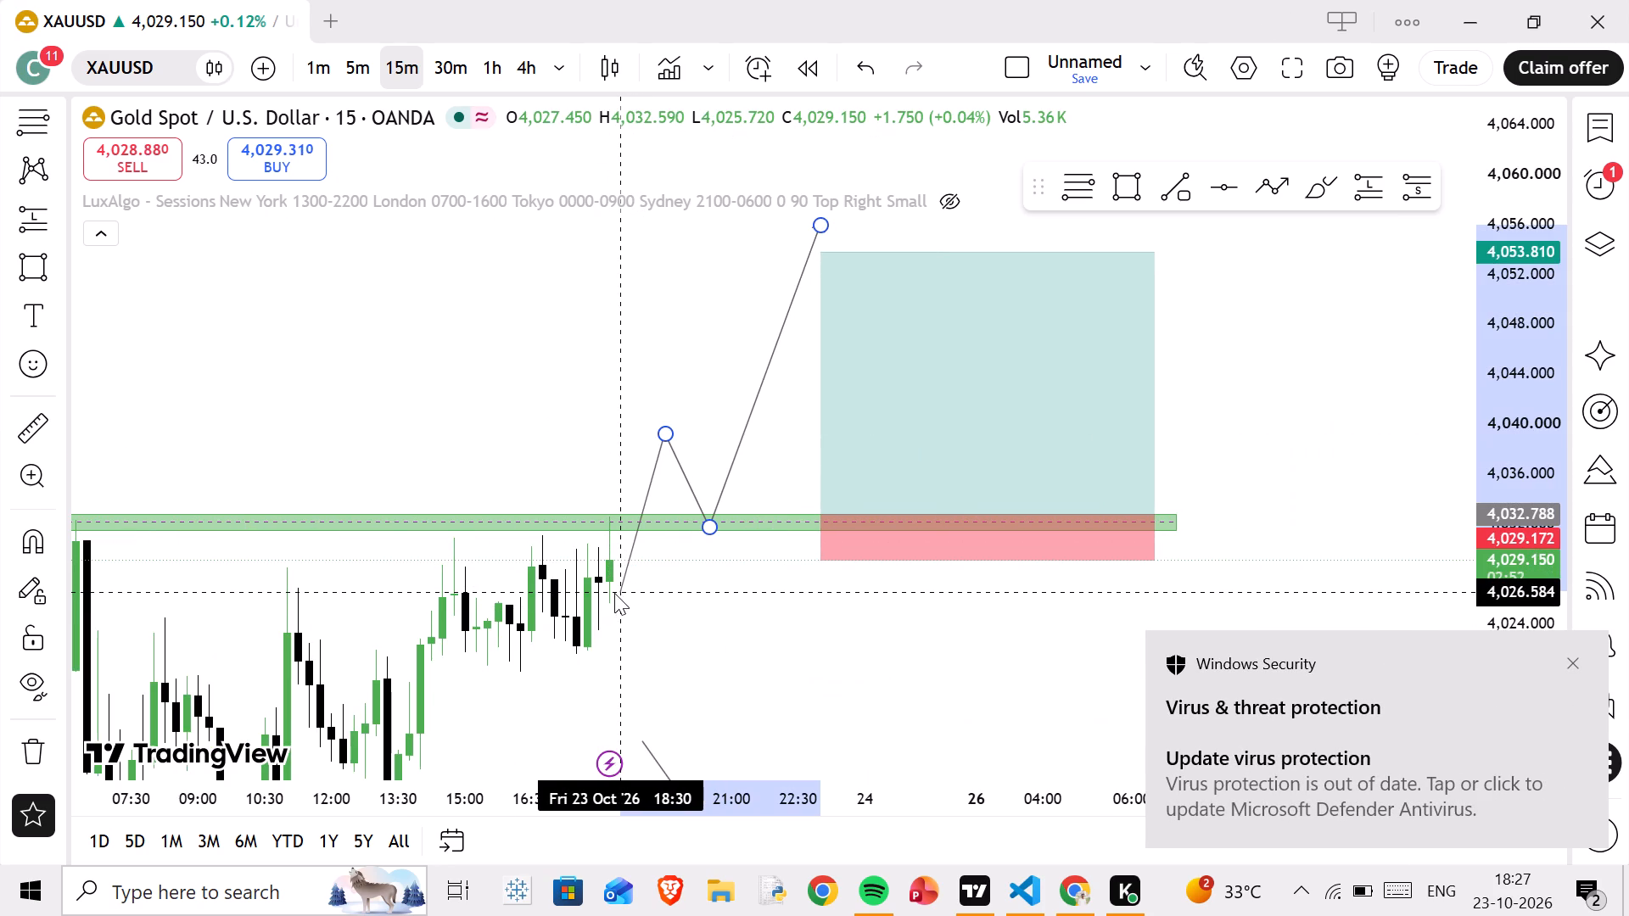
{"action": "left_click_drag", "start_coordinate": [614, 593], "coordinate": [609, 601]}
{"action": "left_click", "coordinate": [647, 411]}
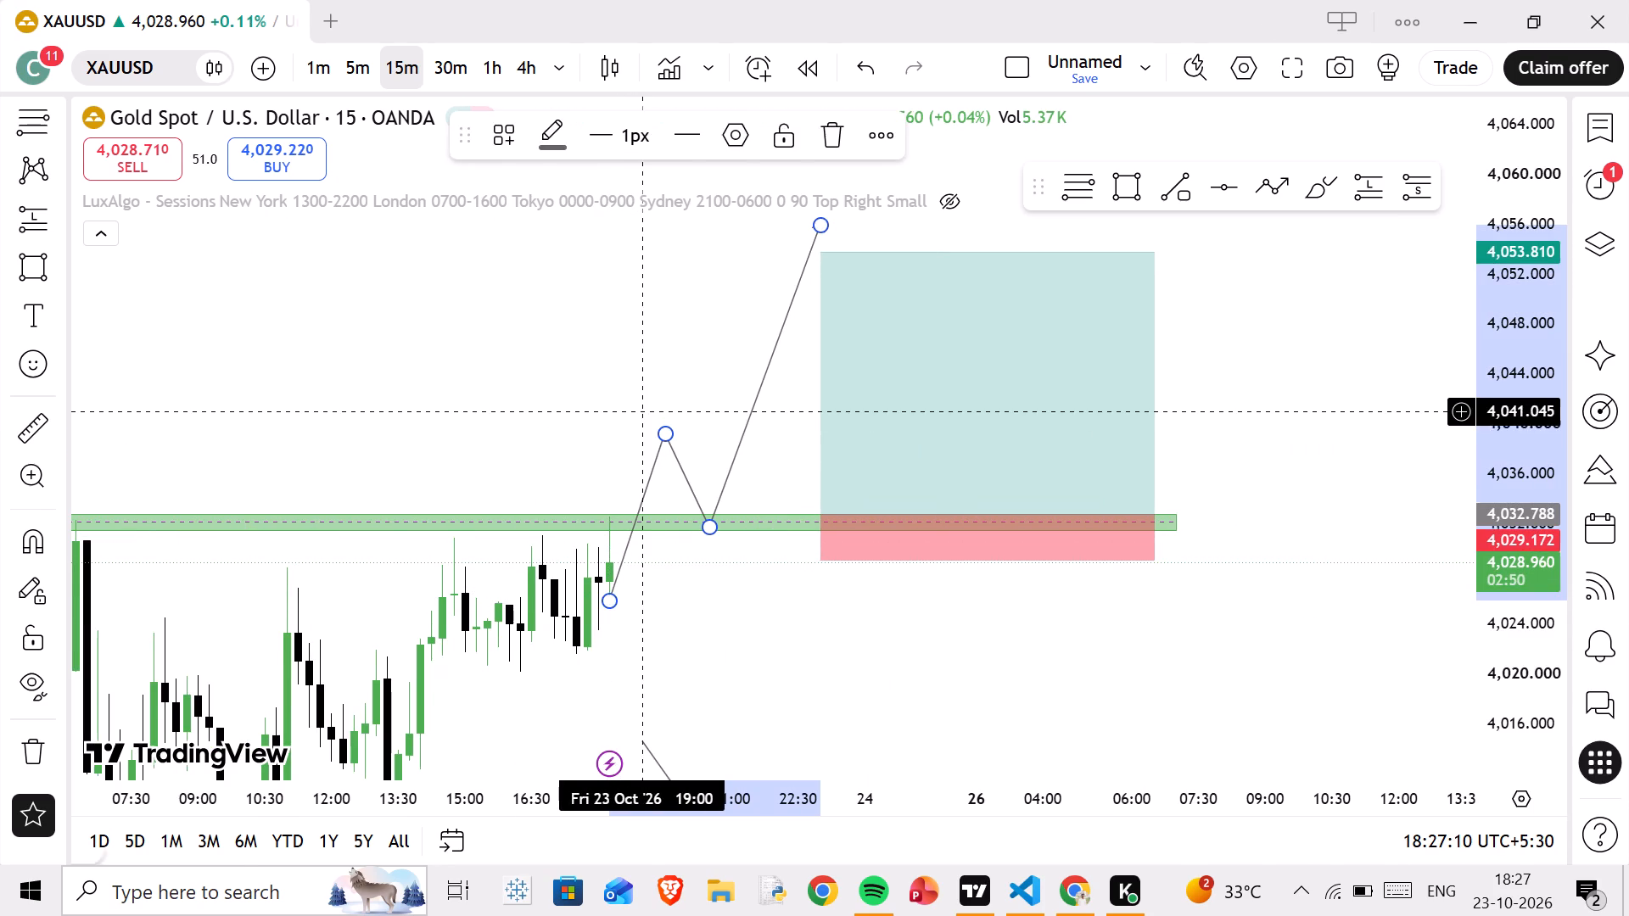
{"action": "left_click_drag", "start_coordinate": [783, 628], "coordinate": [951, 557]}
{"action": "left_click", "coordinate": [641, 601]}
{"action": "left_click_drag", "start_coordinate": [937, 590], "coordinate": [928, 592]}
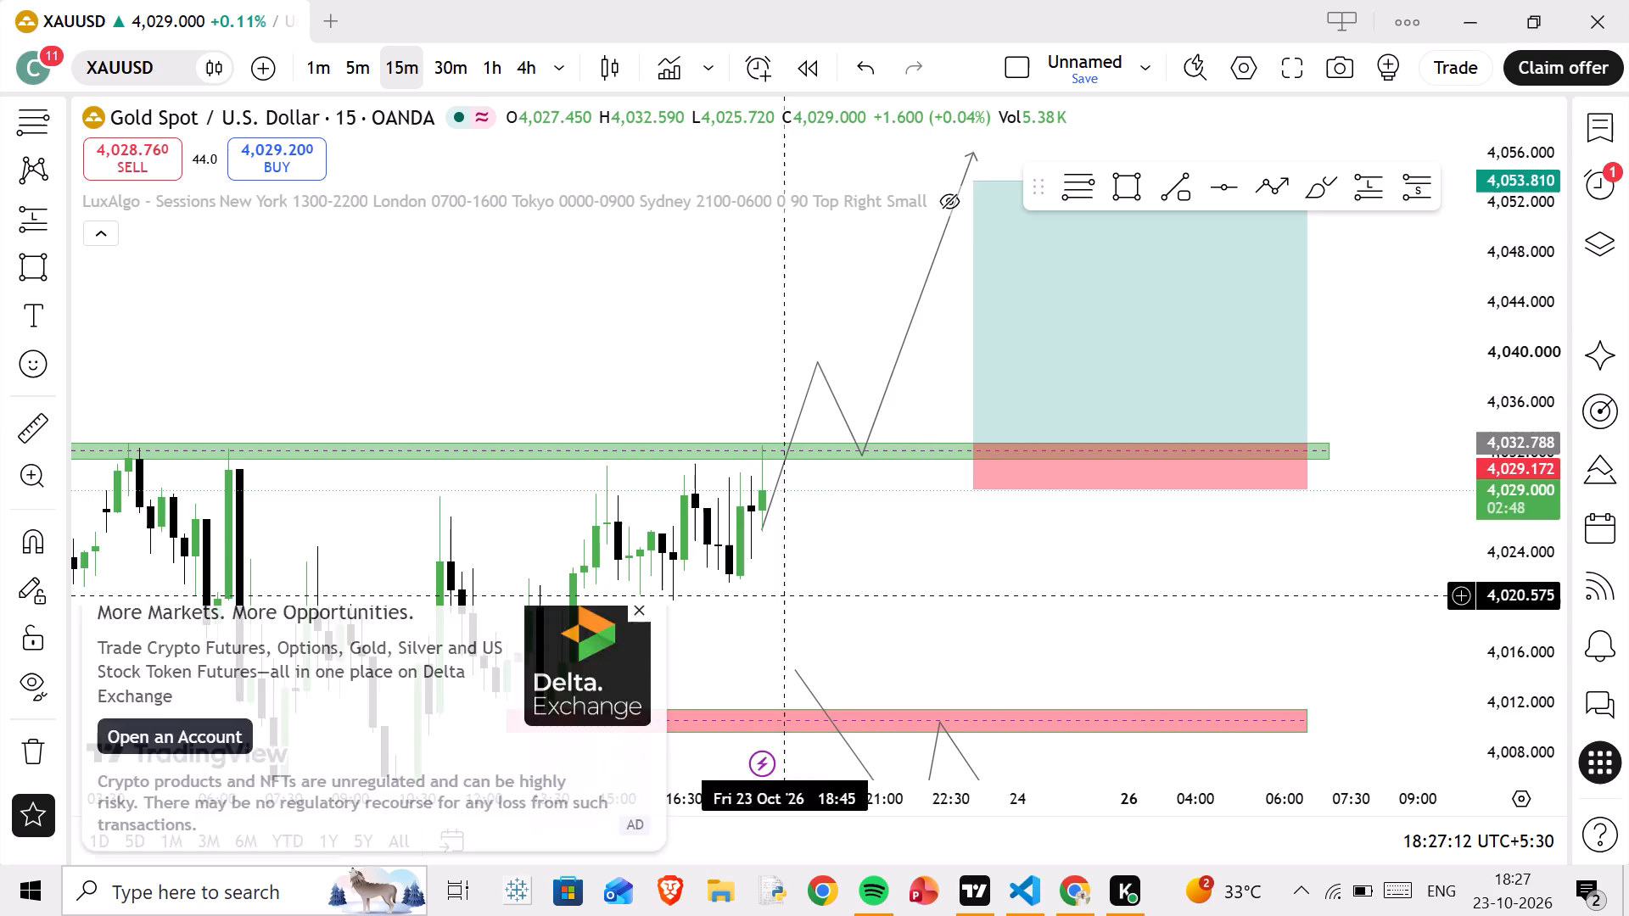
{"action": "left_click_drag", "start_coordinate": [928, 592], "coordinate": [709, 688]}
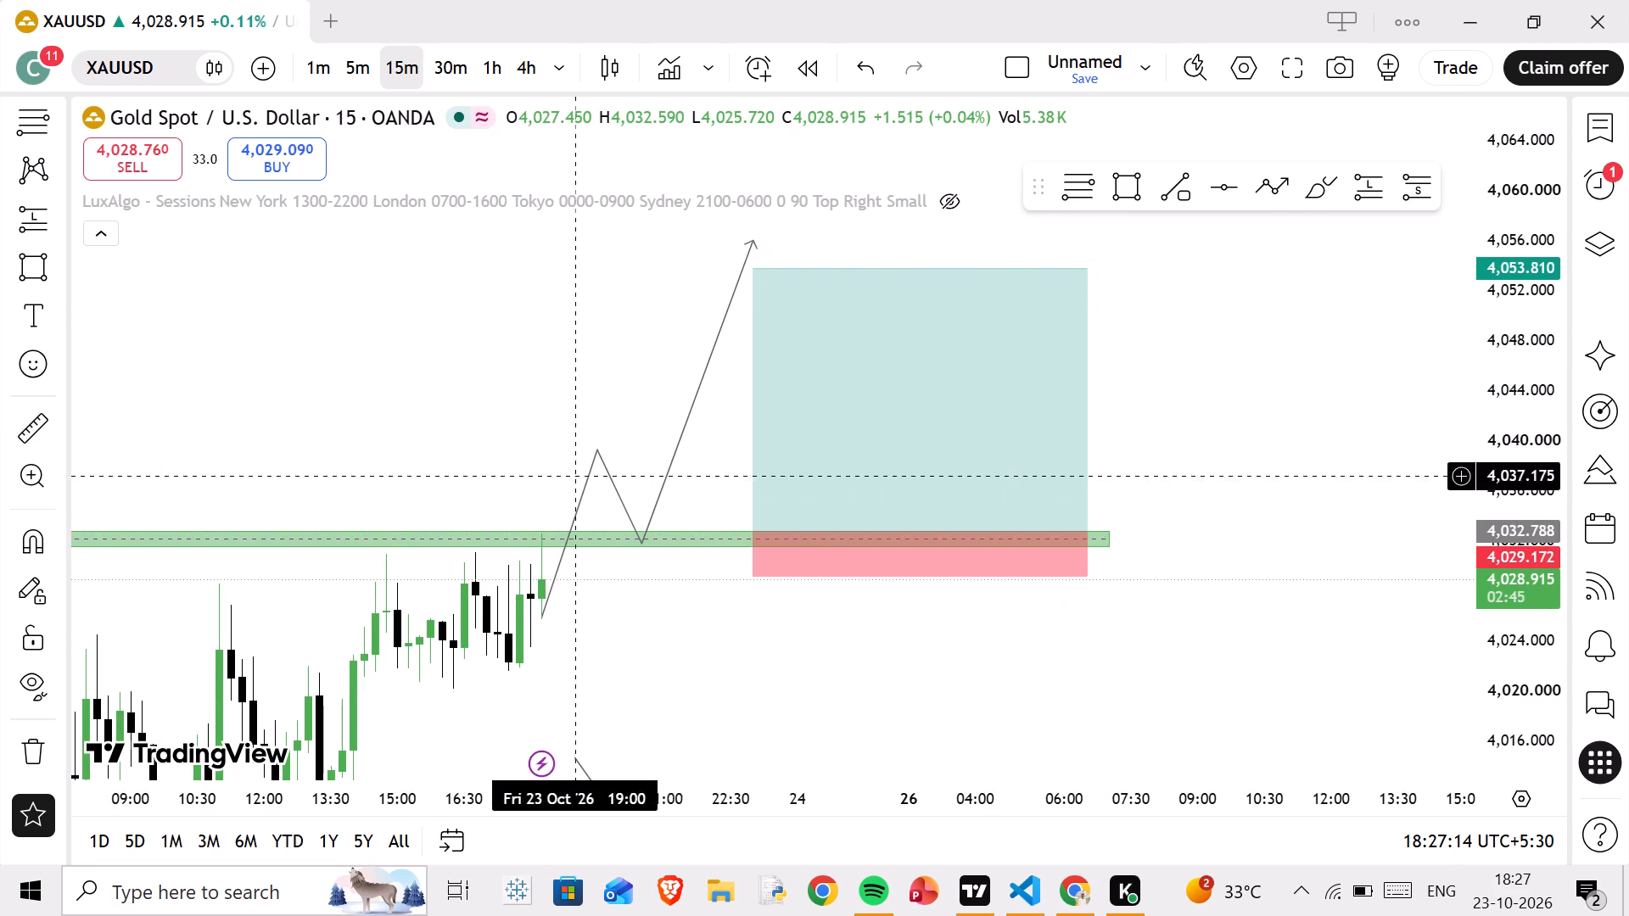
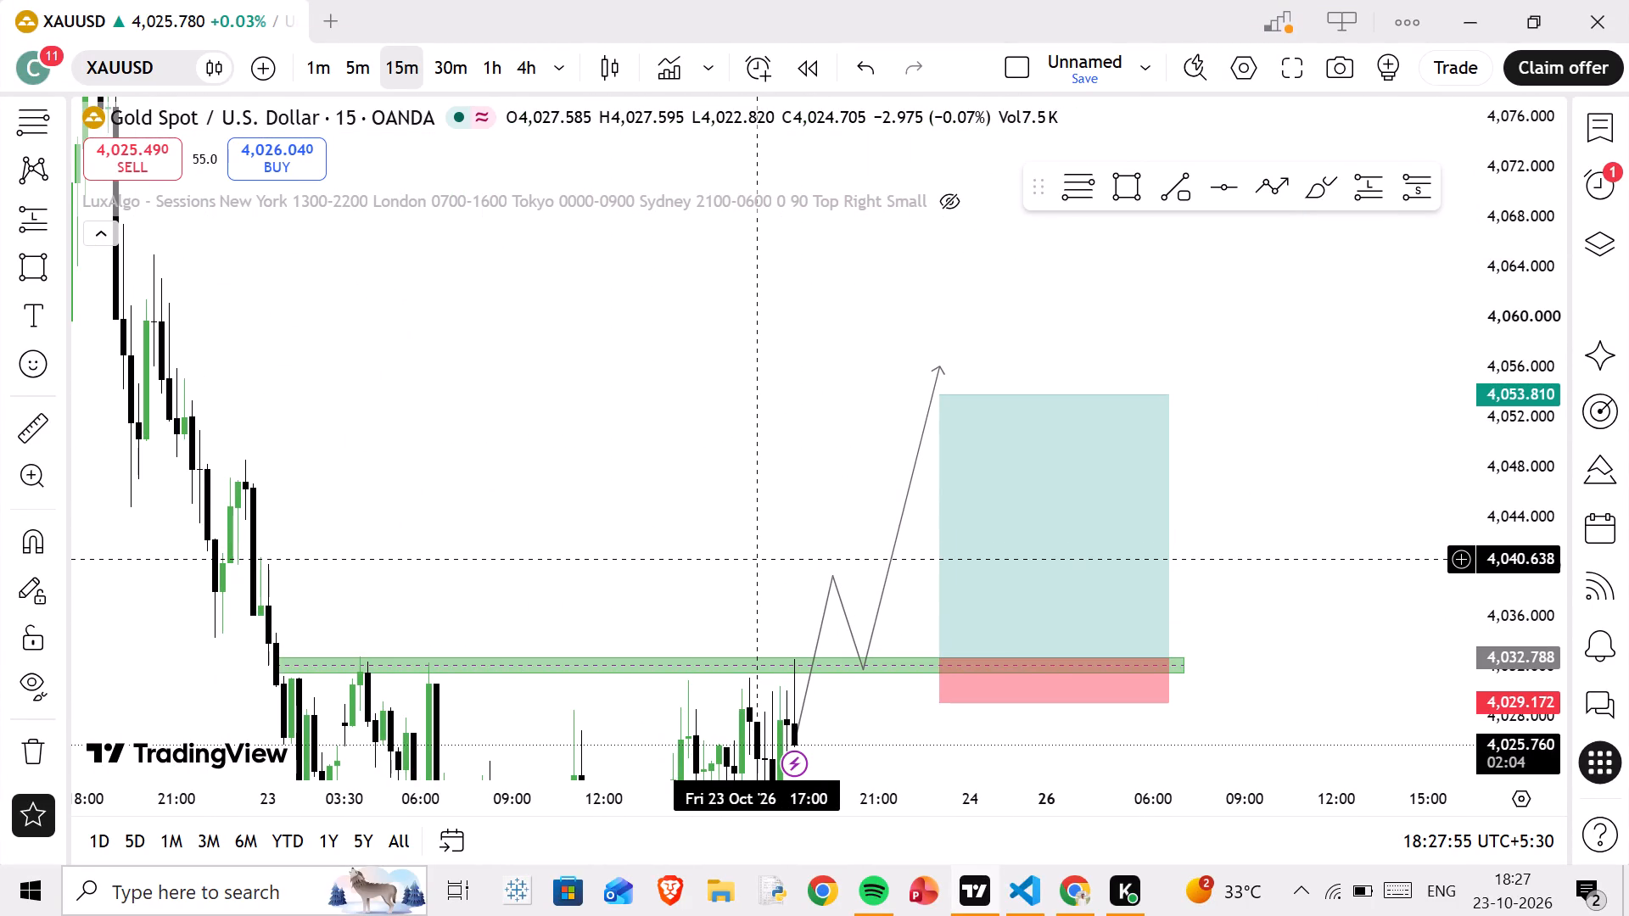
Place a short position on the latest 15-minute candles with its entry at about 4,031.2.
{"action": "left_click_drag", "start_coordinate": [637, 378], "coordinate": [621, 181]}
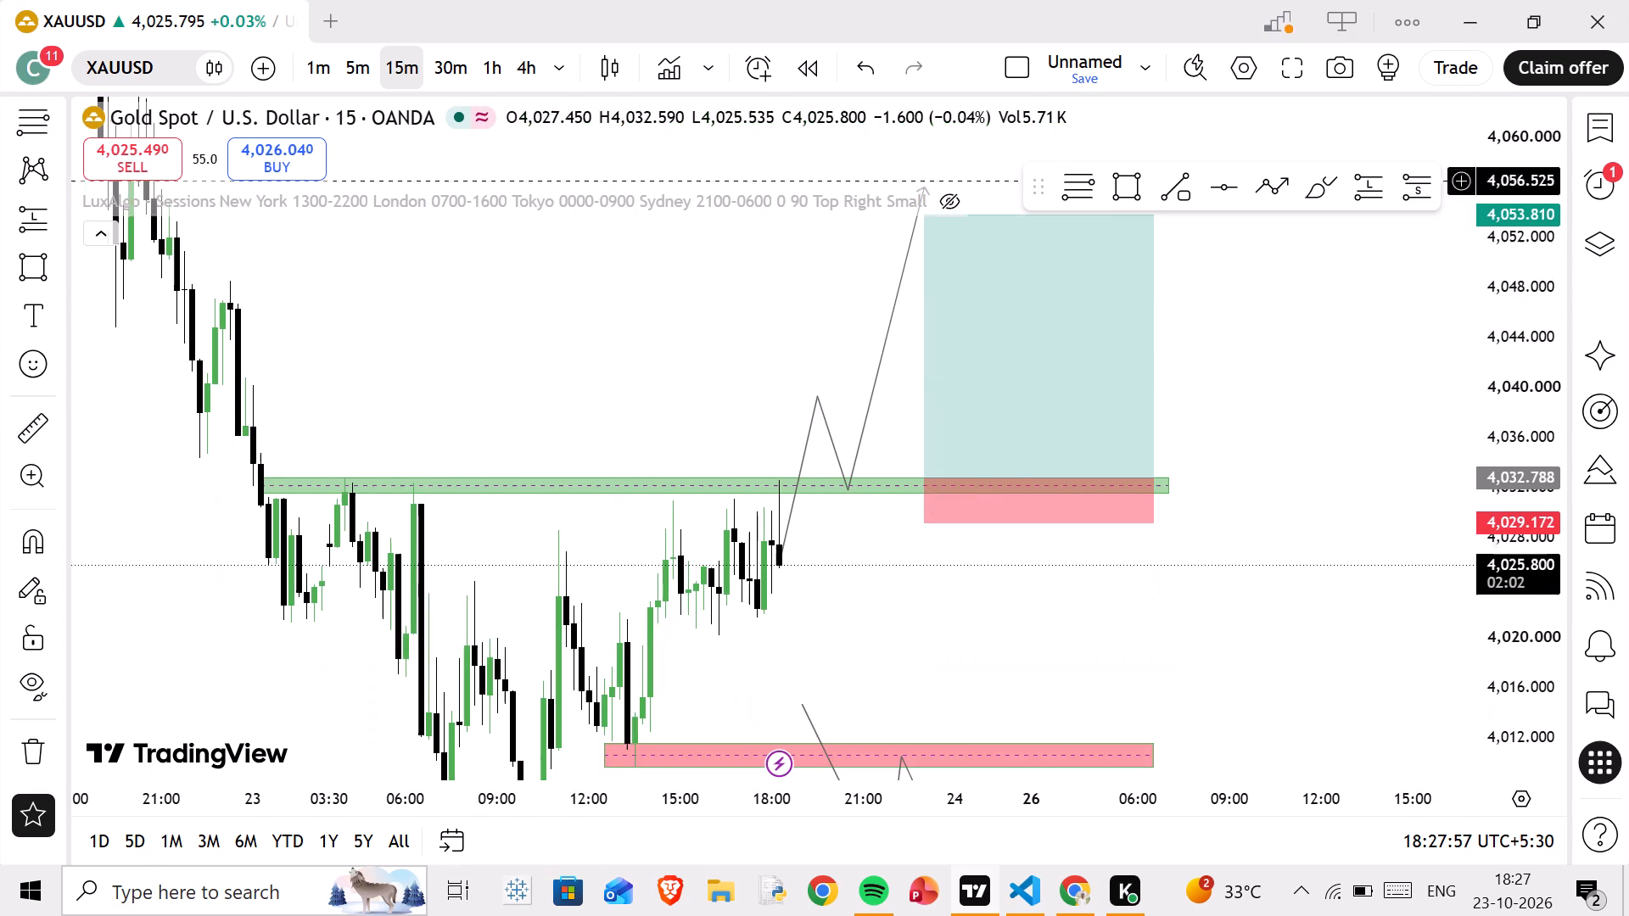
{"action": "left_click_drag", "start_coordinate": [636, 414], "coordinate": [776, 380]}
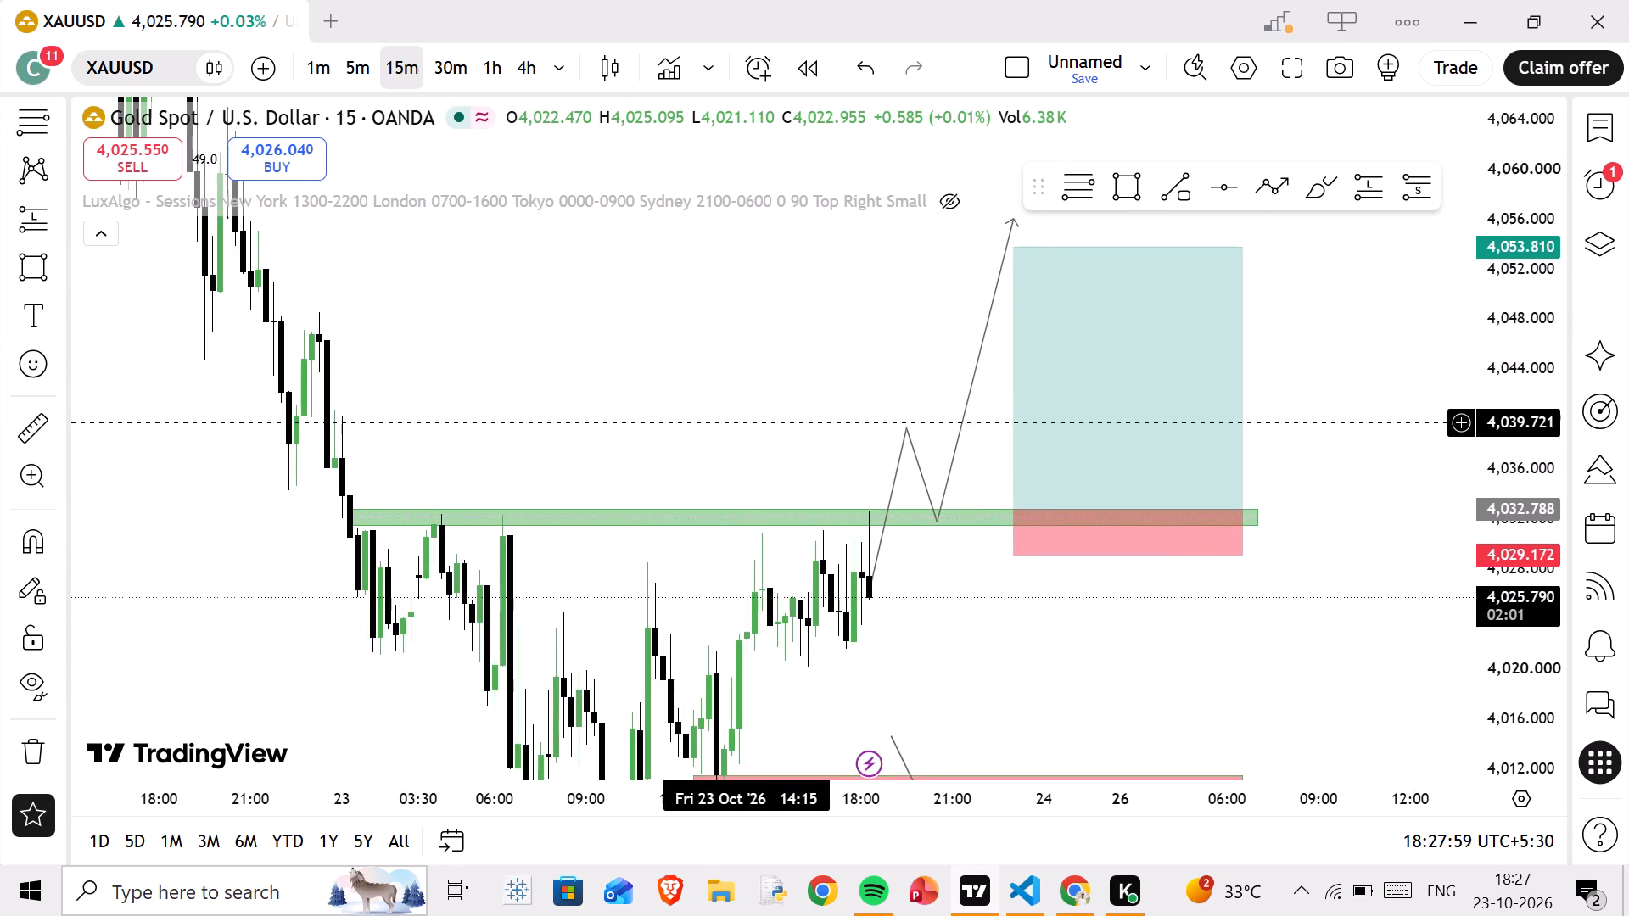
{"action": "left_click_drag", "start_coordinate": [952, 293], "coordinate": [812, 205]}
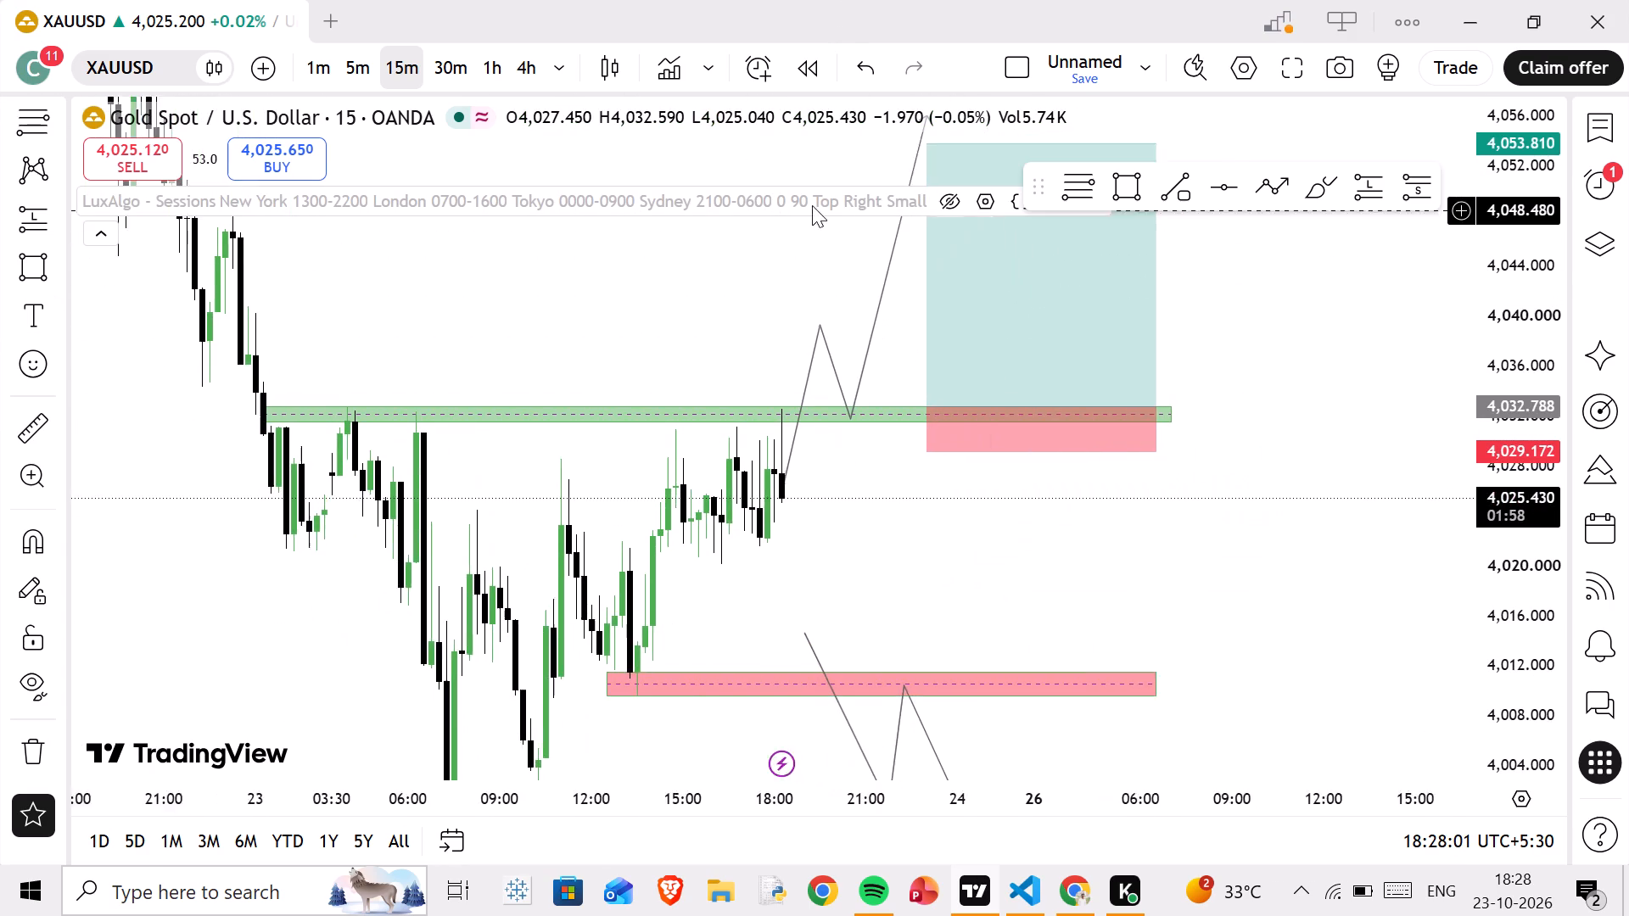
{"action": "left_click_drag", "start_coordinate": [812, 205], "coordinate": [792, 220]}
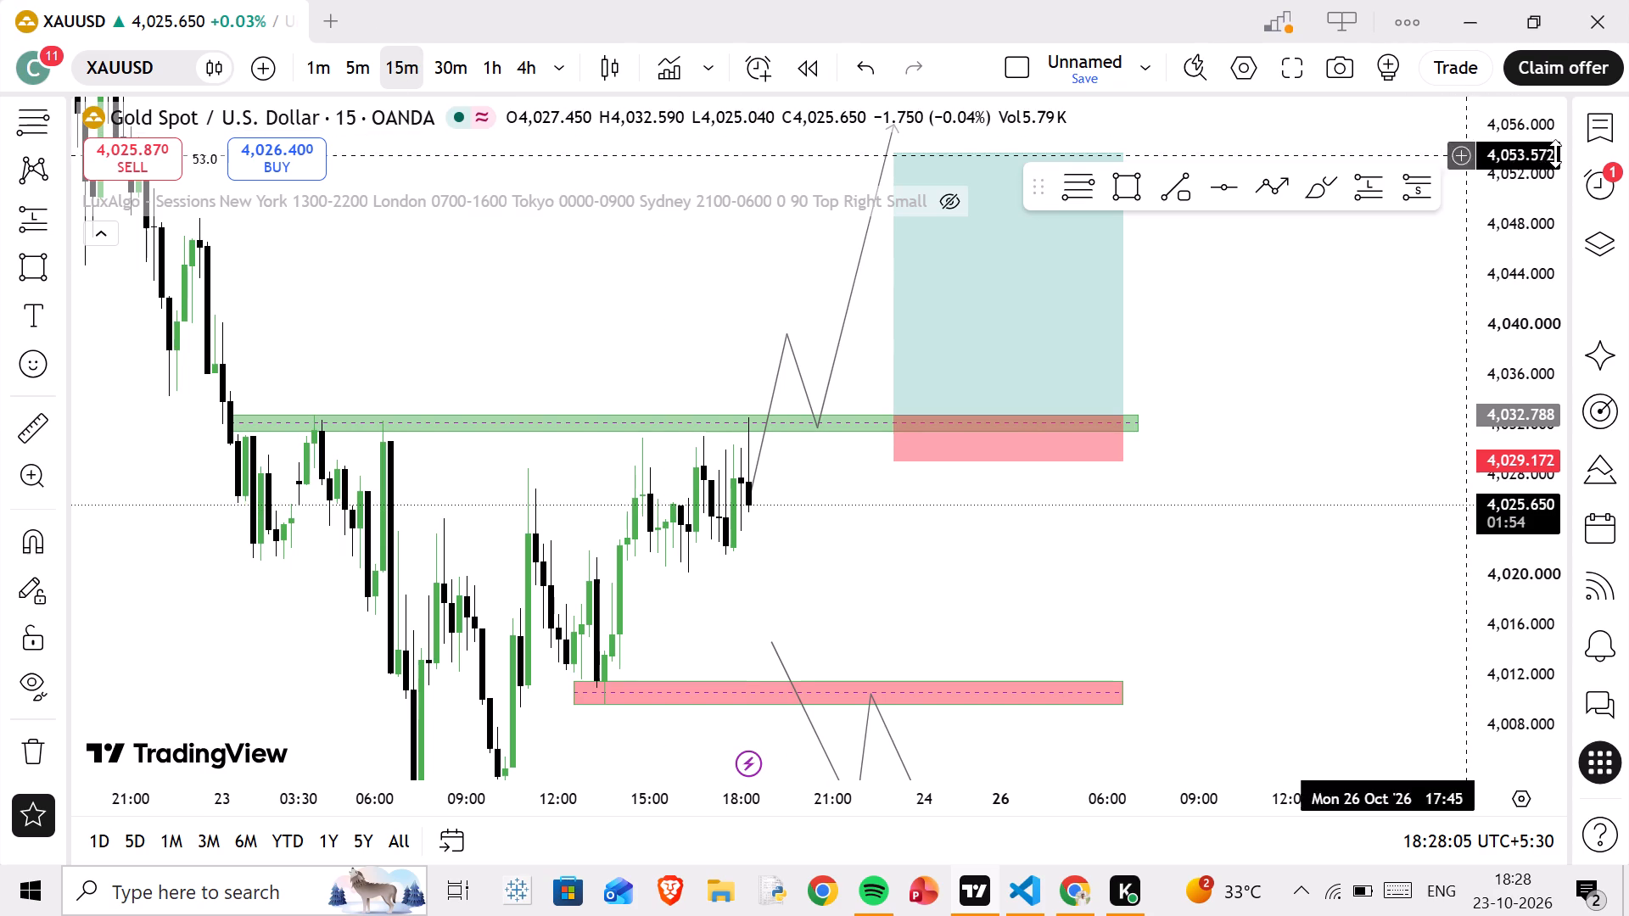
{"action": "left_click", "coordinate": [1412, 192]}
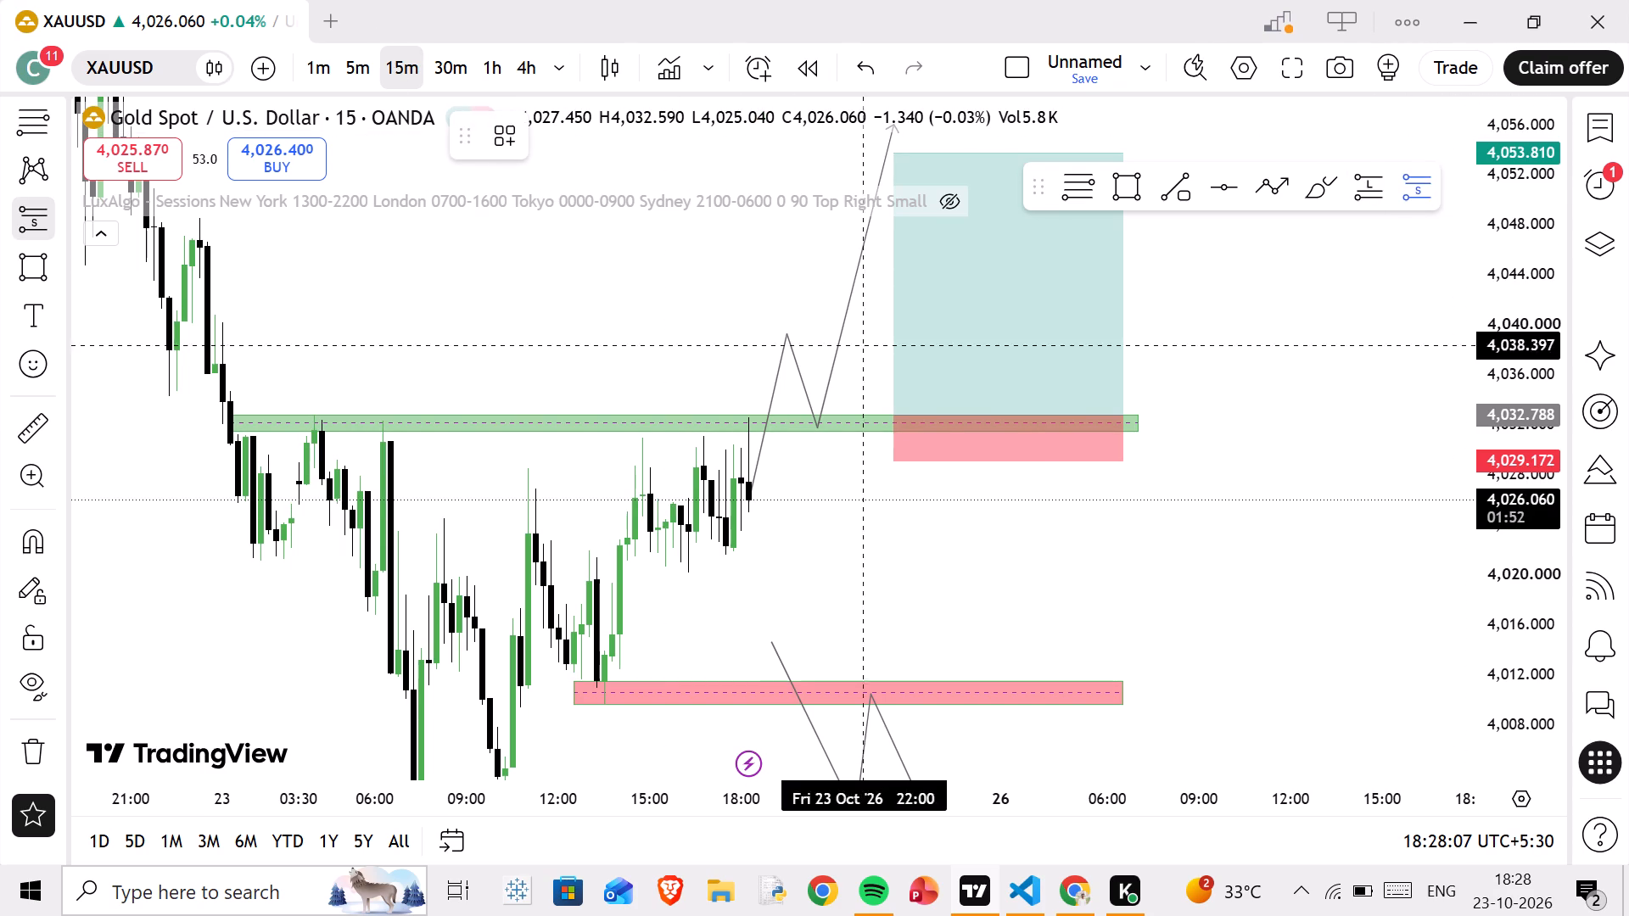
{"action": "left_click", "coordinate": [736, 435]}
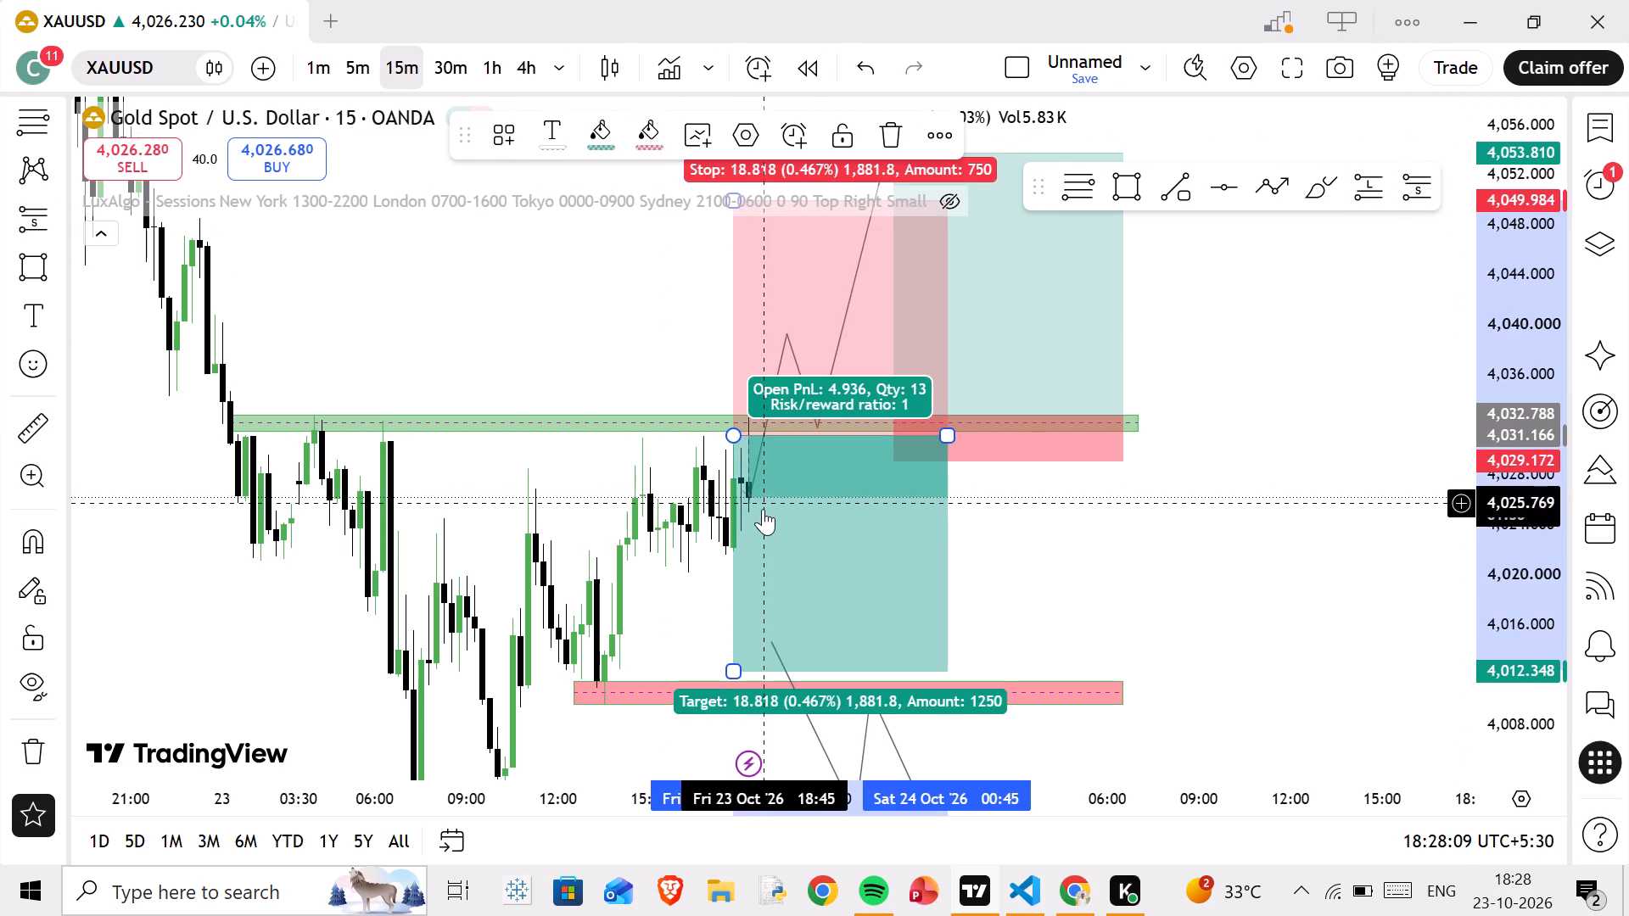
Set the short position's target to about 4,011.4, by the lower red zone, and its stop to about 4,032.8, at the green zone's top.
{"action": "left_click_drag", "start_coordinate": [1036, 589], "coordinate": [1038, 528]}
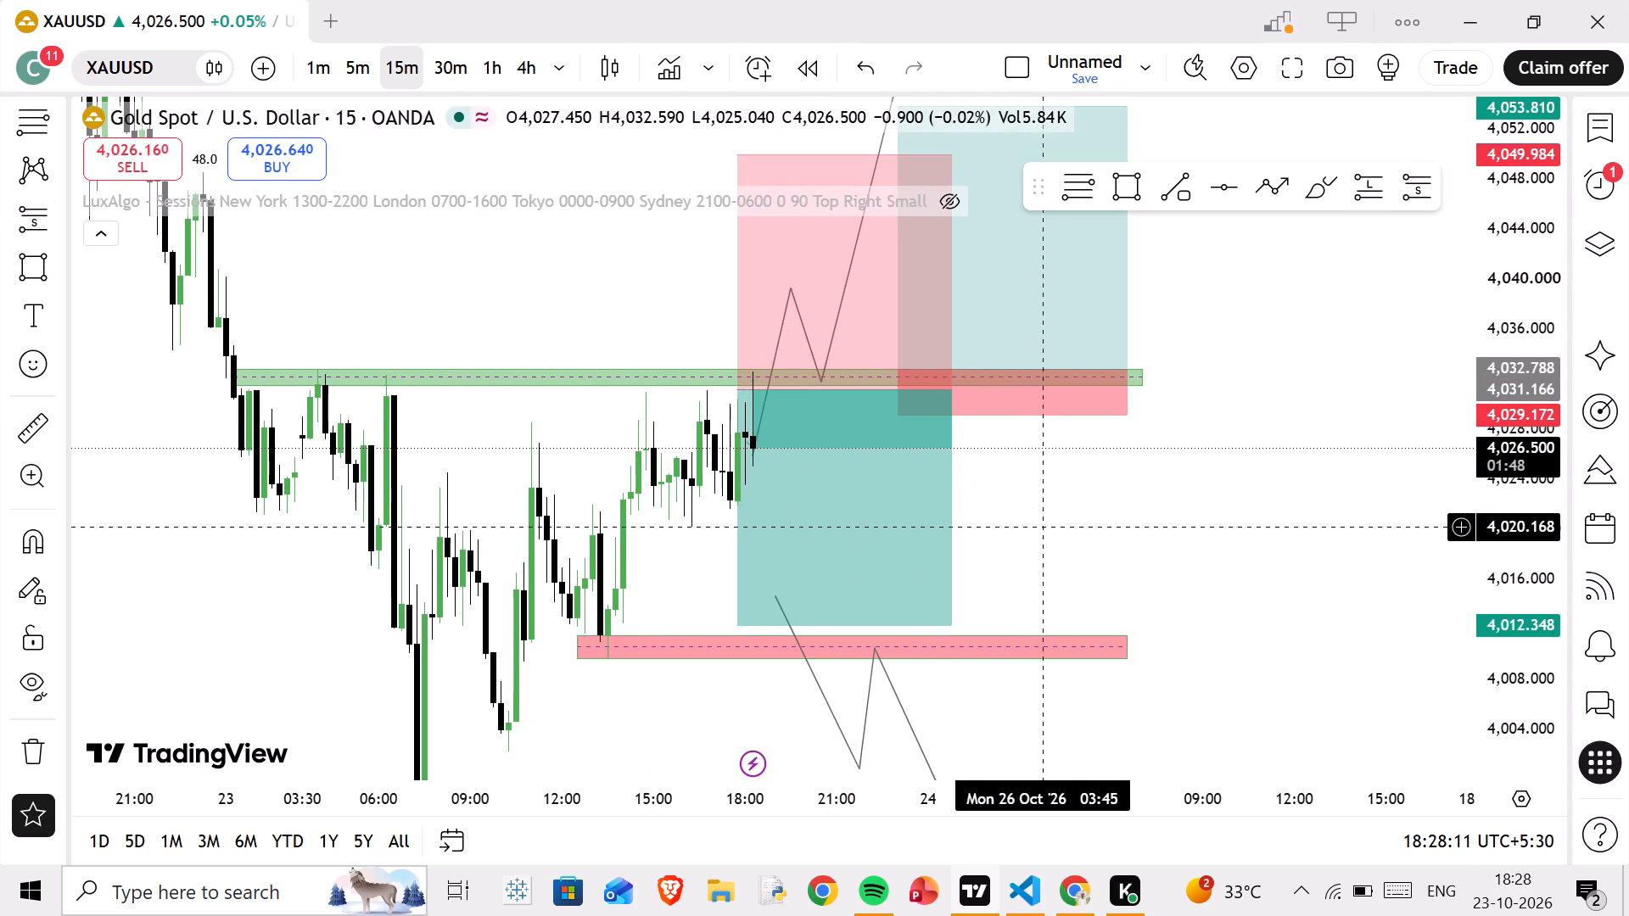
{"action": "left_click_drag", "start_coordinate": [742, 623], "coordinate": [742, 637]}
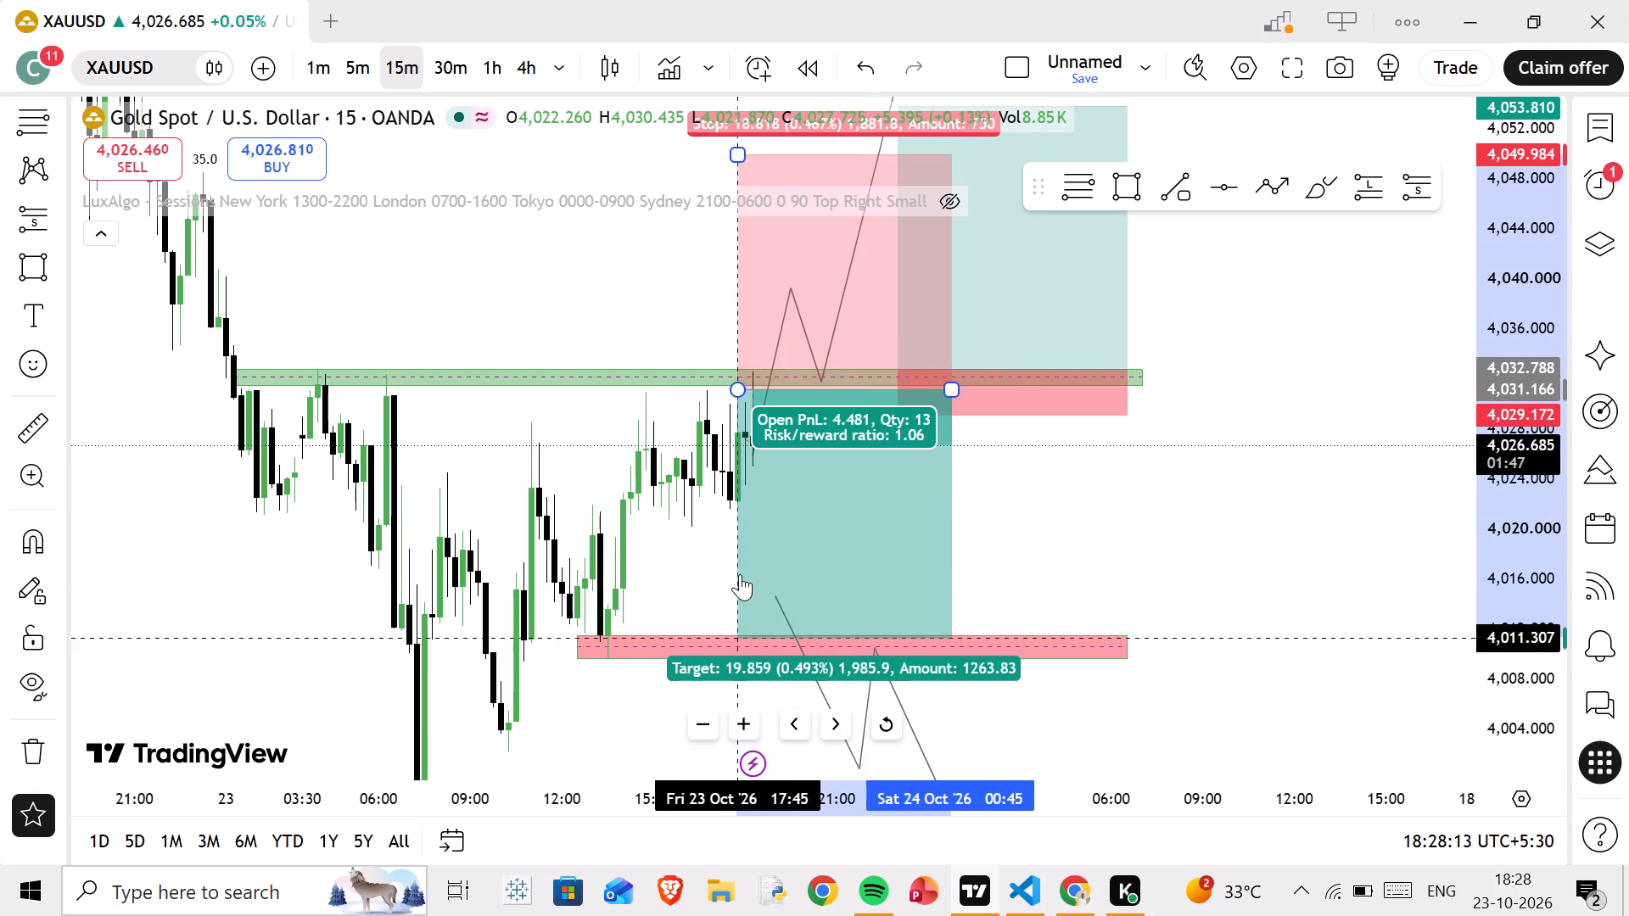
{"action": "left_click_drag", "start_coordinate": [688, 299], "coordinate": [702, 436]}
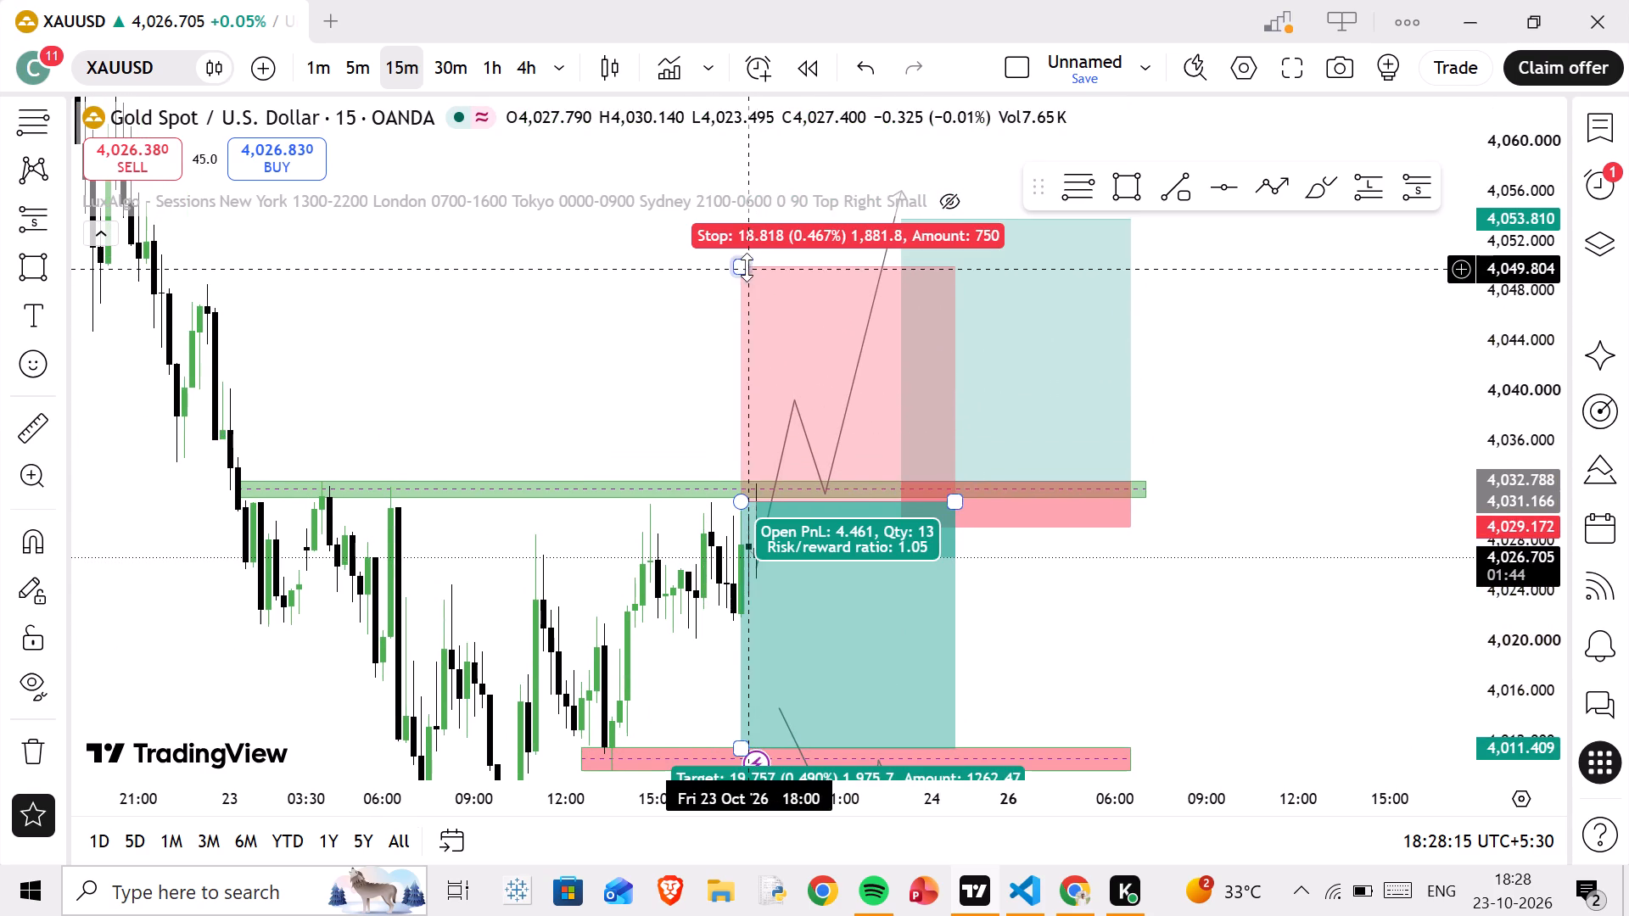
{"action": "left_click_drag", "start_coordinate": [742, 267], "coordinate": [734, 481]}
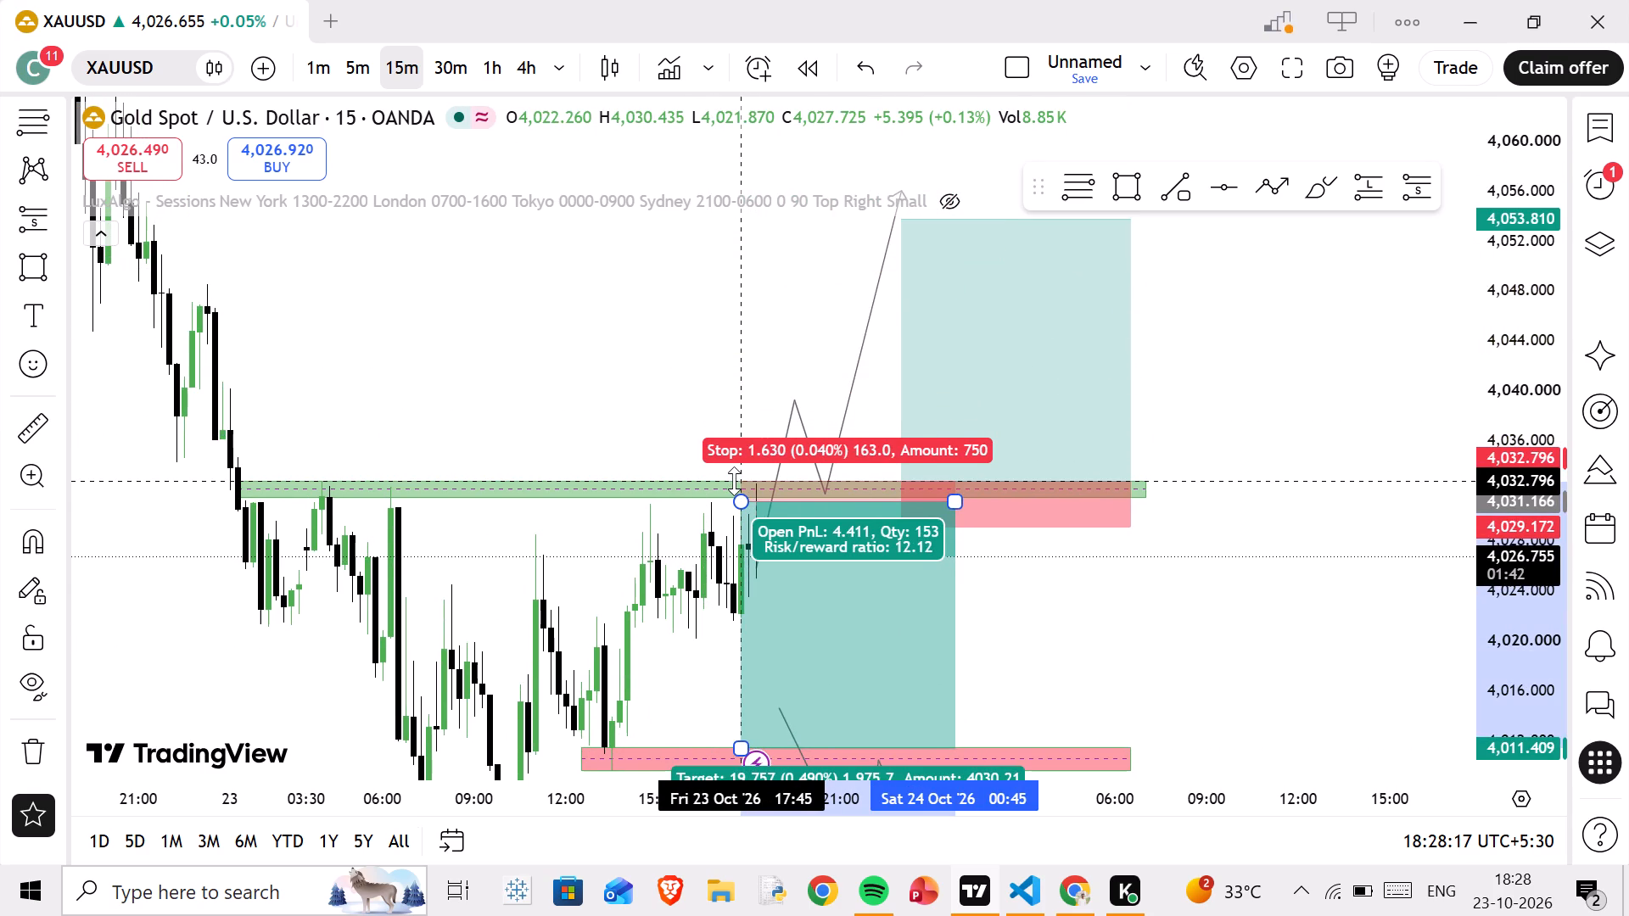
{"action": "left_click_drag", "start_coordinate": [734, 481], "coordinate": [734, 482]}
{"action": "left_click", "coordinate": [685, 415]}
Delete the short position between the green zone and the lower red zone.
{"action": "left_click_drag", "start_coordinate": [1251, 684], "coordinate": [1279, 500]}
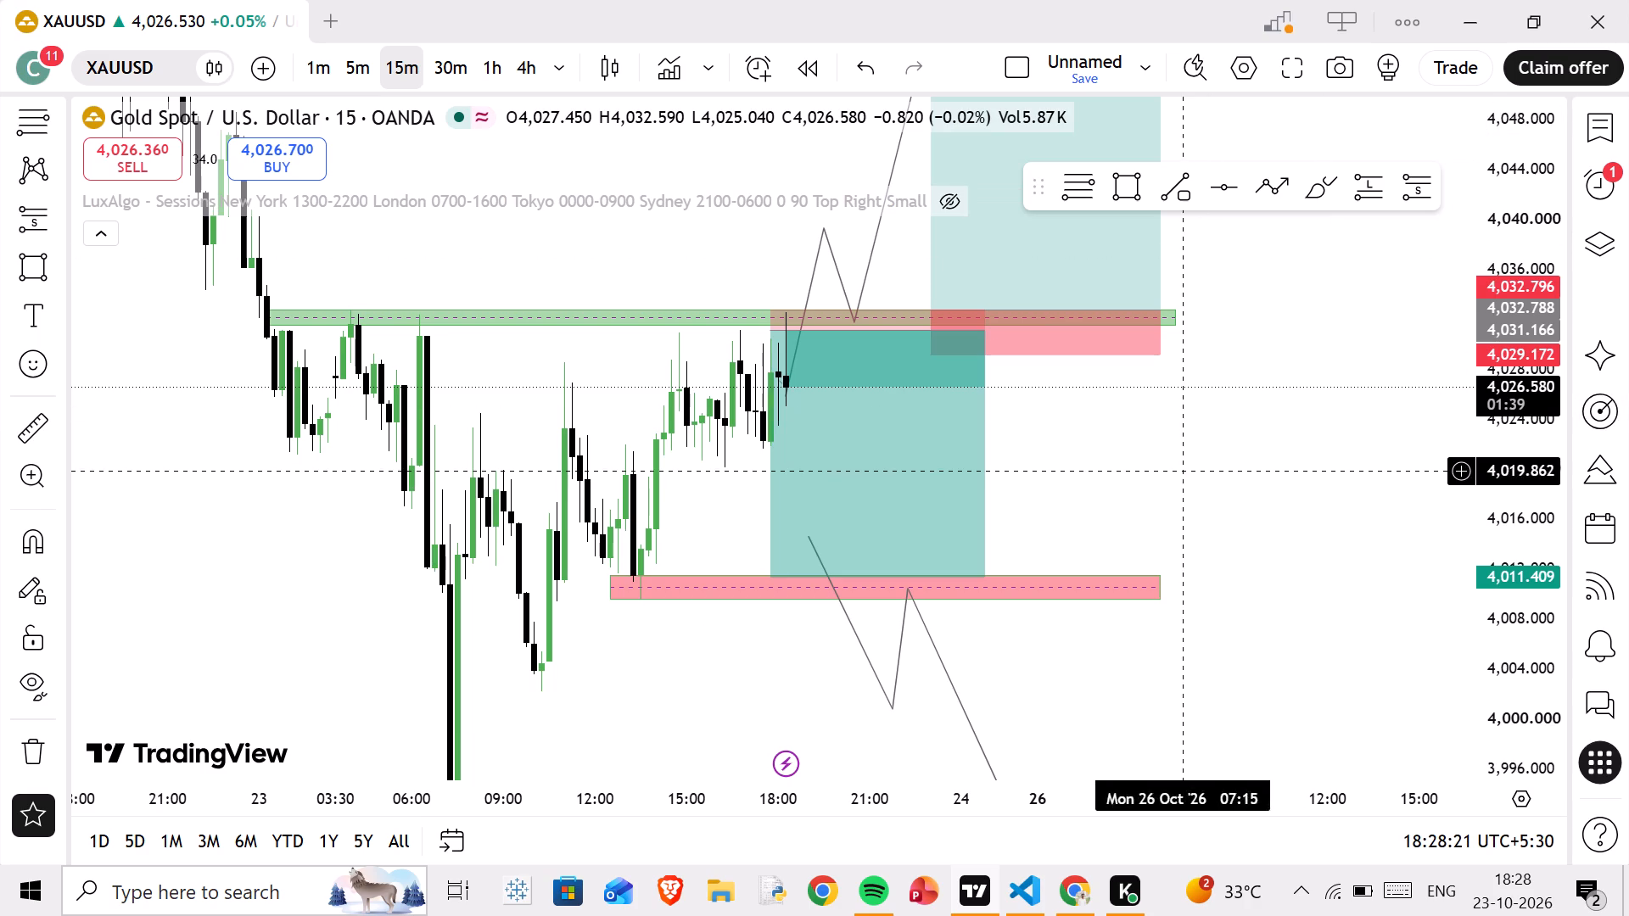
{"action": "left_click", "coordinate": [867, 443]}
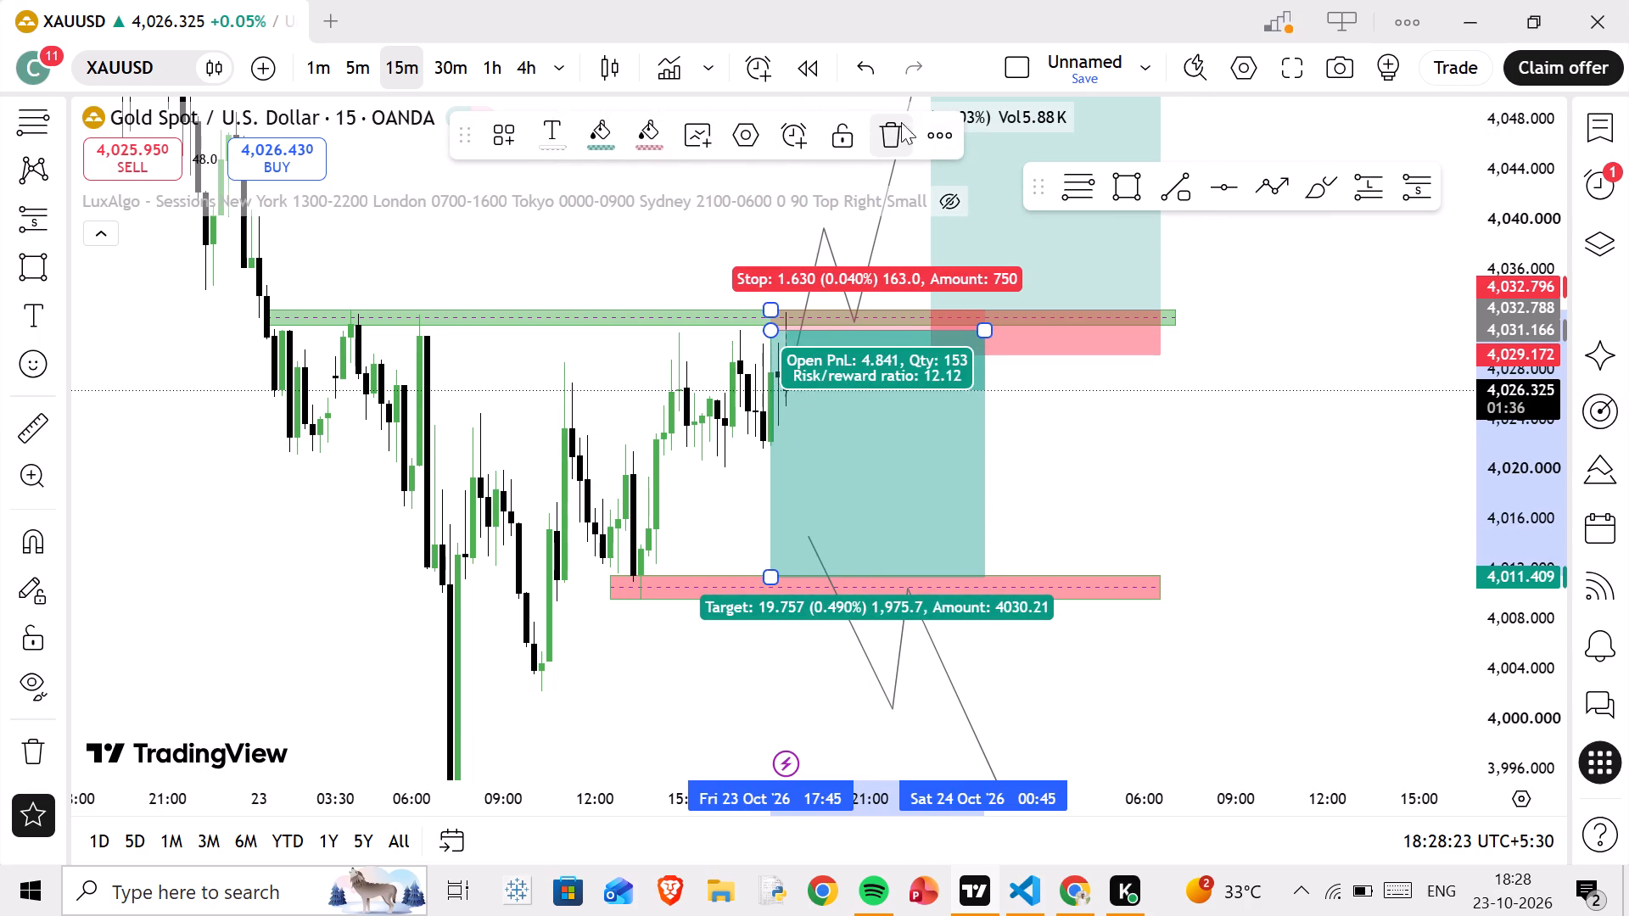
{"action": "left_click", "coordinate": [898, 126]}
Delete the bullish breakout-retest path that rises from the latest candle through the green zone.
{"action": "left_click_drag", "start_coordinate": [613, 229], "coordinate": [811, 213]}
{"action": "scroll", "coordinate": [814, 185], "scroll_direction": "up", "scroll_amount": 3}
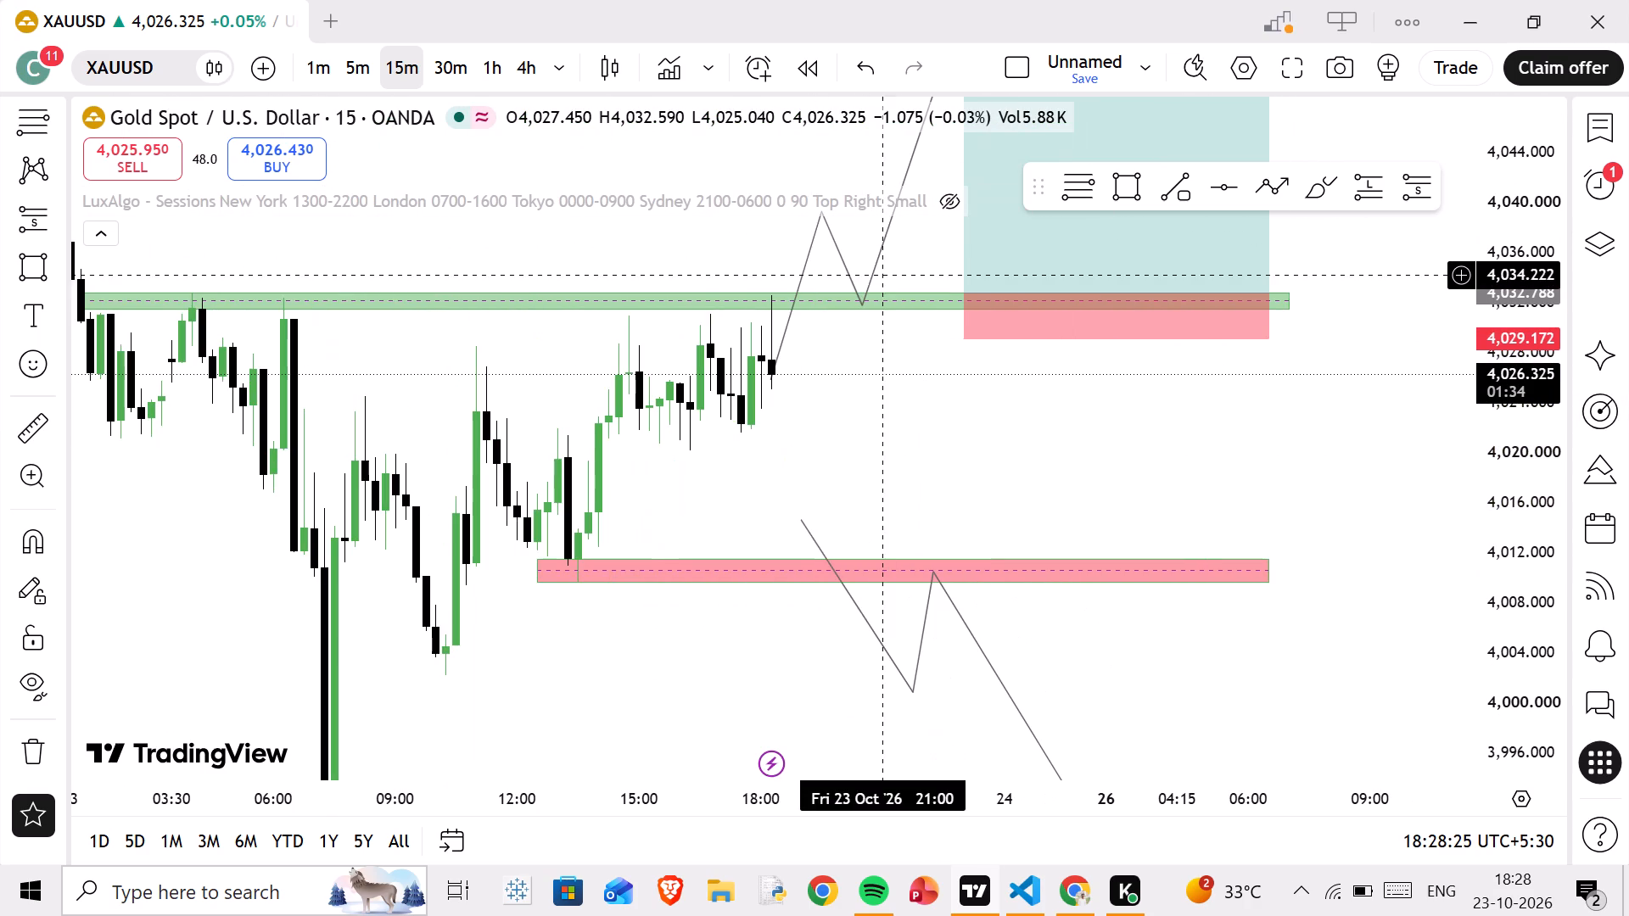
{"action": "left_click", "coordinate": [848, 271]}
{"action": "left_click", "coordinate": [821, 151]}
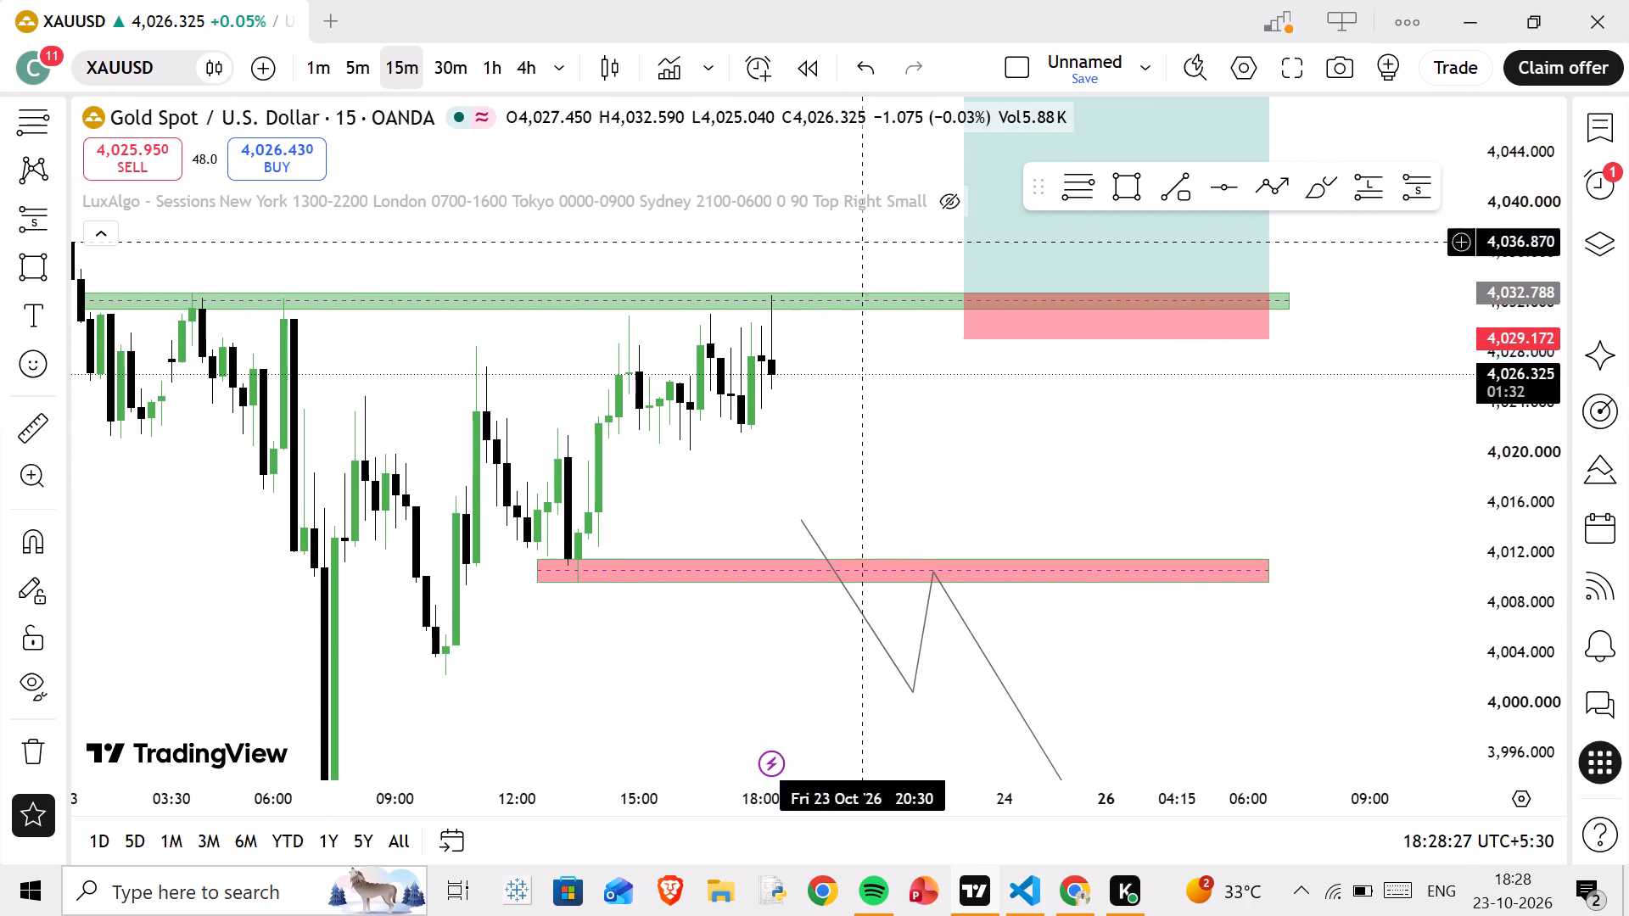
Delete the bearish breakout-retest path that crosses the lower red zone.
{"action": "left_click_drag", "start_coordinate": [973, 410], "coordinate": [917, 249]}
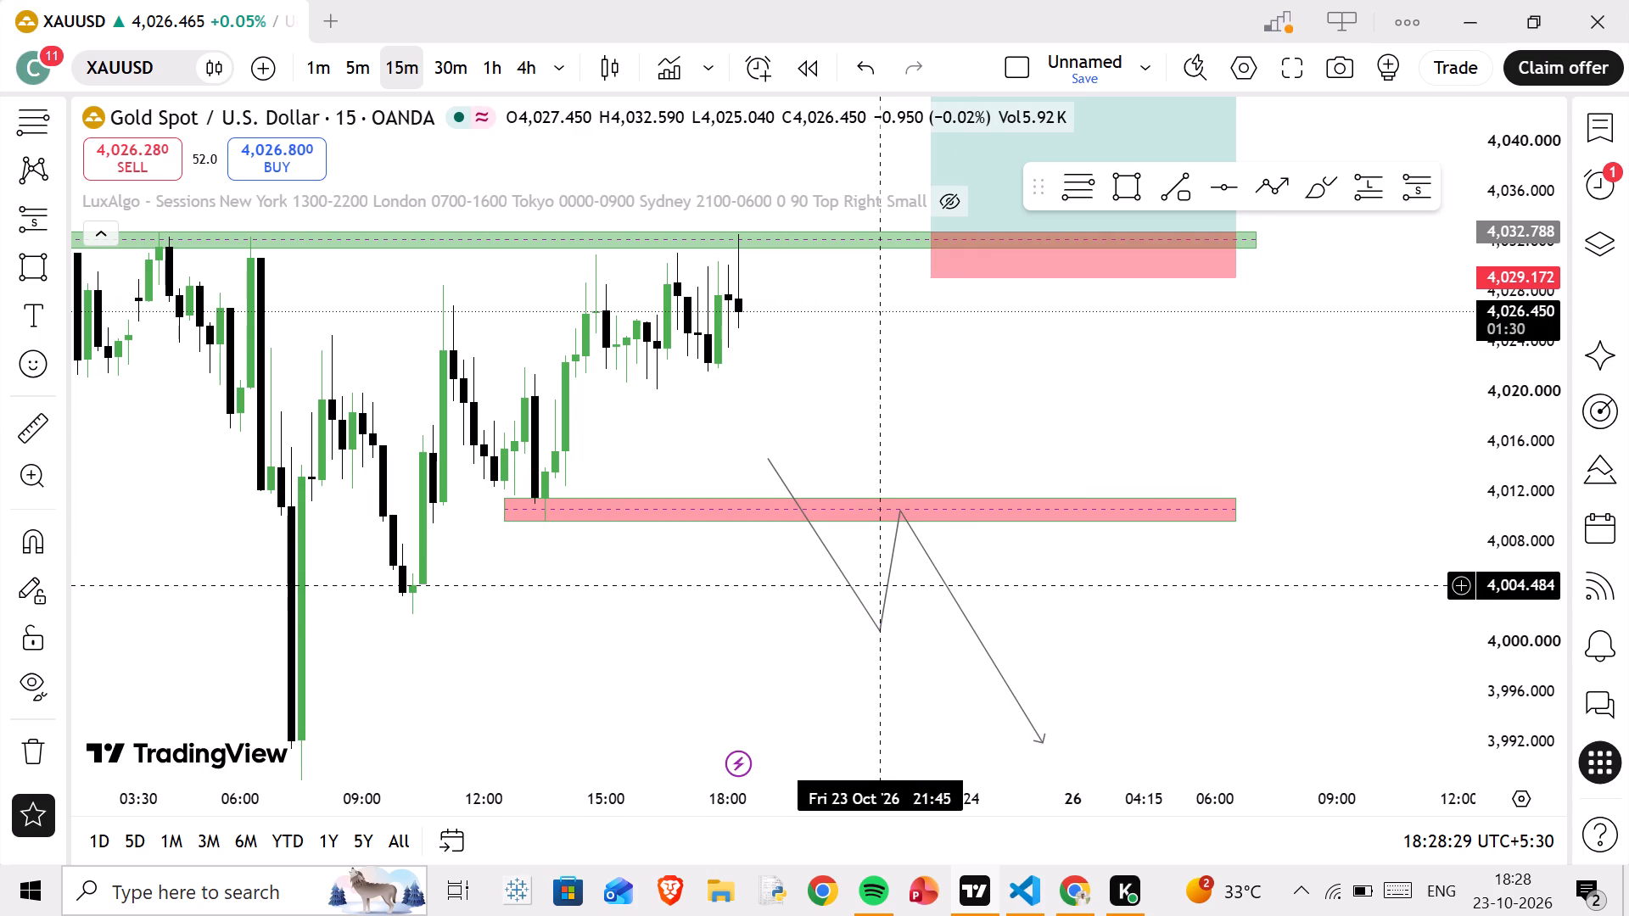
{"action": "left_click", "coordinate": [882, 625]}
{"action": "left_click", "coordinate": [837, 131]}
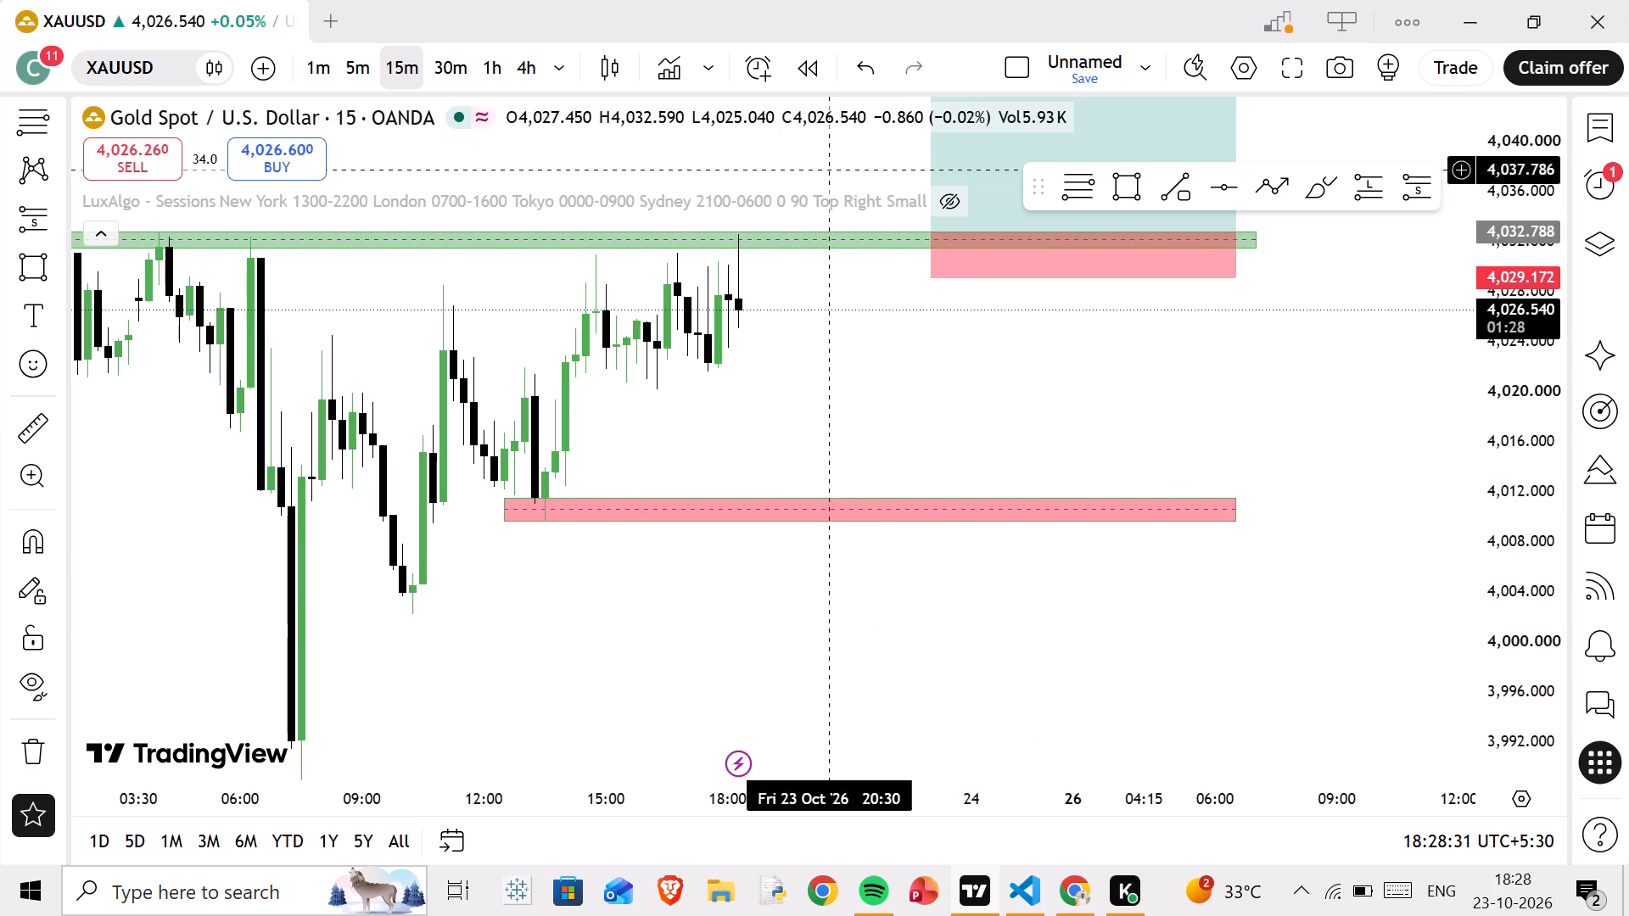
Draw a horizontal trend line near the latest candle's low, at about 4,025.3, from 18:00 to 21:30 on 23 Oct.
{"action": "left_click_drag", "start_coordinate": [863, 459], "coordinate": [1066, 444]}
{"action": "scroll", "coordinate": [1009, 364], "scroll_direction": "down", "scroll_amount": 3}
{"action": "scroll", "coordinate": [1083, 364], "scroll_direction": "up", "scroll_amount": 3}
{"action": "left_click_drag", "start_coordinate": [1094, 362], "coordinate": [950, 425]}
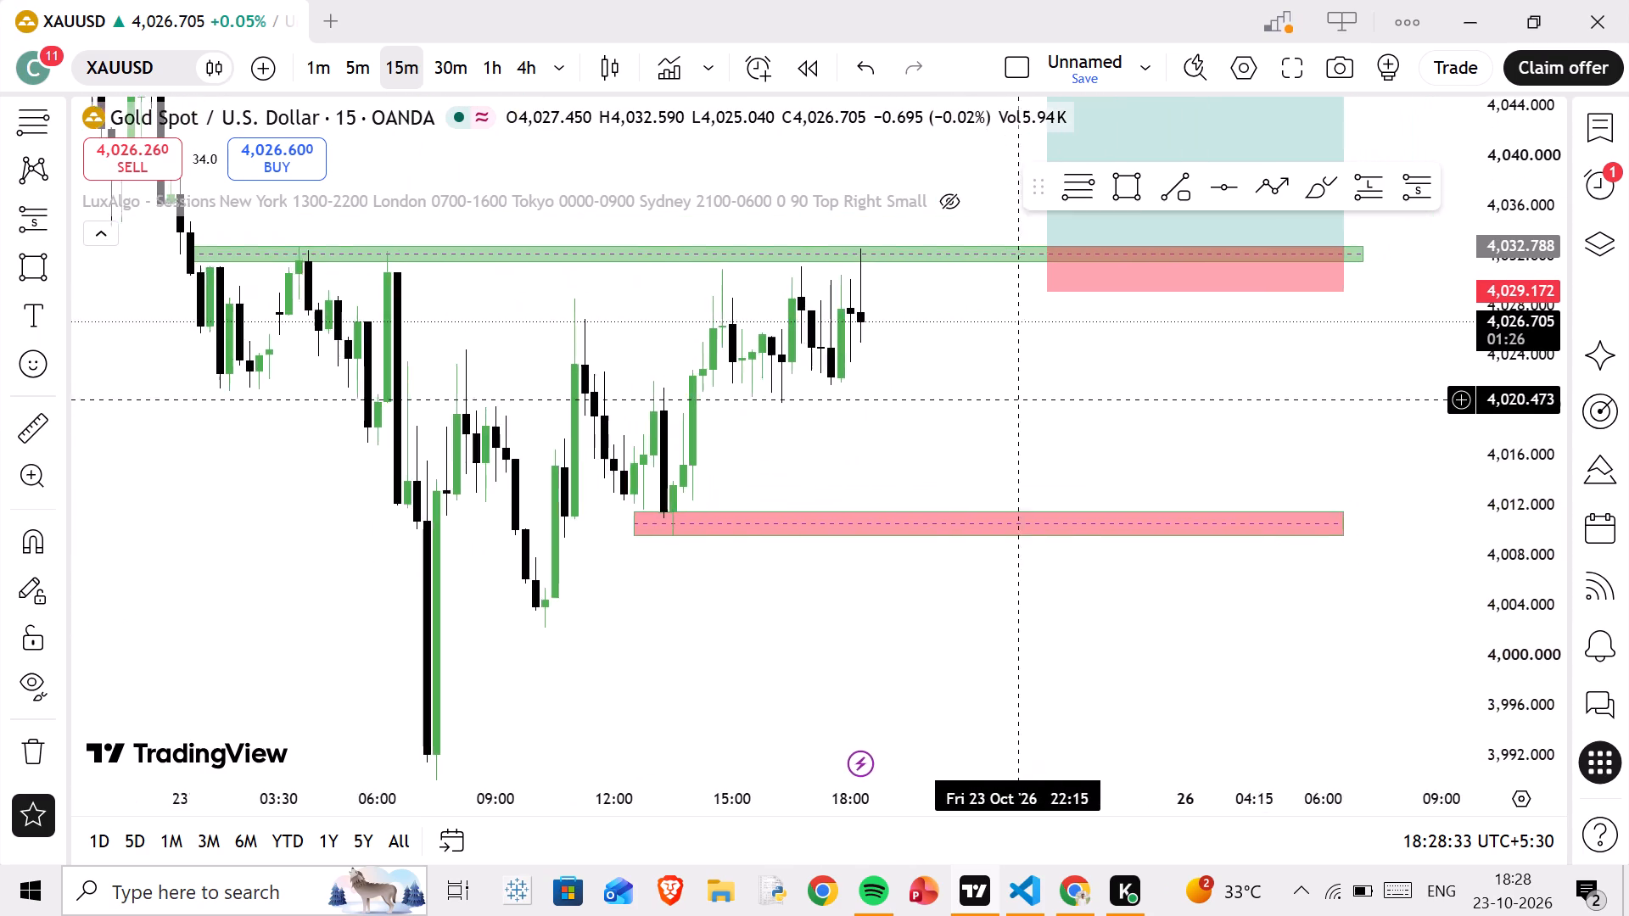
{"action": "scroll", "coordinate": [949, 419], "scroll_direction": "up", "scroll_amount": 4}
{"action": "left_click_drag", "start_coordinate": [596, 364], "coordinate": [853, 383]}
{"action": "scroll", "coordinate": [853, 383], "scroll_direction": "down", "scroll_amount": 1}
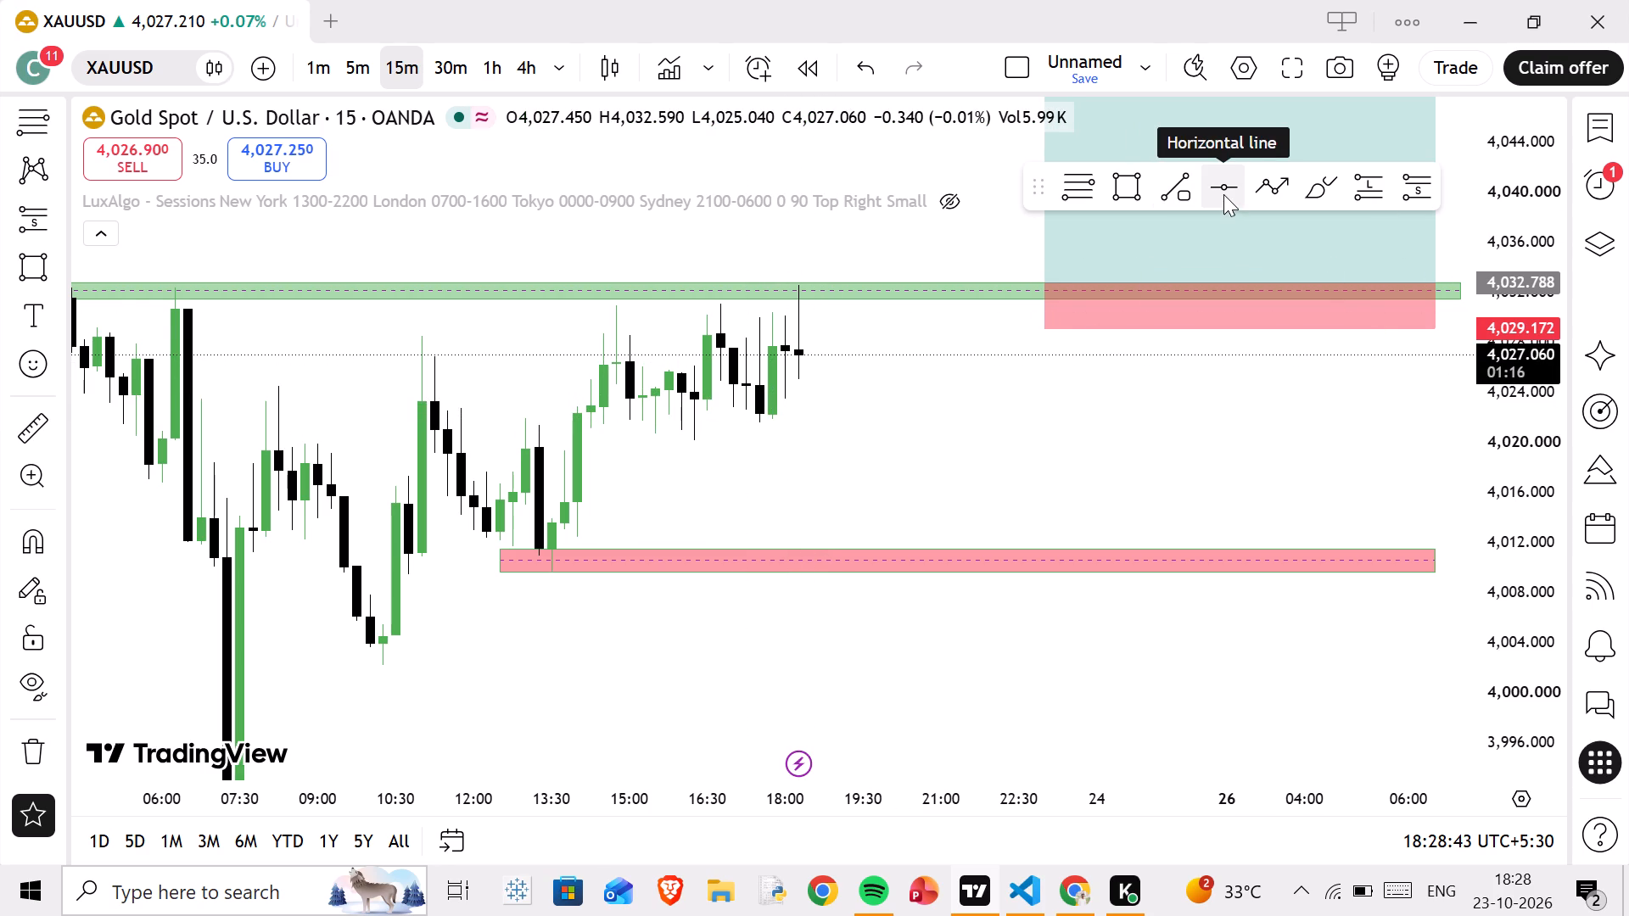
{"action": "left_click", "coordinate": [1188, 188]}
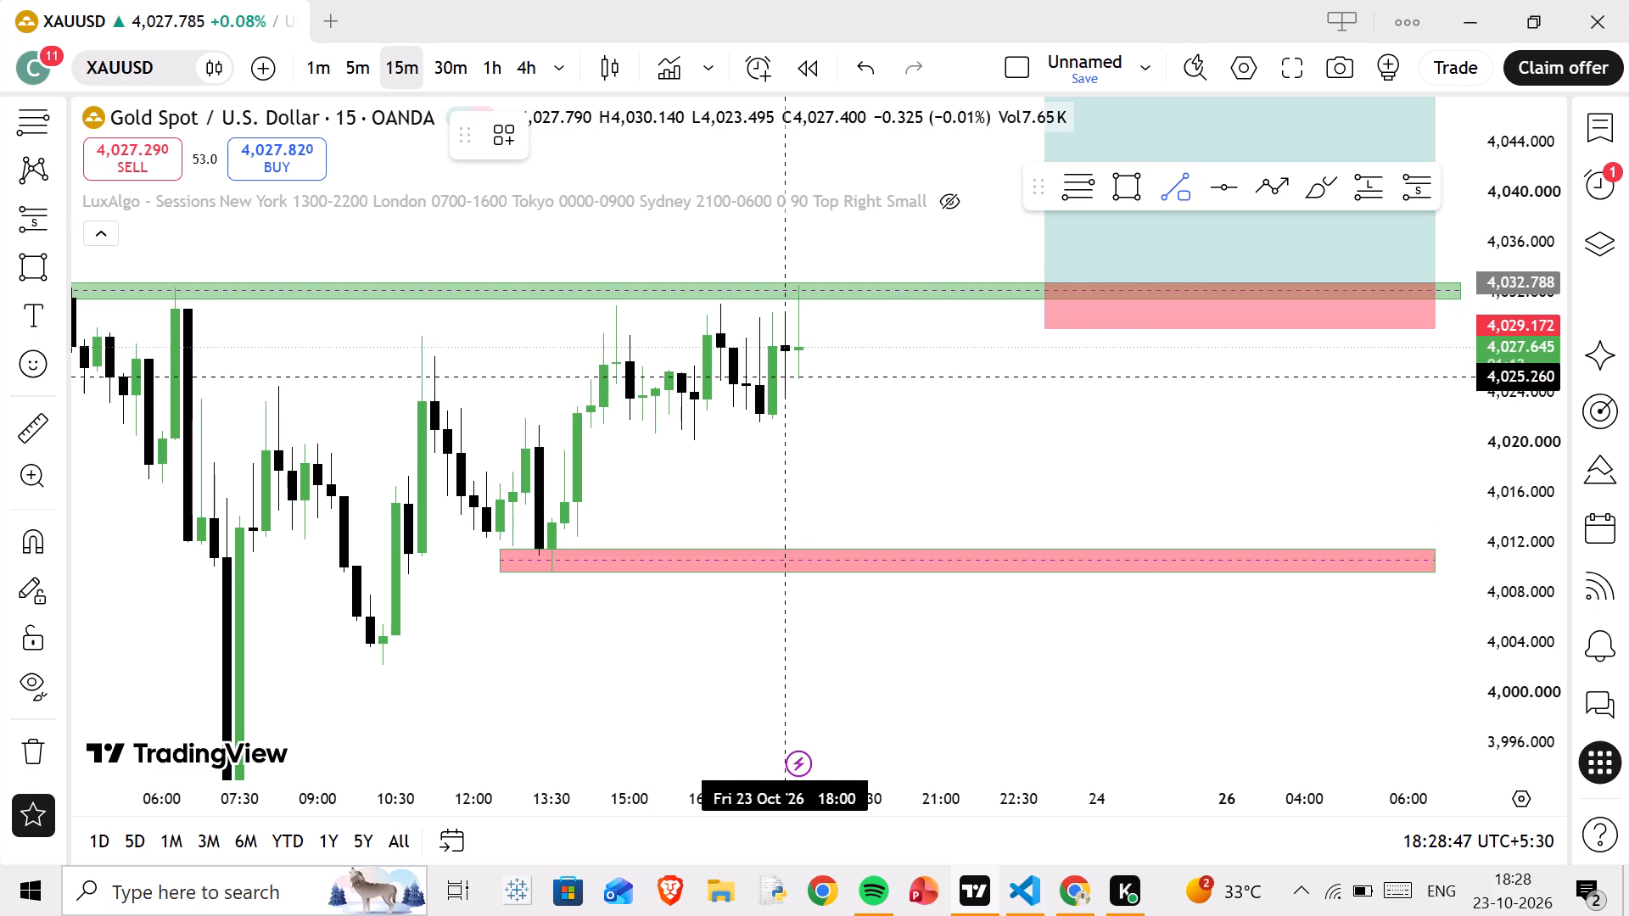
{"action": "left_click_drag", "start_coordinate": [787, 377], "coordinate": [971, 376]}
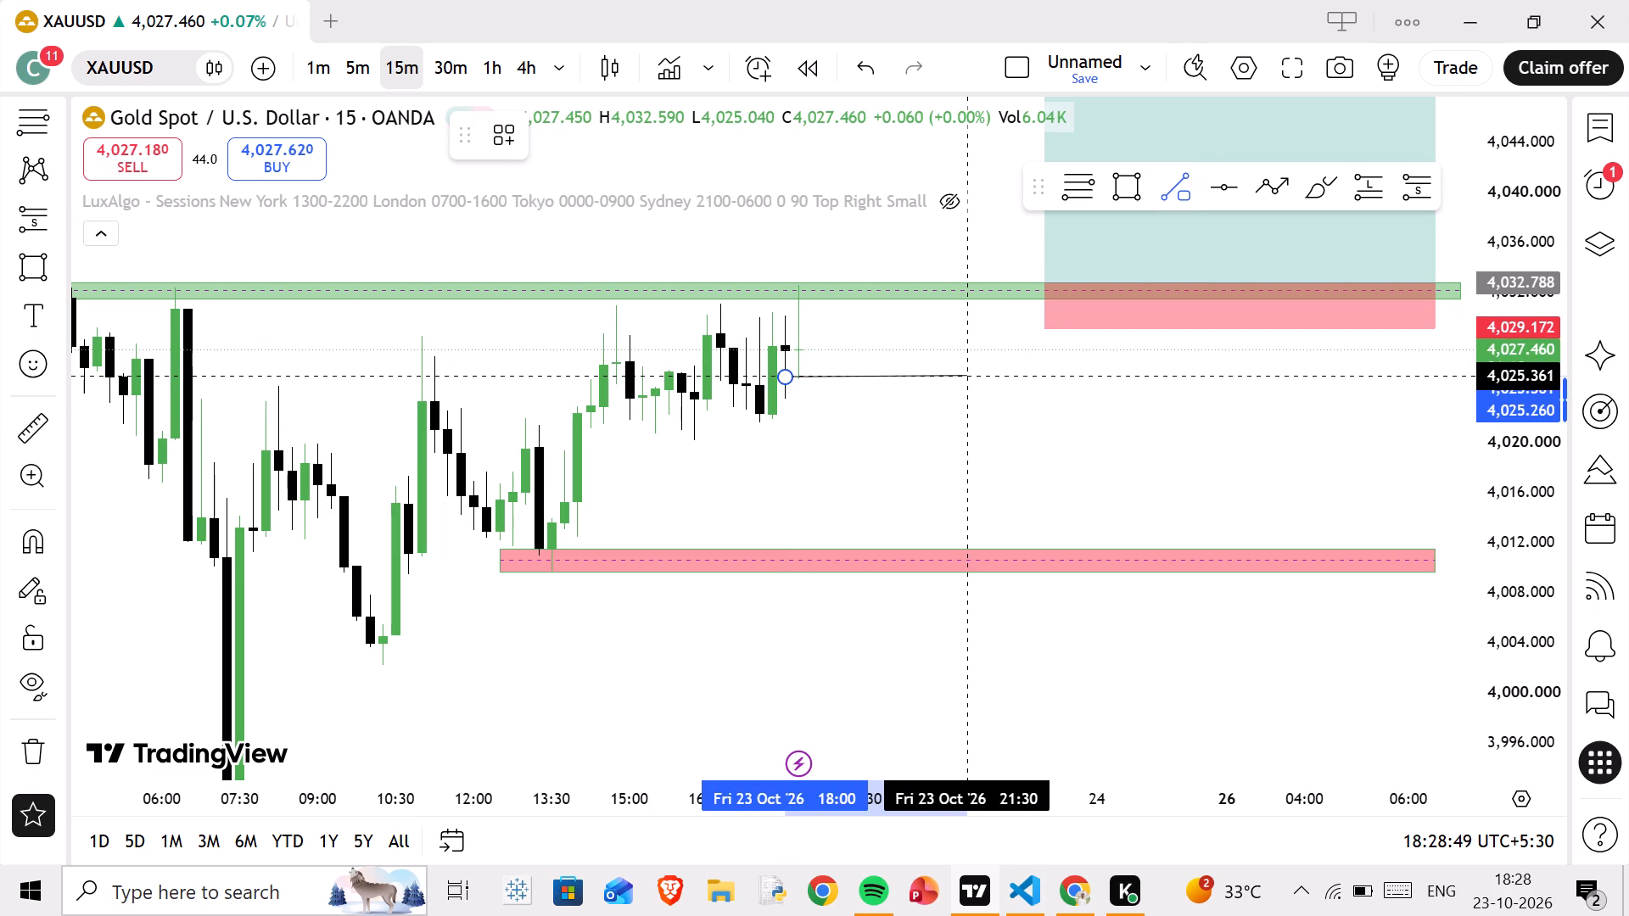
{"action": "left_click_drag", "start_coordinate": [971, 376], "coordinate": [971, 377]}
{"action": "left_click", "coordinate": [971, 377]}
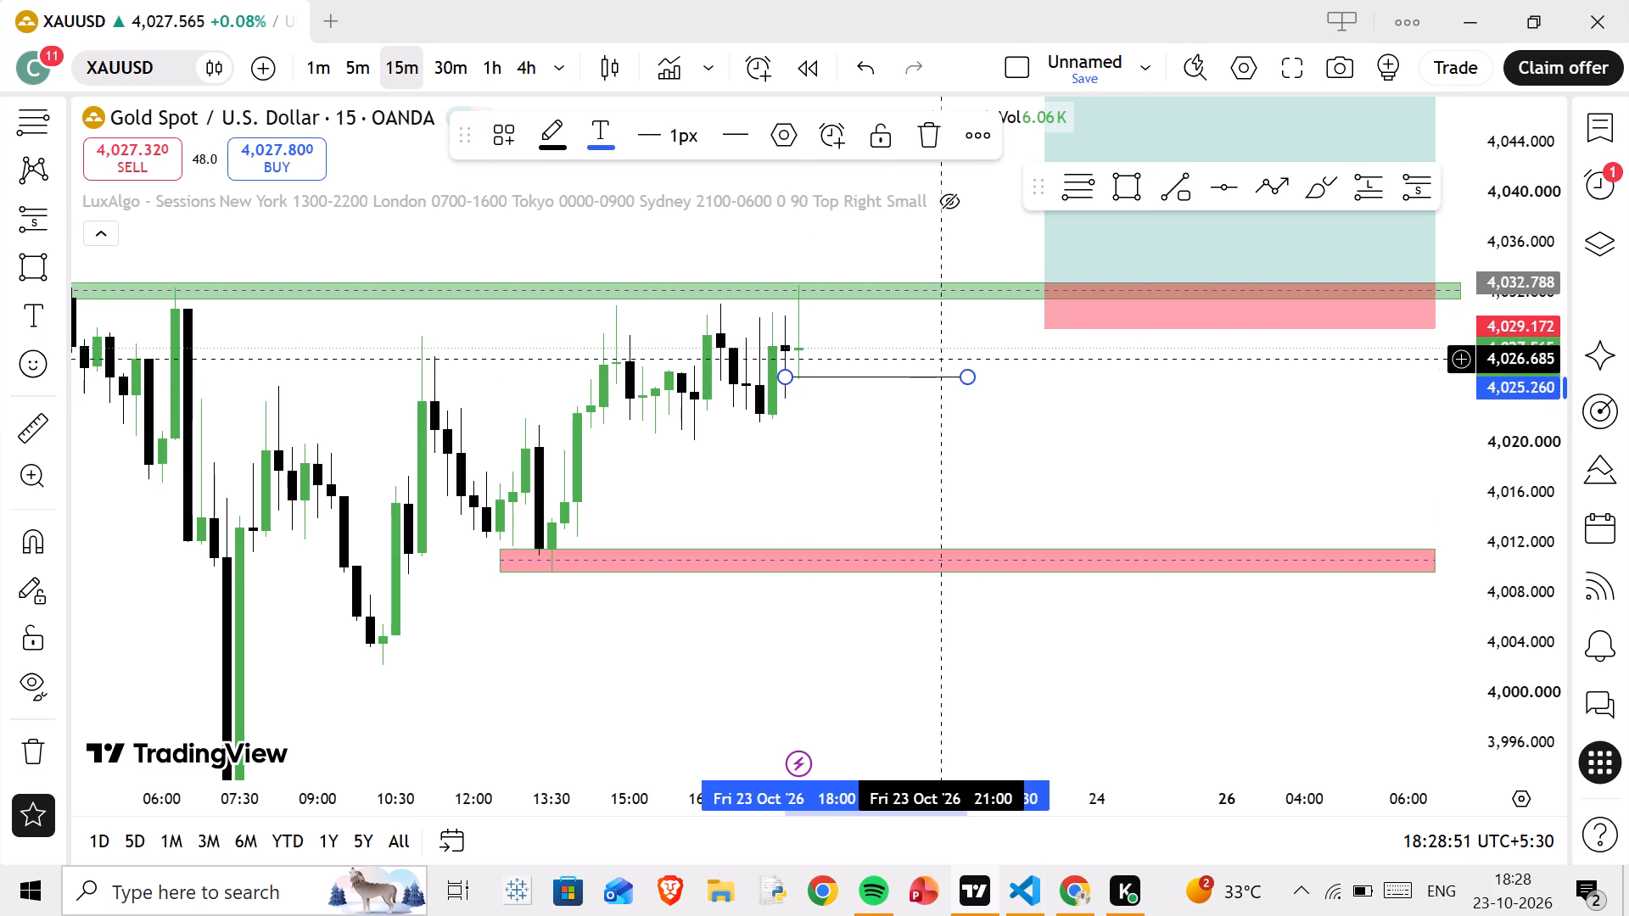
Draw a second horizontal trend line at the latest candle's high, at about 4,032.8, extending it past 21:00.
{"action": "left_click_drag", "start_coordinate": [911, 338], "coordinate": [916, 382]}
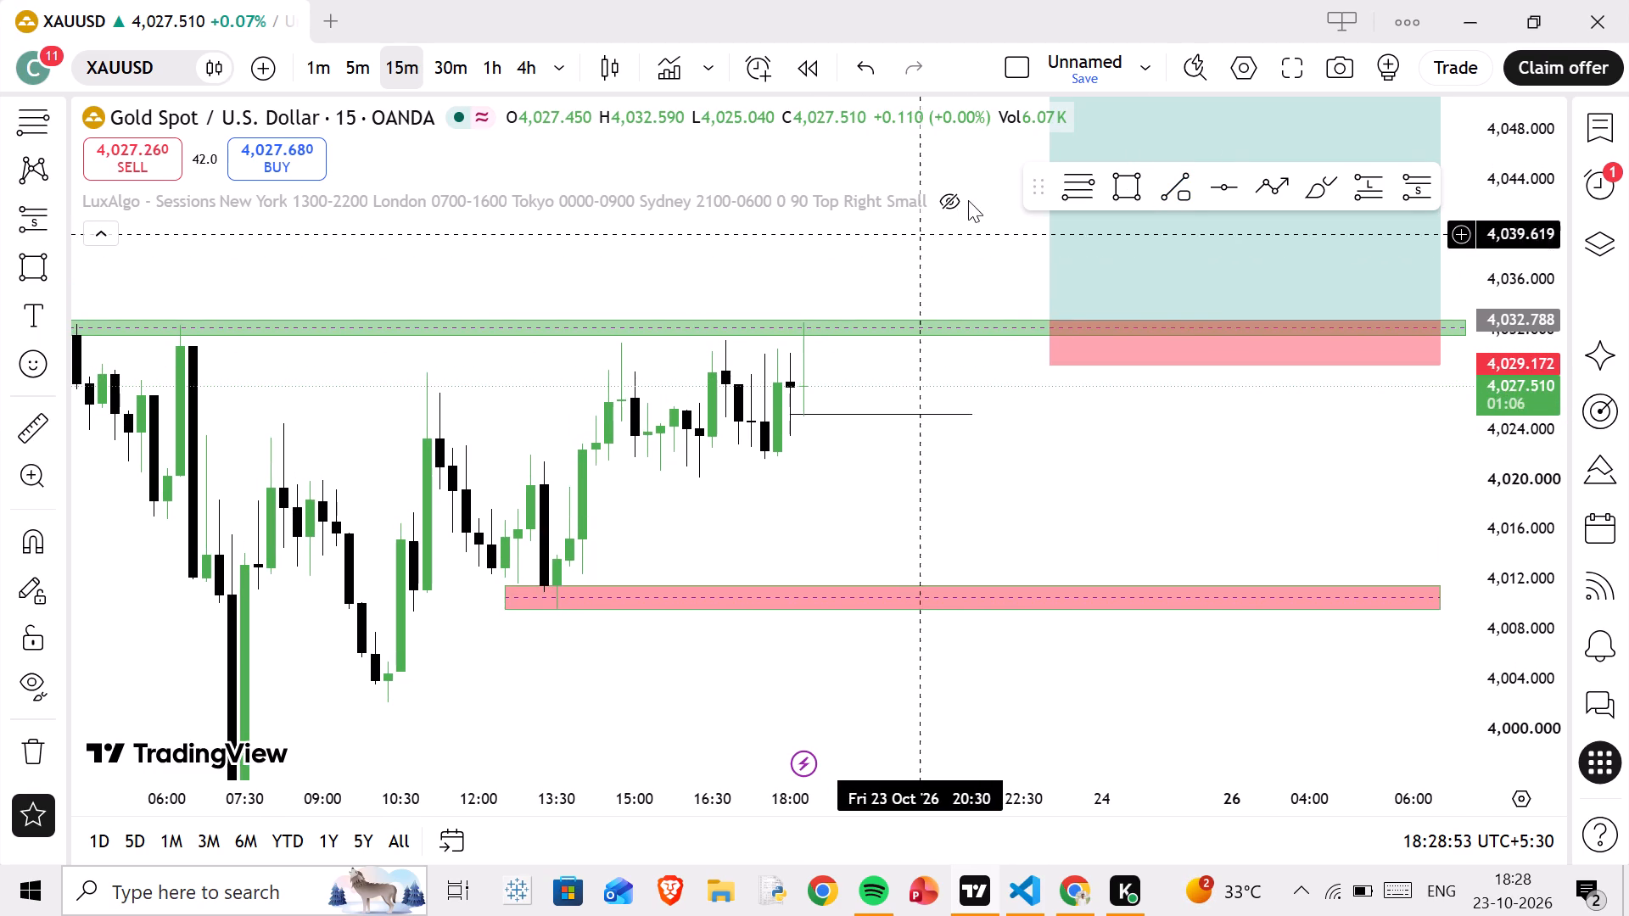
{"action": "left_click", "coordinate": [1177, 181]}
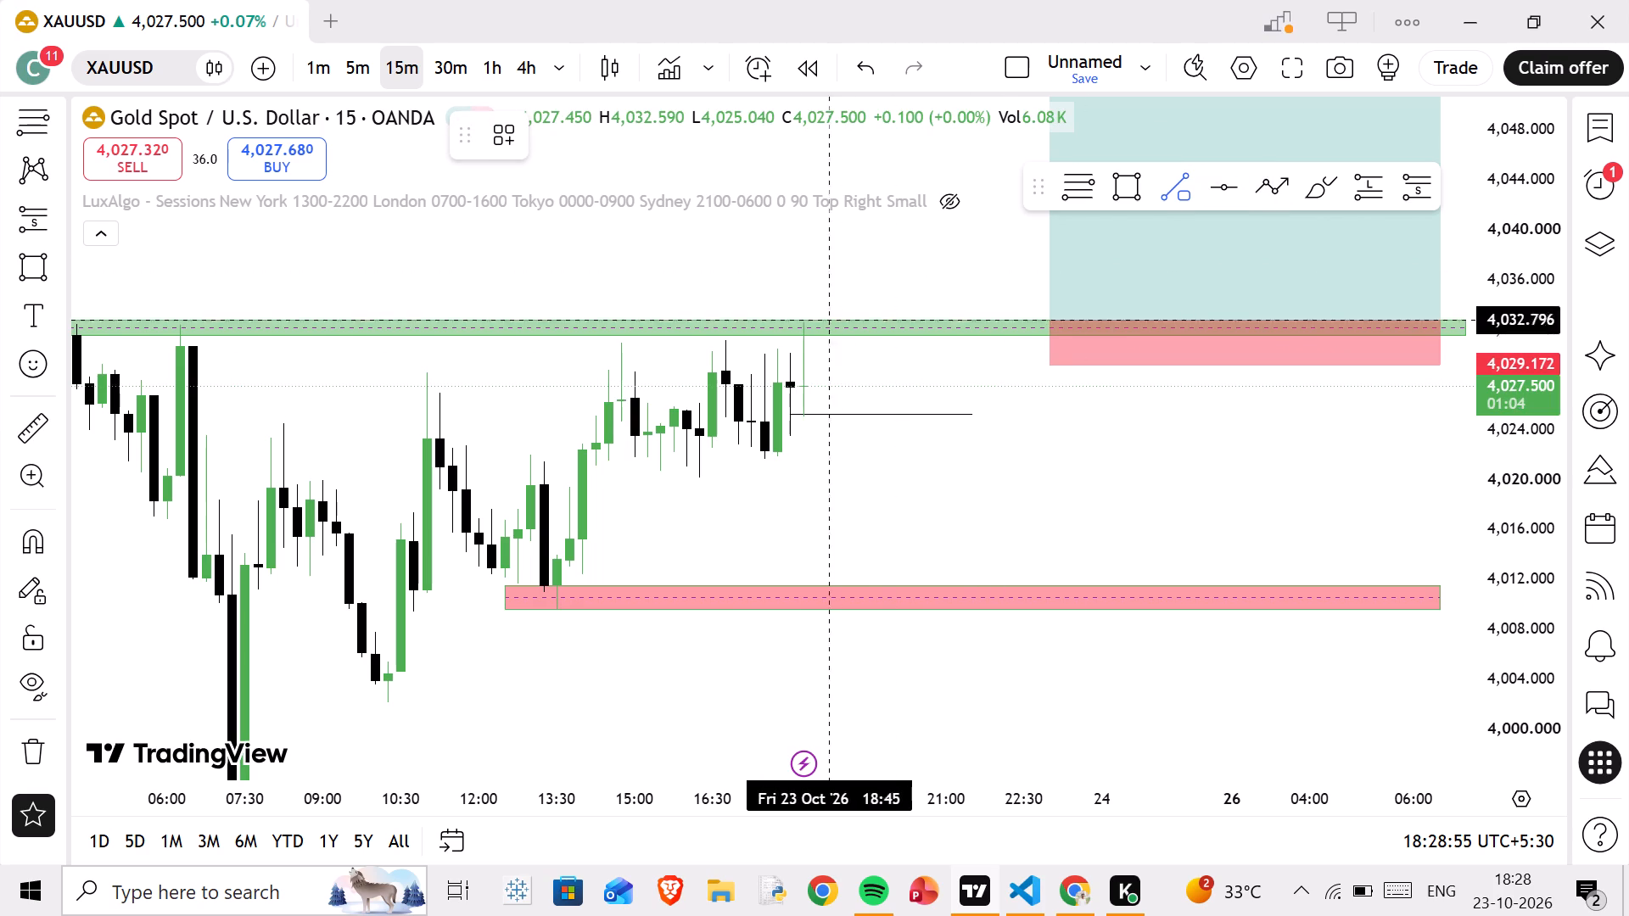
{"action": "left_click_drag", "start_coordinate": [782, 321], "coordinate": [905, 322]}
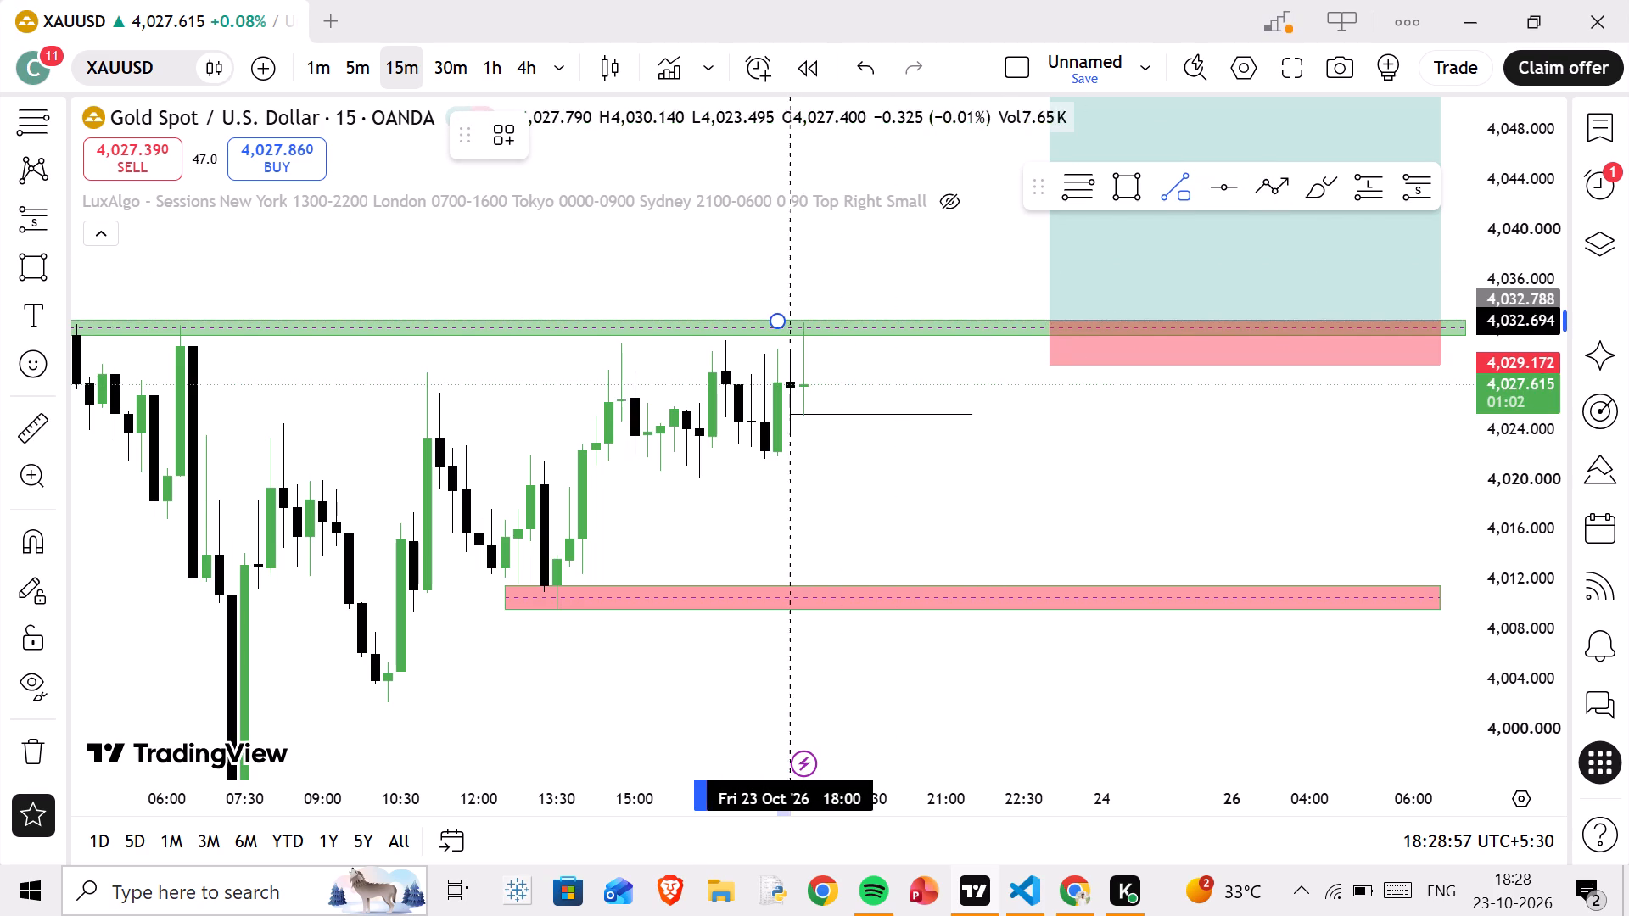
{"action": "left_click_drag", "start_coordinate": [905, 322], "coordinate": [979, 321]}
{"action": "left_click", "coordinate": [979, 321]}
{"action": "left_click", "coordinate": [908, 283]}
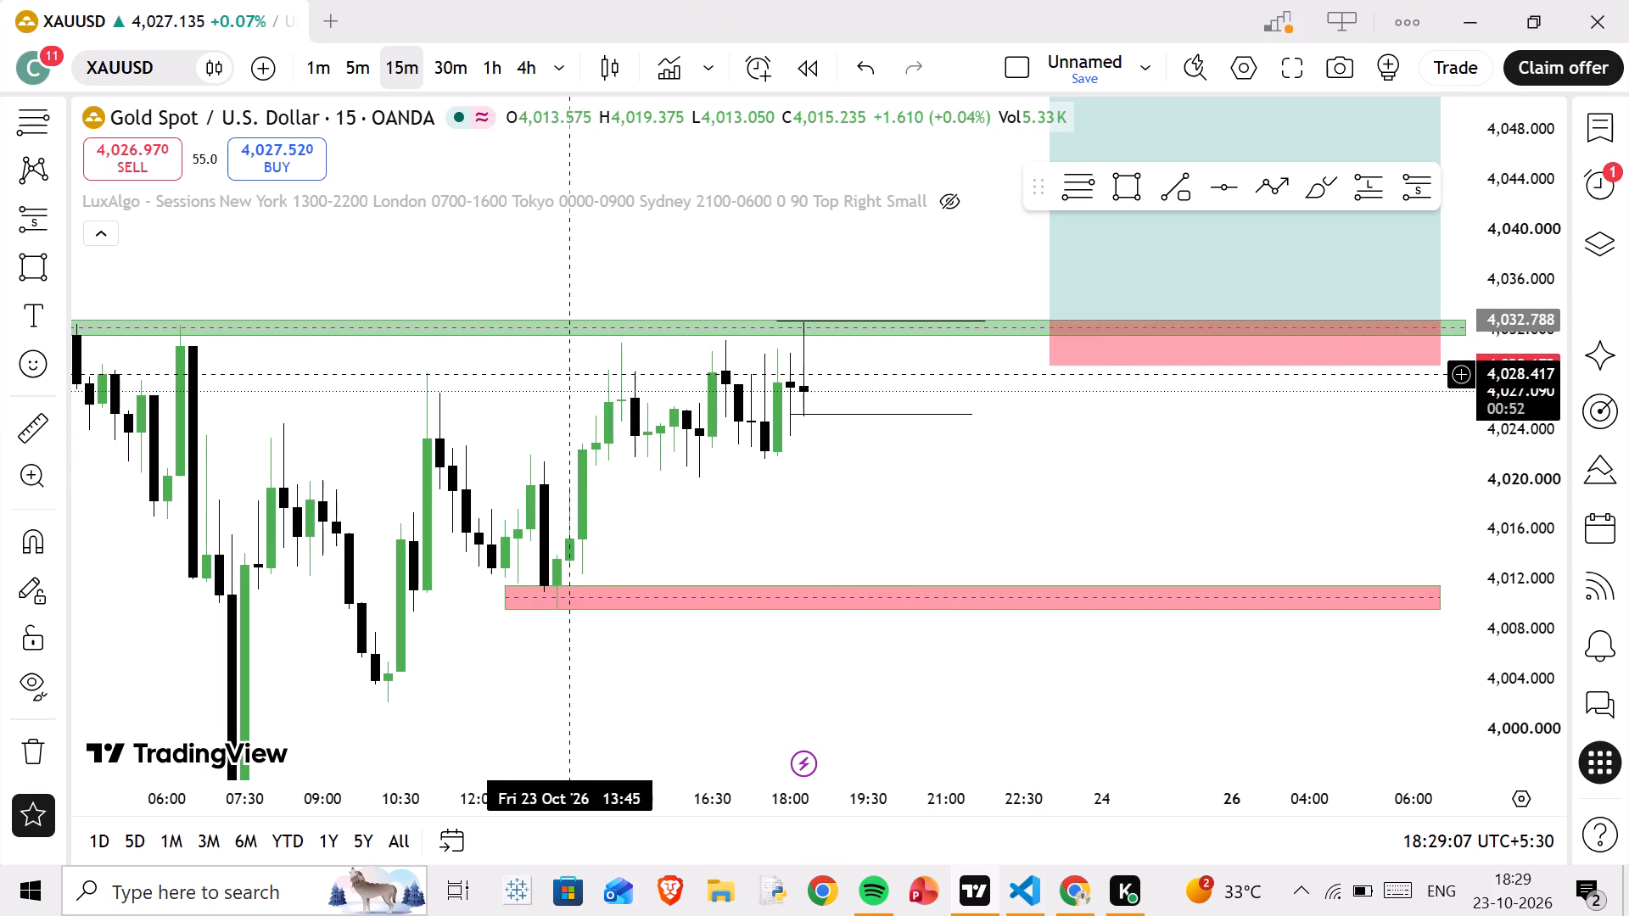
Draw a red rectangle zone from the 10:45 candle to the latest candle, between about 4,026.8 and 4,028.6.
{"action": "left_click_drag", "start_coordinate": [479, 384], "coordinate": [488, 374]}
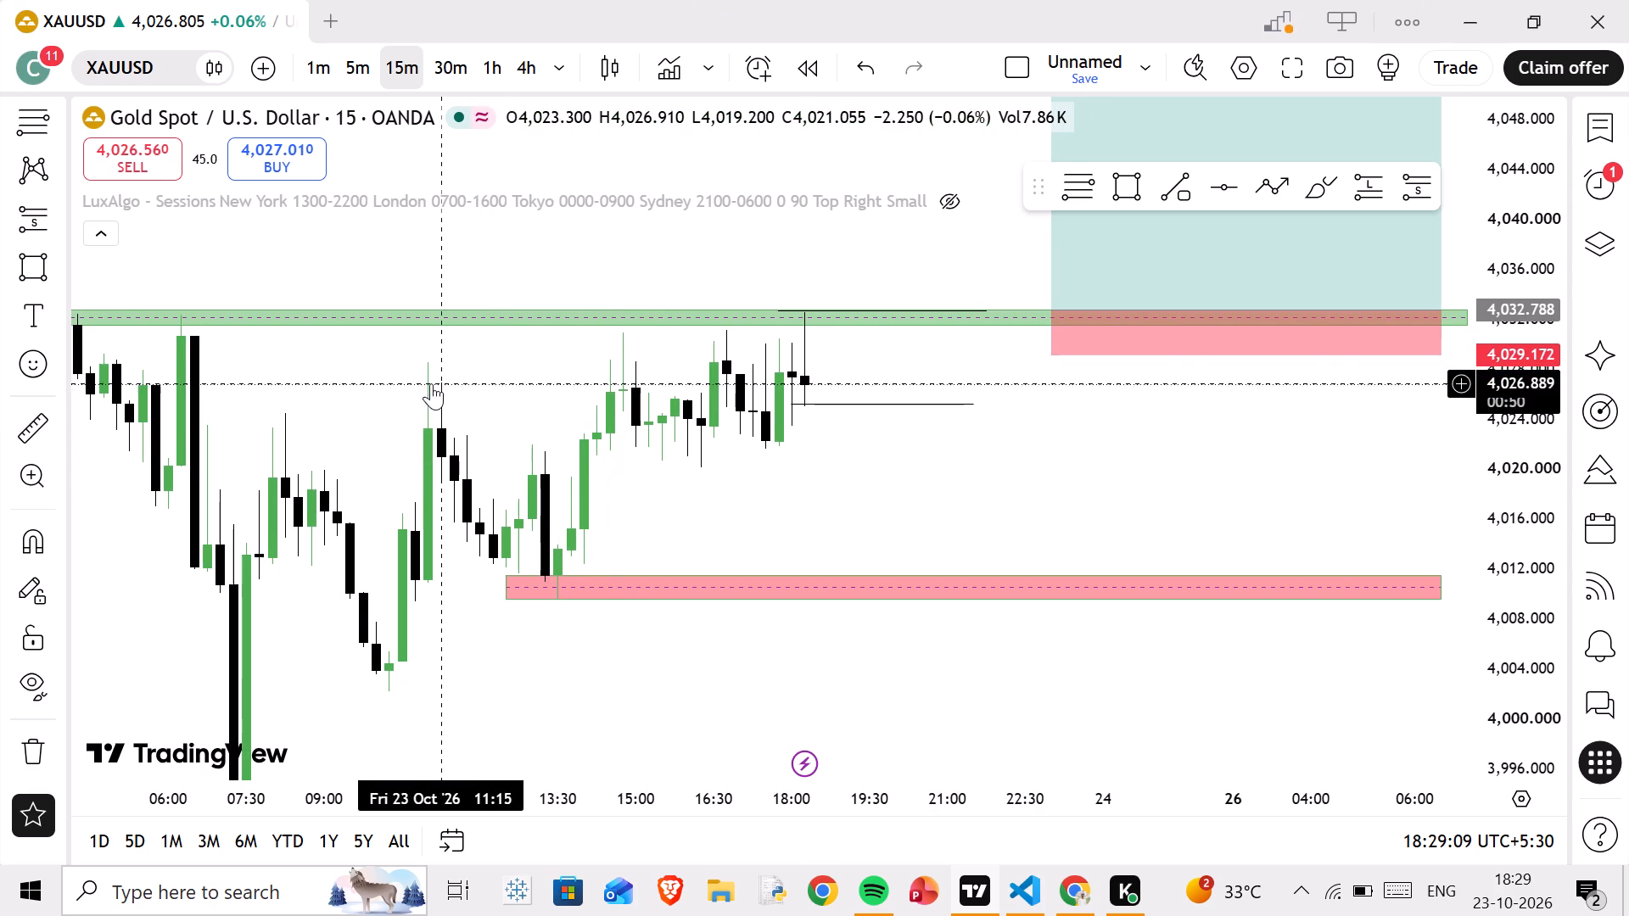
{"action": "left_click", "coordinate": [1124, 188]}
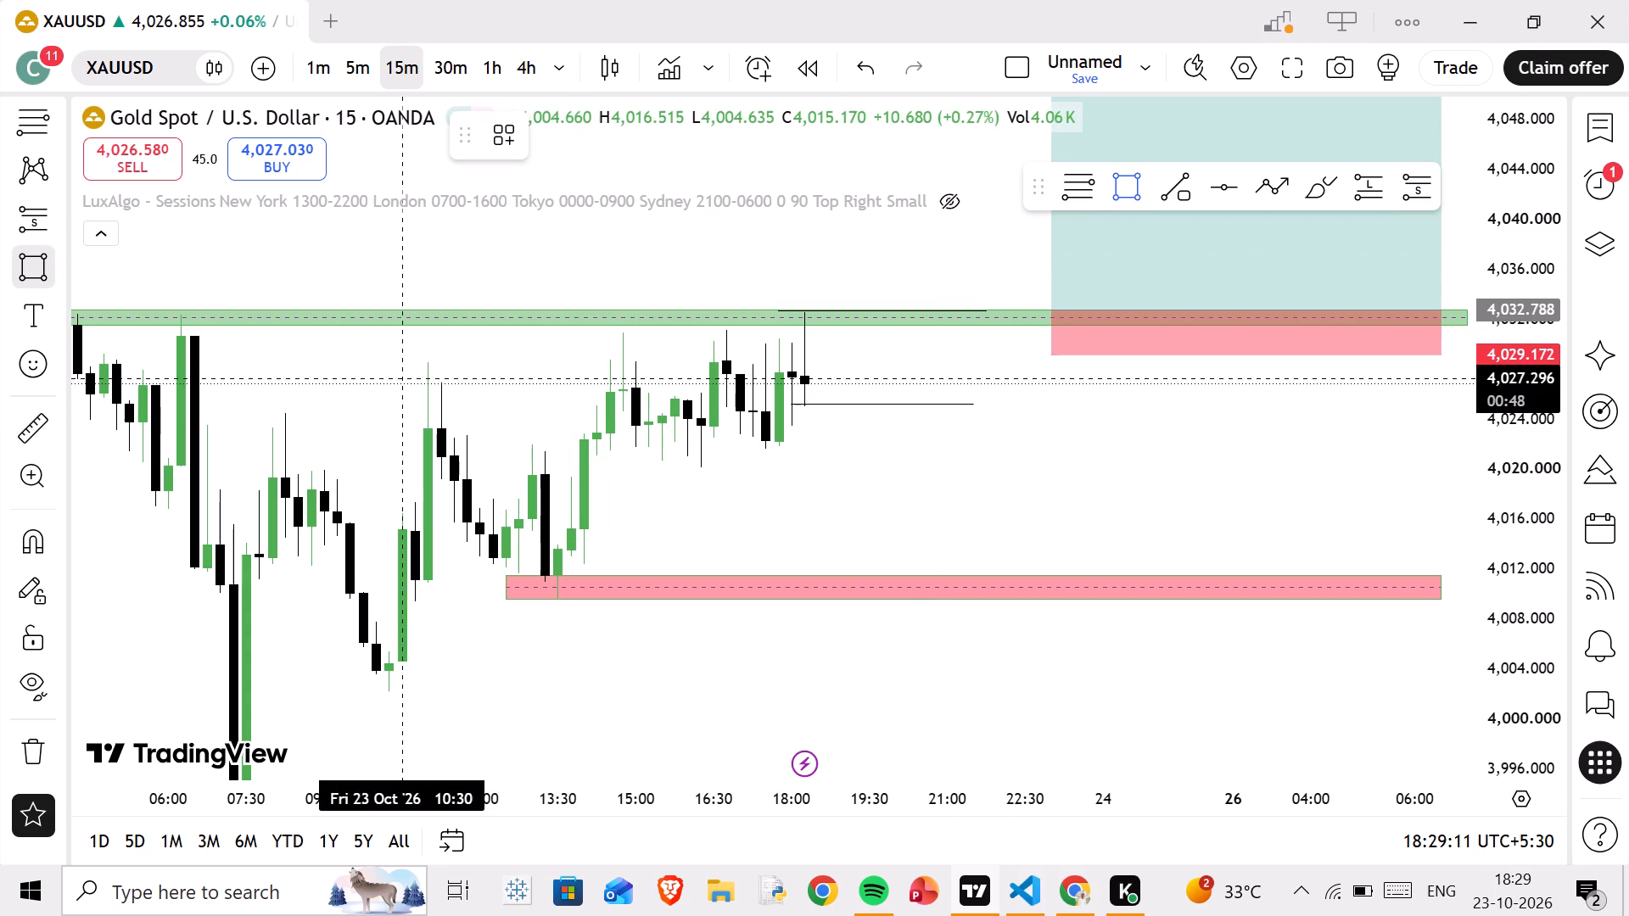
{"action": "left_click_drag", "start_coordinate": [412, 384], "coordinate": [783, 367]}
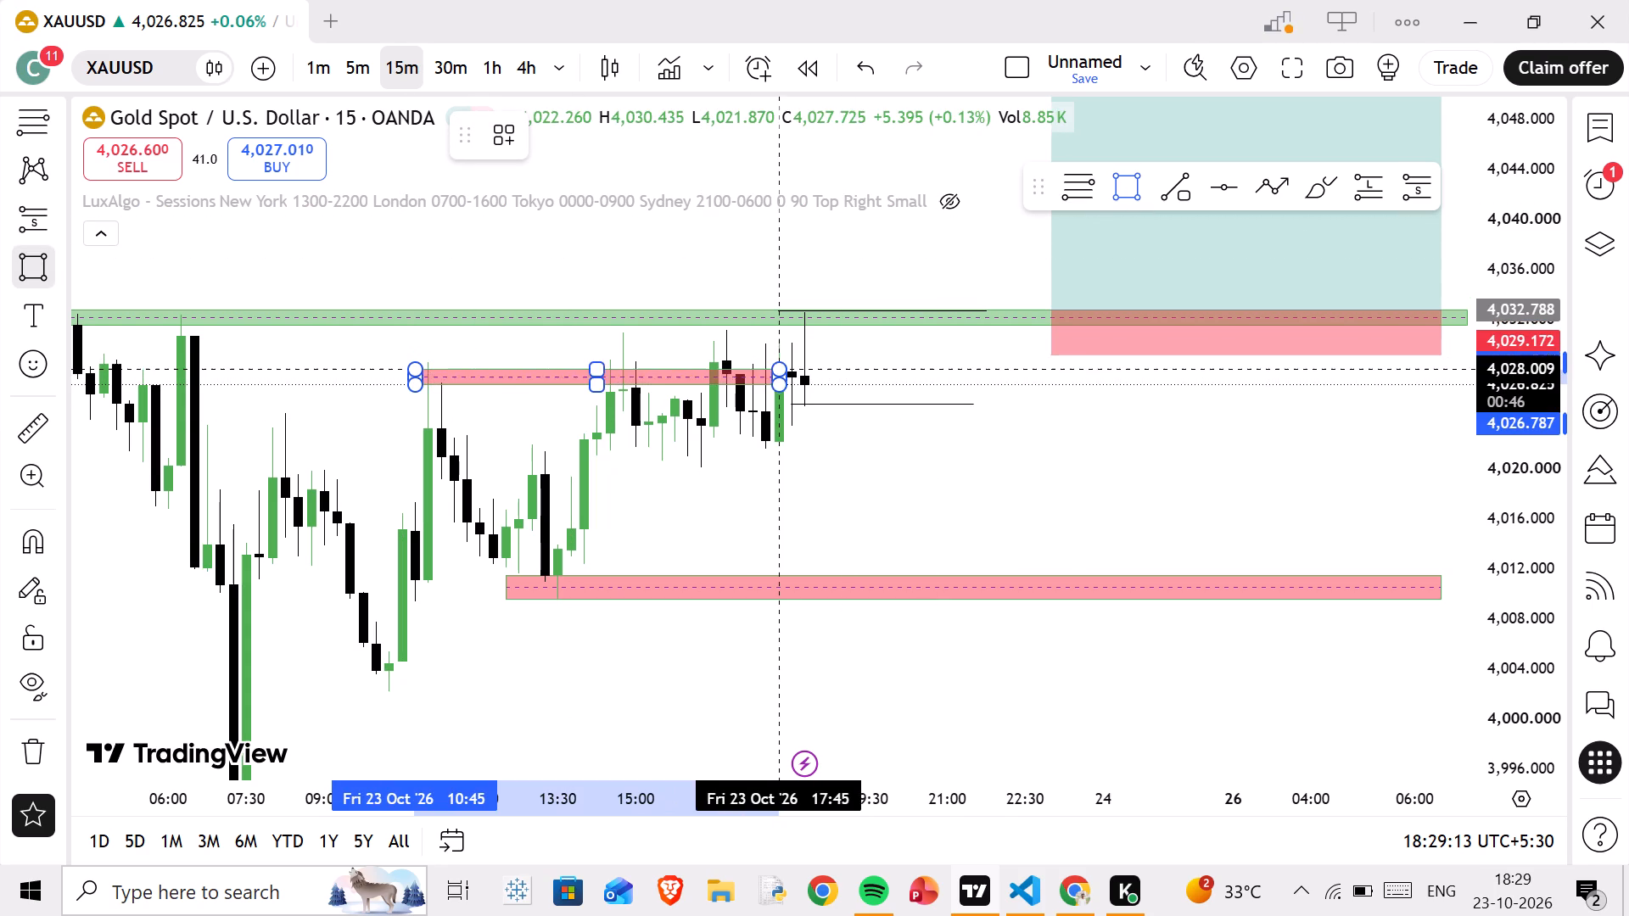
{"action": "left_click_drag", "start_coordinate": [783, 367], "coordinate": [804, 362]}
{"action": "left_click", "coordinate": [804, 362]}
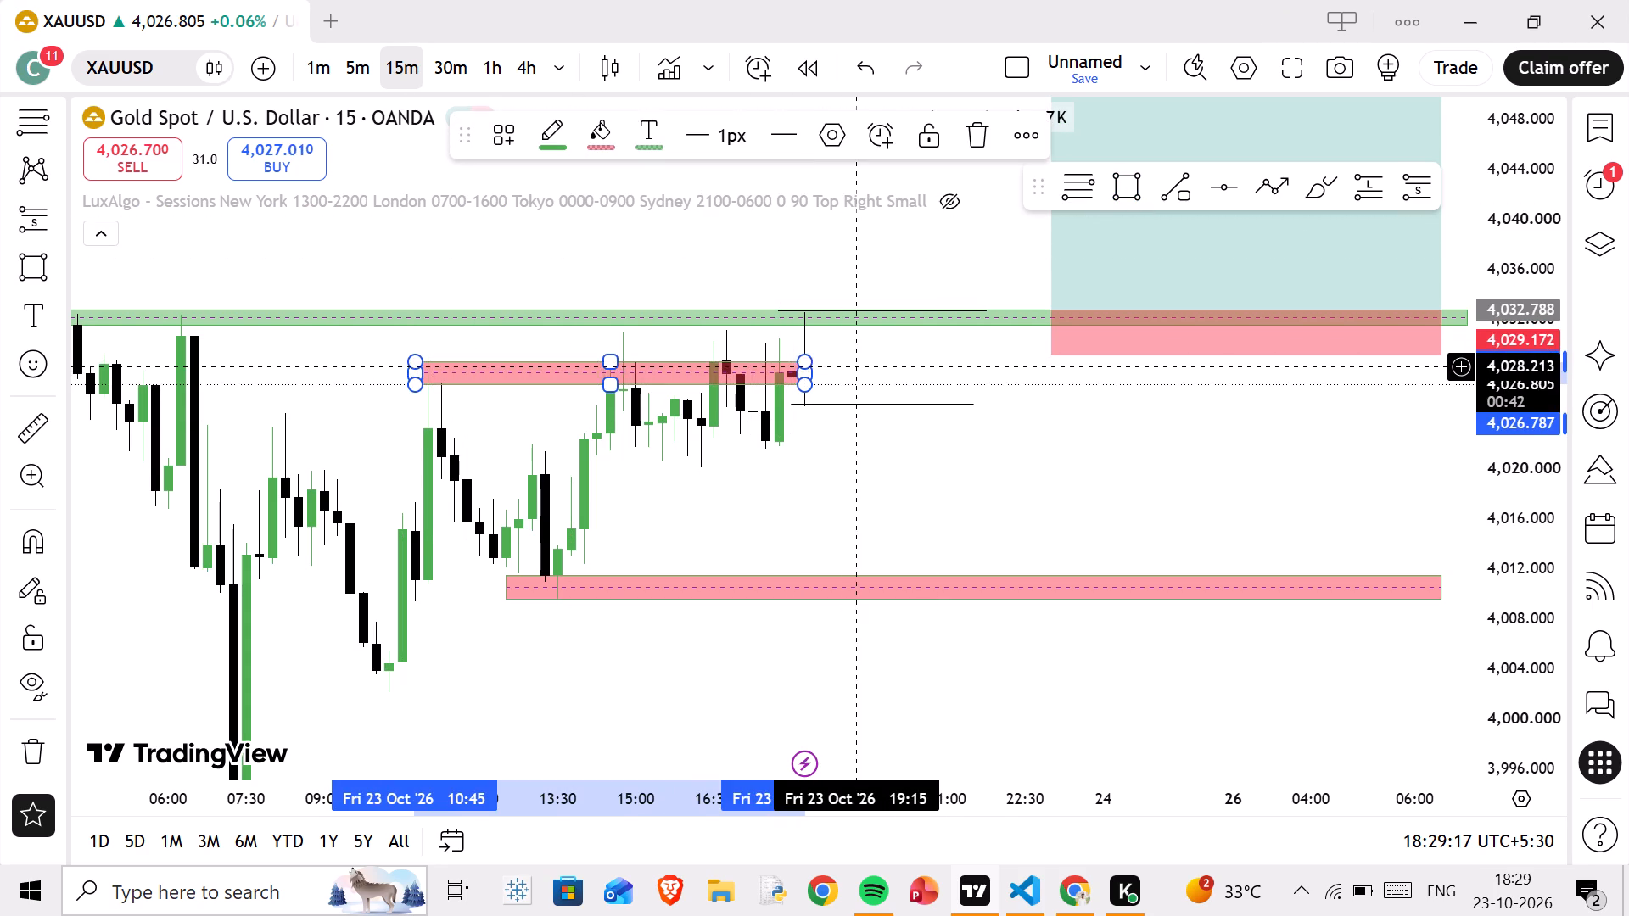
{"action": "left_click", "coordinate": [859, 366]}
Extend the new red zone's end forward in time to 07:15 on 26 Oct, just past the green zone's end.
{"action": "left_click_drag", "start_coordinate": [501, 447], "coordinate": [523, 395]}
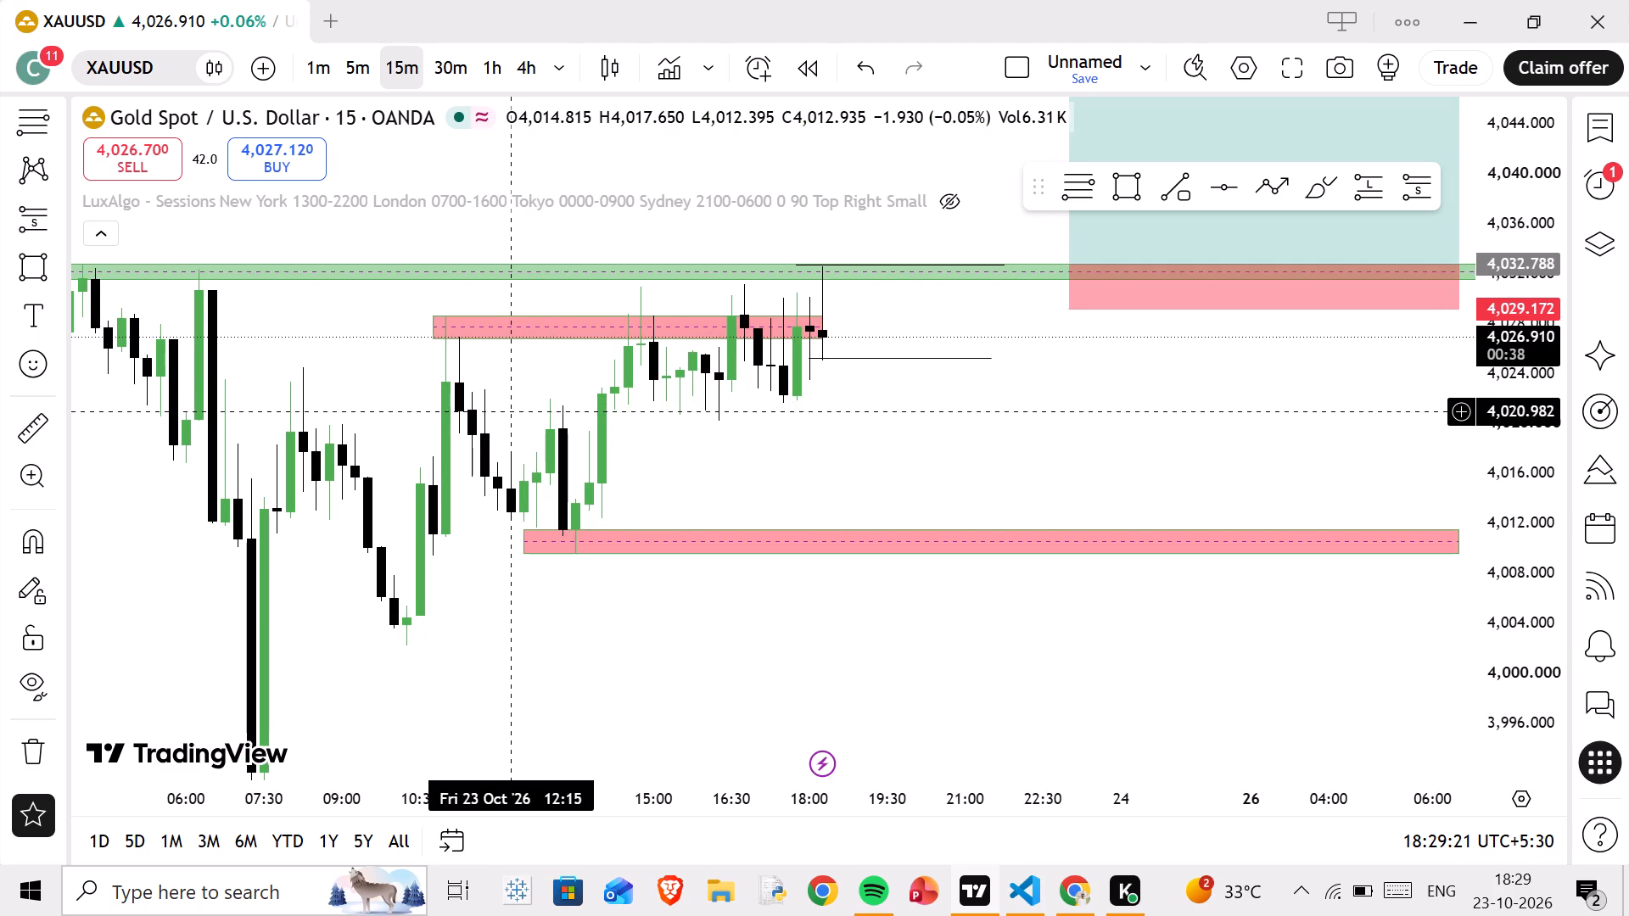
{"action": "left_click_drag", "start_coordinate": [986, 418], "coordinate": [703, 445]}
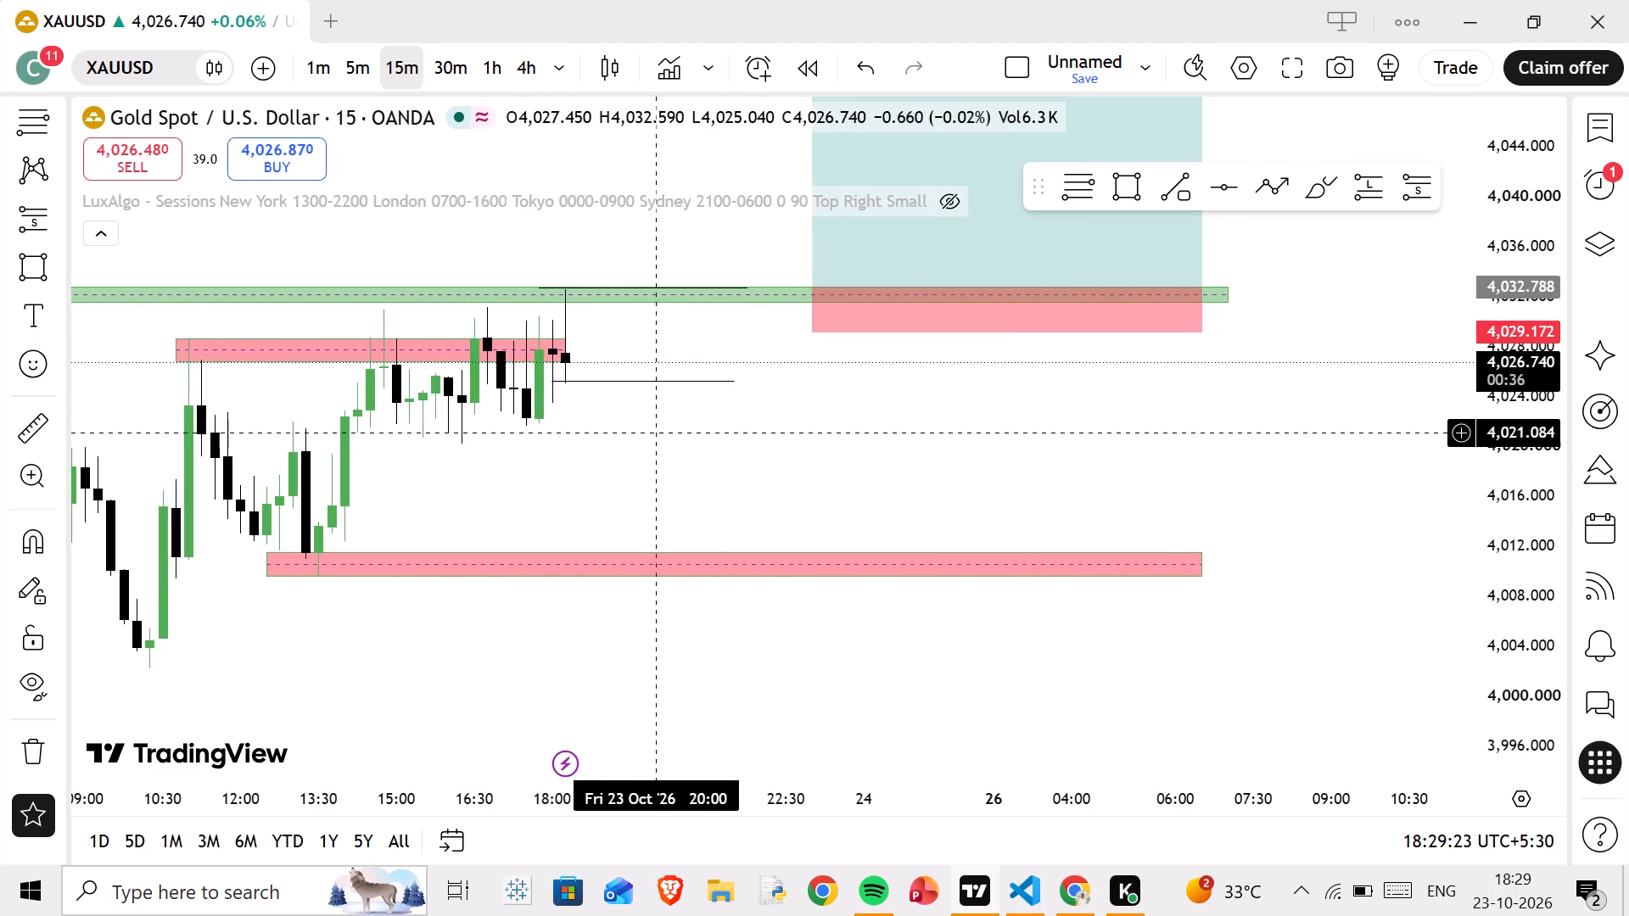
{"action": "left_click_drag", "start_coordinate": [568, 351], "coordinate": [896, 361]}
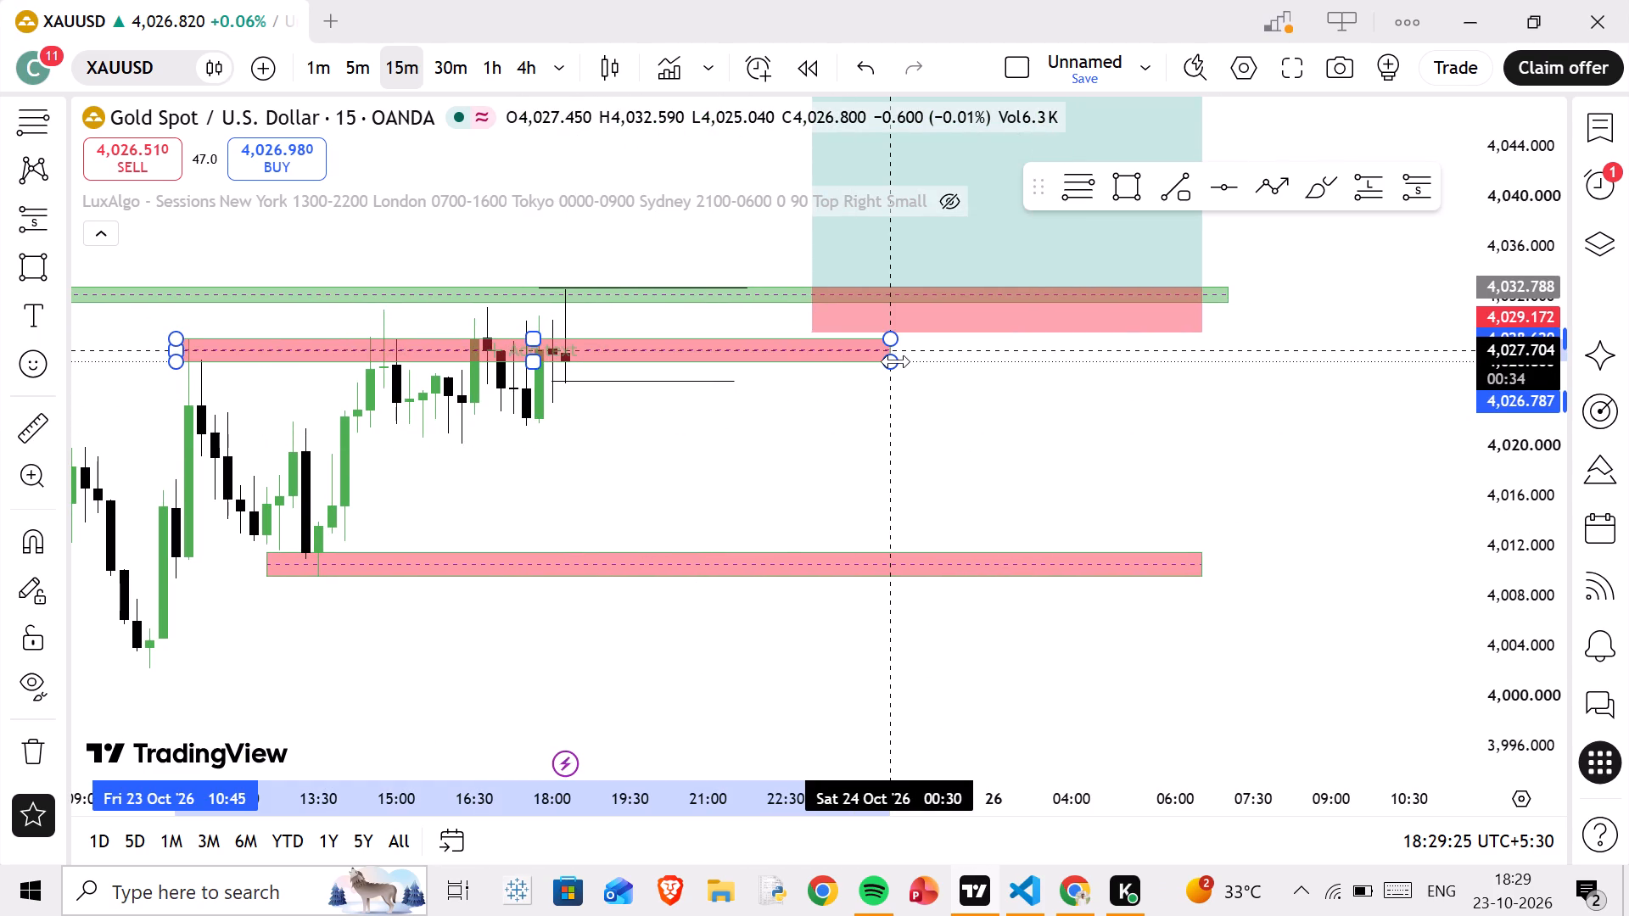
{"action": "left_click_drag", "start_coordinate": [896, 361], "coordinate": [1246, 352]}
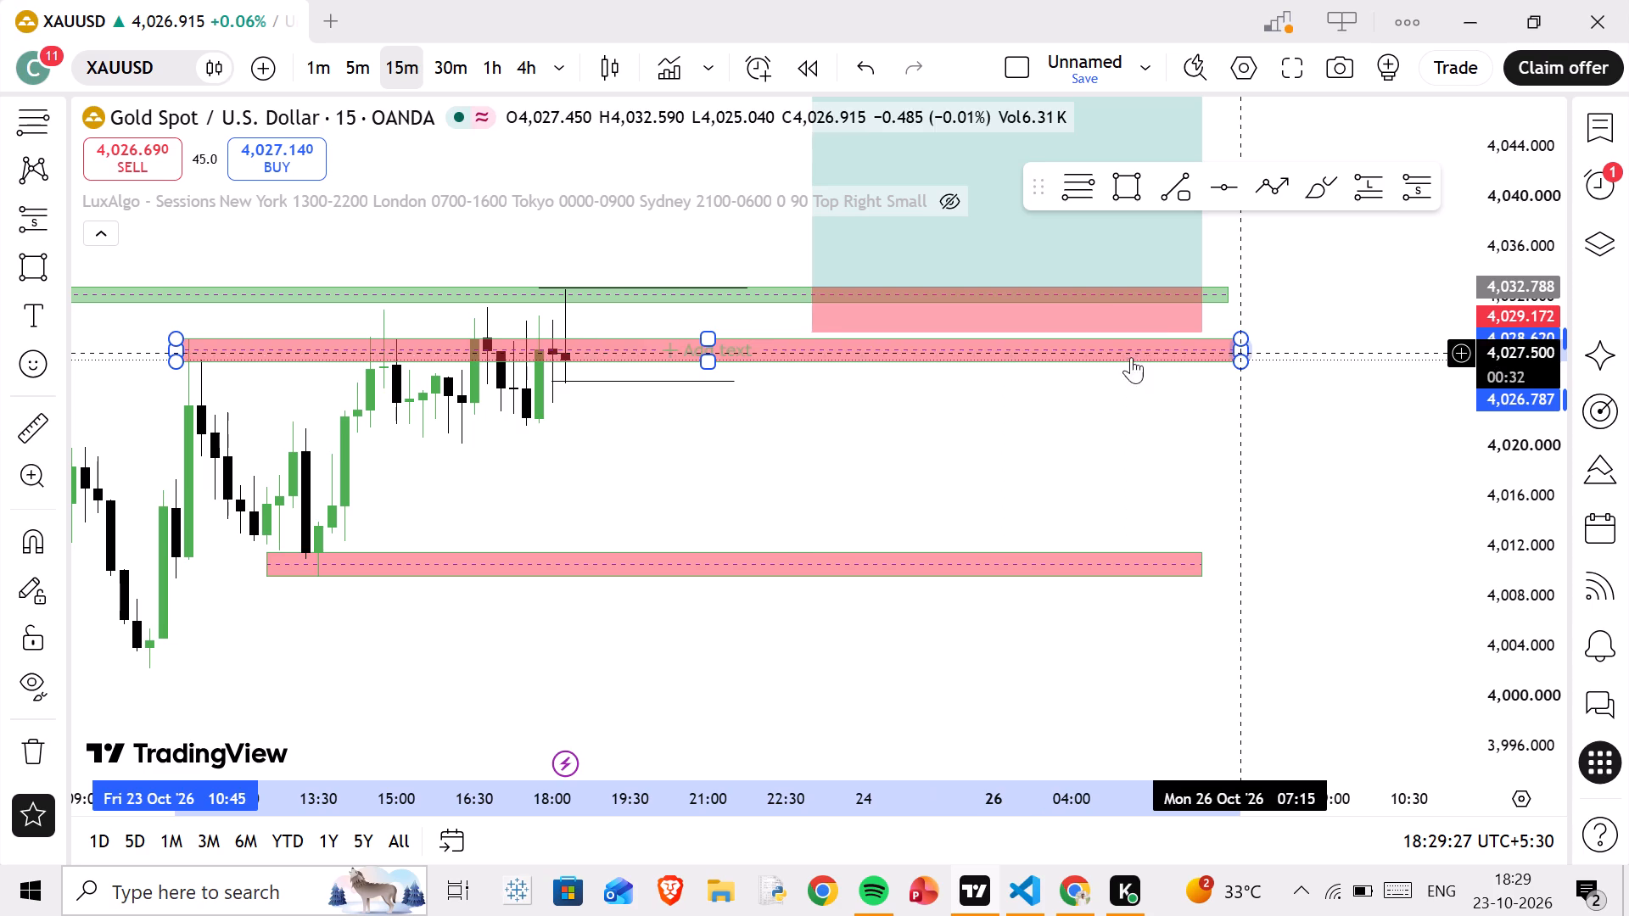
Set the long position's stop to about 4,028.6, at the upper edge of the new red zone.
{"action": "left_click_drag", "start_coordinate": [813, 328], "coordinate": [814, 340]}
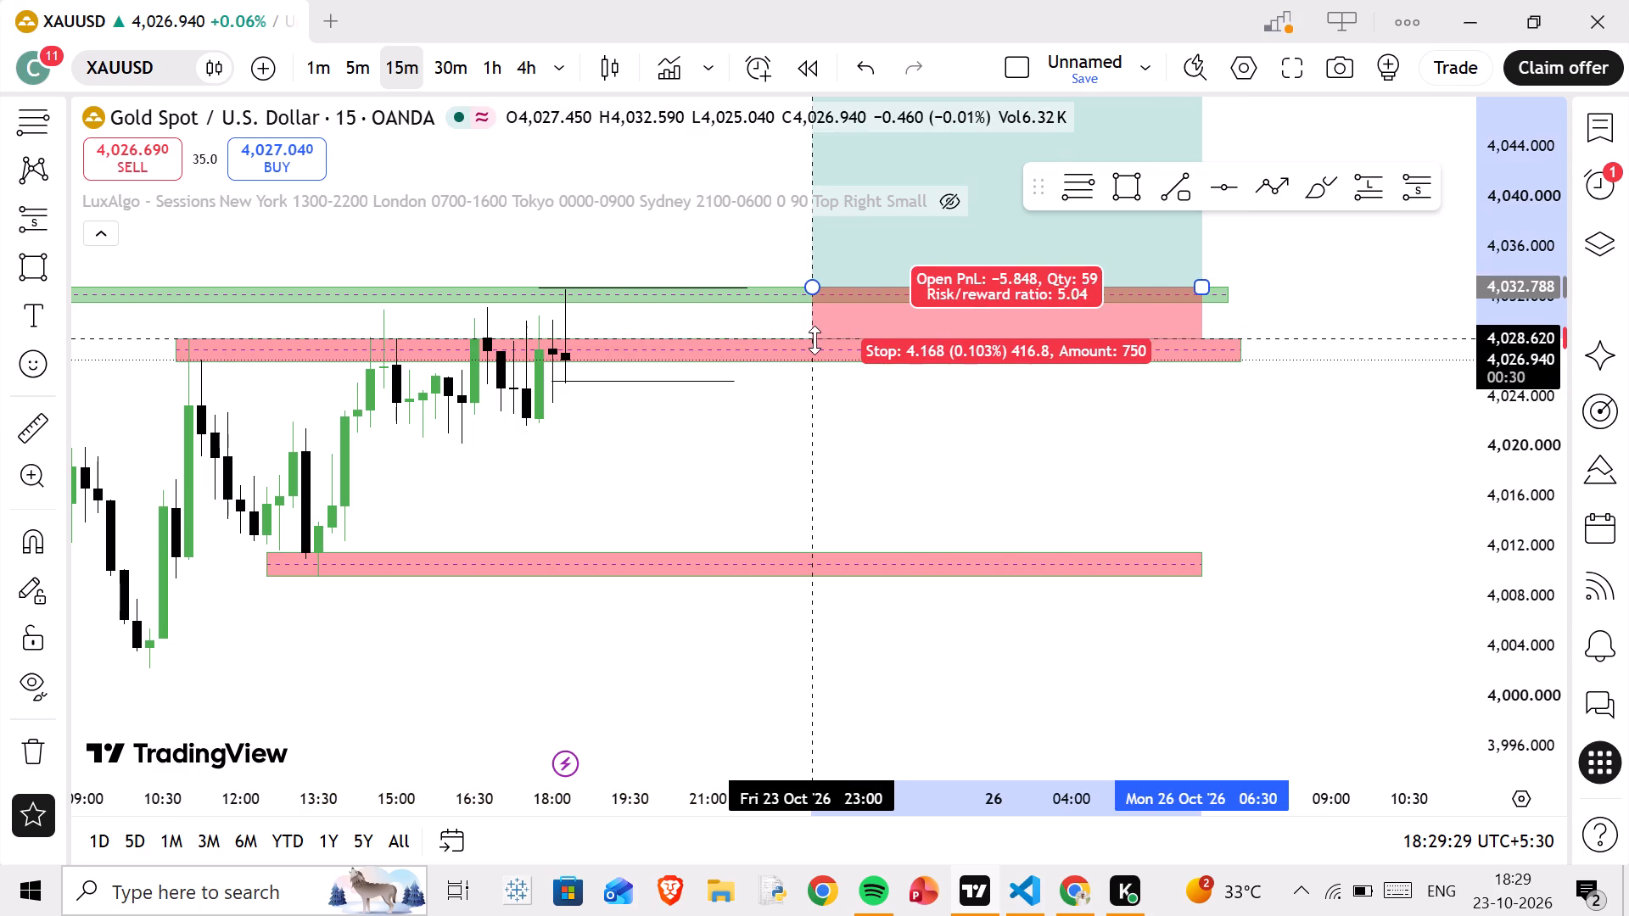
{"action": "left_click_drag", "start_coordinate": [814, 340], "coordinate": [814, 339]}
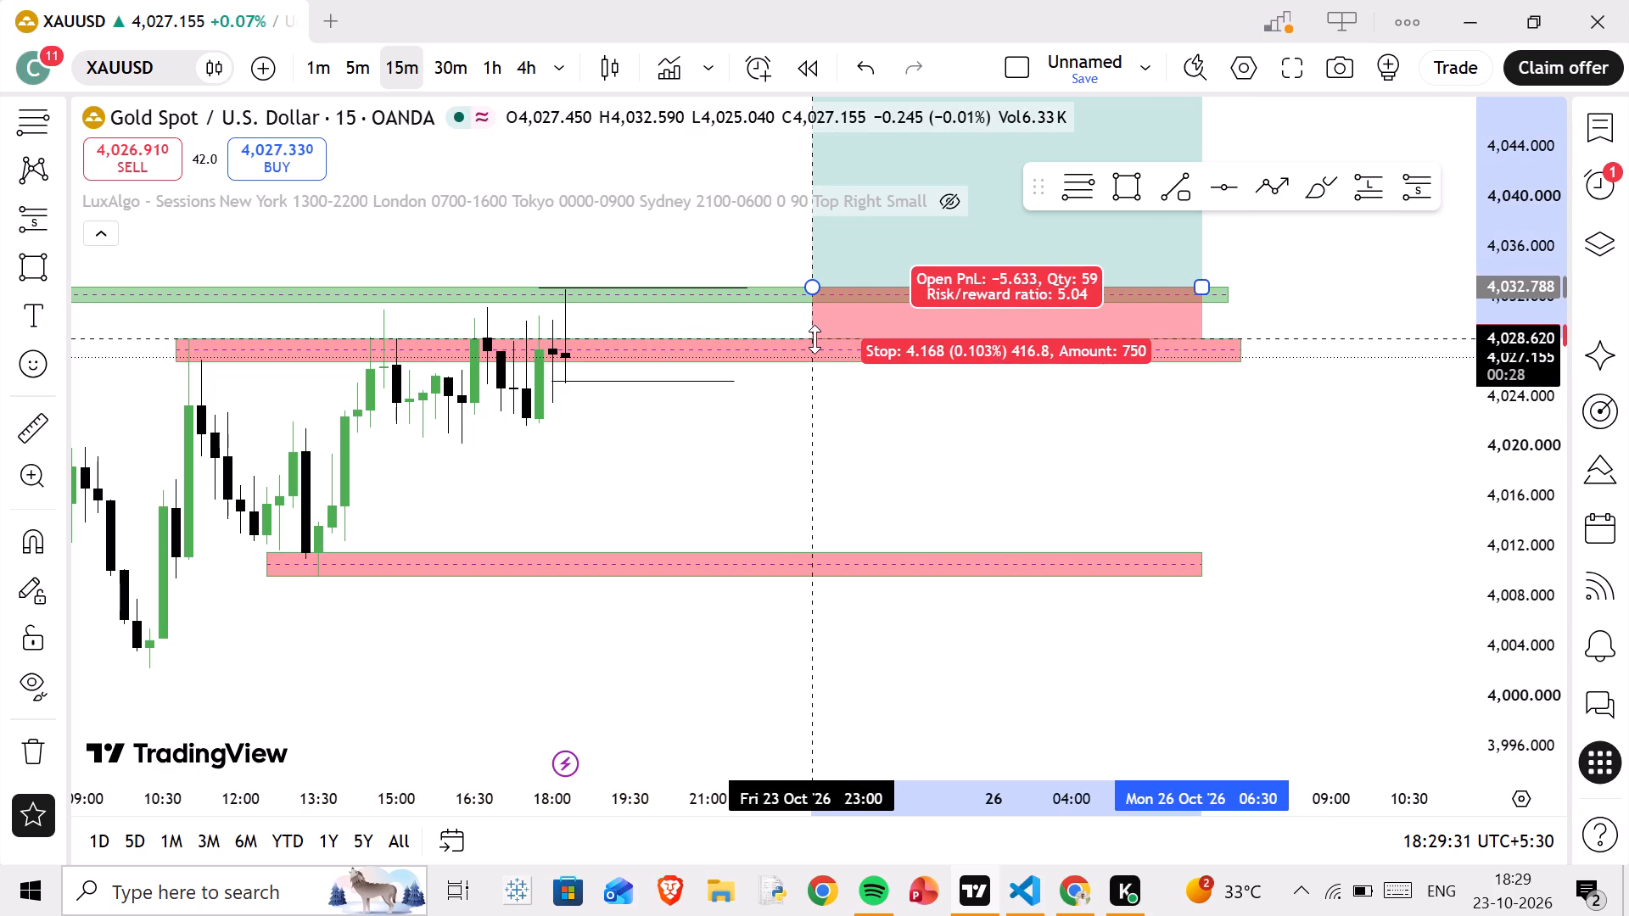
Delete the red zone between about 4,026.8 and 4,028.6.
{"action": "left_click", "coordinate": [732, 340]}
{"action": "left_click", "coordinate": [959, 134]}
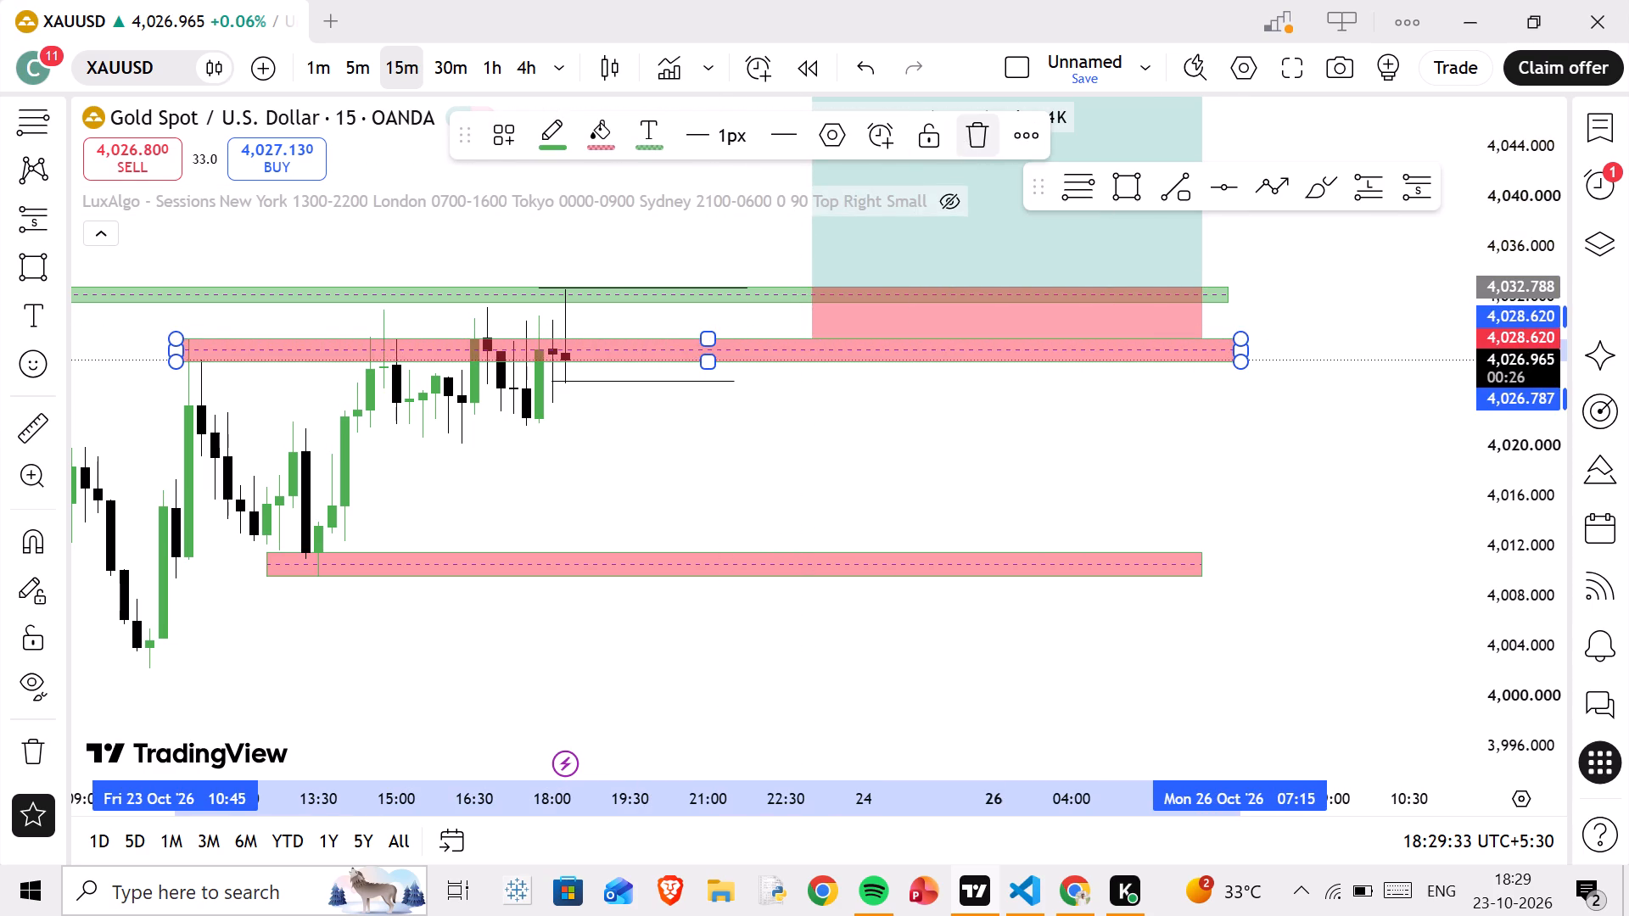
Draw a rising support trend line under the recent lows, from 14:00 at about 4,017.7 to the start of 26 Oct near 4,031.
{"action": "left_click_drag", "start_coordinate": [591, 338], "coordinate": [616, 400]}
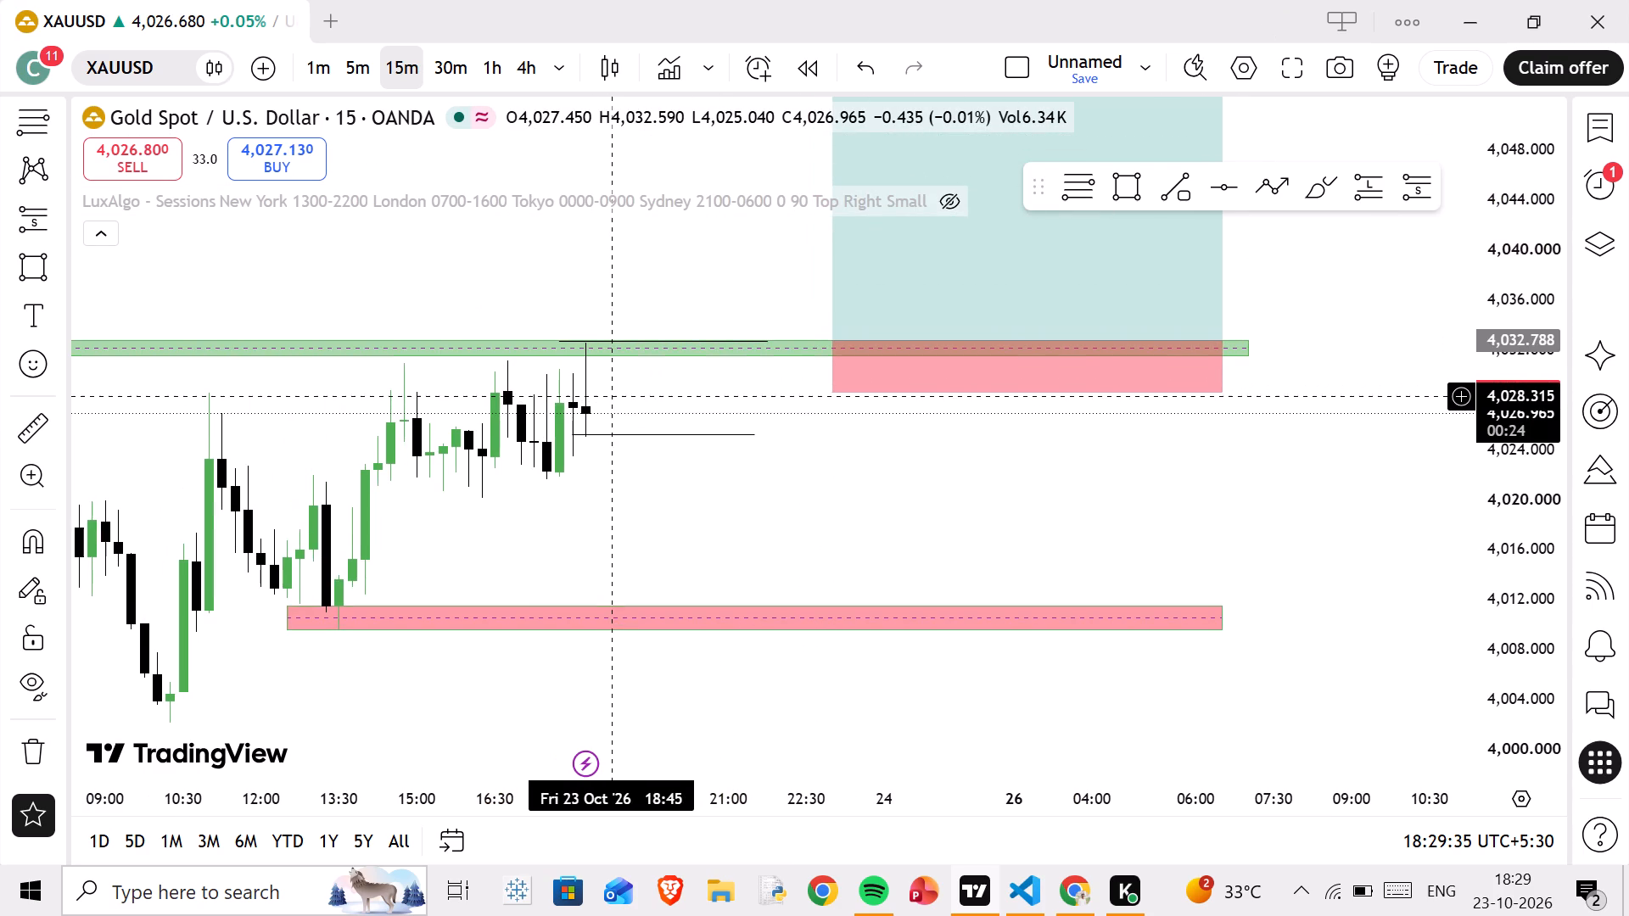
{"action": "scroll", "coordinate": [611, 405], "scroll_direction": "down", "scroll_amount": 2}
{"action": "left_click_drag", "start_coordinate": [641, 505], "coordinate": [486, 434]}
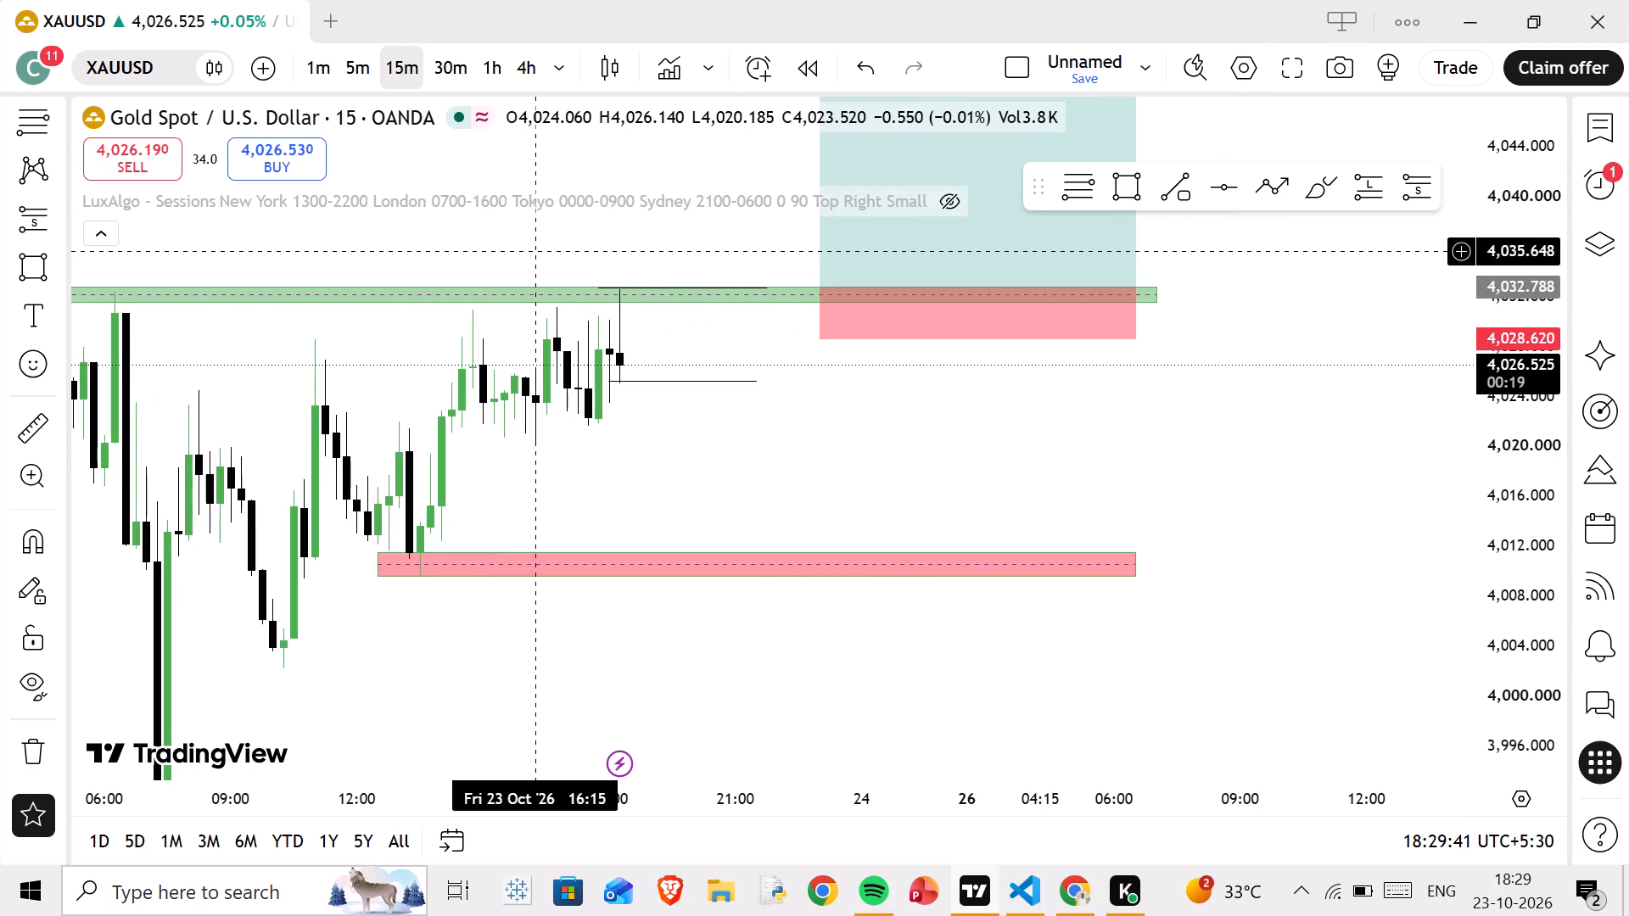
{"action": "left_click", "coordinate": [1171, 195]}
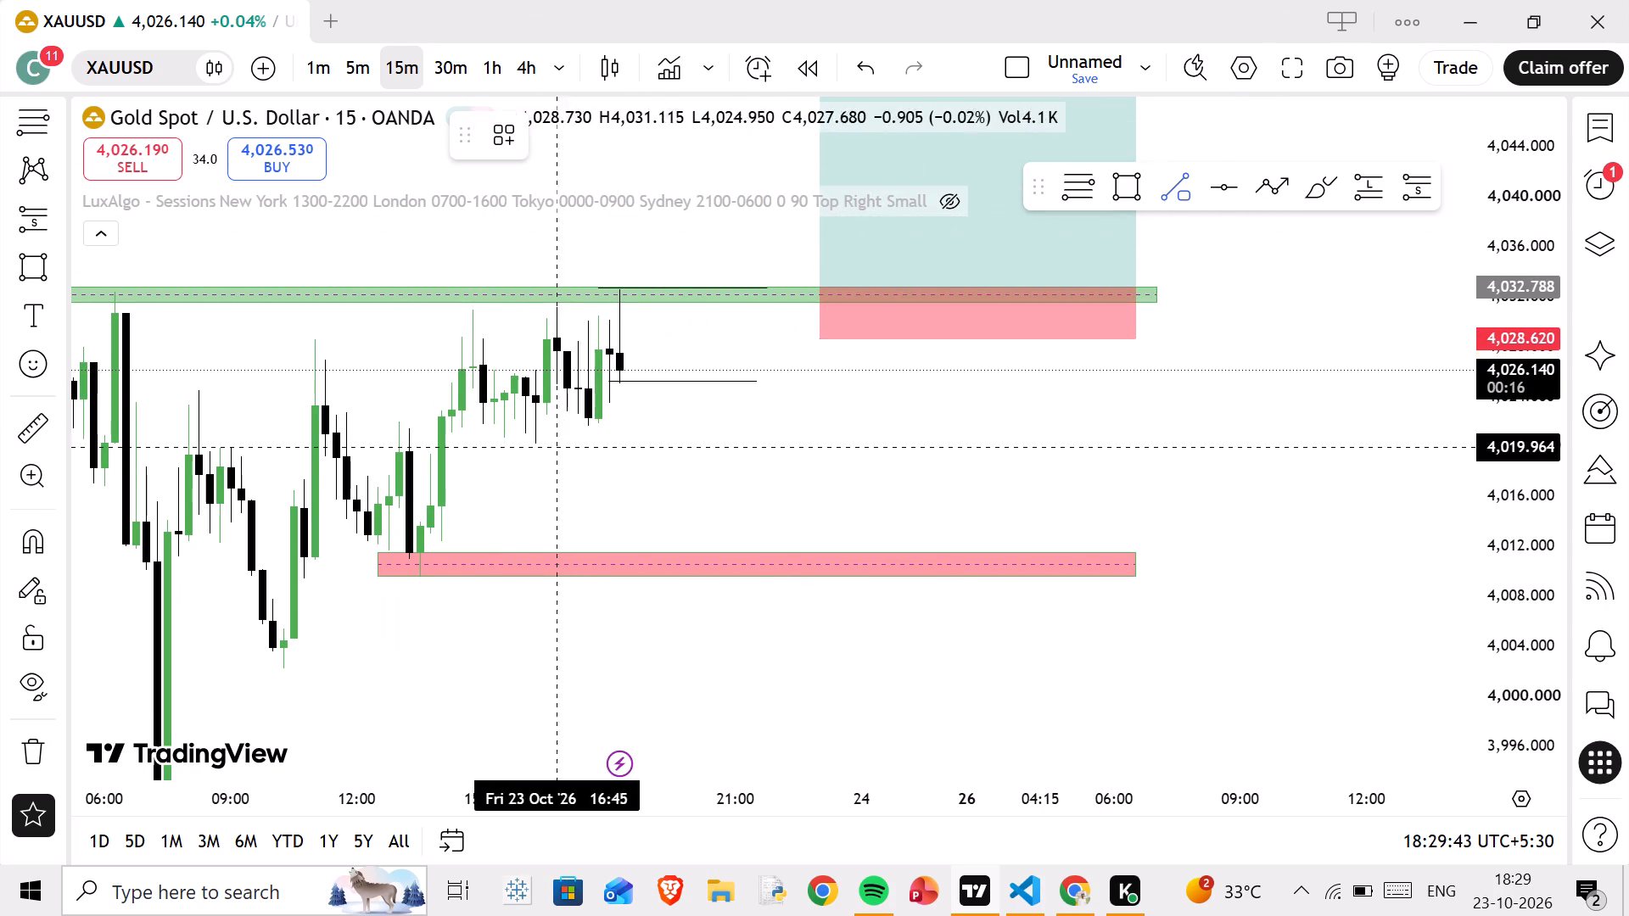
{"action": "left_click_drag", "start_coordinate": [443, 475], "coordinate": [820, 345]}
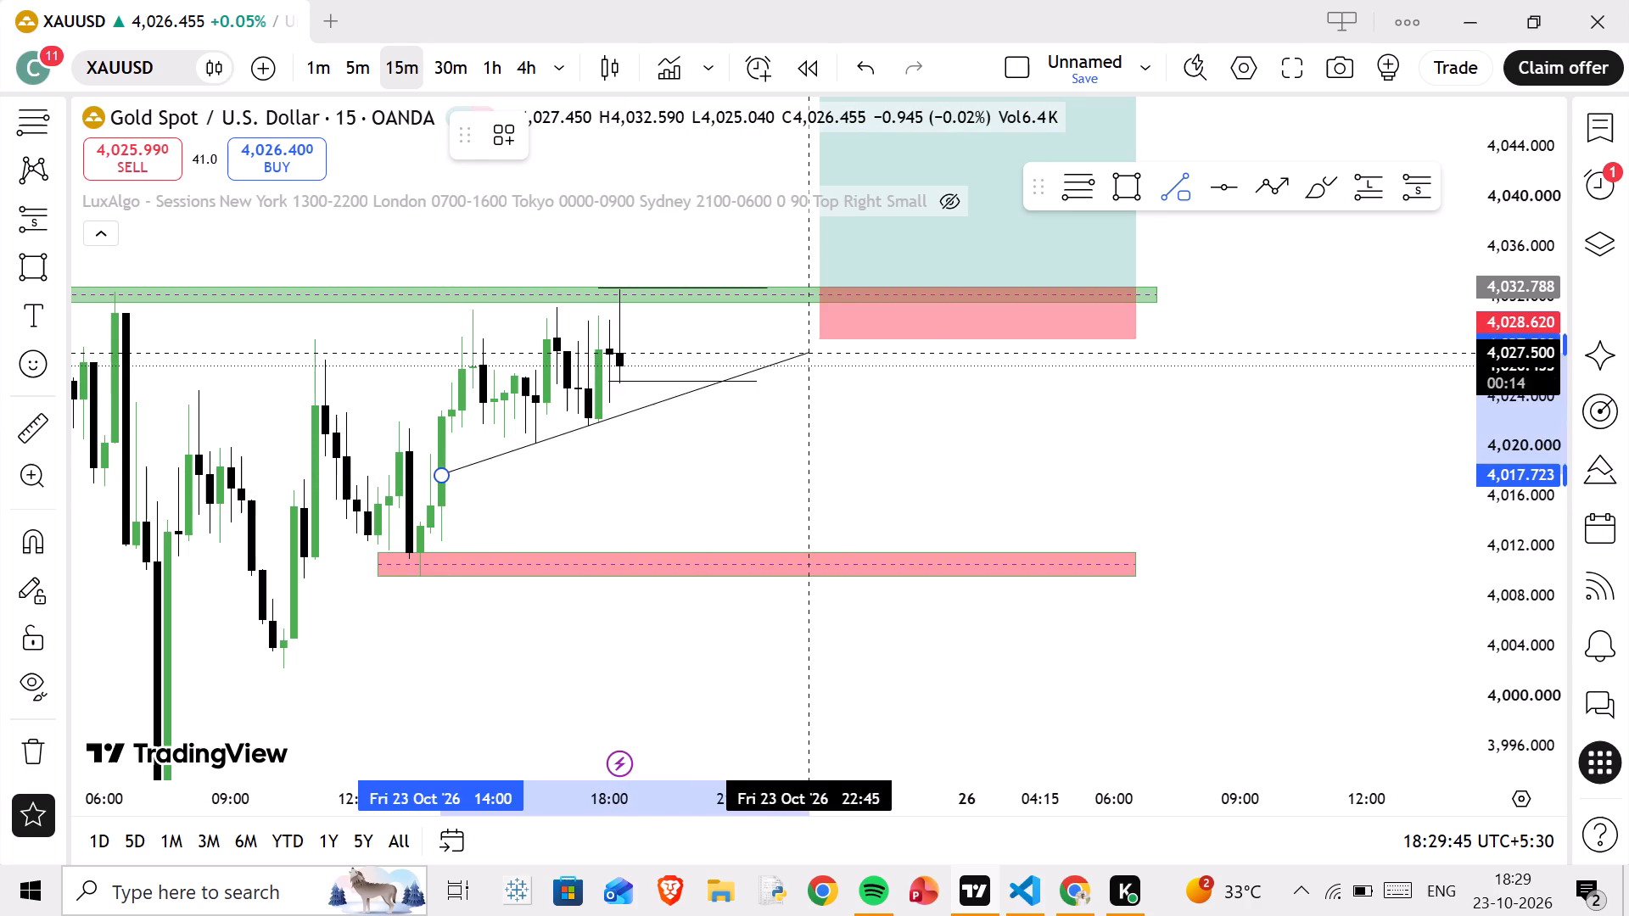
{"action": "left_click_drag", "start_coordinate": [820, 345], "coordinate": [938, 315]}
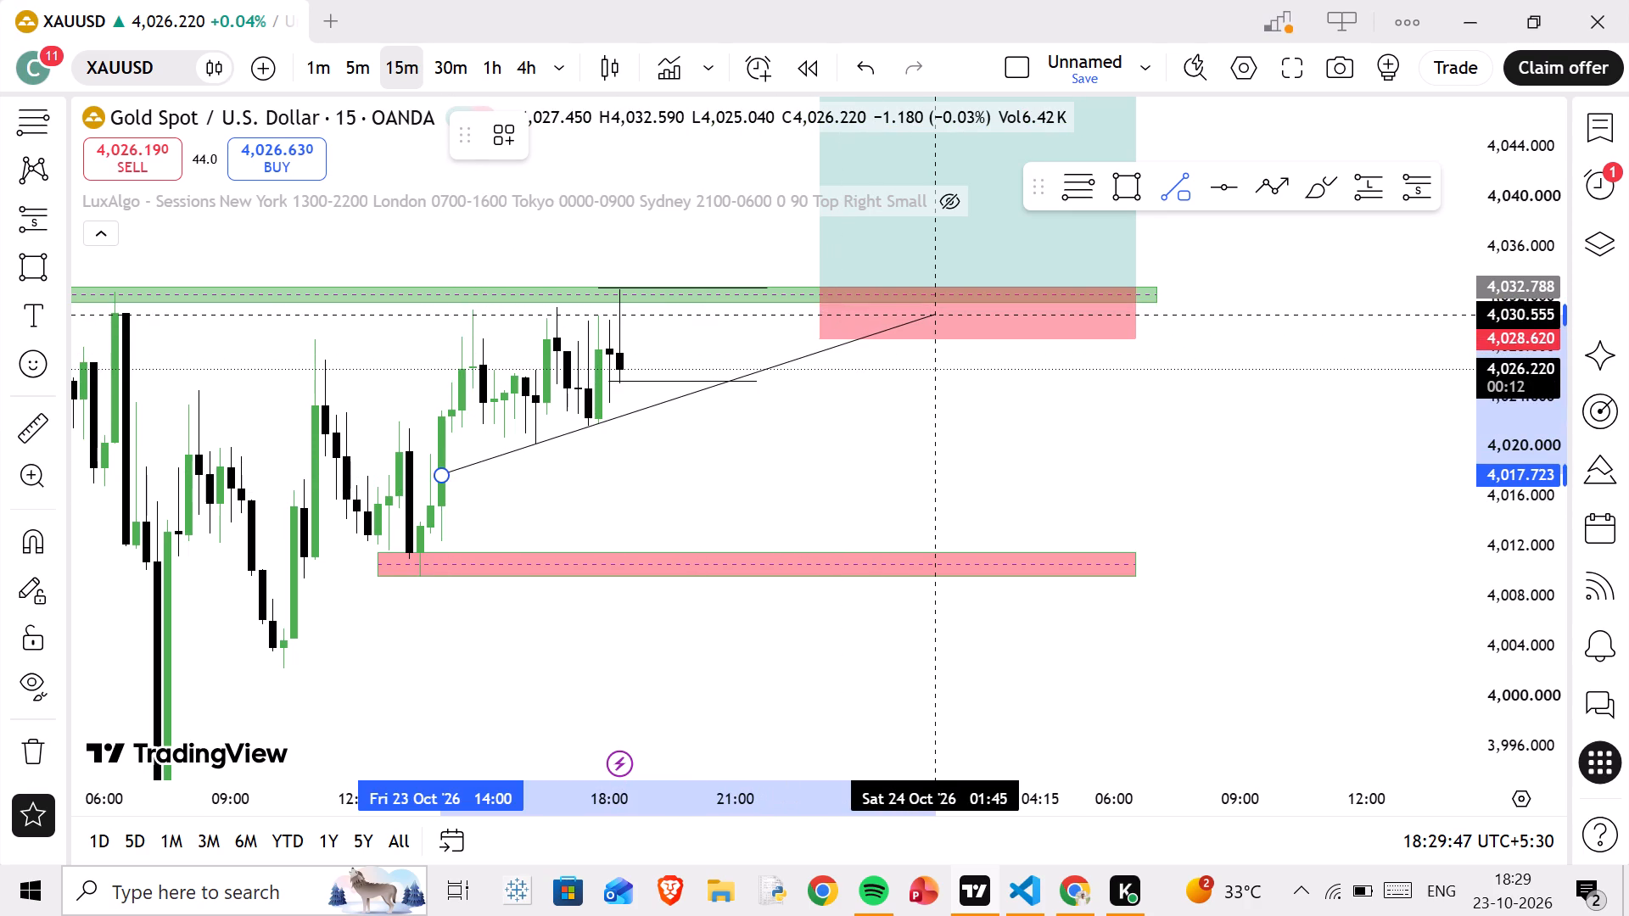
{"action": "left_click_drag", "start_coordinate": [938, 315], "coordinate": [966, 304]}
{"action": "left_click", "coordinate": [966, 304]}
{"action": "left_click", "coordinate": [966, 396]}
Draw a rising upper trend line from the 11:00 candle's high at about 4,028.4 to 02:00 on 24 Oct at about 4,038.8.
{"action": "left_click_drag", "start_coordinate": [931, 438], "coordinate": [1037, 383]}
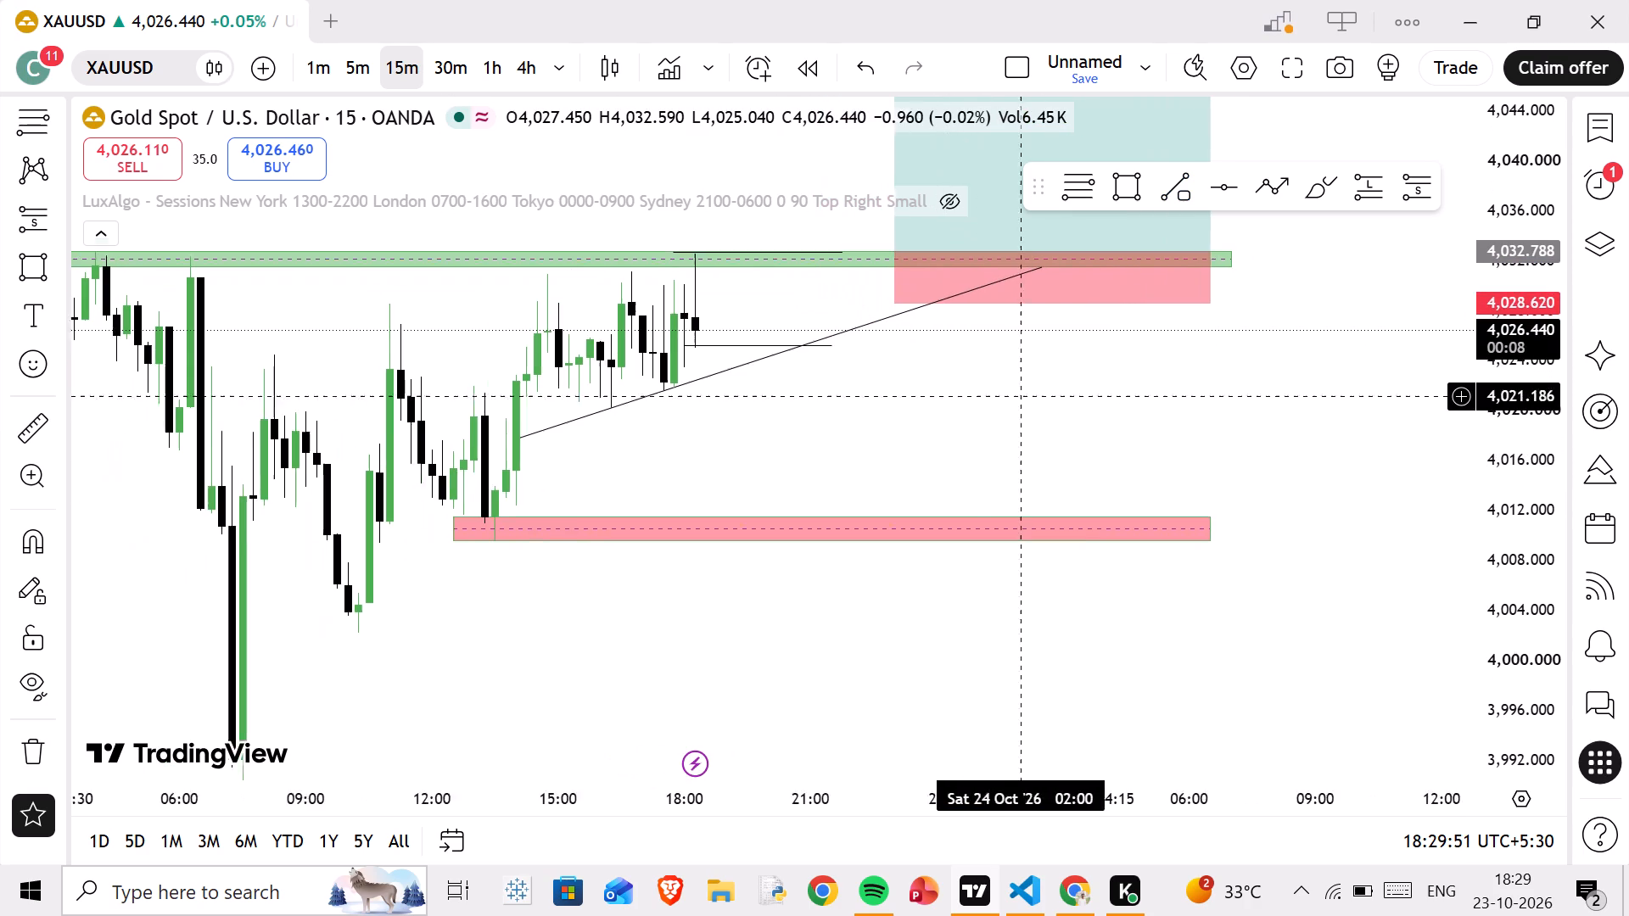
{"action": "left_click_drag", "start_coordinate": [687, 432], "coordinate": [656, 543]}
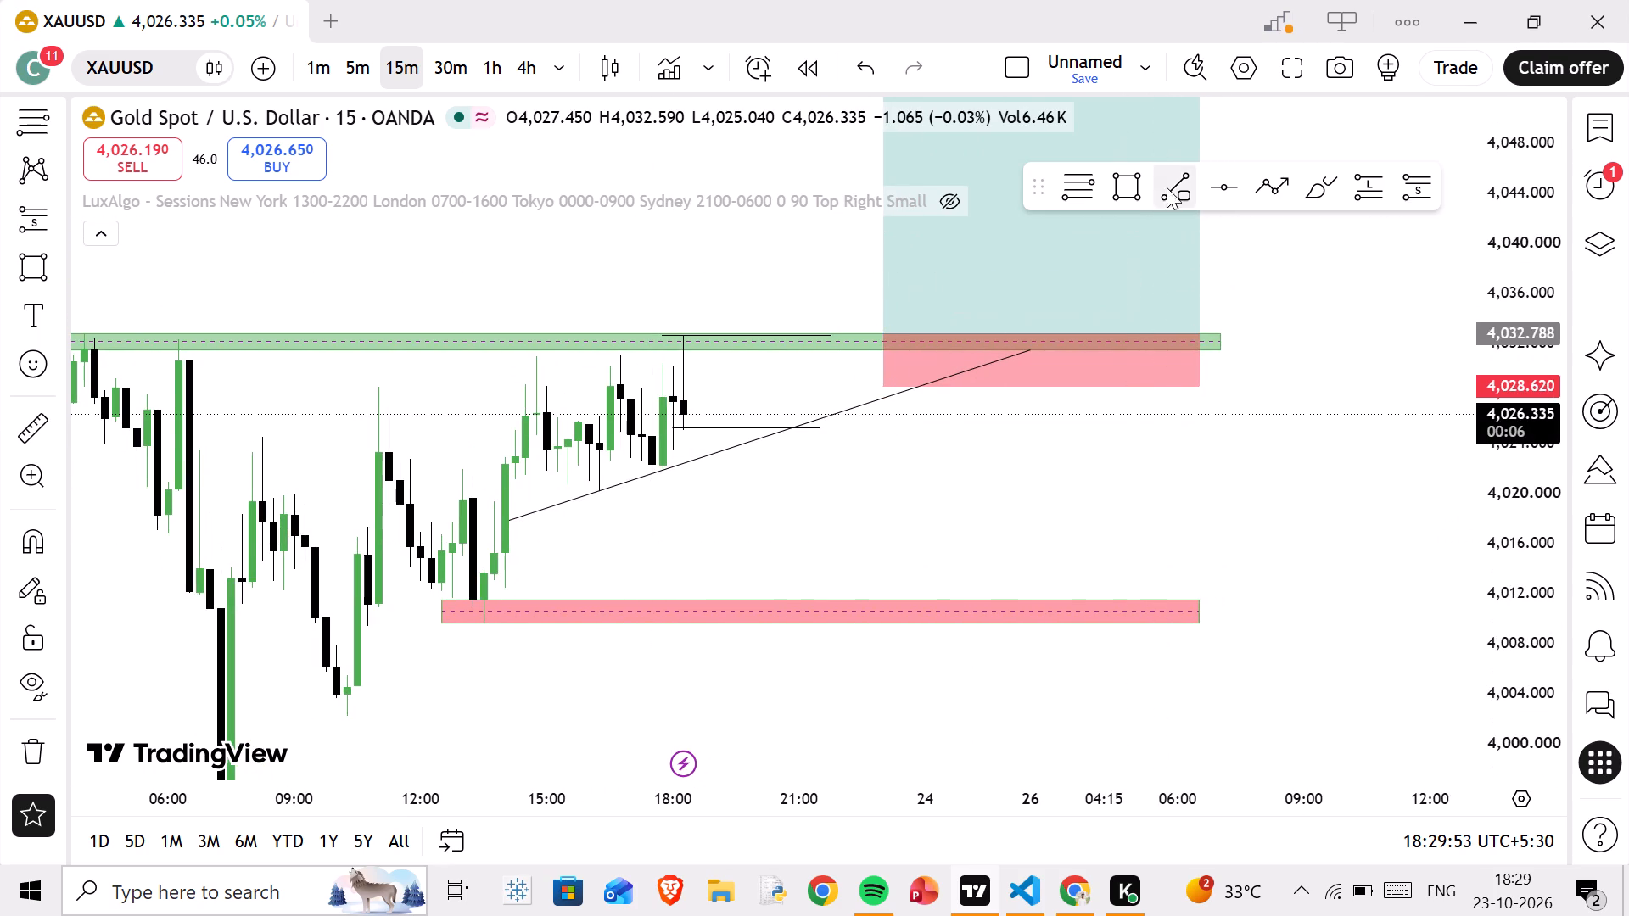
{"action": "left_click", "coordinate": [1167, 187]}
{"action": "left_click_drag", "start_coordinate": [378, 388], "coordinate": [877, 343]}
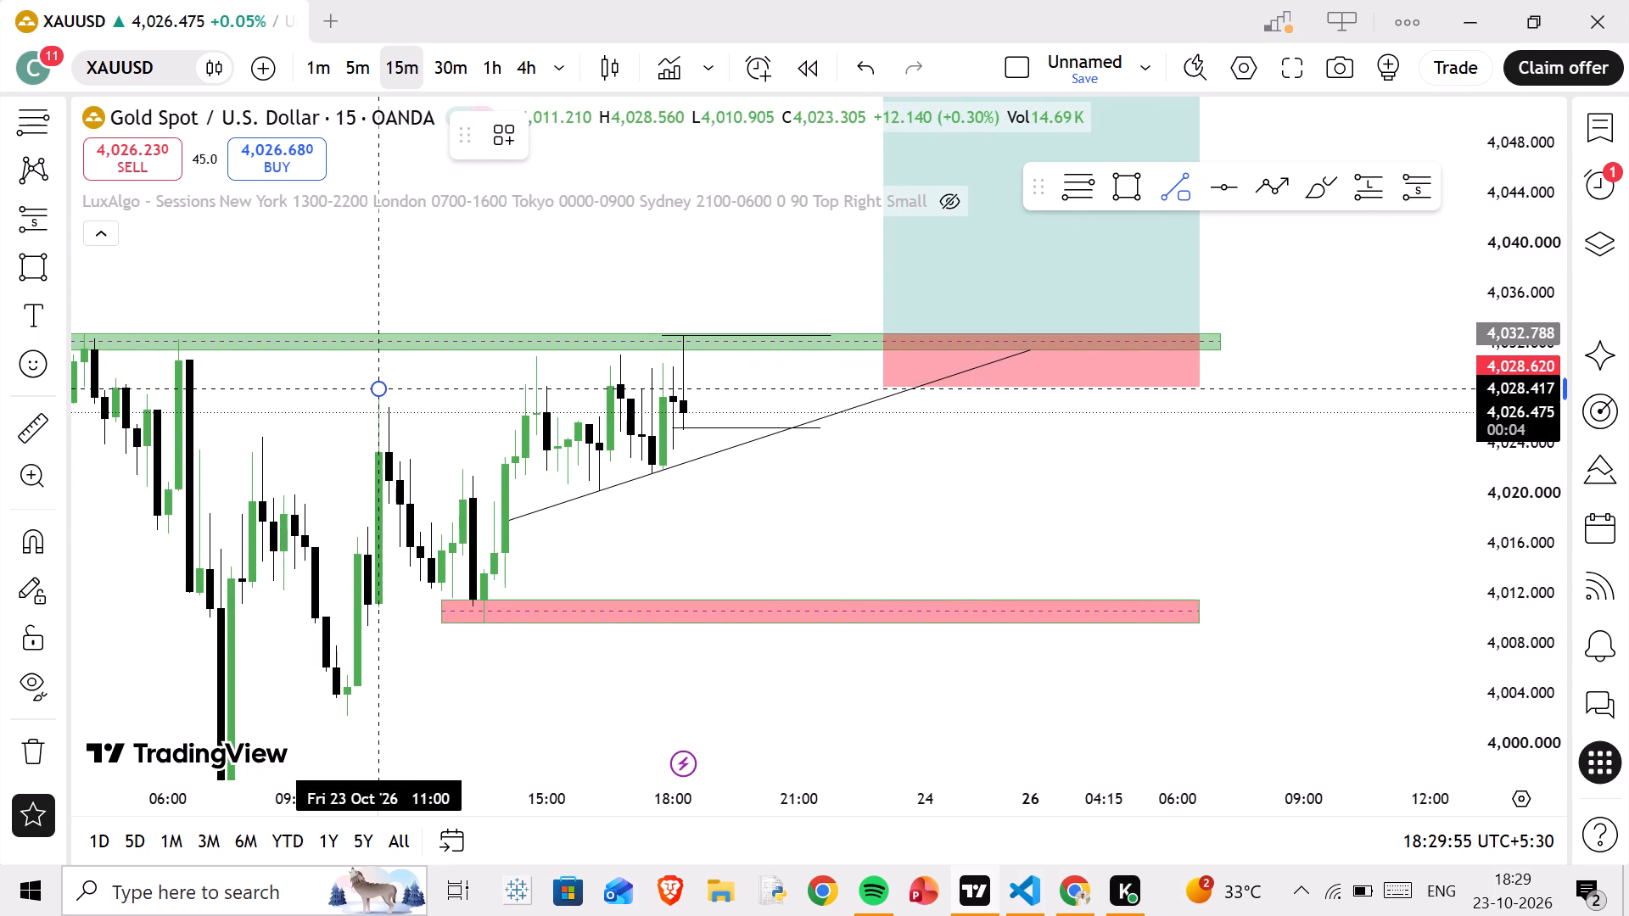
{"action": "left_click_drag", "start_coordinate": [877, 343], "coordinate": [1013, 257]}
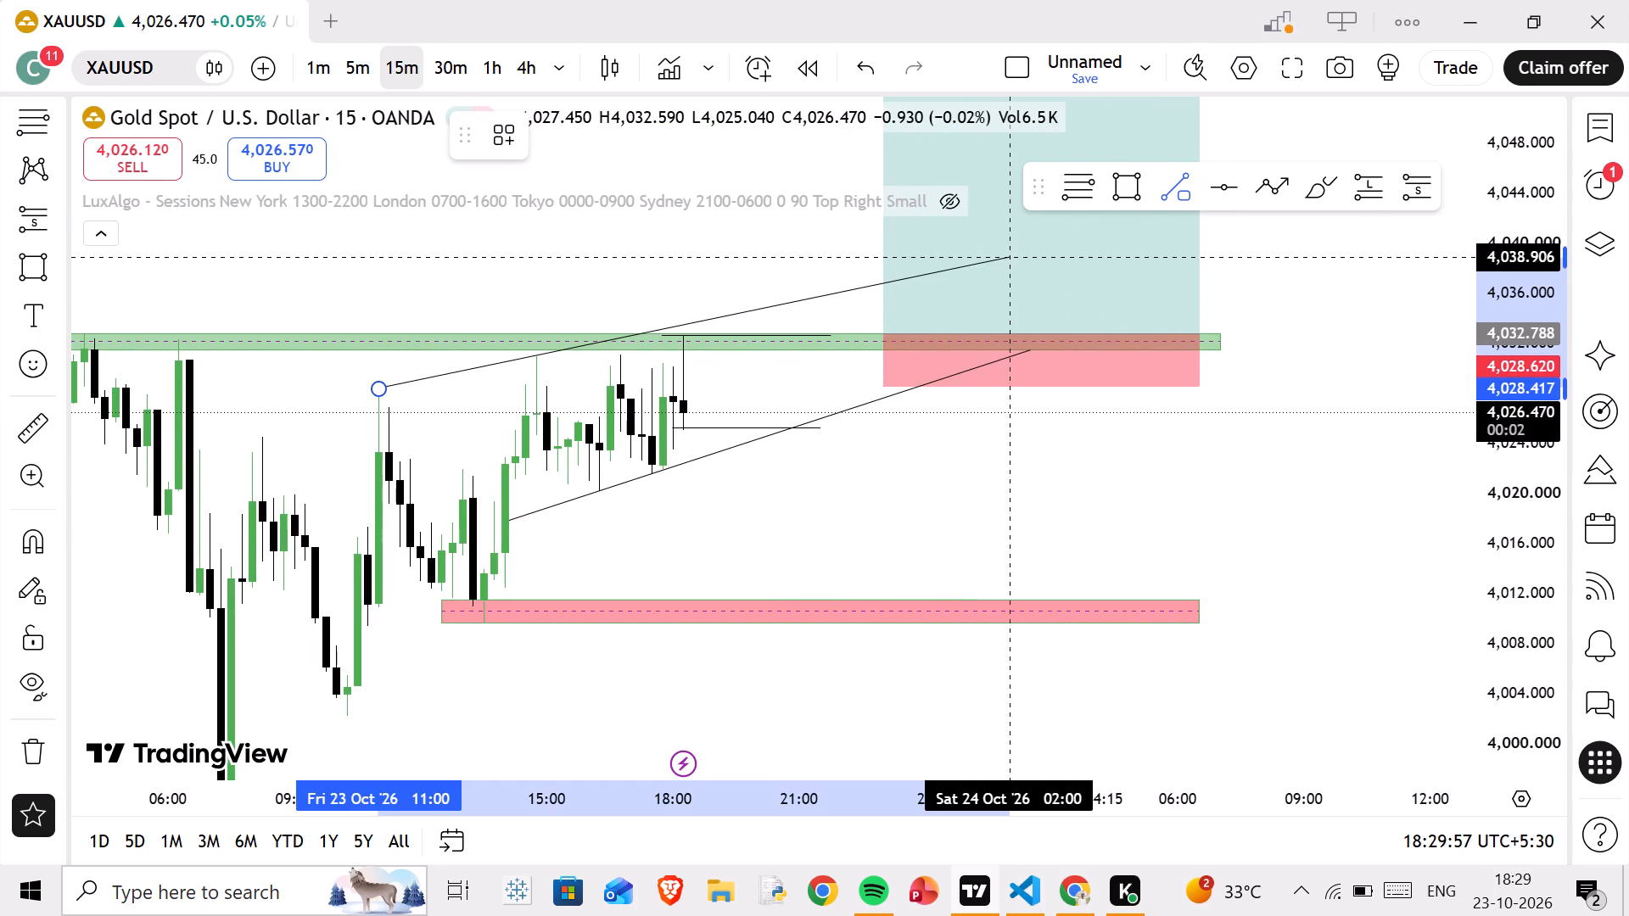
{"action": "left_click_drag", "start_coordinate": [1013, 257], "coordinate": [1013, 259]}
{"action": "left_click", "coordinate": [1013, 259]}
Move the horizontal line at the 18:15 candle's low down to about 4,023.6, starting at 17:30.
{"action": "left_click_drag", "start_coordinate": [816, 444], "coordinate": [816, 447]}
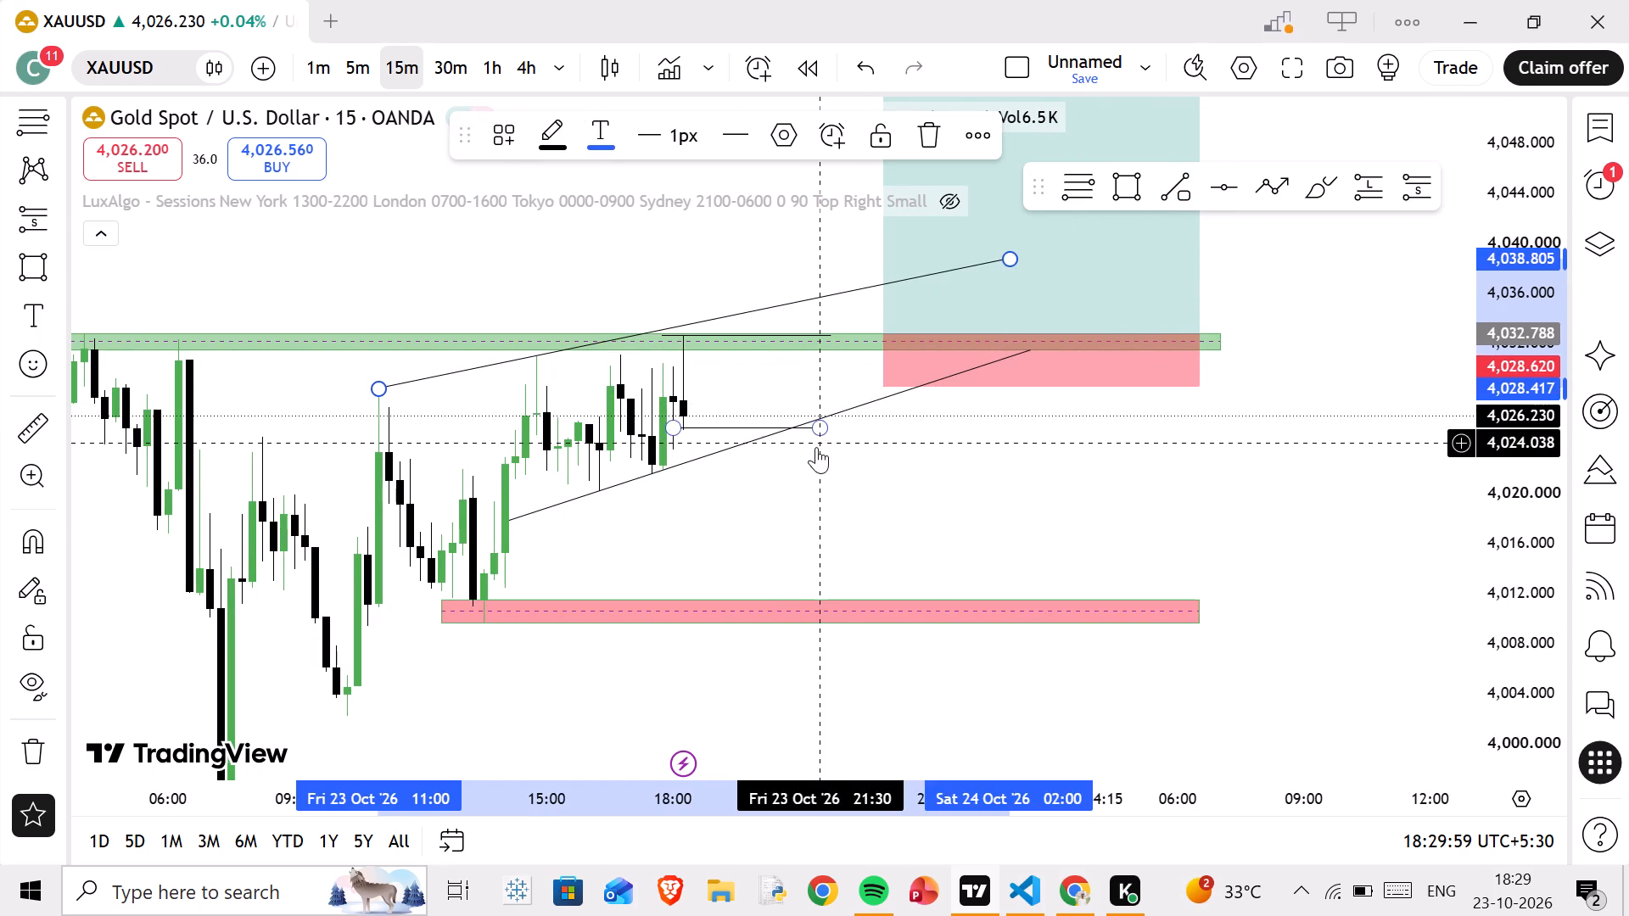
{"action": "left_click_drag", "start_coordinate": [816, 447], "coordinate": [798, 463]}
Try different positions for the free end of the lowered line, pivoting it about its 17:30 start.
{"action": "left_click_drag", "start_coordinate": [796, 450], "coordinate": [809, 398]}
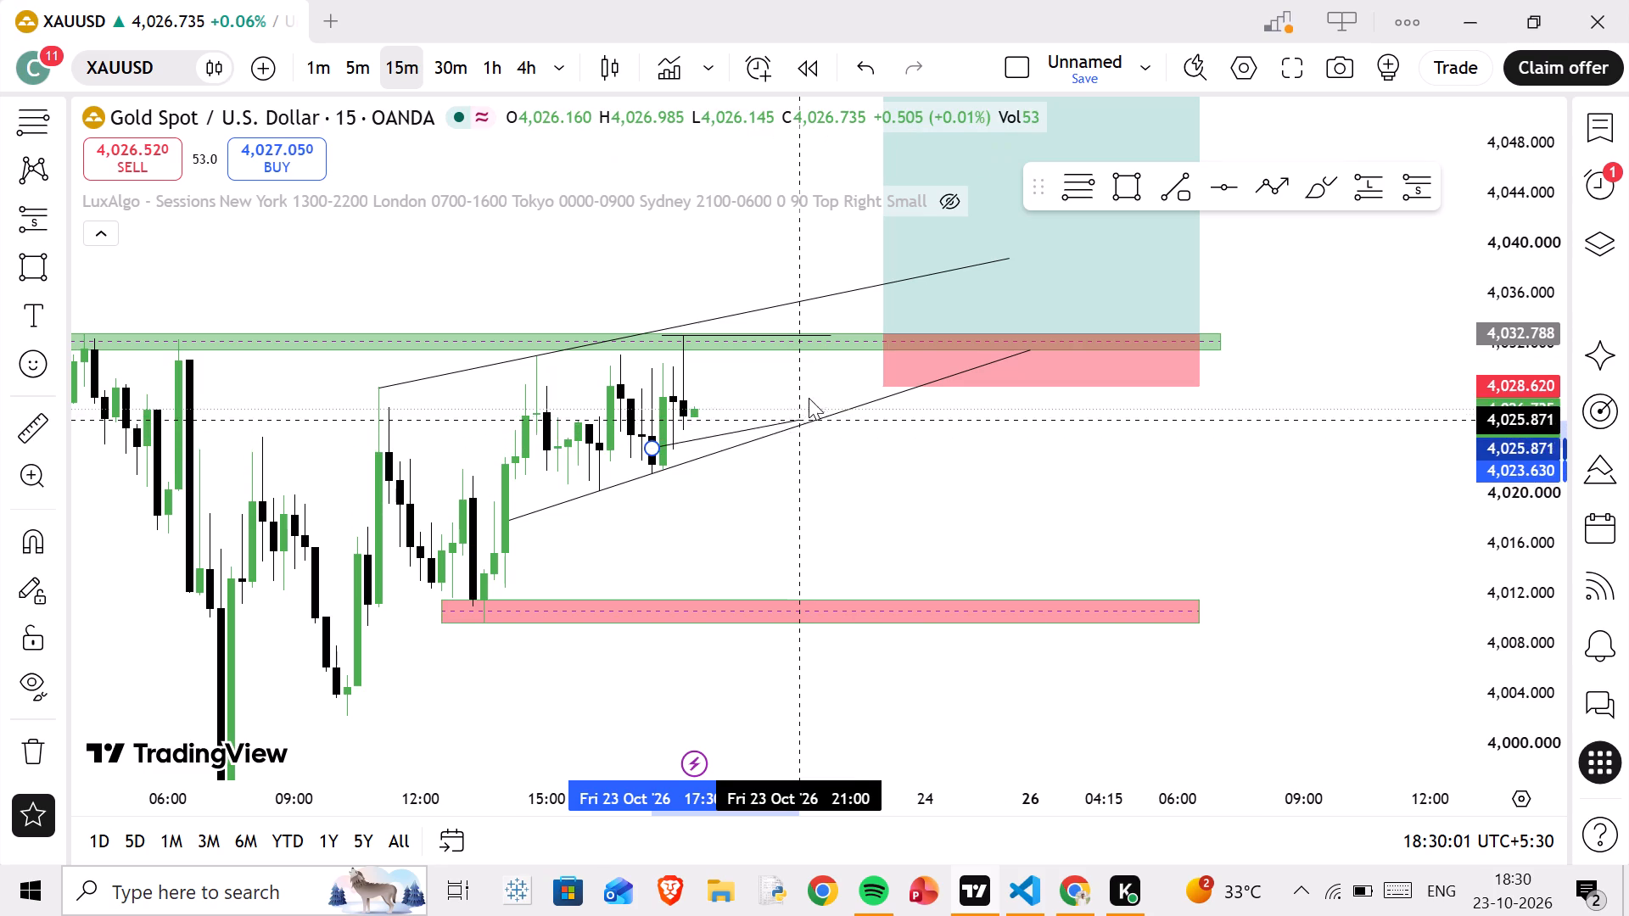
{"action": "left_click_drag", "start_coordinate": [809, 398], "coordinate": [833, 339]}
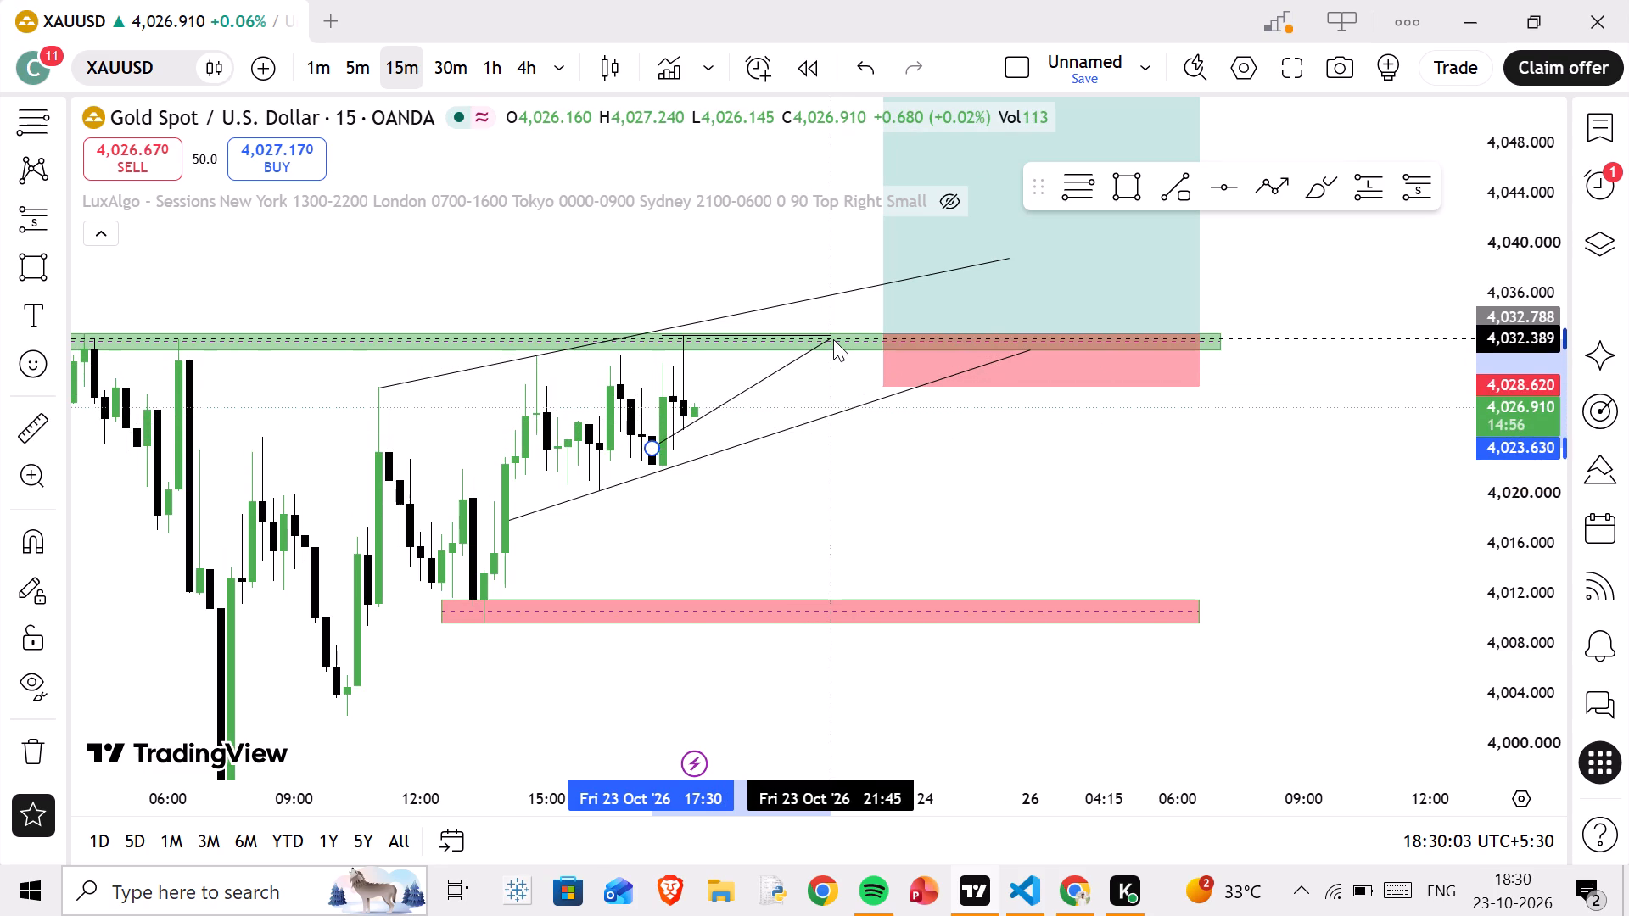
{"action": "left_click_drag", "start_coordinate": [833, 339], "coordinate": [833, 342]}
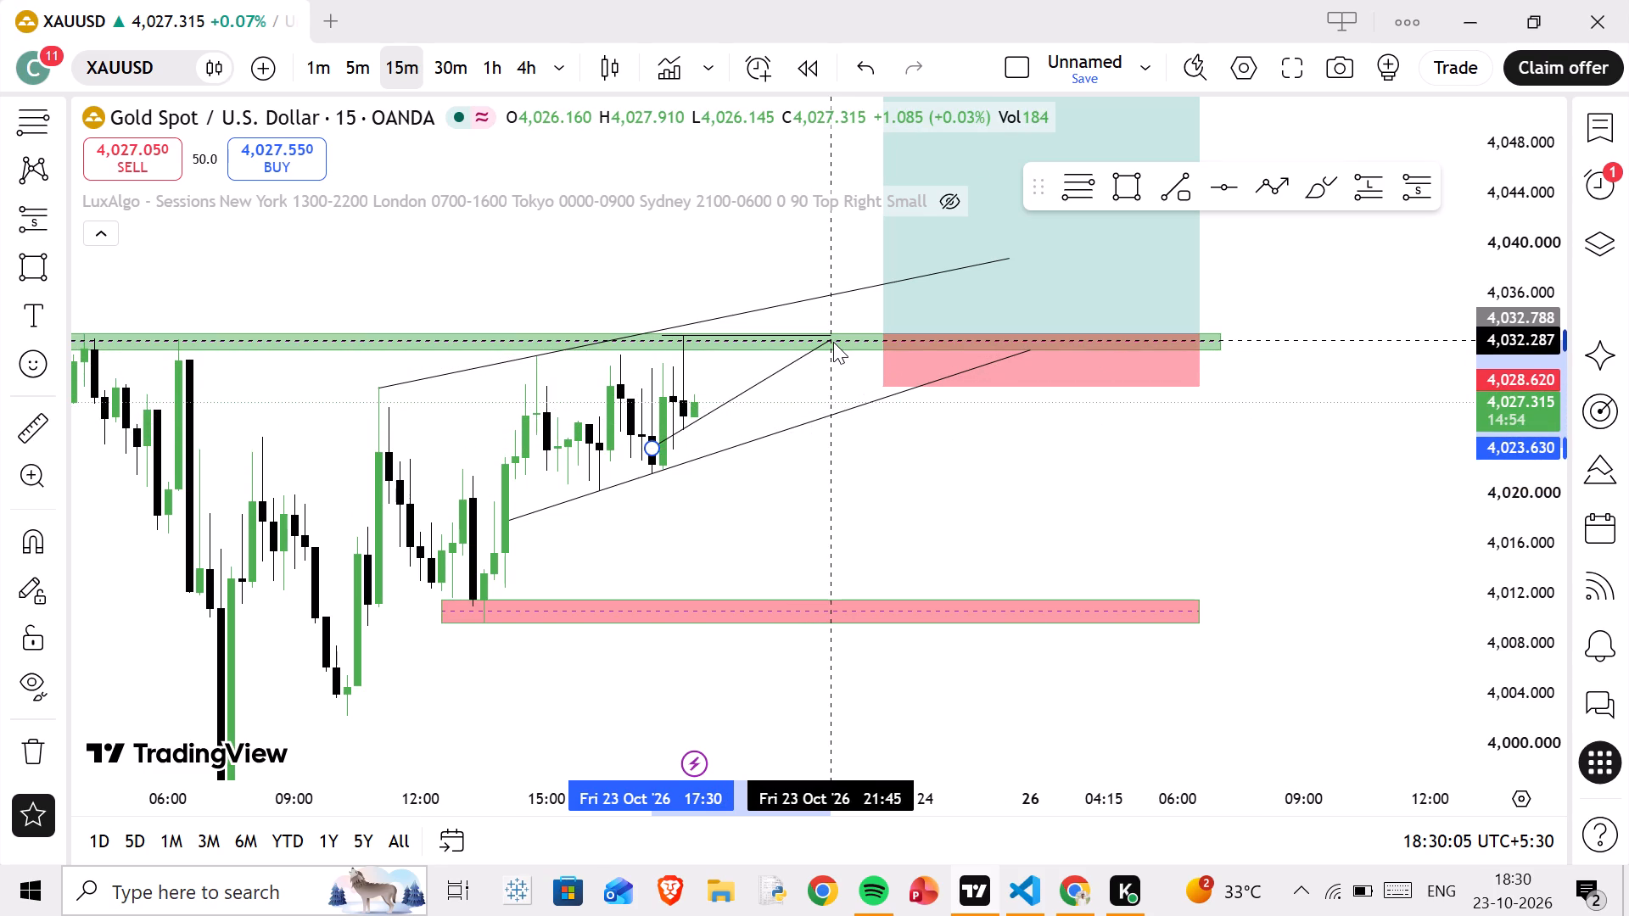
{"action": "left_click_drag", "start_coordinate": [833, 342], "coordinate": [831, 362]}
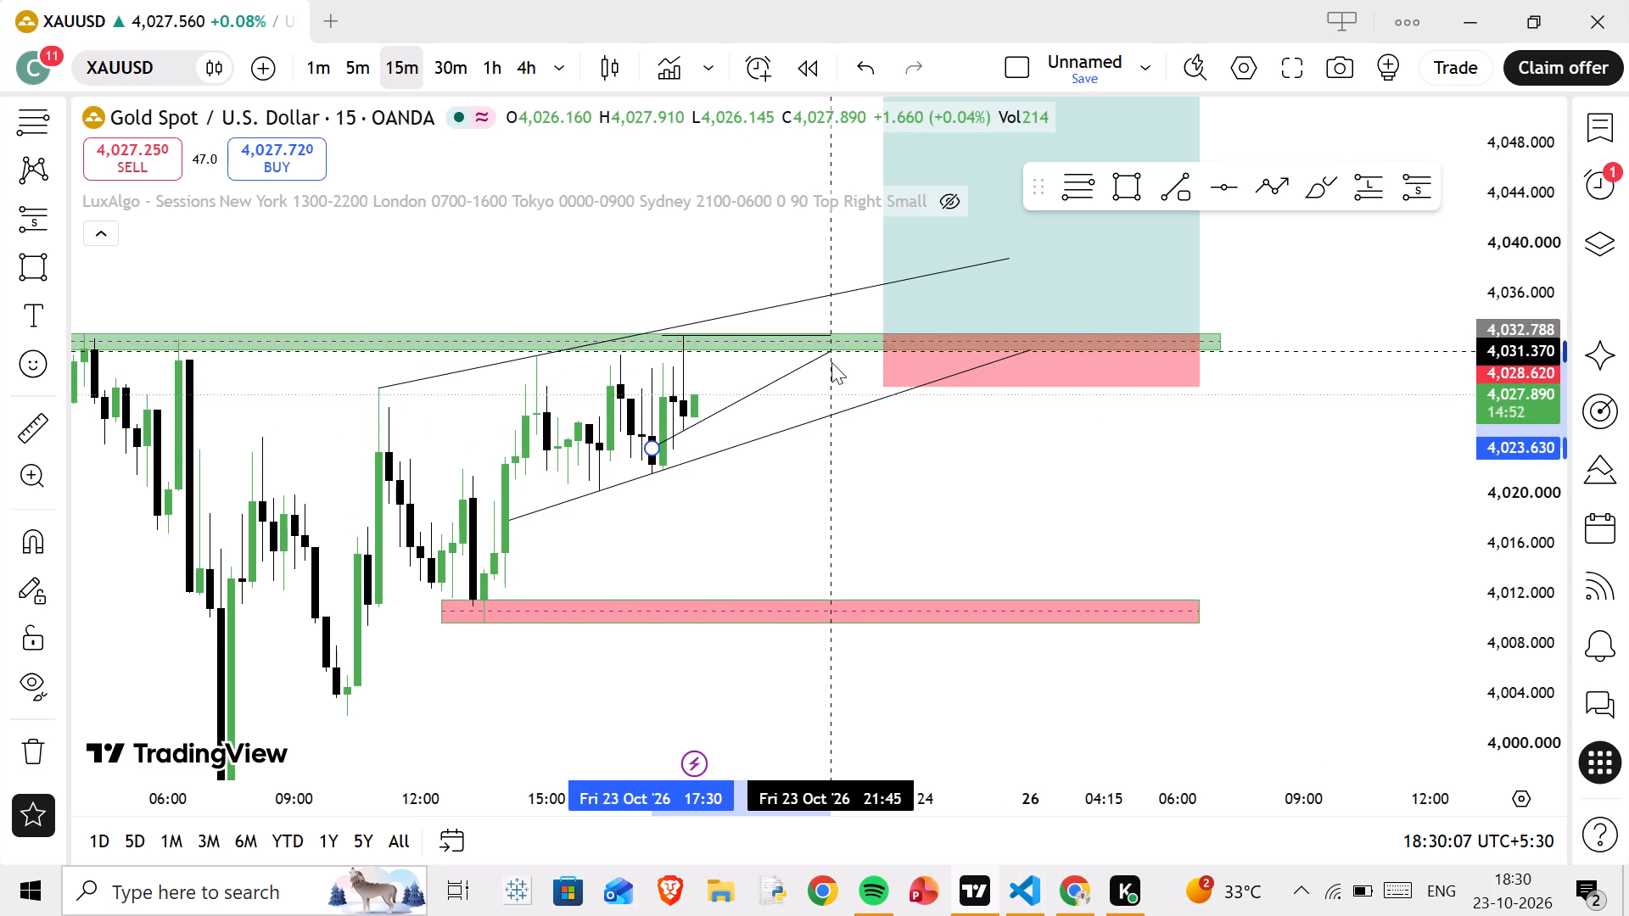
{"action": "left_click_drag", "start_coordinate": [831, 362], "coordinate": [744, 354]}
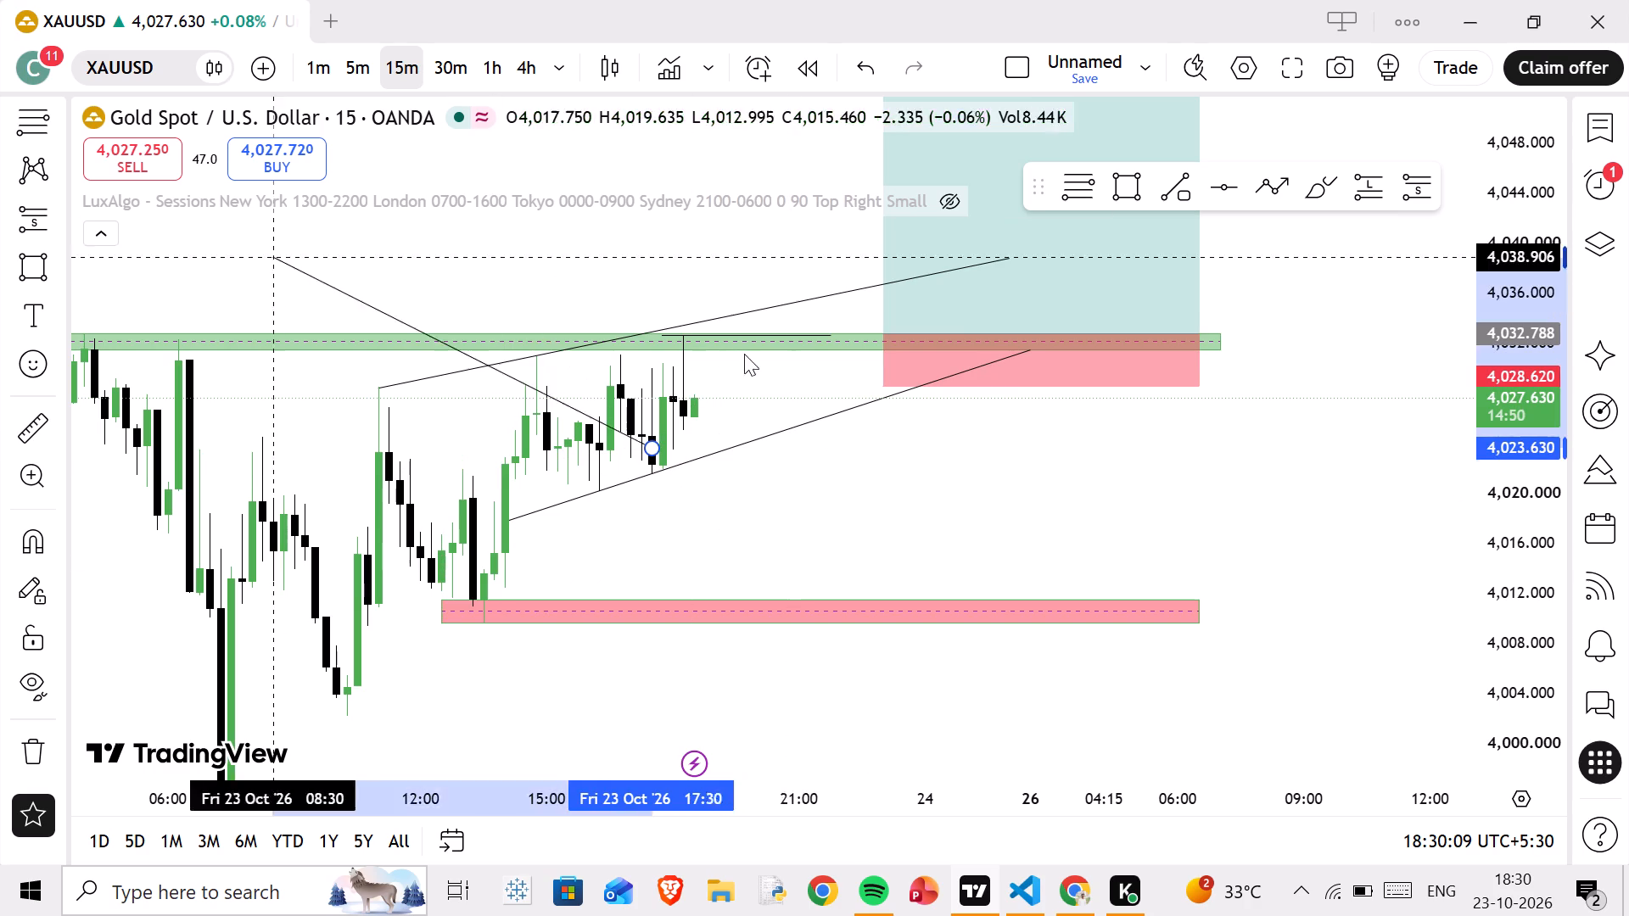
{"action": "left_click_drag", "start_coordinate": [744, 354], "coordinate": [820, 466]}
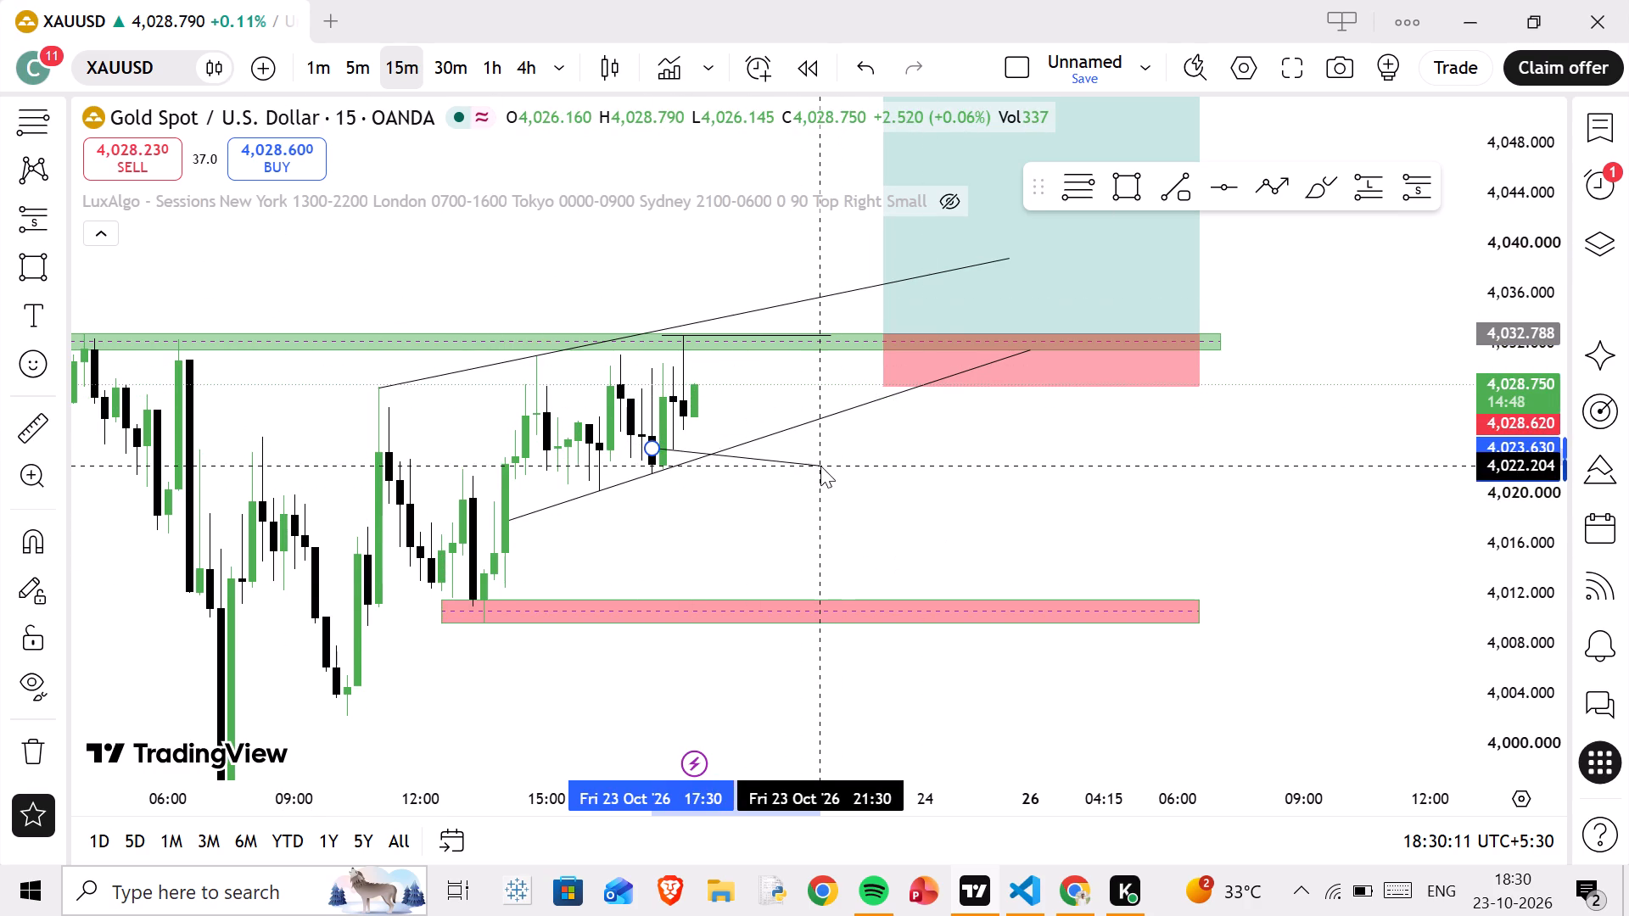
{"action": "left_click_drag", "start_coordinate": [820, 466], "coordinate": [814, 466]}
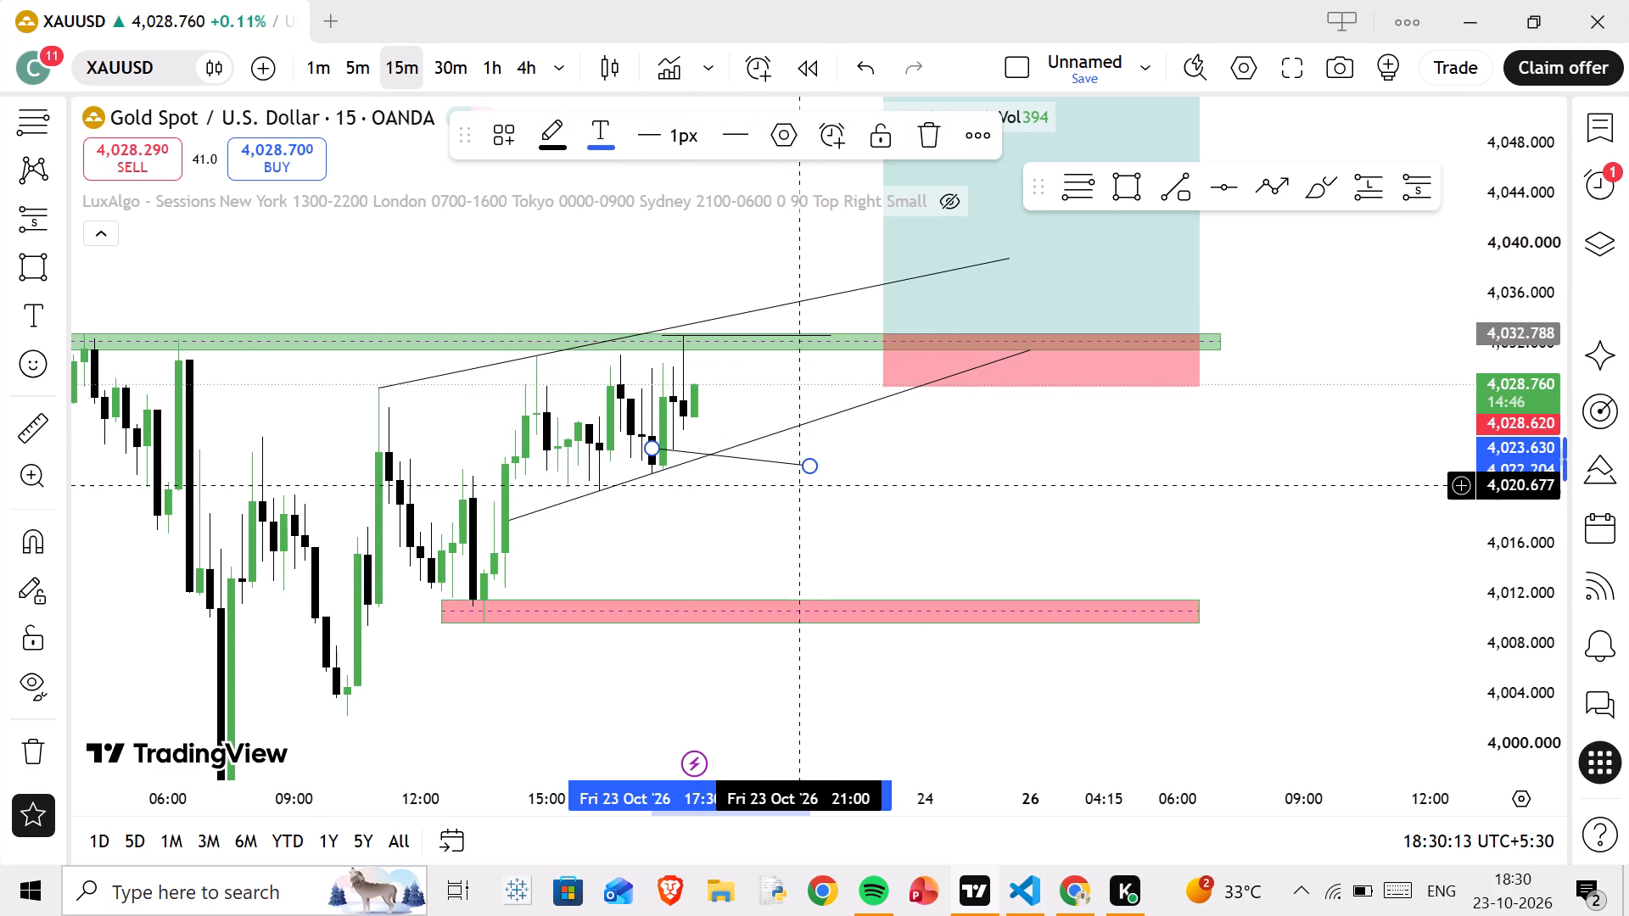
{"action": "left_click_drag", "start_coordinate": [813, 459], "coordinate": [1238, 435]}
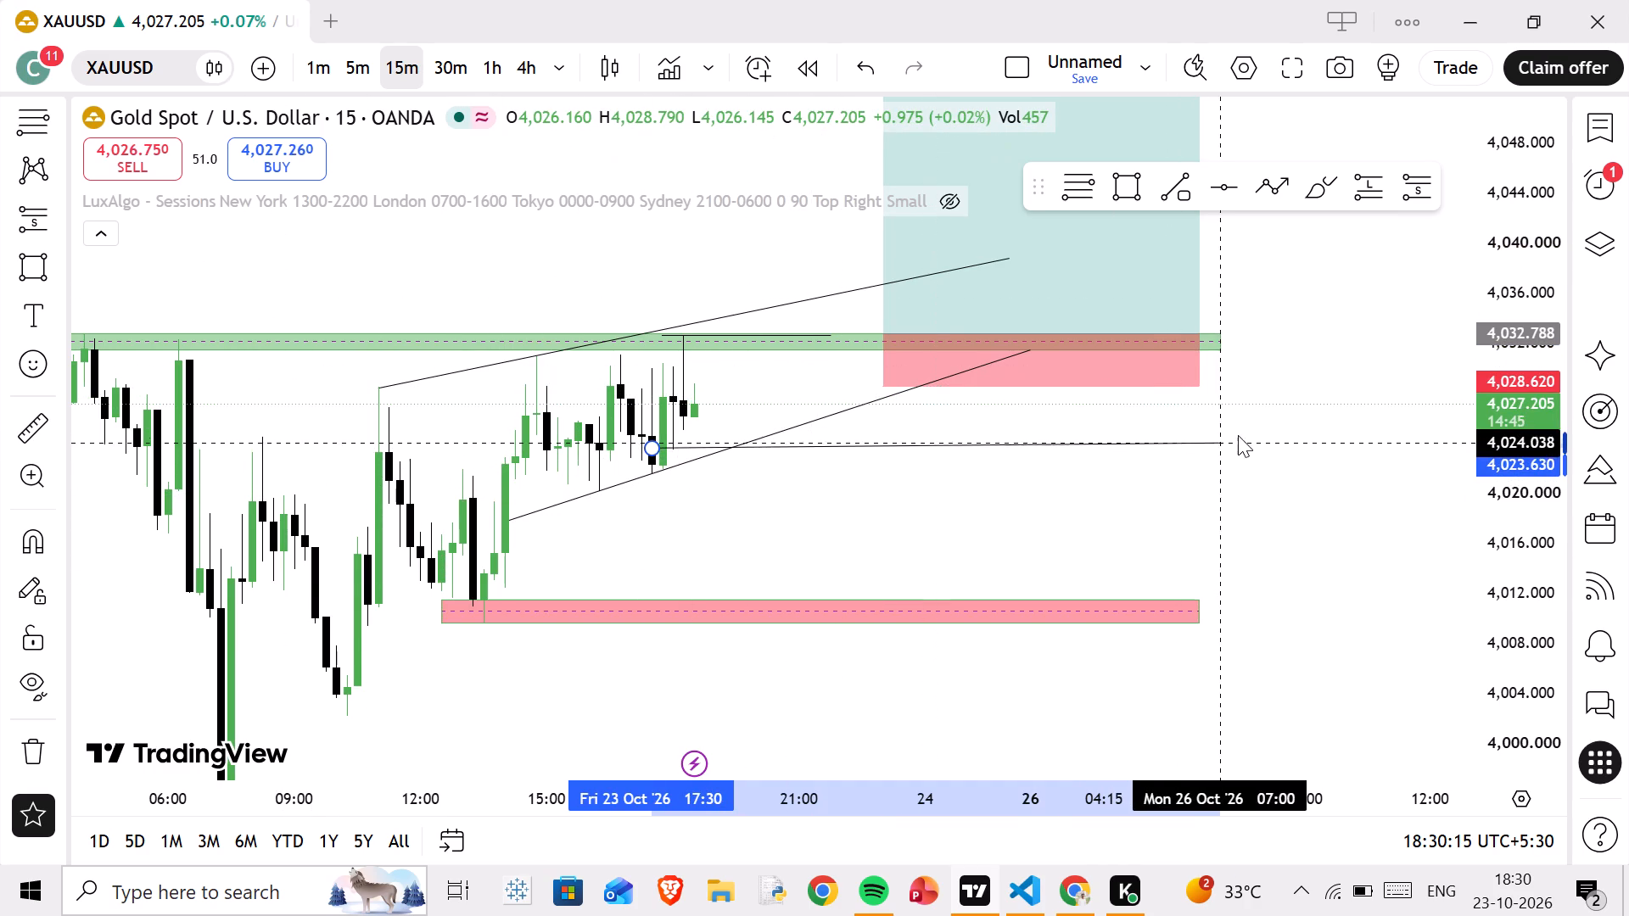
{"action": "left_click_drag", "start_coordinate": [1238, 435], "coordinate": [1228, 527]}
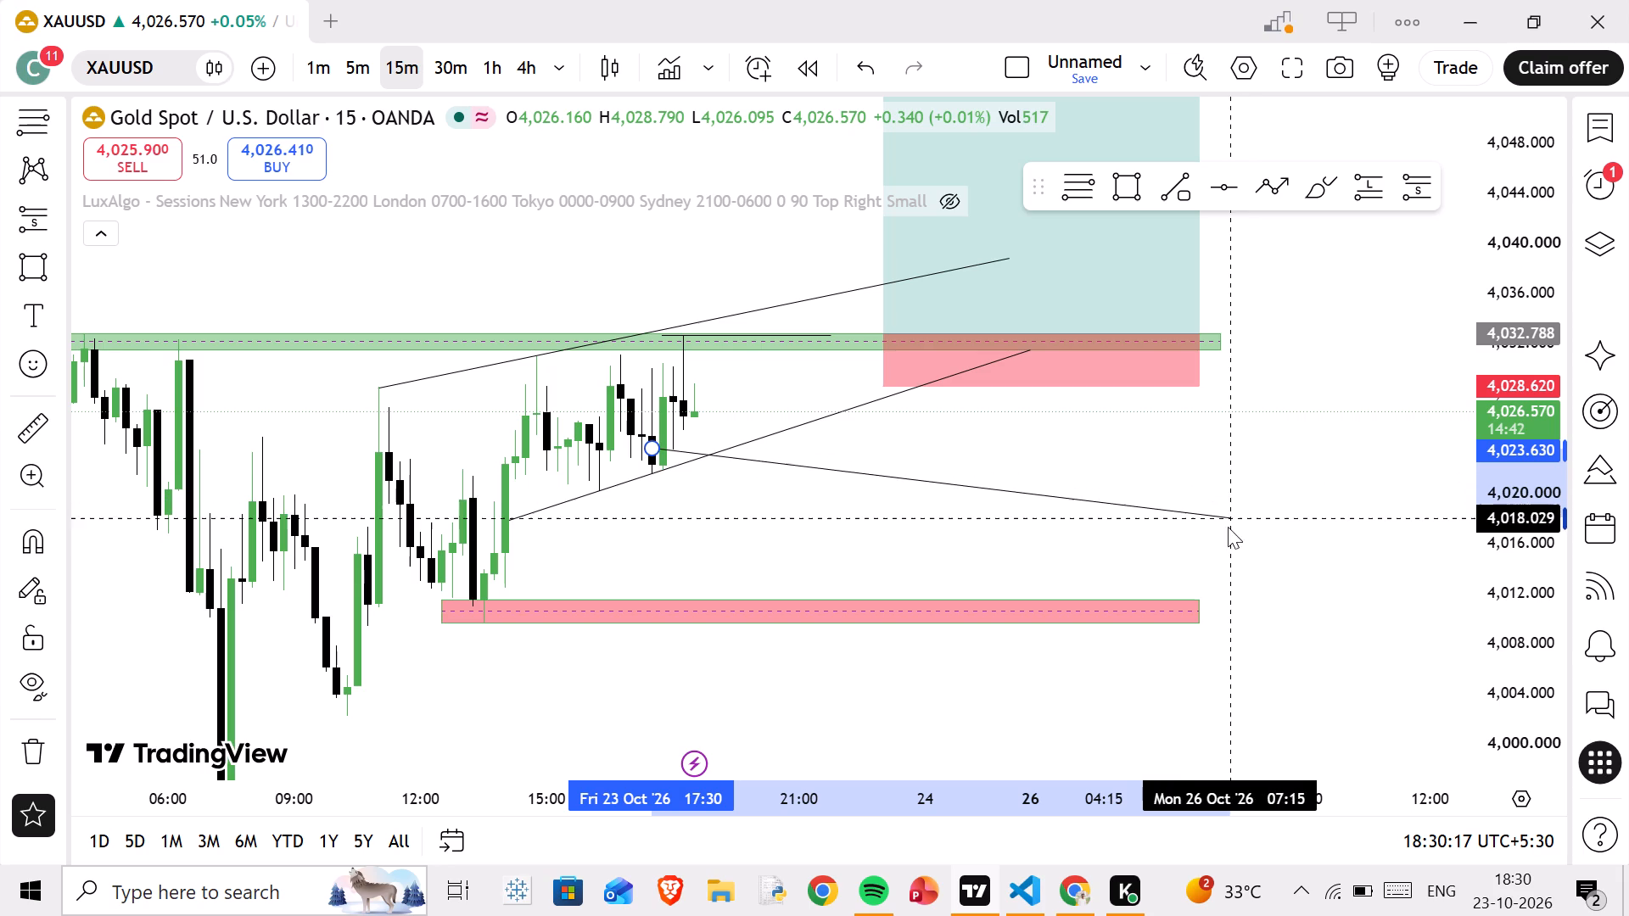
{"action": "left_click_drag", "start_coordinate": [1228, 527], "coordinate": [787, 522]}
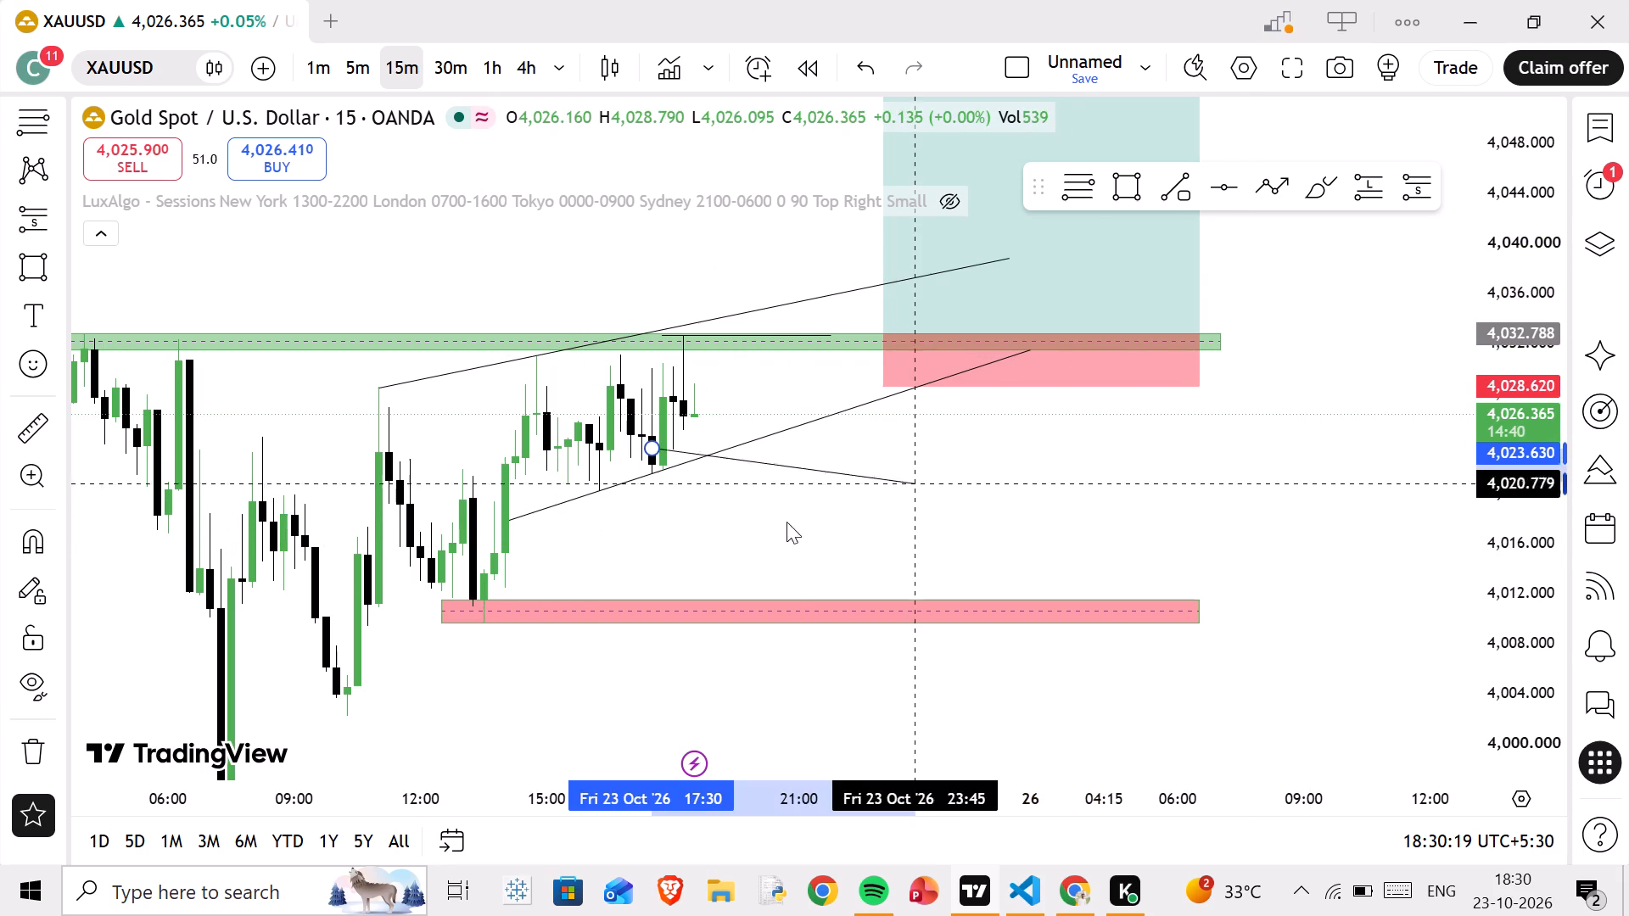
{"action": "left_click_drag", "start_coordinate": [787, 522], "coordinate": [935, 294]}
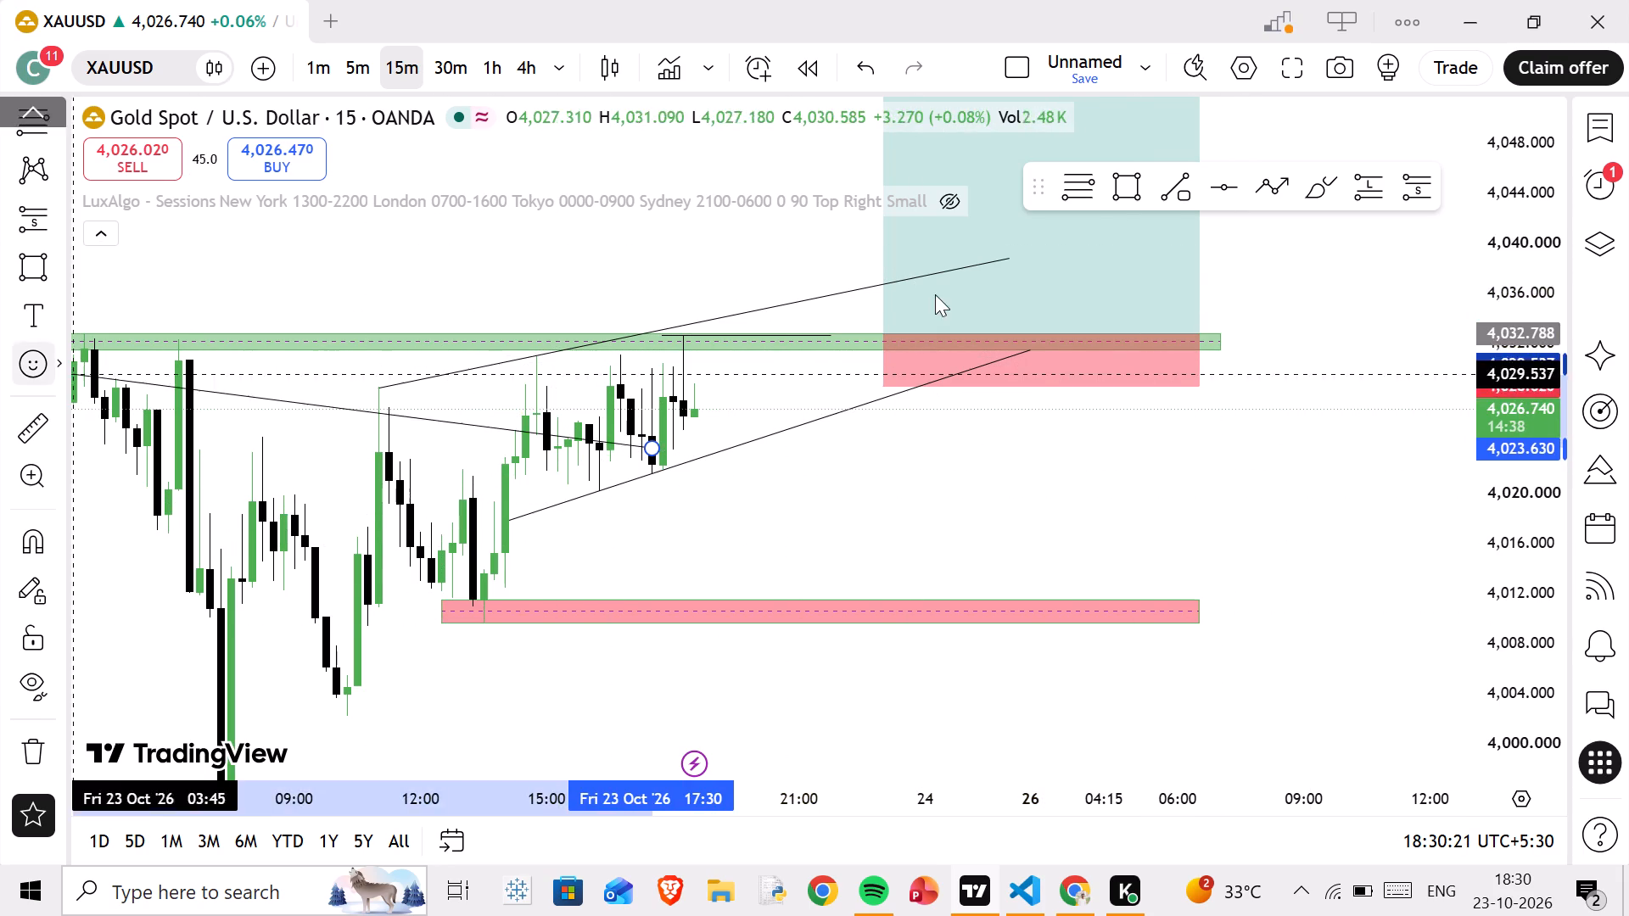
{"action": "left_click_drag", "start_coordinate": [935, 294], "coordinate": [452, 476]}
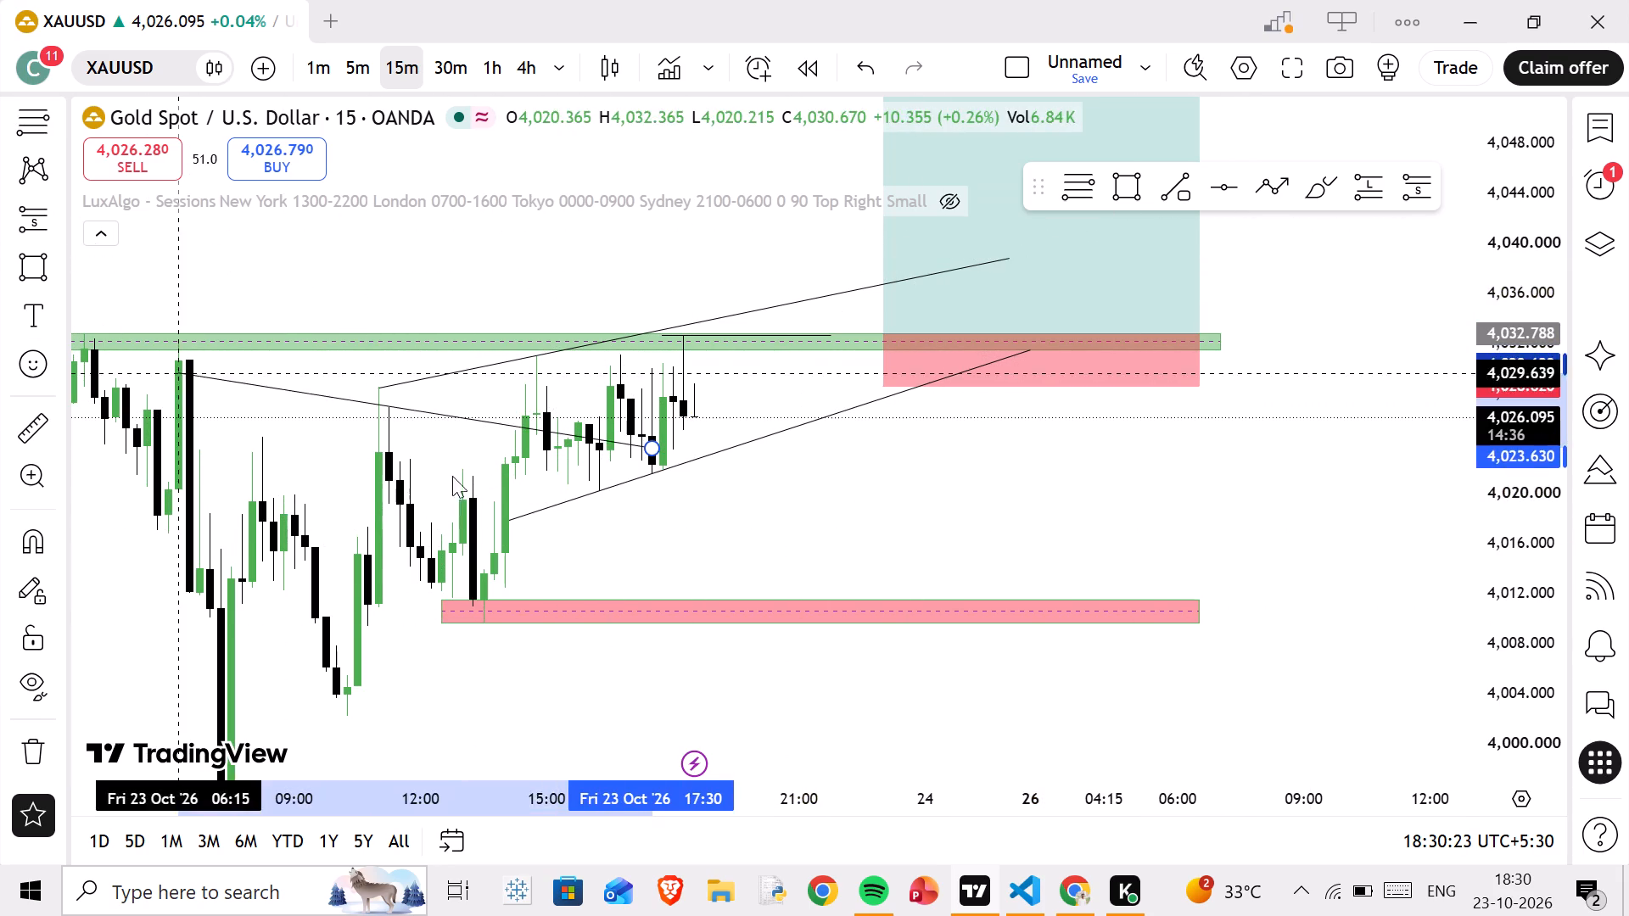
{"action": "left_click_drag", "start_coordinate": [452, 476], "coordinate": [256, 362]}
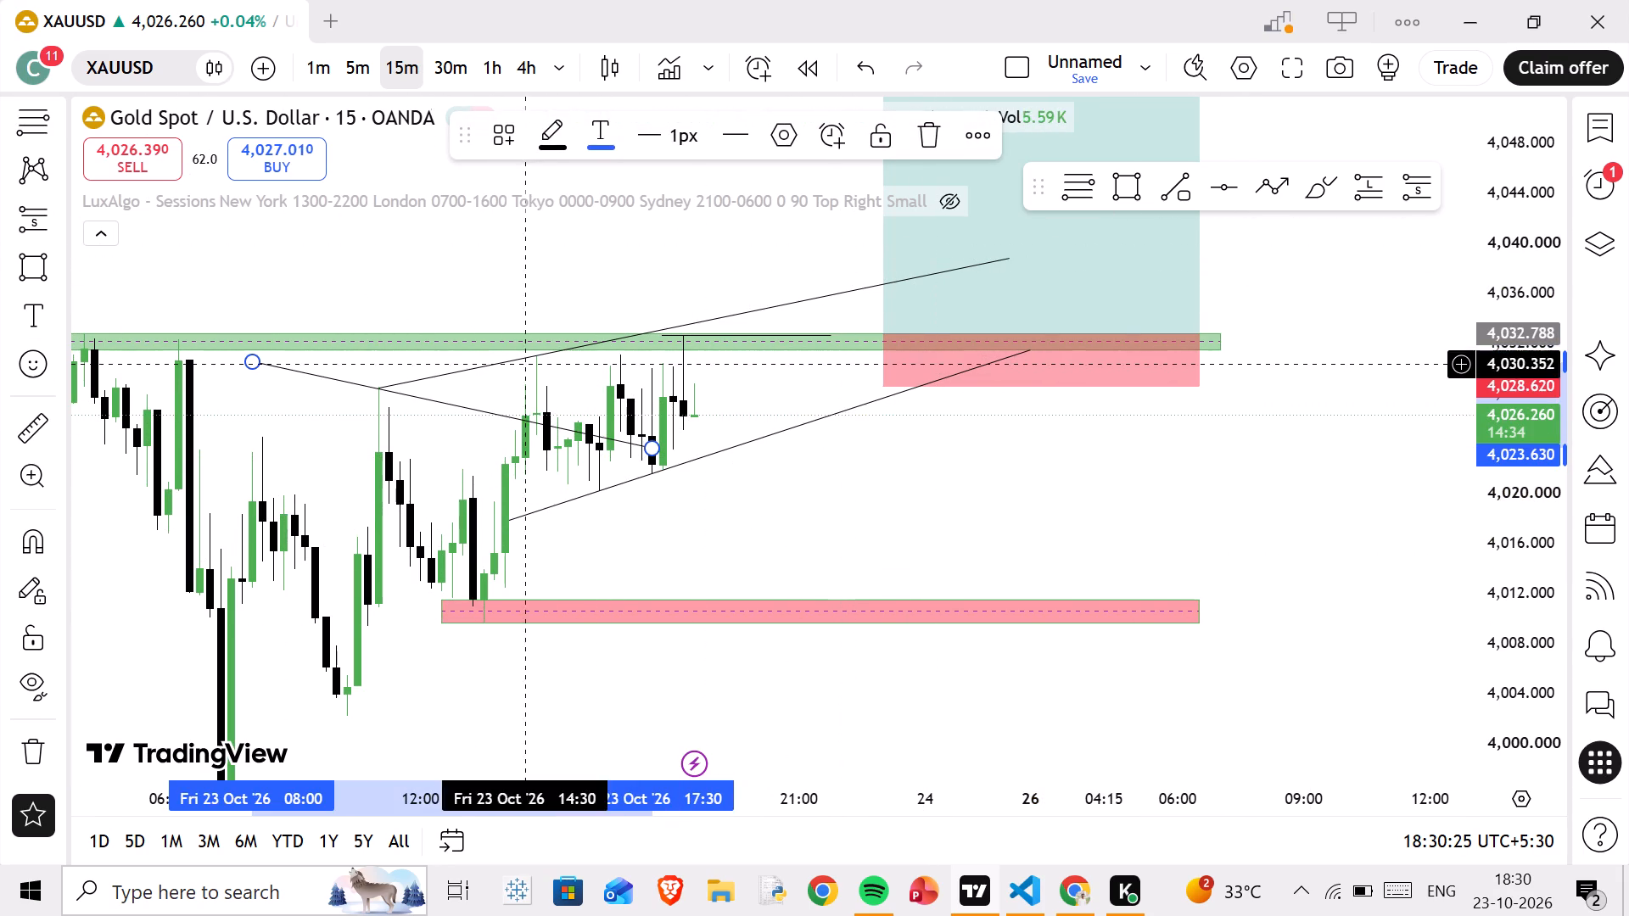
Level the lowered line at about 4,023.6 and extend its free end forward to 13:00 on 26 Oct.
{"action": "left_click_drag", "start_coordinate": [250, 367], "coordinate": [431, 292]}
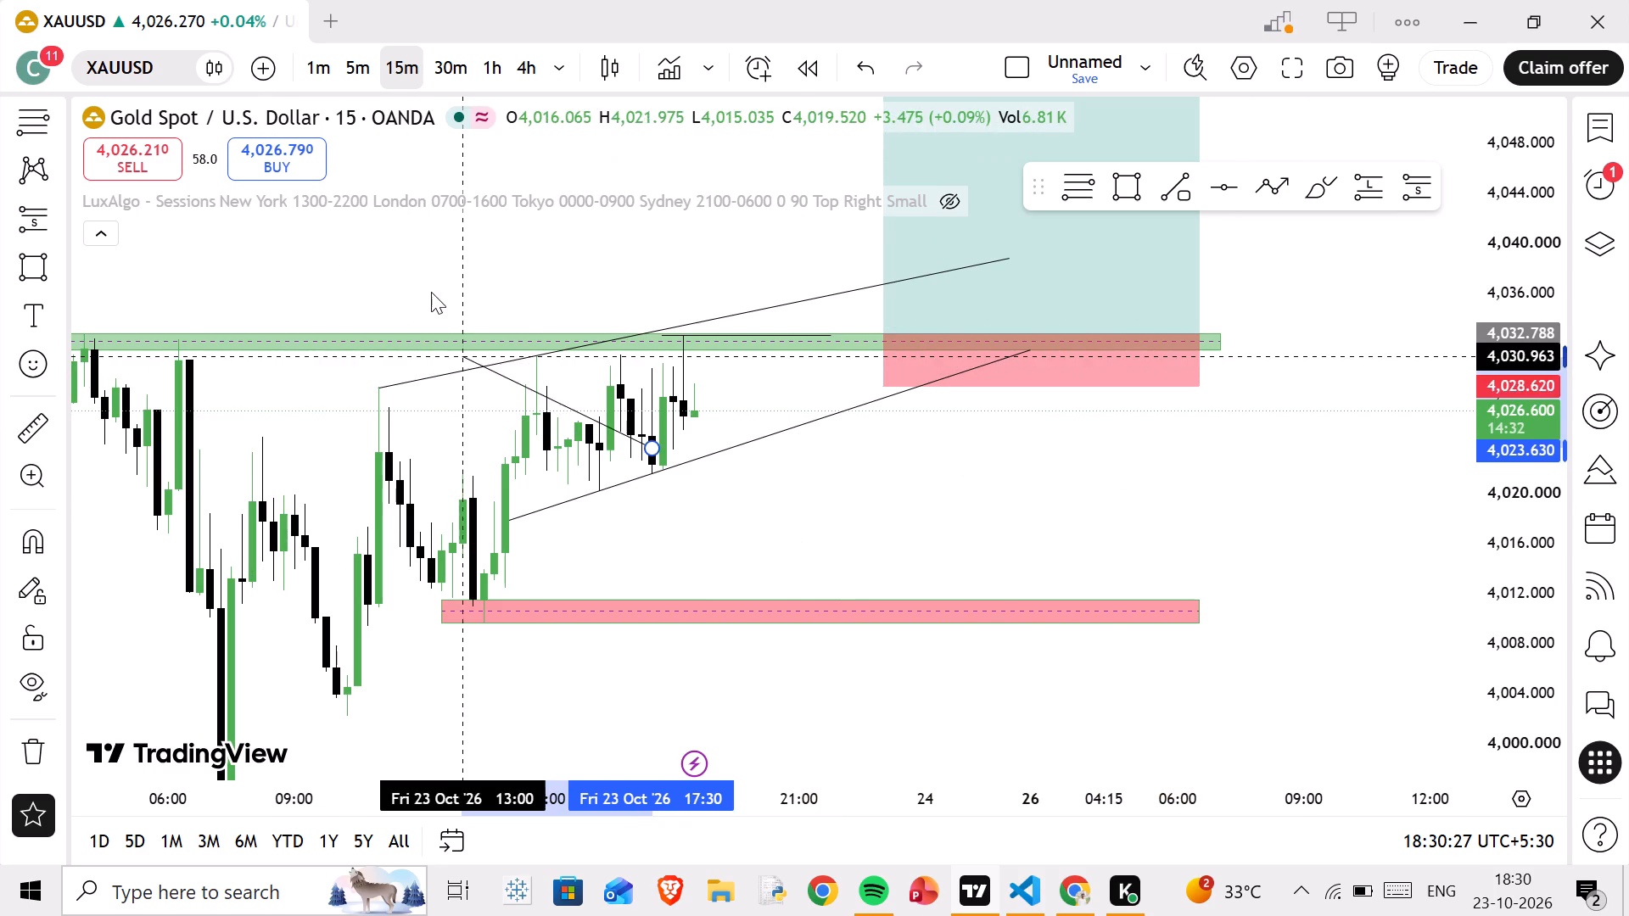
{"action": "left_click_drag", "start_coordinate": [431, 292], "coordinate": [1313, 434]}
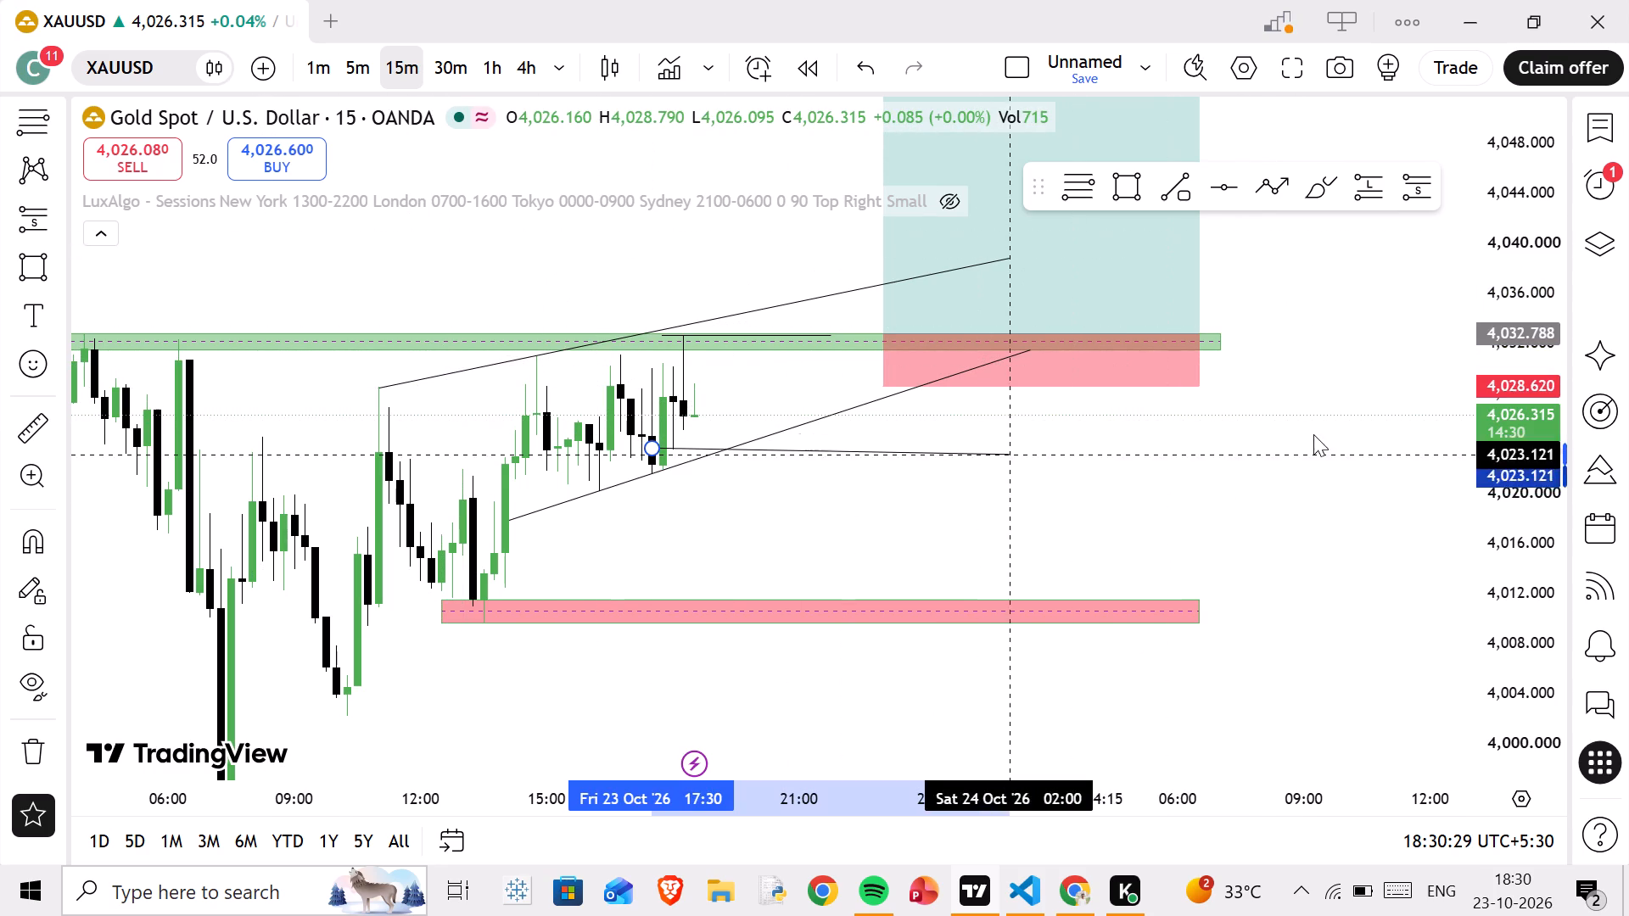
{"action": "left_click_drag", "start_coordinate": [1313, 434], "coordinate": [1461, 461]}
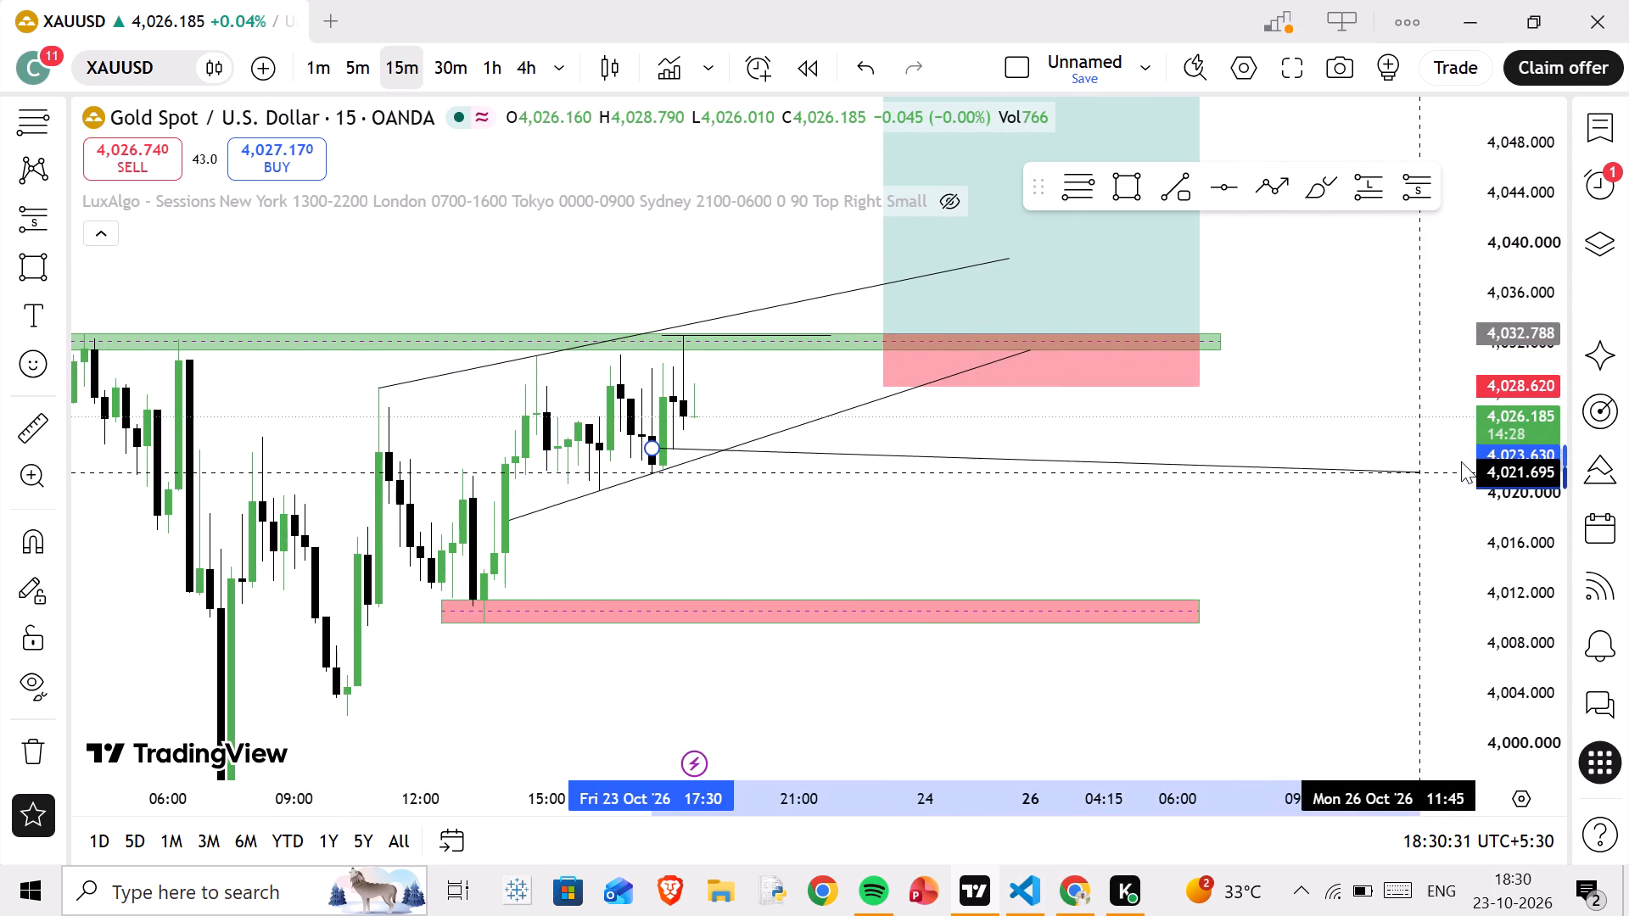
{"action": "left_click_drag", "start_coordinate": [1461, 461], "coordinate": [1474, 448]}
{"action": "left_click", "coordinate": [1474, 448]}
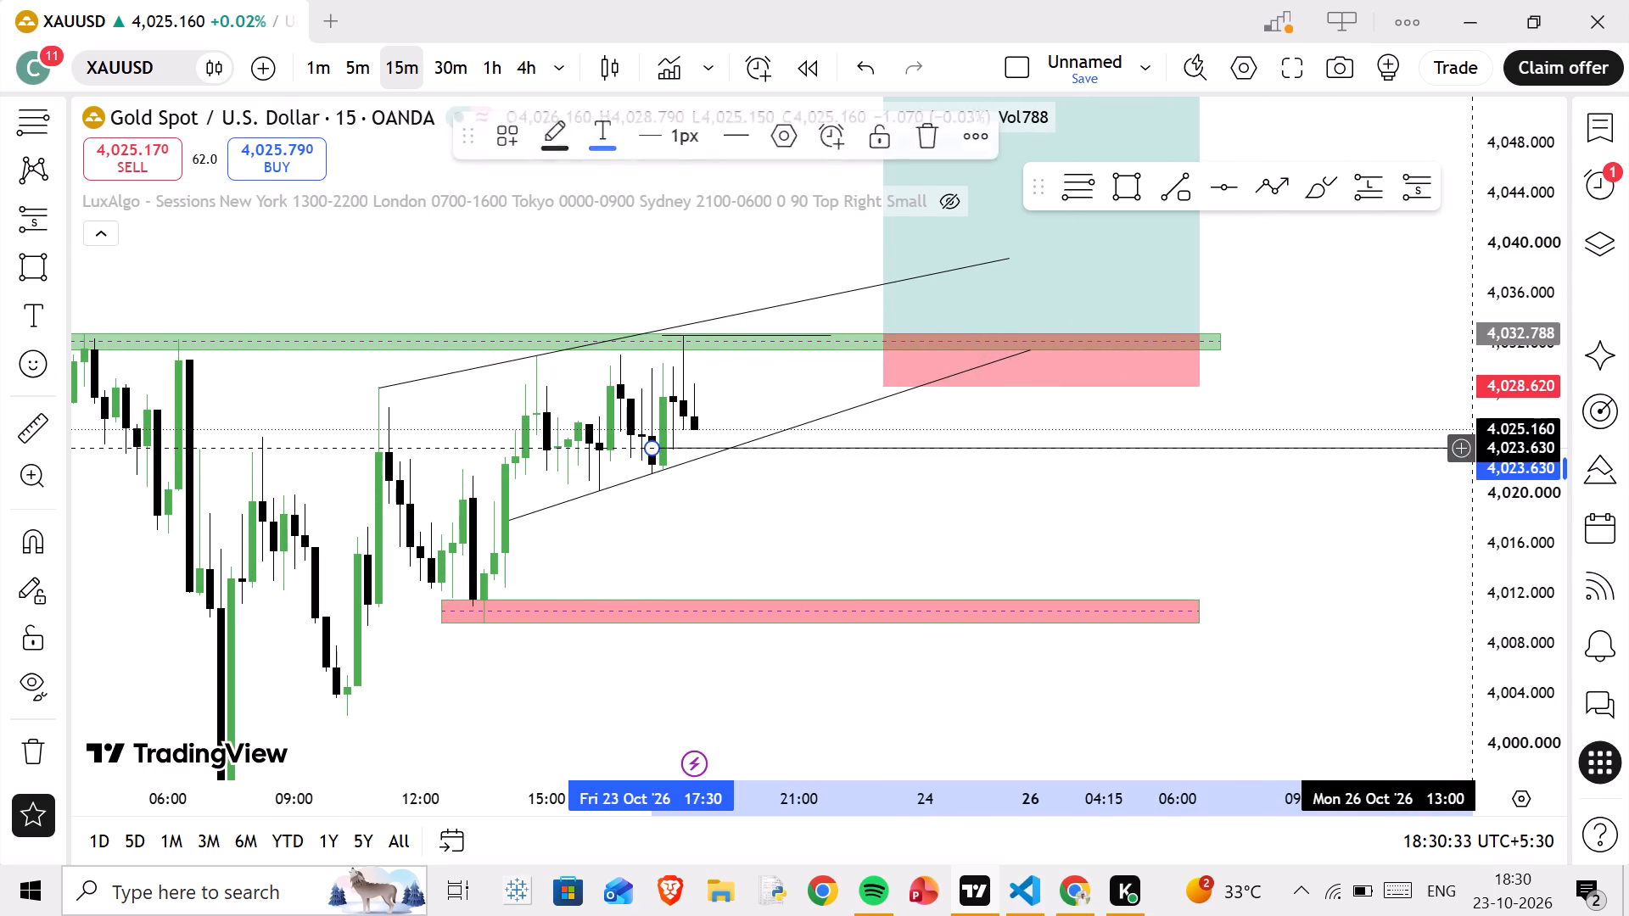
{"action": "left_click", "coordinate": [1253, 425]}
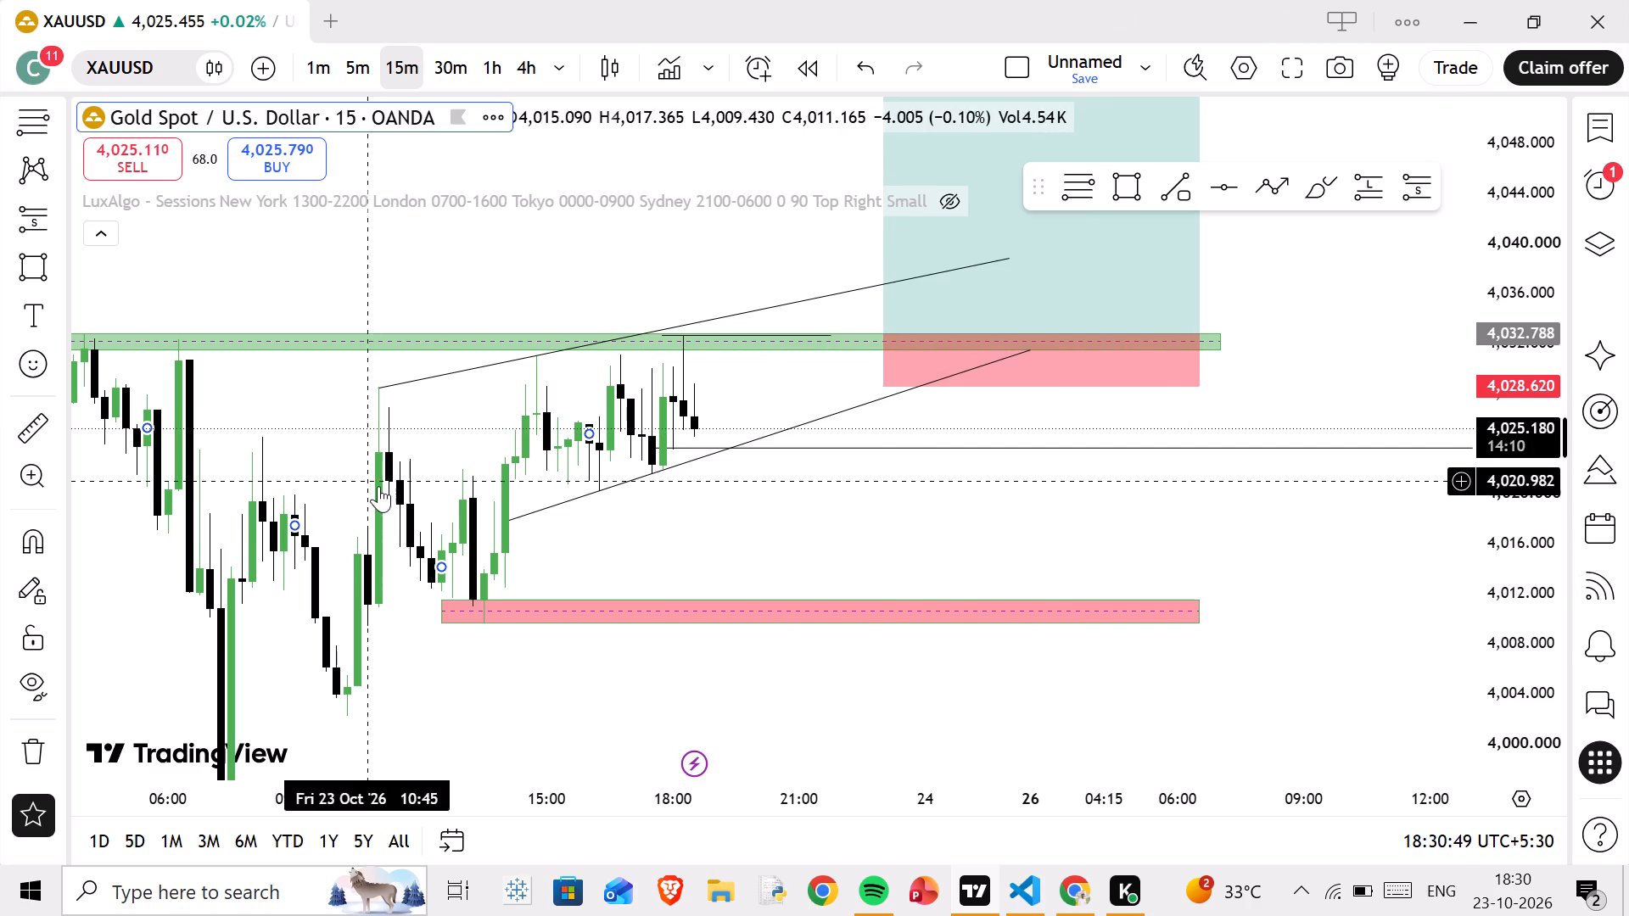
Extend the start of the 4,023.6 horizontal line back to 10:00 on 23 Oct, keeping it level.
{"action": "left_click_drag", "start_coordinate": [872, 557], "coordinate": [982, 556]}
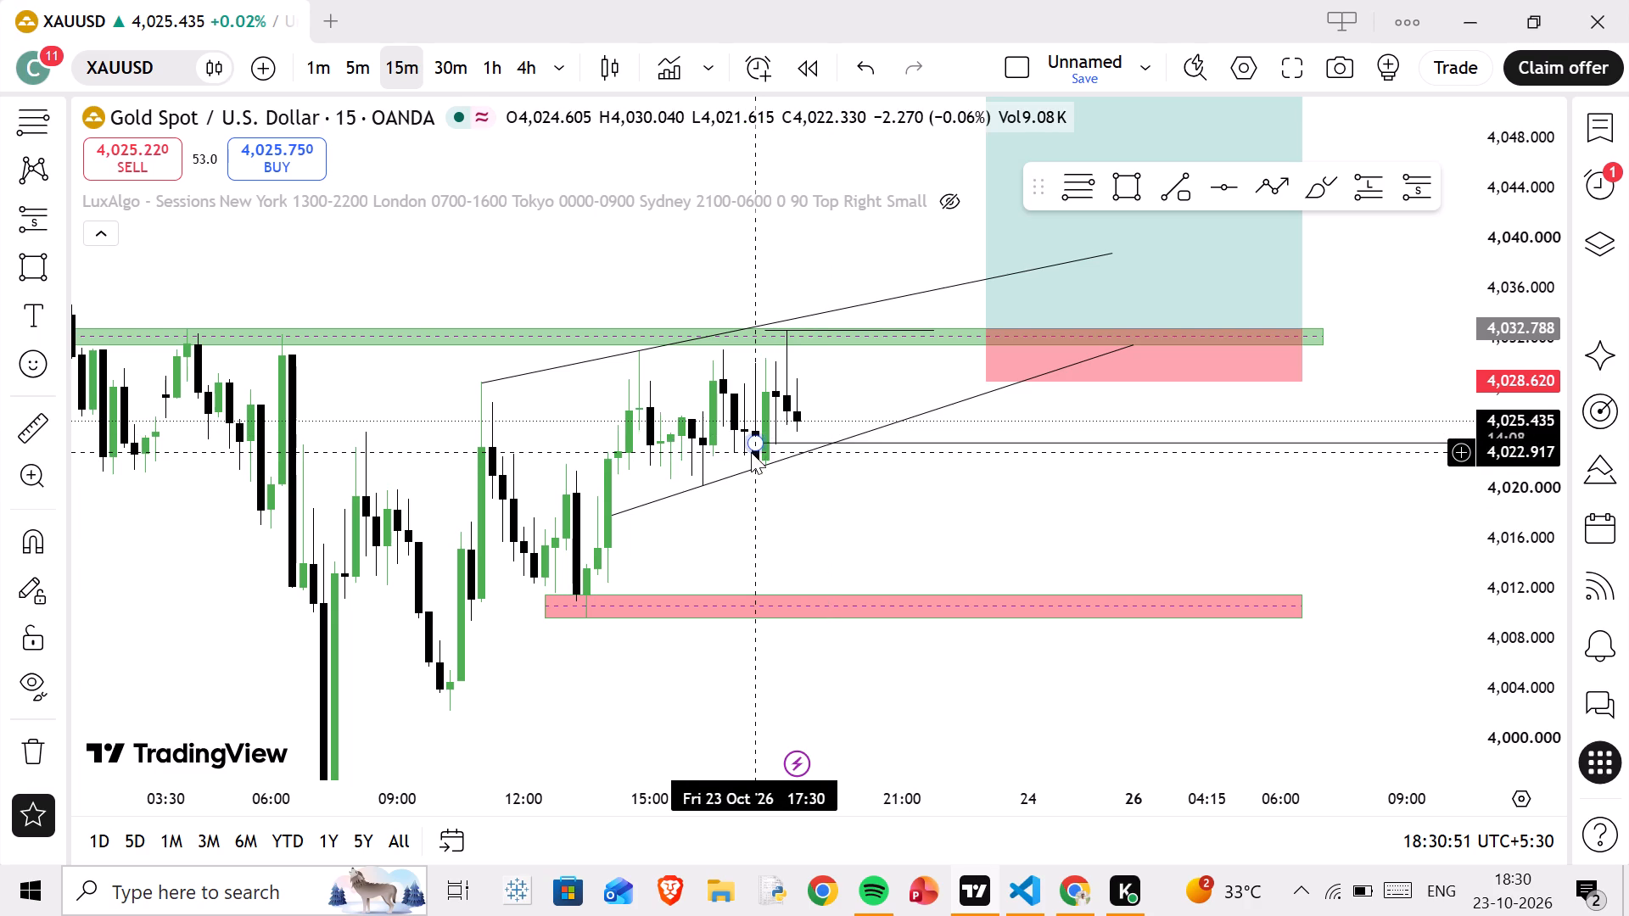
{"action": "left_click_drag", "start_coordinate": [753, 442], "coordinate": [439, 450]}
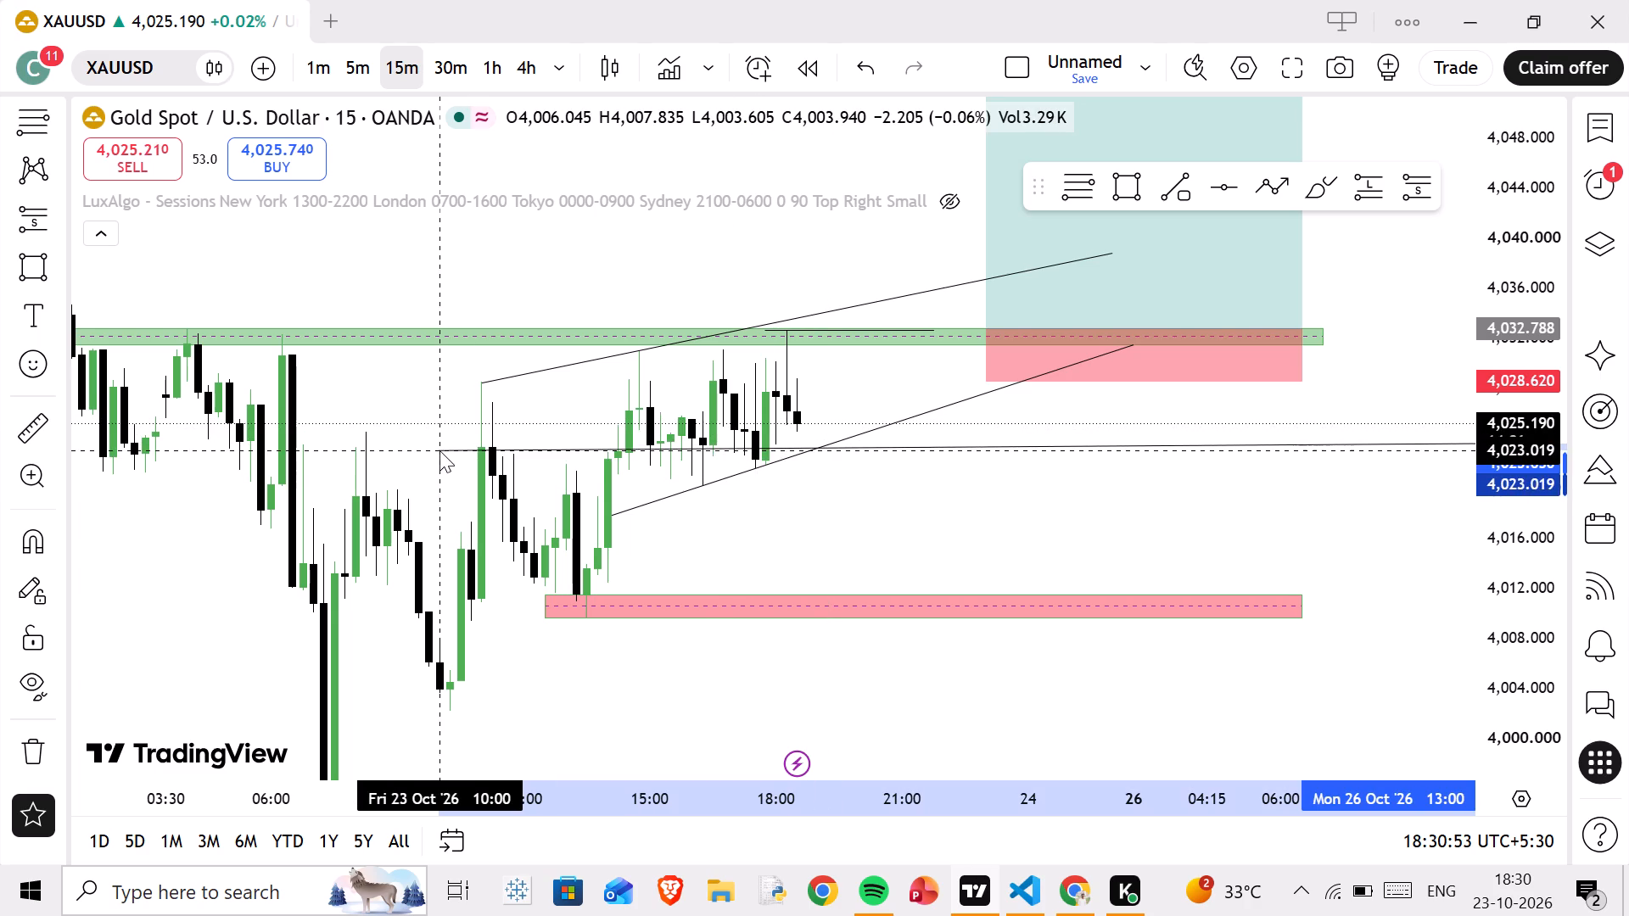
{"action": "left_click_drag", "start_coordinate": [439, 450], "coordinate": [441, 444]}
{"action": "left_click", "coordinate": [441, 444]}
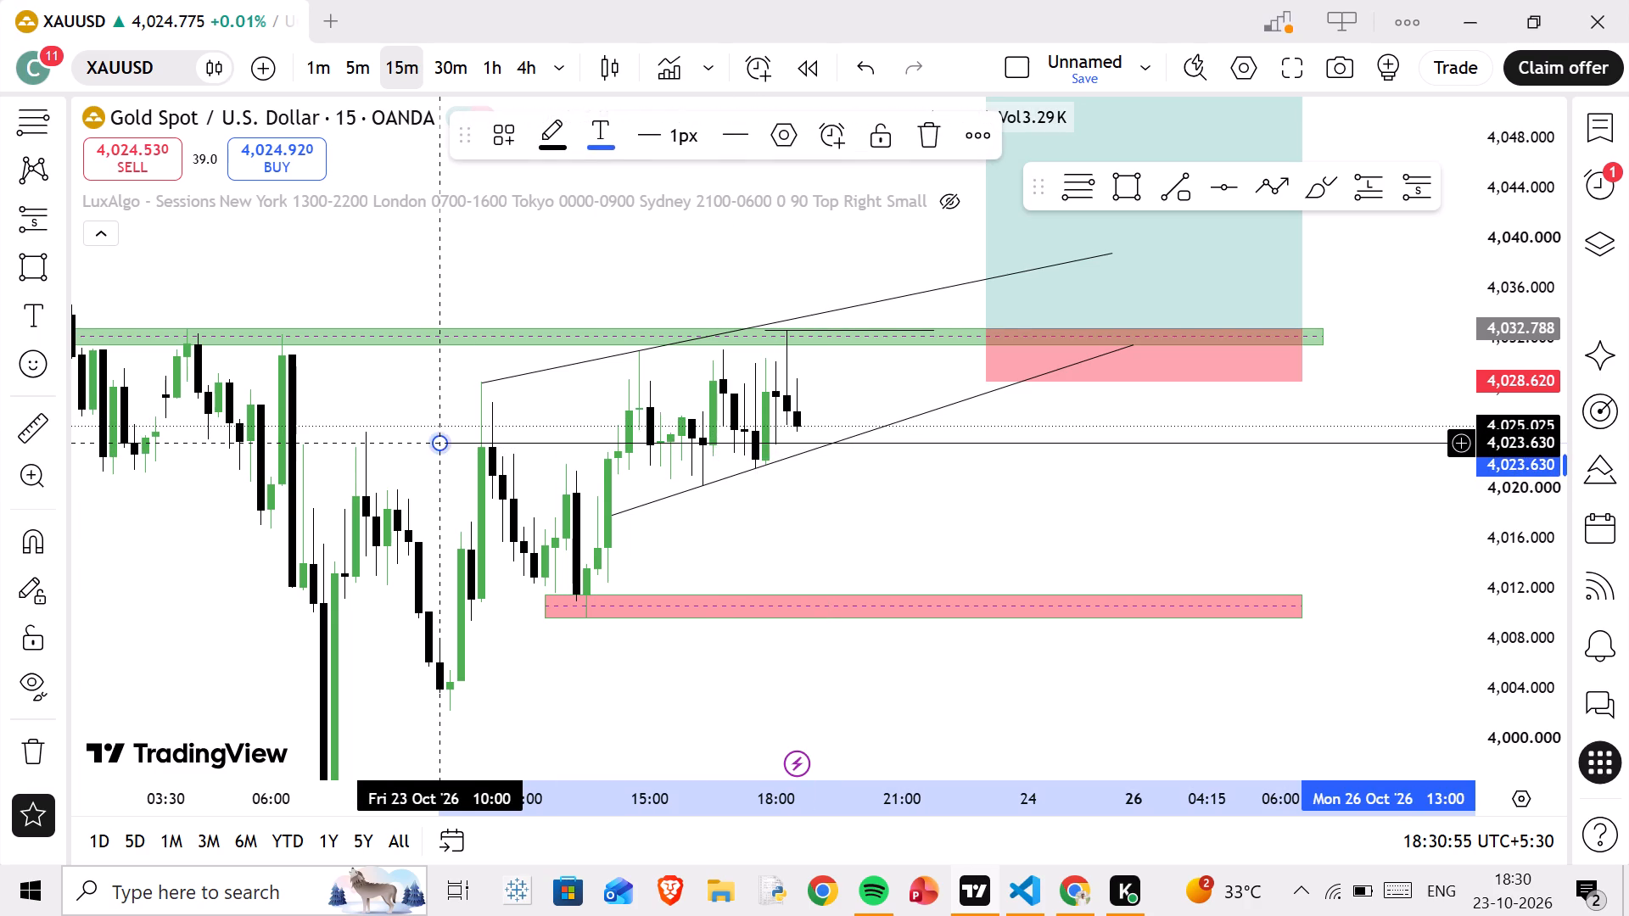
{"action": "left_click", "coordinate": [434, 368]}
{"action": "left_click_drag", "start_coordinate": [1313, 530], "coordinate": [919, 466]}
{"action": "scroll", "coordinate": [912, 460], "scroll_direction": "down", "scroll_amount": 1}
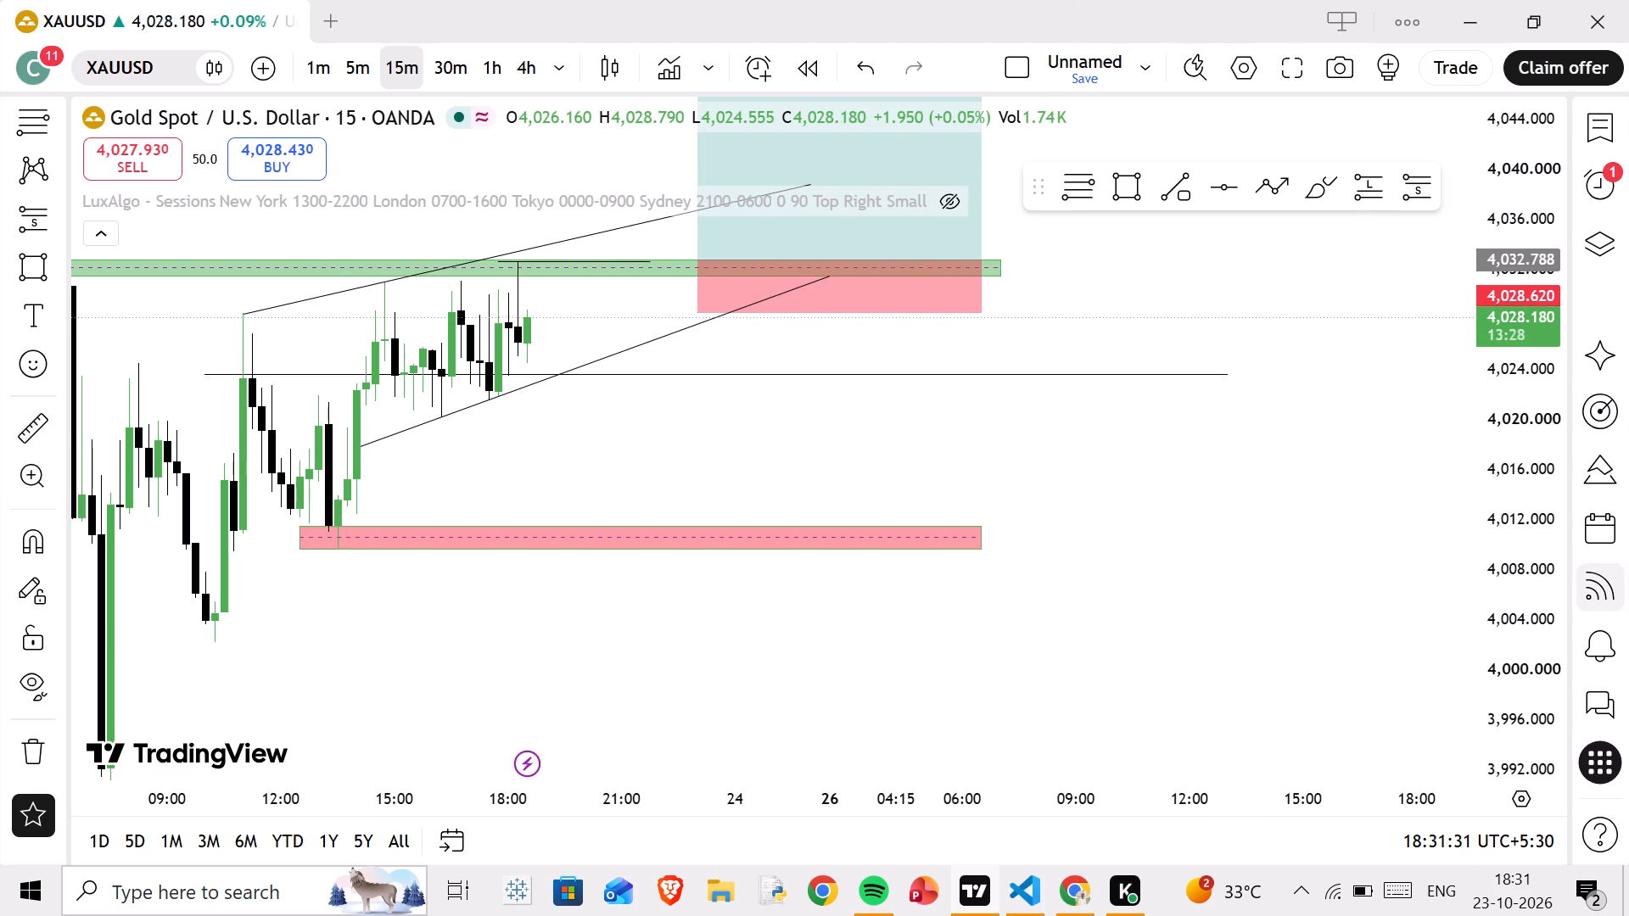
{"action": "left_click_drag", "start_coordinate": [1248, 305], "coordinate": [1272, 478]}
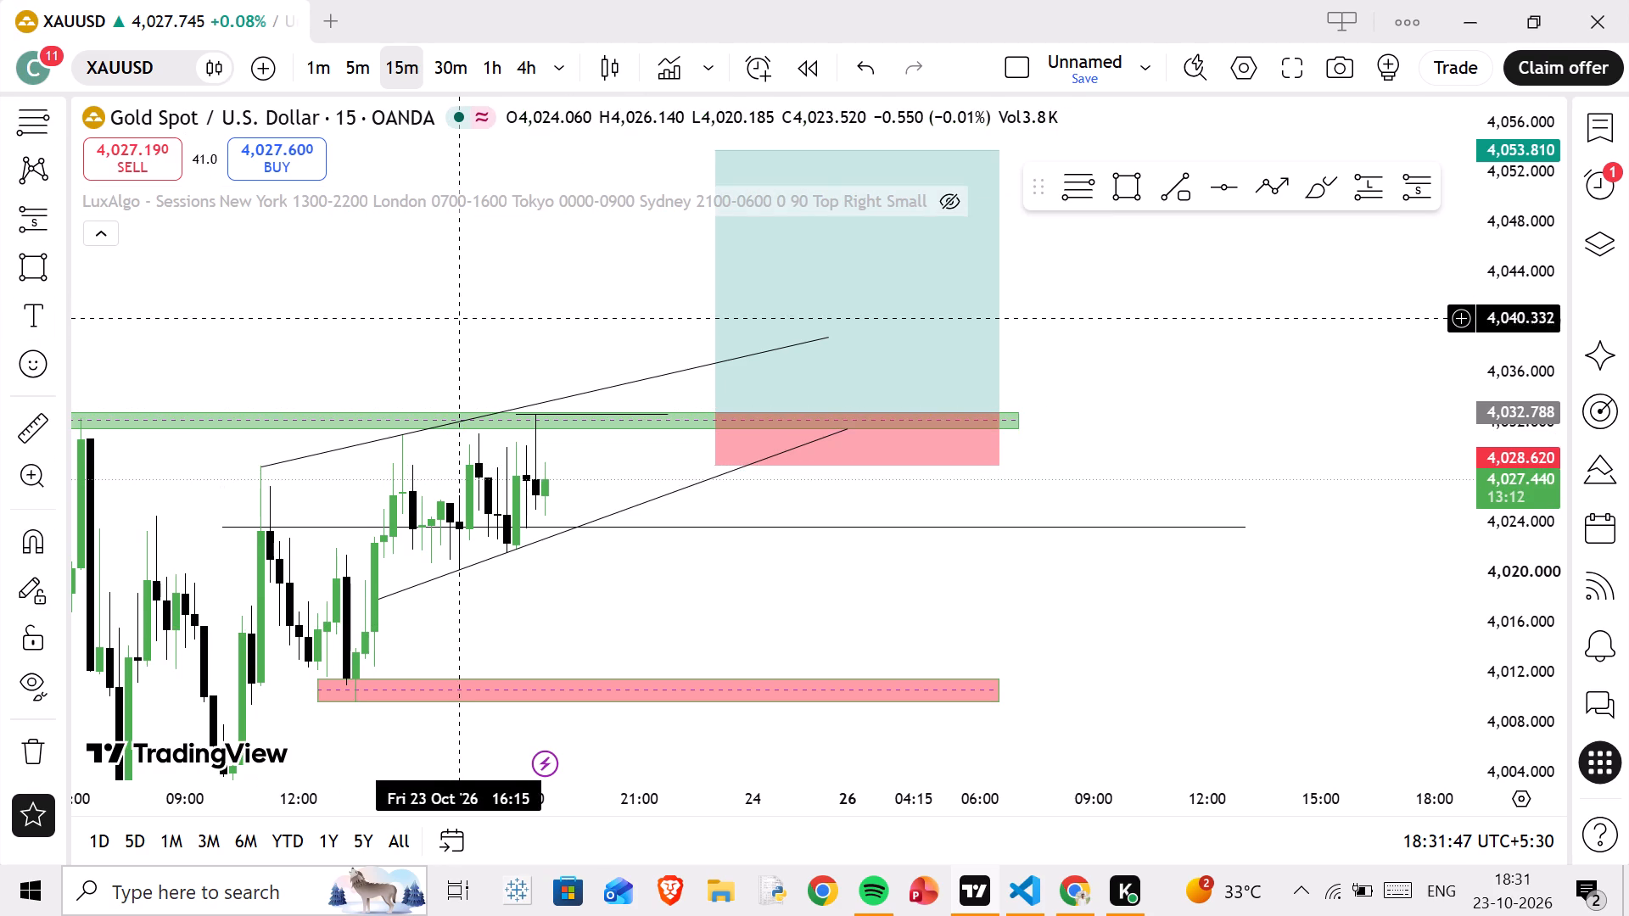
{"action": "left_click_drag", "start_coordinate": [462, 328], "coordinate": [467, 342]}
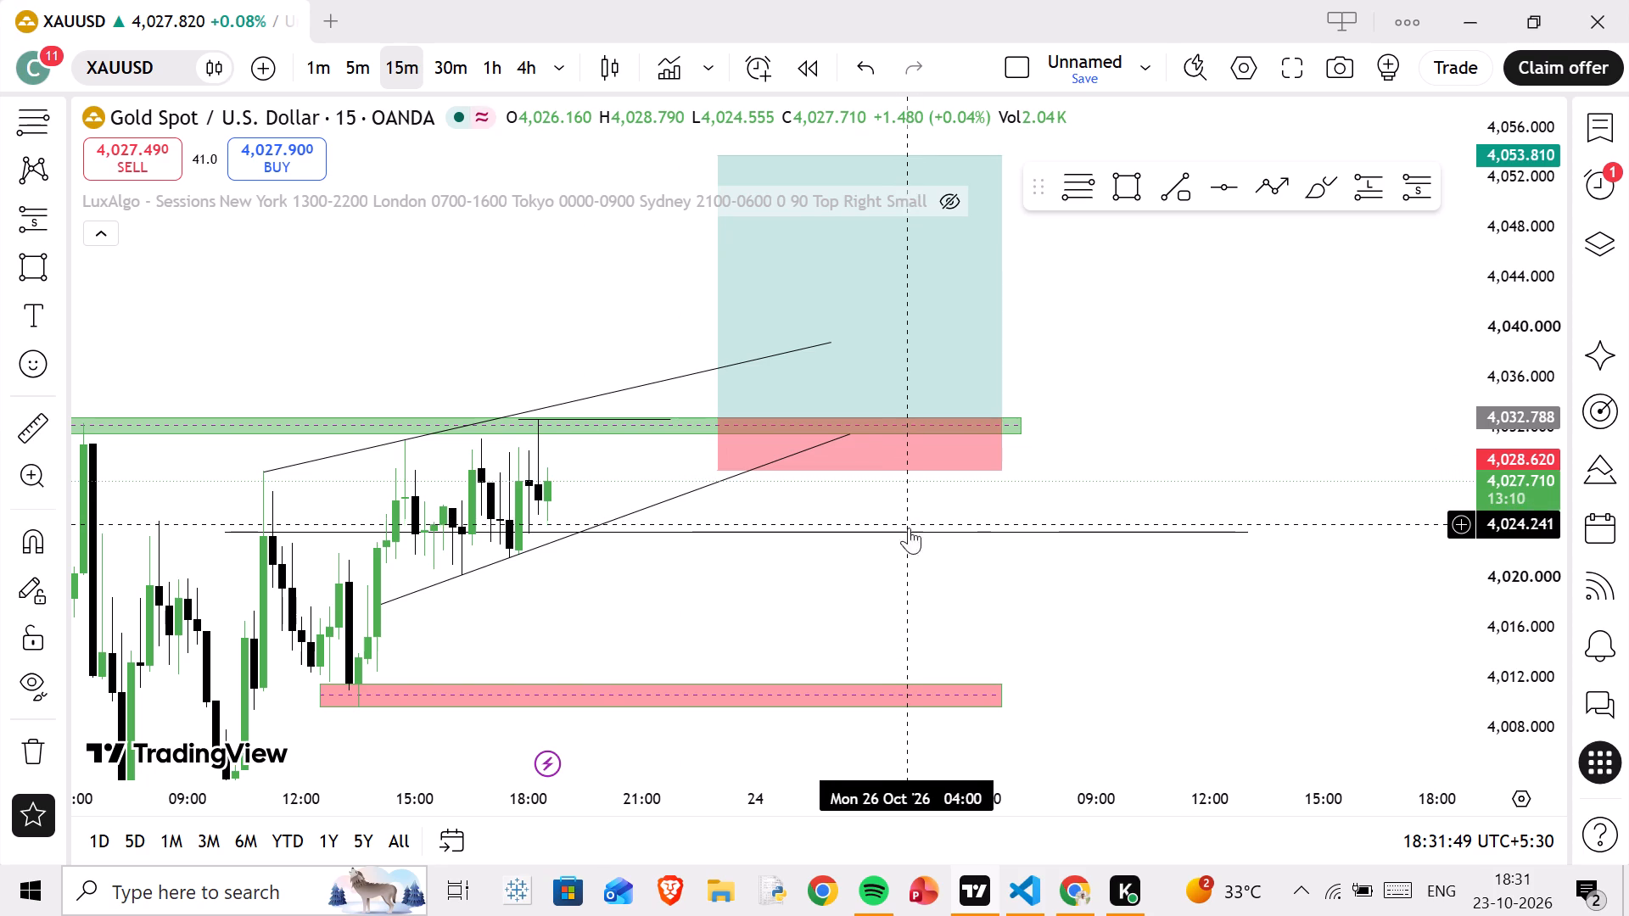
Delete the long horizontal line at about 4,023.6.
{"action": "left_click", "coordinate": [904, 533]}
{"action": "left_click", "coordinate": [932, 129]}
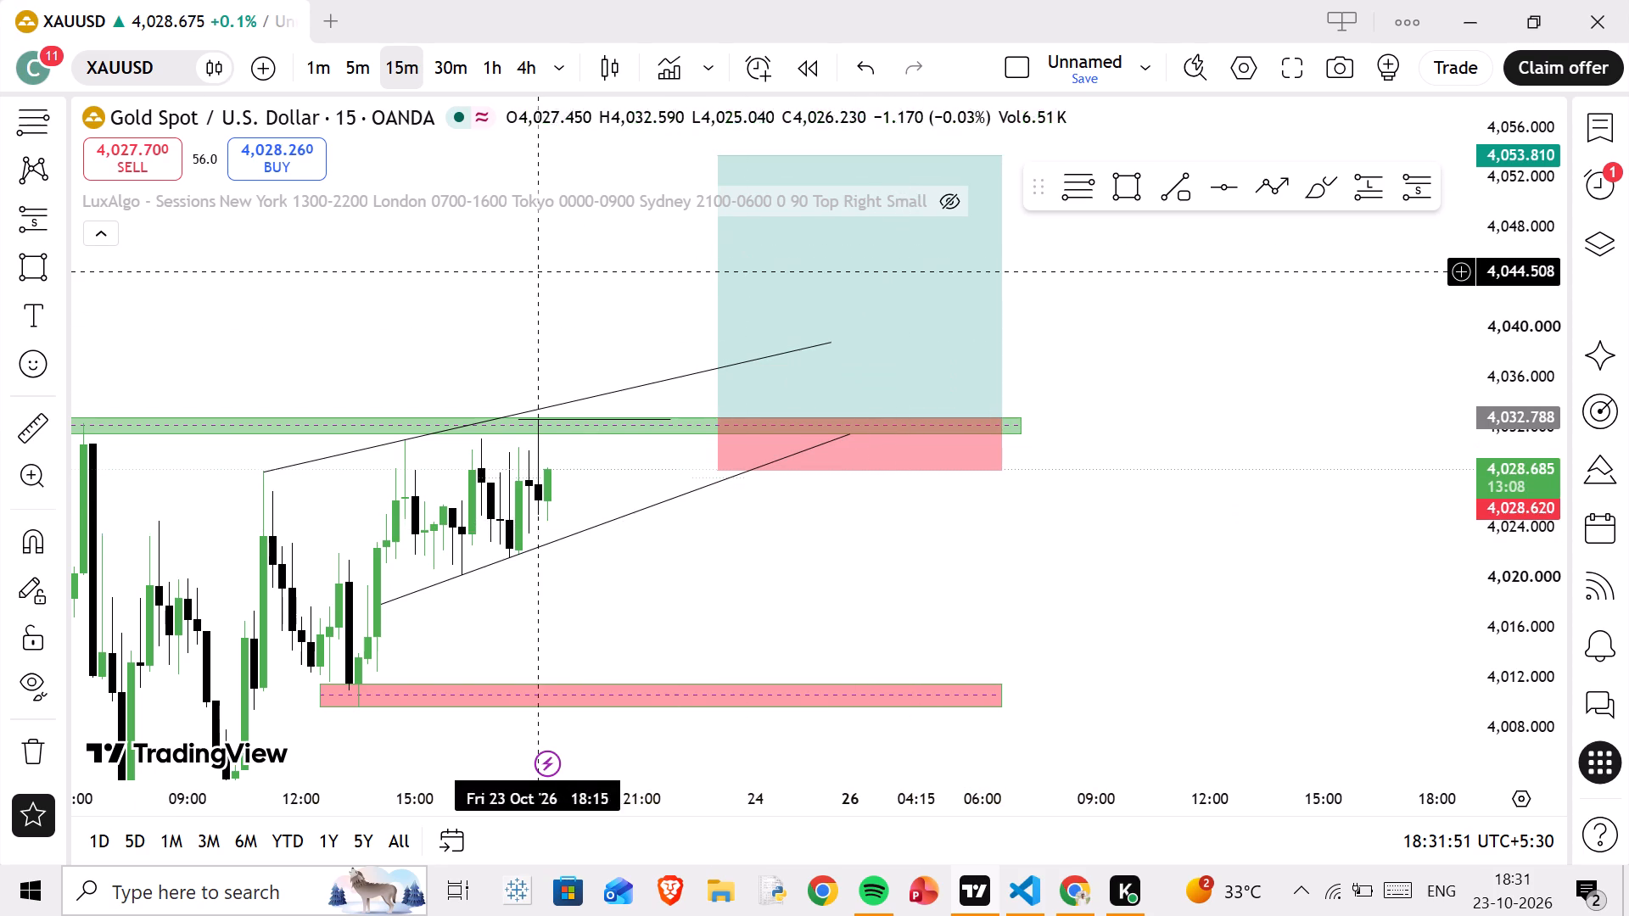
Pull the short horizontal line at about 4,032.8 off the green zone and delete it.
{"action": "left_click_drag", "start_coordinate": [164, 273], "coordinate": [352, 247]}
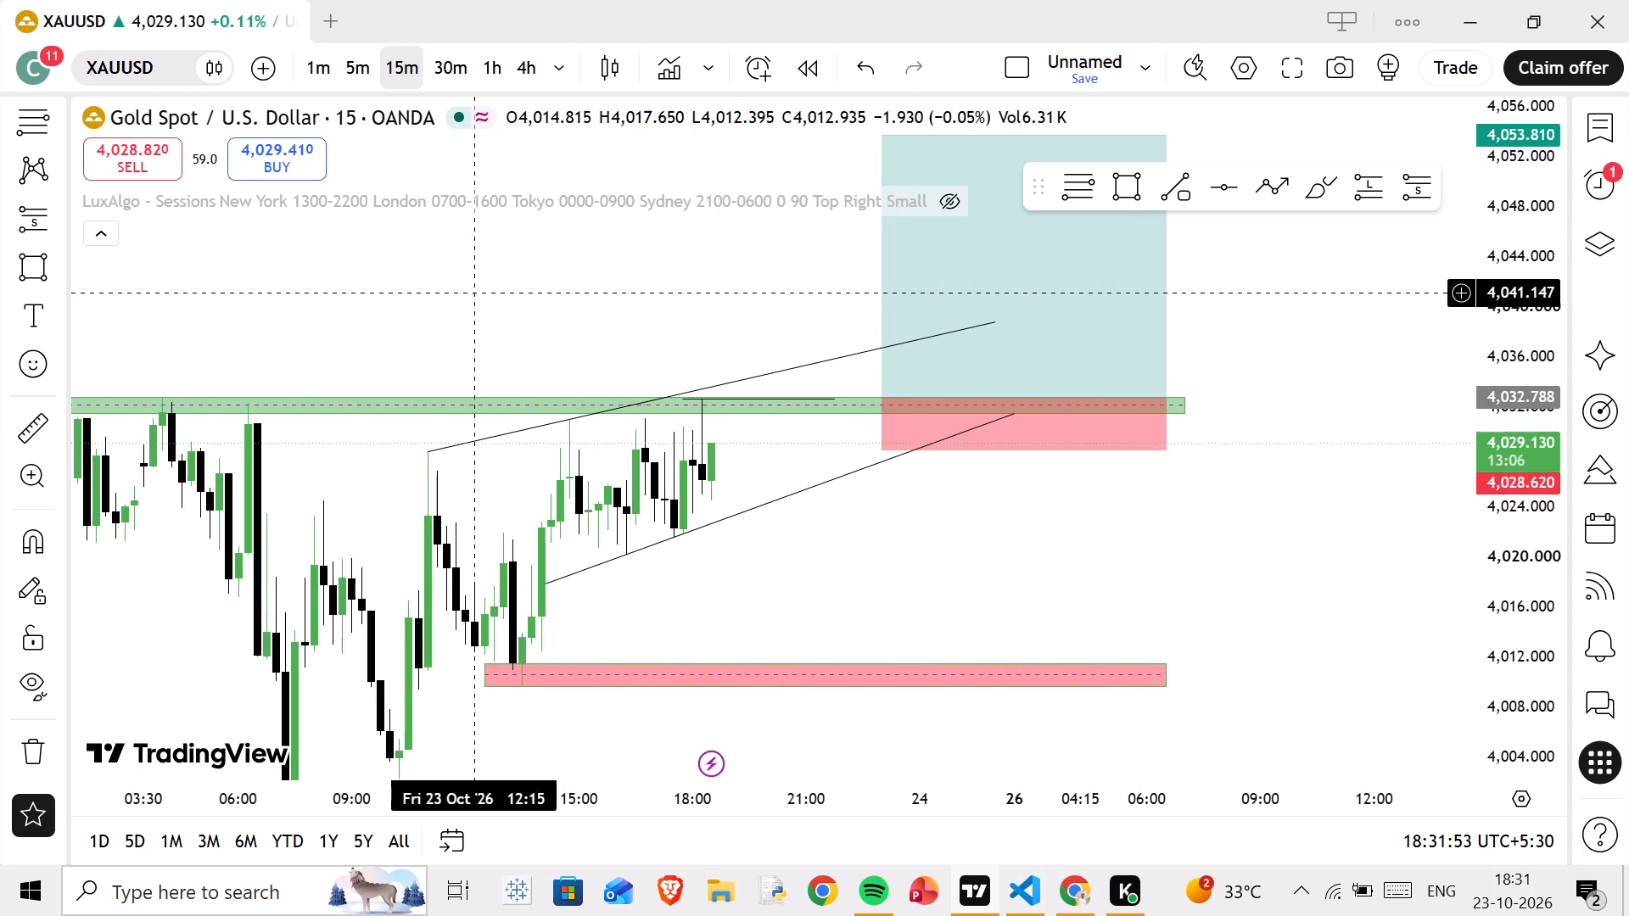
{"action": "left_click_drag", "start_coordinate": [749, 332], "coordinate": [706, 366]}
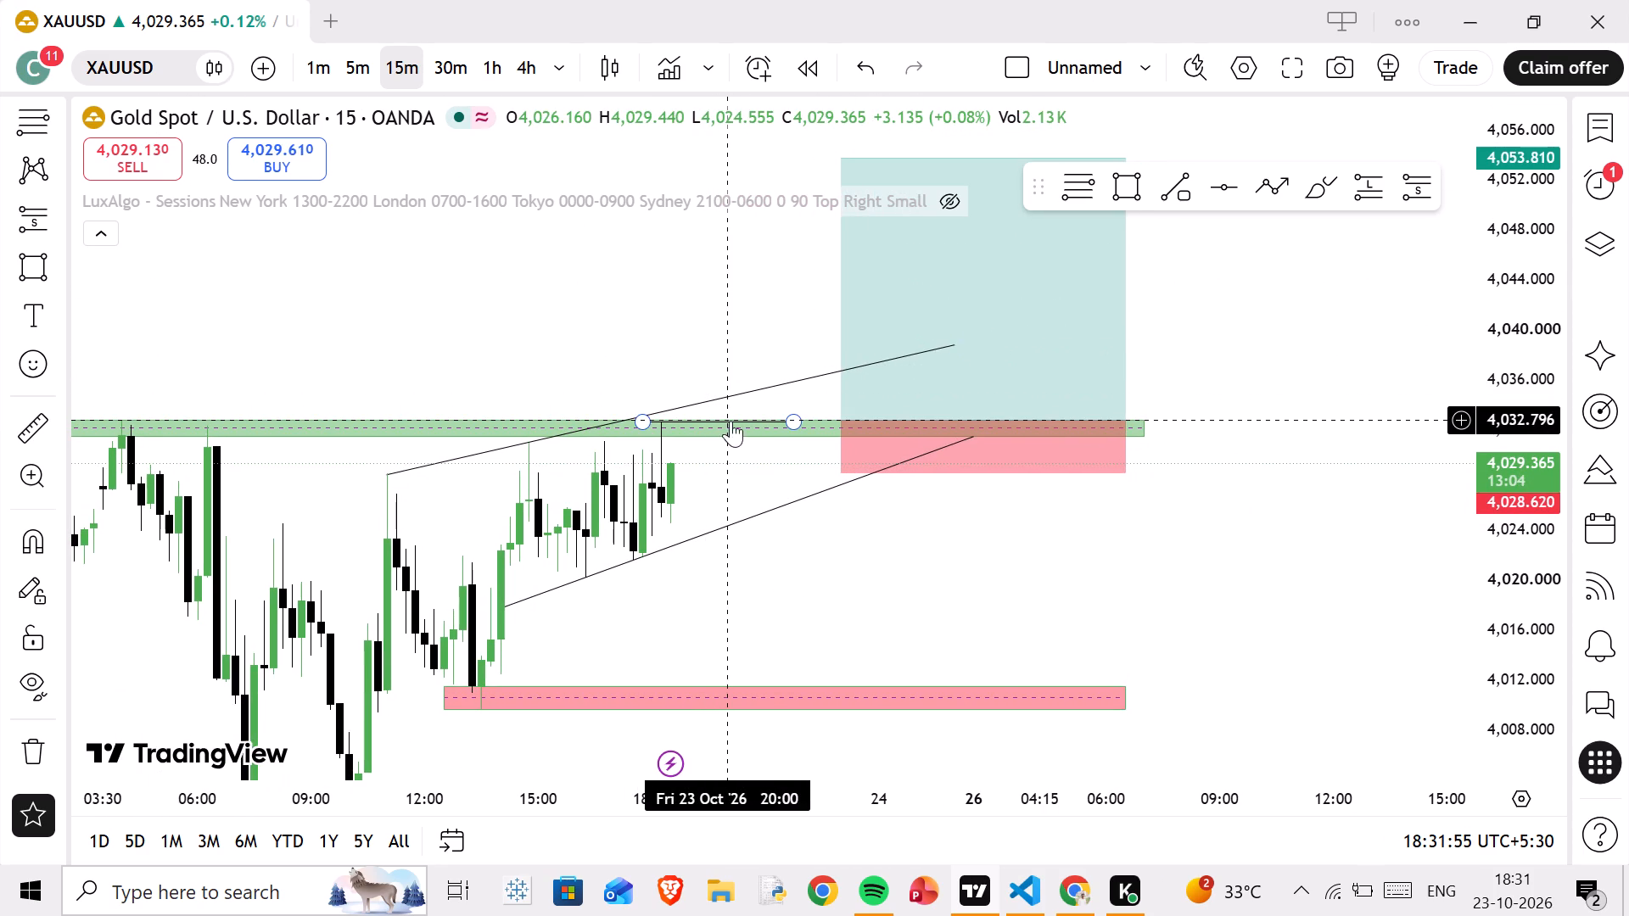
{"action": "left_click_drag", "start_coordinate": [731, 421], "coordinate": [676, 421]}
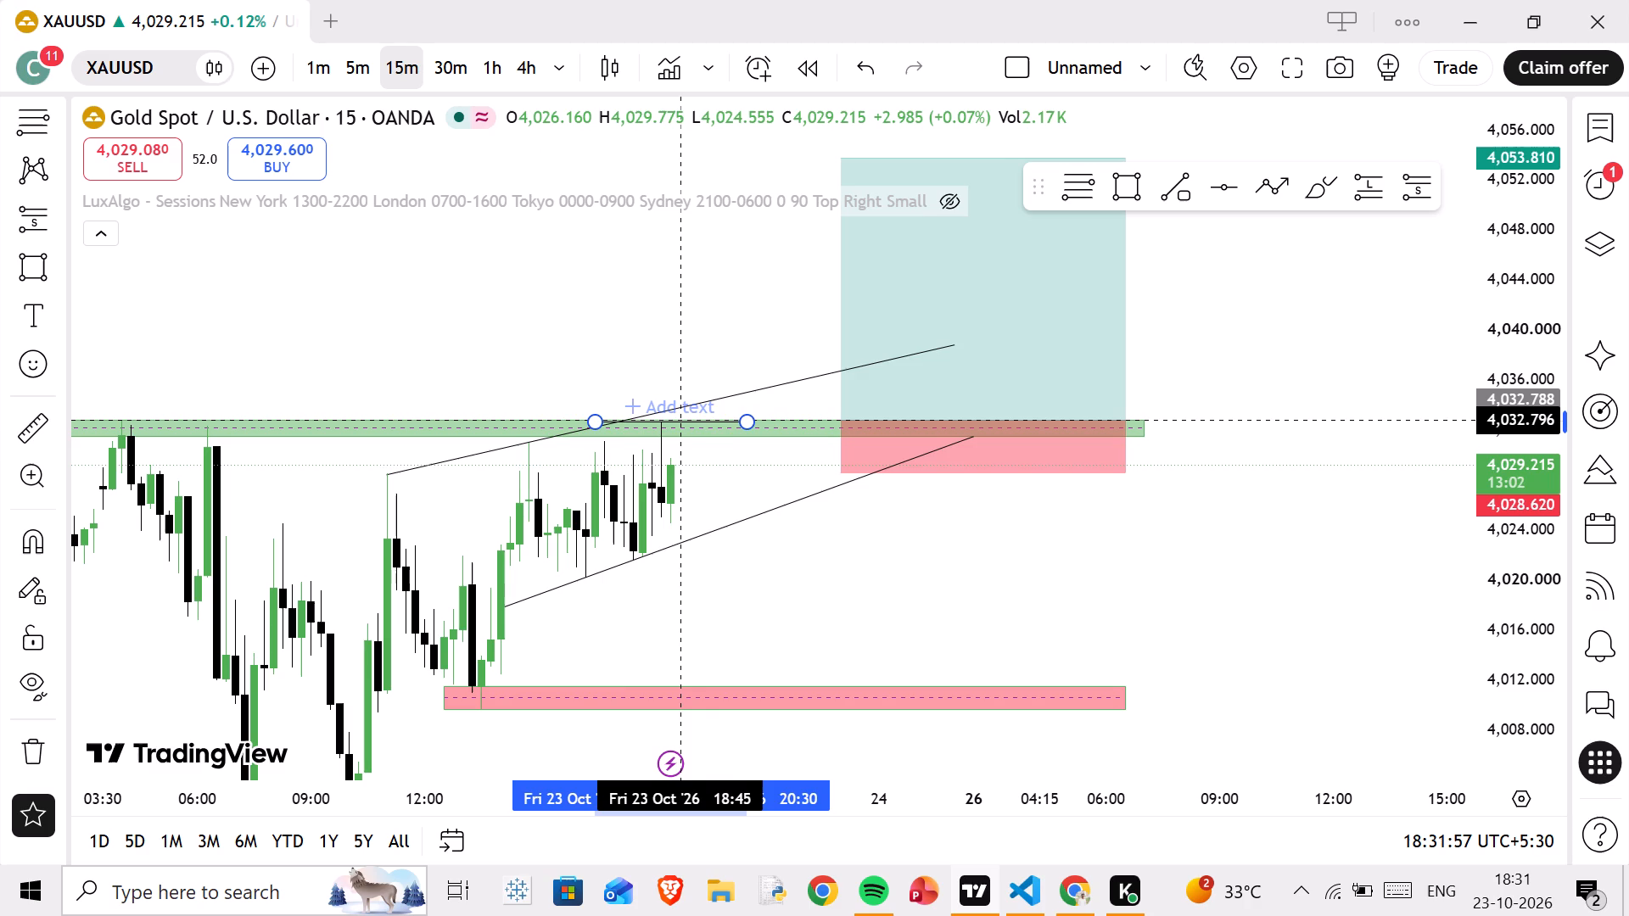
{"action": "left_click_drag", "start_coordinate": [676, 421], "coordinate": [421, 418]}
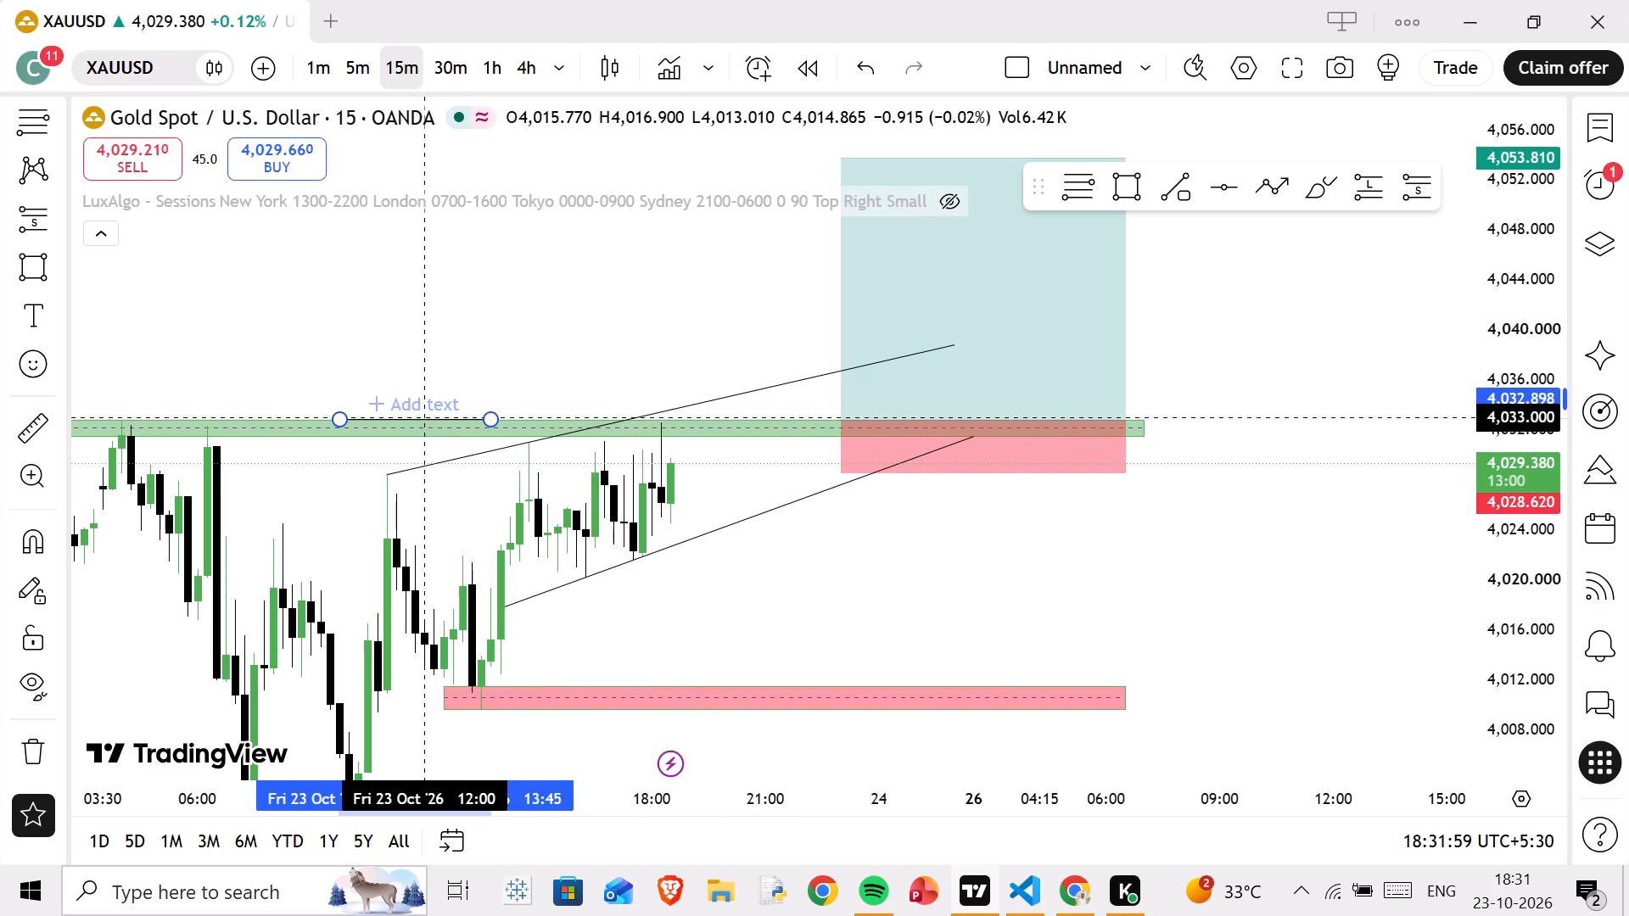
{"action": "left_click_drag", "start_coordinate": [421, 418], "coordinate": [420, 418]}
{"action": "left_click_drag", "start_coordinate": [408, 416], "coordinate": [496, 332]}
{"action": "left_click", "coordinate": [930, 142]}
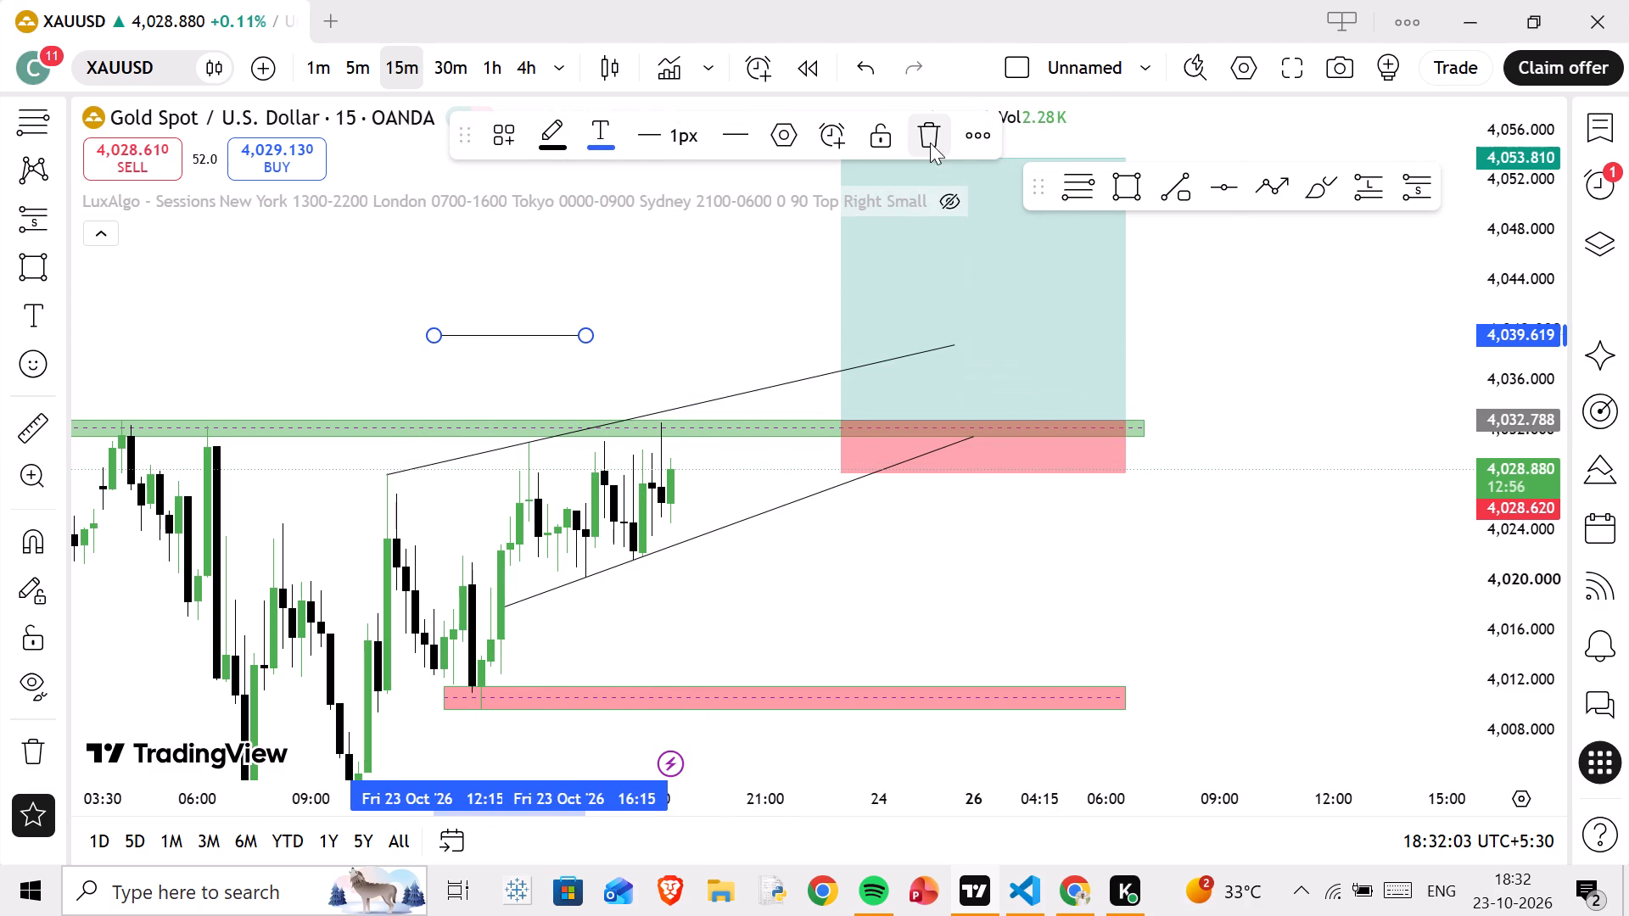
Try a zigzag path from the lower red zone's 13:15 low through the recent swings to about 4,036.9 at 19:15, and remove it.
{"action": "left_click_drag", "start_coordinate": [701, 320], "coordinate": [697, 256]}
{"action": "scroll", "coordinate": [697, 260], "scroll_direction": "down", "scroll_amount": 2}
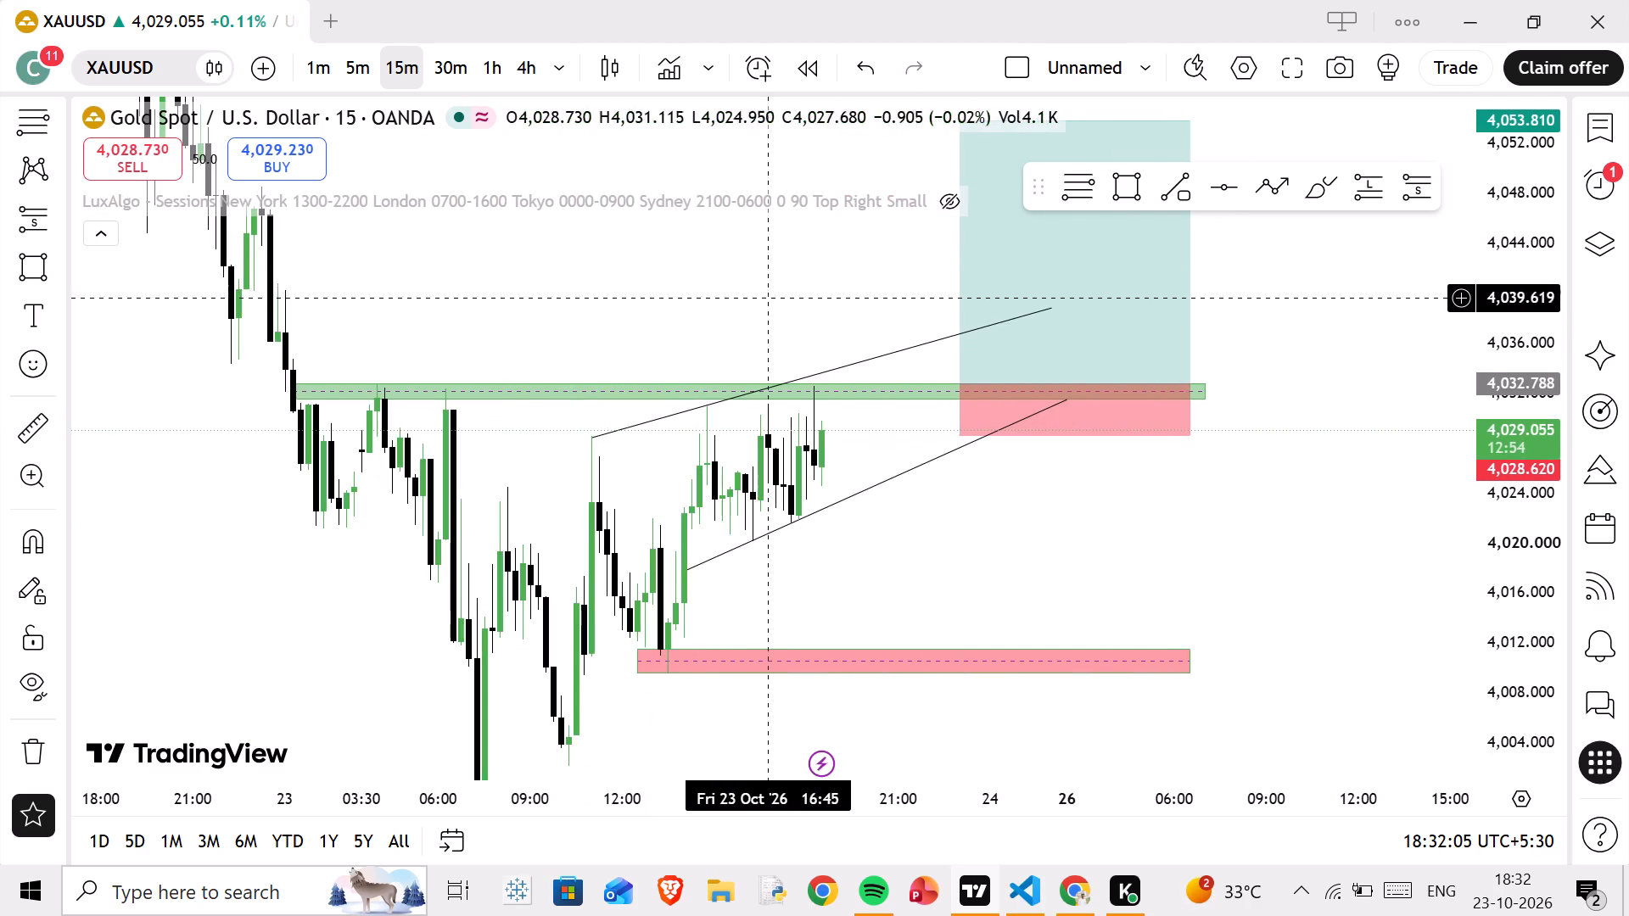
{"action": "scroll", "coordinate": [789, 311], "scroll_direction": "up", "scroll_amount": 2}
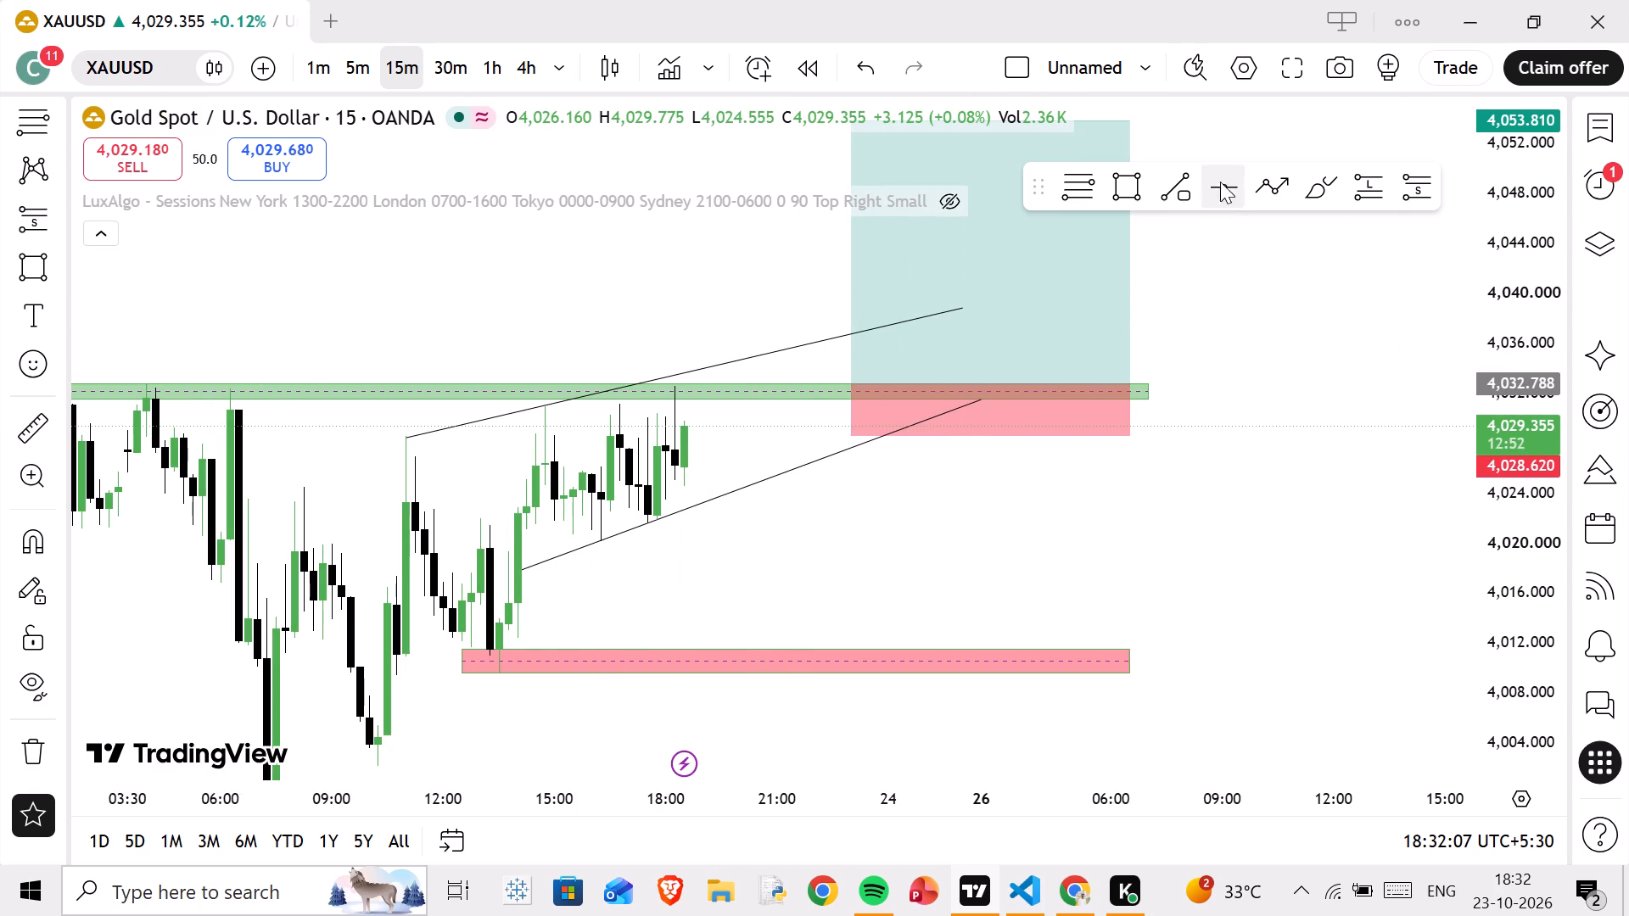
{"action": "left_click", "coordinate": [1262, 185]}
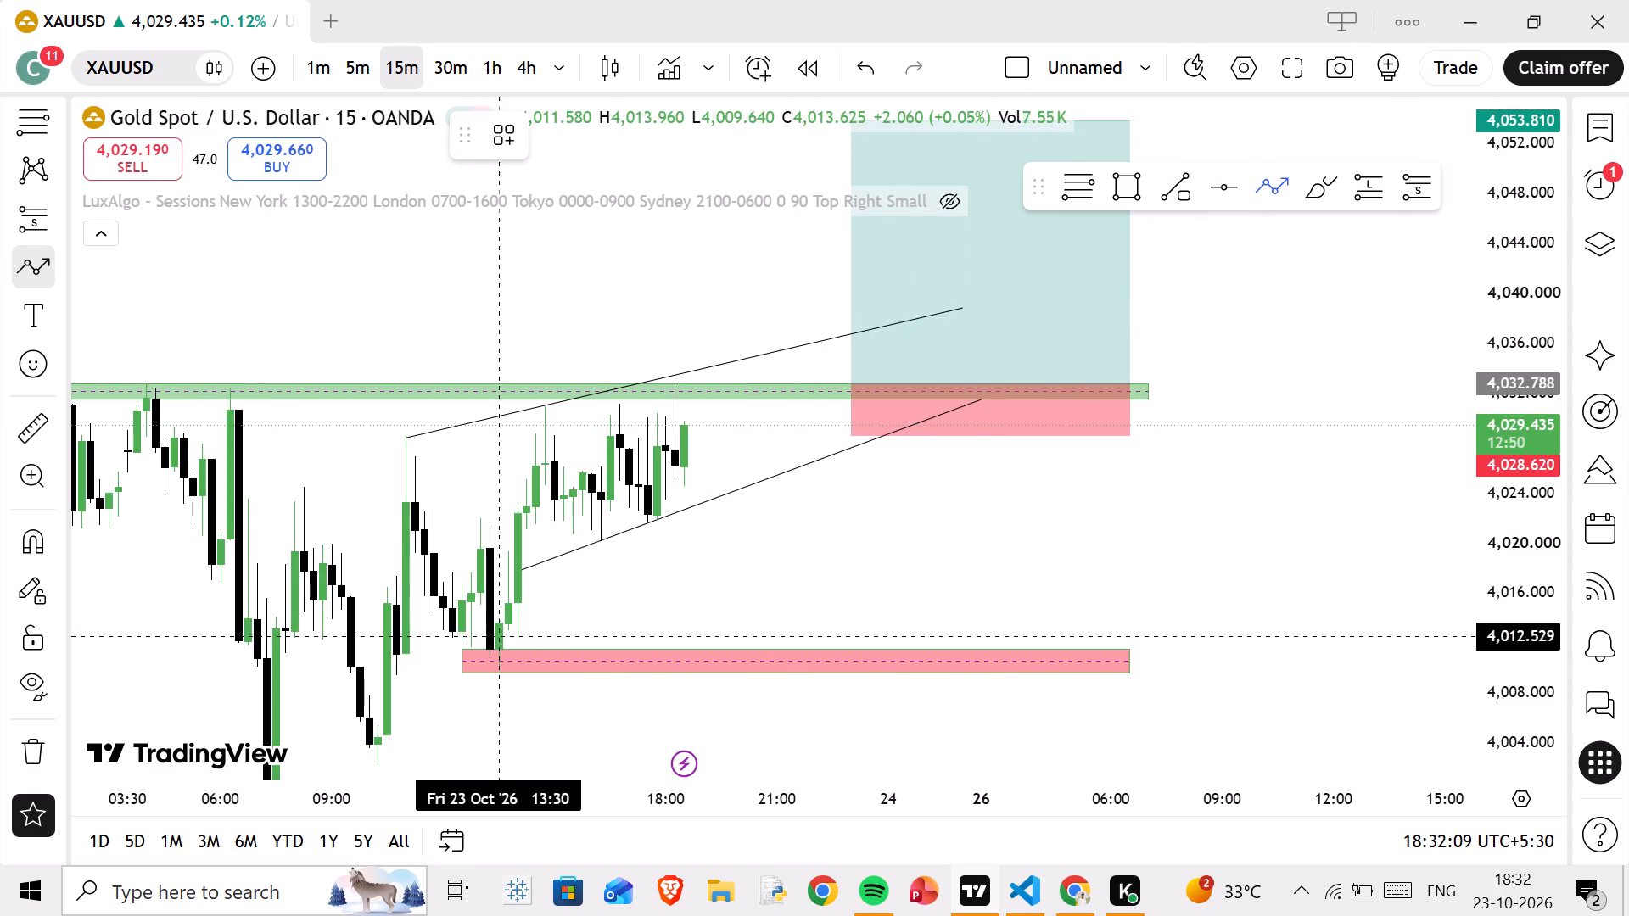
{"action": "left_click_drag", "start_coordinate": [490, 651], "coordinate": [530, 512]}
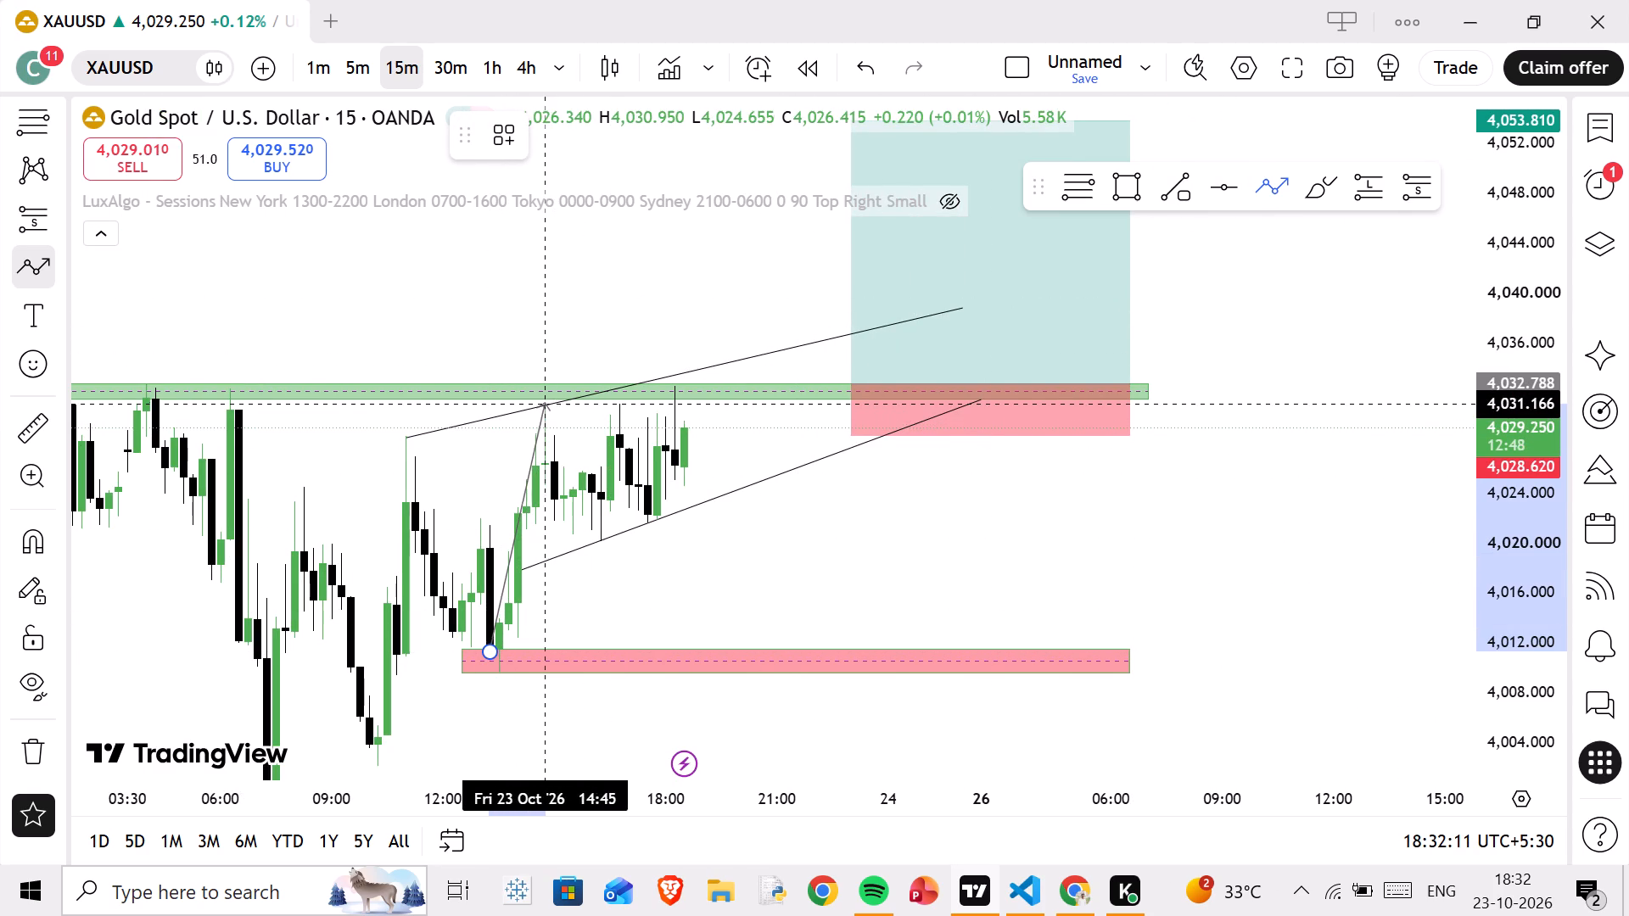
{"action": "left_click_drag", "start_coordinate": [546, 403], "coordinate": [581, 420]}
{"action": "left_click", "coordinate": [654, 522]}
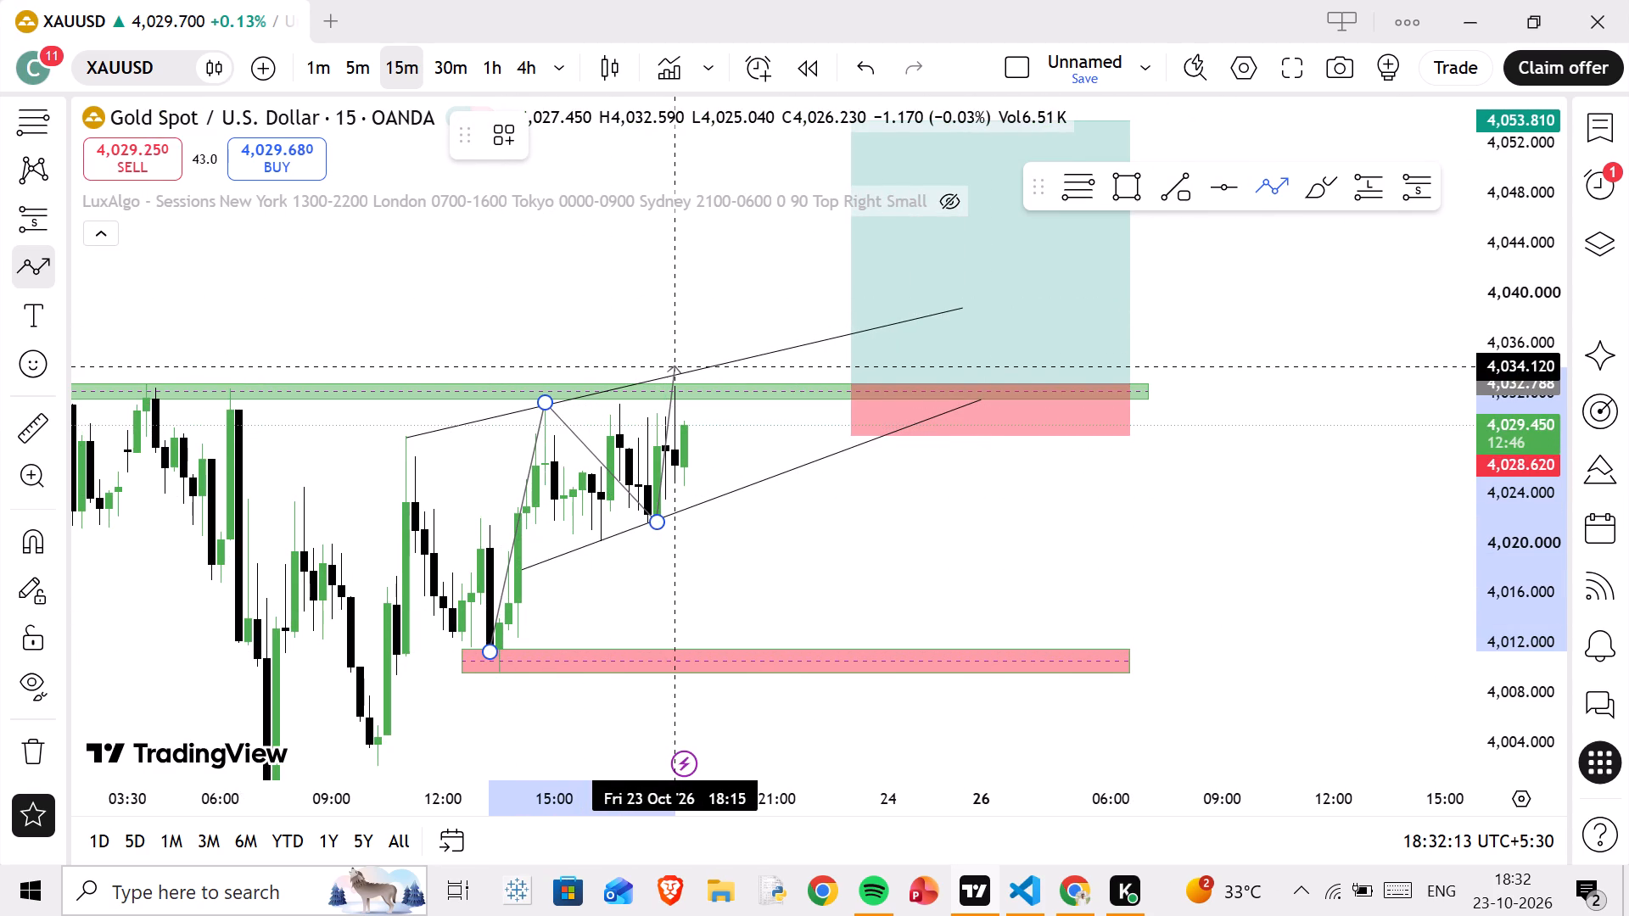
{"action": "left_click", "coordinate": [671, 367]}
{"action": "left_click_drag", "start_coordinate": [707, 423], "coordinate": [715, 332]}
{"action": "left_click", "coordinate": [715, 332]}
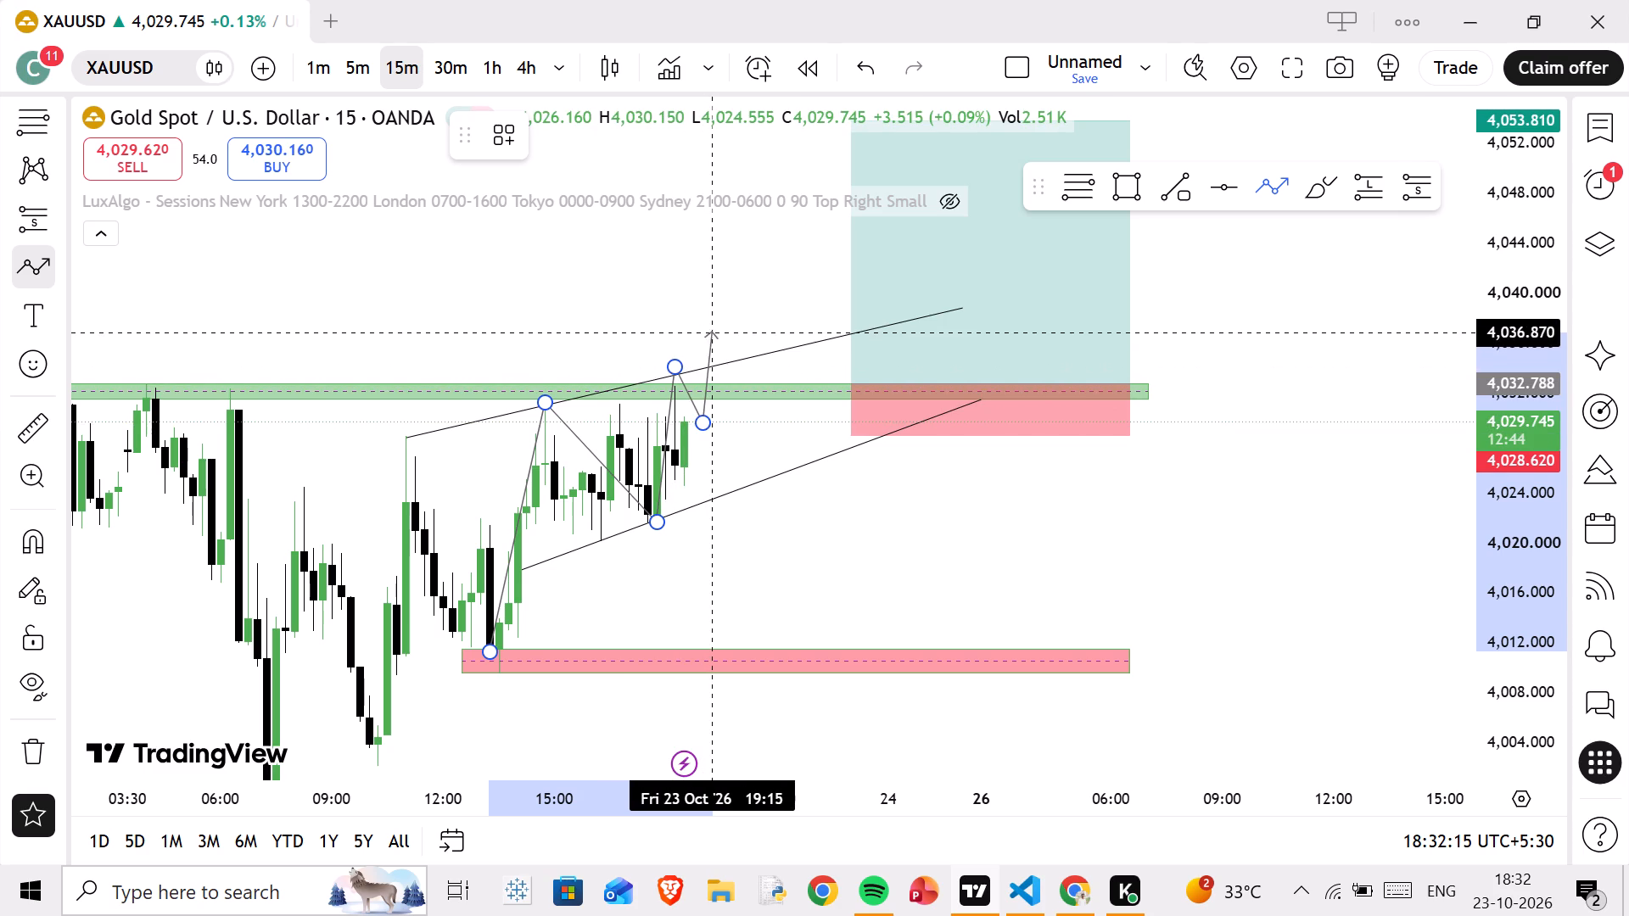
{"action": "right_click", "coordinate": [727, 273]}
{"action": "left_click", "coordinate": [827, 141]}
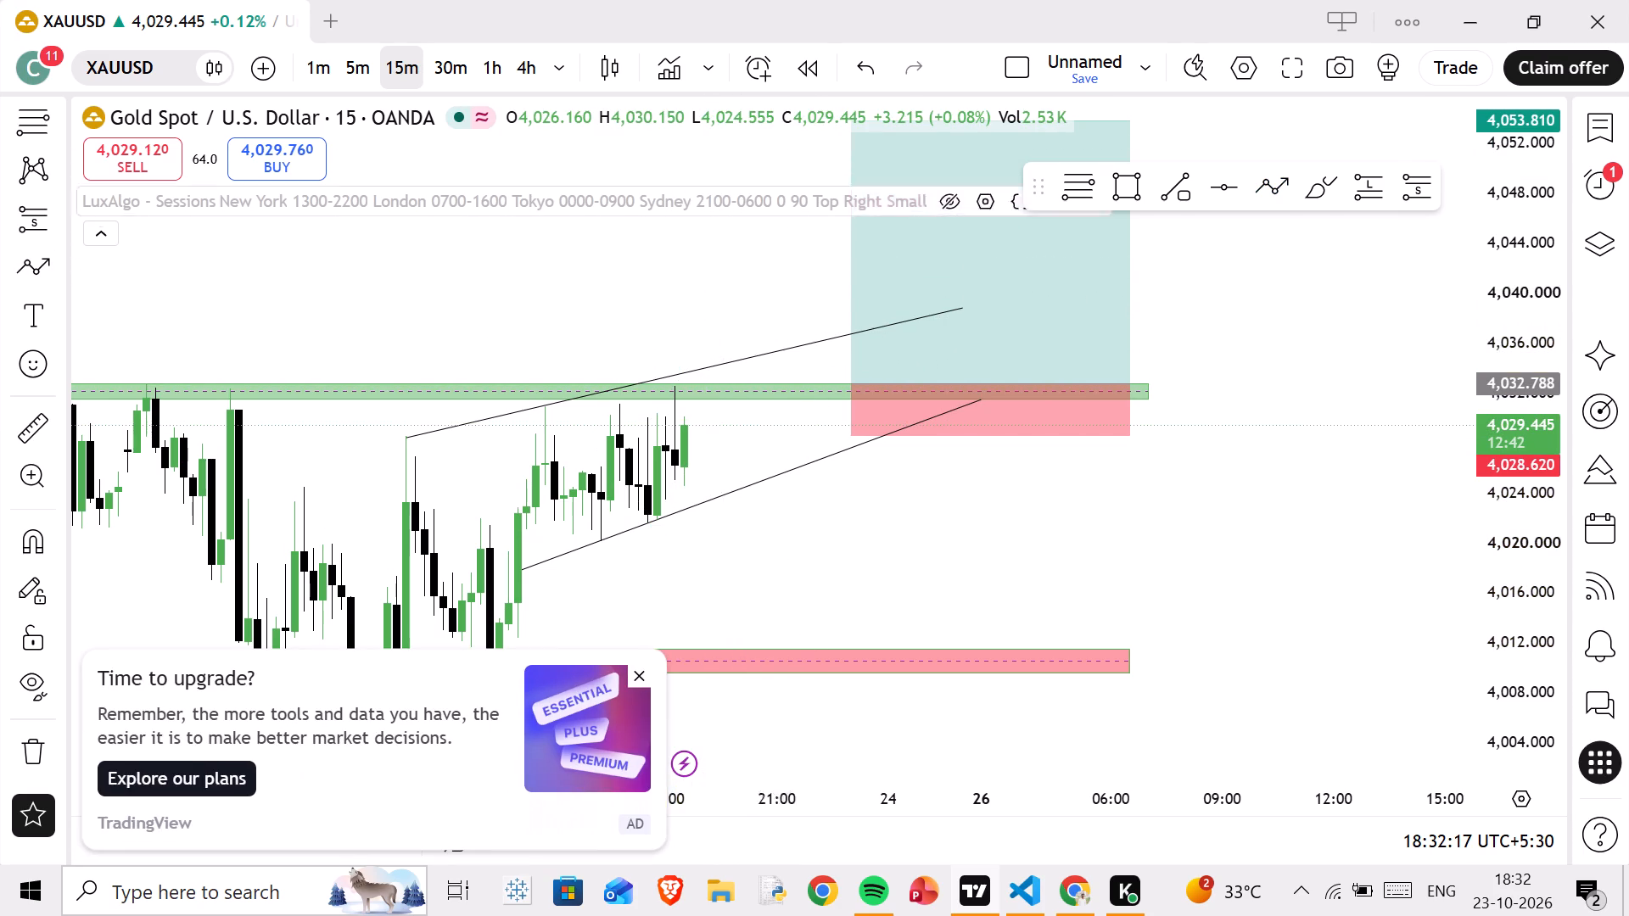
Delete the upper and lower rising trend lines.
{"action": "left_click", "coordinate": [698, 311]}
{"action": "left_click", "coordinate": [672, 377]}
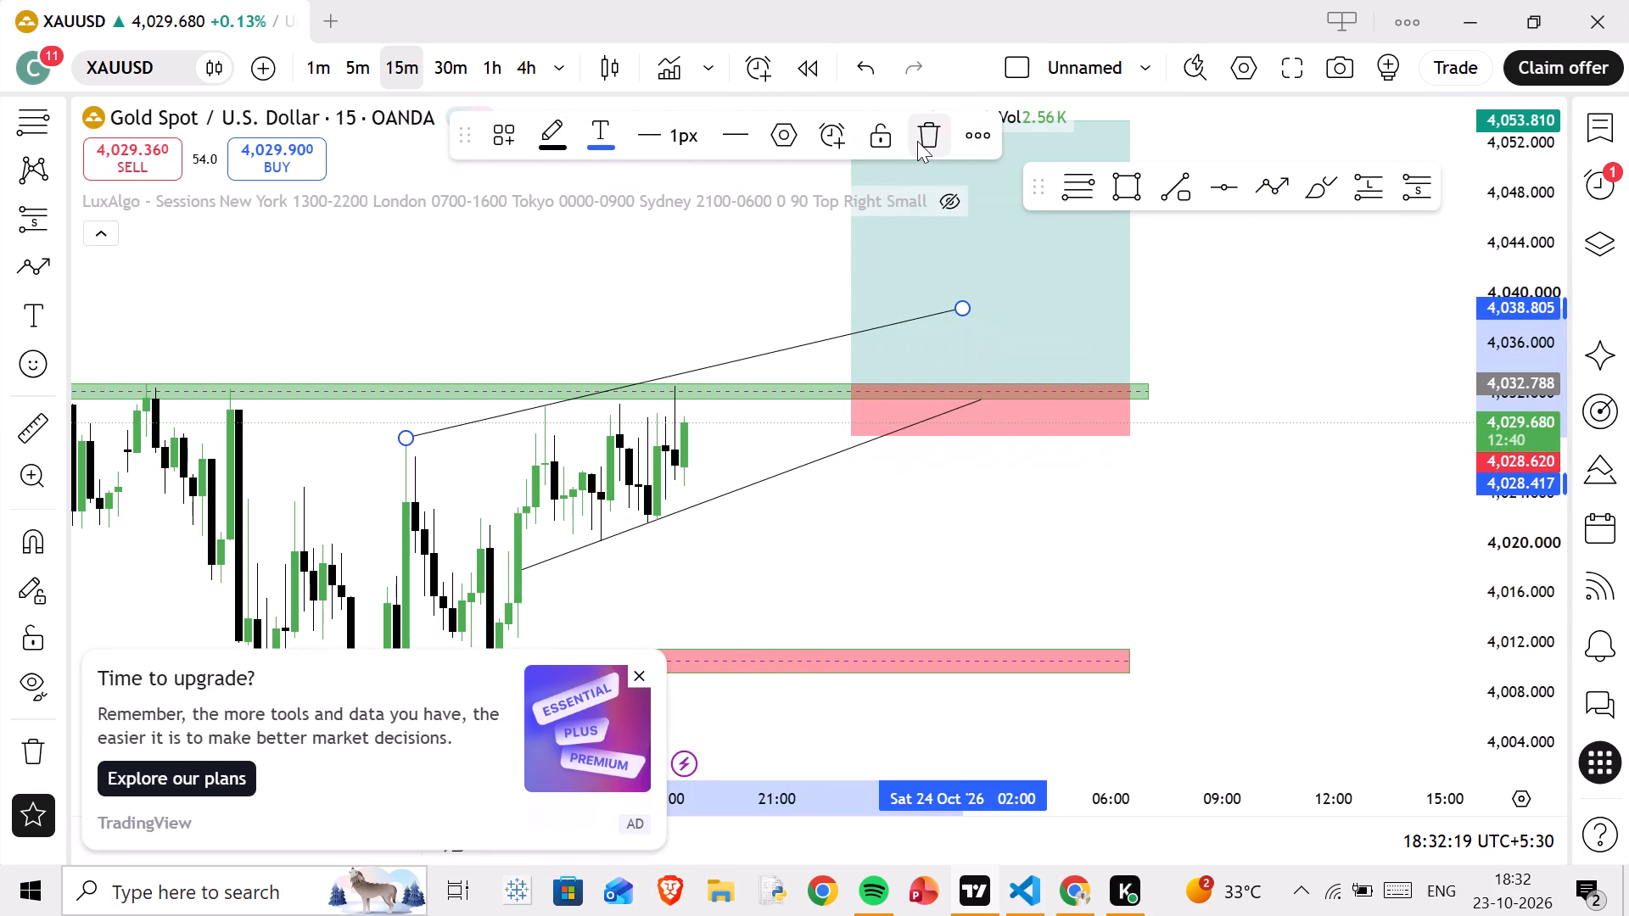
{"action": "left_click", "coordinate": [917, 141]}
{"action": "left_click", "coordinate": [747, 486]}
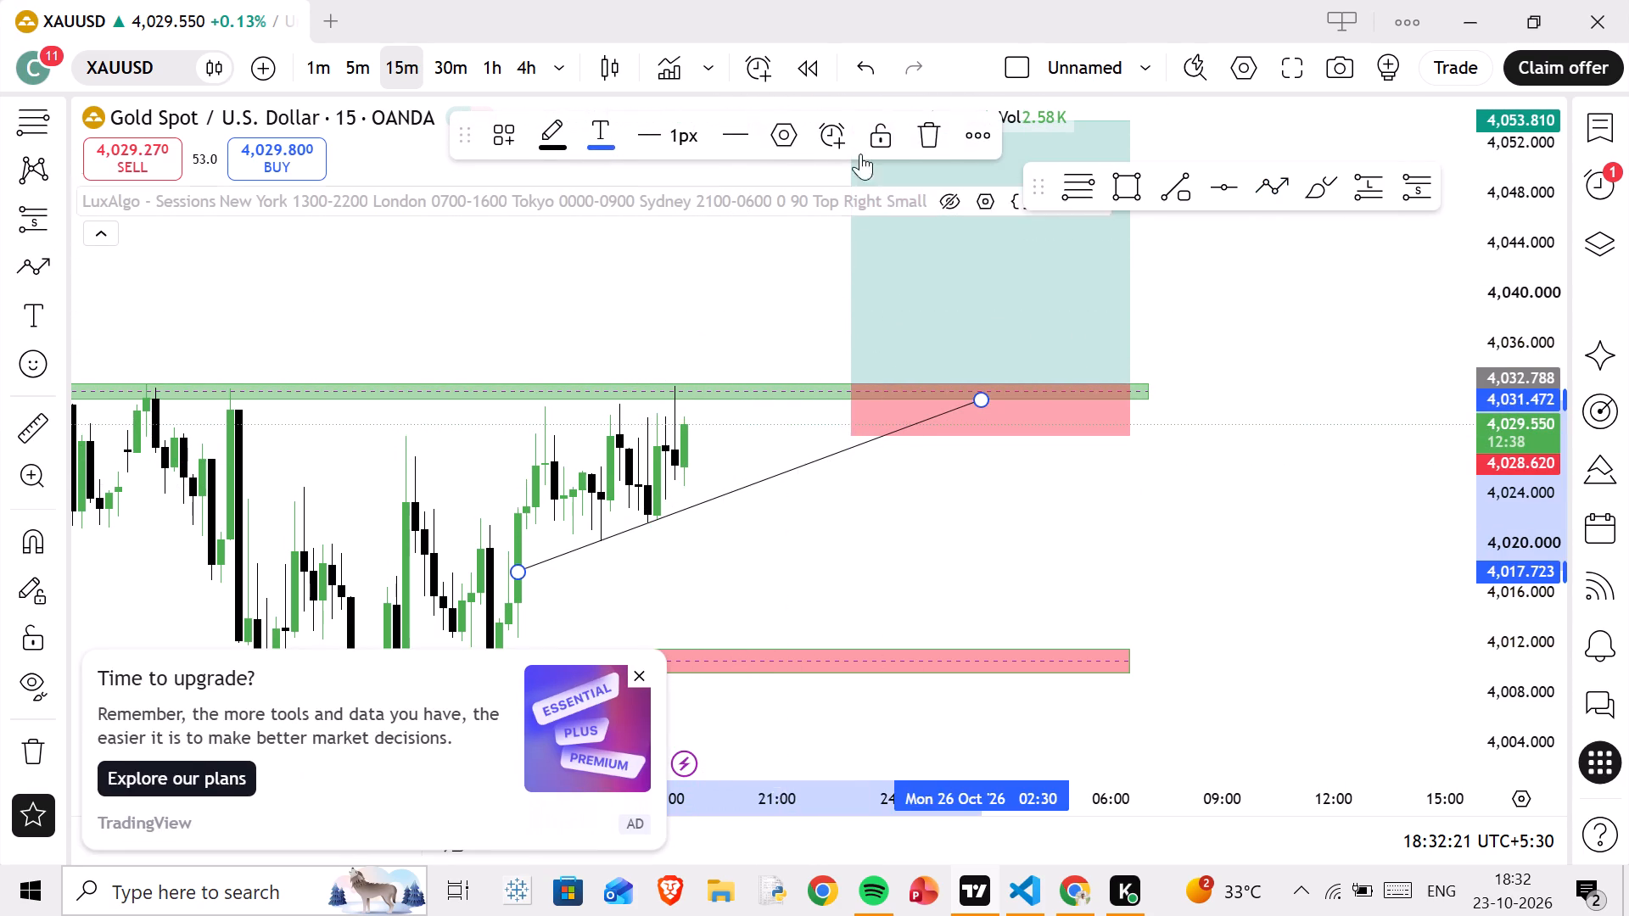
{"action": "left_click", "coordinate": [924, 124]}
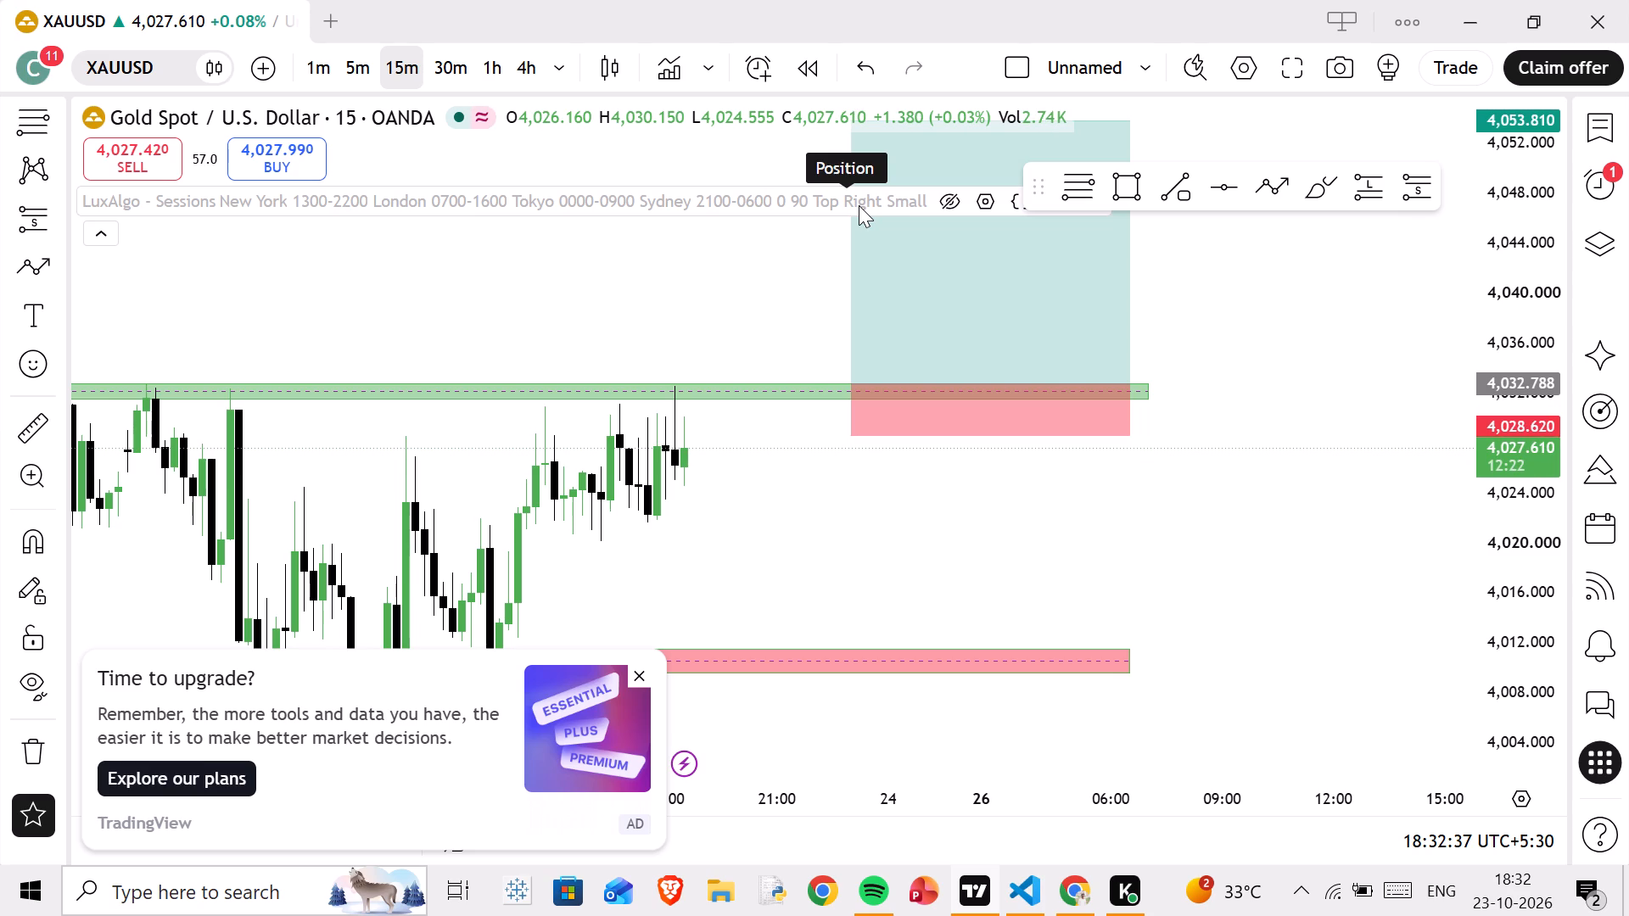
Draw a red rectangle under the recent lows from 14:15 to 23:00 on 23 Oct, between about 4,022.4 and 4,020.2.
{"action": "left_click_drag", "start_coordinate": [660, 523], "coordinate": [822, 532]}
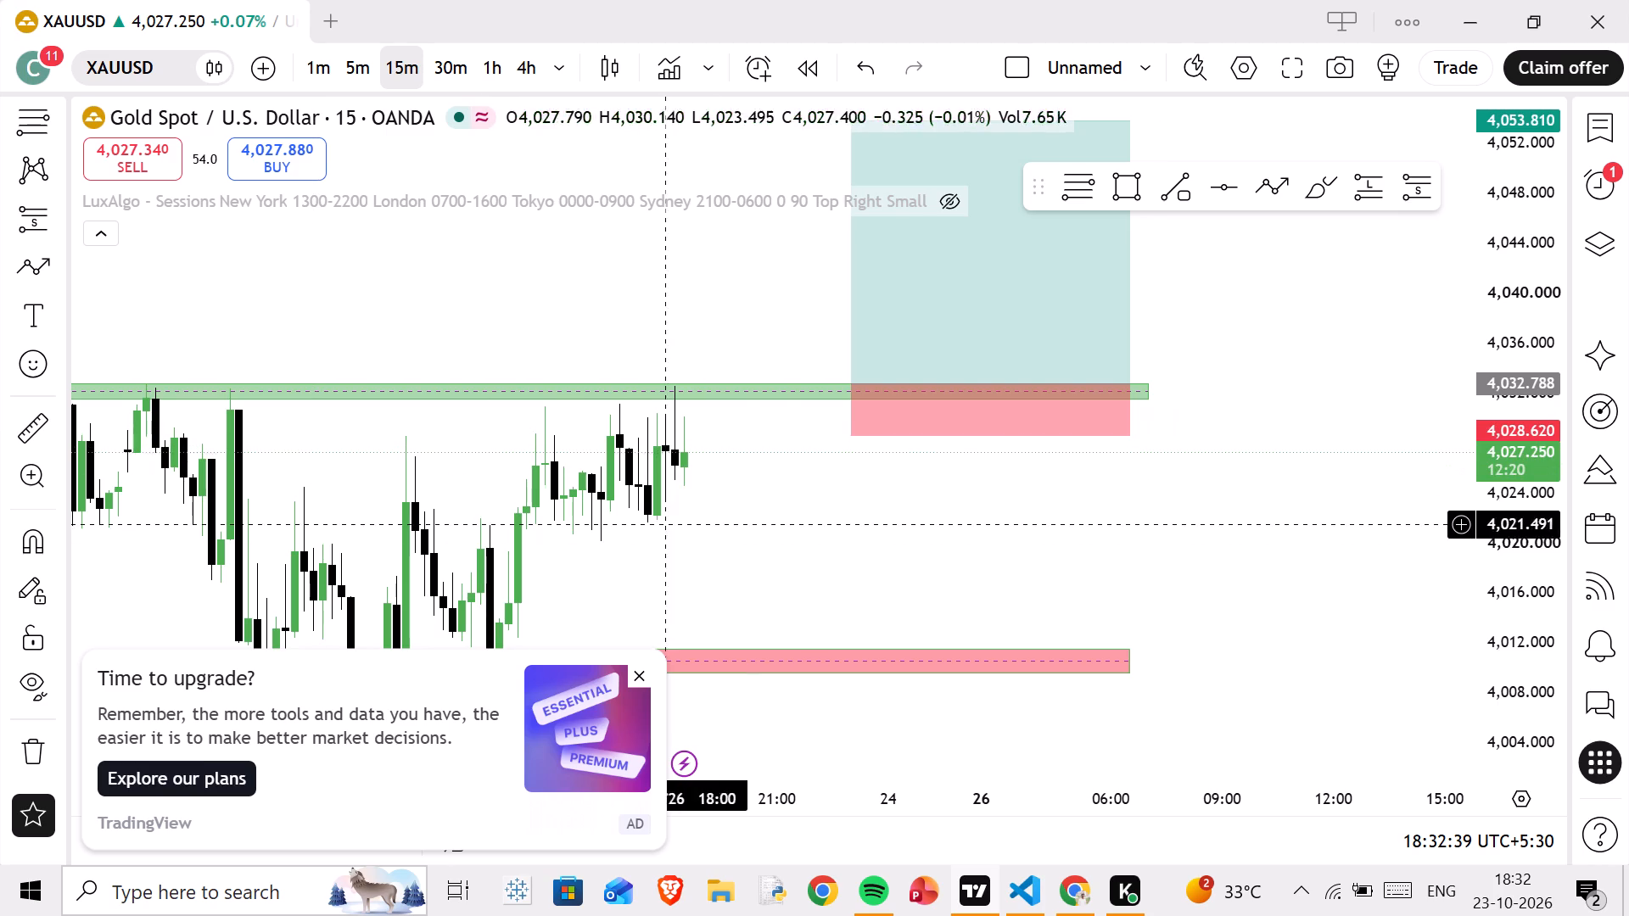
{"action": "left_click_drag", "start_coordinate": [822, 532], "coordinate": [1196, 512]}
{"action": "left_click", "coordinate": [640, 675]}
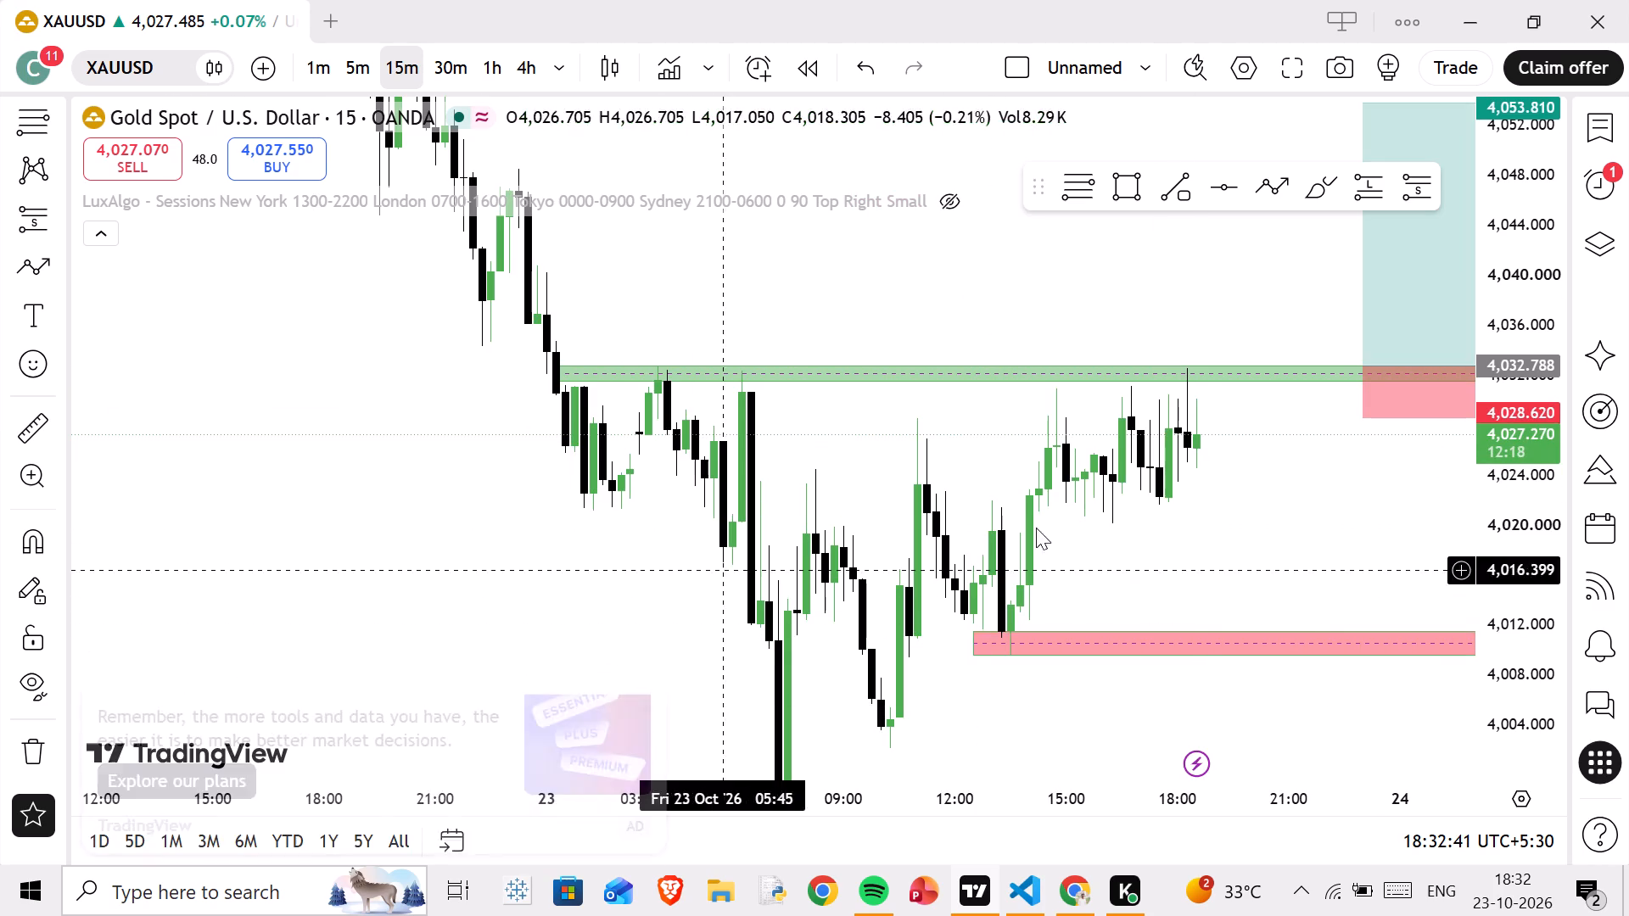
{"action": "left_click", "coordinate": [1174, 92]}
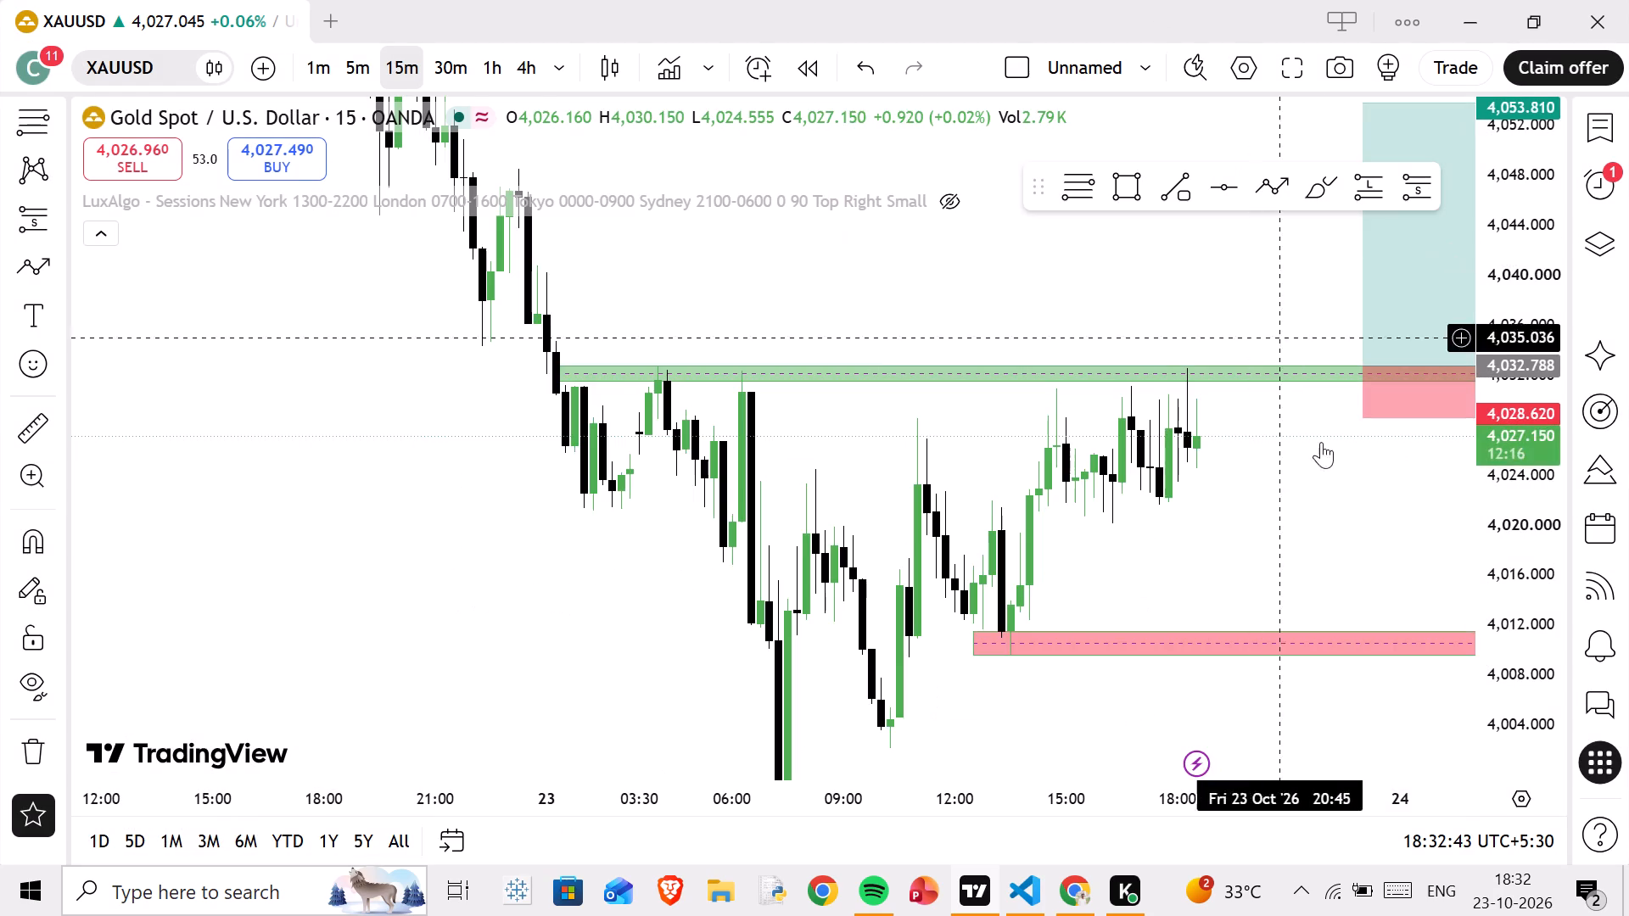
{"action": "left_click_drag", "start_coordinate": [1348, 509], "coordinate": [595, 520]}
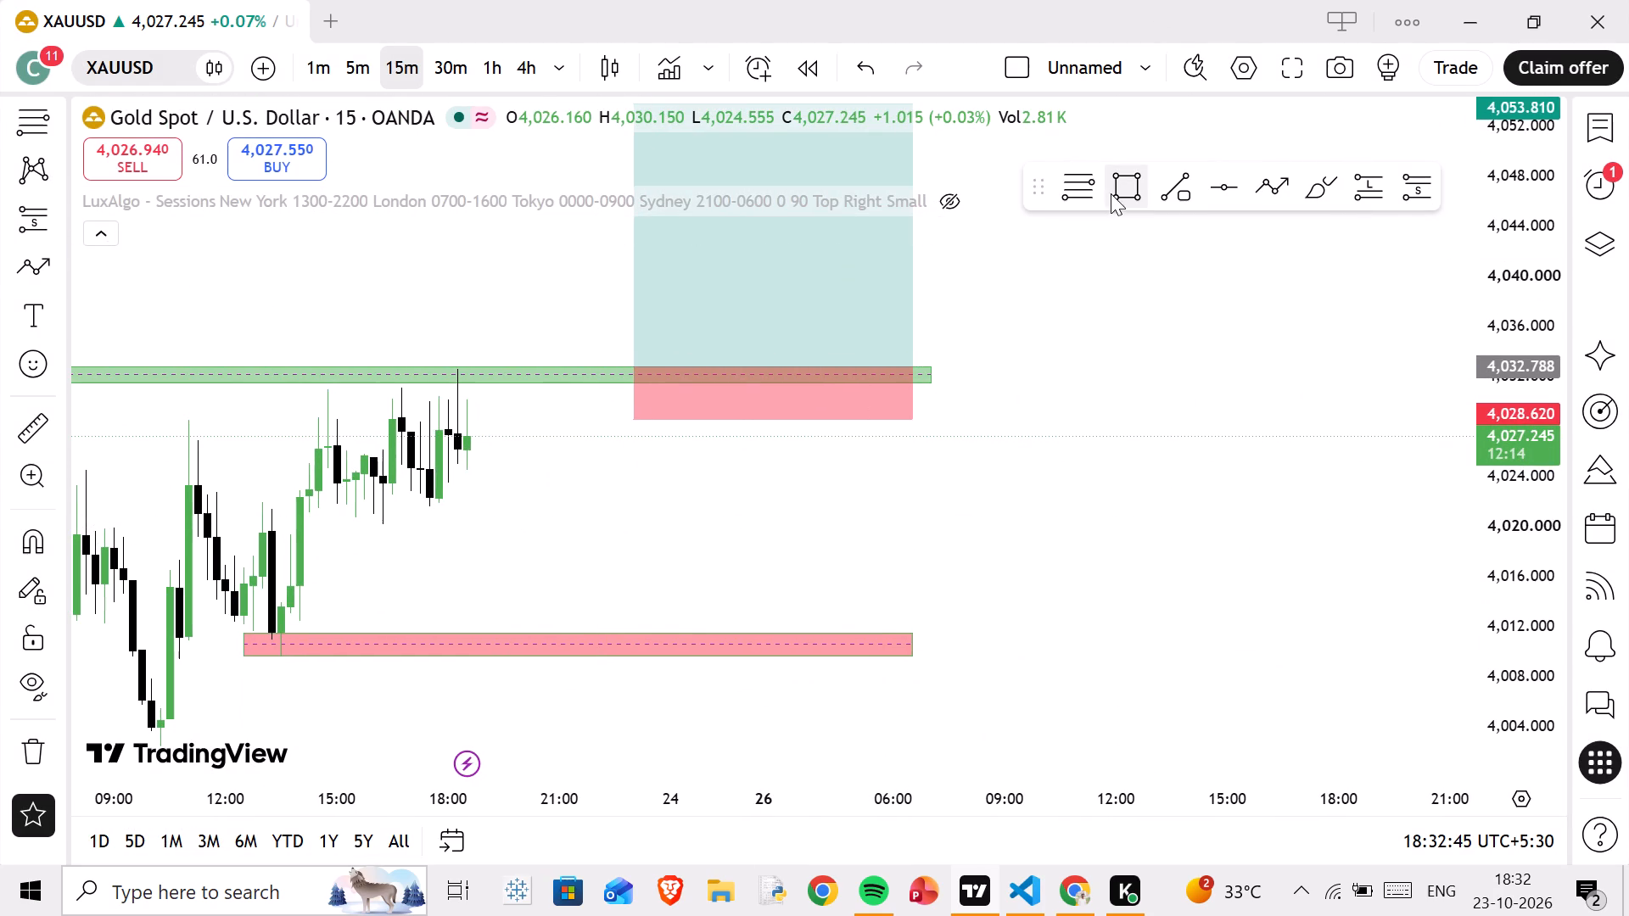
{"action": "left_click", "coordinate": [1111, 193]}
{"action": "left_click_drag", "start_coordinate": [311, 497], "coordinate": [383, 508]}
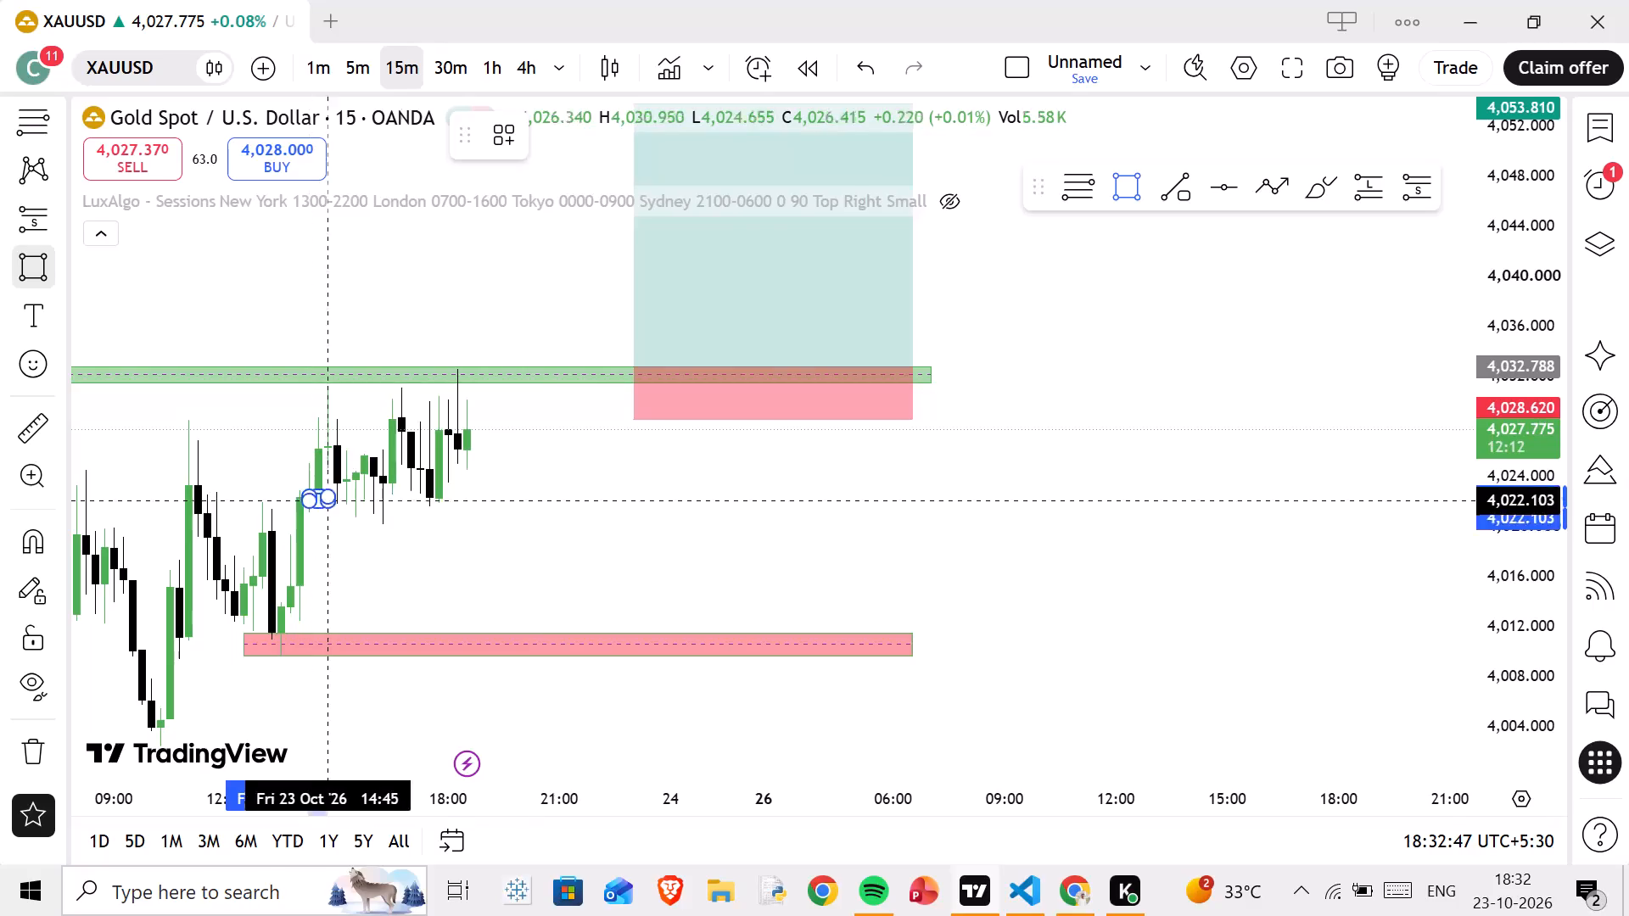
{"action": "left_click_drag", "start_coordinate": [383, 508], "coordinate": [635, 525]}
{"action": "left_click", "coordinate": [635, 525]}
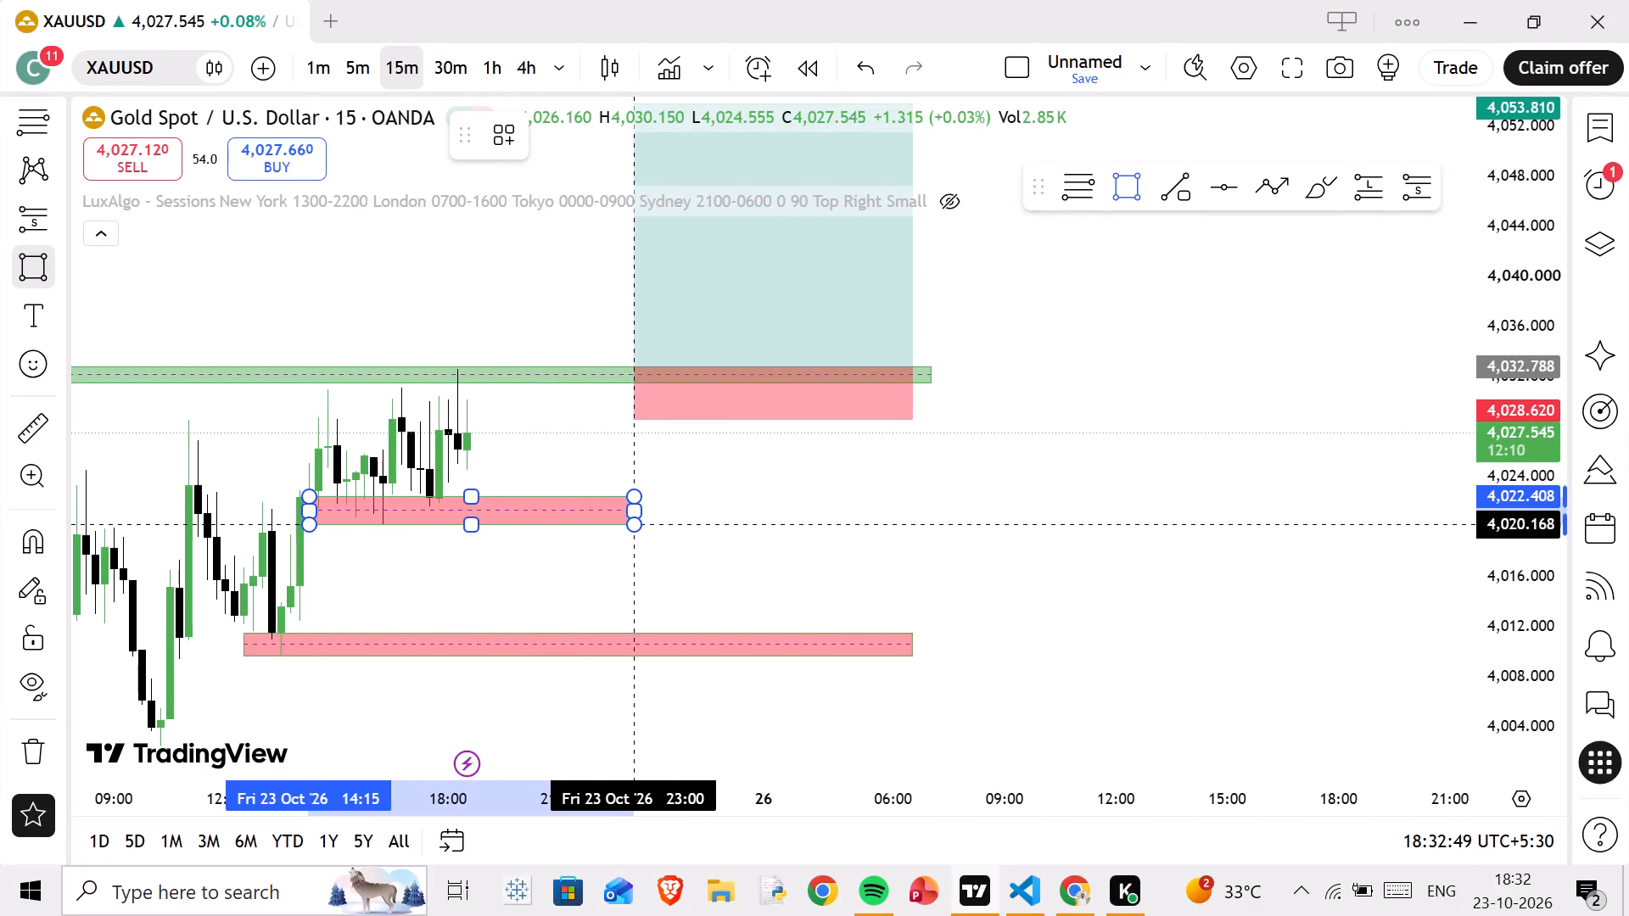
{"action": "left_click", "coordinate": [479, 496]}
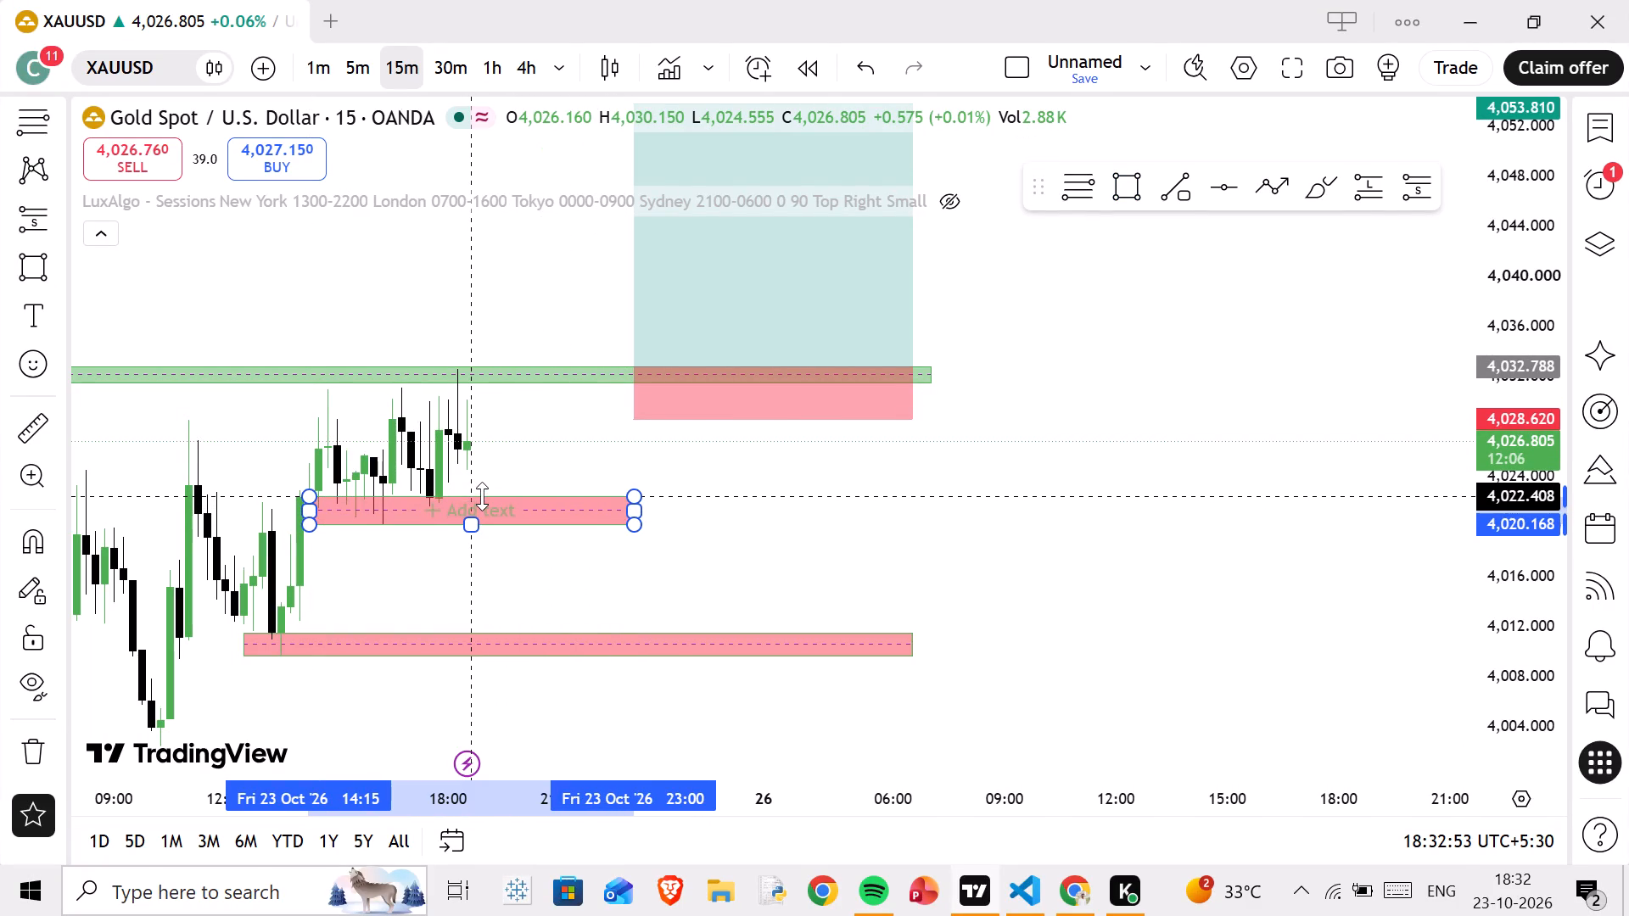
{"action": "left_click", "coordinate": [557, 433]}
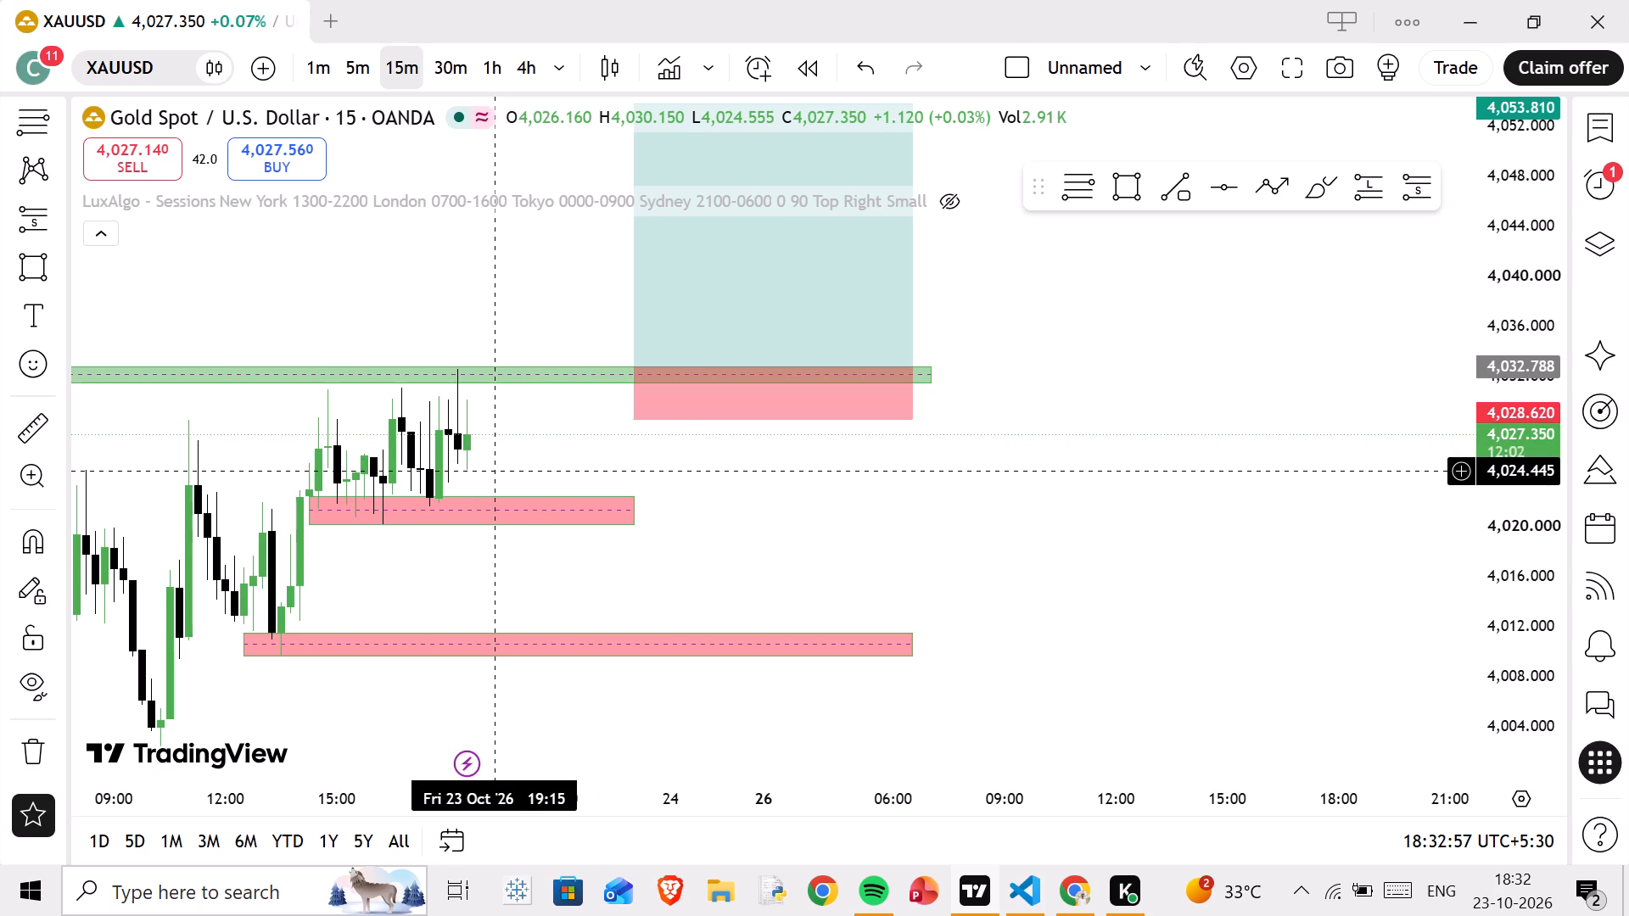
Examine the price action around the green resistance zone, the two red support zones and the long position.
{"action": "left_click_drag", "start_coordinate": [876, 583], "coordinate": [929, 472]}
{"action": "left_click_drag", "start_coordinate": [577, 655], "coordinate": [661, 578]}
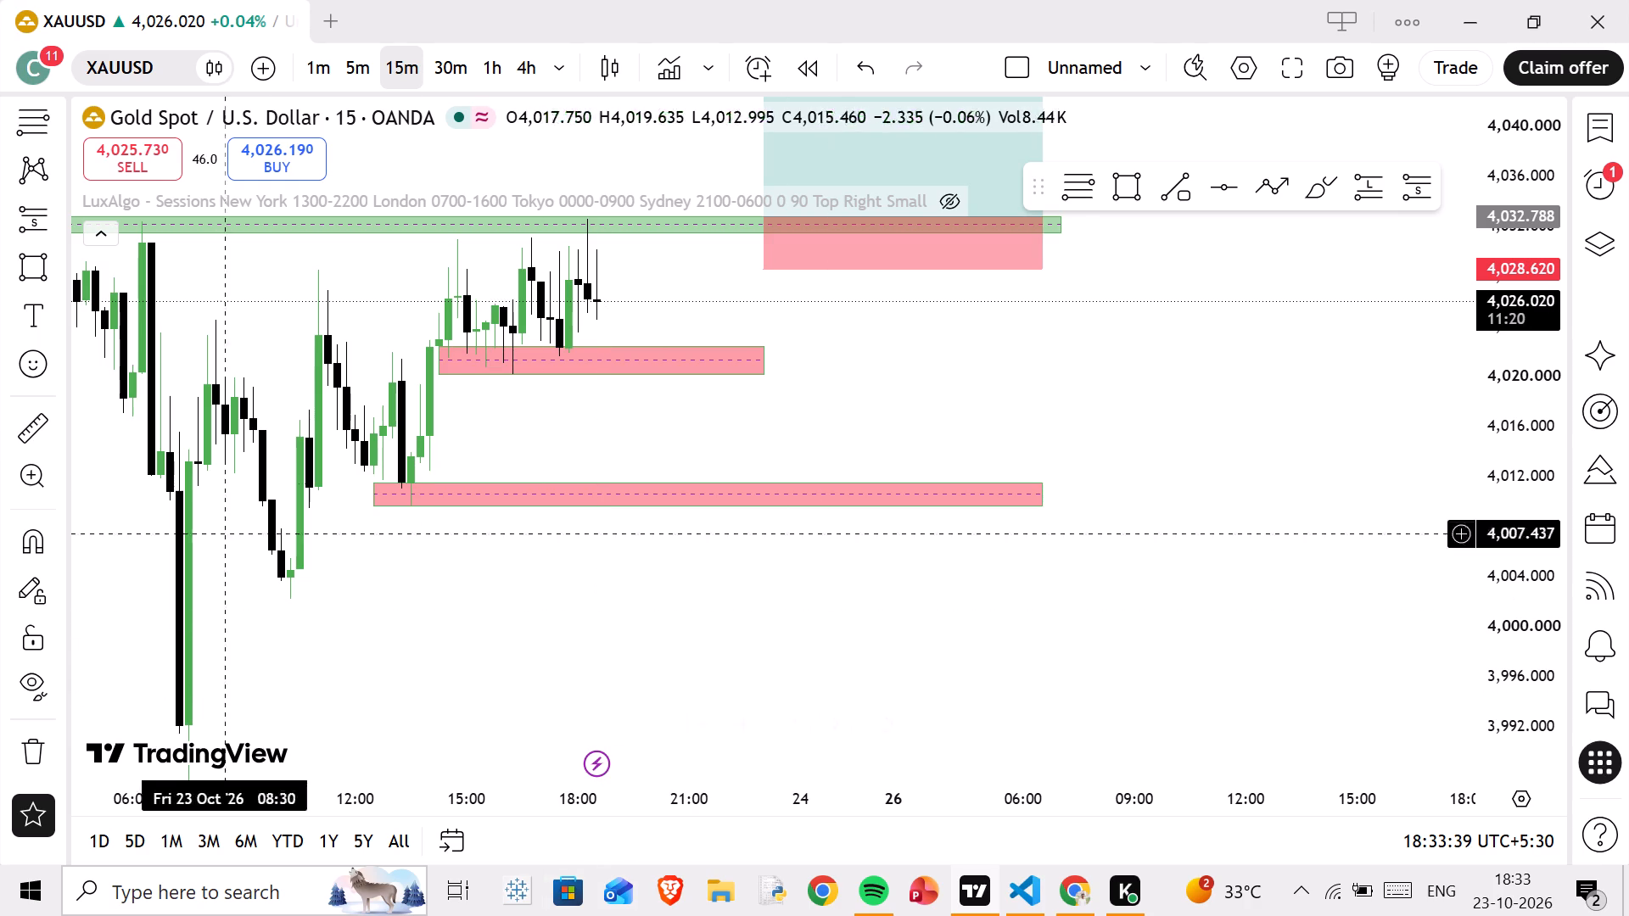
{"action": "left_click_drag", "start_coordinate": [817, 387], "coordinate": [820, 488]}
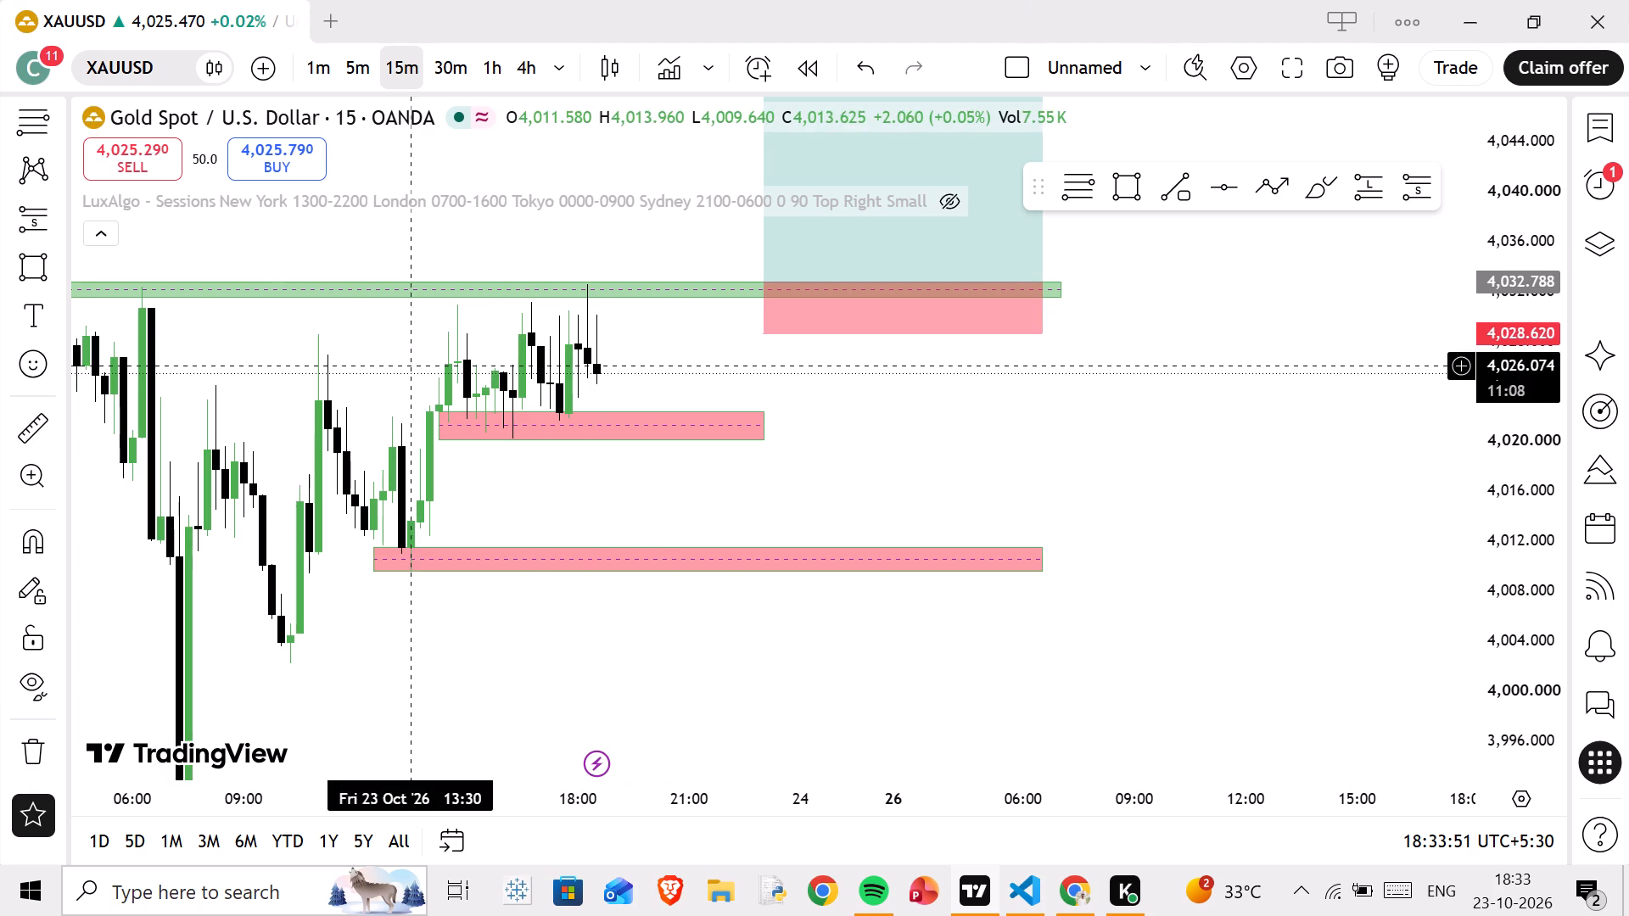
{"action": "left_click_drag", "start_coordinate": [670, 356], "coordinate": [691, 468]}
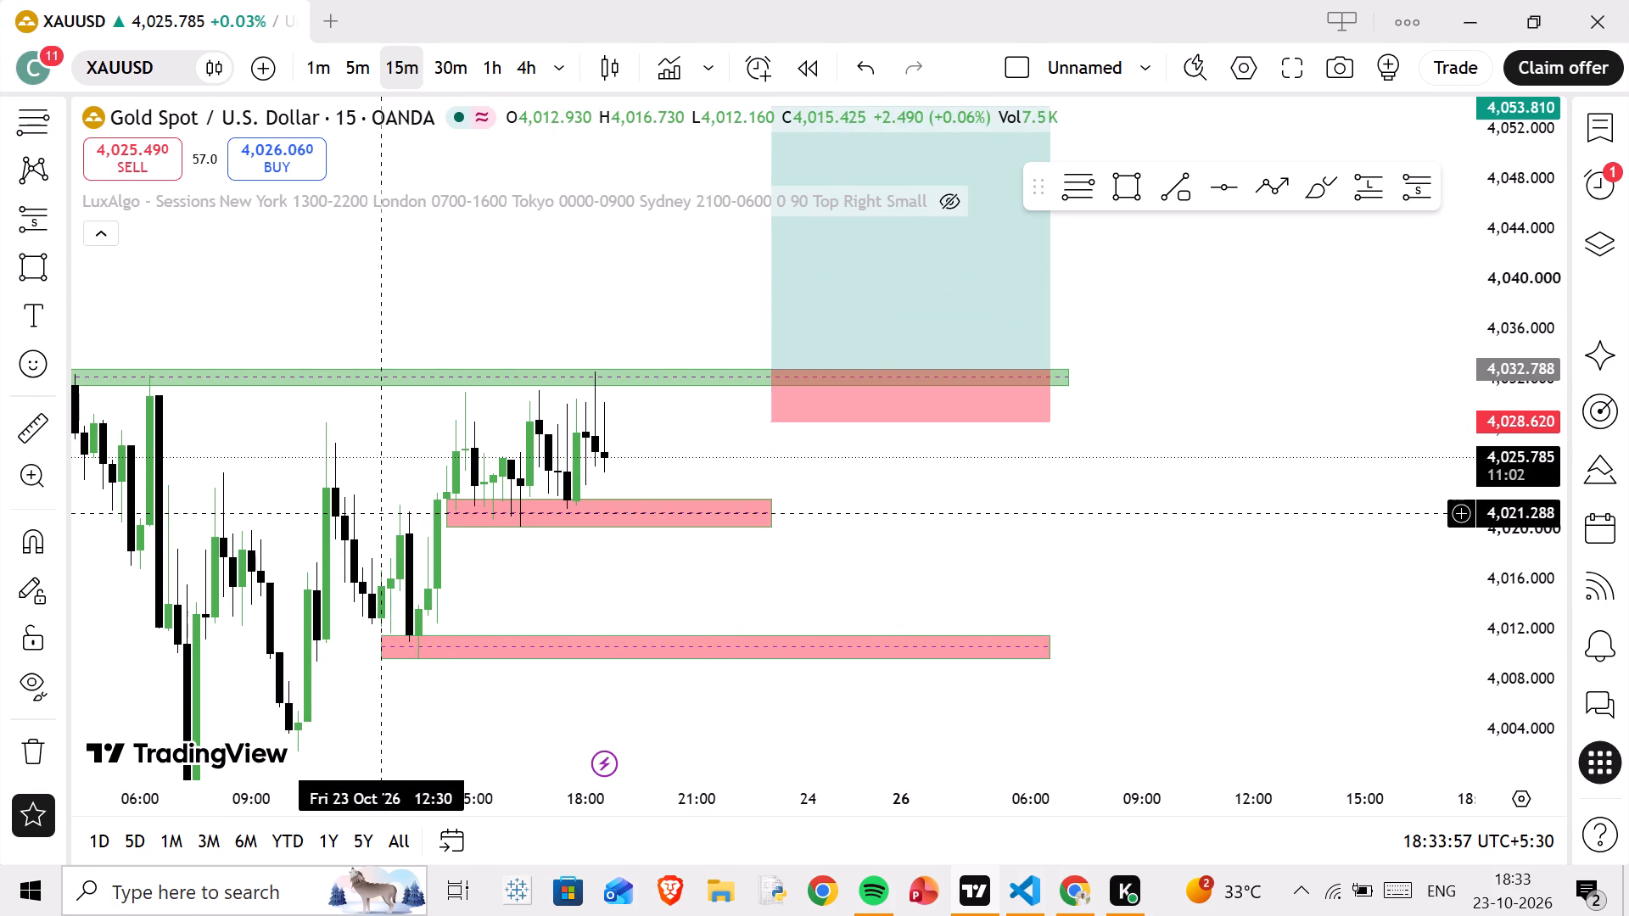
{"action": "left_click_drag", "start_coordinate": [979, 545], "coordinate": [689, 626]}
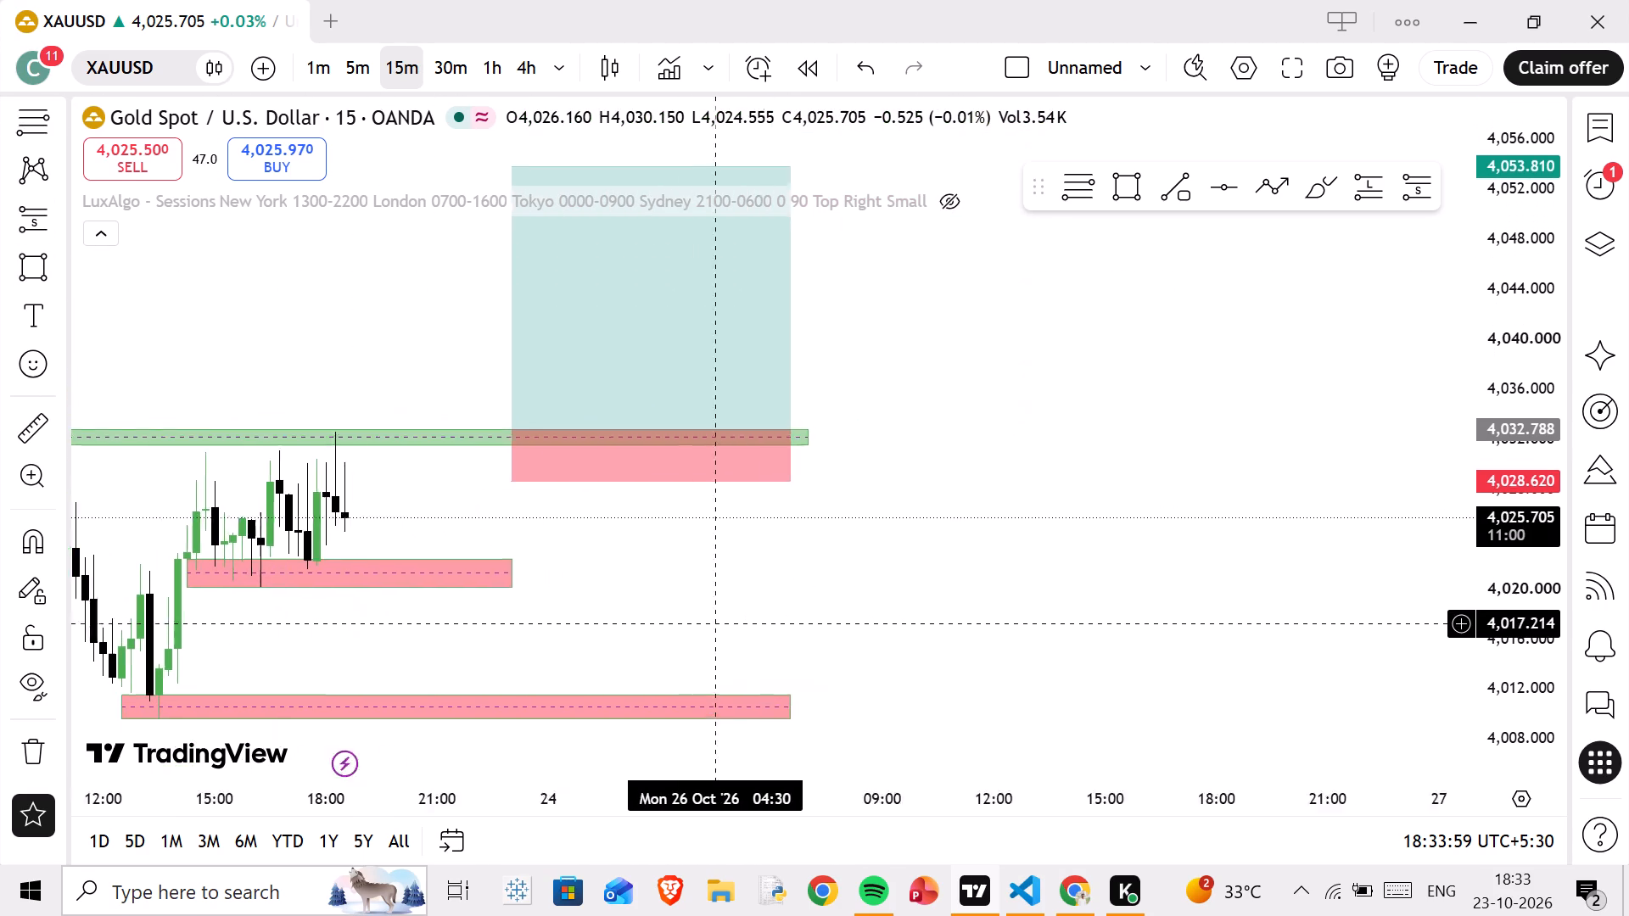
{"action": "left_click_drag", "start_coordinate": [689, 626], "coordinate": [671, 605]}
{"action": "left_click_drag", "start_coordinate": [893, 562], "coordinate": [1054, 643]}
{"action": "scroll", "coordinate": [1035, 631], "scroll_direction": "down", "scroll_amount": 4}
{"action": "left_click_drag", "start_coordinate": [1009, 624], "coordinate": [1002, 611]}
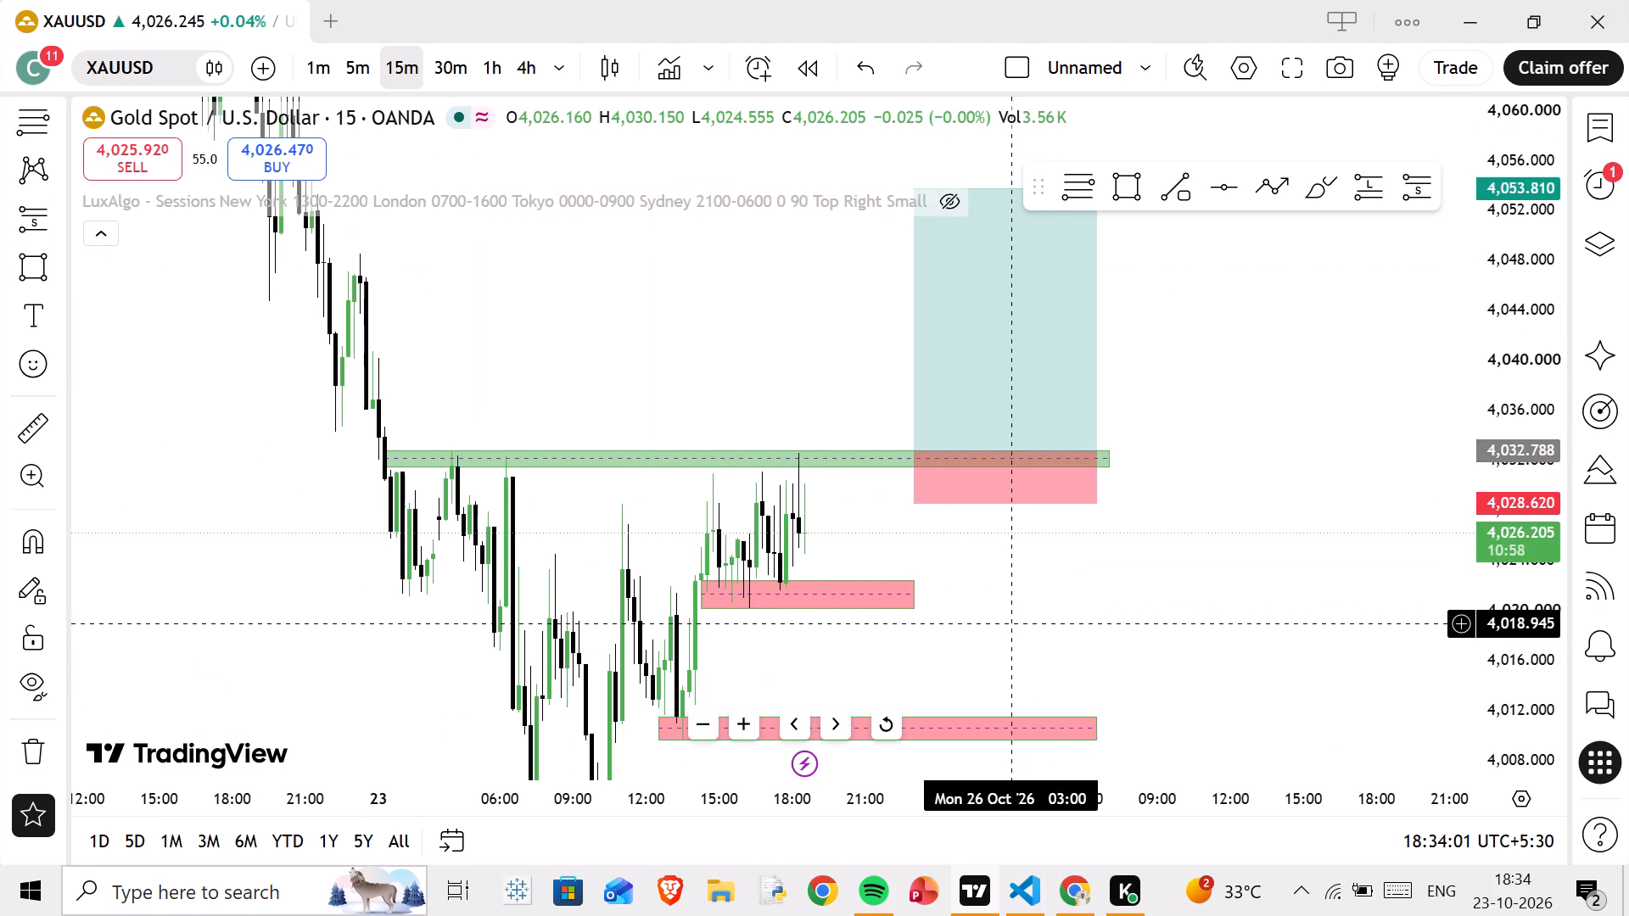
{"action": "left_click_drag", "start_coordinate": [1002, 611], "coordinate": [831, 530]}
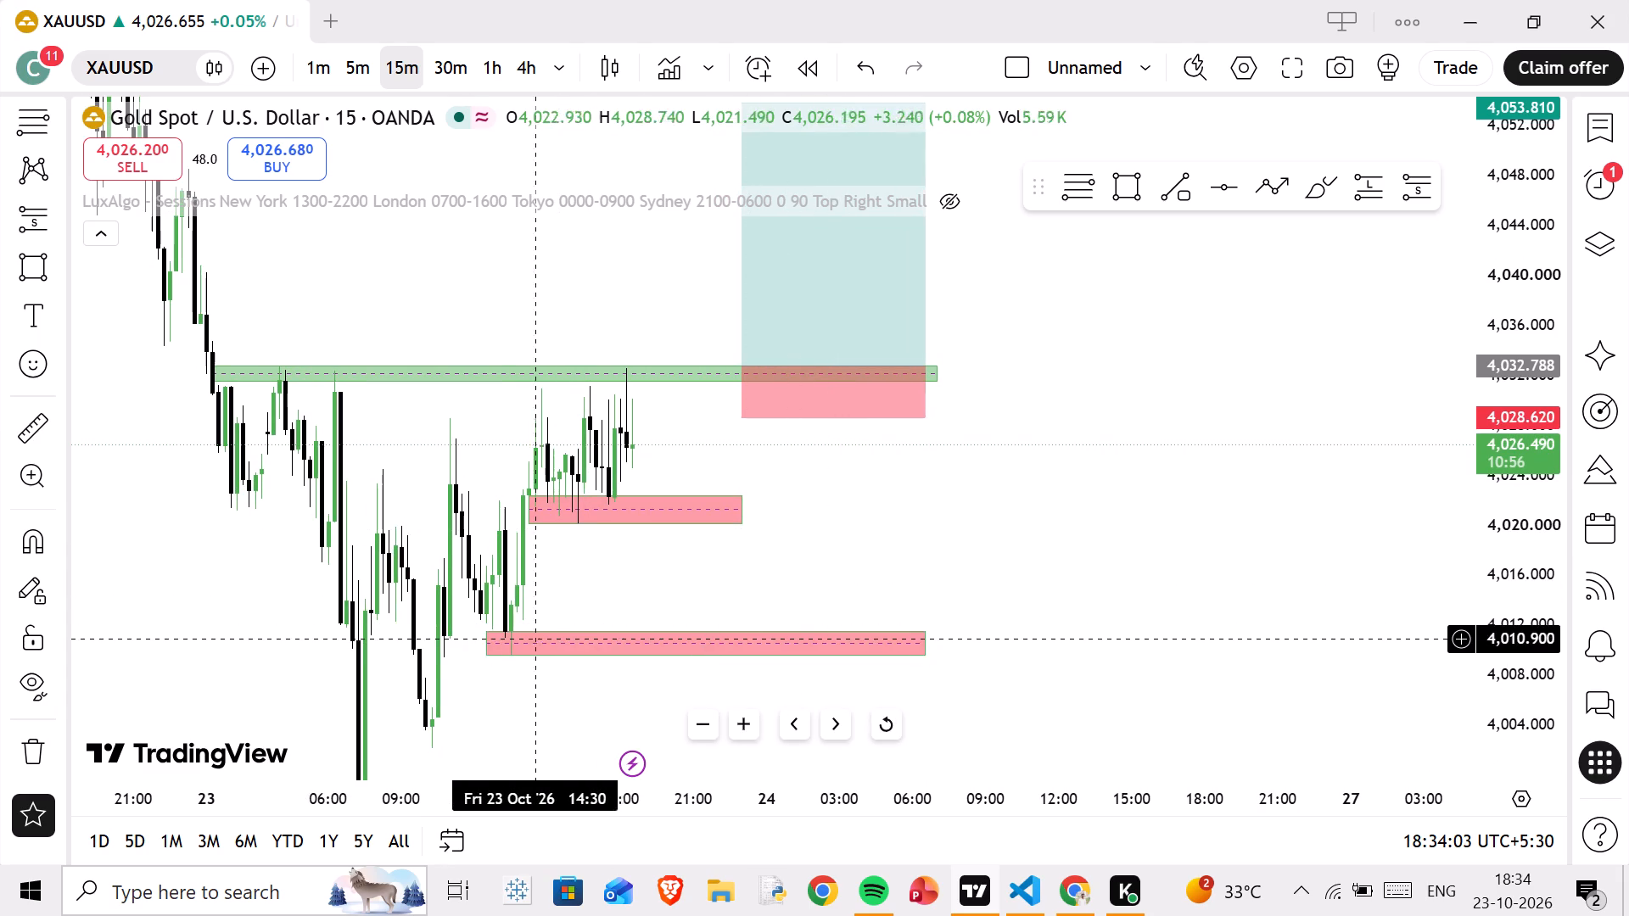
Nudge the lower red zone down slightly so it spans about 4,011.3 to 4,009.5, keeping its start at 12:30 on 23 Oct.
{"action": "left_click_drag", "start_coordinate": [526, 646], "coordinate": [529, 639]}
{"action": "left_click_drag", "start_coordinate": [534, 629], "coordinate": [533, 642]}
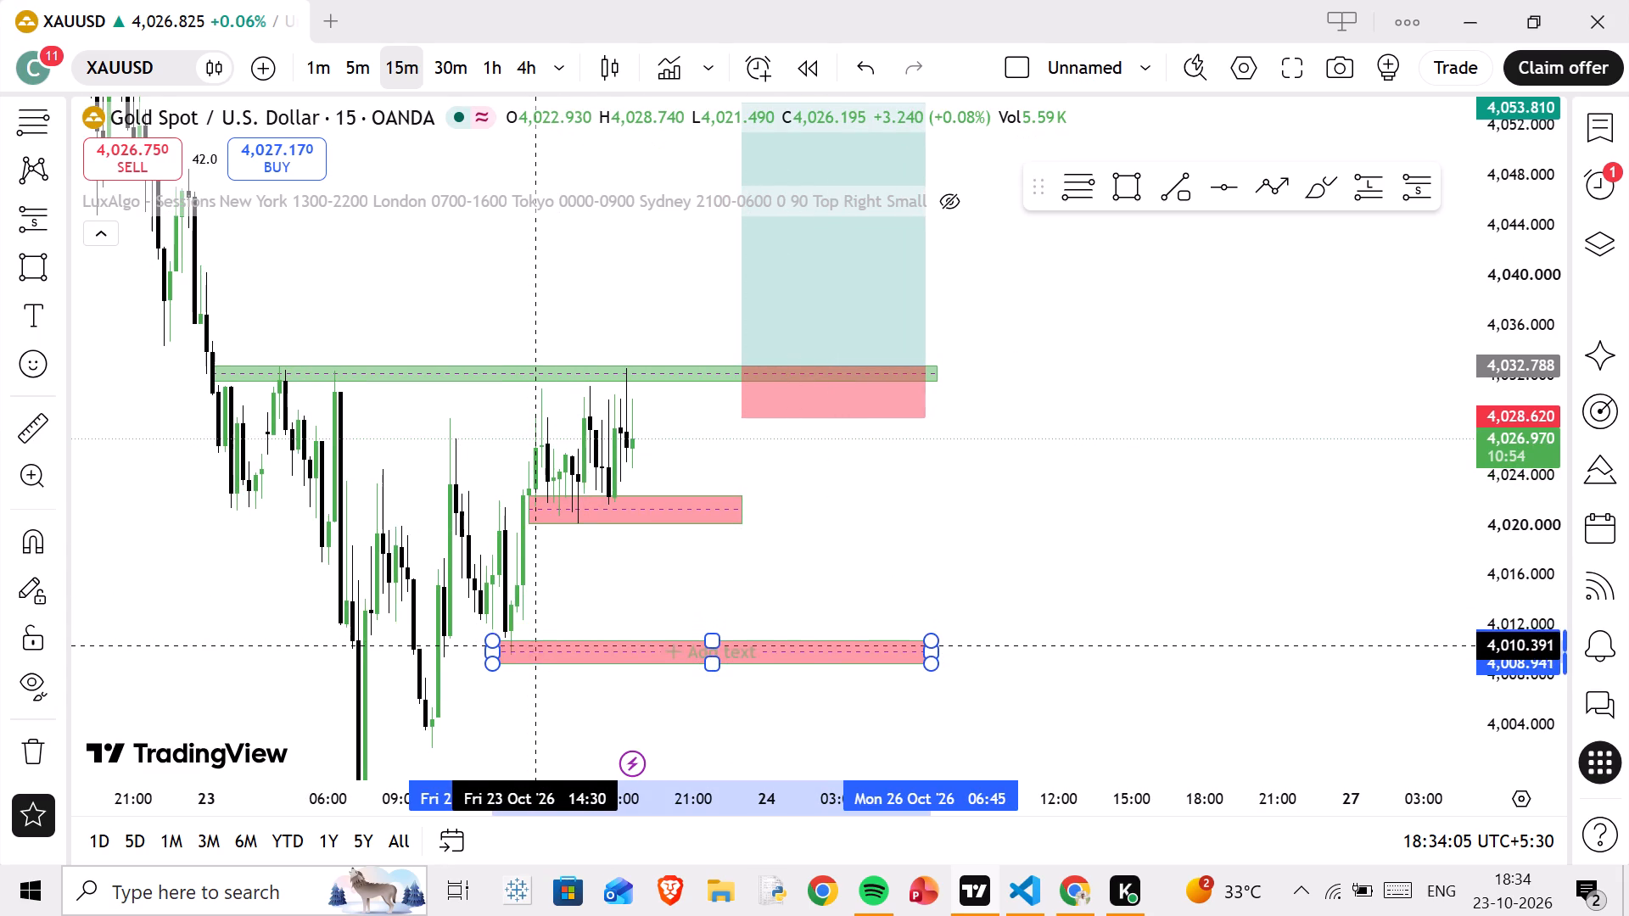
{"action": "left_click_drag", "start_coordinate": [533, 642], "coordinate": [531, 639]}
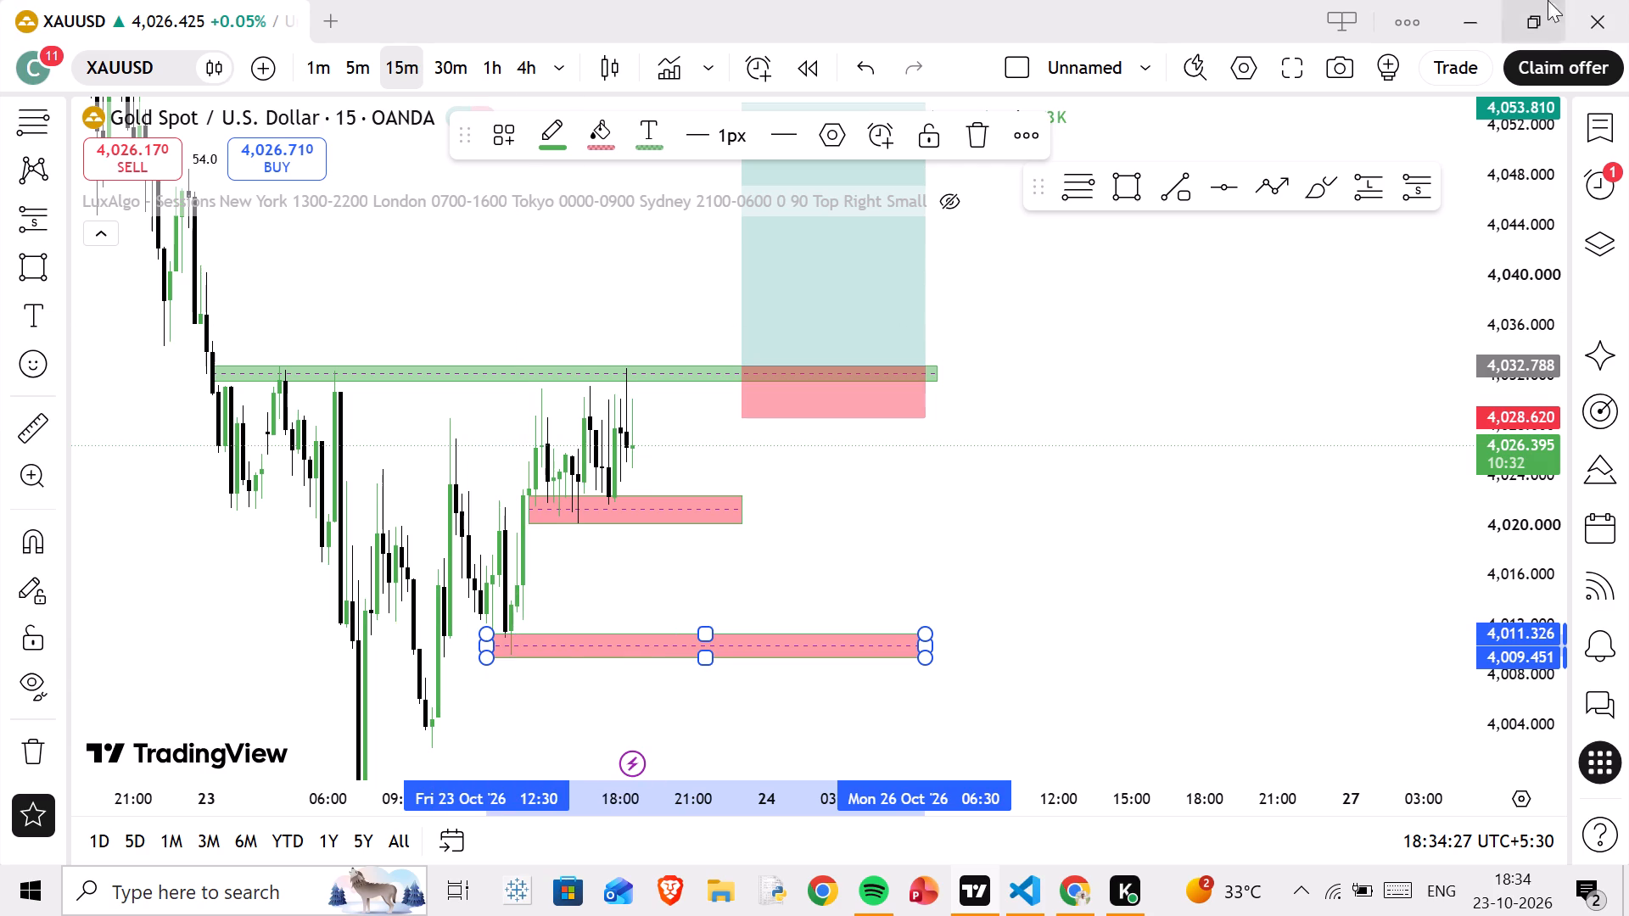
Extend the end of the red zone under the recent lows to 05:45 on 26 Oct.
{"action": "left_click_drag", "start_coordinate": [823, 479], "coordinate": [941, 480]}
{"action": "left_click_drag", "start_coordinate": [826, 510], "coordinate": [994, 513]}
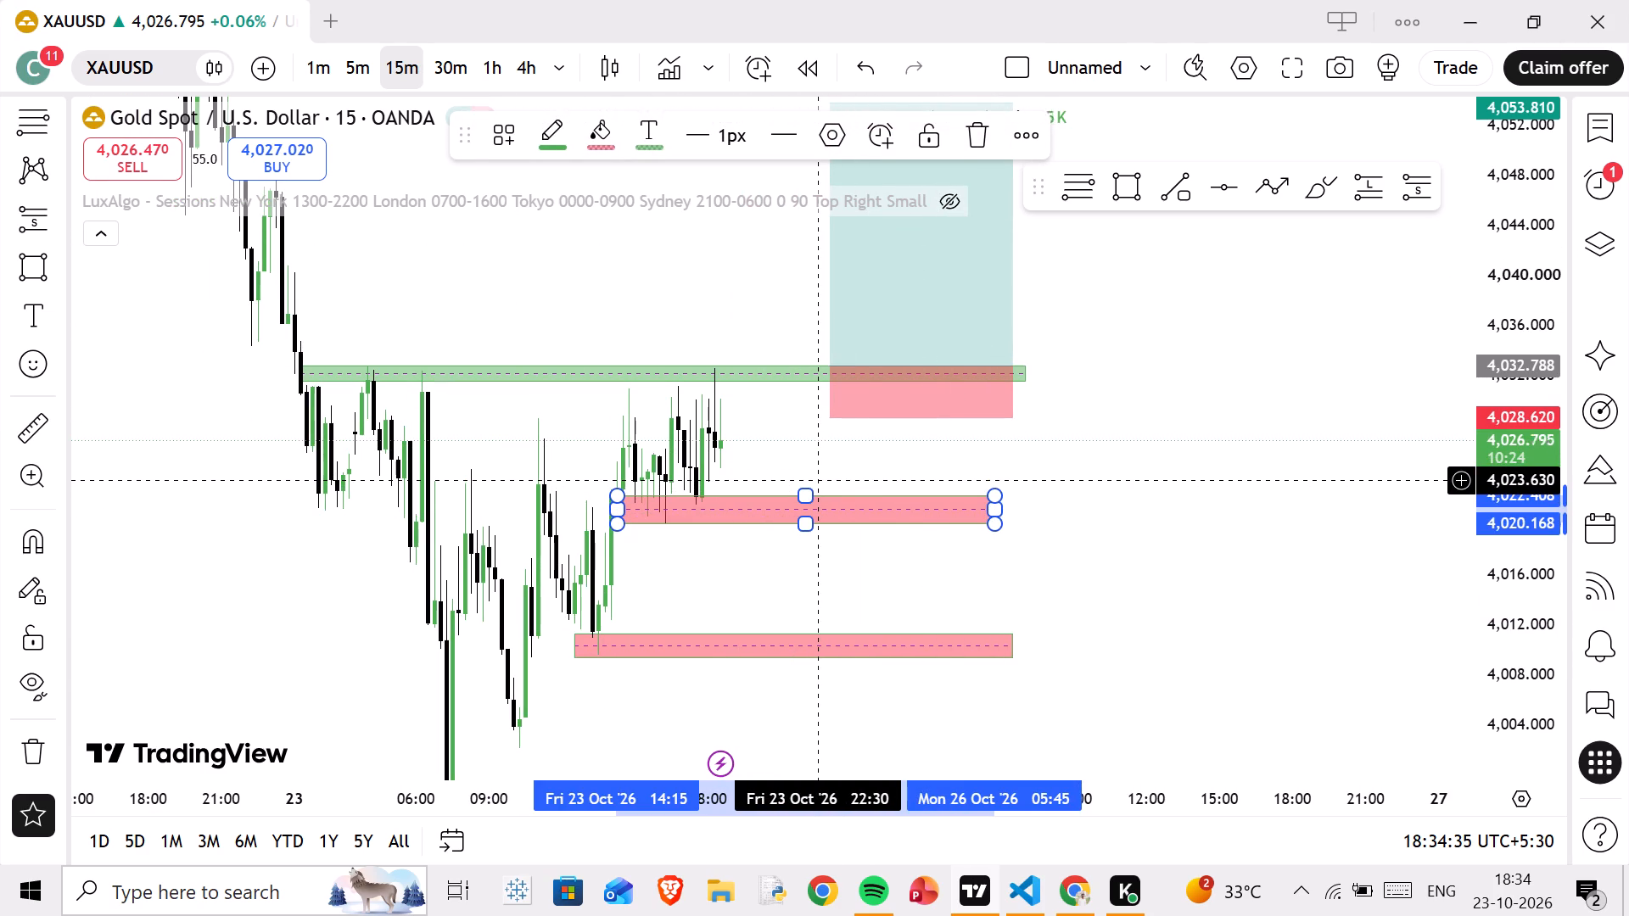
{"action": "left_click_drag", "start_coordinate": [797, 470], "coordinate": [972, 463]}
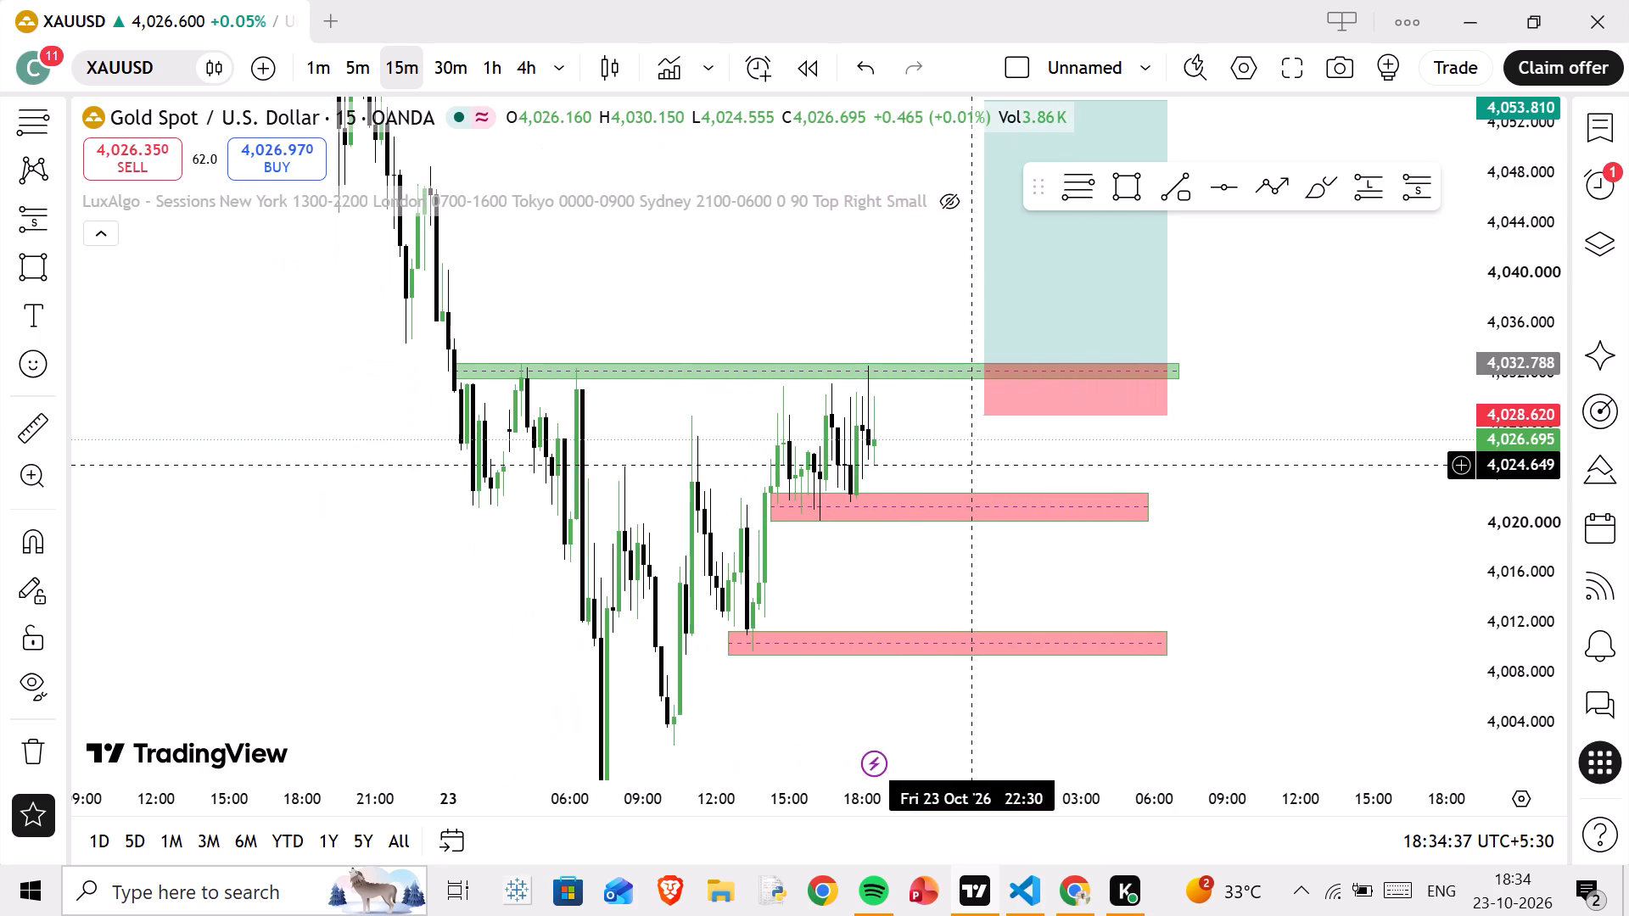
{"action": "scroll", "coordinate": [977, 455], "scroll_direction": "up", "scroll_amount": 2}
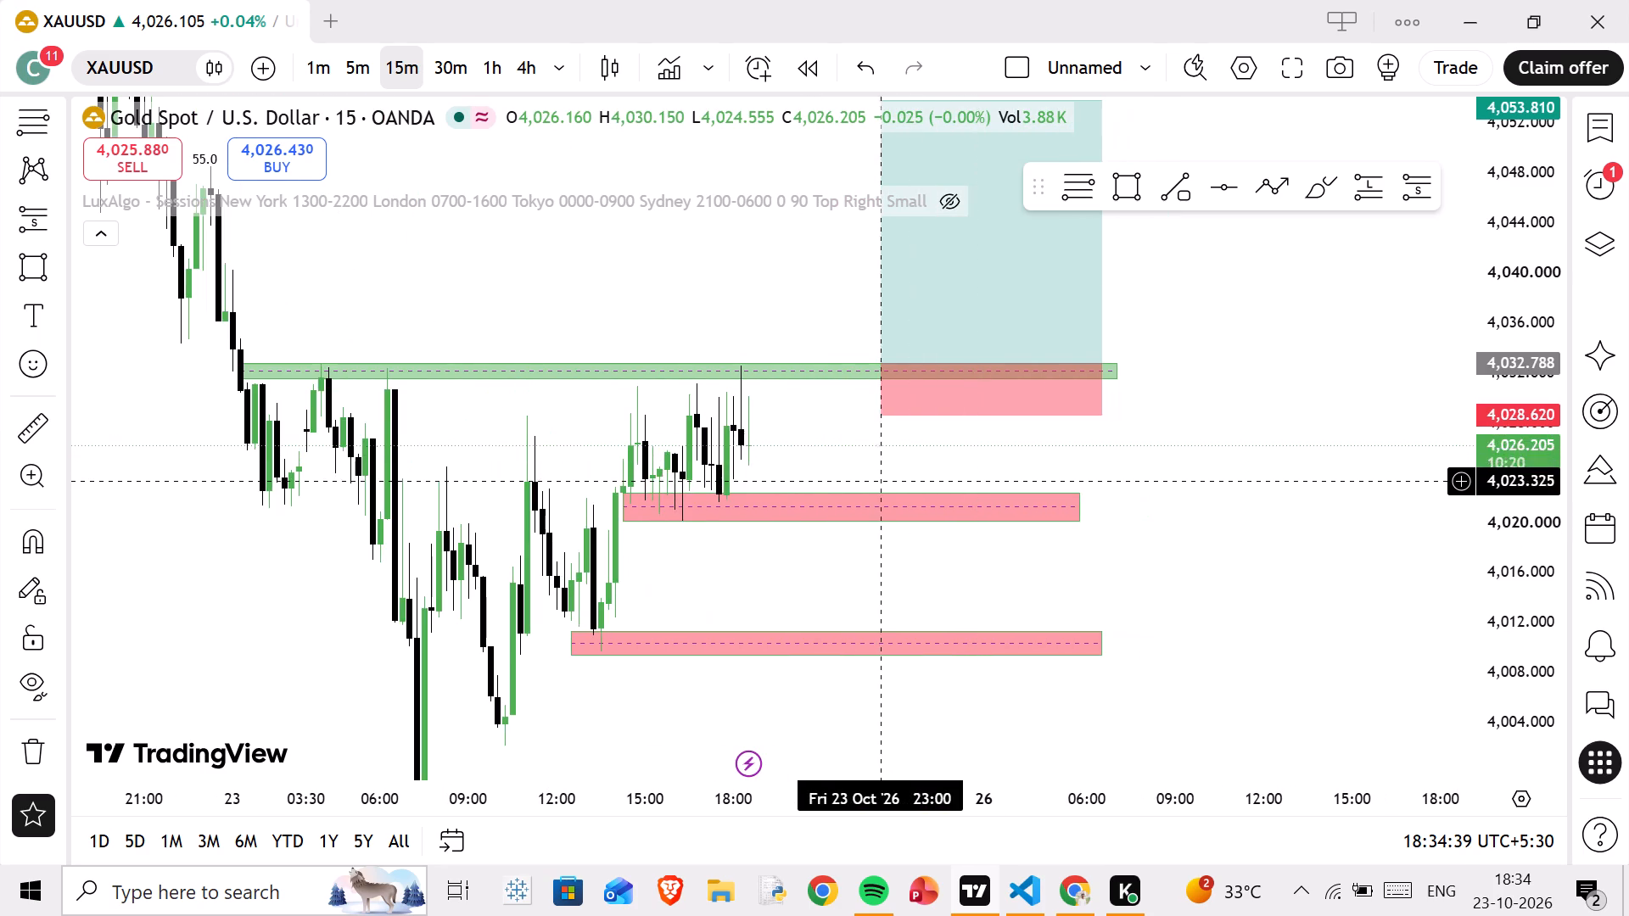
Examine the recent price action between the green resistance zone and the two red support zones.
{"action": "left_click_drag", "start_coordinate": [850, 467], "coordinate": [993, 457]}
{"action": "left_click_drag", "start_coordinate": [992, 456], "coordinate": [1088, 466]}
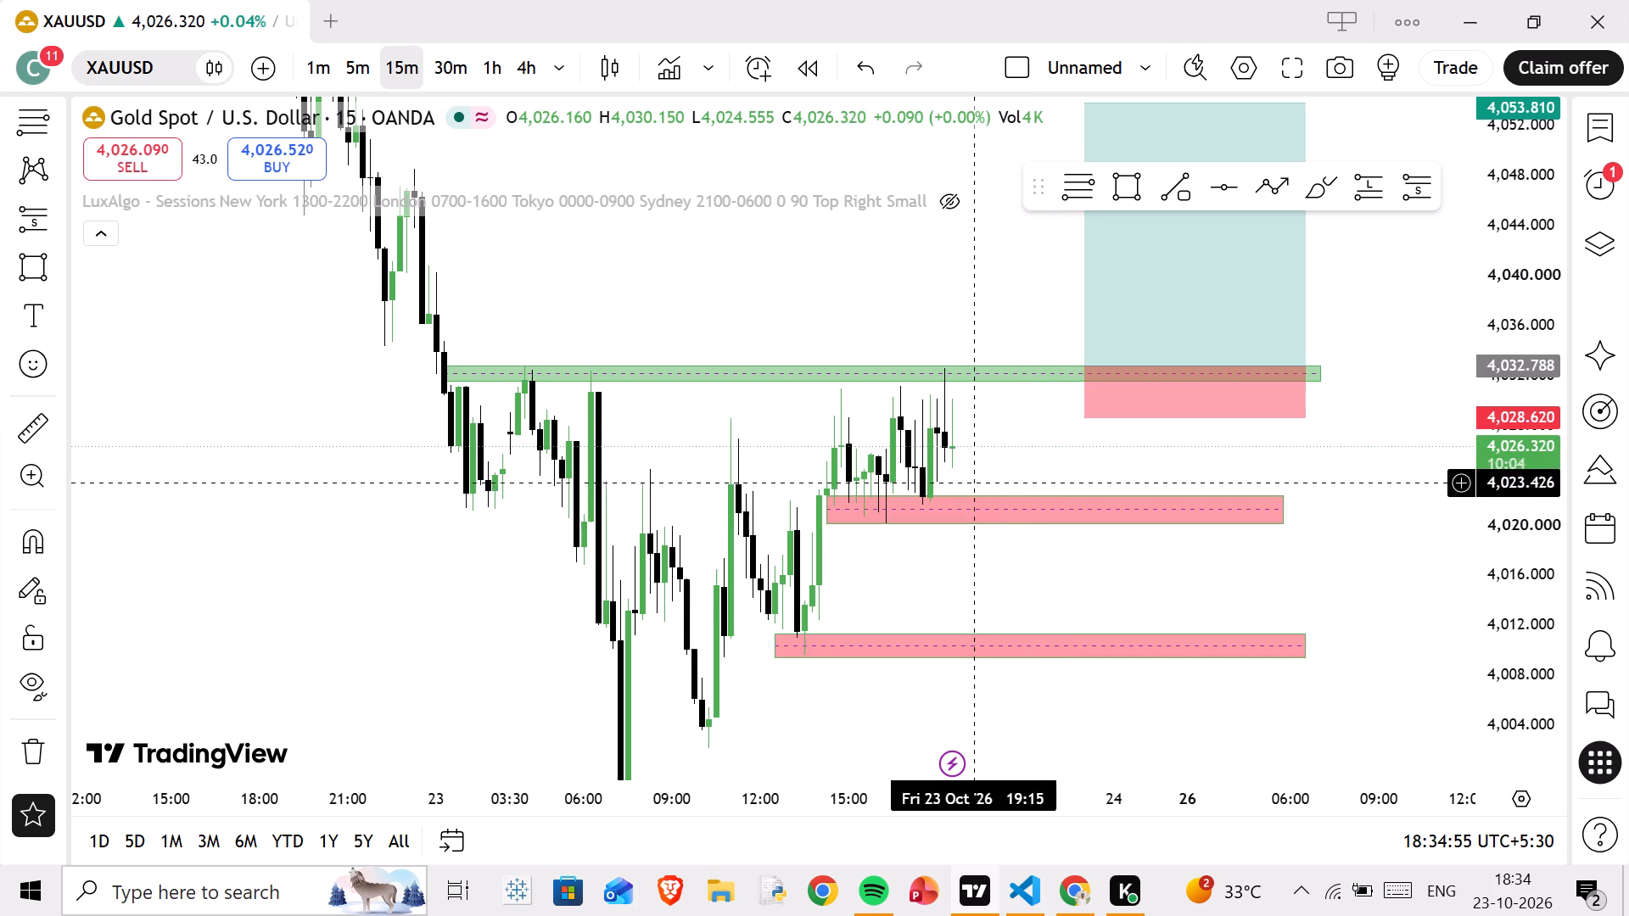
{"action": "left_click_drag", "start_coordinate": [978, 458], "coordinate": [1014, 415]}
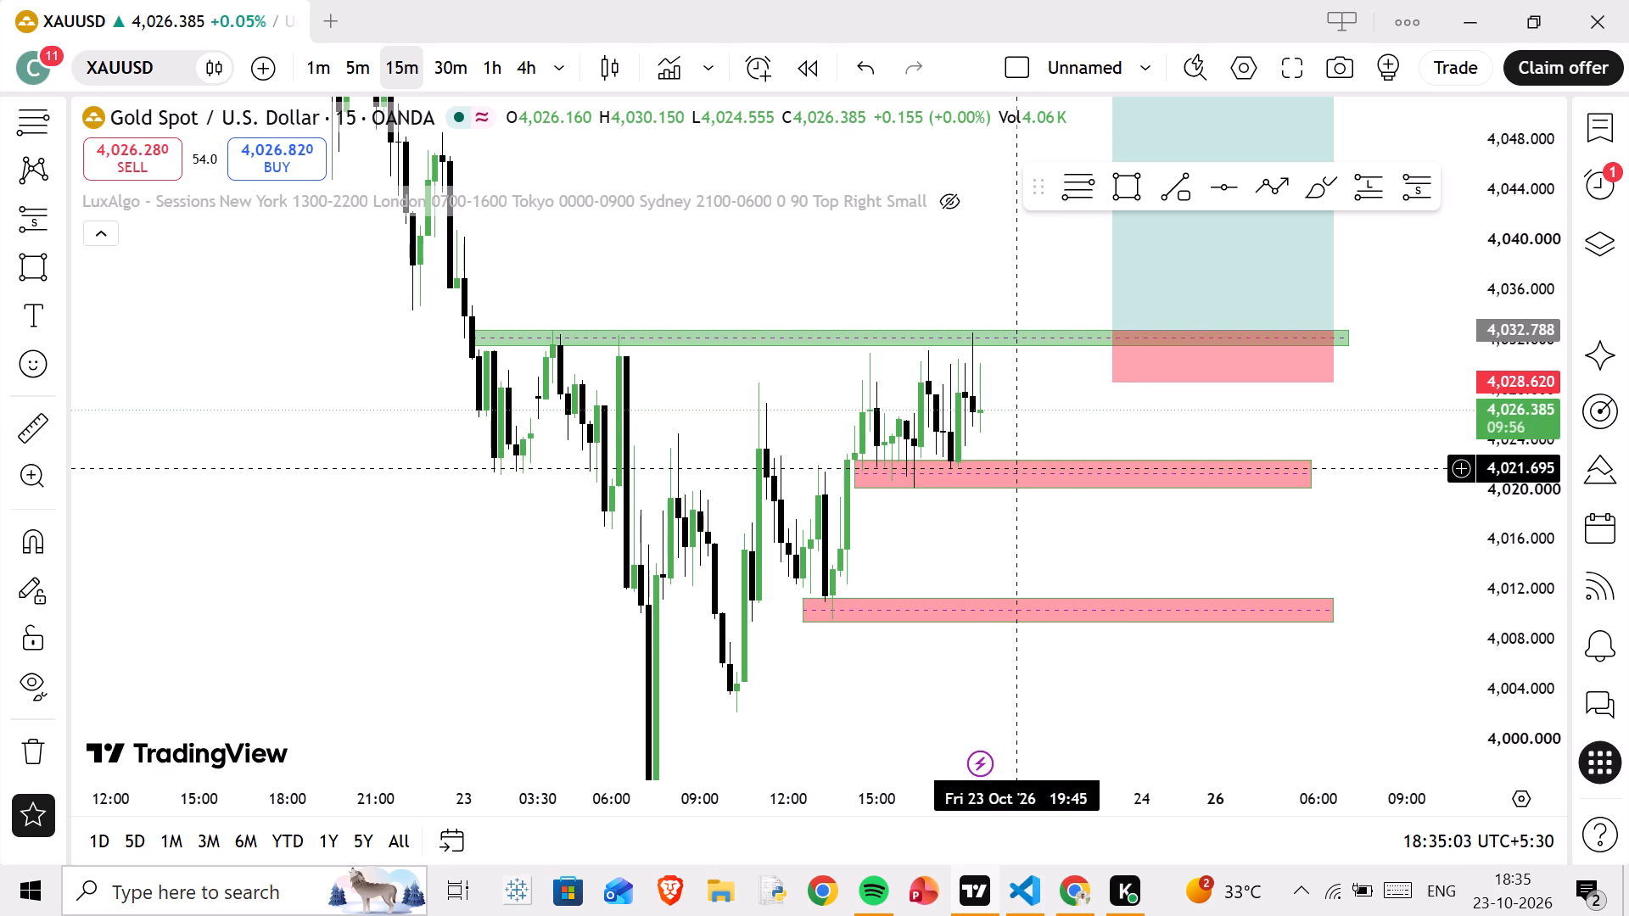
{"action": "left_click_drag", "start_coordinate": [1020, 428], "coordinate": [1011, 469]}
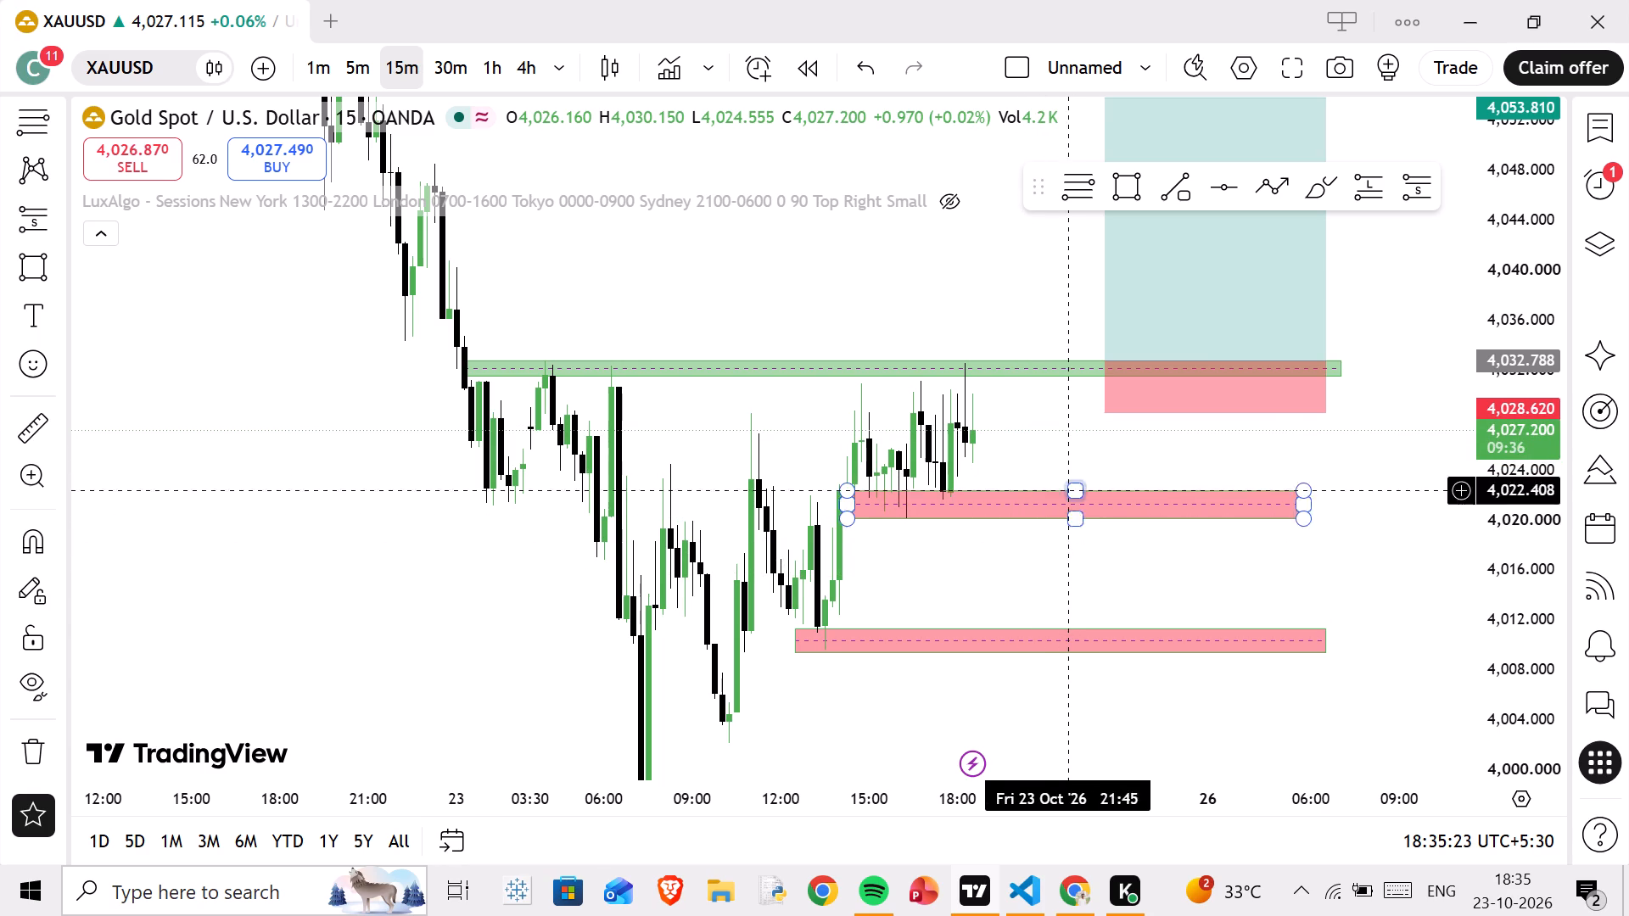
{"action": "scroll", "coordinate": [1022, 386], "scroll_direction": "up", "scroll_amount": 2}
{"action": "left_click_drag", "start_coordinate": [952, 444], "coordinate": [746, 451]}
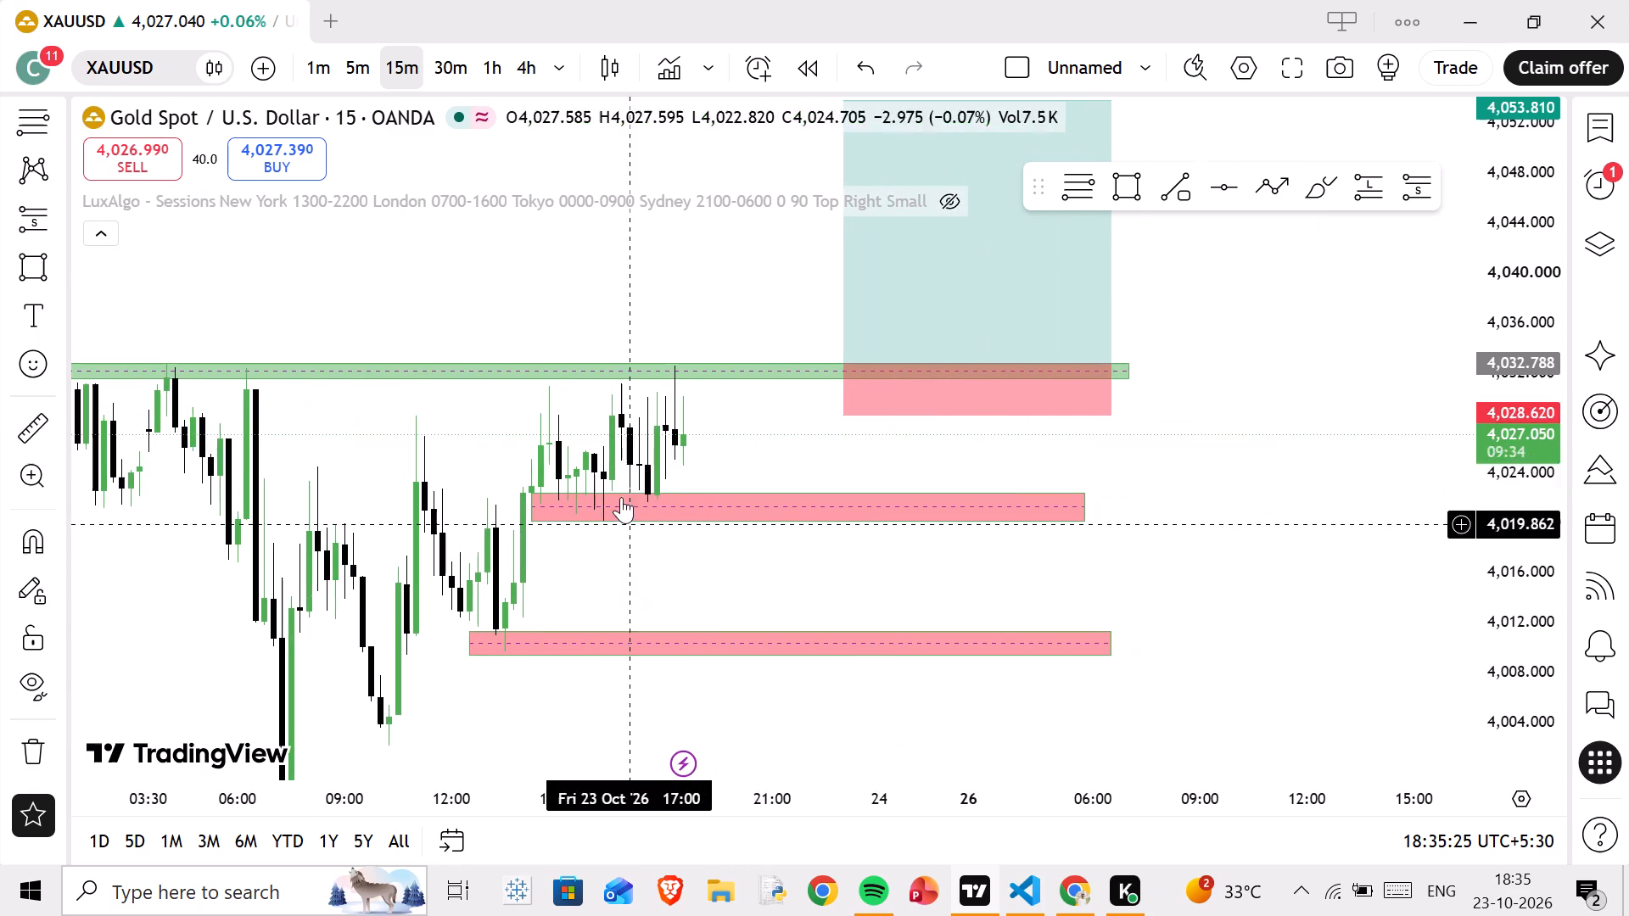
{"action": "left_click_drag", "start_coordinate": [723, 422], "coordinate": [977, 452]}
{"action": "scroll", "coordinate": [977, 452], "scroll_direction": "down", "scroll_amount": 2}
{"action": "left_click_drag", "start_coordinate": [823, 323], "coordinate": [775, 345]}
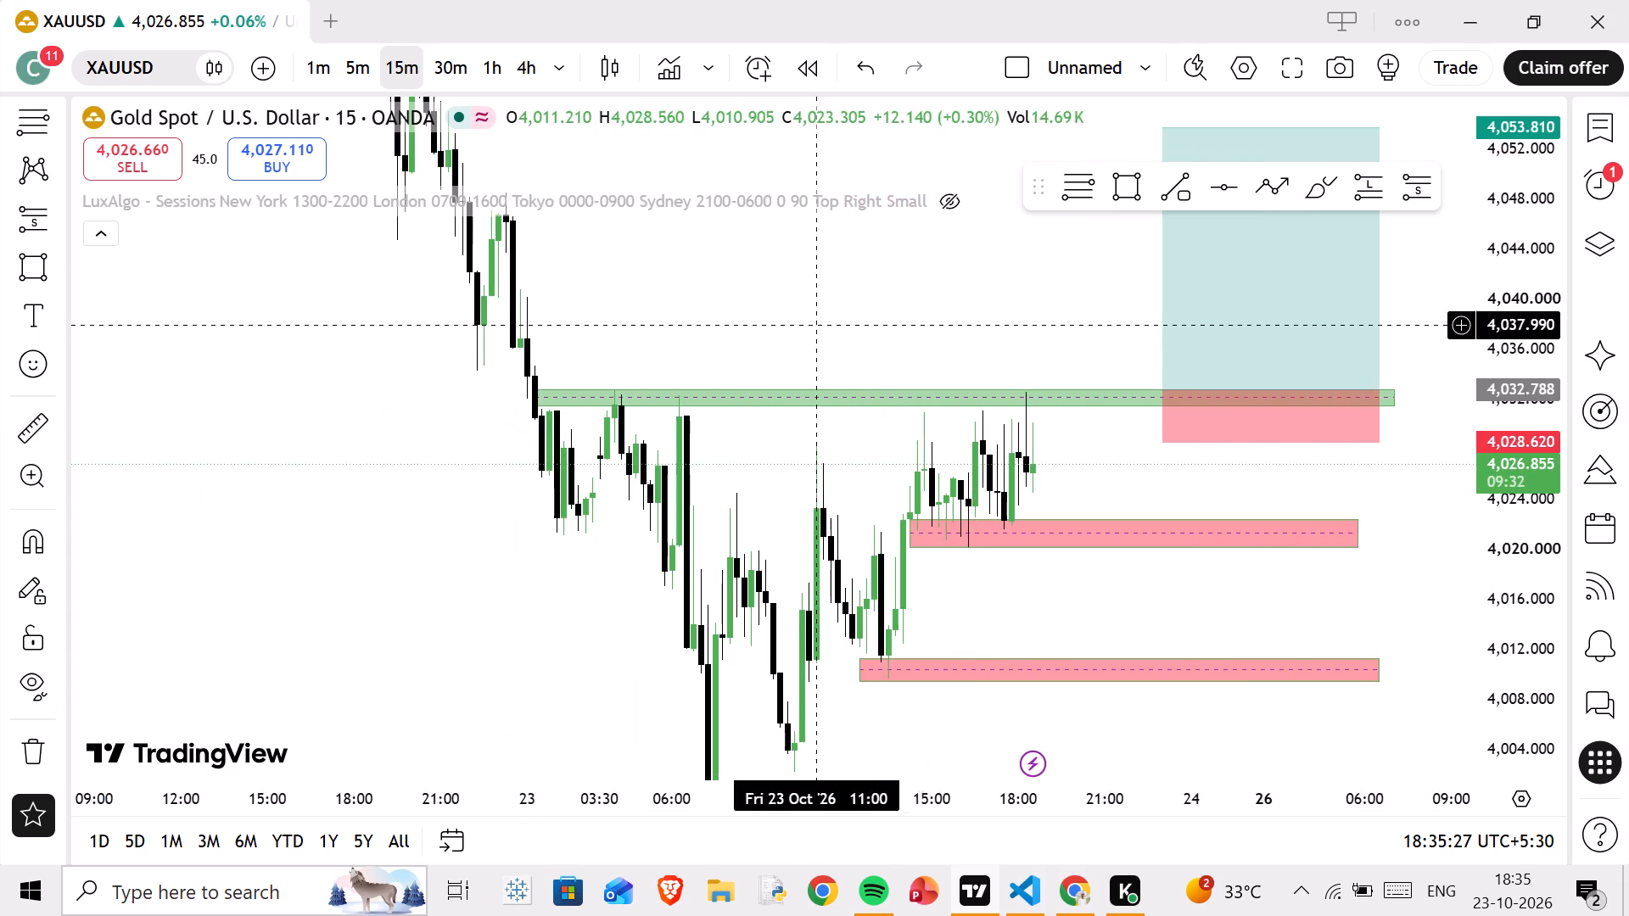
{"action": "left_click_drag", "start_coordinate": [775, 345], "coordinate": [403, 387]}
Raise the long position's profit target to about 4,065.4.
{"action": "scroll", "coordinate": [428, 386], "scroll_direction": "down", "scroll_amount": 3}
{"action": "left_click_drag", "start_coordinate": [598, 373], "coordinate": [619, 625]}
{"action": "scroll", "coordinate": [1548, 505], "scroll_direction": "down", "scroll_amount": 7}
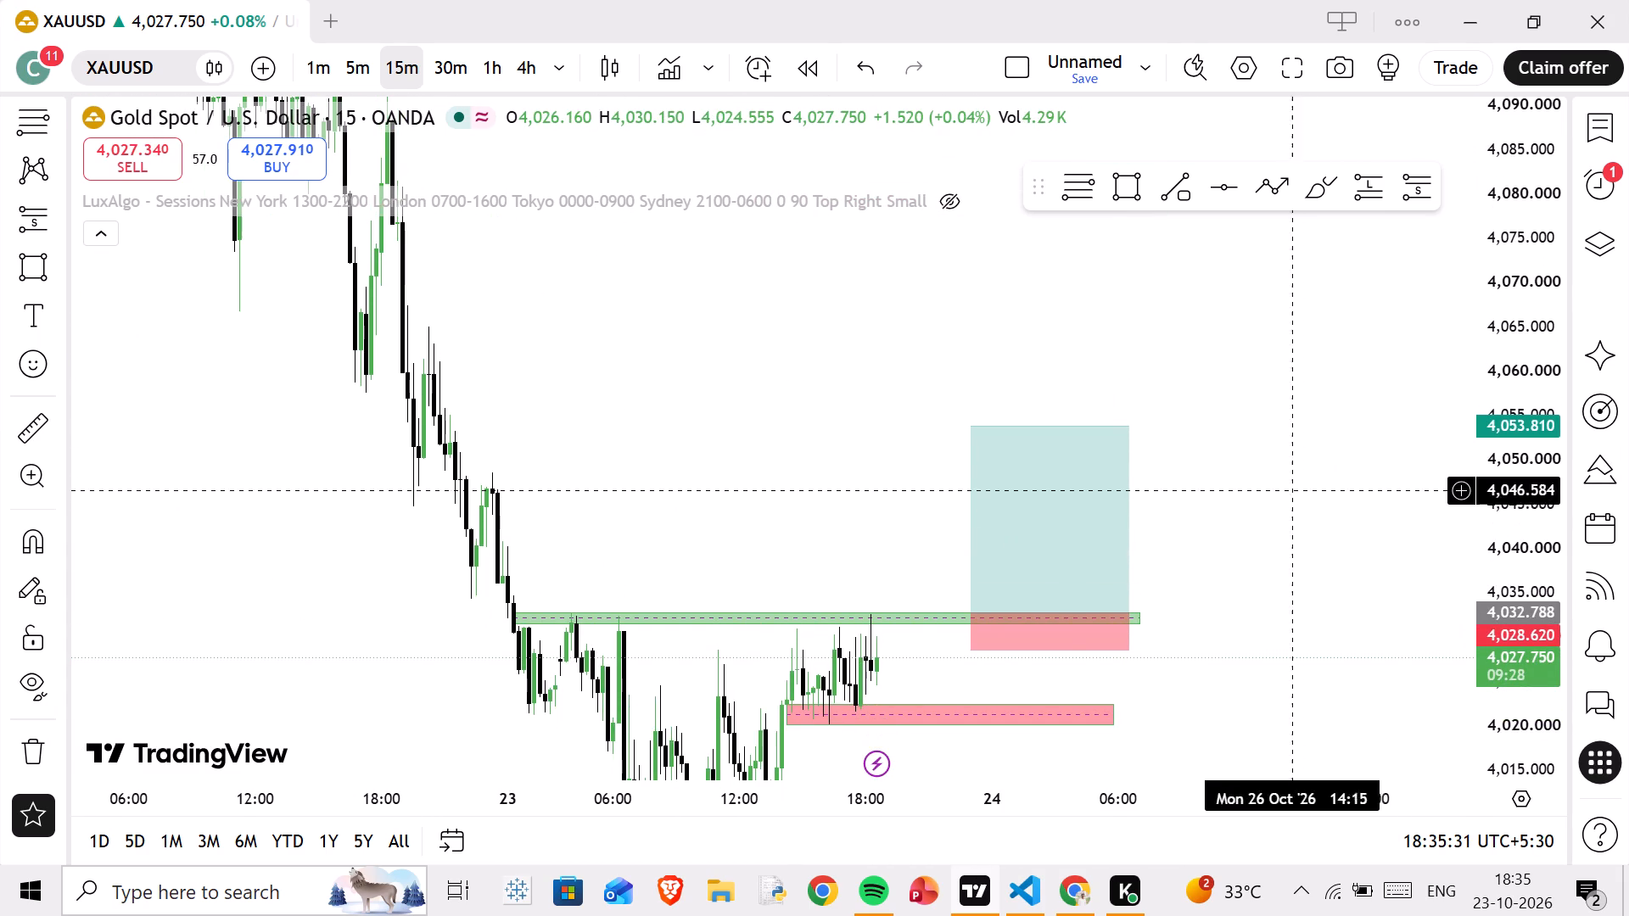
{"action": "left_click_drag", "start_coordinate": [977, 424], "coordinate": [980, 338]}
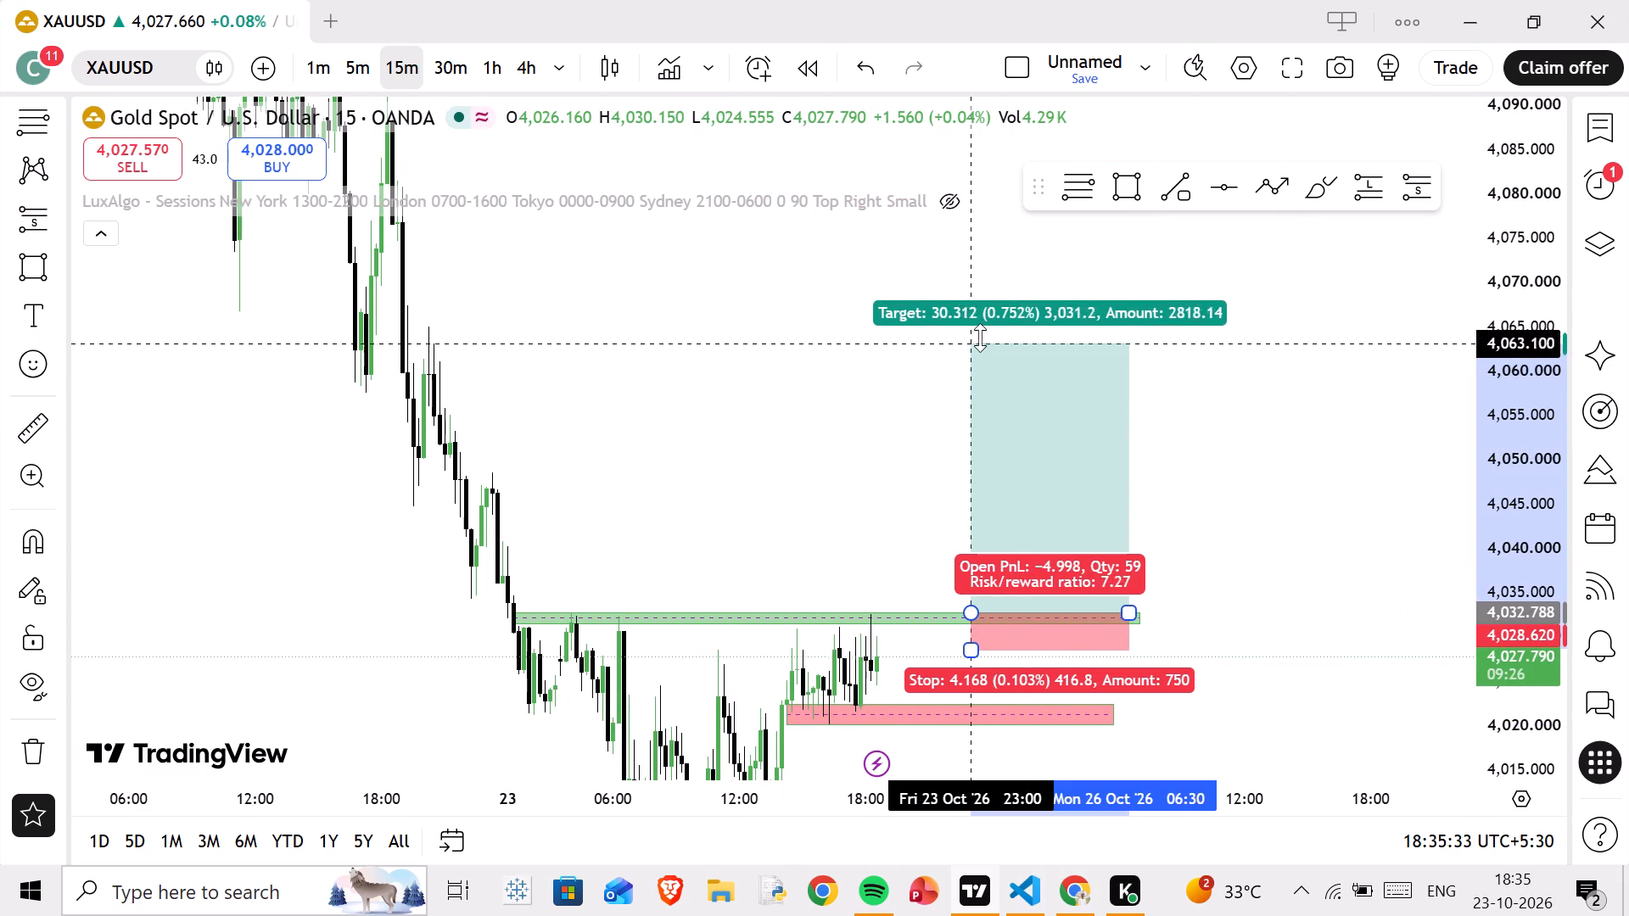
{"action": "left_click_drag", "start_coordinate": [980, 338], "coordinate": [982, 324]}
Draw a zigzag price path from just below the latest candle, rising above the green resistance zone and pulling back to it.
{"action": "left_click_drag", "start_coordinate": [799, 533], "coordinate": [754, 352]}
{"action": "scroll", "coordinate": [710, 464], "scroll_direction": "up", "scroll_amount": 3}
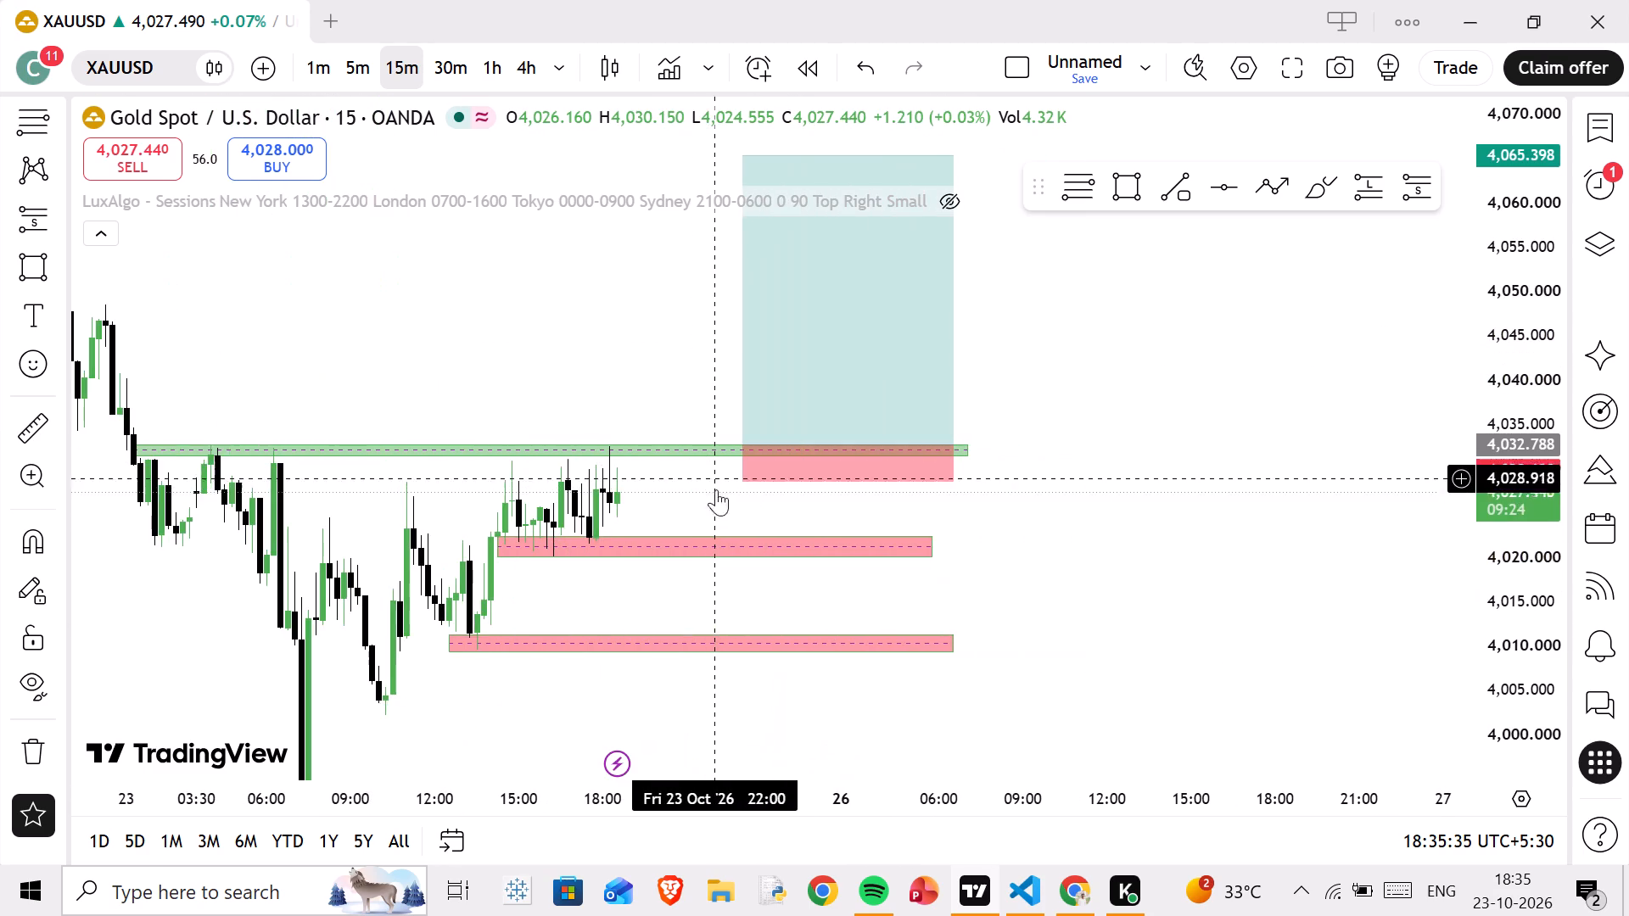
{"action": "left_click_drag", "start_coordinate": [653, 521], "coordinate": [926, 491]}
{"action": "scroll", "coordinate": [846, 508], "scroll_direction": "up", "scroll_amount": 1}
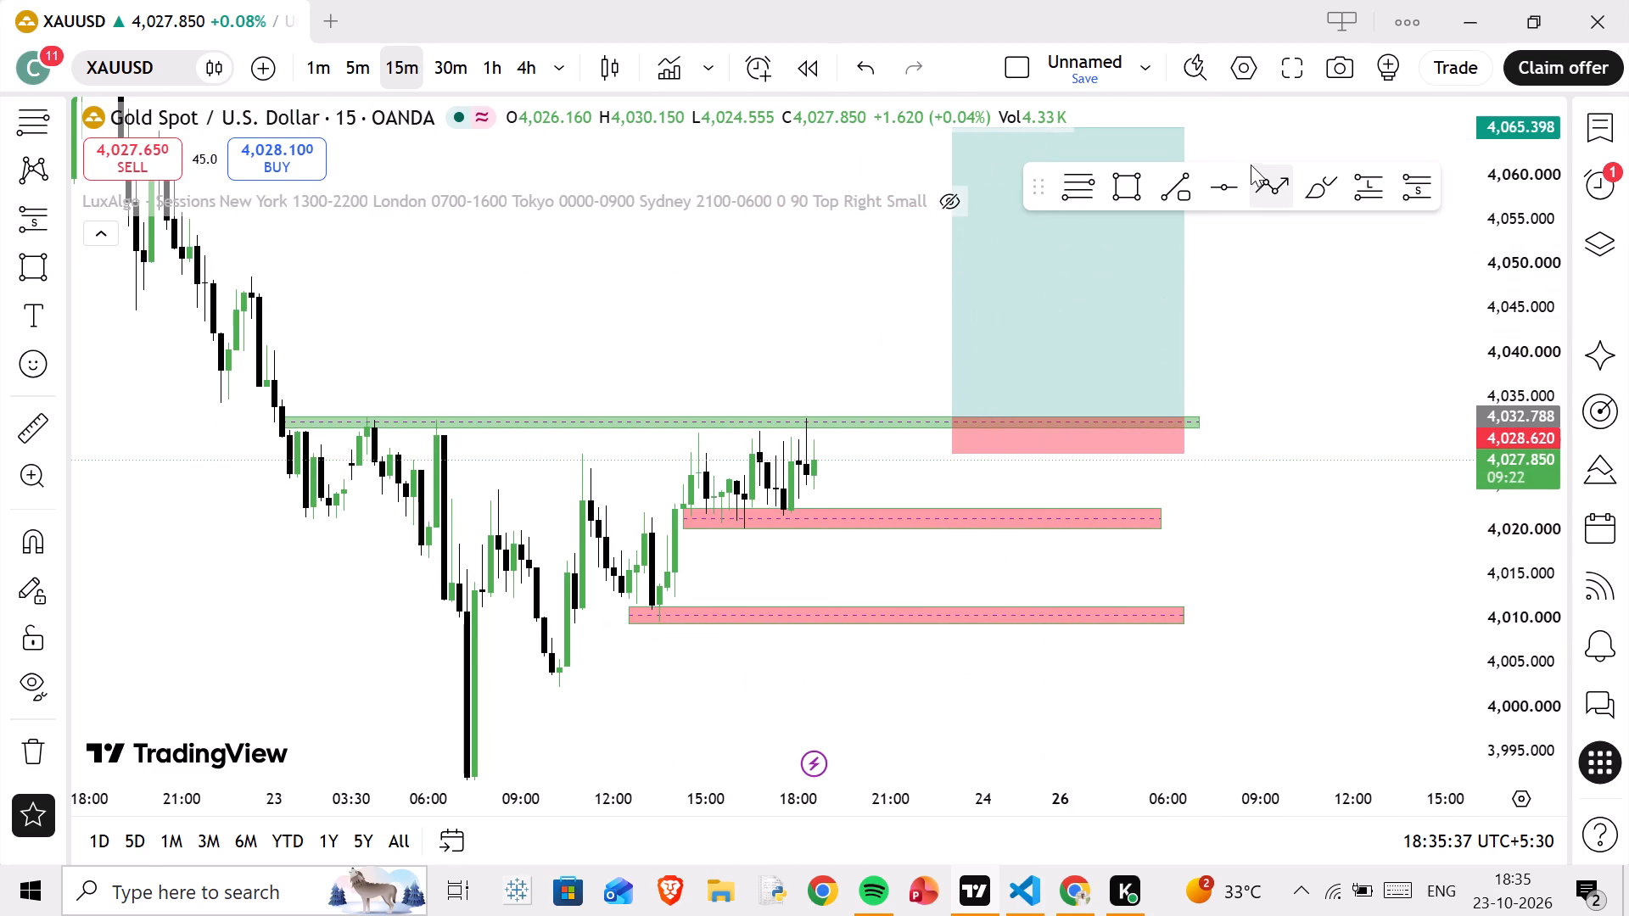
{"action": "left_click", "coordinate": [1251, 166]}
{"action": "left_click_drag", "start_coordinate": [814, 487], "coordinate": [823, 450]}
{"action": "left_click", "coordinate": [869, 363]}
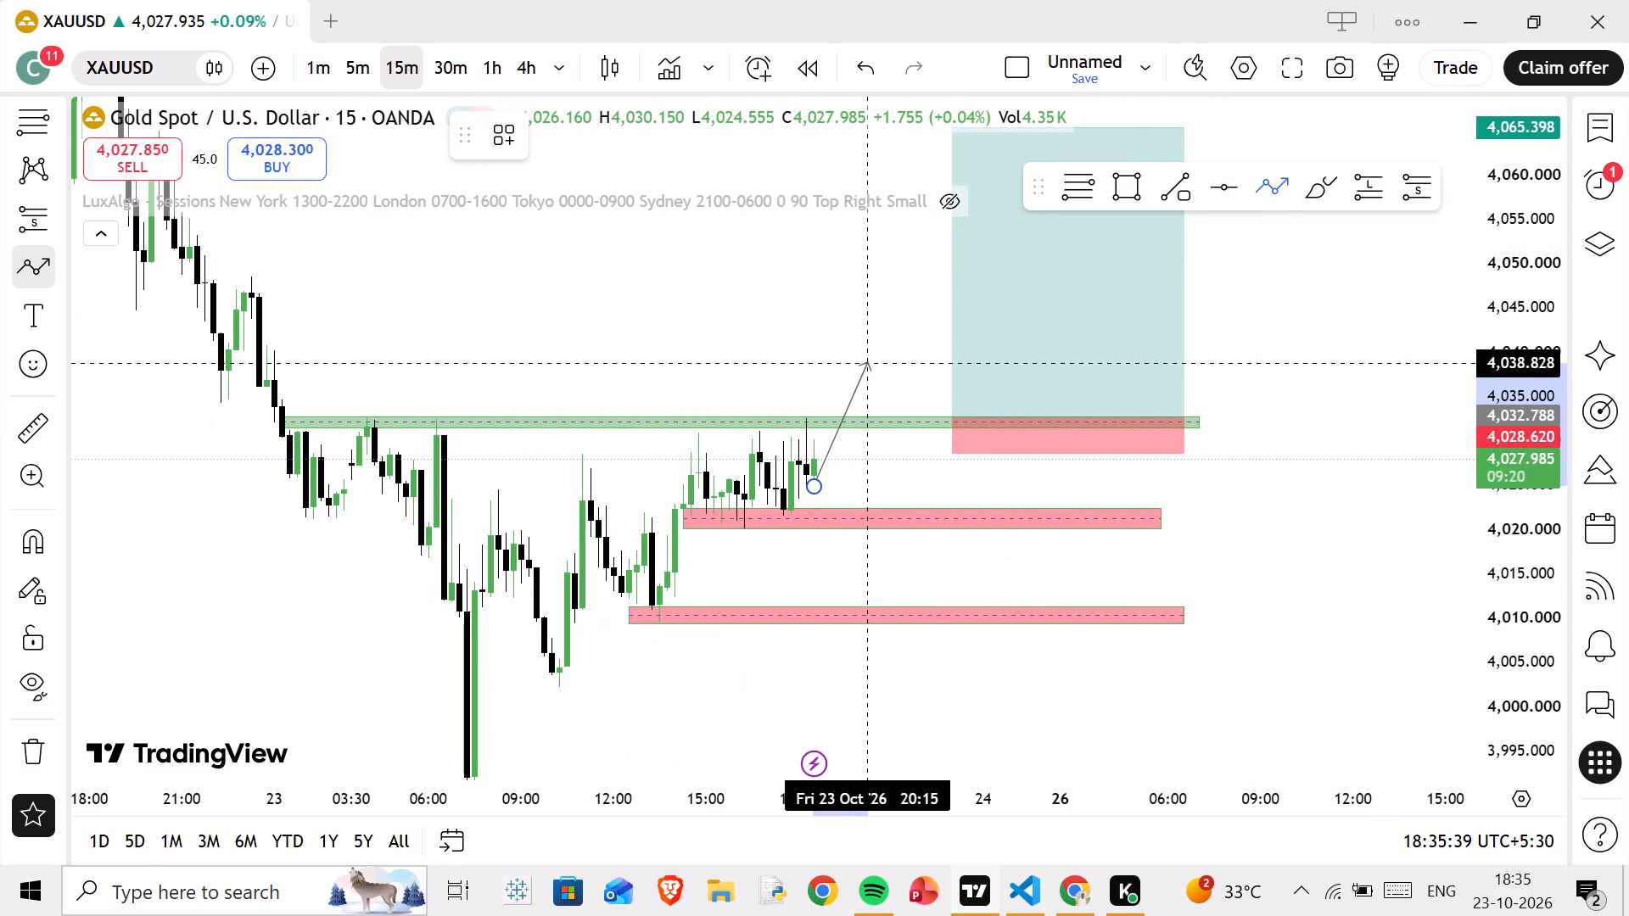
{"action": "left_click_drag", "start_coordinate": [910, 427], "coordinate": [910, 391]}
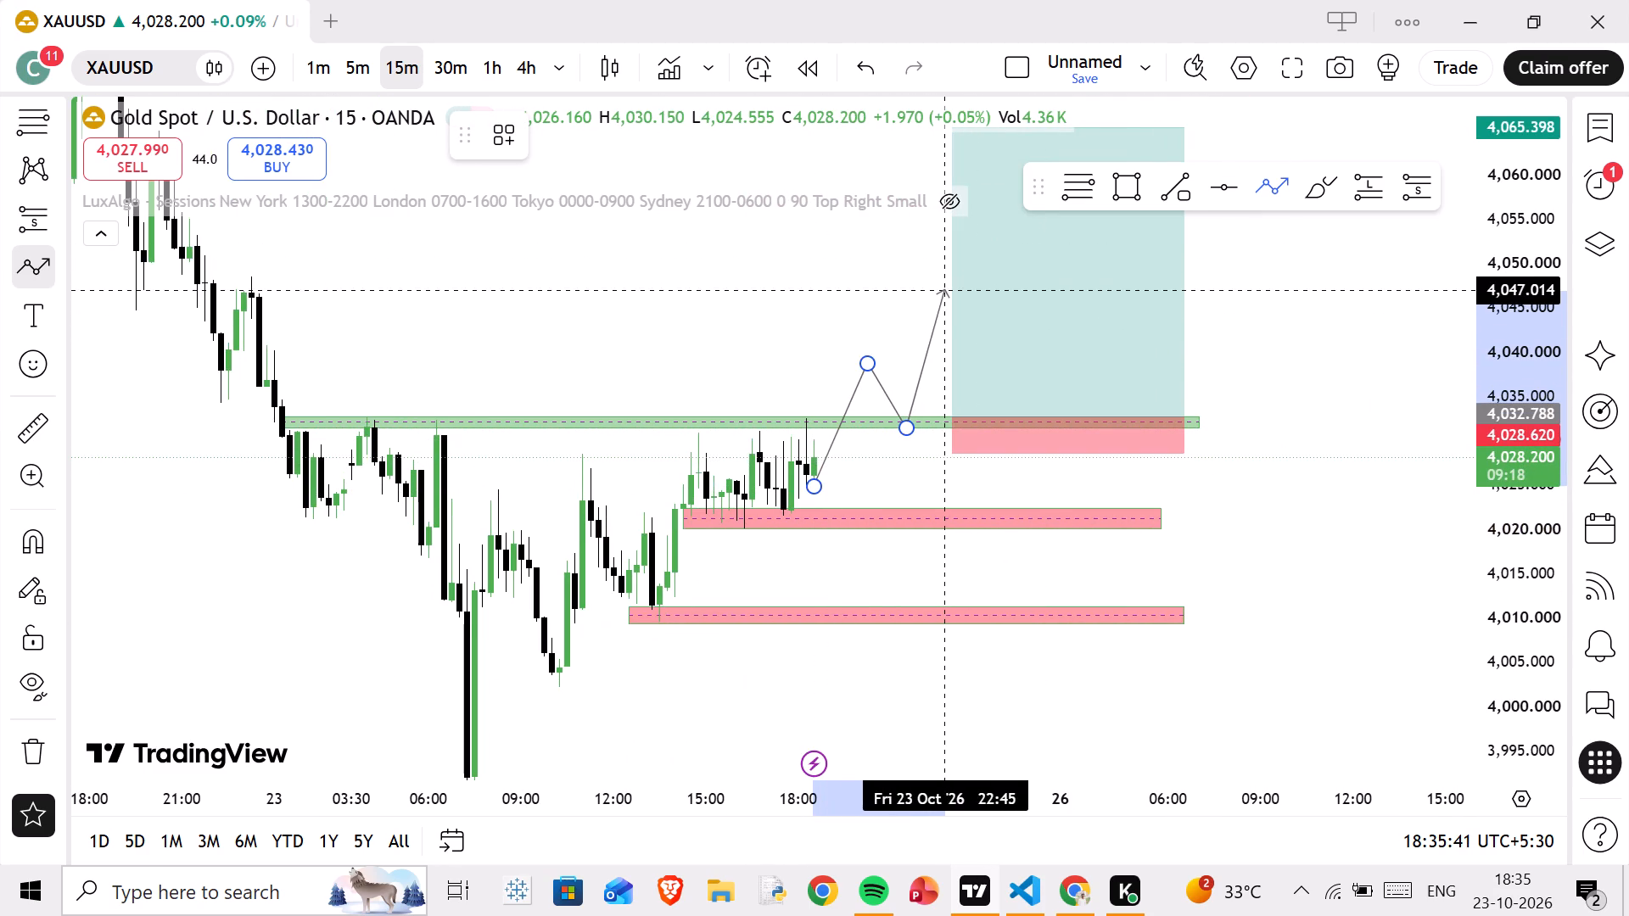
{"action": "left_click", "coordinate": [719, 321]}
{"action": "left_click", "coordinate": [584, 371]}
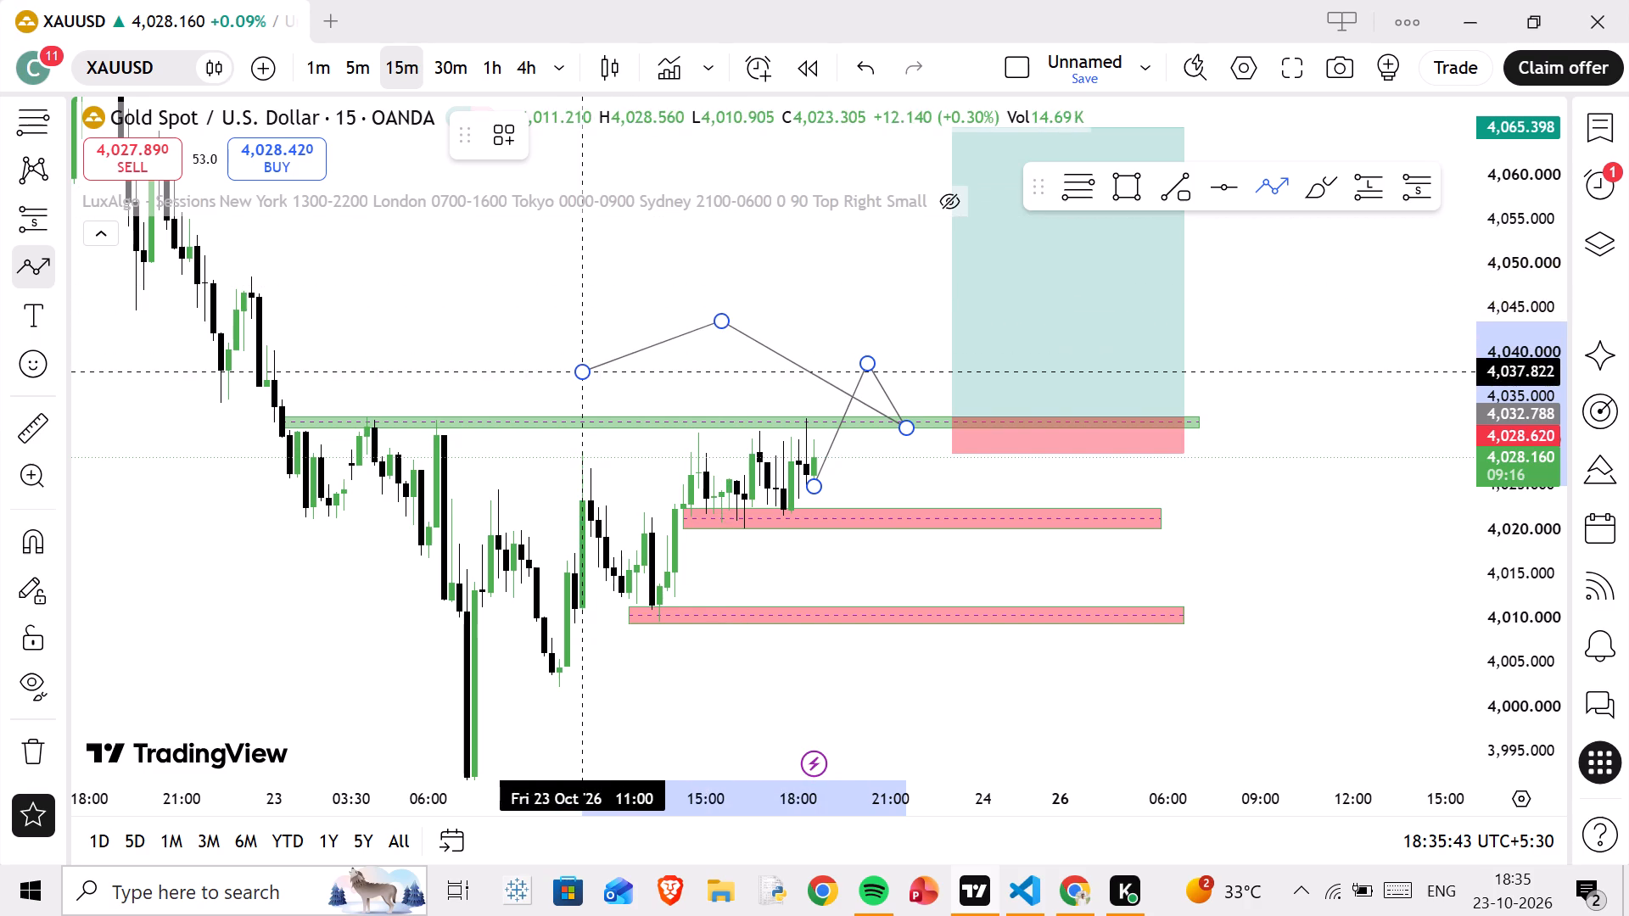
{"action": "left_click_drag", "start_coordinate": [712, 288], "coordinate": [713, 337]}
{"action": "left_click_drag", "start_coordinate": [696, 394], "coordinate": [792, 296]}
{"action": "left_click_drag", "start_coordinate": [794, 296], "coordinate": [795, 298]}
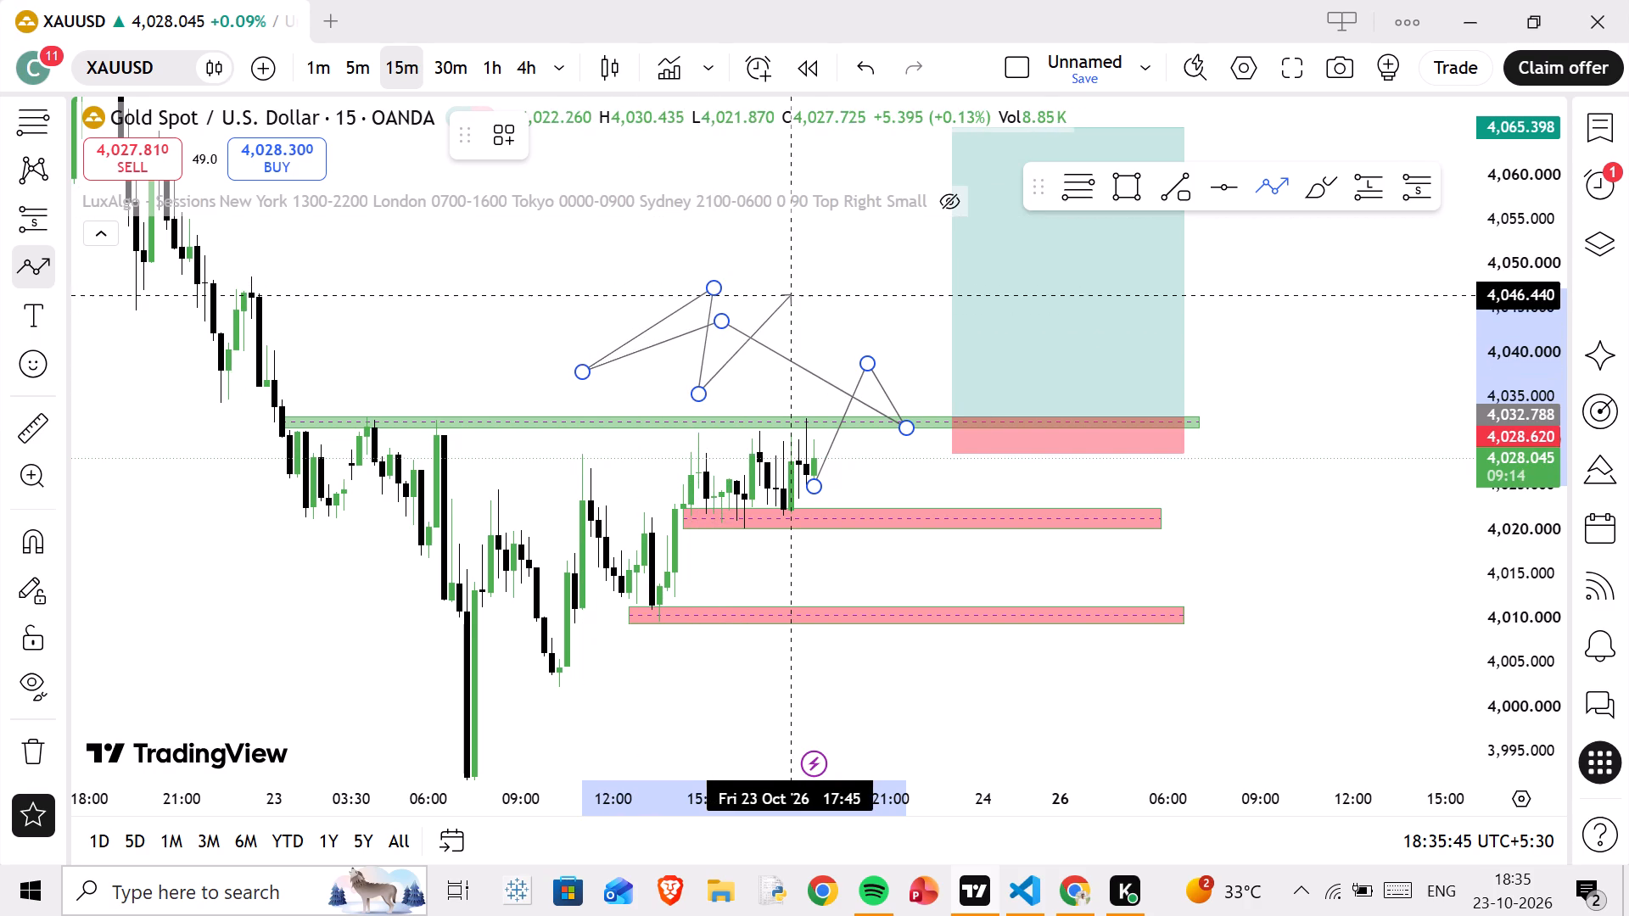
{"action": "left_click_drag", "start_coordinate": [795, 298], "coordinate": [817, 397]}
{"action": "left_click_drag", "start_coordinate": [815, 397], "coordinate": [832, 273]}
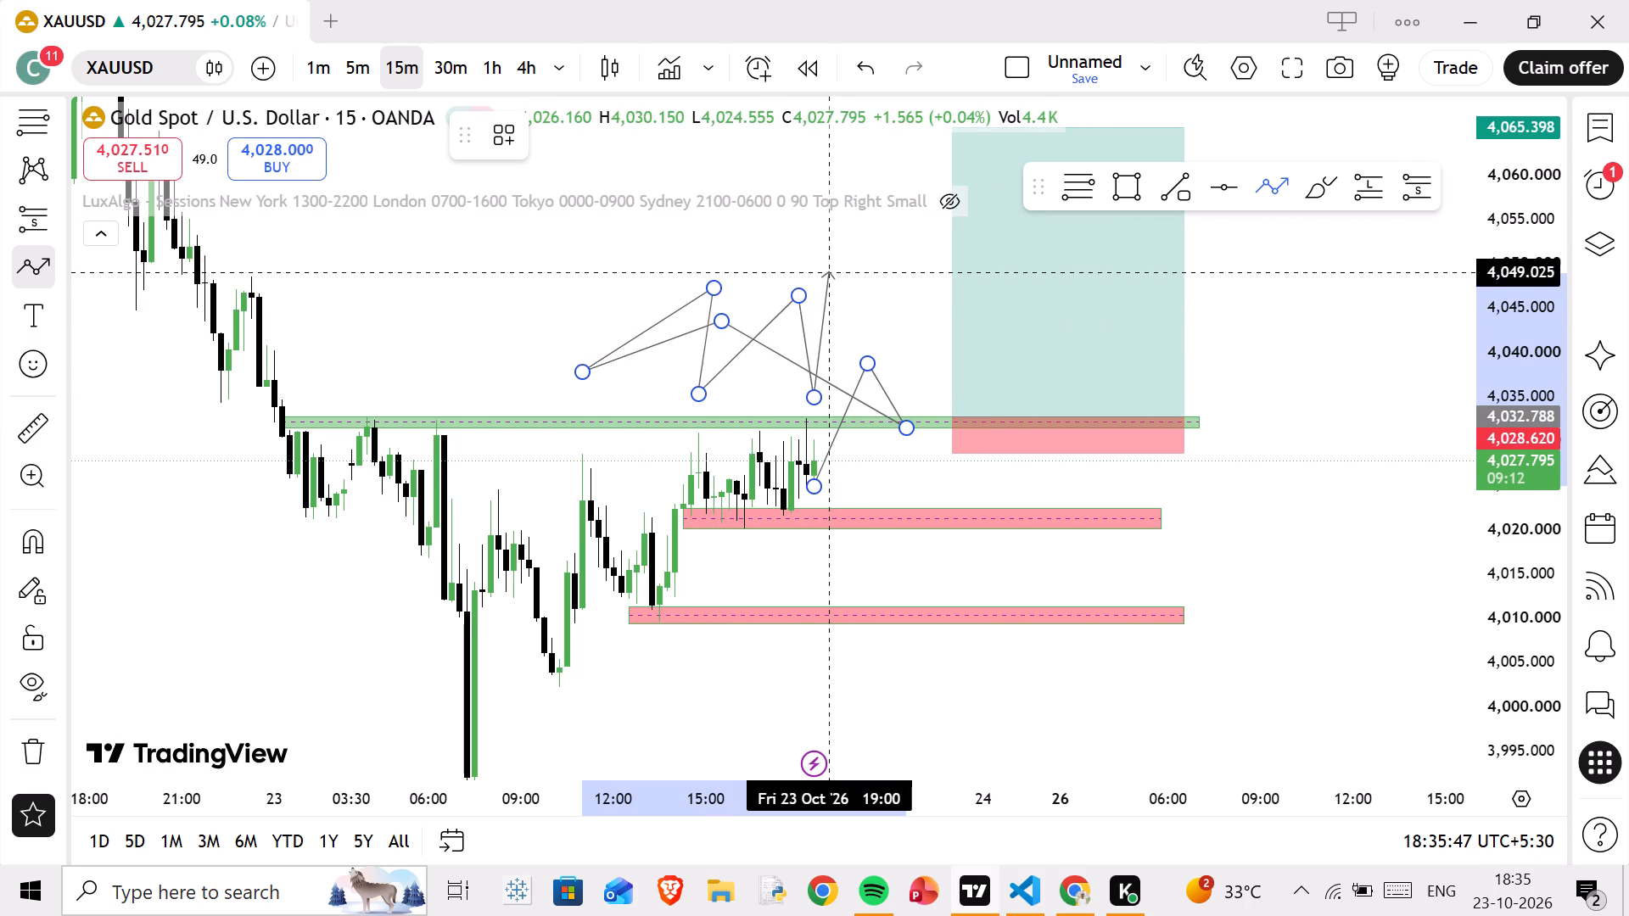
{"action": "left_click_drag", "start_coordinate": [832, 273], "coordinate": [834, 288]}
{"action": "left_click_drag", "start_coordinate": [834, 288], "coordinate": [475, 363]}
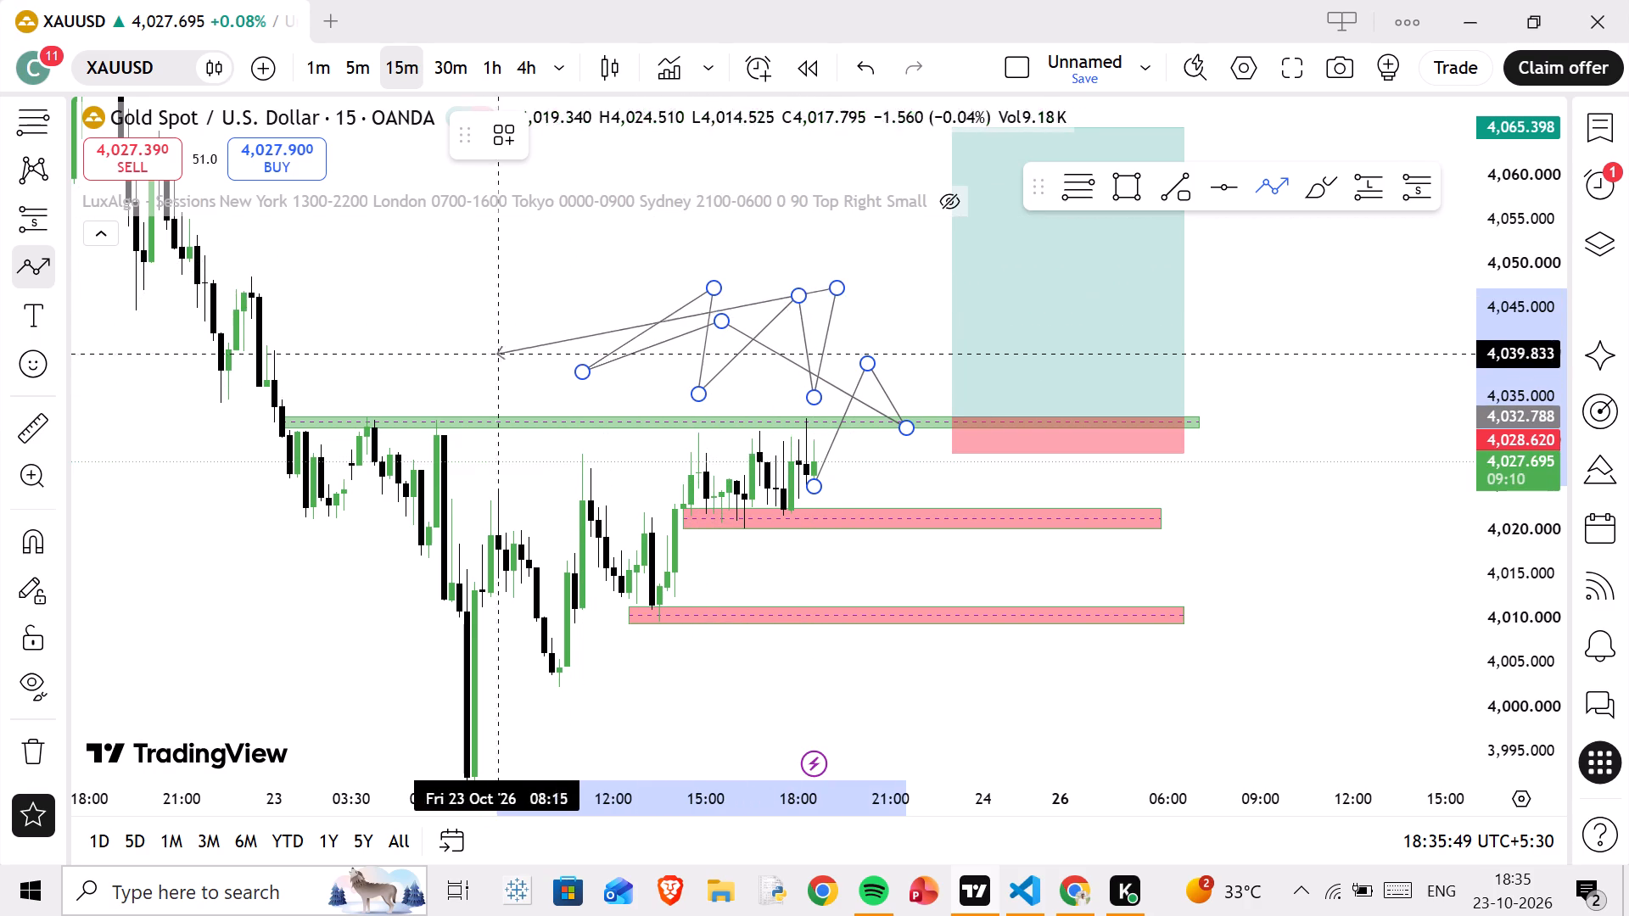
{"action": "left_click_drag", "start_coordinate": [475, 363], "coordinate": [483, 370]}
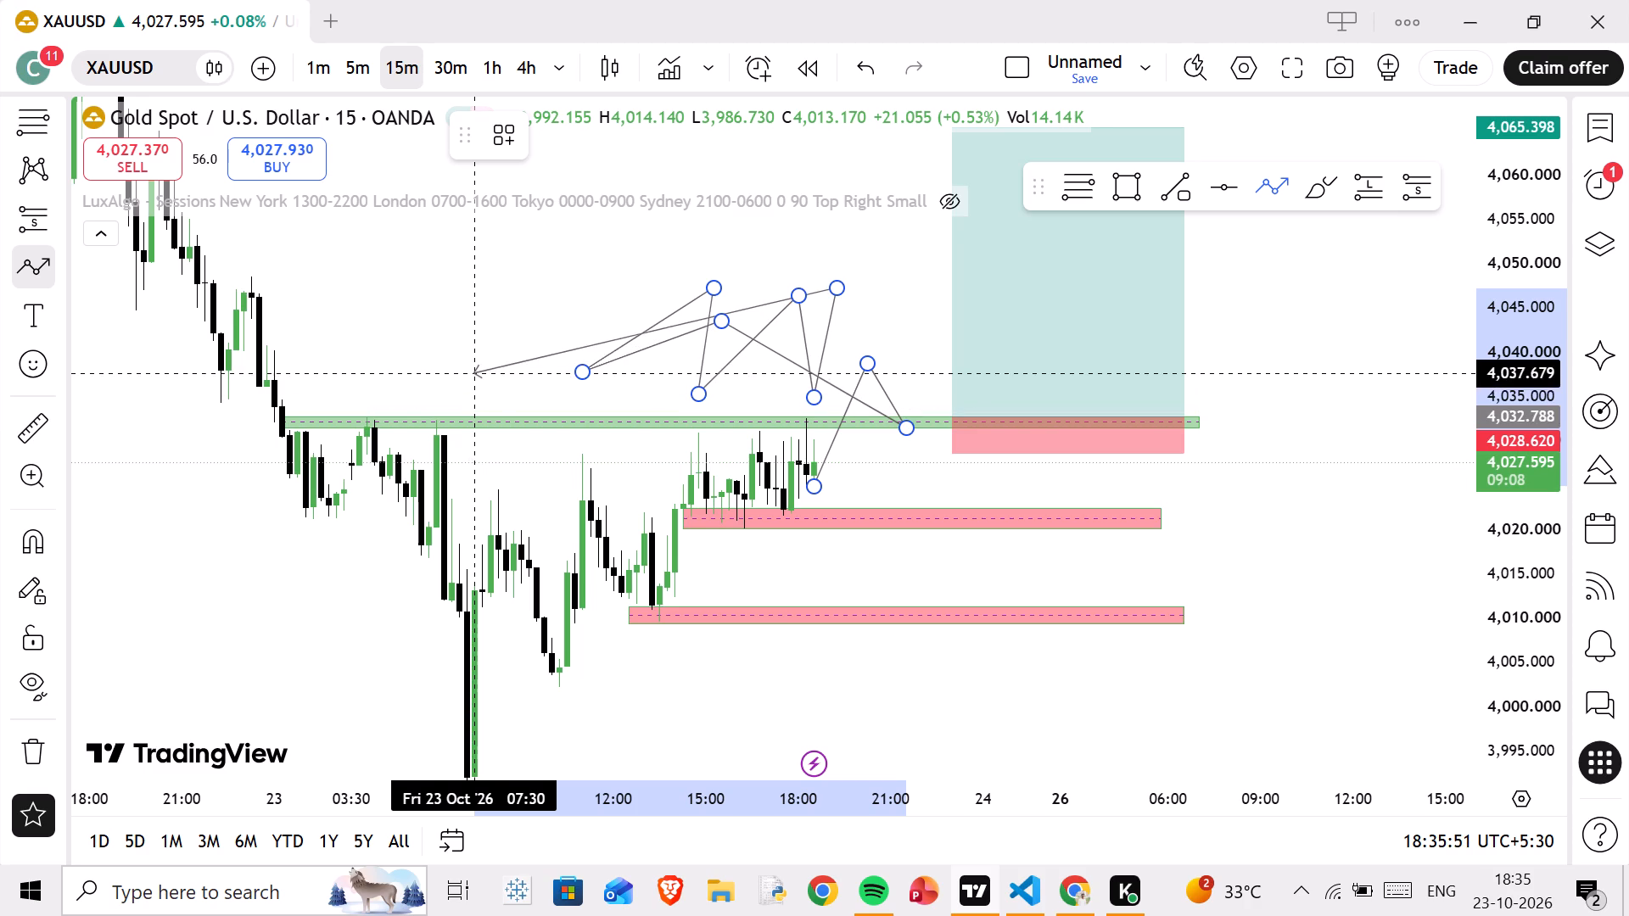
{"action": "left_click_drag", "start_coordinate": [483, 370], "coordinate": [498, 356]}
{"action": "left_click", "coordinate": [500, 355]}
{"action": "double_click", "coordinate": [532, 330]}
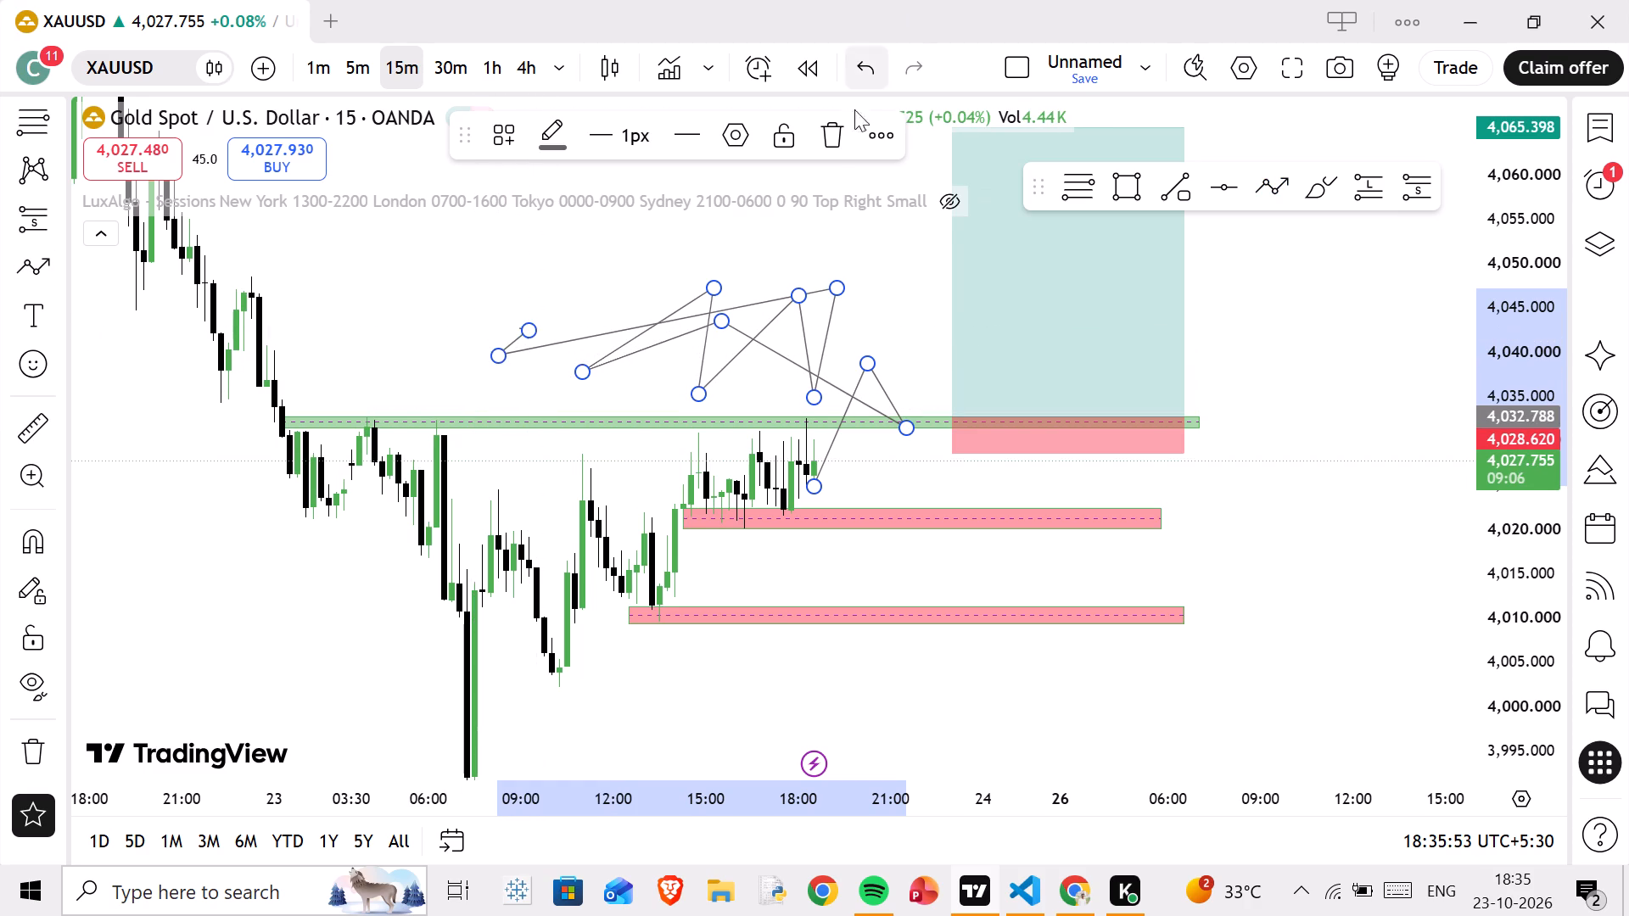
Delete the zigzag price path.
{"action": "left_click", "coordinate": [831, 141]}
Delete the upper red support zone directly under the recent lows.
{"action": "left_click_drag", "start_coordinate": [811, 315], "coordinate": [737, 301]}
{"action": "scroll", "coordinate": [760, 320], "scroll_direction": "up", "scroll_amount": 2}
{"action": "left_click_drag", "start_coordinate": [662, 433], "coordinate": [823, 419]}
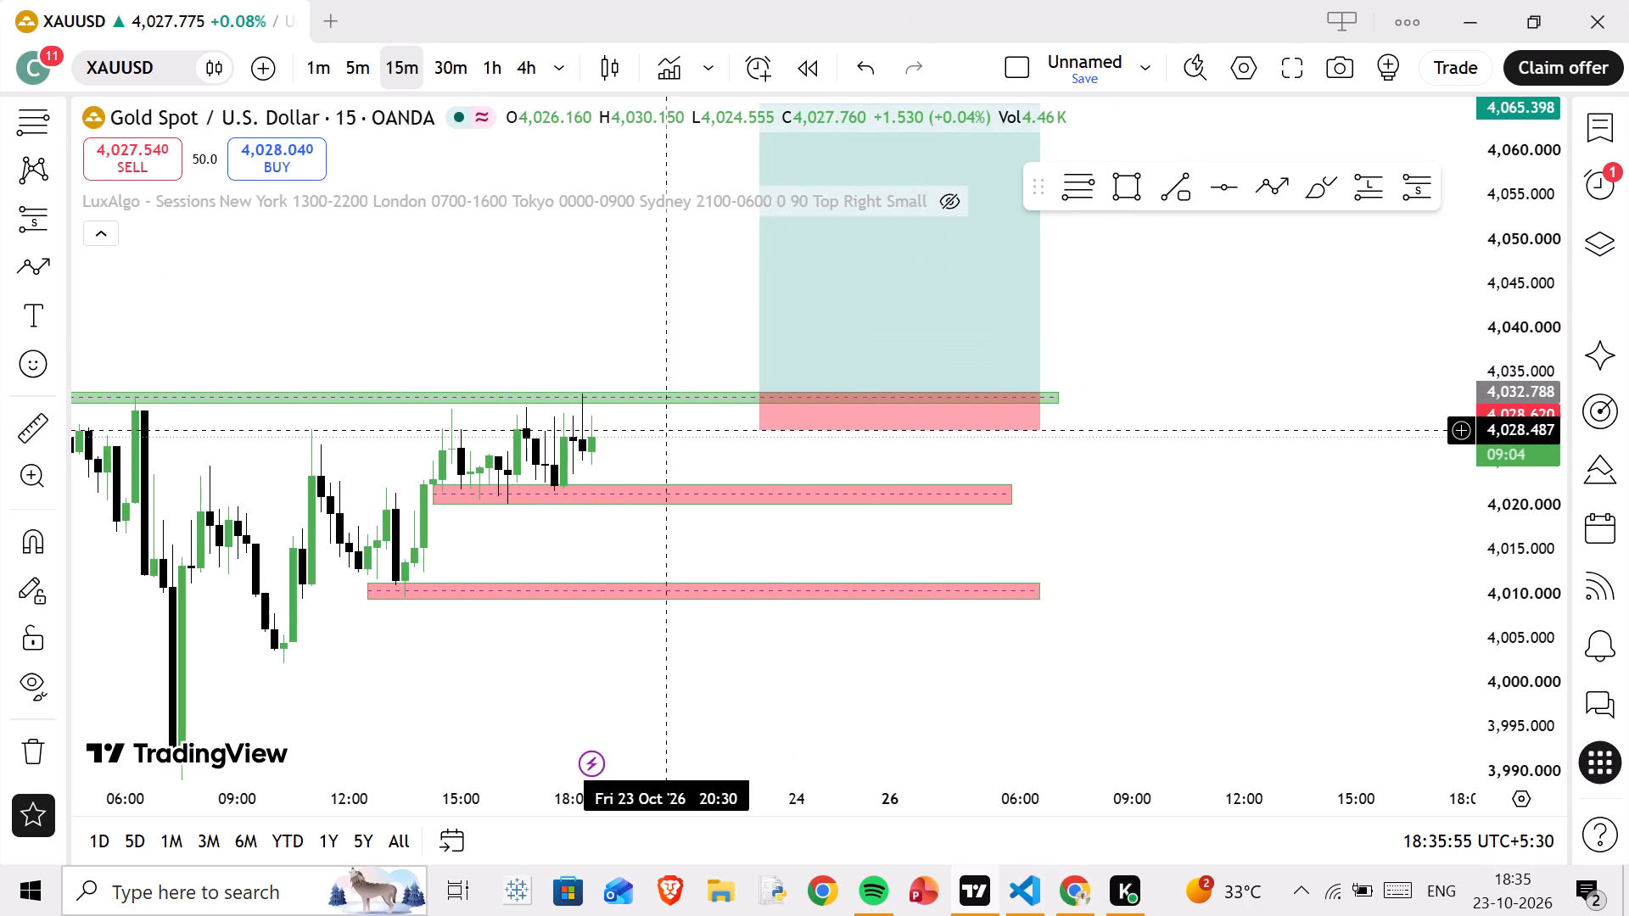
{"action": "left_click_drag", "start_coordinate": [823, 419], "coordinate": [1221, 382]}
{"action": "scroll", "coordinate": [1222, 385], "scroll_direction": "up", "scroll_amount": 1}
{"action": "scroll", "coordinate": [1221, 388], "scroll_direction": "down", "scroll_amount": 5}
{"action": "left_click_drag", "start_coordinate": [1283, 477], "coordinate": [831, 462]}
{"action": "scroll", "coordinate": [830, 458], "scroll_direction": "up", "scroll_amount": 3}
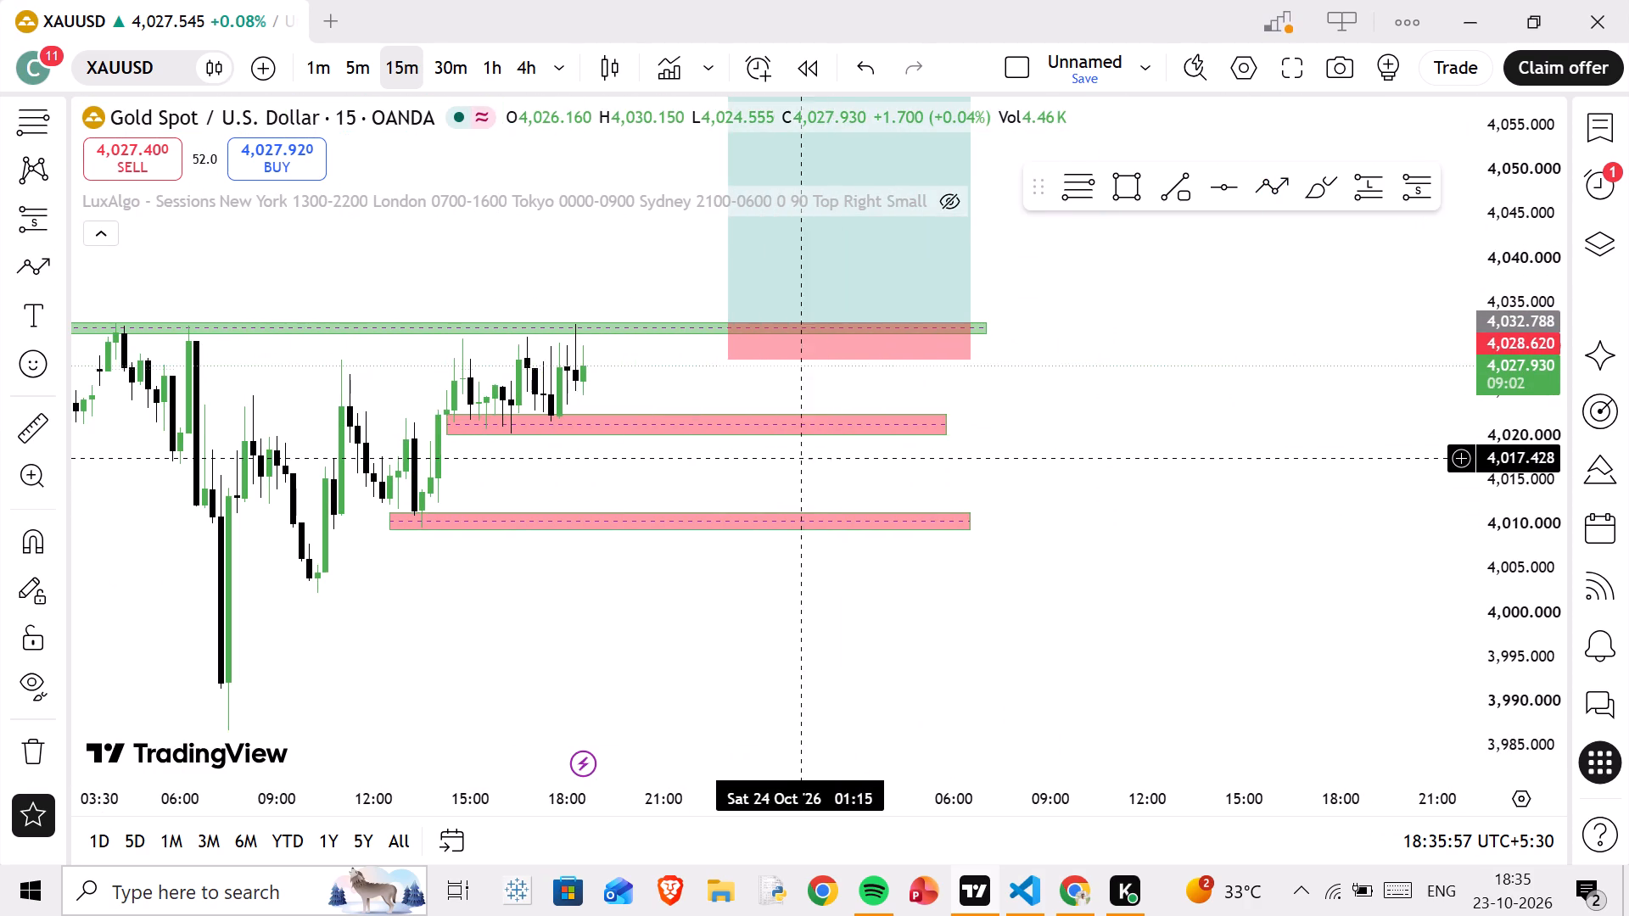
{"action": "left_click_drag", "start_coordinate": [630, 489], "coordinate": [960, 447]}
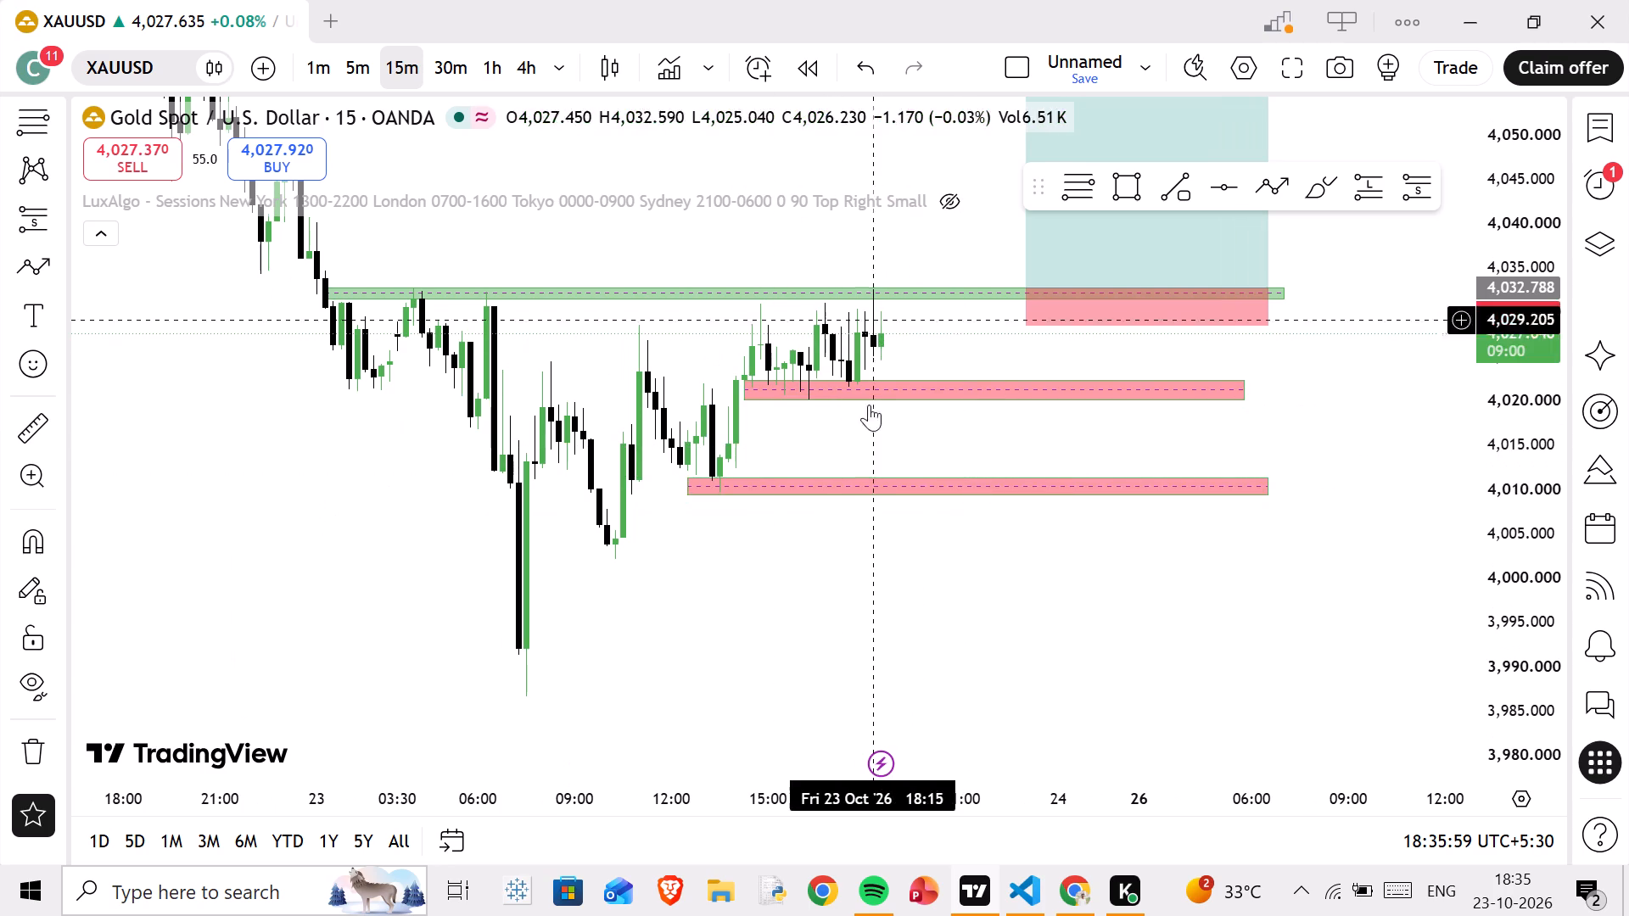
{"action": "left_click", "coordinate": [876, 382]}
{"action": "left_click", "coordinate": [973, 133]}
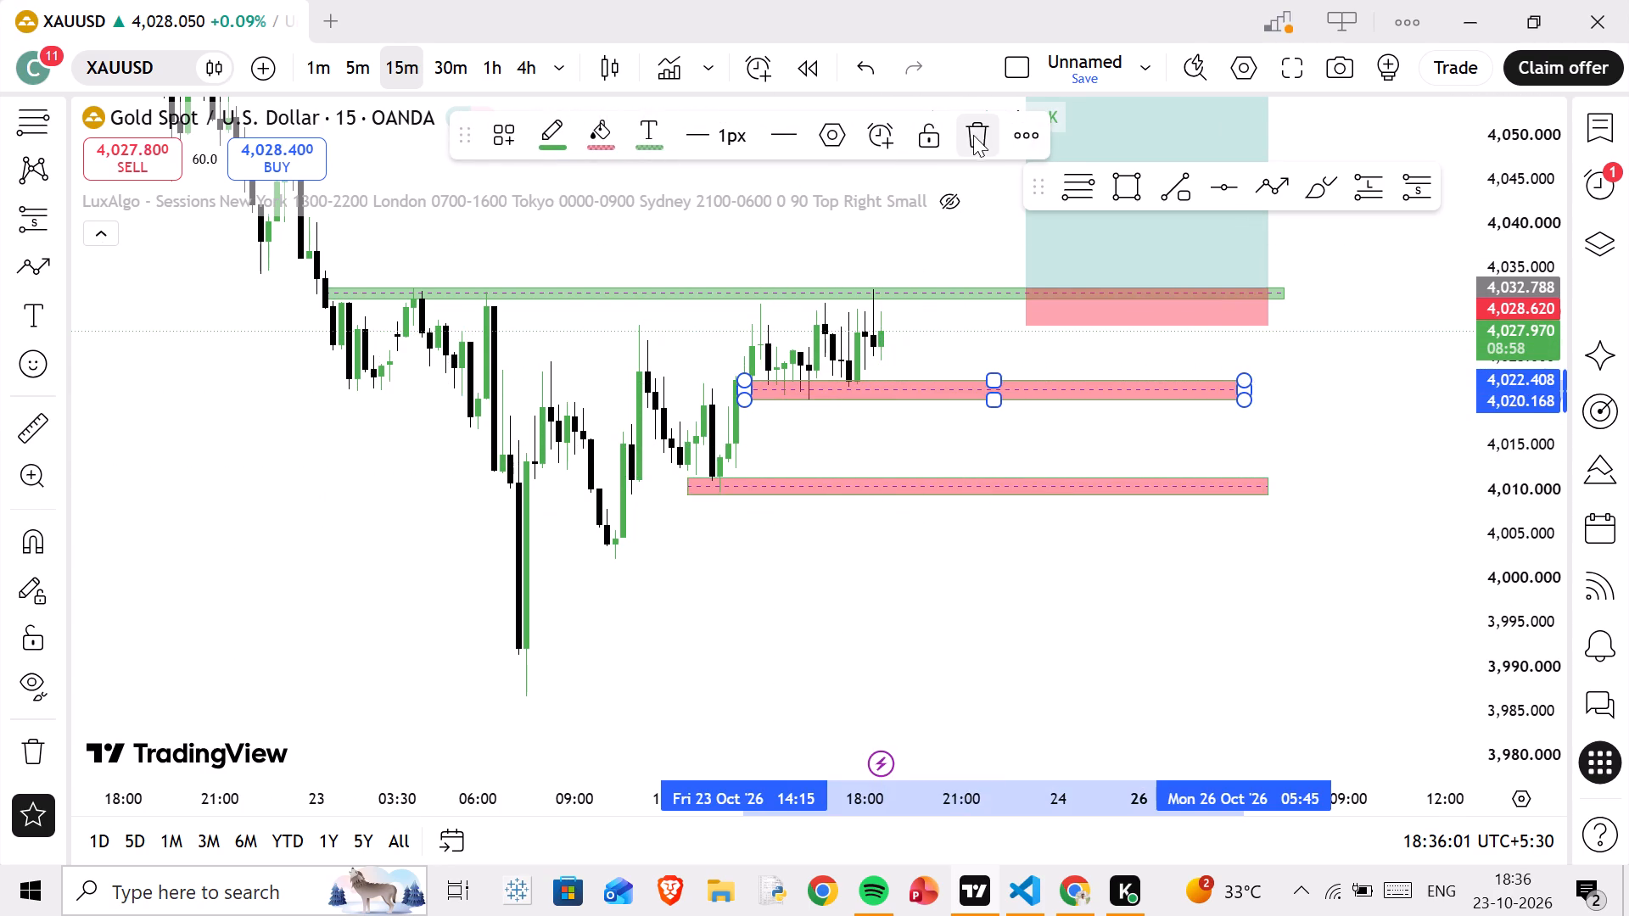
Draw a rectangle around the recent consolidation from 13:30 to 21:00 on 23 Oct, between about 4,032.8 and 4,020.2.
{"action": "left_click", "coordinate": [1124, 195]}
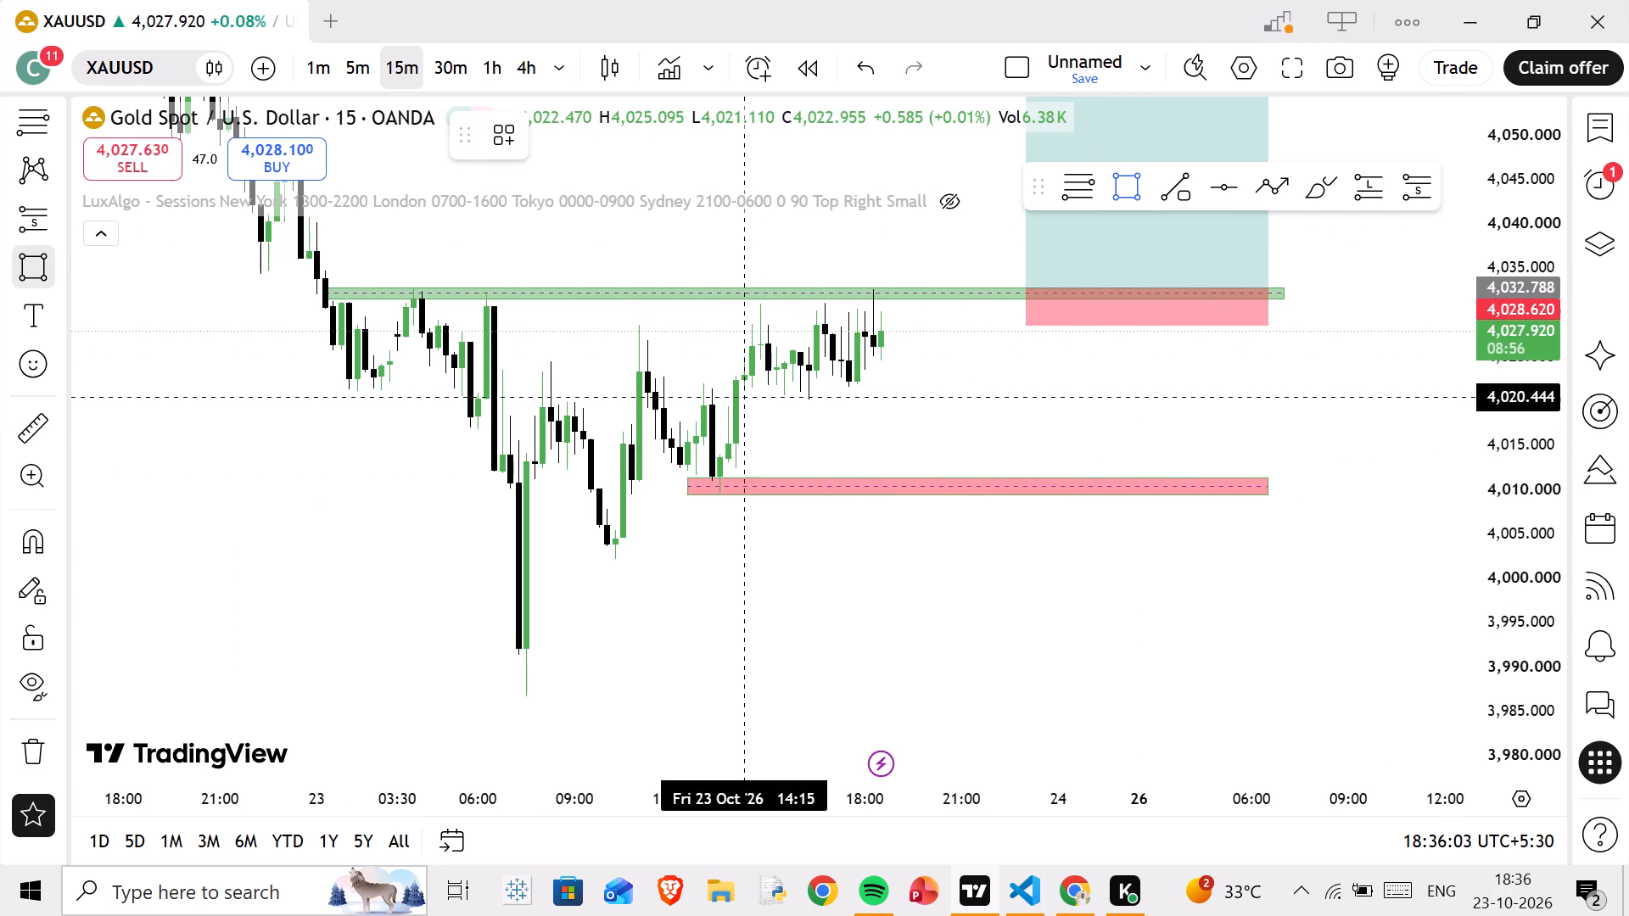
{"action": "left_click_drag", "start_coordinate": [719, 400], "coordinate": [934, 287]}
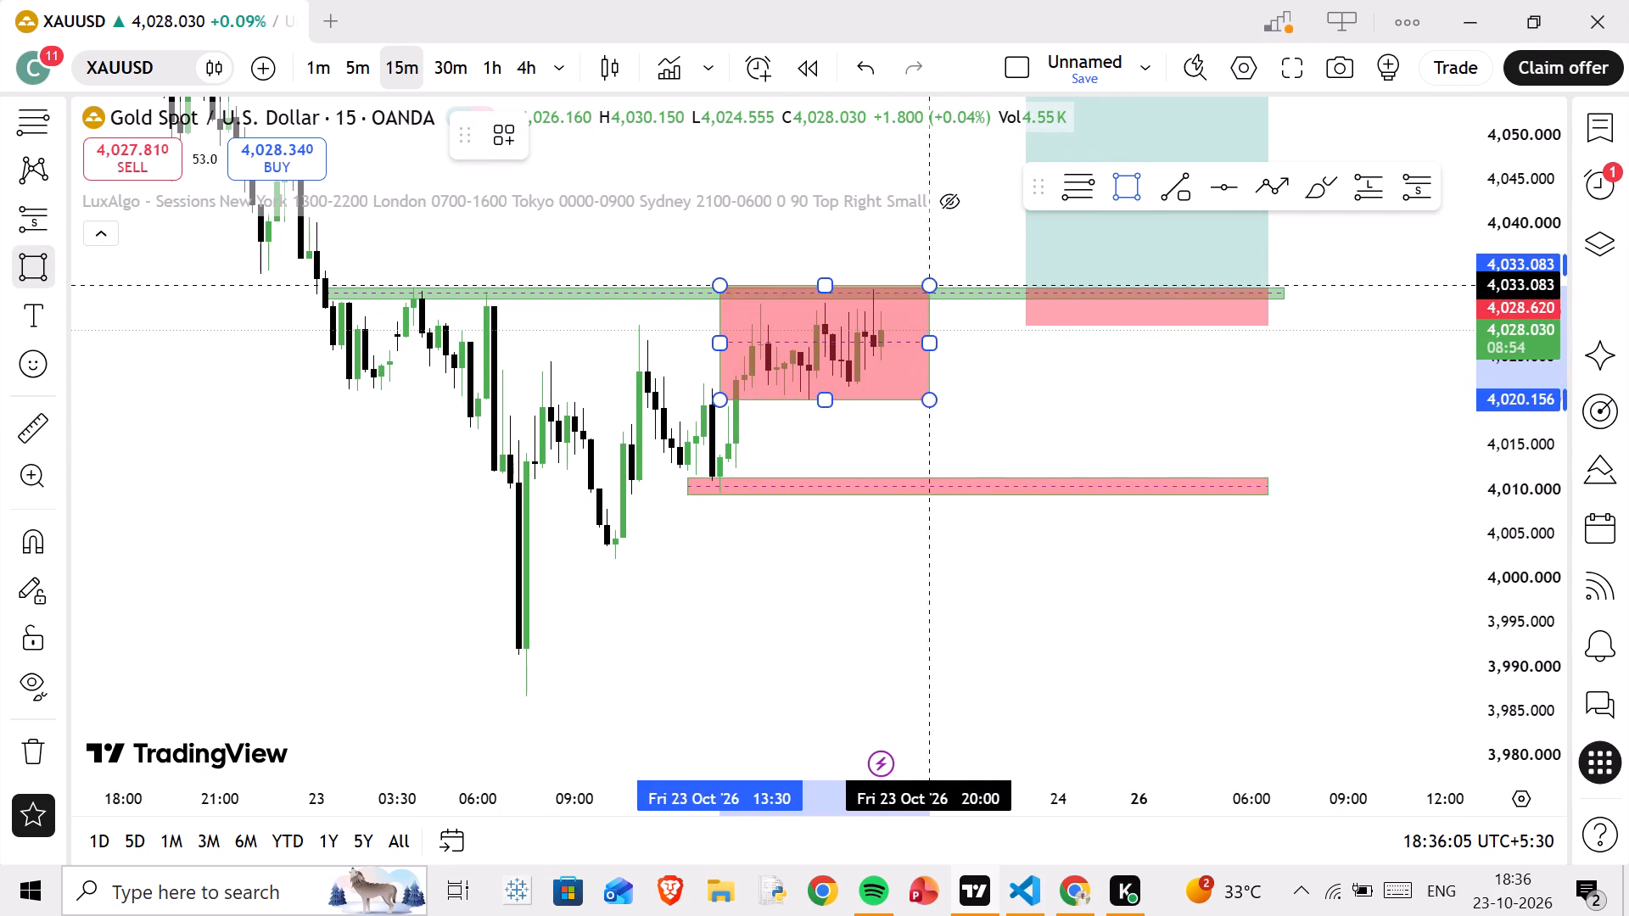
{"action": "left_click_drag", "start_coordinate": [934, 287], "coordinate": [962, 288]}
{"action": "left_click", "coordinate": [962, 288]}
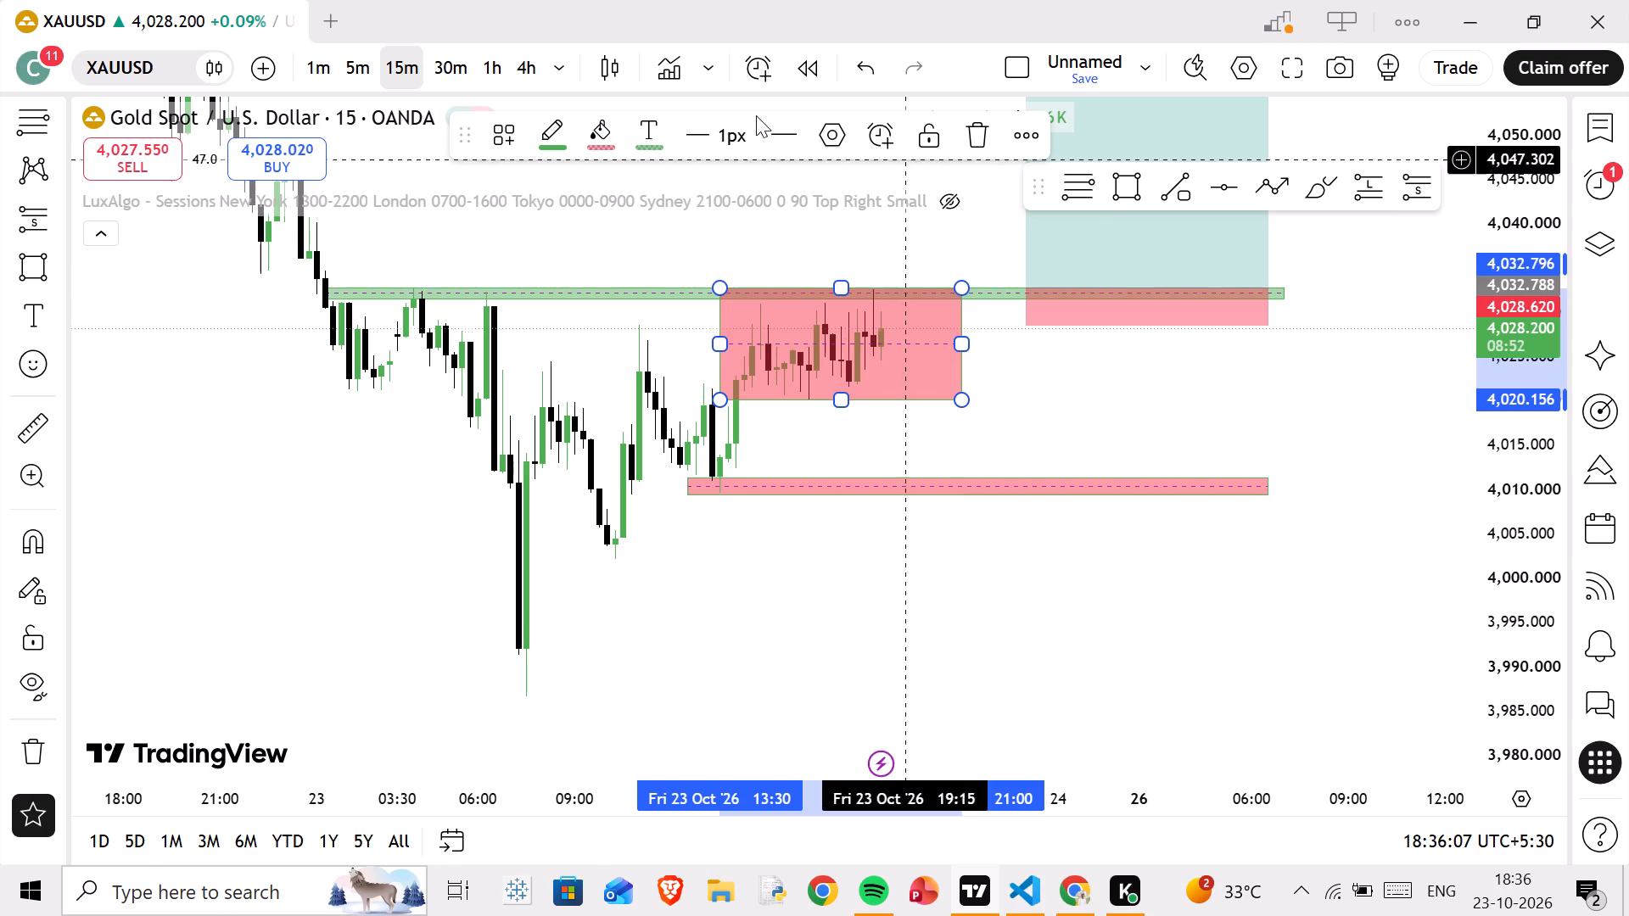
Change the consolidation rectangle's fill colour to yellow.
{"action": "left_click", "coordinate": [615, 142]}
{"action": "left_click", "coordinate": [652, 225]}
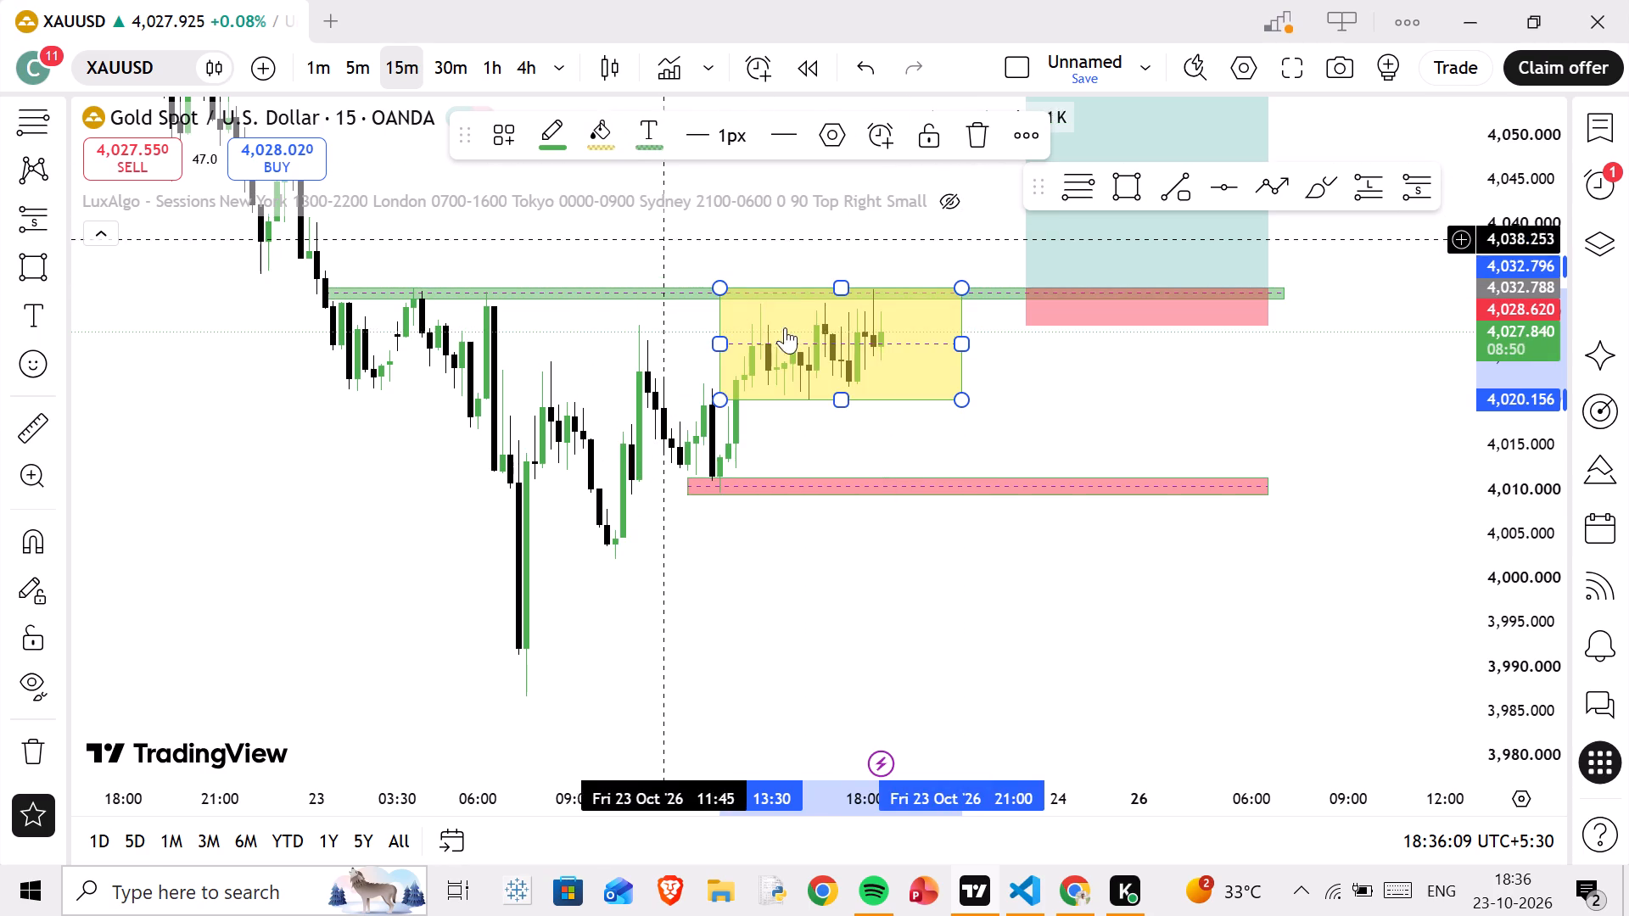
{"action": "left_click", "coordinate": [1083, 379]}
Examine the yellow consolidation box against the green resistance zone, the red support zone and the long position.
{"action": "scroll", "coordinate": [1089, 383], "scroll_direction": "up", "scroll_amount": 2}
{"action": "left_click_drag", "start_coordinate": [957, 390], "coordinate": [982, 465]}
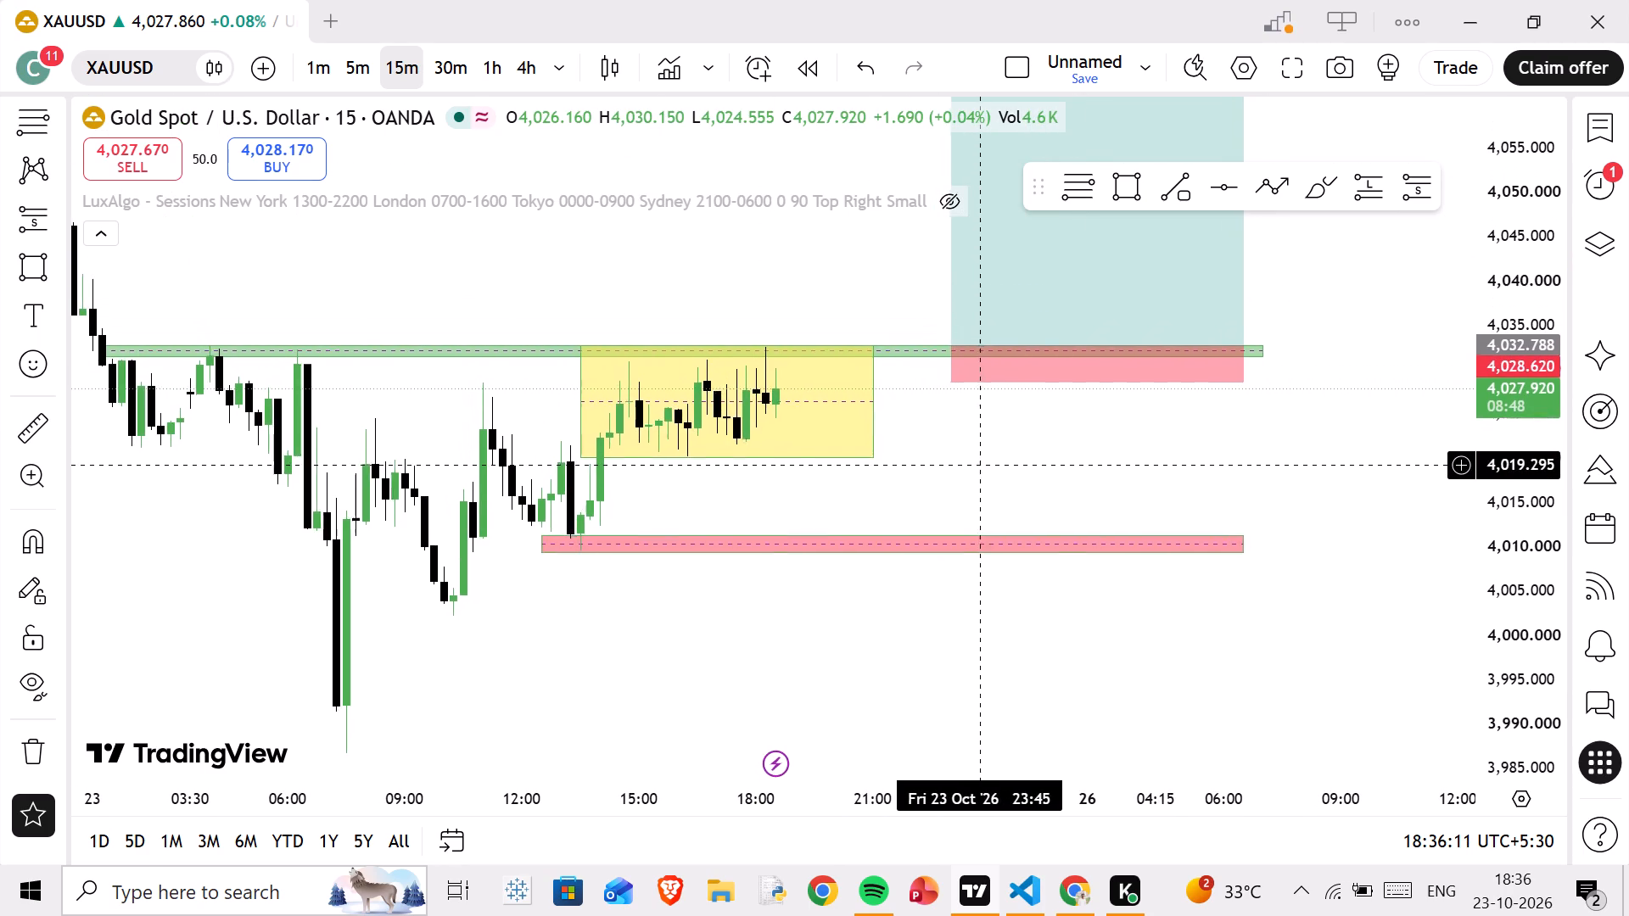
{"action": "left_click_drag", "start_coordinate": [982, 465], "coordinate": [982, 468]}
{"action": "scroll", "coordinate": [768, 277], "scroll_direction": "down", "scroll_amount": 2}
{"action": "left_click_drag", "start_coordinate": [792, 310], "coordinate": [979, 321]}
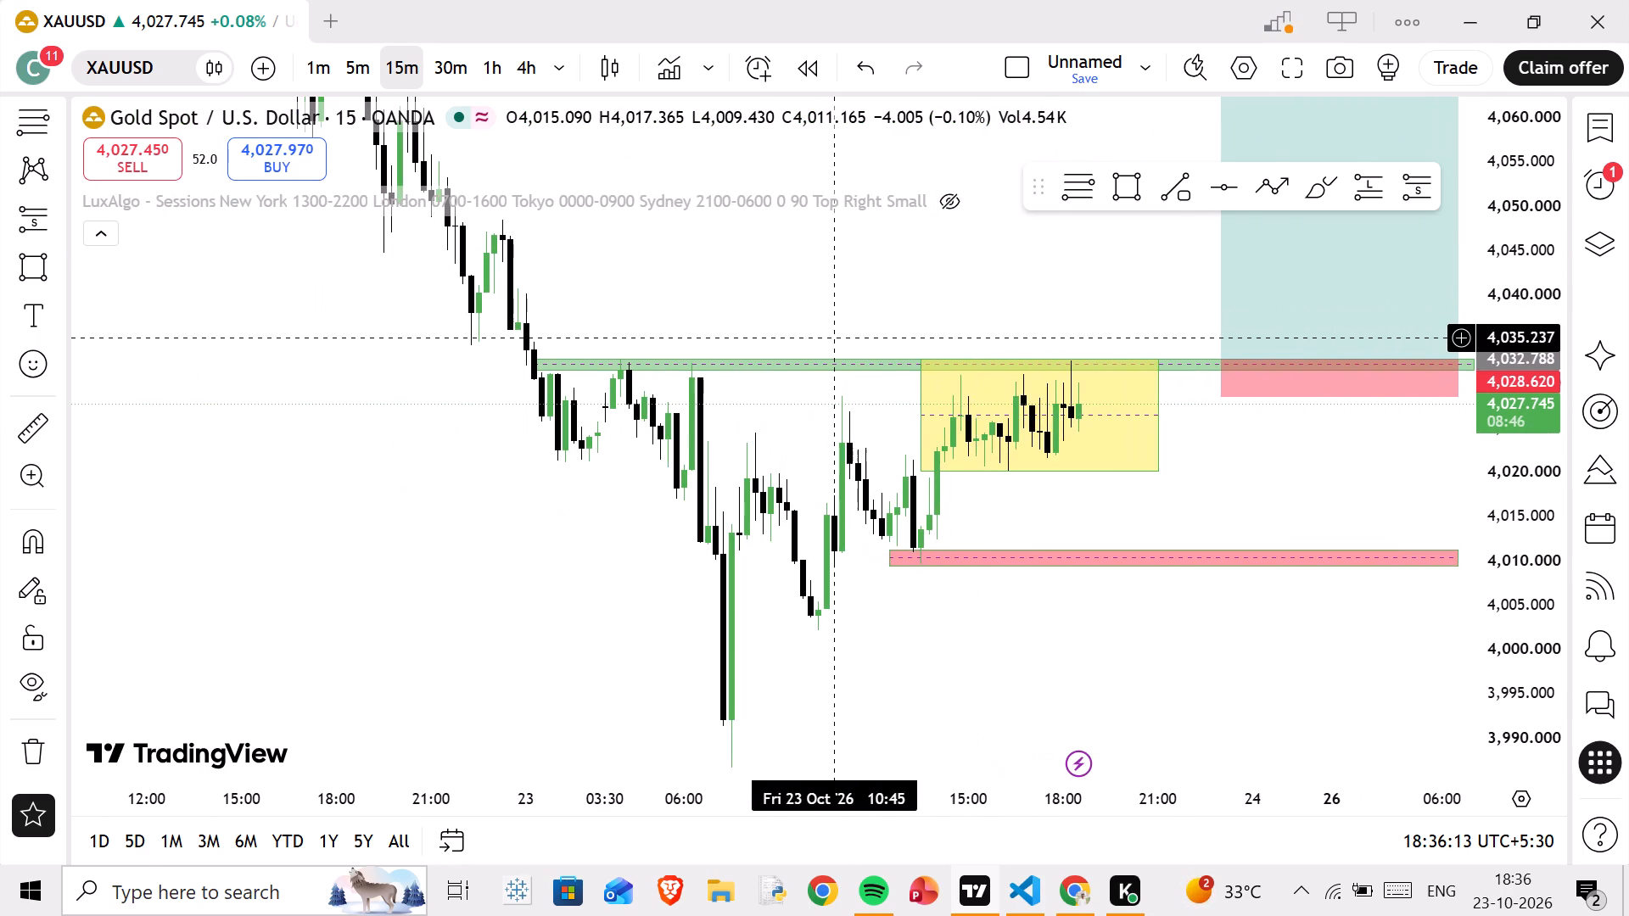
{"action": "left_click_drag", "start_coordinate": [836, 338], "coordinate": [810, 302]}
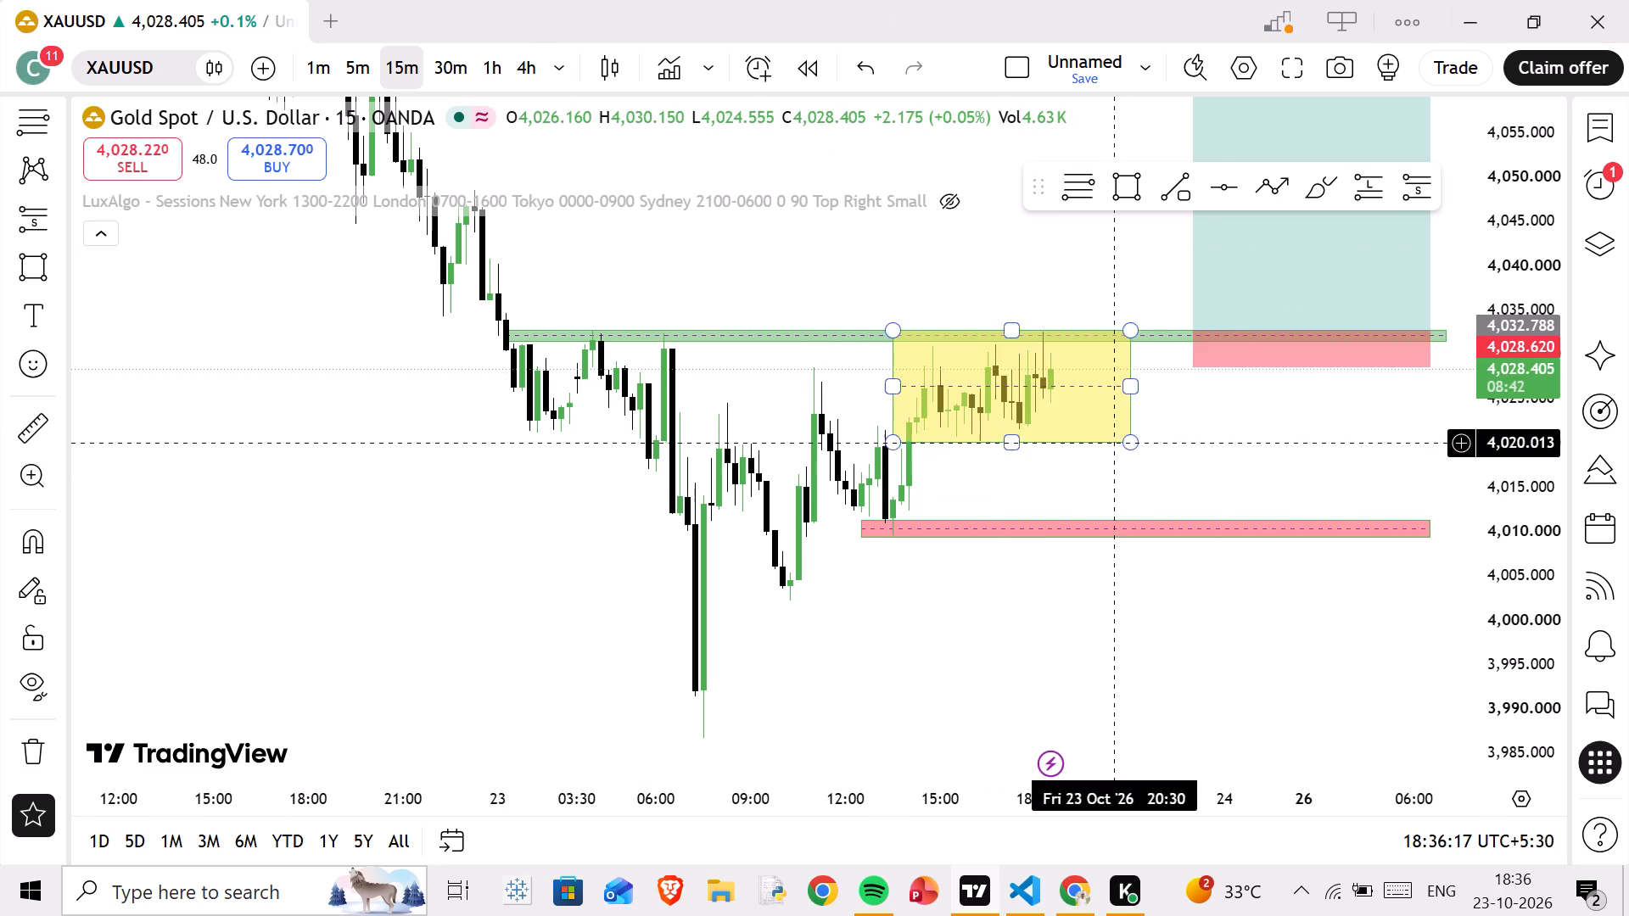
{"action": "left_click_drag", "start_coordinate": [1263, 433], "coordinate": [796, 574]}
{"action": "scroll", "coordinate": [783, 574], "scroll_direction": "down", "scroll_amount": 1}
{"action": "scroll", "coordinate": [809, 565], "scroll_direction": "up", "scroll_amount": 1}
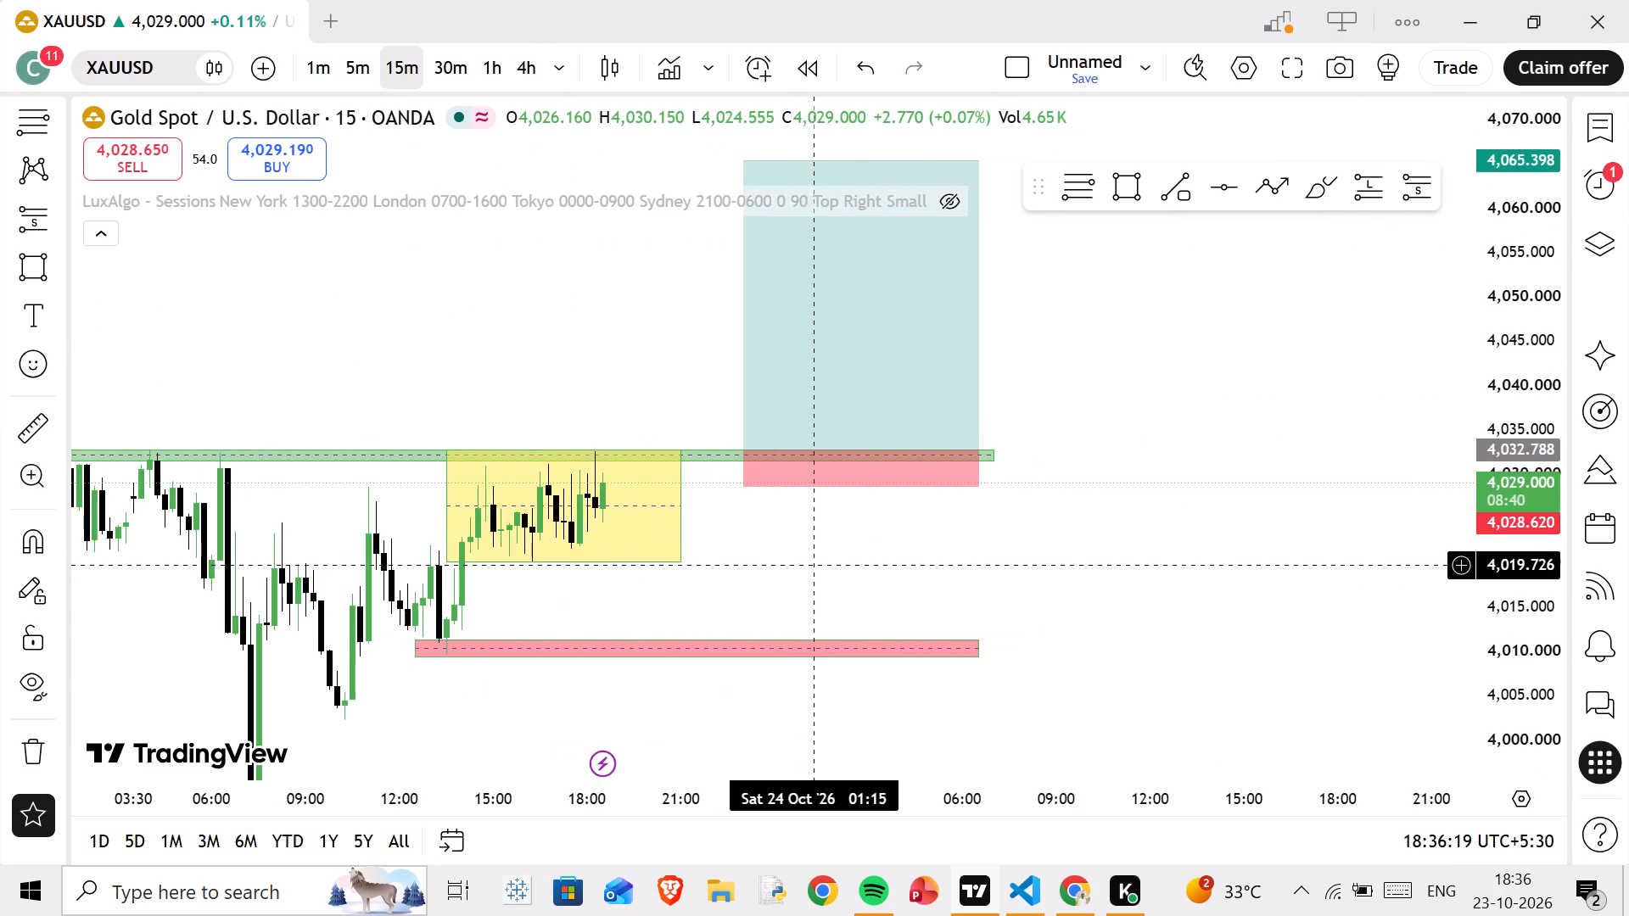
{"action": "left_click_drag", "start_coordinate": [747, 577], "coordinate": [819, 522]}
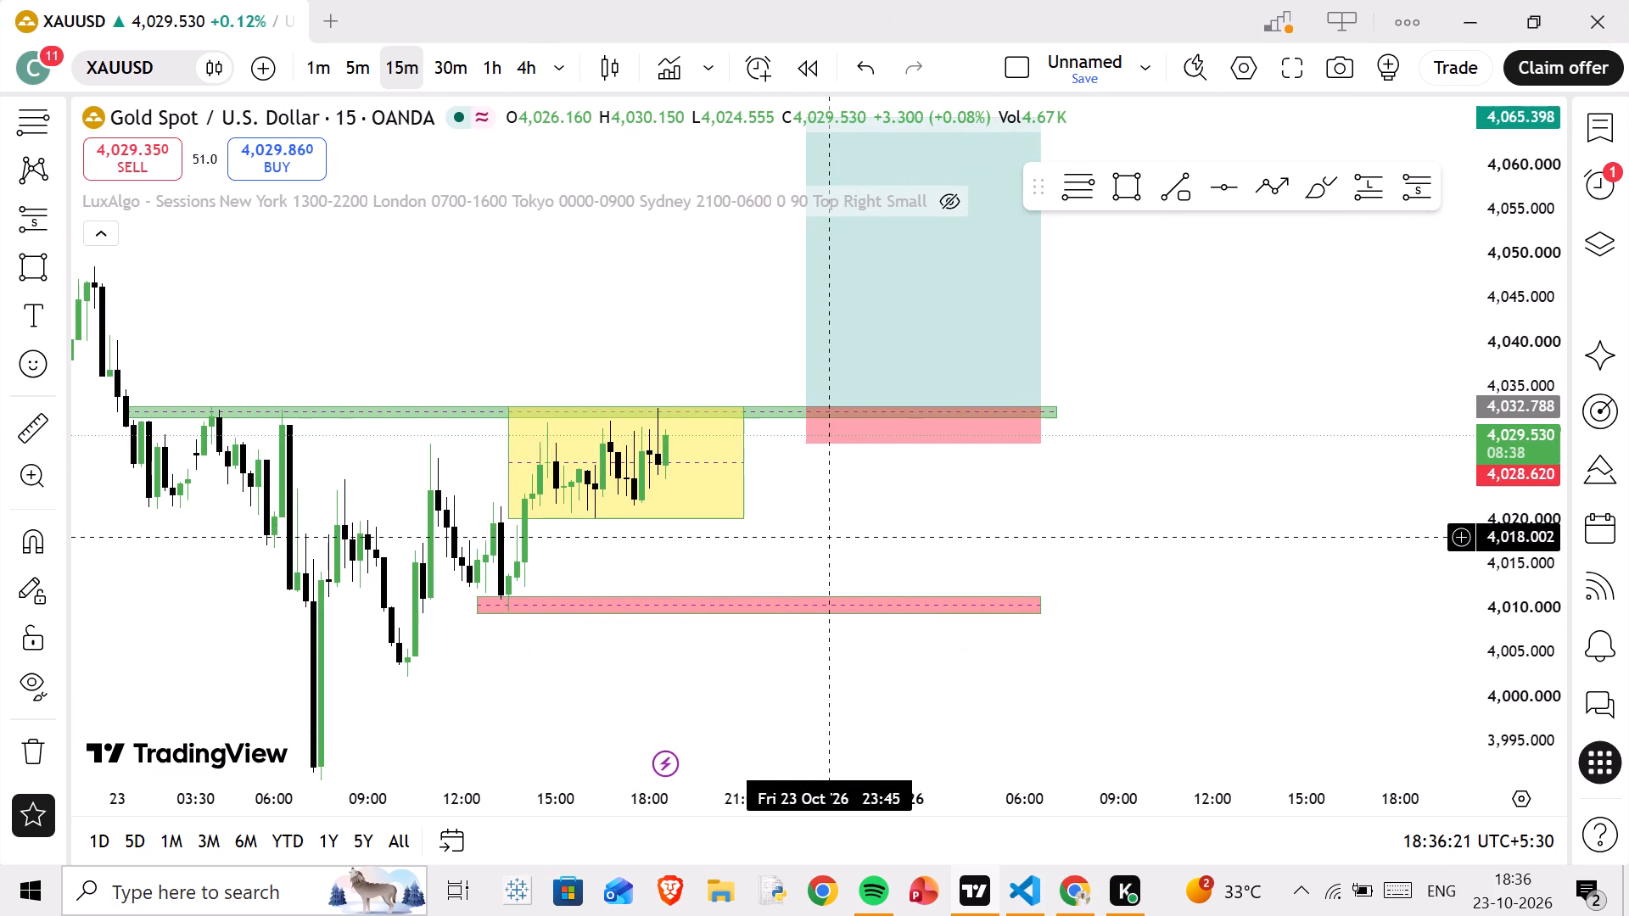
{"action": "left_click", "coordinate": [608, 337]}
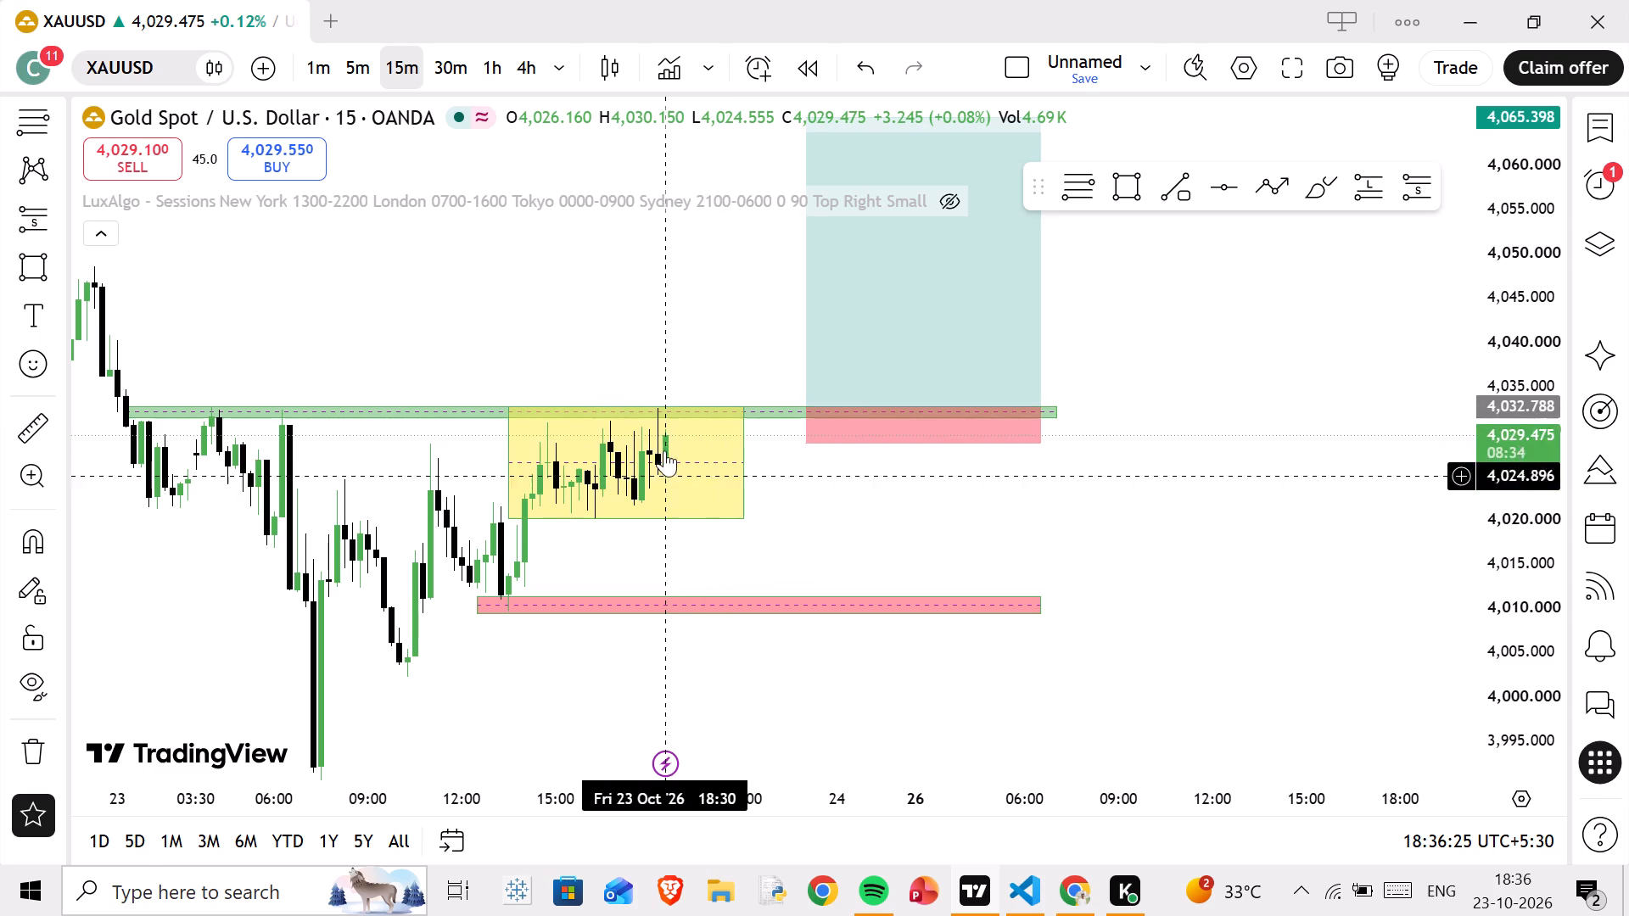
{"action": "left_click_drag", "start_coordinate": [648, 354], "coordinate": [586, 416]}
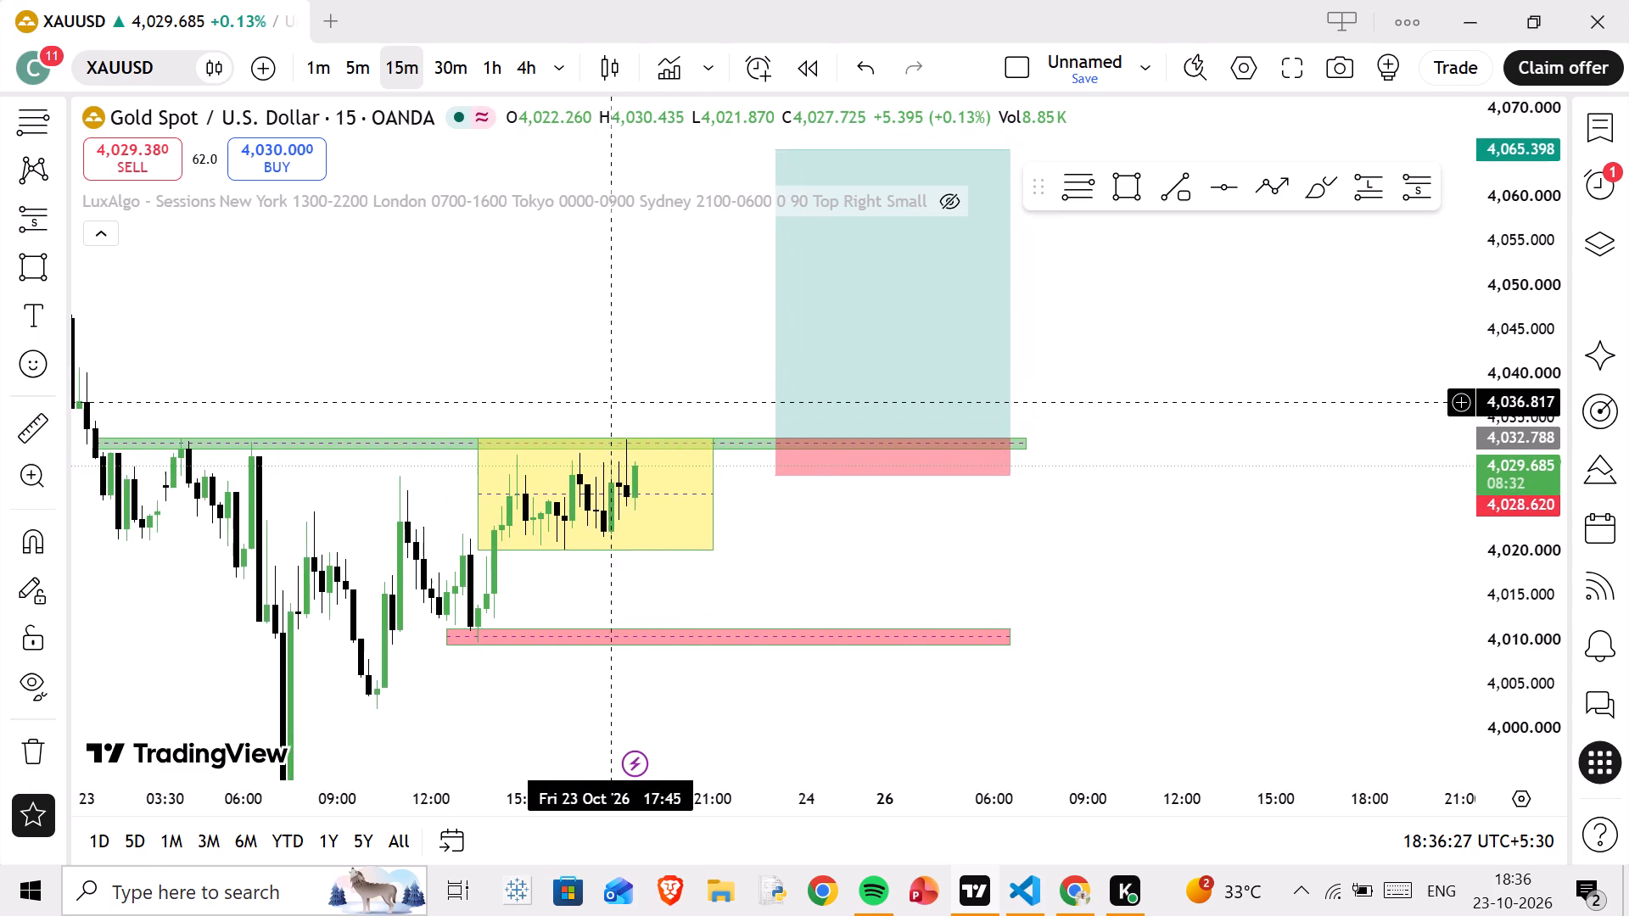
{"action": "scroll", "coordinate": [593, 427], "scroll_direction": "up", "scroll_amount": 1}
{"action": "scroll", "coordinate": [723, 542], "scroll_direction": "down", "scroll_amount": 1}
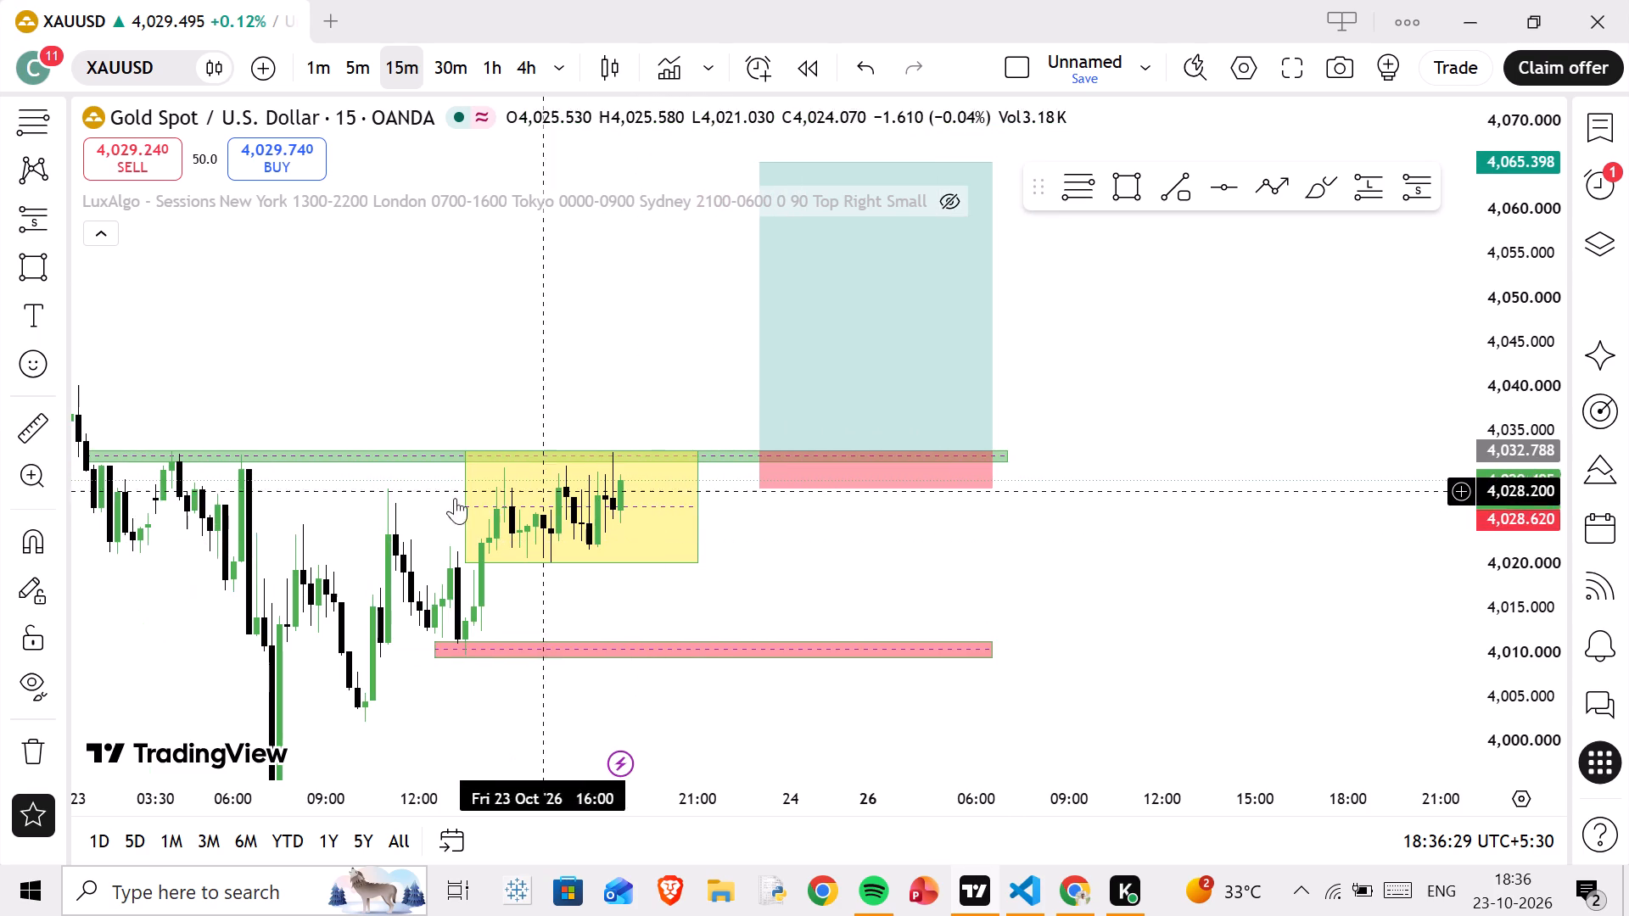
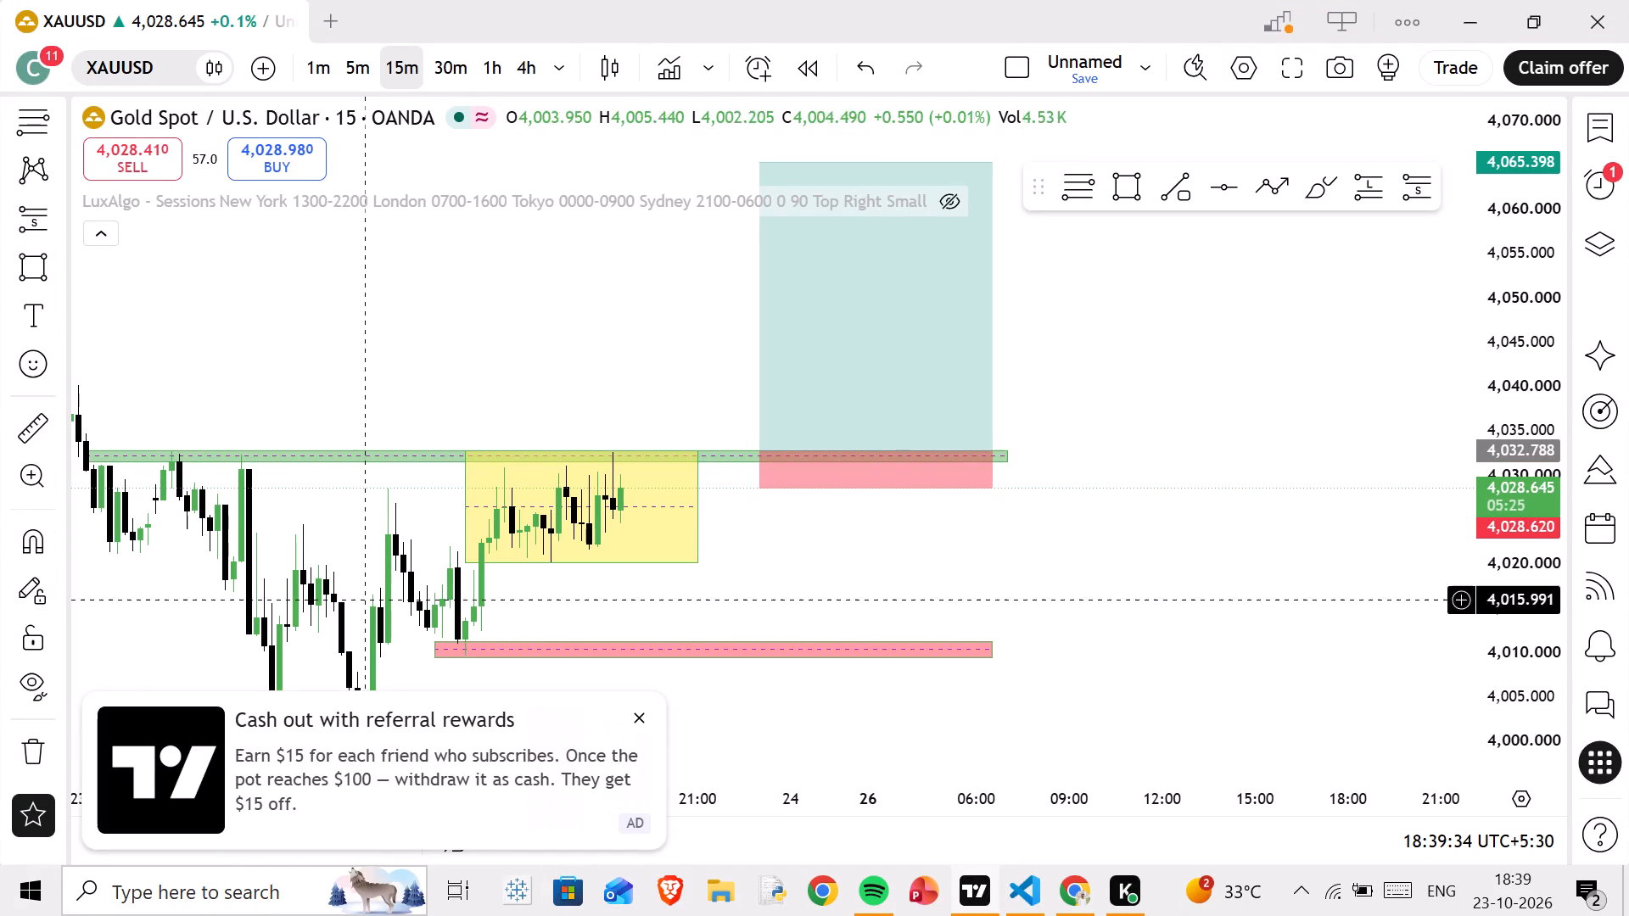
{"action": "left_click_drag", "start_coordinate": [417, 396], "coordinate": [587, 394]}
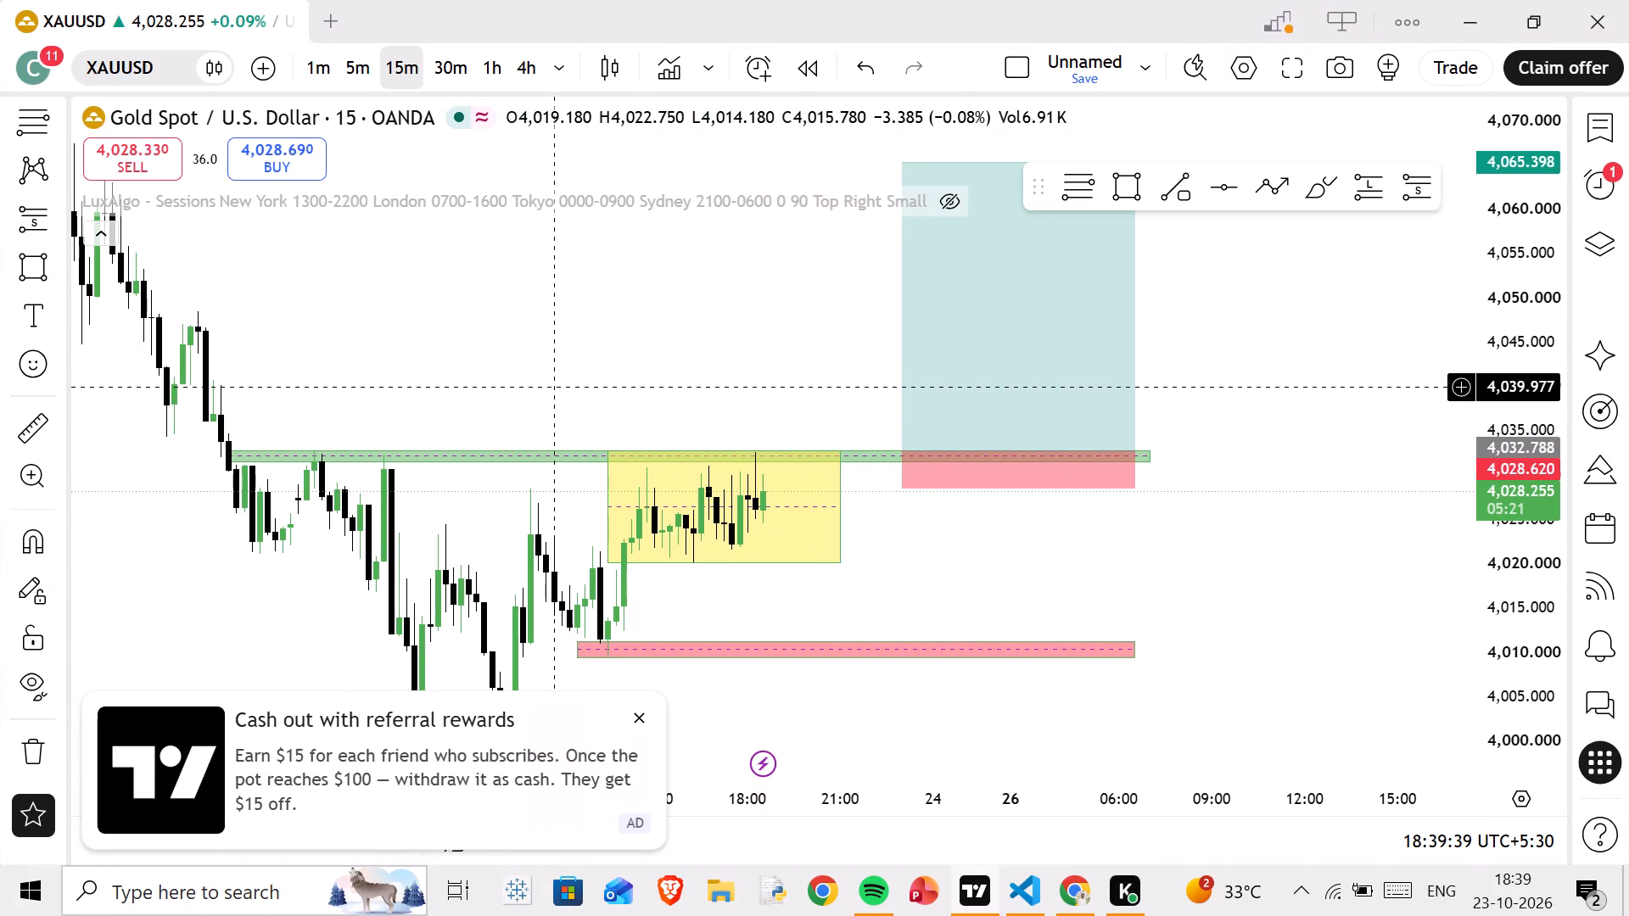
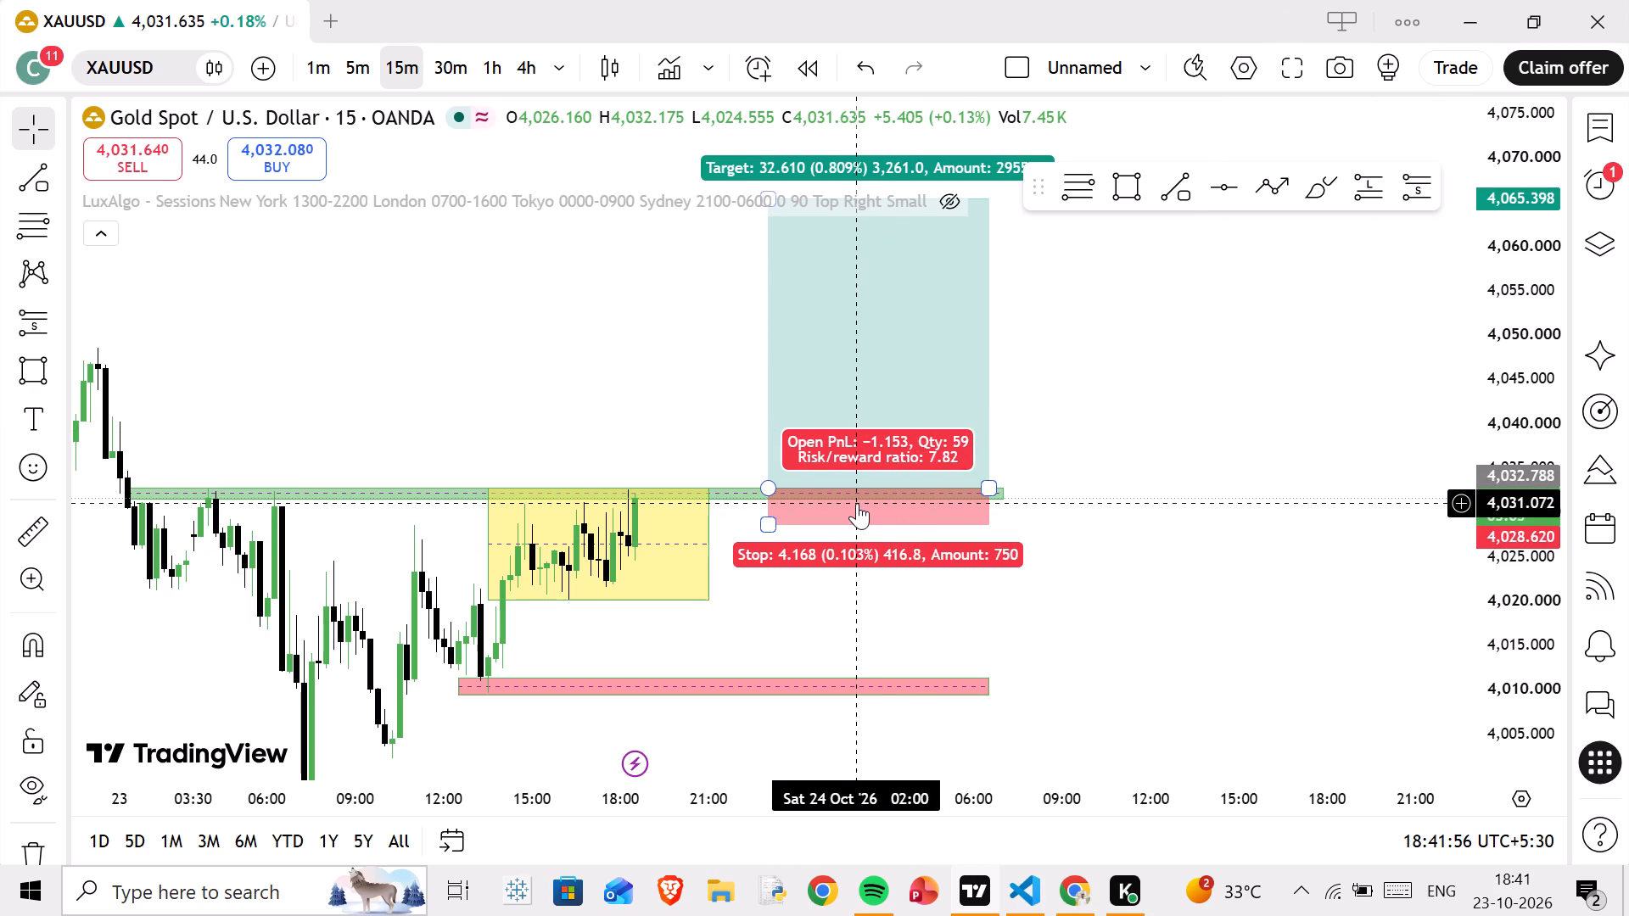
Examine the price action around the green zone, yellow consolidation box, red zone and long position.
{"action": "left_click_drag", "start_coordinate": [656, 426], "coordinate": [678, 393]}
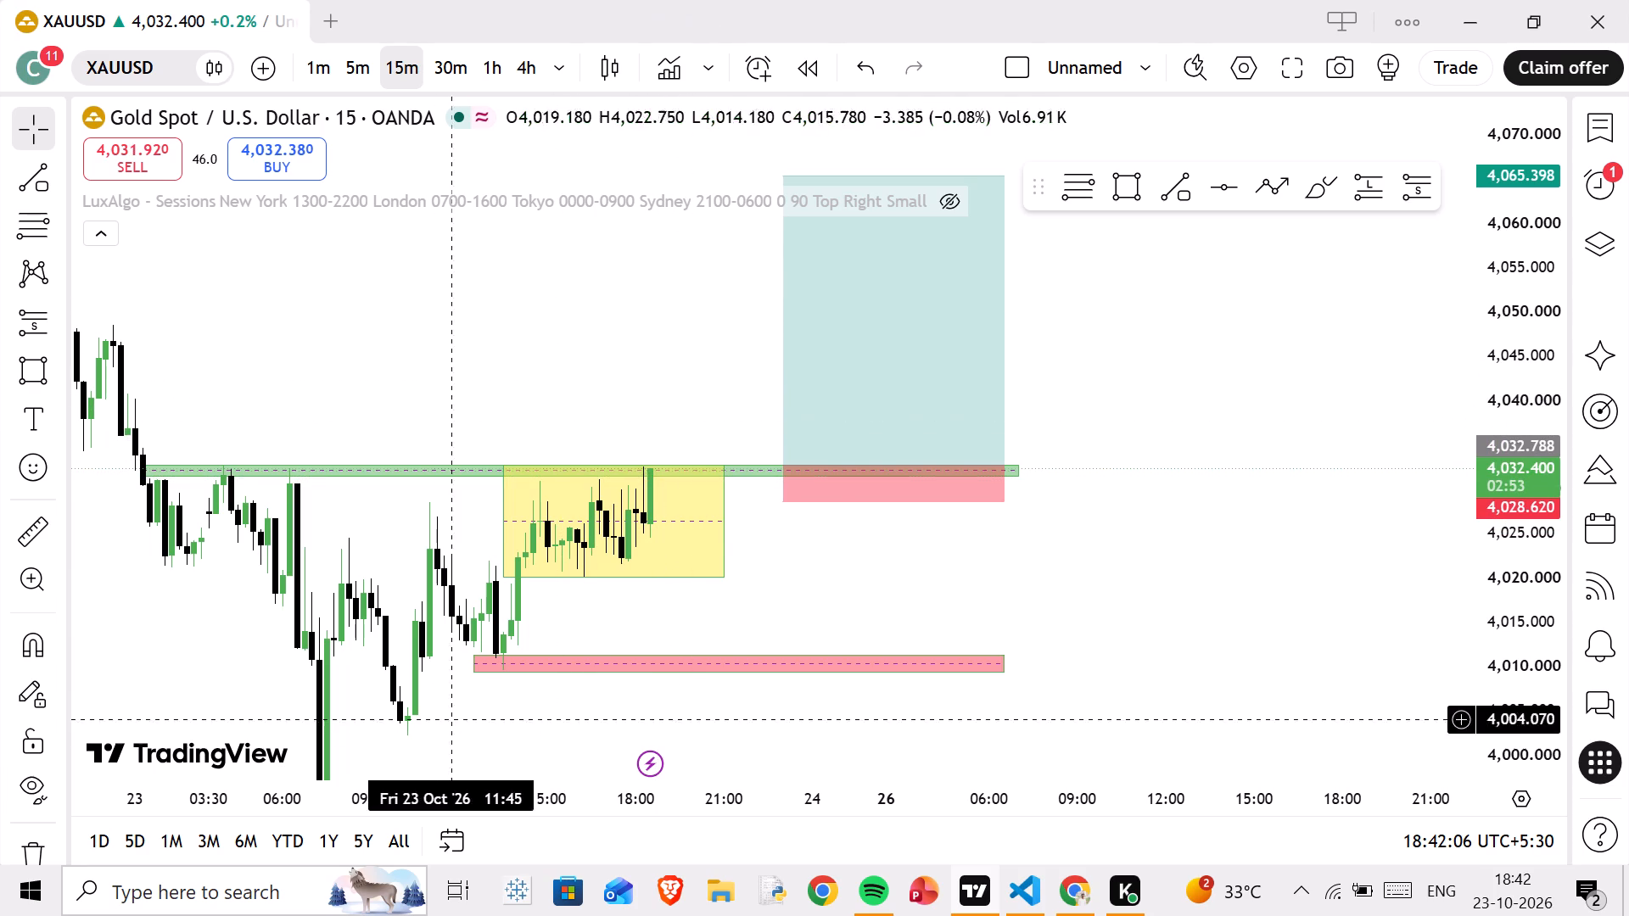
{"action": "left_click_drag", "start_coordinate": [686, 418], "coordinate": [680, 377]}
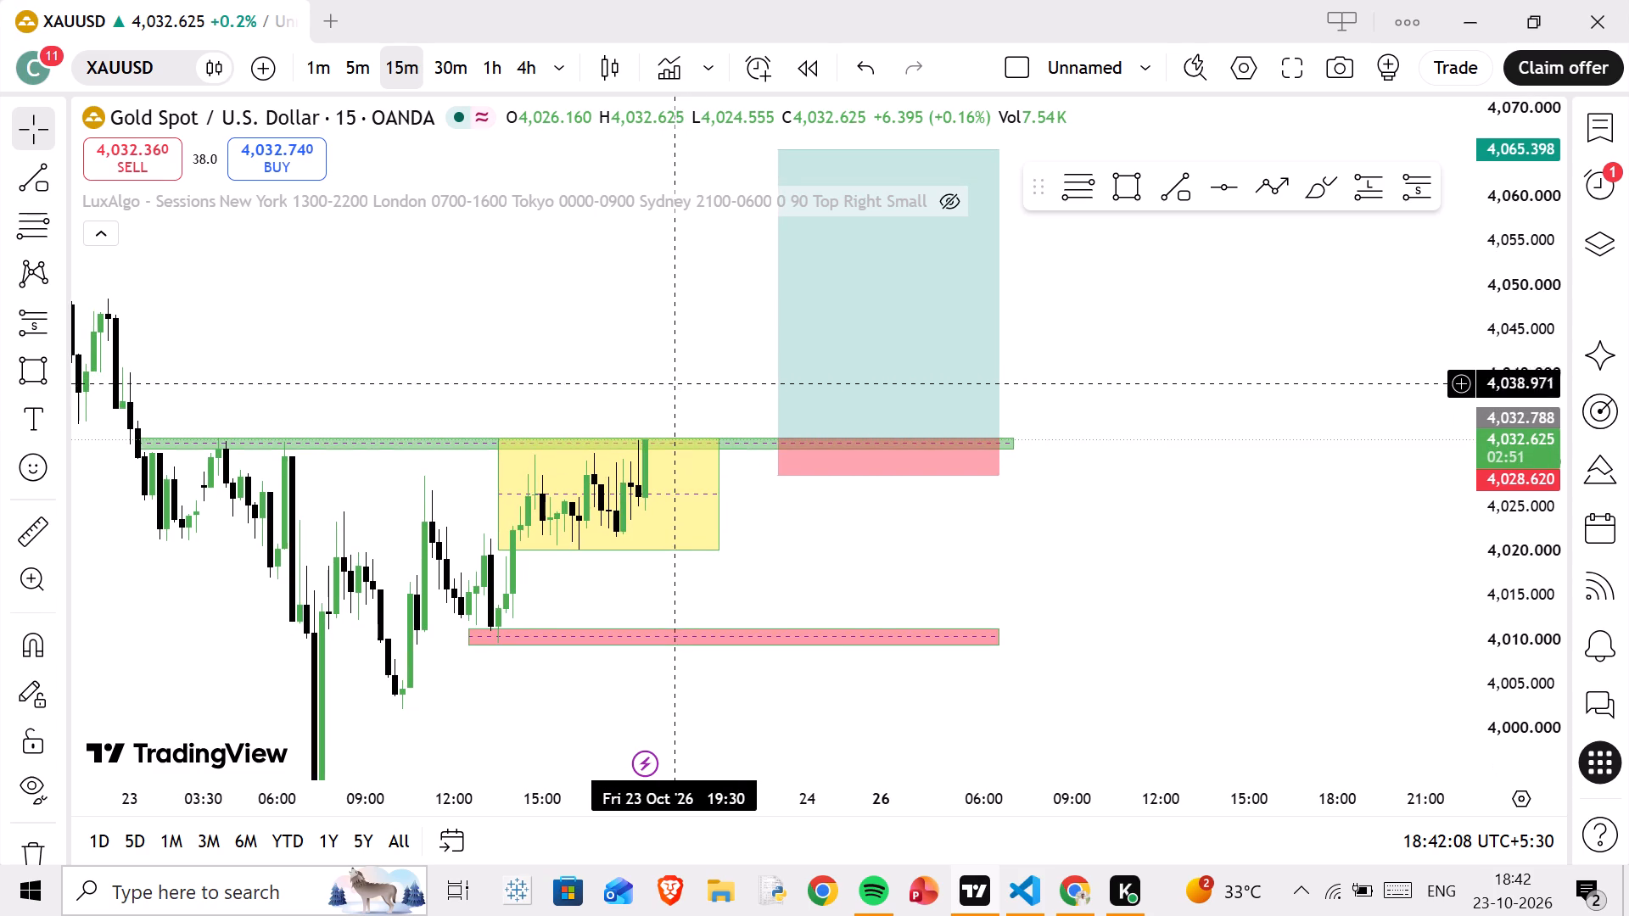
{"action": "left_click_drag", "start_coordinate": [836, 570], "coordinate": [839, 604]}
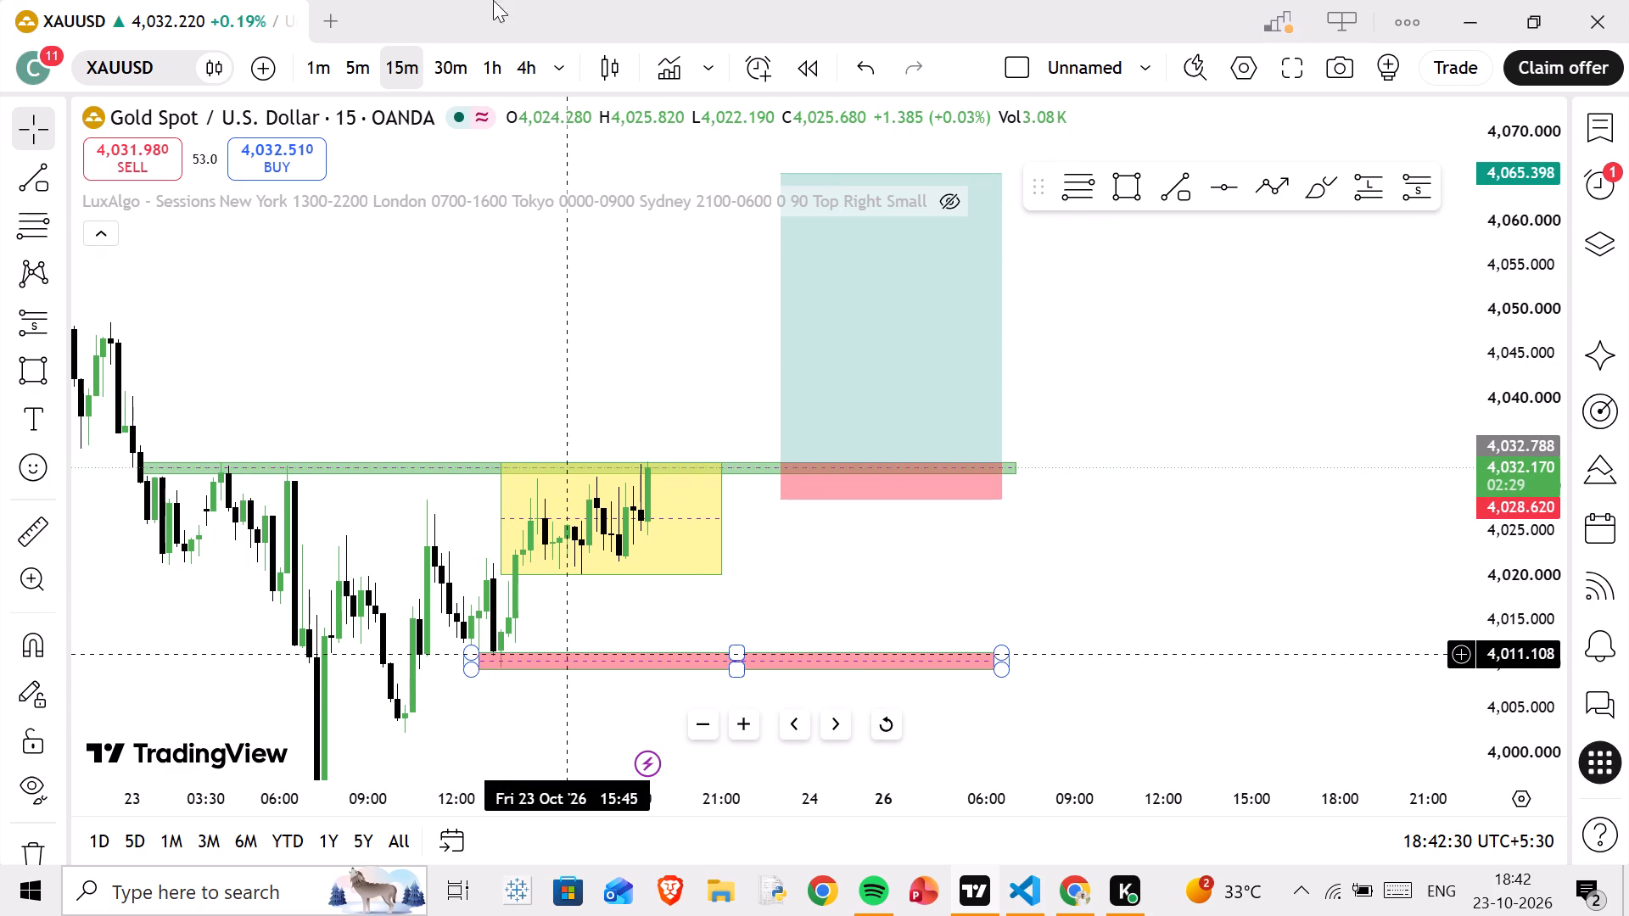
{"action": "left_click_drag", "start_coordinate": [624, 347], "coordinate": [660, 473]}
{"action": "left_click_drag", "start_coordinate": [495, 545], "coordinate": [524, 513]}
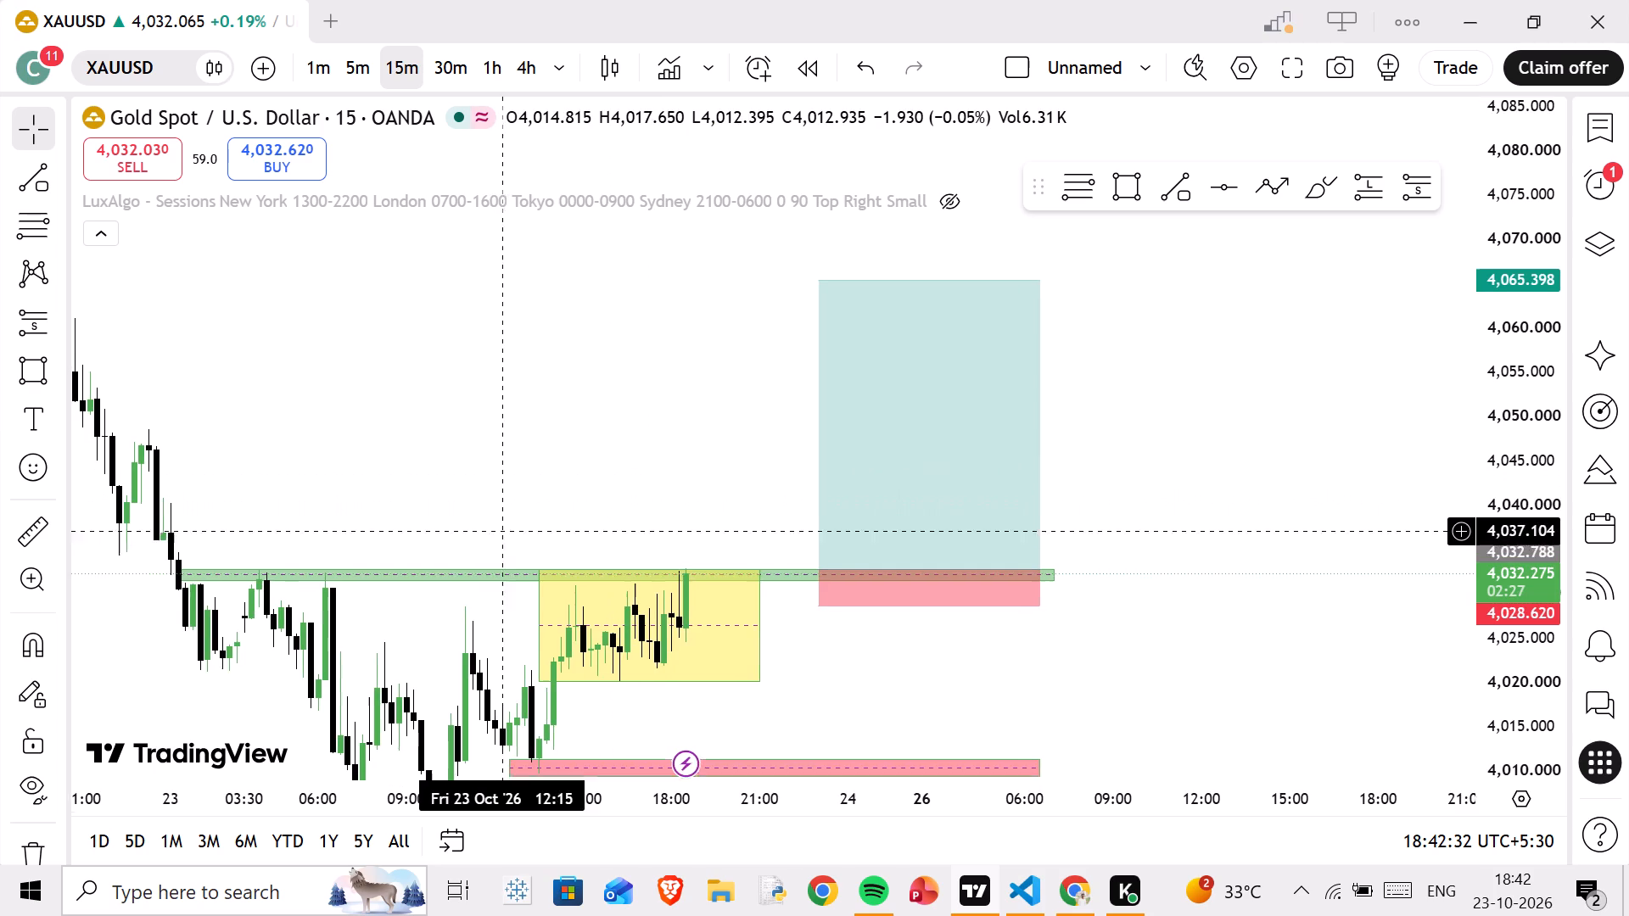
{"action": "left_click_drag", "start_coordinate": [524, 513], "coordinate": [532, 509]}
{"action": "left_click_drag", "start_coordinate": [1181, 617], "coordinate": [1175, 695]}
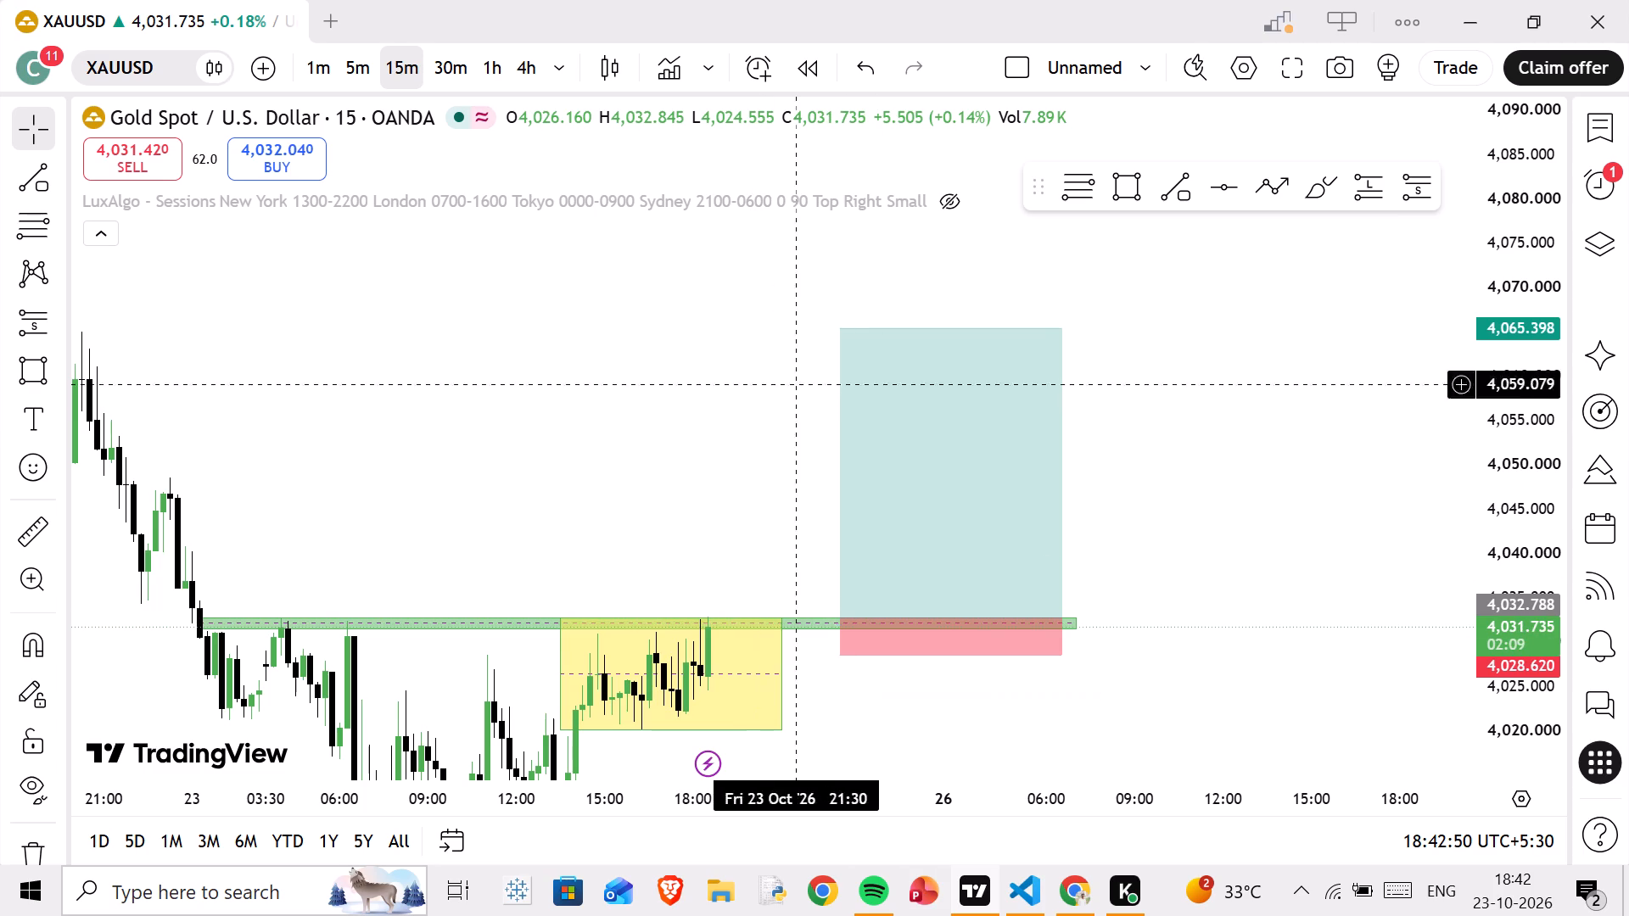
{"action": "left_click_drag", "start_coordinate": [740, 566], "coordinate": [725, 503]}
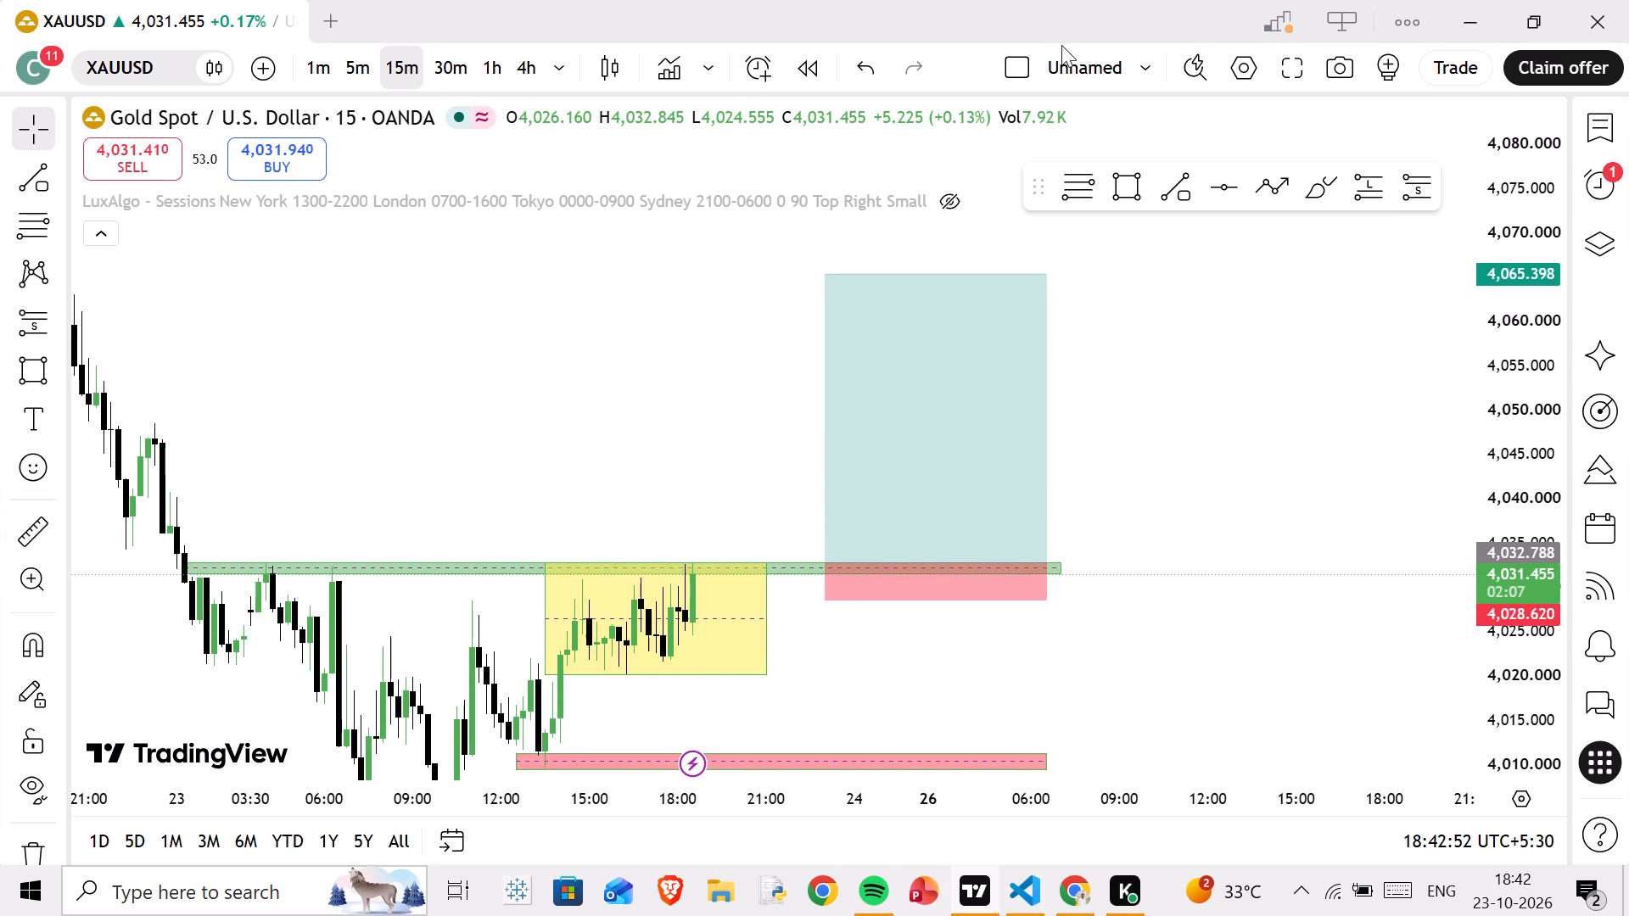
{"action": "left_click_drag", "start_coordinate": [551, 520], "coordinate": [560, 479]}
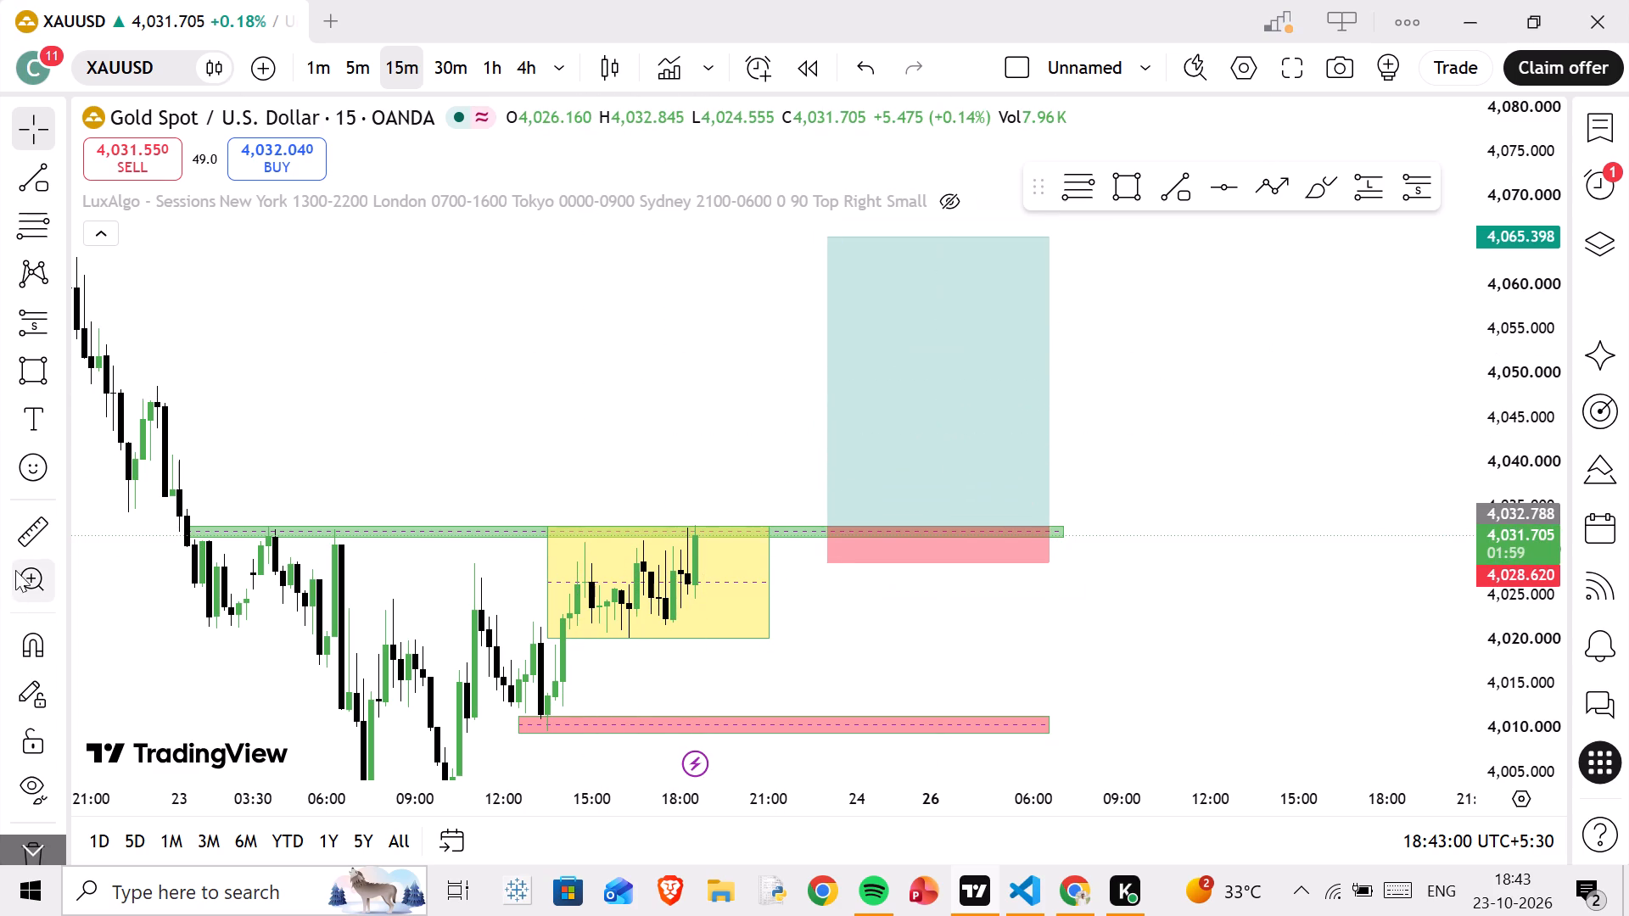
Measure the price distance from the yellow box's midline up to the green zone's upper edge, and clear the measurement.
{"action": "left_click", "coordinate": [20, 535]}
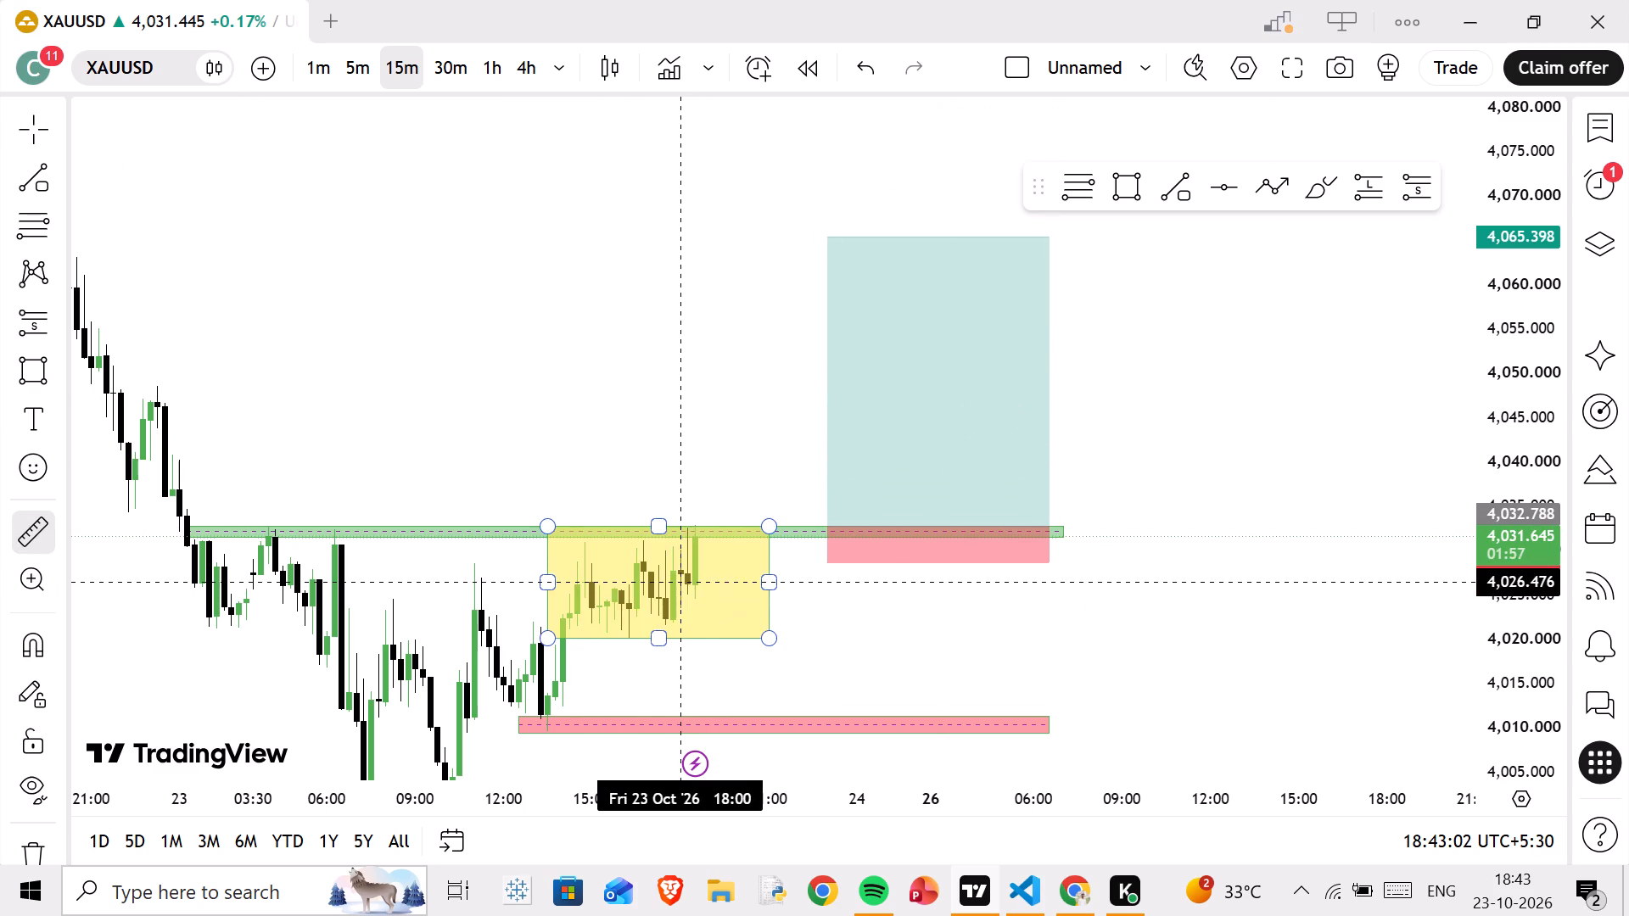
{"action": "left_click", "coordinate": [684, 582]}
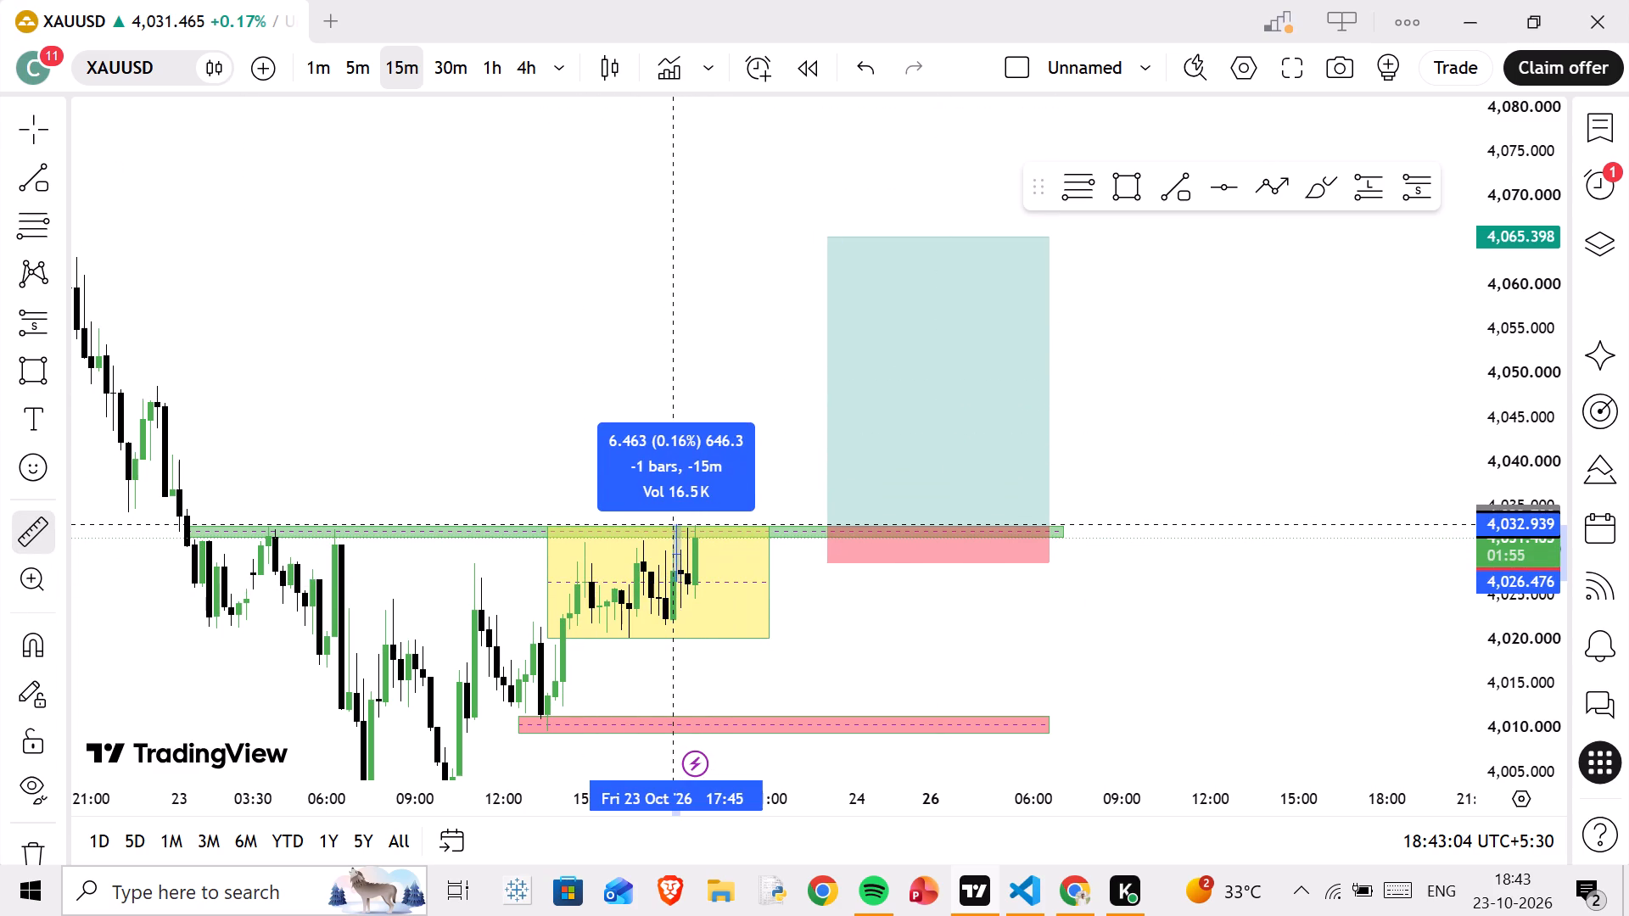
{"action": "left_click", "coordinate": [673, 525]}
{"action": "left_click", "coordinate": [513, 458]}
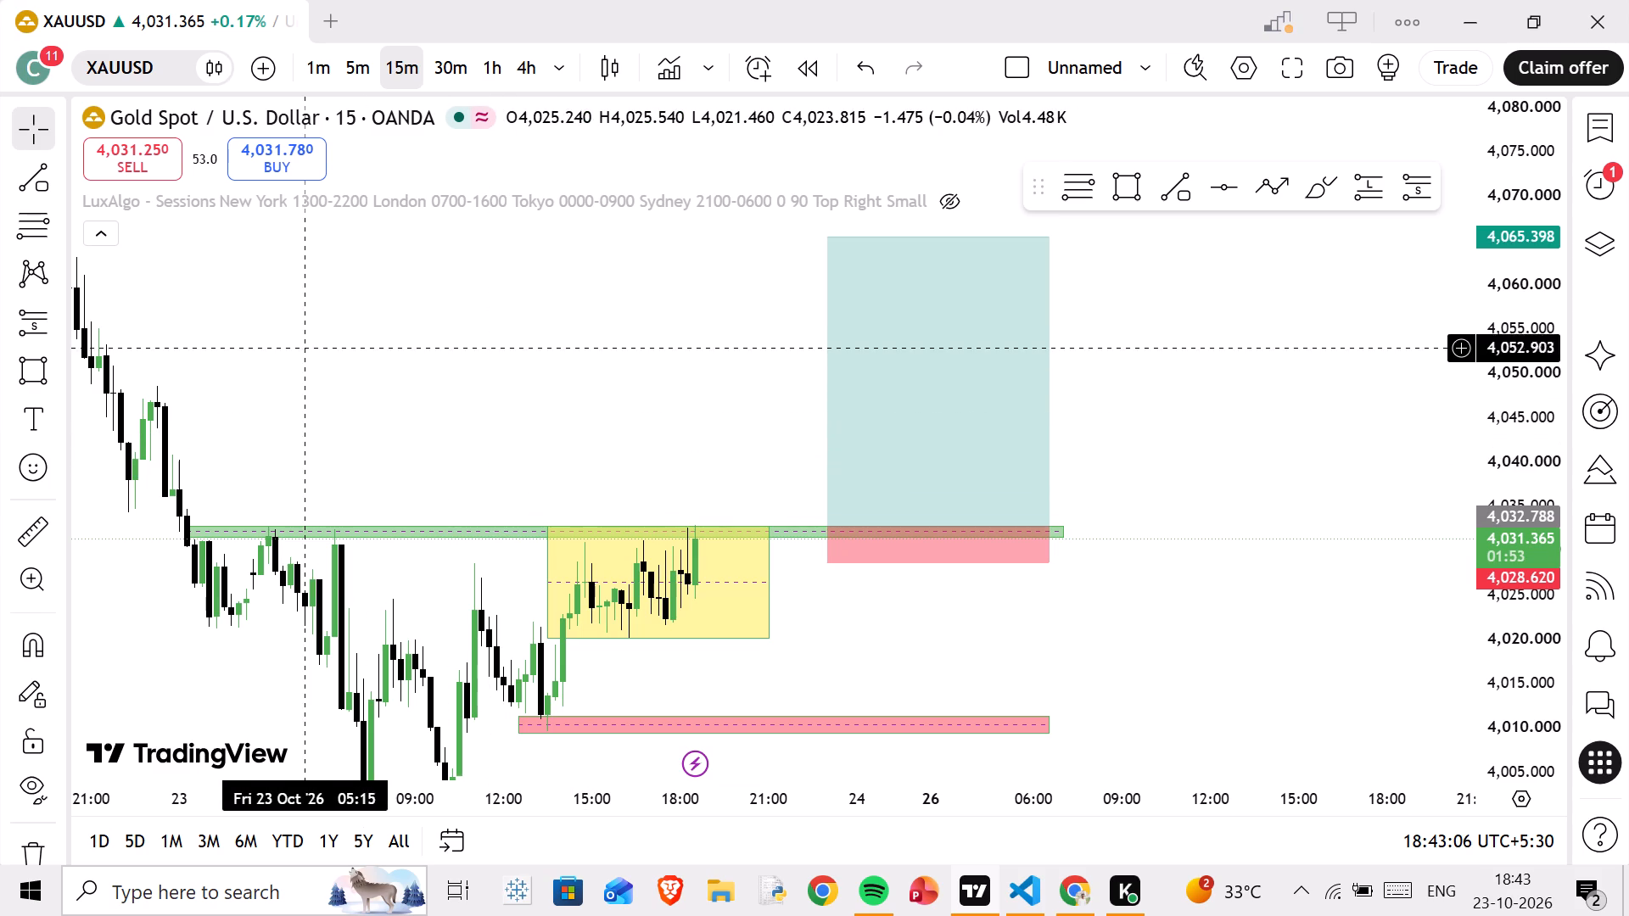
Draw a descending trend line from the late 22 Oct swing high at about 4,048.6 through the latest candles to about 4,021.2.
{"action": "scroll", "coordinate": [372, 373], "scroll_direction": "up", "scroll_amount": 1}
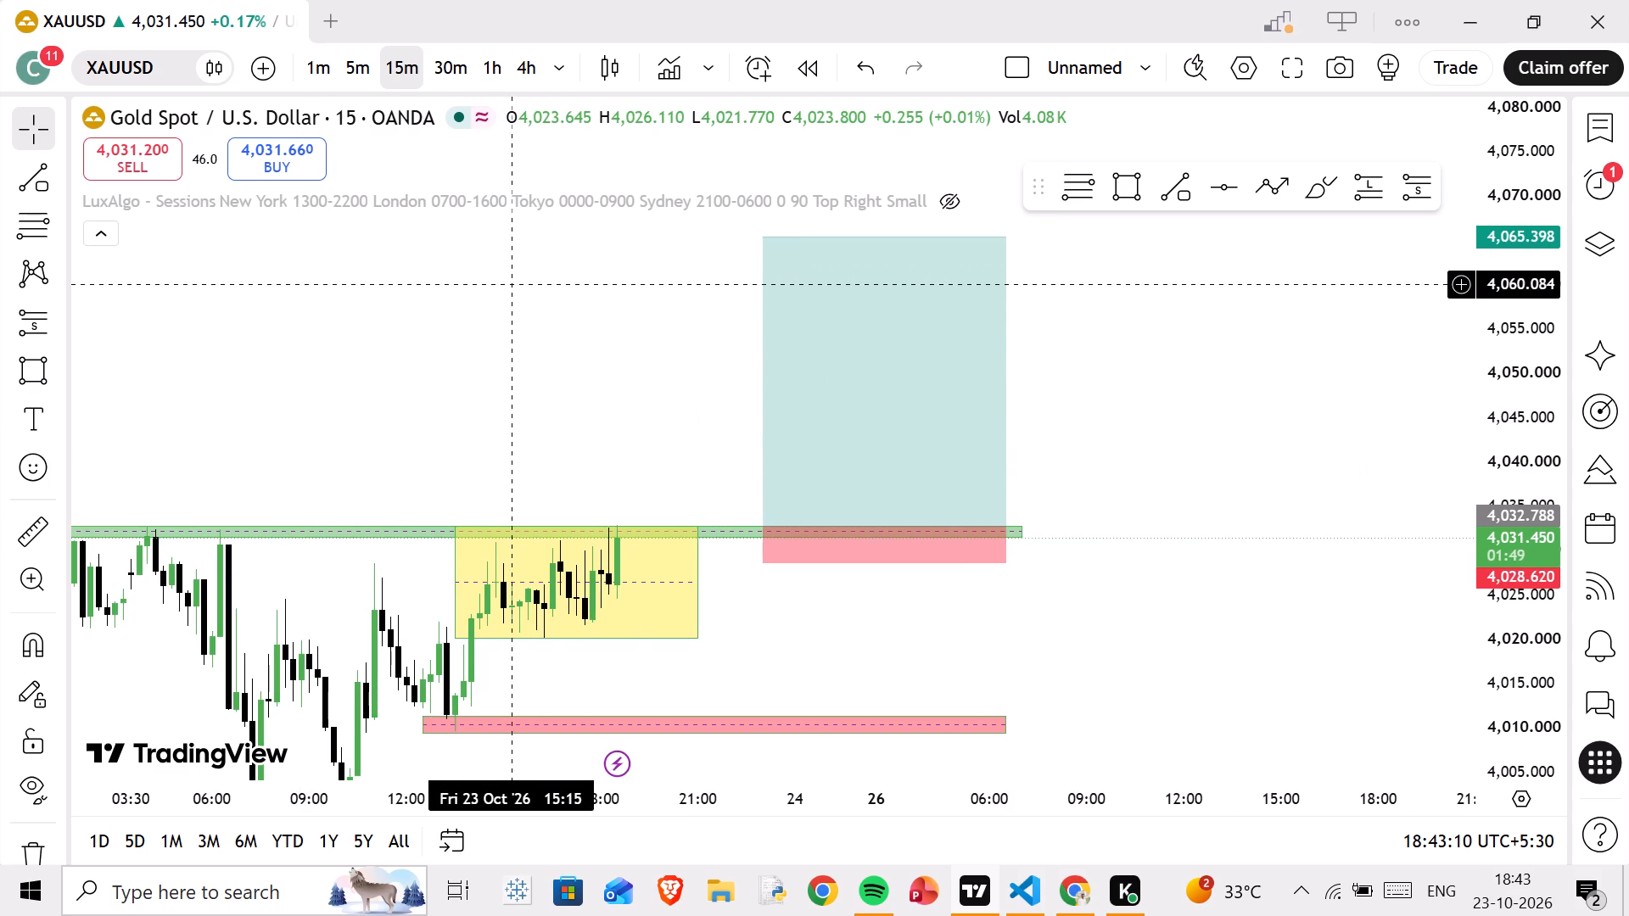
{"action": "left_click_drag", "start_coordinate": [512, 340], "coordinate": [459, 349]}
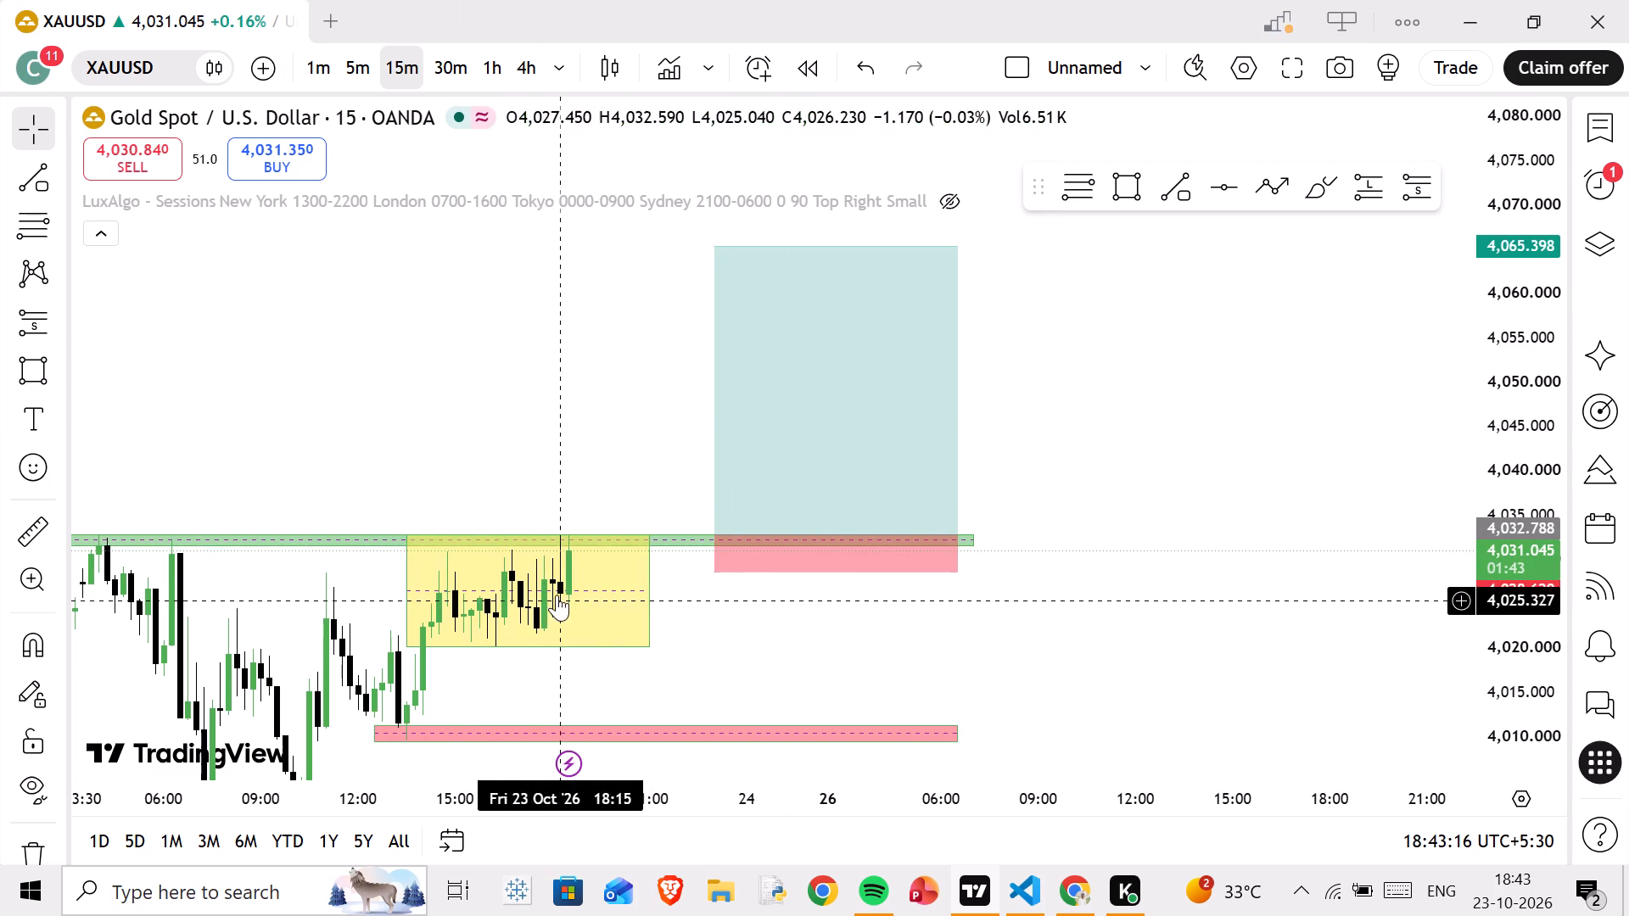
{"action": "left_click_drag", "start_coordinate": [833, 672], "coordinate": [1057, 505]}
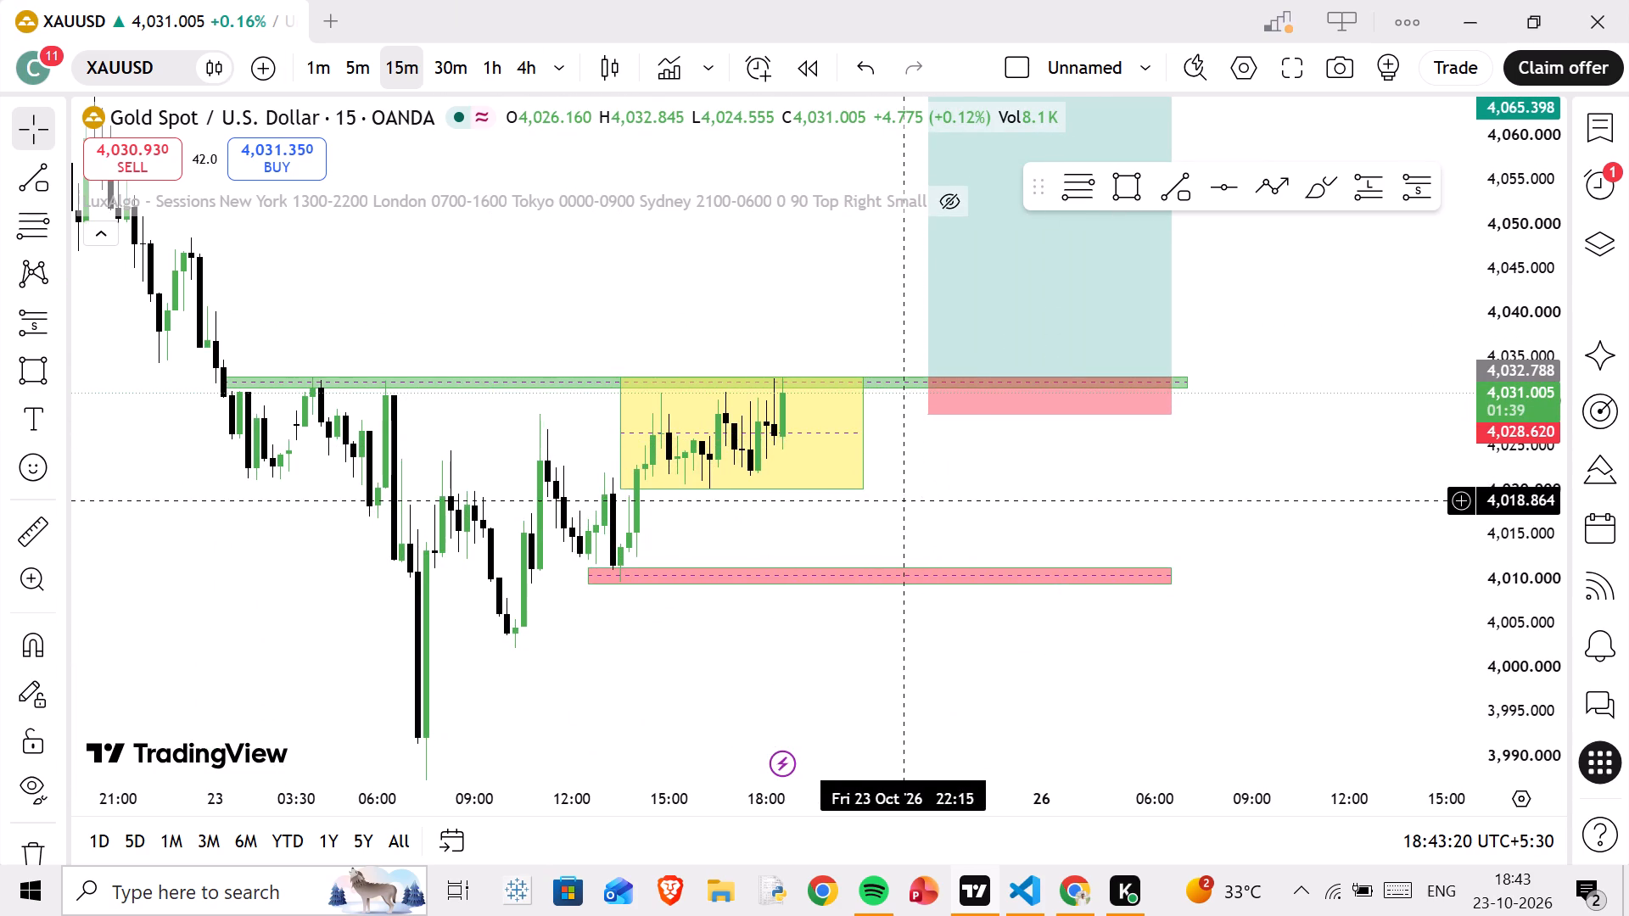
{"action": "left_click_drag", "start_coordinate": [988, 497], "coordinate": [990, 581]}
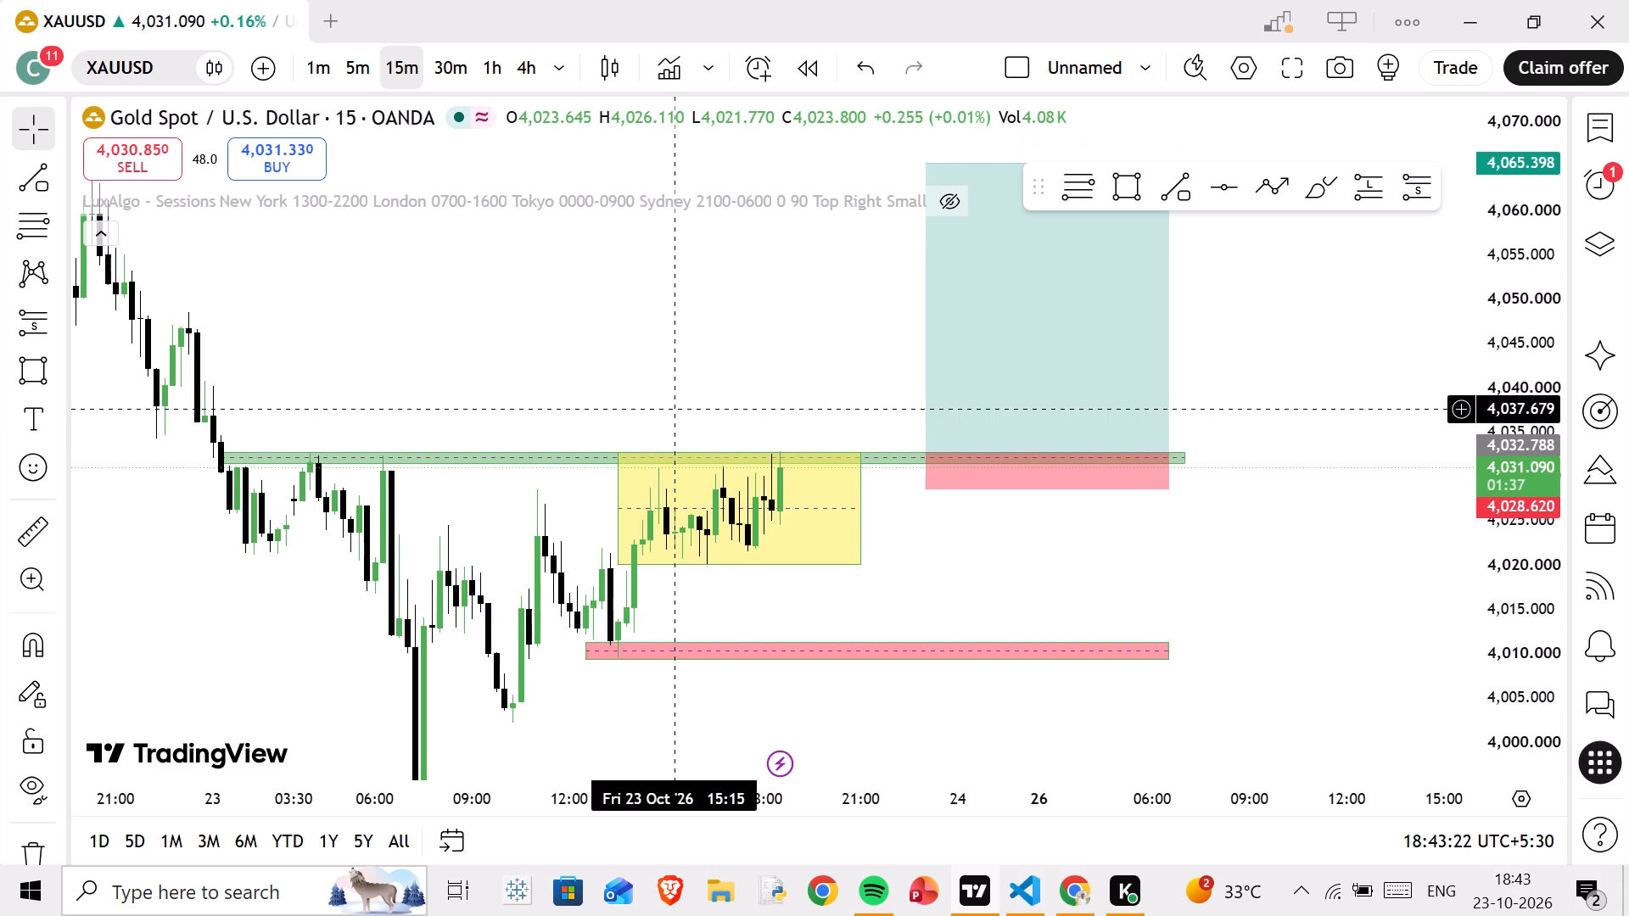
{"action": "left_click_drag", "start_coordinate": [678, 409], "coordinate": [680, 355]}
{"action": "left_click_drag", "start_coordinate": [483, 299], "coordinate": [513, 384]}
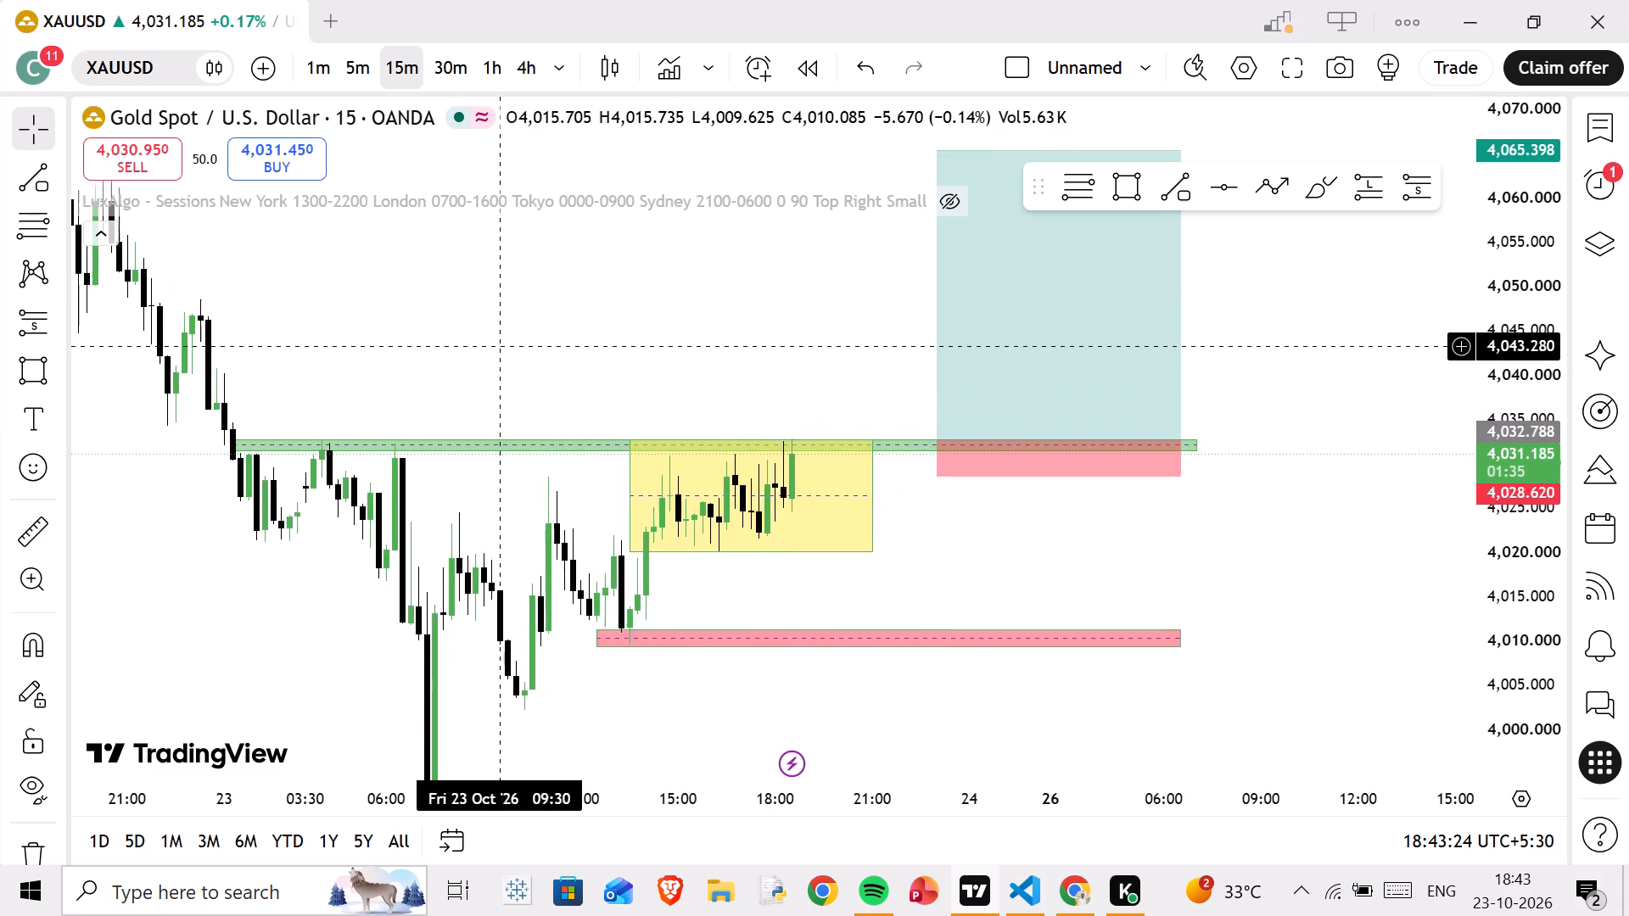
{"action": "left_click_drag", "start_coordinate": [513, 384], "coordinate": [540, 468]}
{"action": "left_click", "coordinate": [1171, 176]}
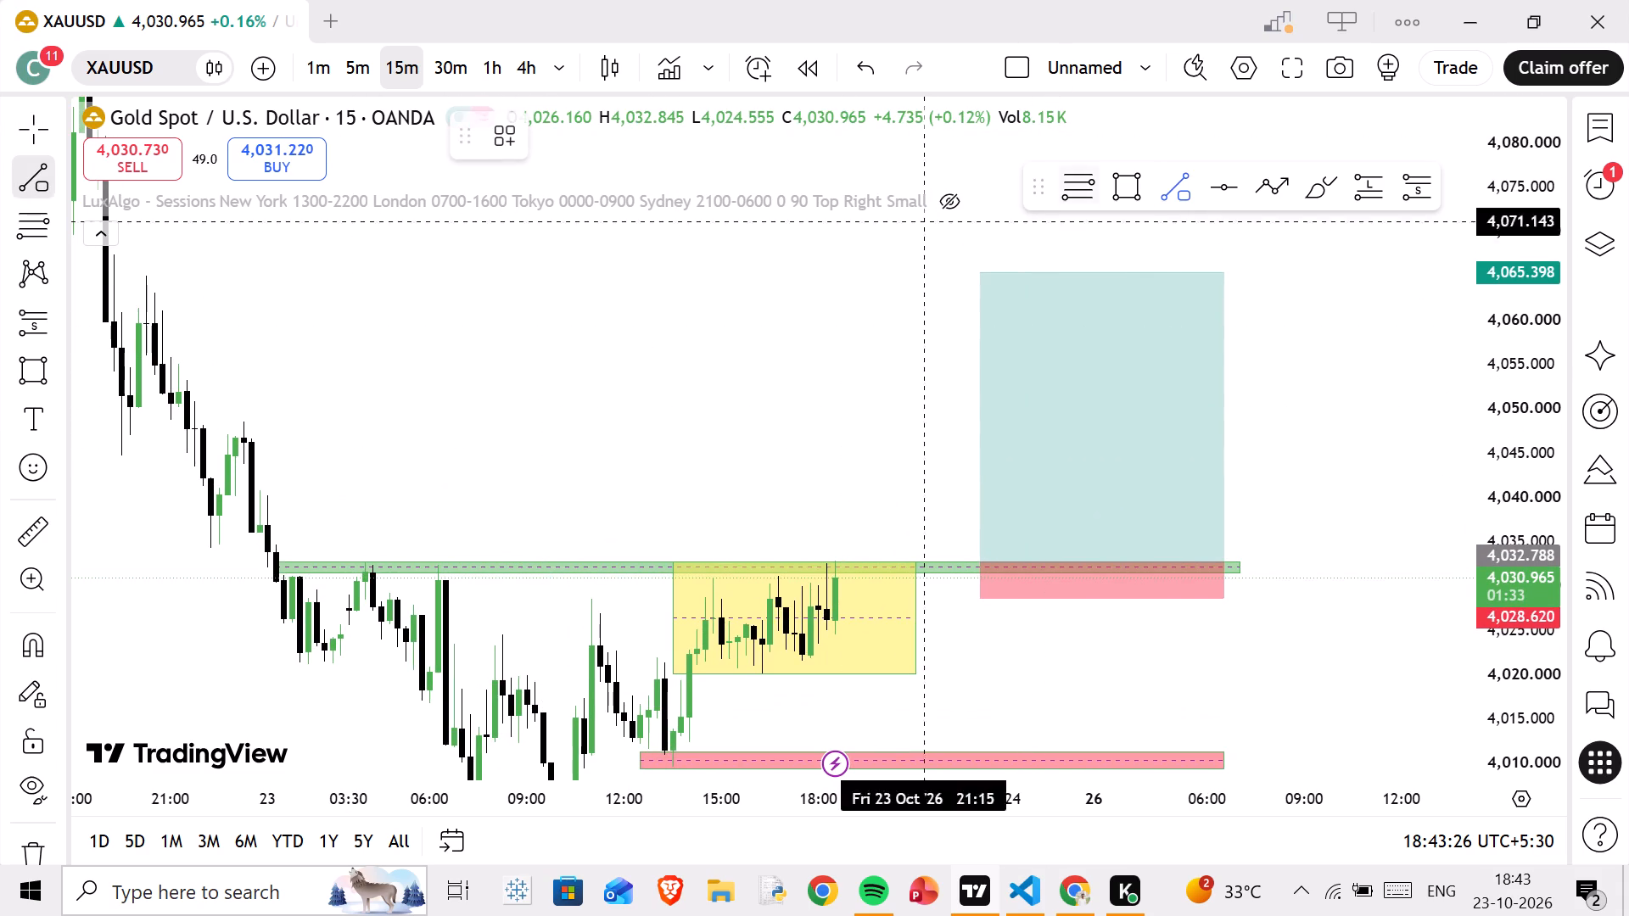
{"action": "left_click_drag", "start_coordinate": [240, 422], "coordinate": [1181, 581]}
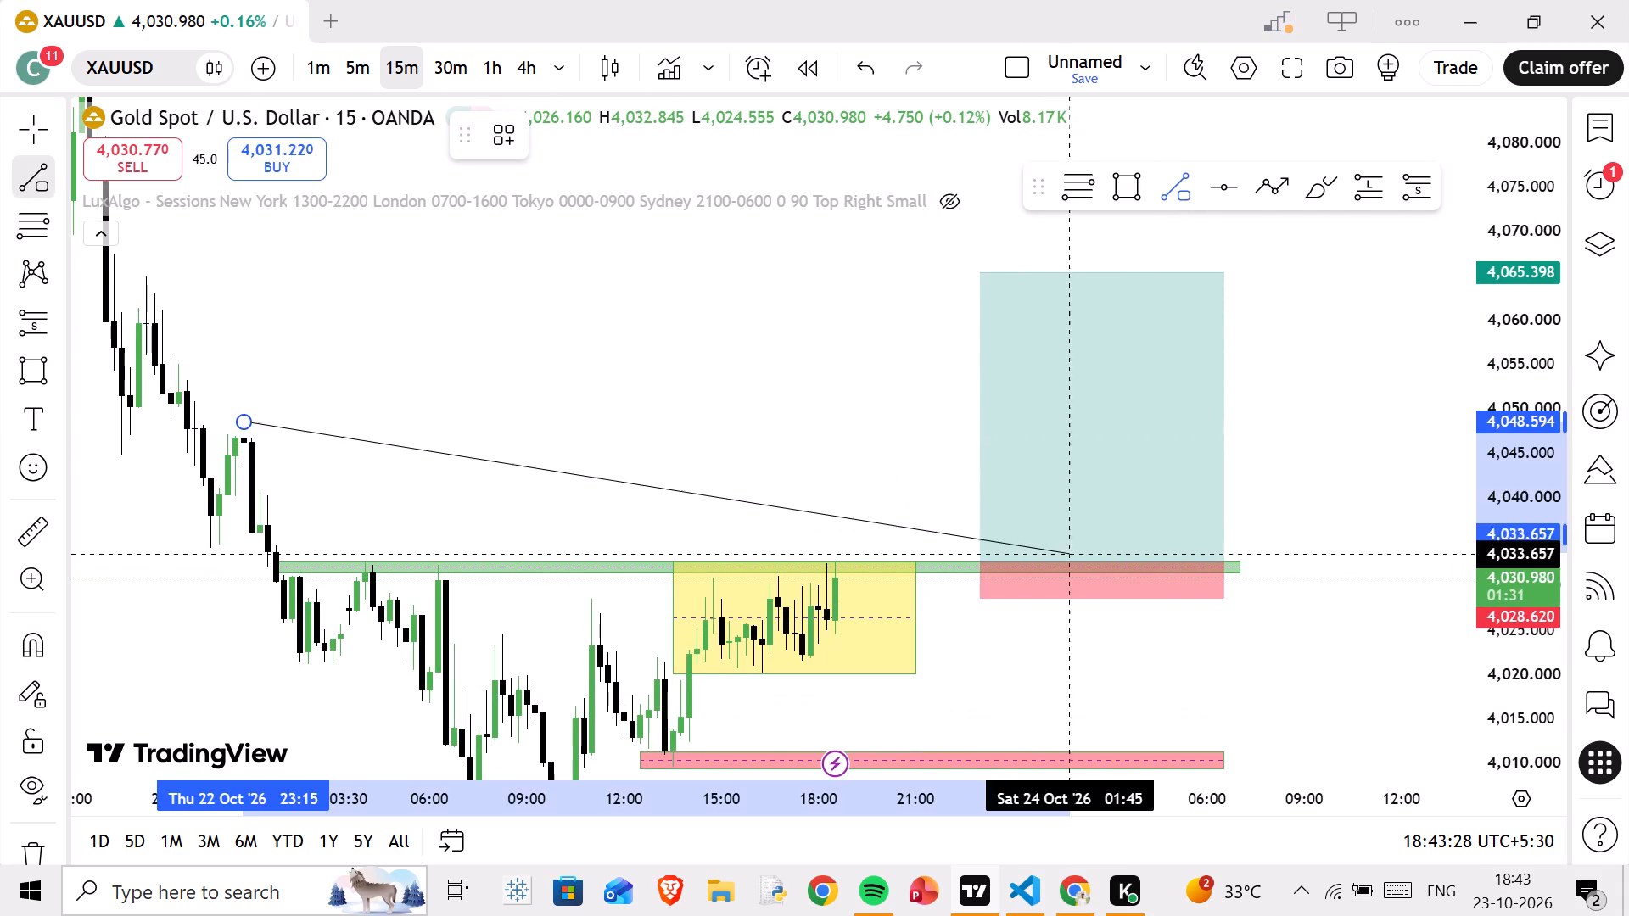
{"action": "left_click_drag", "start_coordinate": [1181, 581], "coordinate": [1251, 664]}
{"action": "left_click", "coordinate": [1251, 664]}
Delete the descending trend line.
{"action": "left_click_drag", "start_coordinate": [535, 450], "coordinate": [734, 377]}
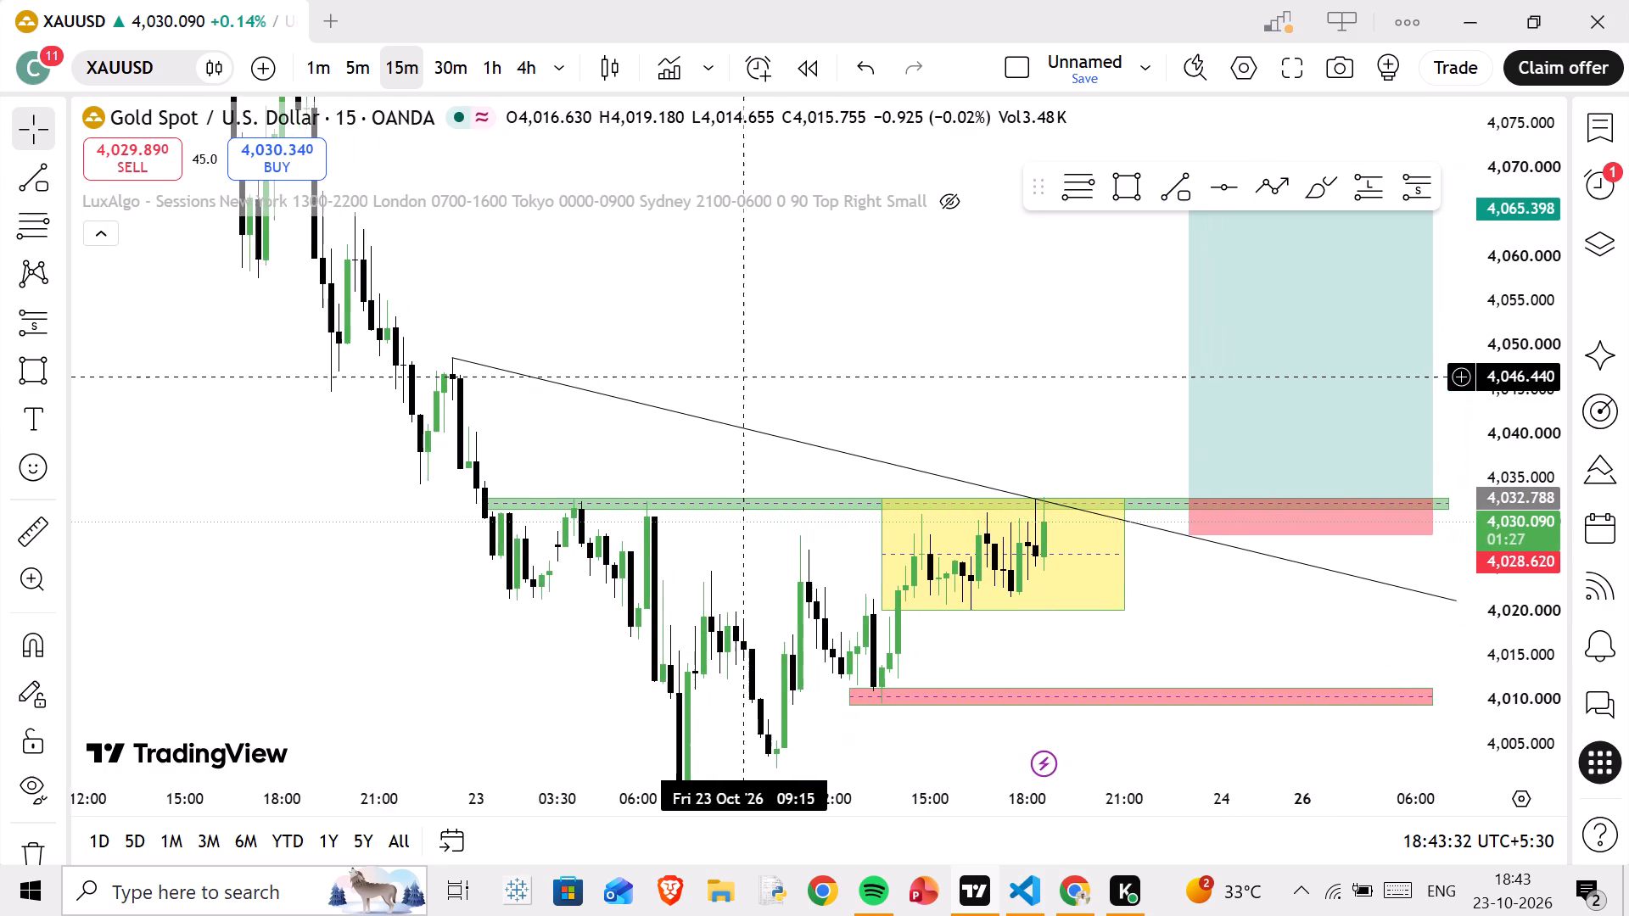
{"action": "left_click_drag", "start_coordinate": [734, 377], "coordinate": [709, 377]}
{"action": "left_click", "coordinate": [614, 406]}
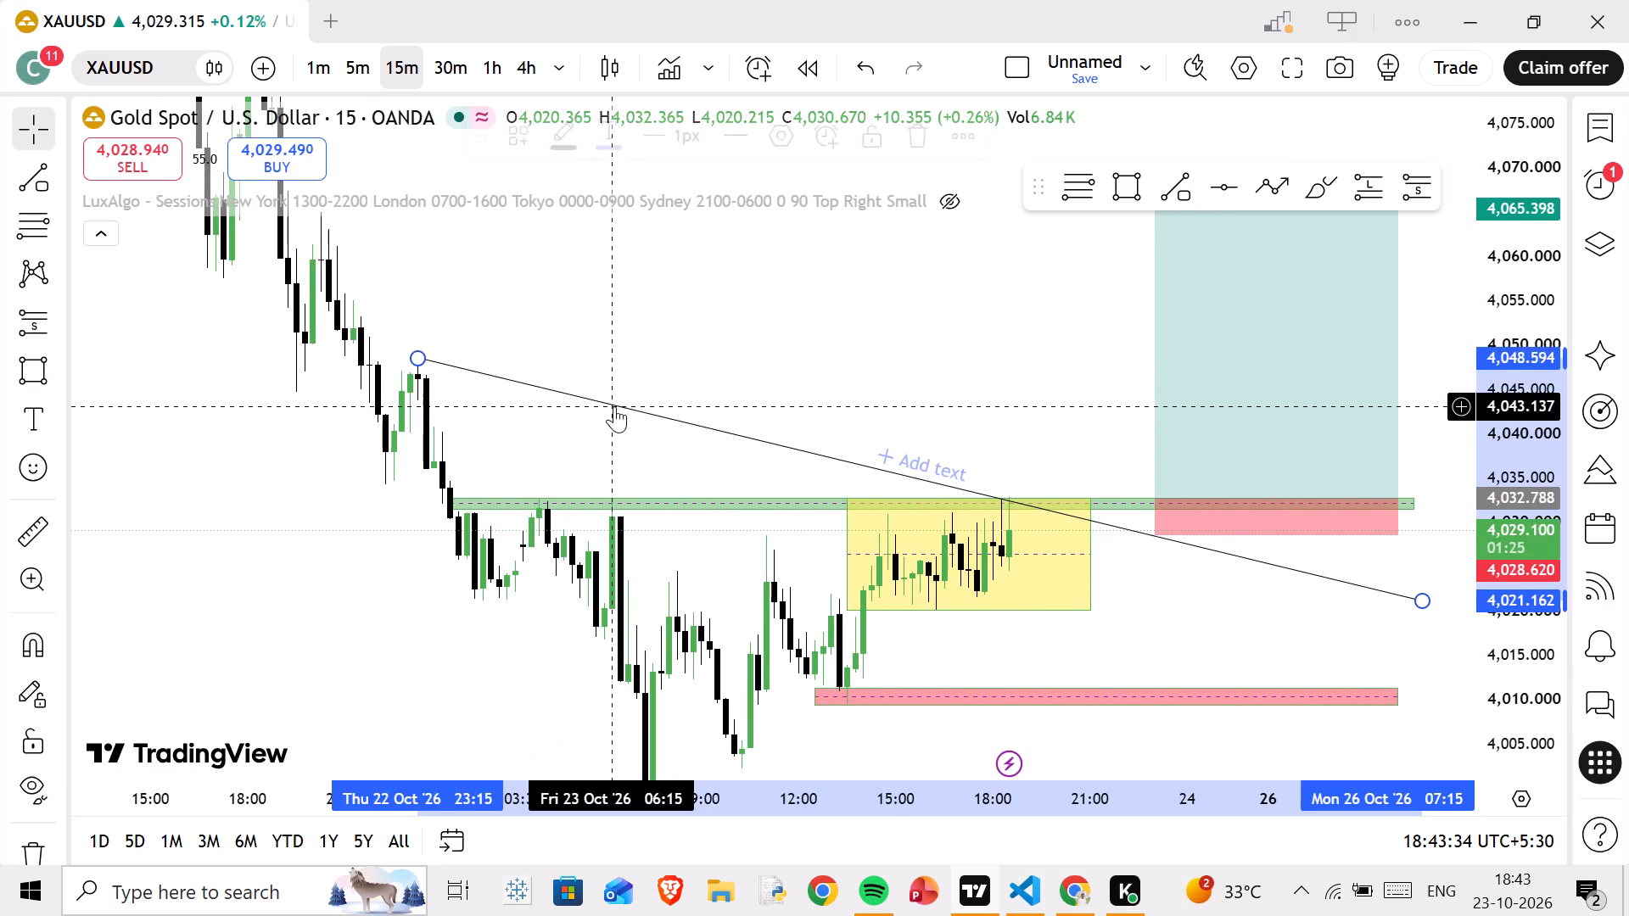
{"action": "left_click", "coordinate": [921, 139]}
Show the hidden LuxAlgo Sessions indicator on the chart.
{"action": "left_click_drag", "start_coordinate": [857, 249], "coordinate": [842, 381]}
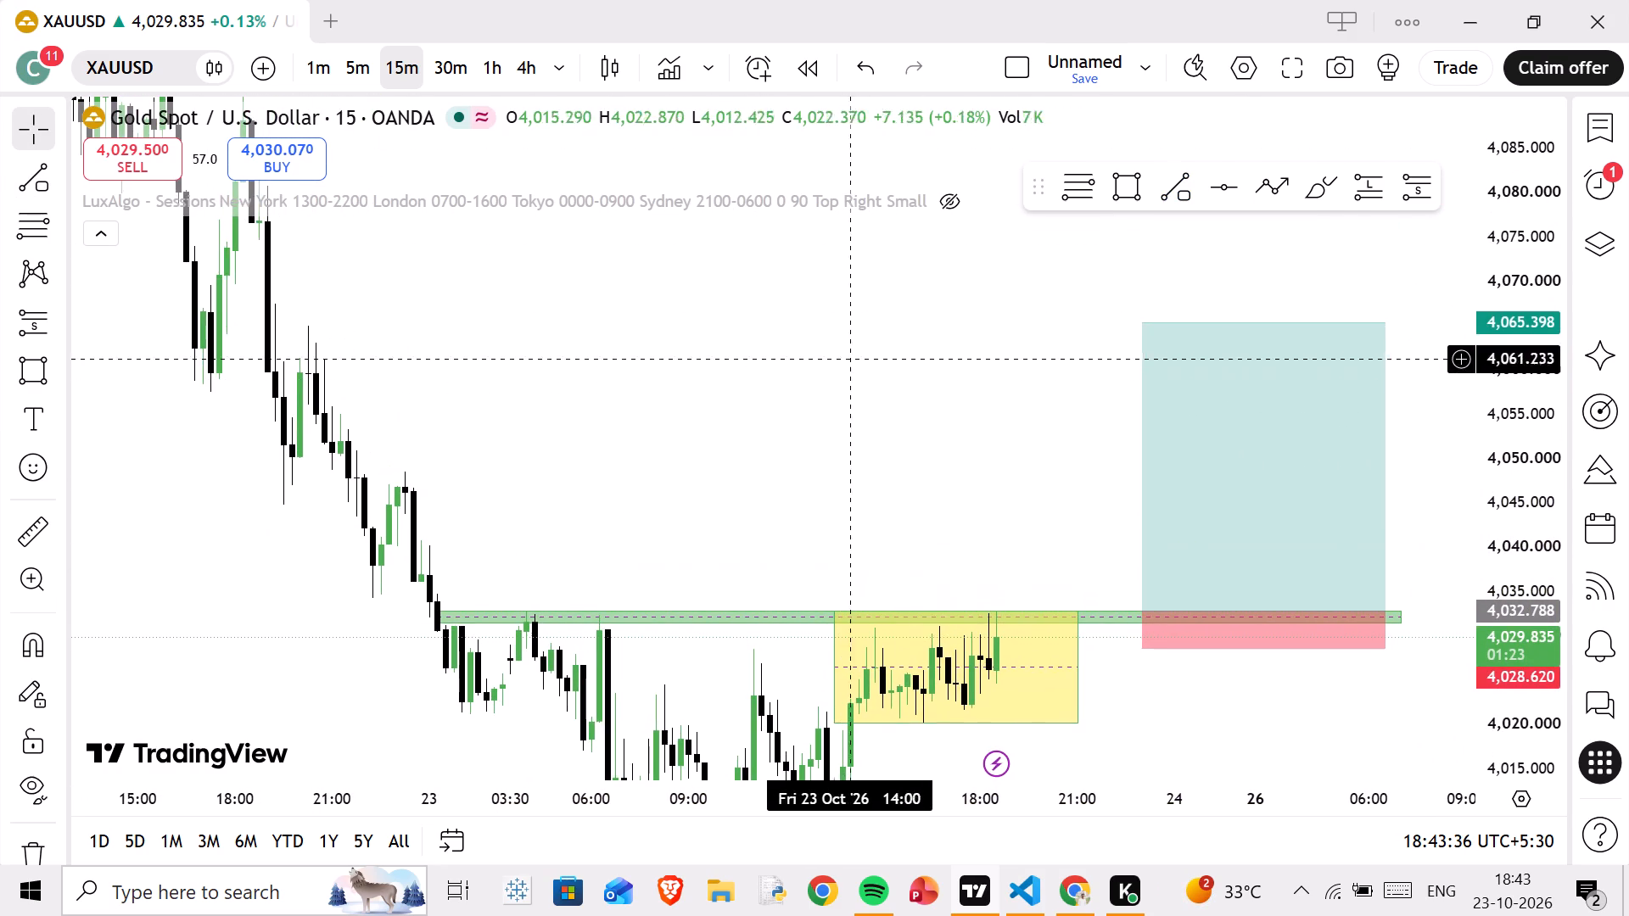
{"action": "left_click", "coordinate": [944, 209]}
Examine Friday's London and New York session boxes against the consolidation box, zones and long position.
{"action": "left_click_drag", "start_coordinate": [904, 398], "coordinate": [684, 230]}
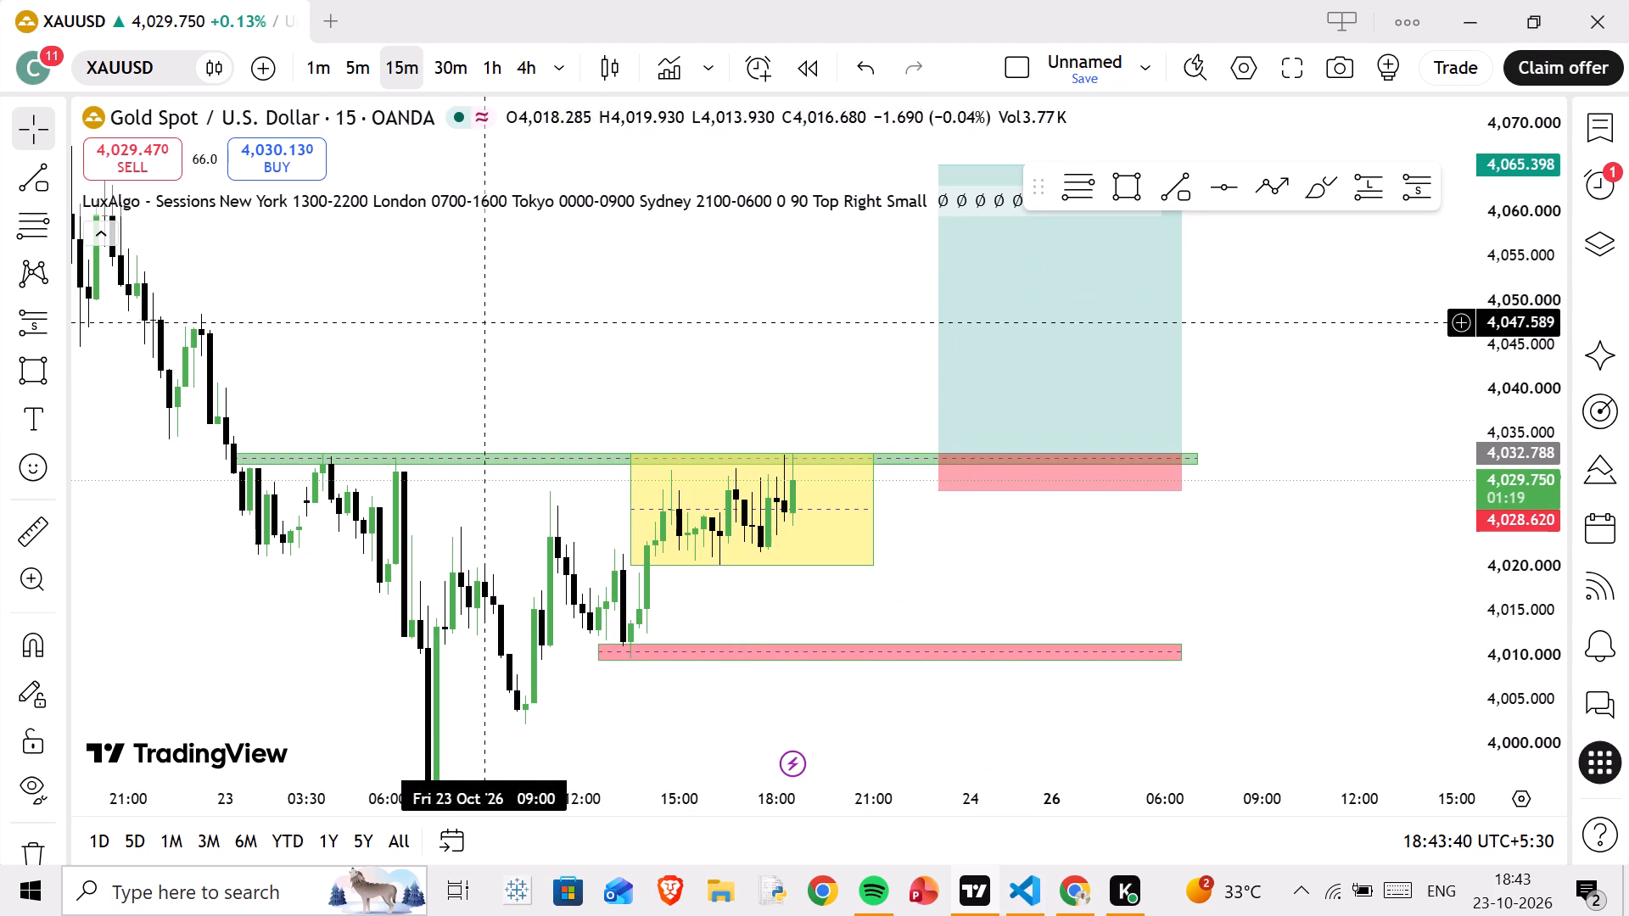
{"action": "left_click_drag", "start_coordinate": [552, 325], "coordinate": [267, 368]}
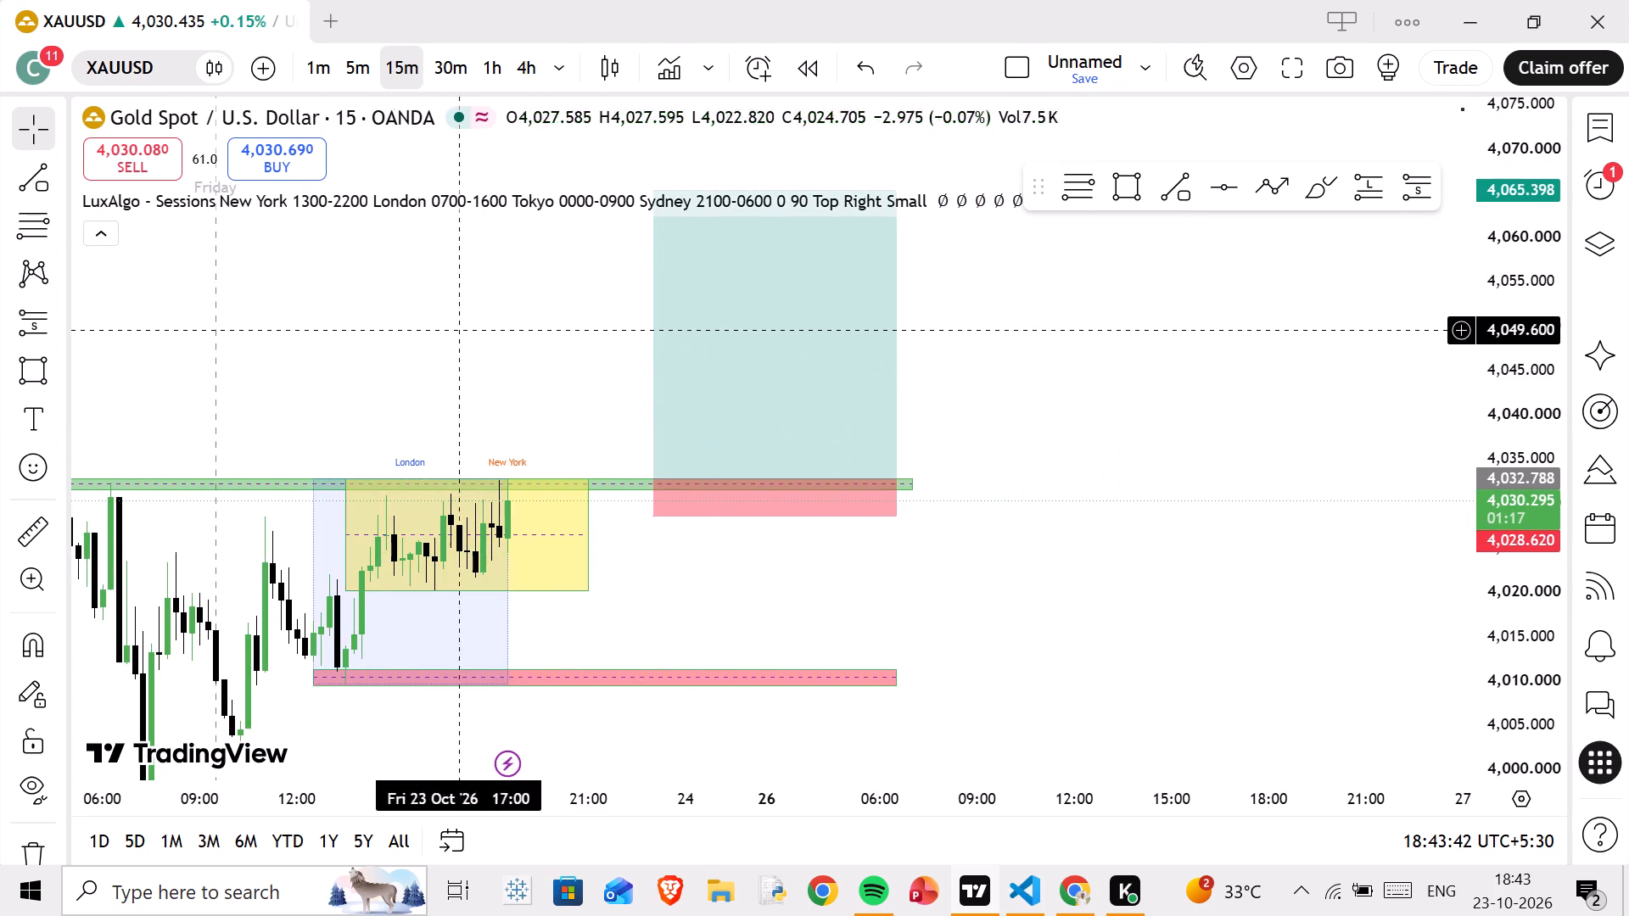
{"action": "scroll", "coordinate": [533, 387], "scroll_direction": "up", "scroll_amount": 4}
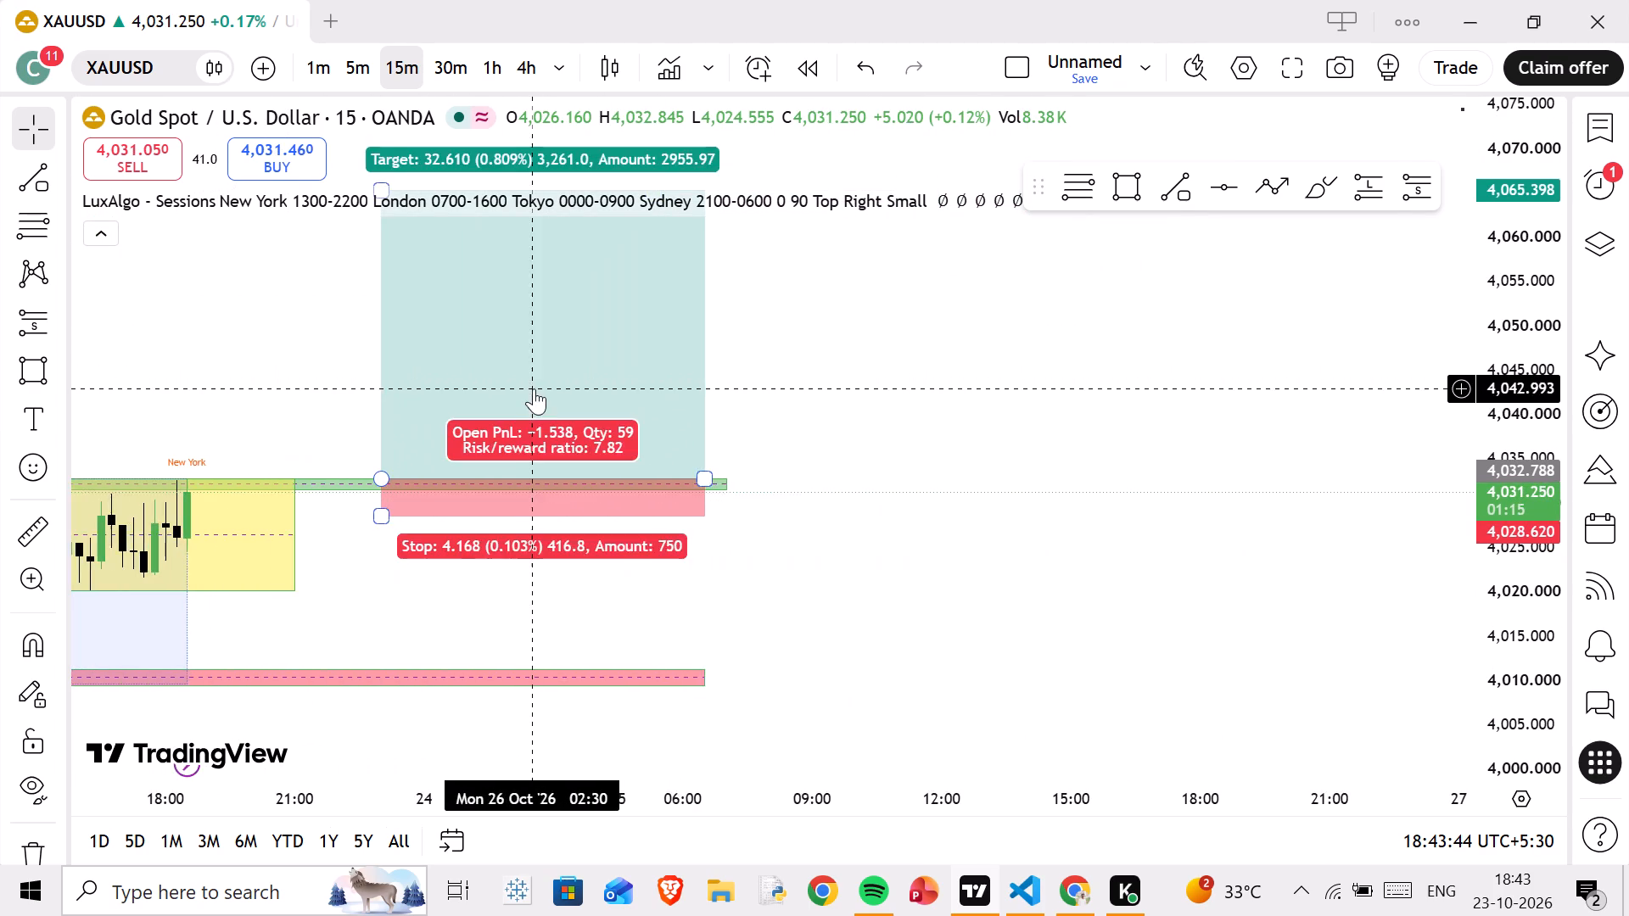
{"action": "left_click_drag", "start_coordinate": [1019, 564], "coordinate": [1475, 550]}
{"action": "left_click_drag", "start_coordinate": [519, 373], "coordinate": [736, 360]}
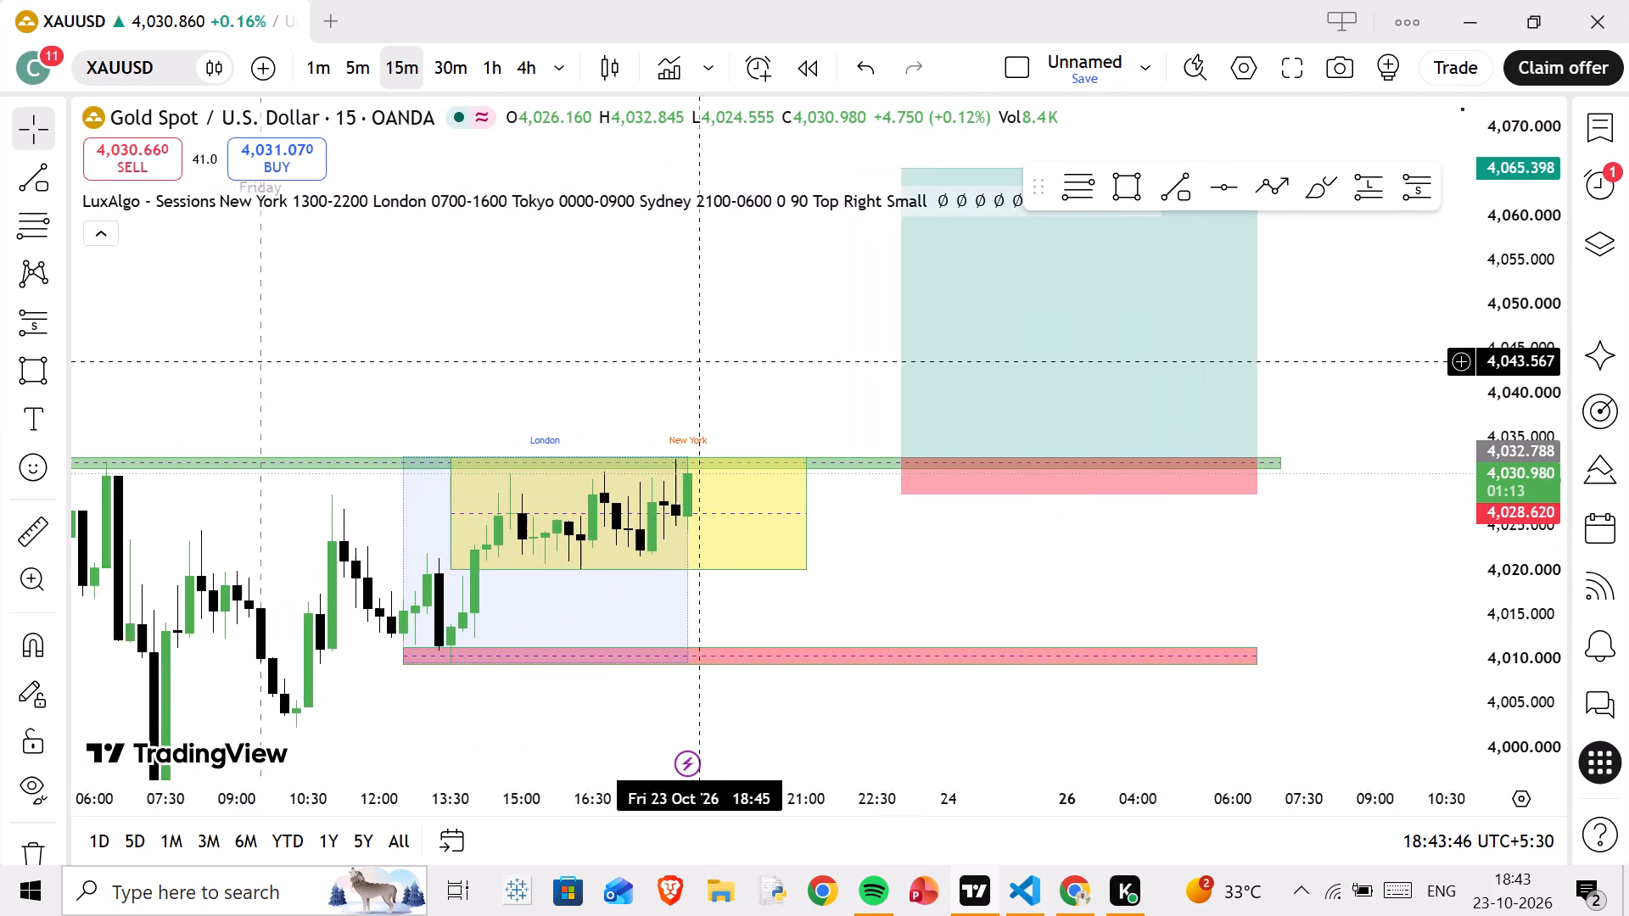
{"action": "left_click_drag", "start_coordinate": [736, 360], "coordinate": [737, 360]}
{"action": "scroll", "coordinate": [1449, 553], "scroll_direction": "up", "scroll_amount": 2}
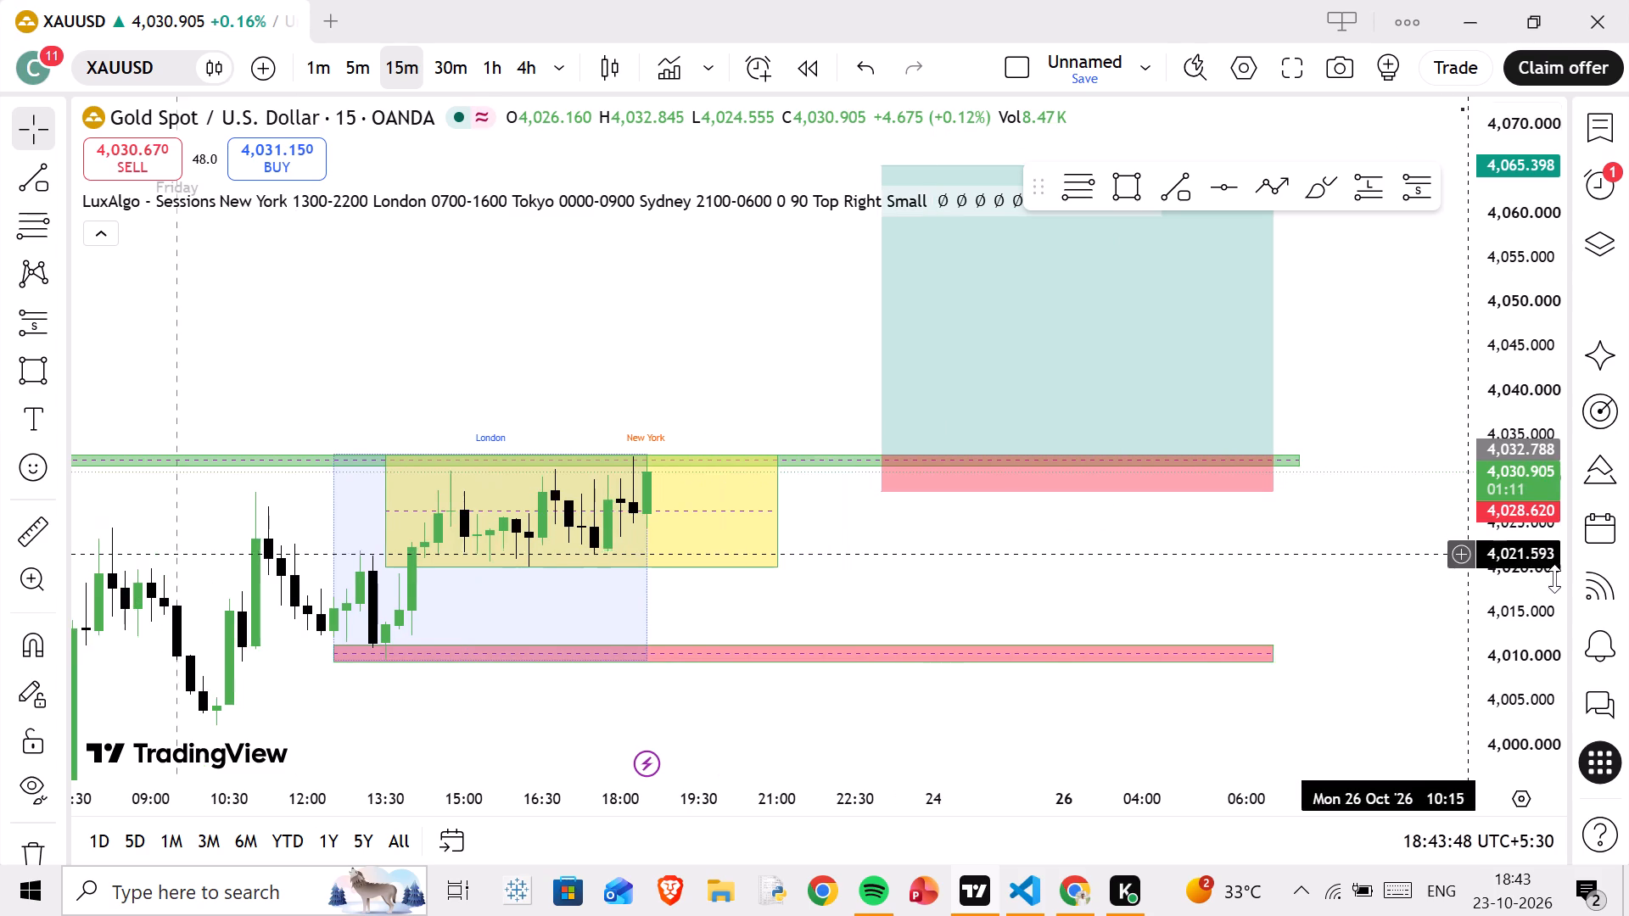
{"action": "scroll", "coordinate": [1554, 578], "scroll_direction": "up", "scroll_amount": 6}
{"action": "scroll", "coordinate": [45, 252], "scroll_direction": "down", "scroll_amount": 1}
{"action": "left_click_drag", "start_coordinate": [425, 364], "coordinate": [518, 382]}
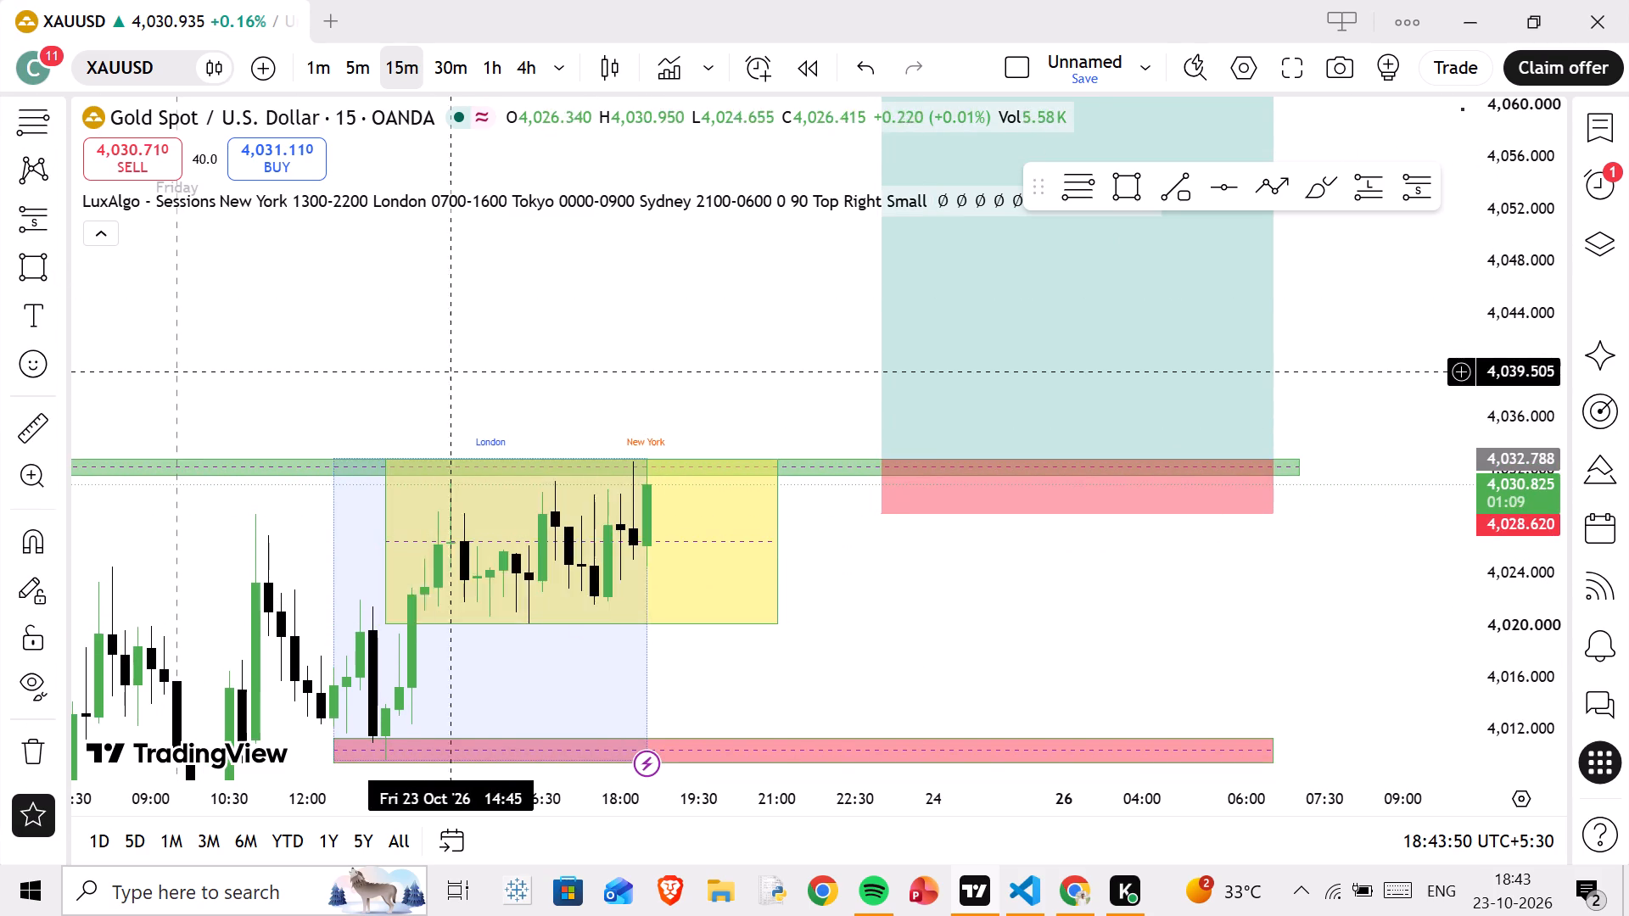
Examine Thursday's London and New York session ranges and the decline leading into the green and red zones.
{"action": "left_click_drag", "start_coordinate": [518, 382], "coordinate": [1015, 294]}
{"action": "scroll", "coordinate": [943, 337], "scroll_direction": "down", "scroll_amount": 2}
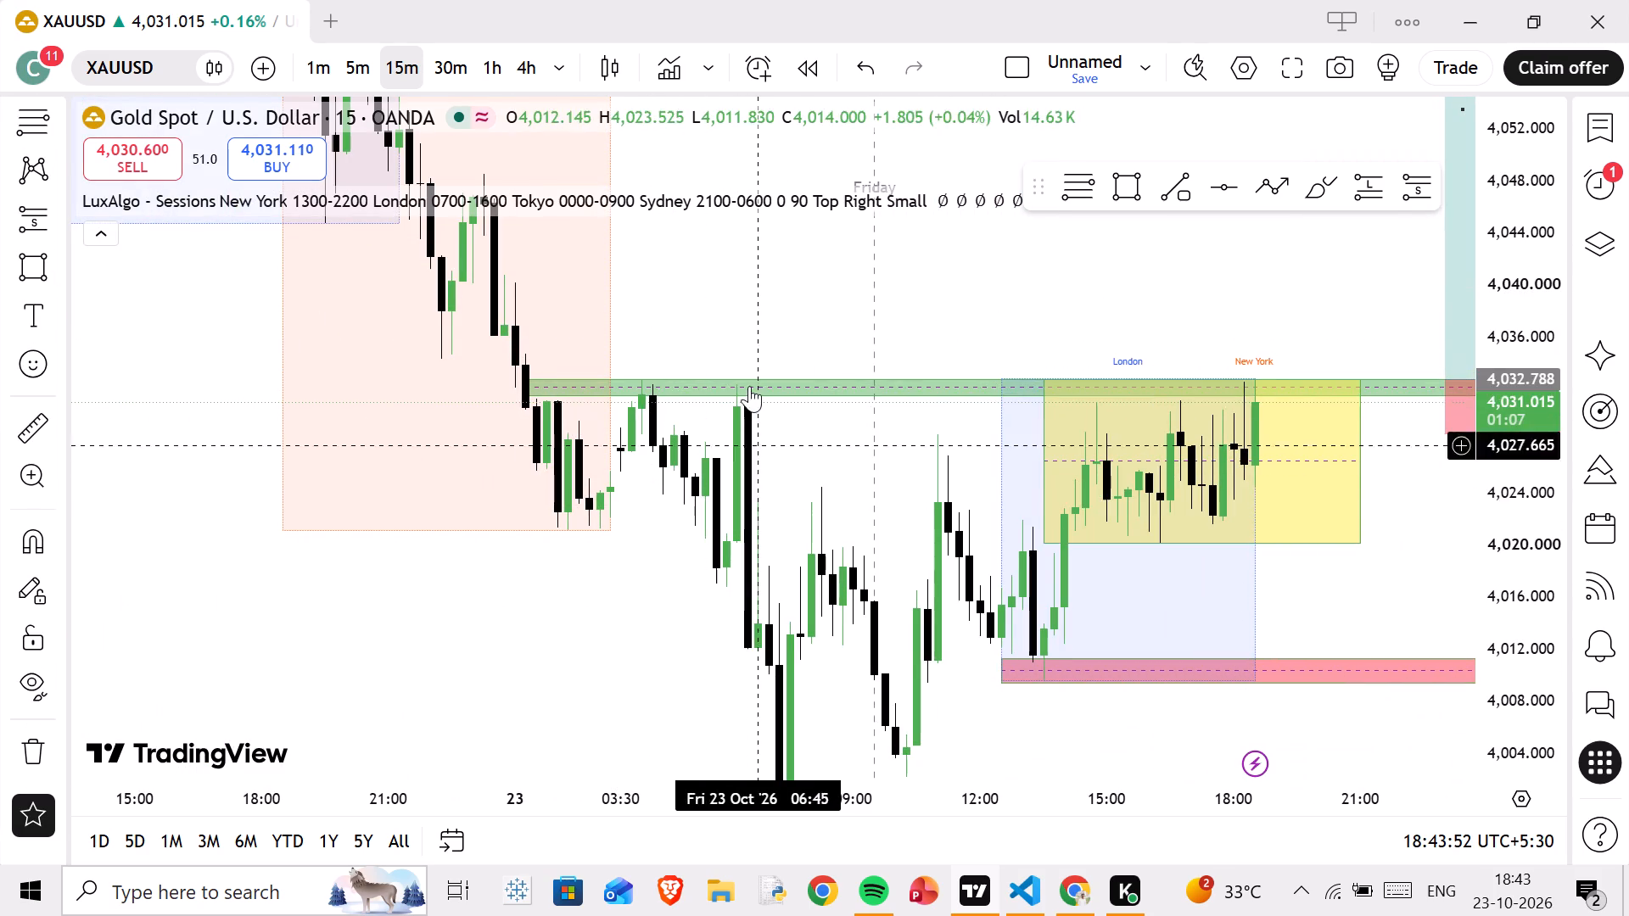
{"action": "left_click_drag", "start_coordinate": [830, 545], "coordinate": [902, 584]}
{"action": "left_click_drag", "start_coordinate": [872, 495], "coordinate": [731, 566]}
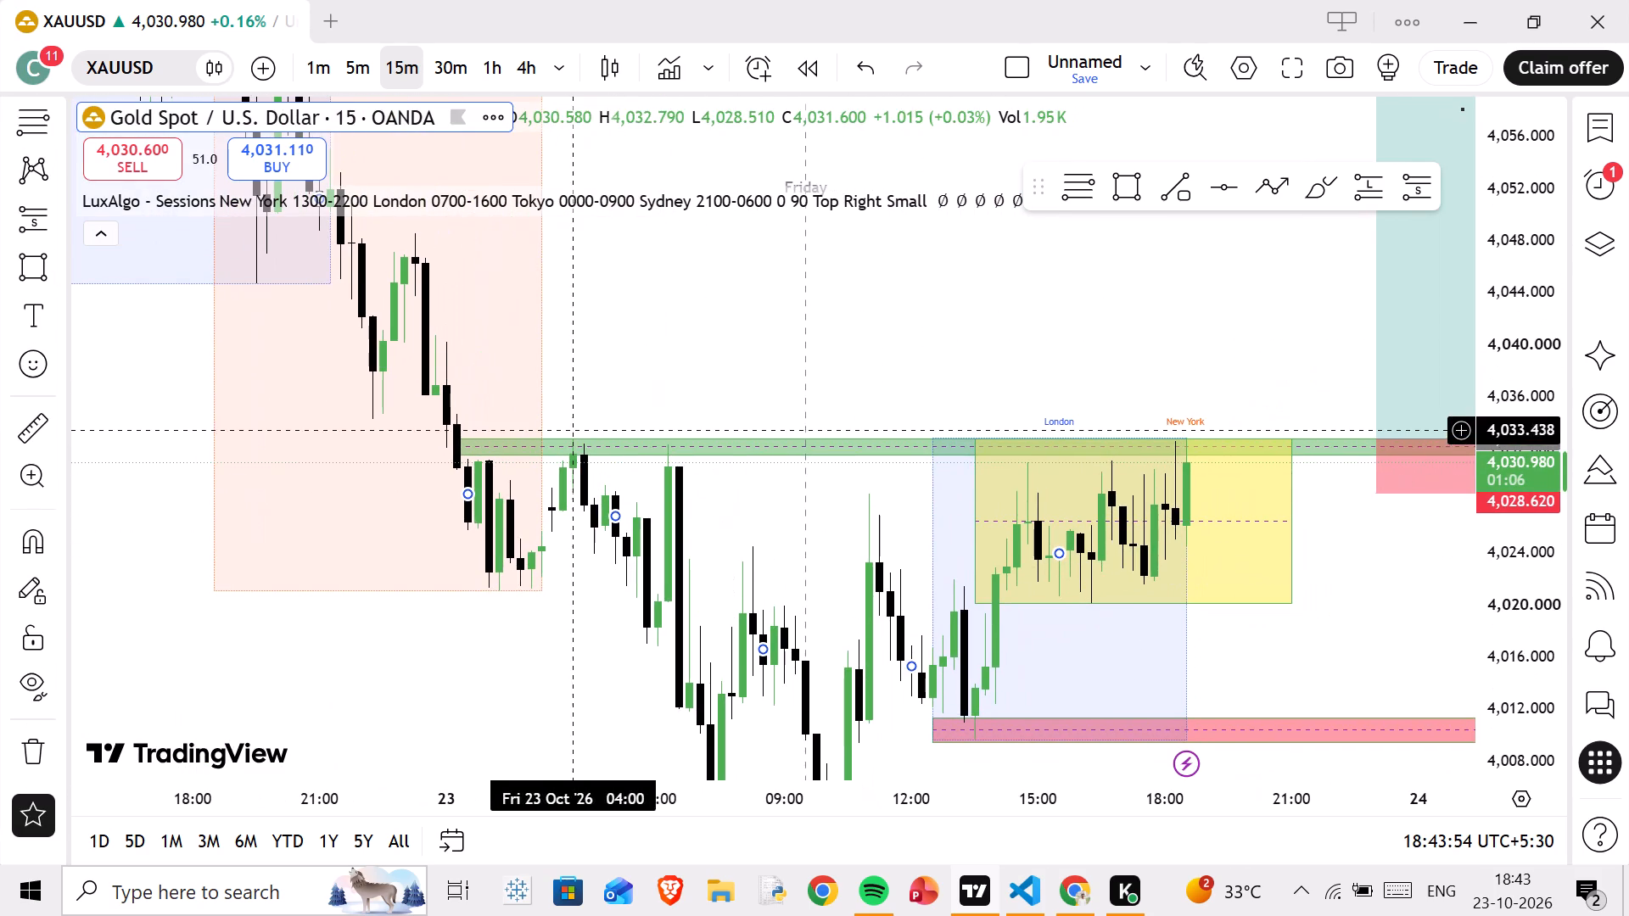
{"action": "left_click_drag", "start_coordinate": [684, 343], "coordinate": [676, 606]}
{"action": "left_click_drag", "start_coordinate": [638, 399], "coordinate": [658, 420]}
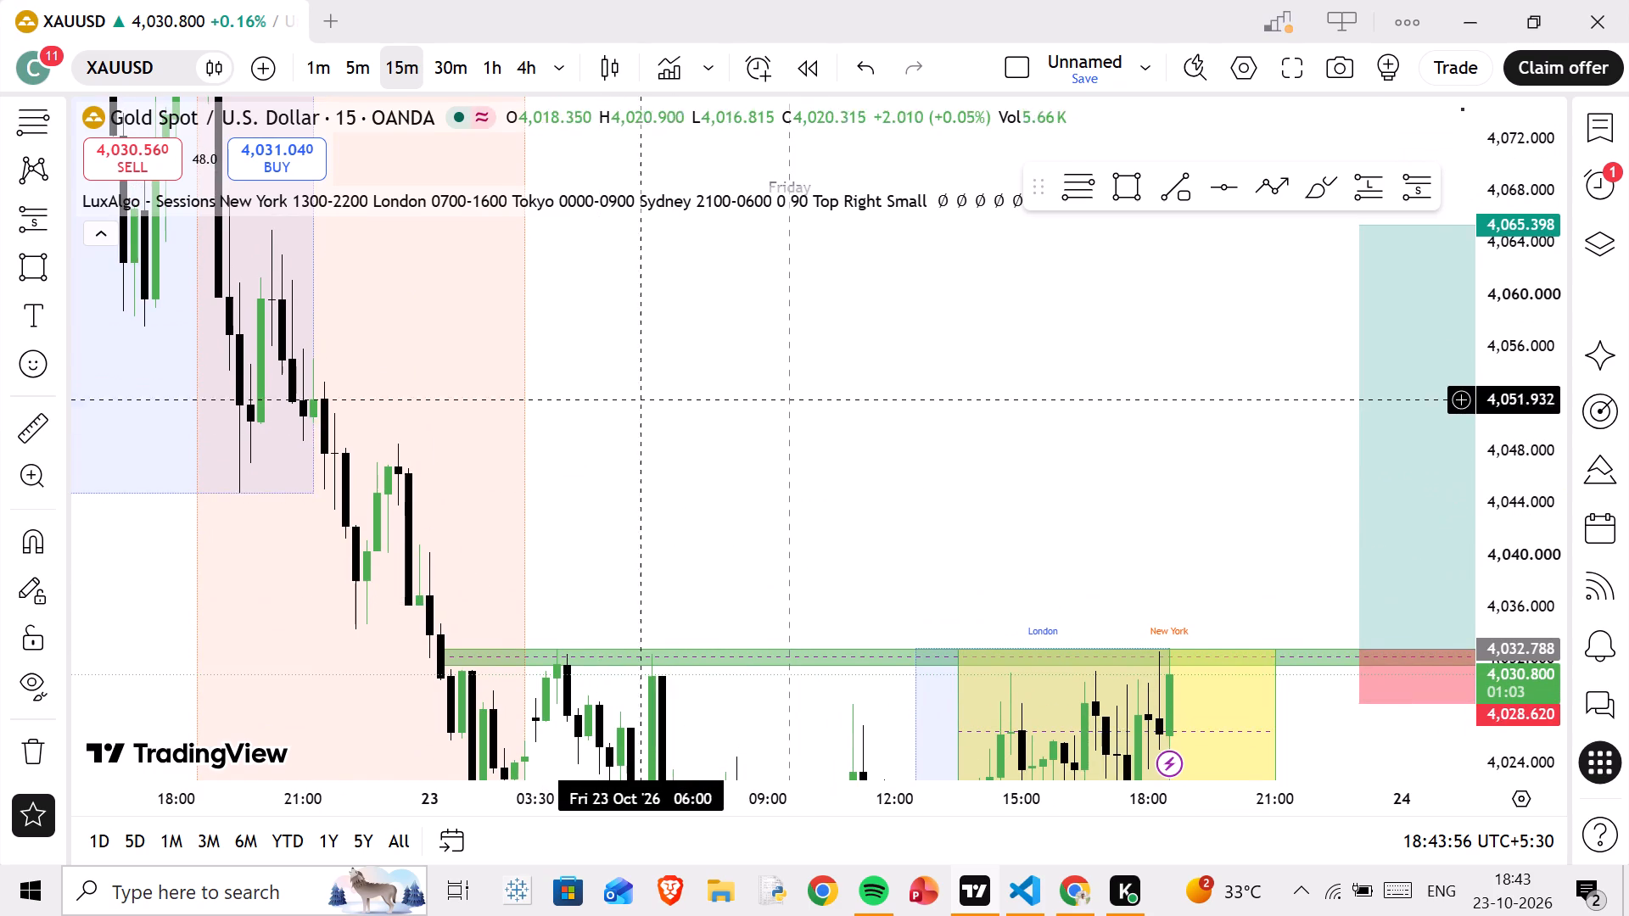
{"action": "left_click_drag", "start_coordinate": [658, 420], "coordinate": [946, 383]}
{"action": "scroll", "coordinate": [1515, 417], "scroll_direction": "down", "scroll_amount": 18}
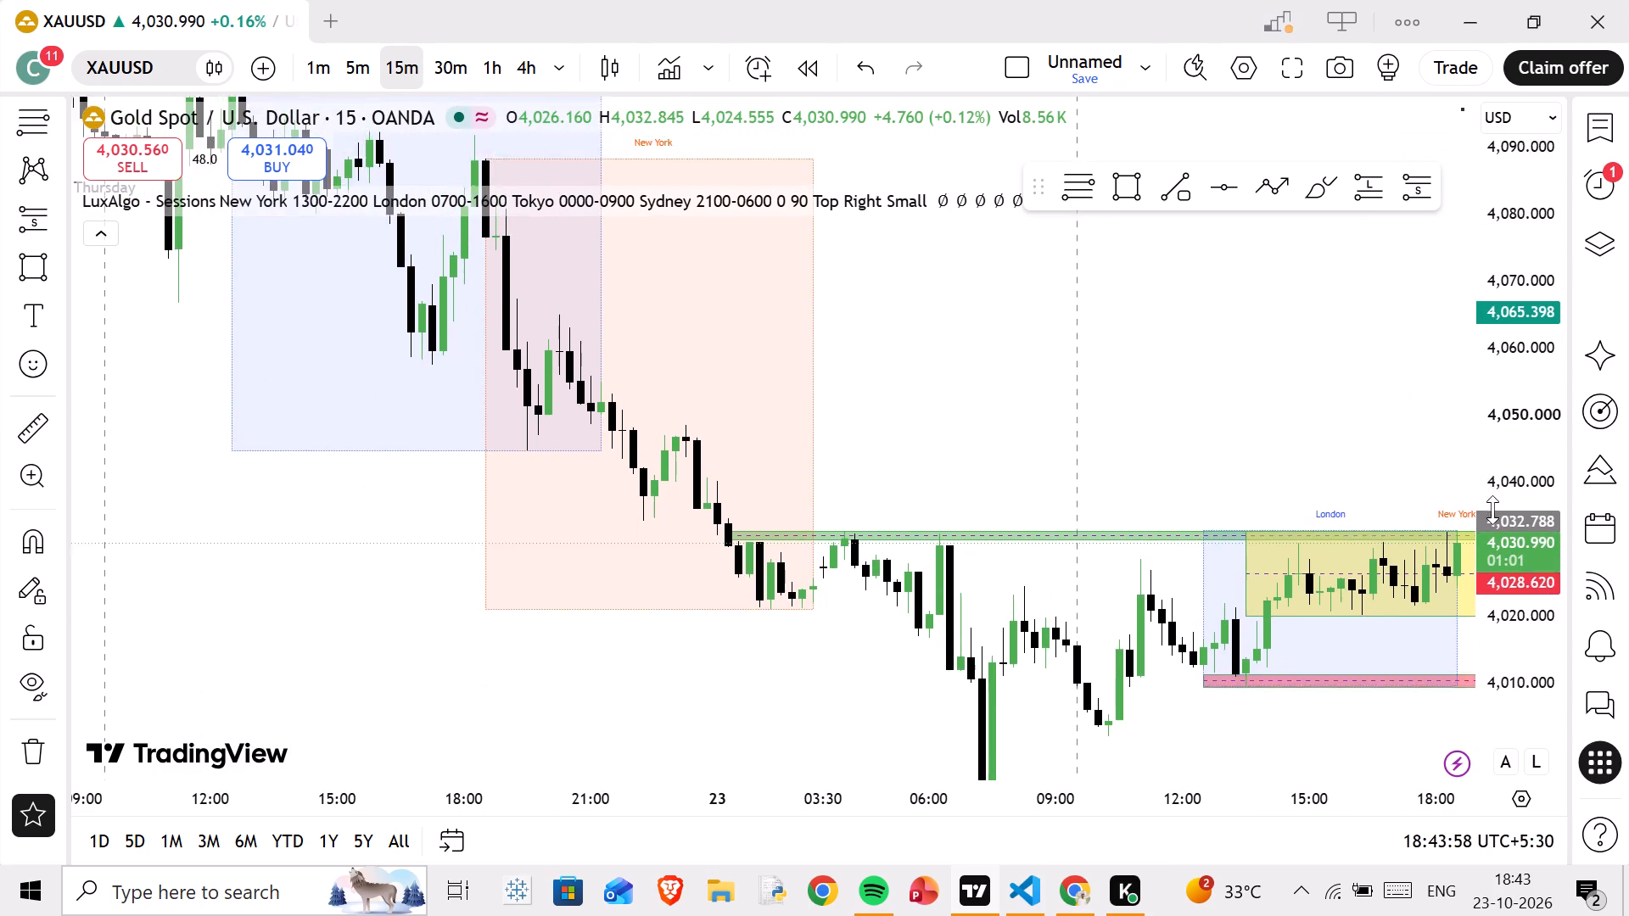
{"action": "scroll", "coordinate": [1492, 510], "scroll_direction": "down", "scroll_amount": 4}
{"action": "left_click_drag", "start_coordinate": [981, 403], "coordinate": [760, 566]}
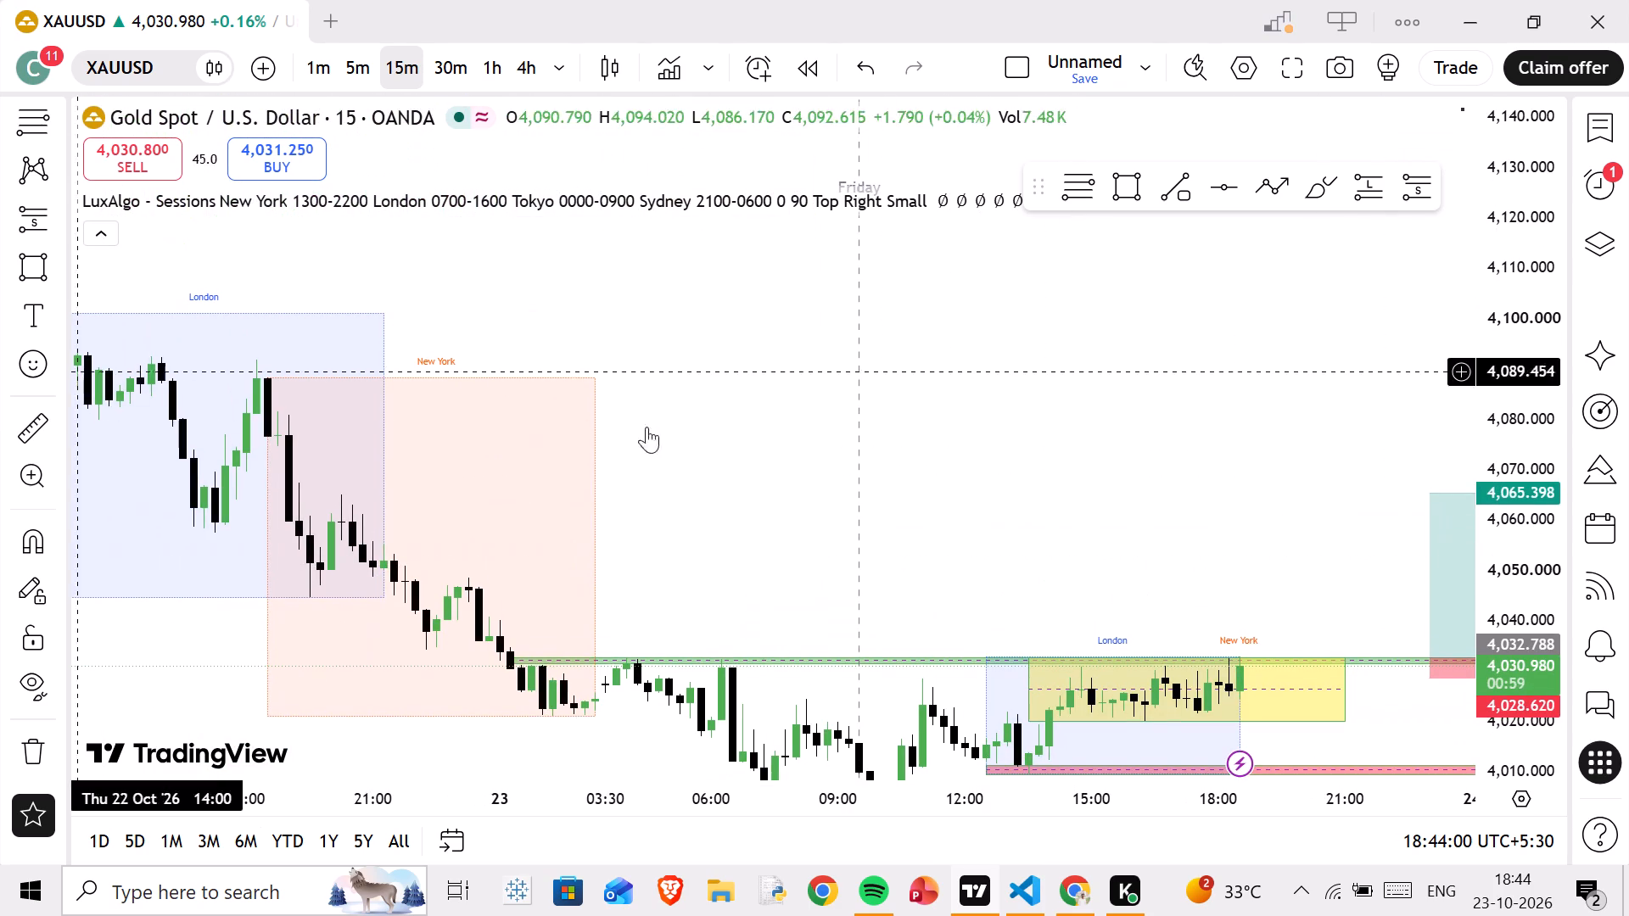
{"action": "left_click_drag", "start_coordinate": [1051, 494], "coordinate": [790, 407]}
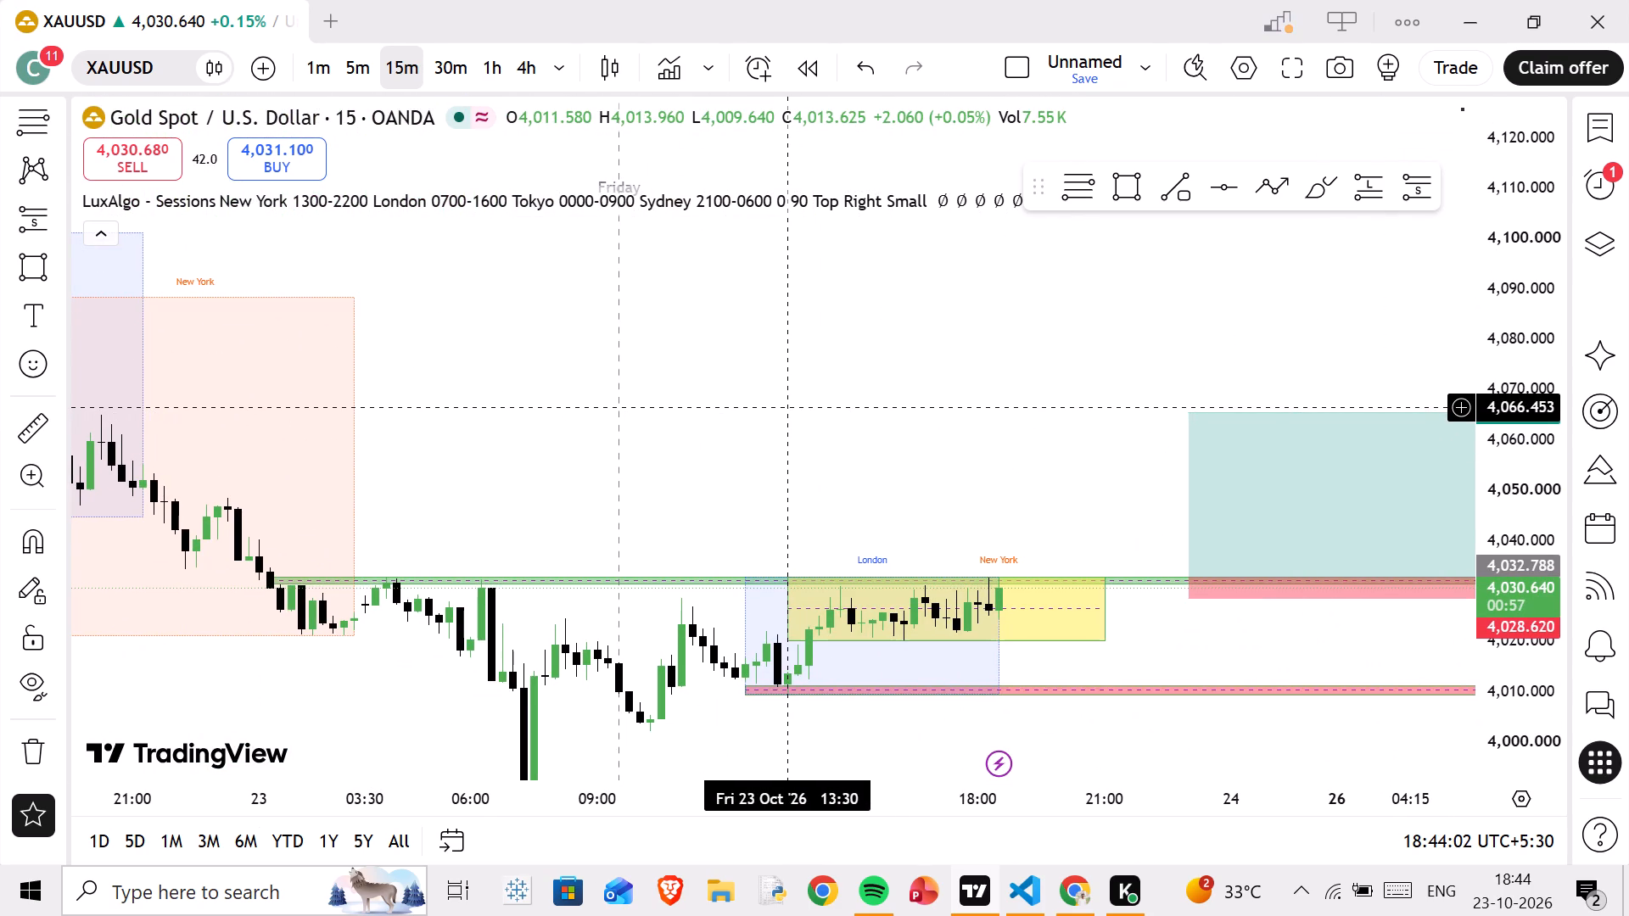
{"action": "scroll", "coordinate": [790, 407], "scroll_direction": "down", "scroll_amount": 5}
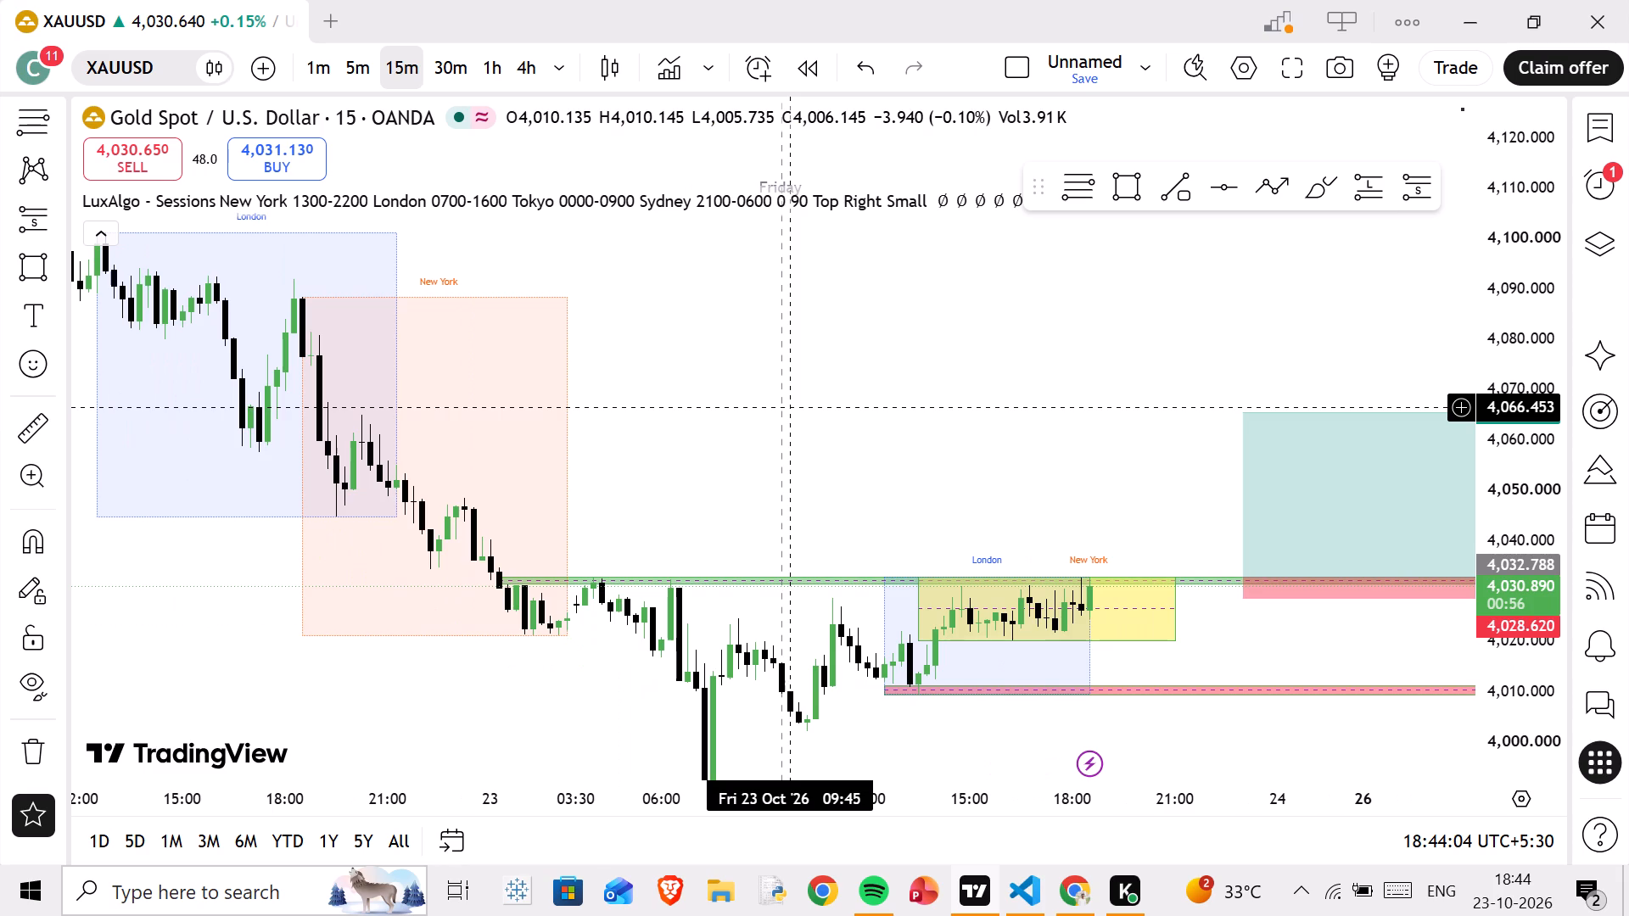
{"action": "left_click_drag", "start_coordinate": [966, 429], "coordinate": [676, 400]}
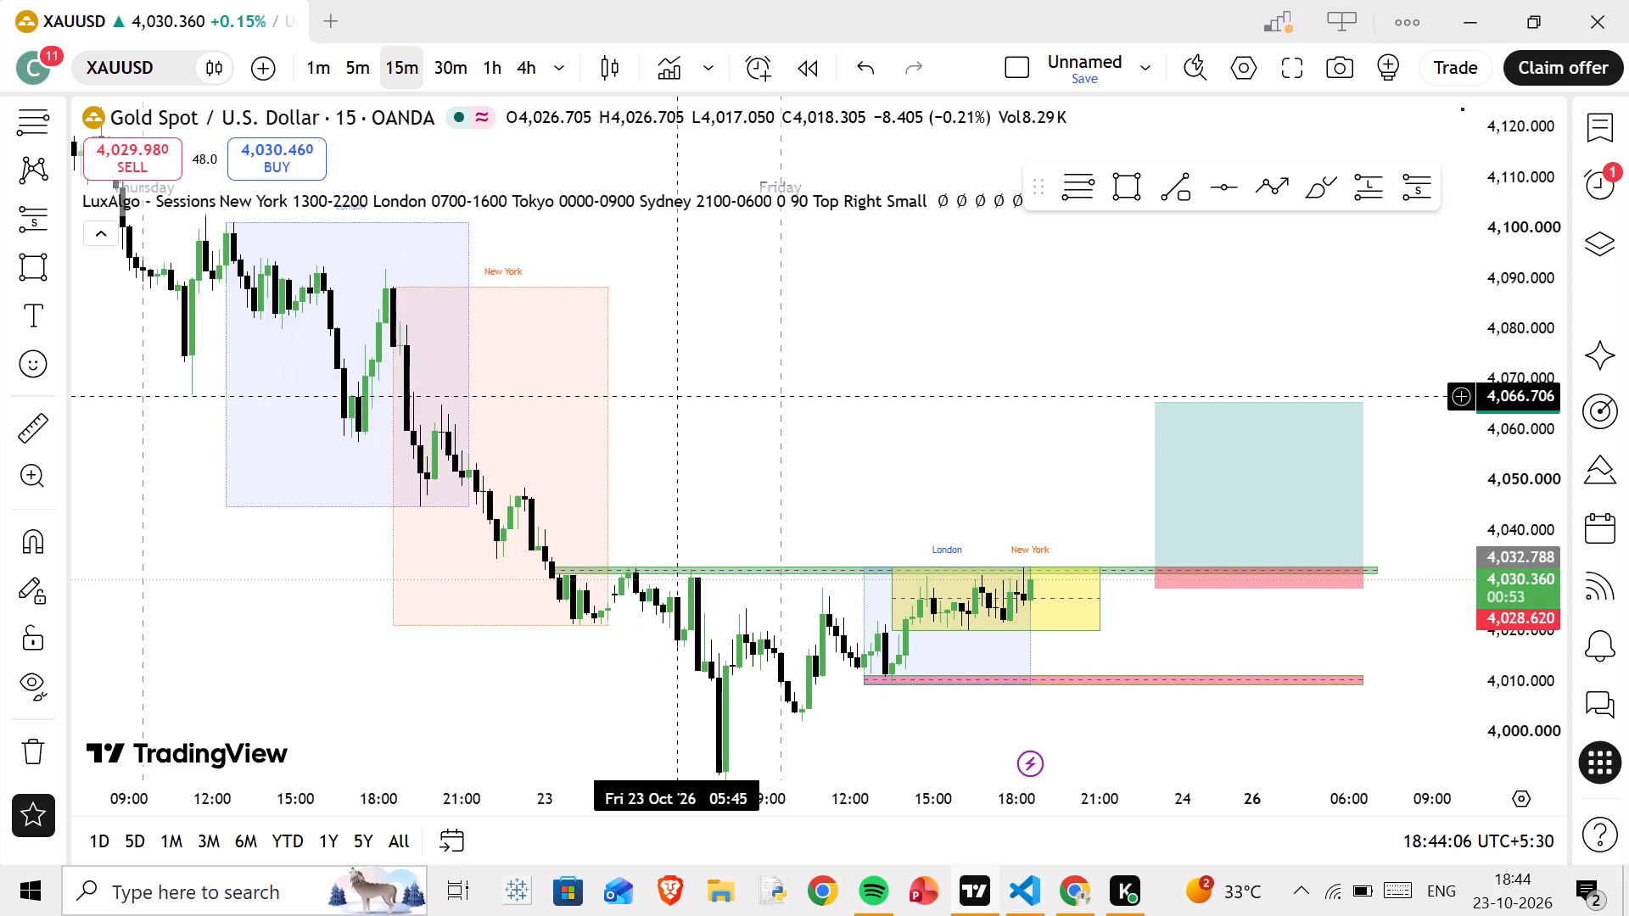
{"action": "left_click_drag", "start_coordinate": [850, 498], "coordinate": [865, 465]}
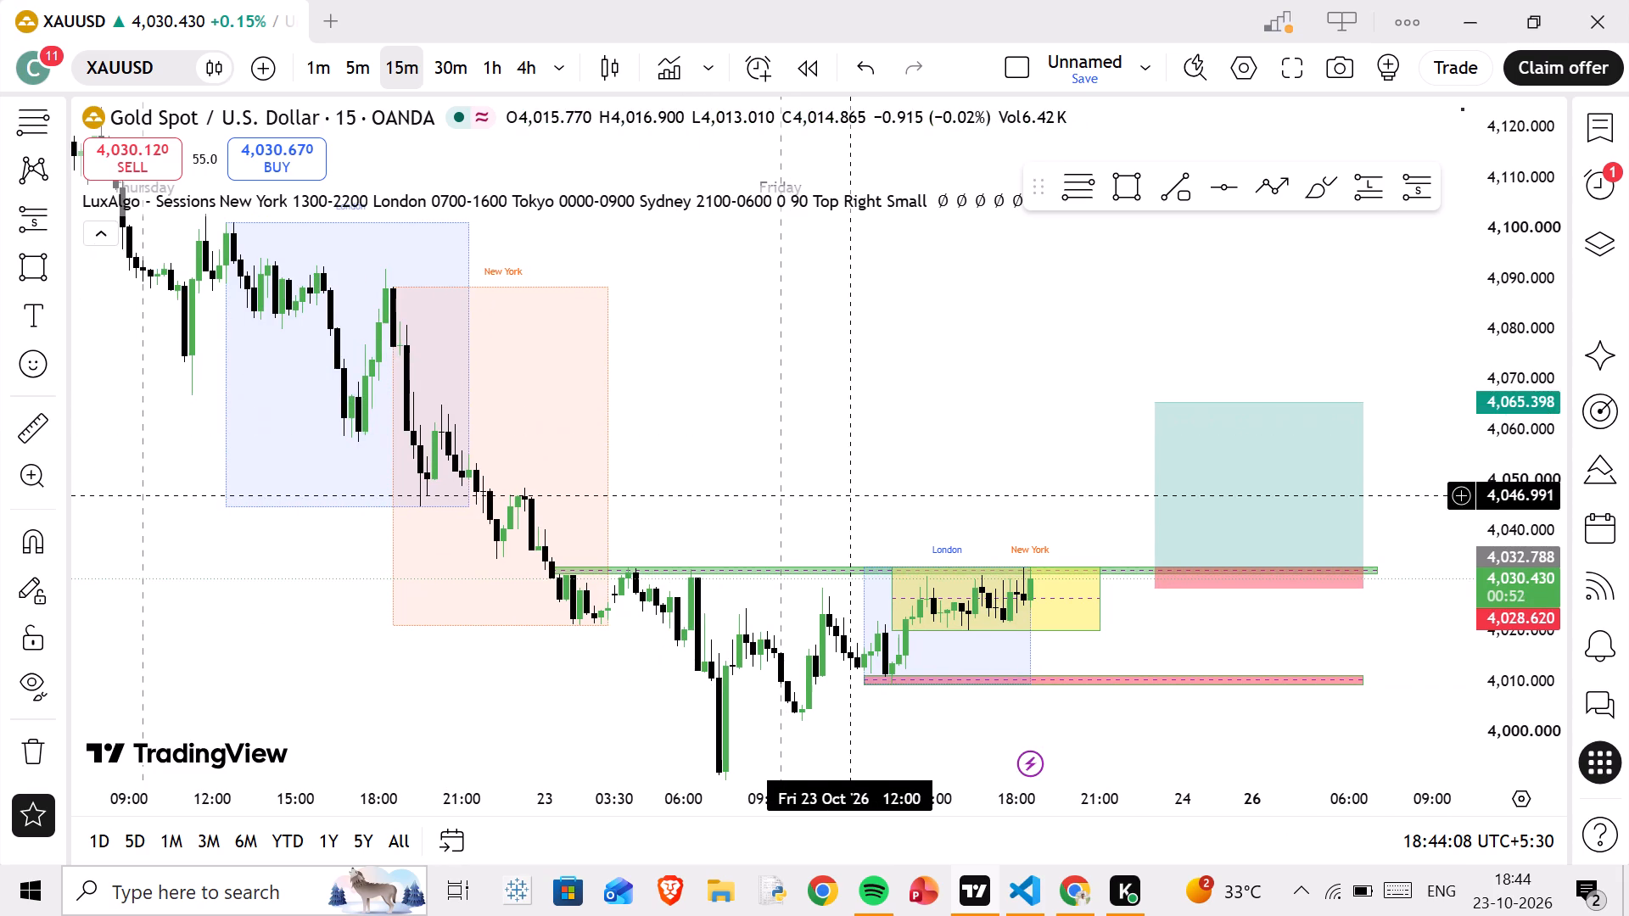
Hide the LuxAlgo Sessions indicator on the XAUUSD chart.
{"action": "left_click_drag", "start_coordinate": [865, 465], "coordinate": [866, 432]}
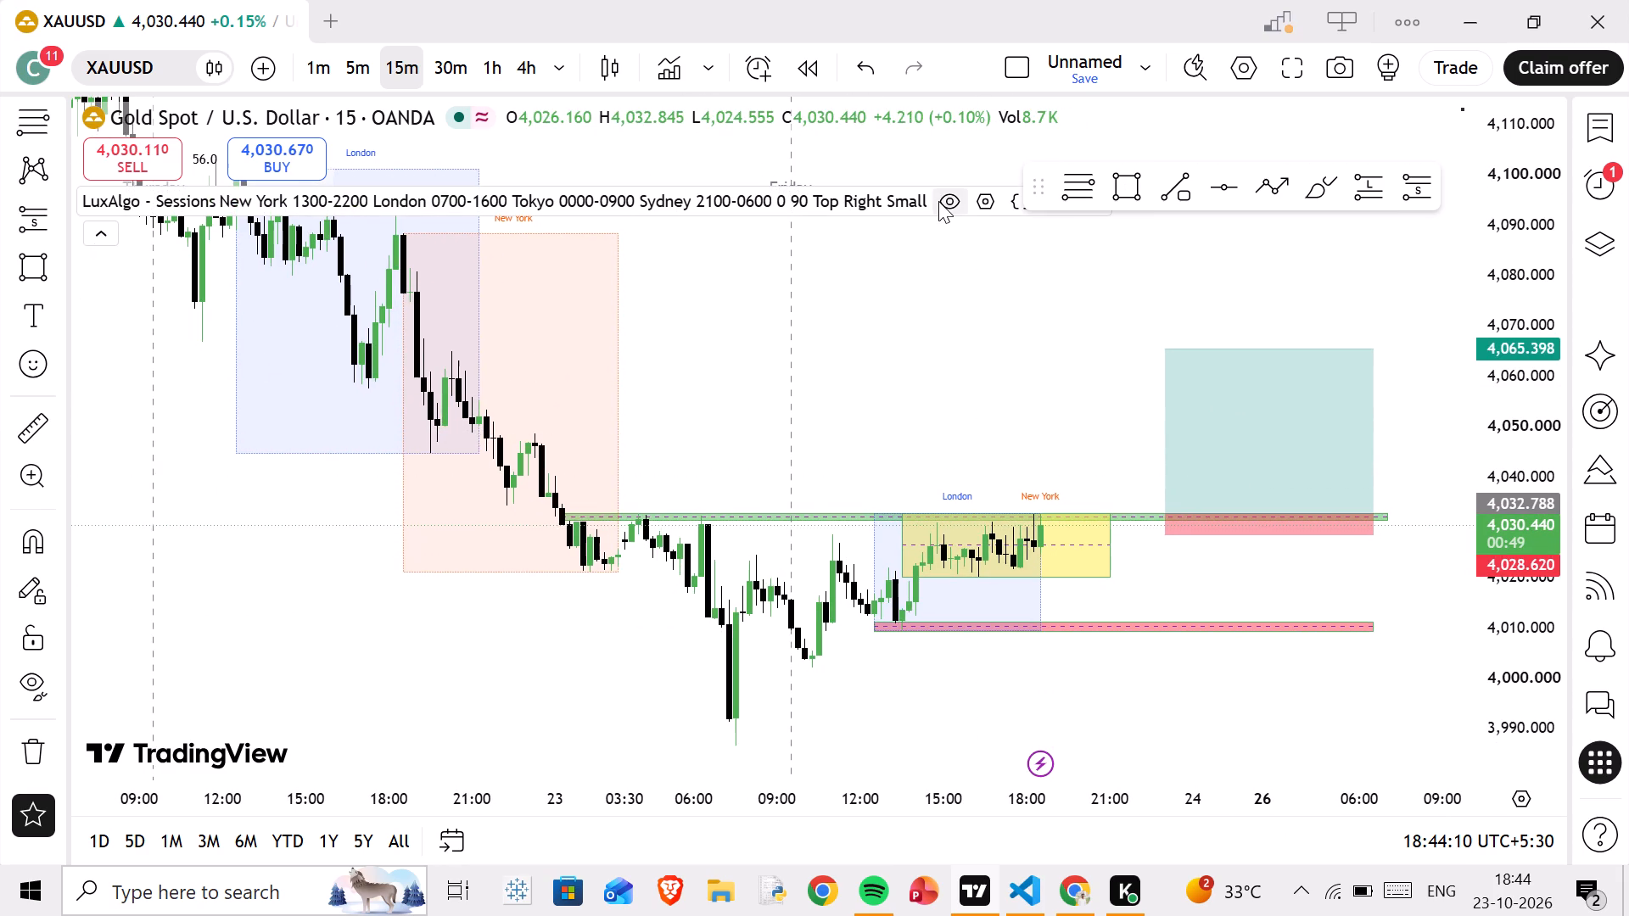
{"action": "left_click", "coordinate": [938, 201]}
Examine XAUUSD price inside the yellow consolidation box against the green and red zones and the long position.
{"action": "left_click_drag", "start_coordinate": [910, 346], "coordinate": [760, 359]}
{"action": "scroll", "coordinate": [1493, 500], "scroll_direction": "up", "scroll_amount": 4}
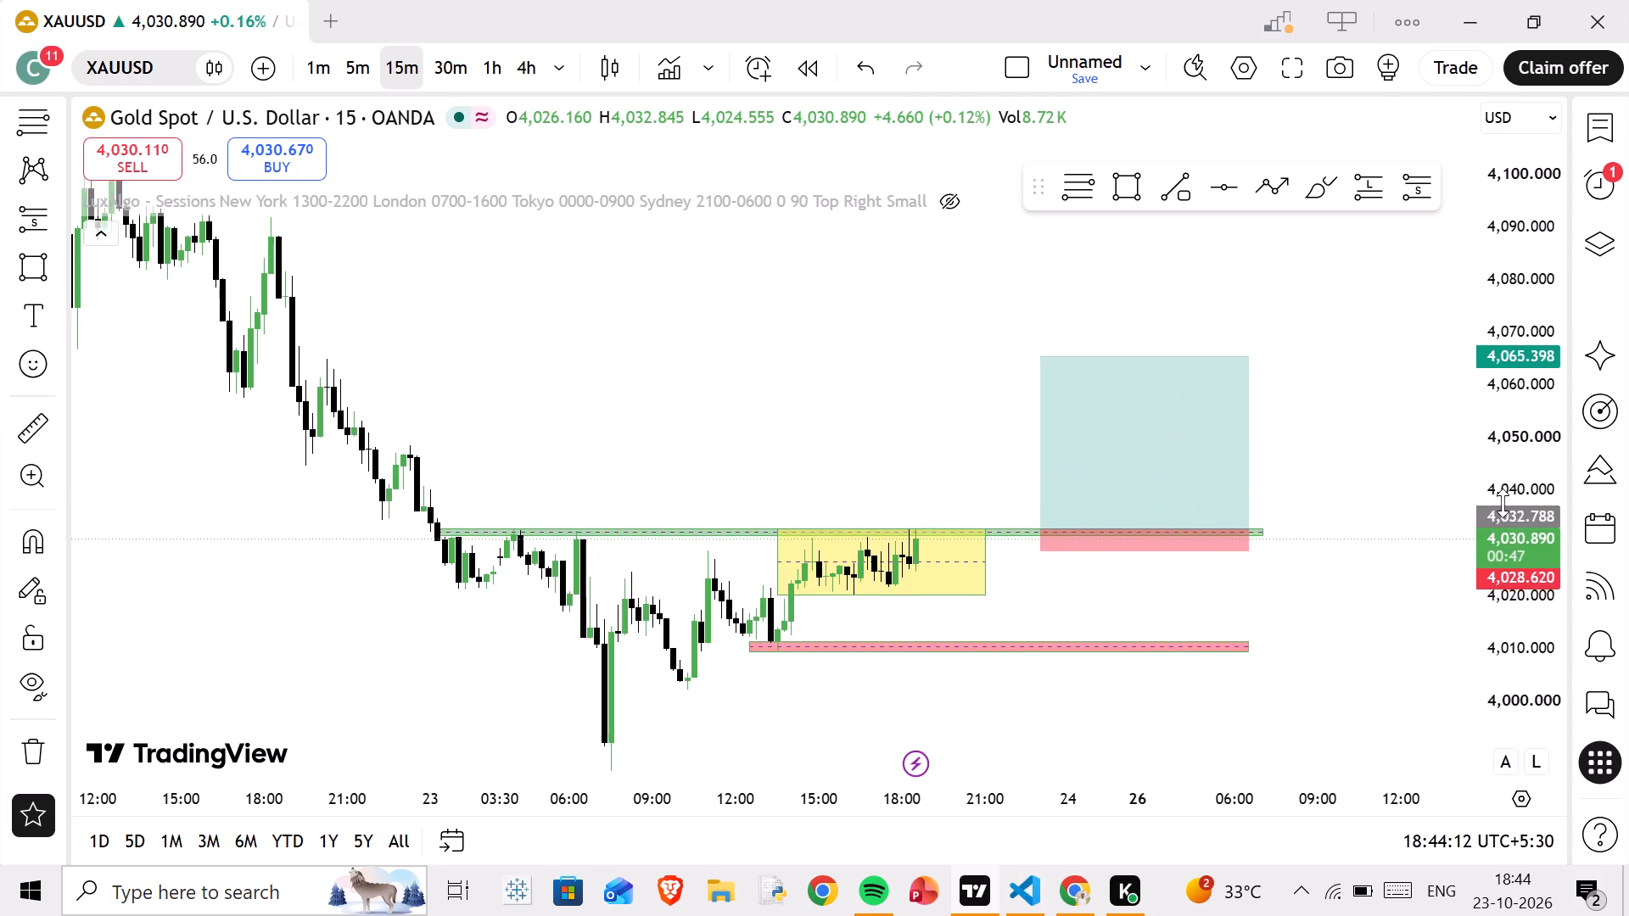
{"action": "scroll", "coordinate": [1503, 503], "scroll_direction": "up", "scroll_amount": 20}
{"action": "scroll", "coordinate": [1148, 457], "scroll_direction": "up", "scroll_amount": 4}
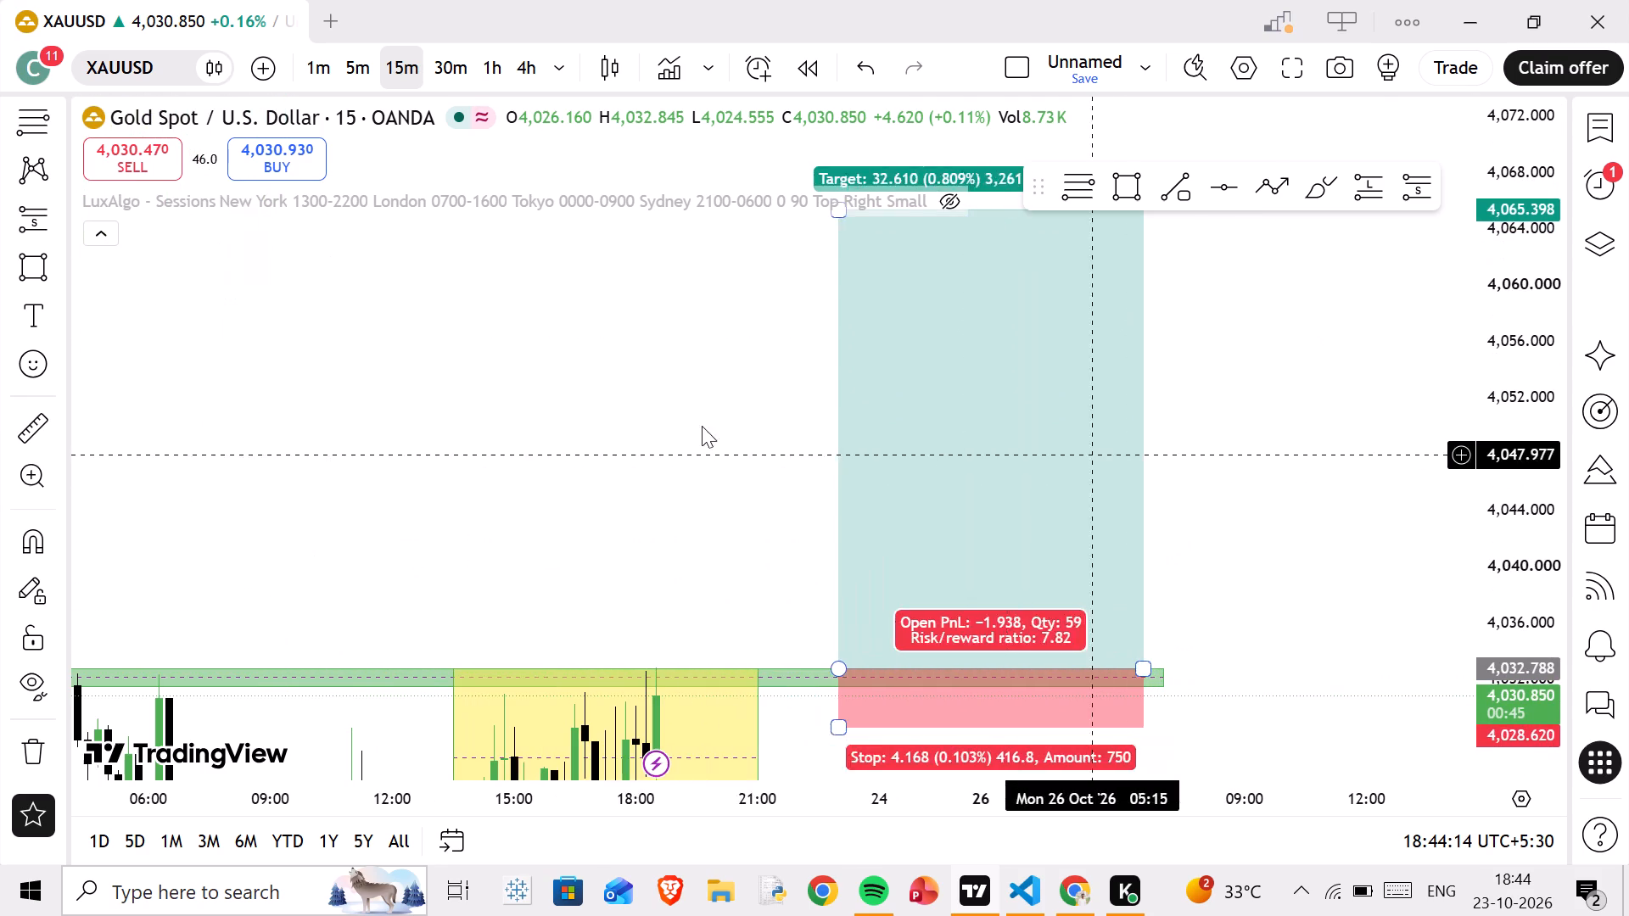
{"action": "left_click_drag", "start_coordinate": [652, 550], "coordinate": [826, 395]}
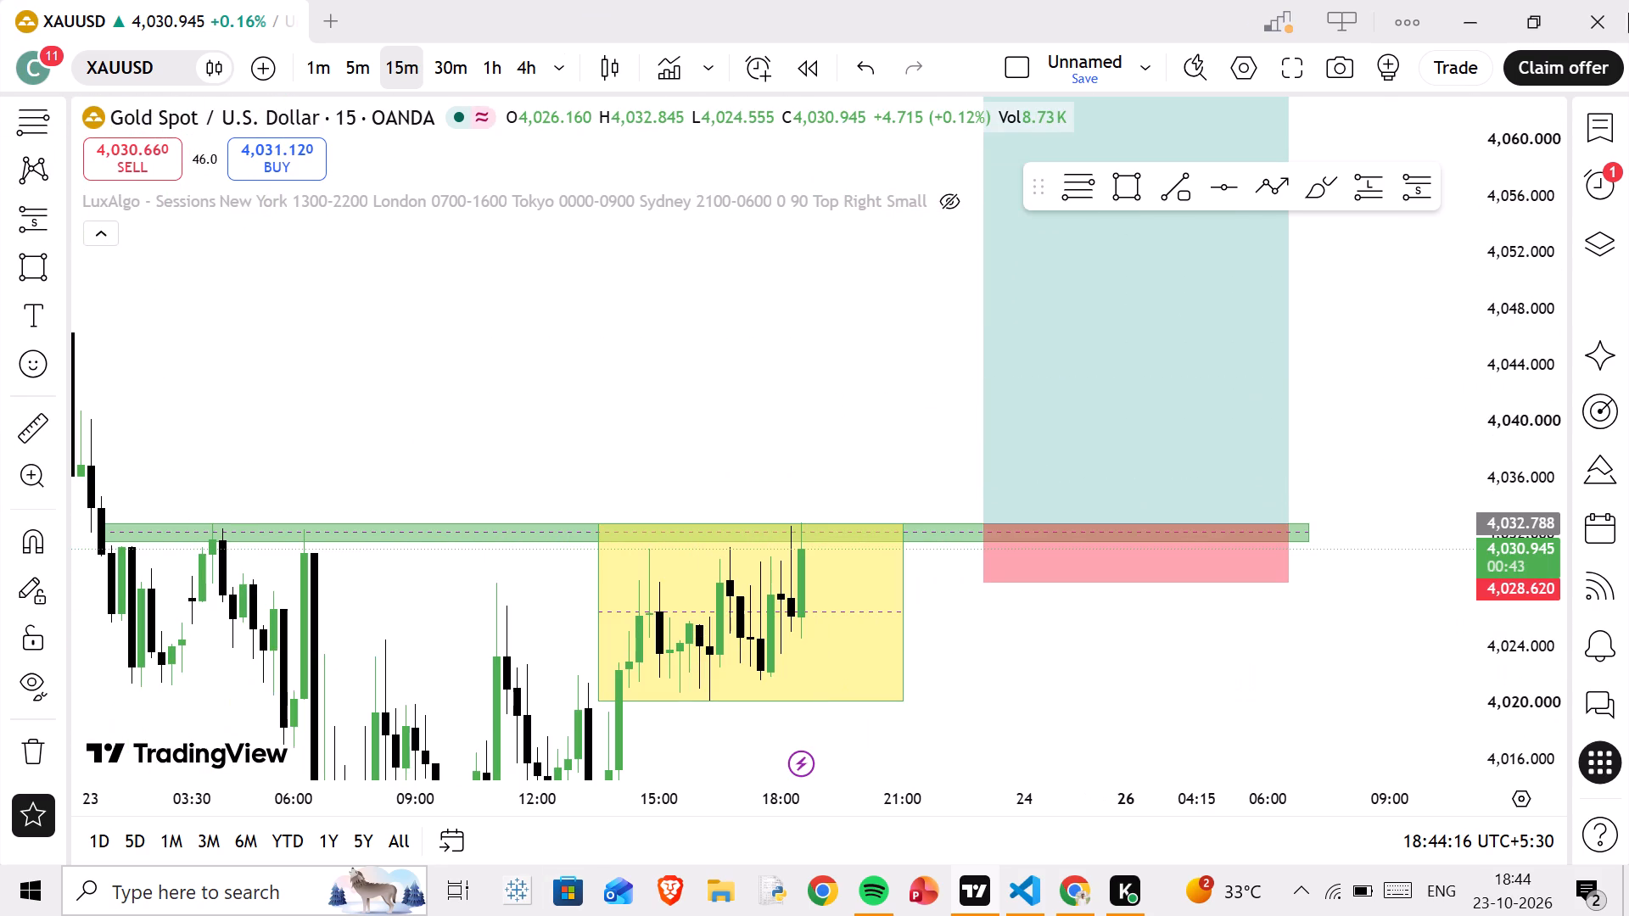
{"action": "scroll", "coordinate": [675, 359], "scroll_direction": "up", "scroll_amount": 2}
{"action": "left_click_drag", "start_coordinate": [607, 426], "coordinate": [779, 274]}
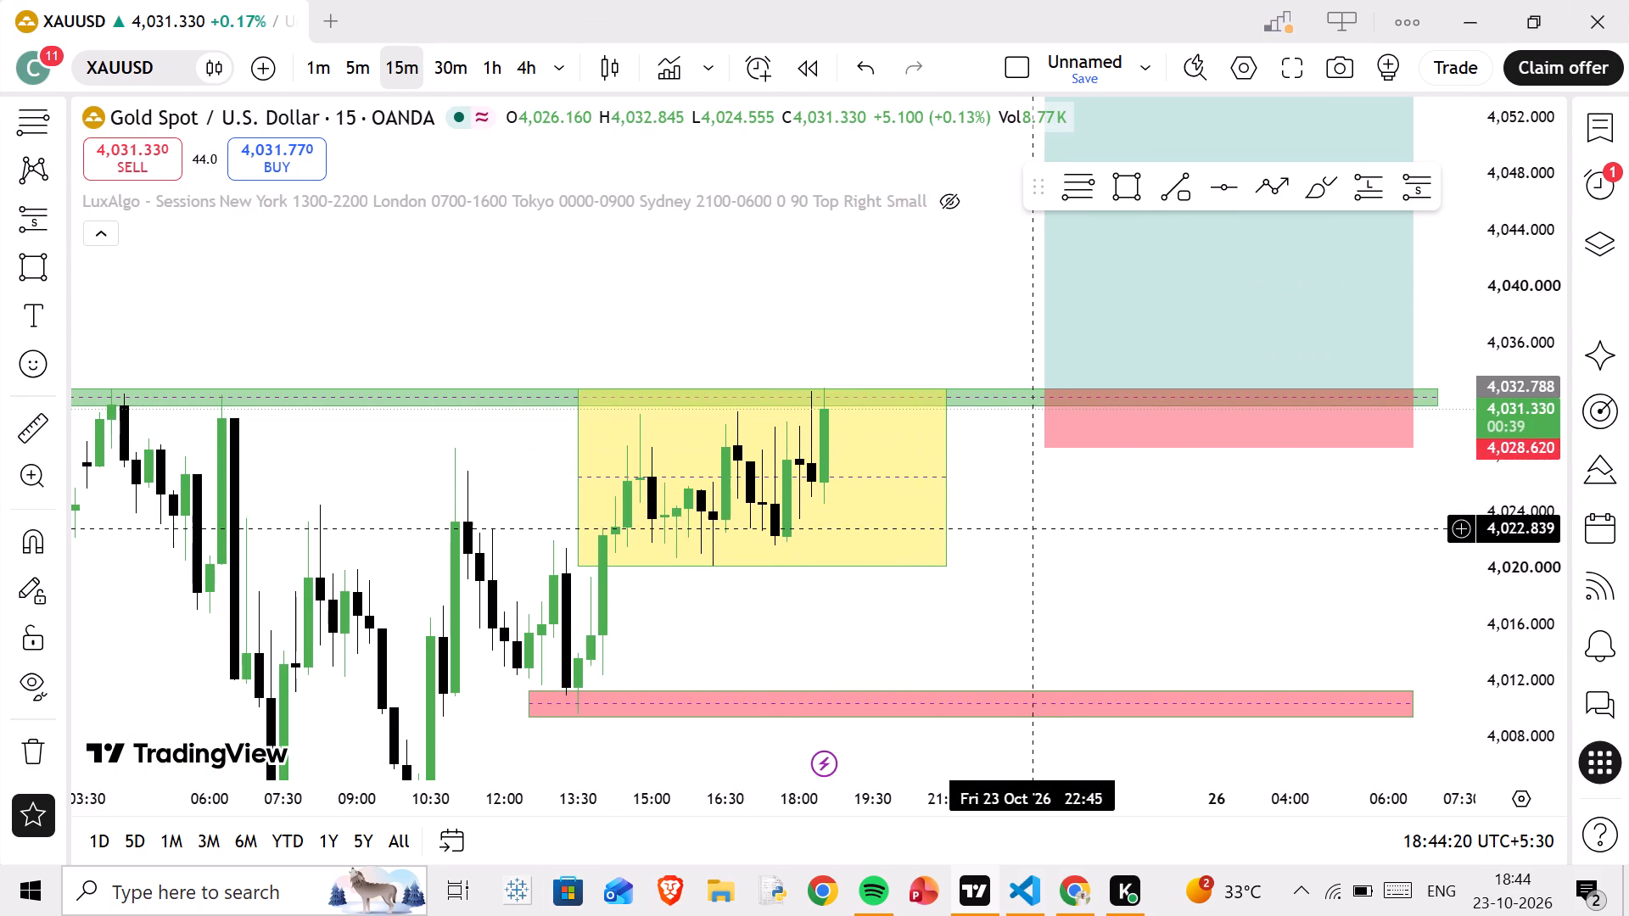
{"action": "left_click_drag", "start_coordinate": [1044, 528], "coordinate": [845, 591]}
{"action": "left_click_drag", "start_coordinate": [562, 348], "coordinate": [926, 294]}
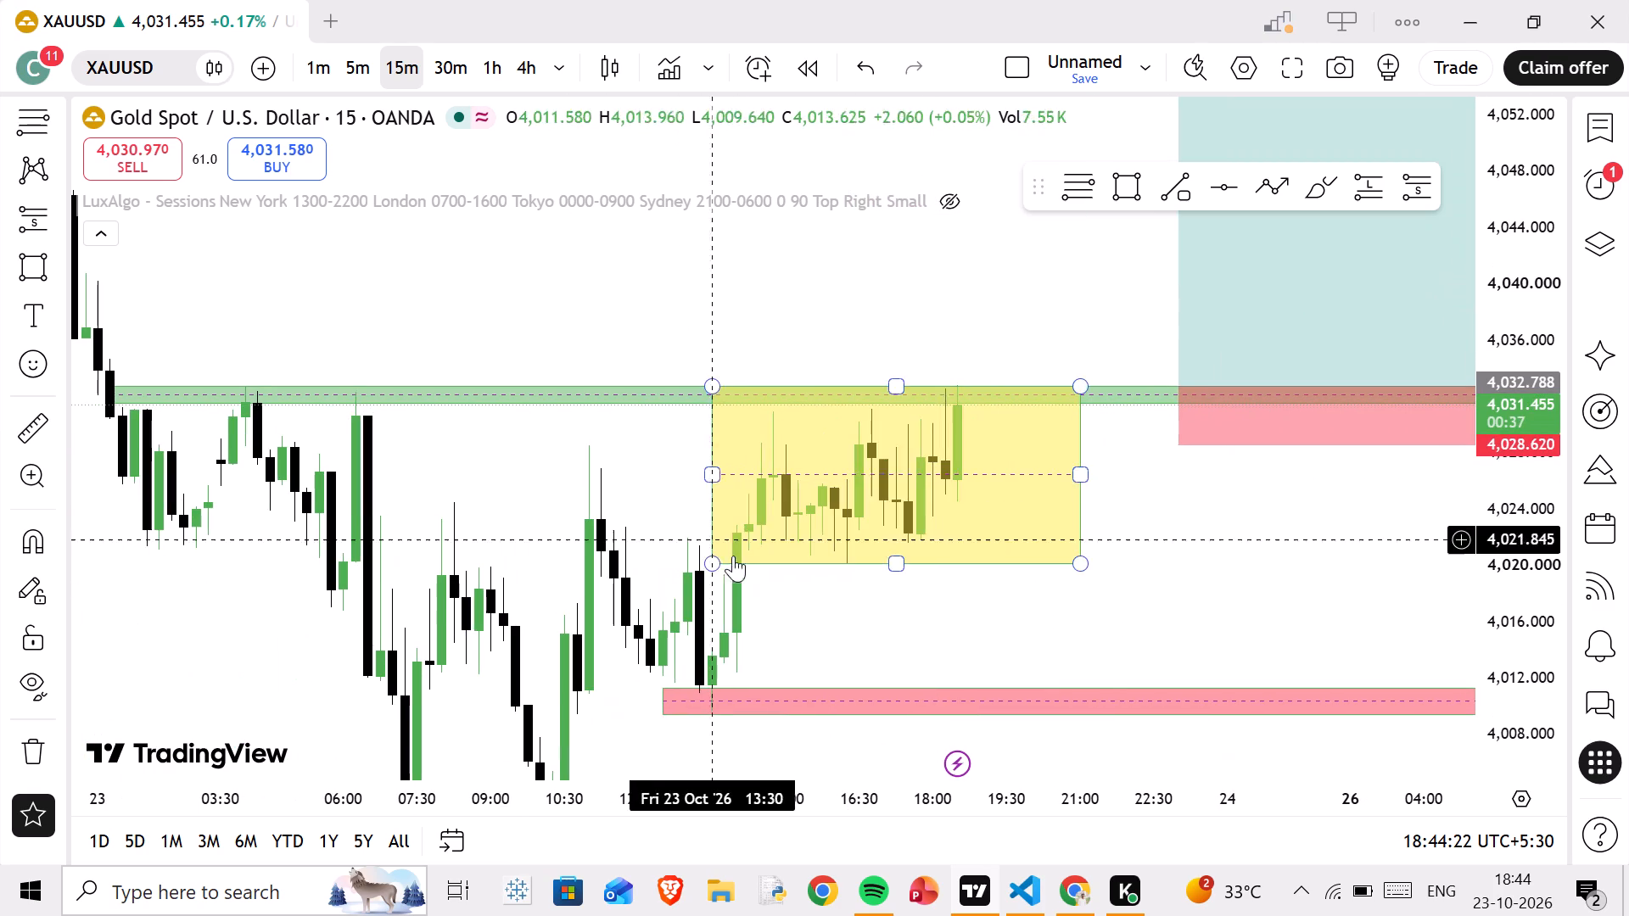
{"action": "left_click_drag", "start_coordinate": [1217, 648], "coordinate": [1163, 530]}
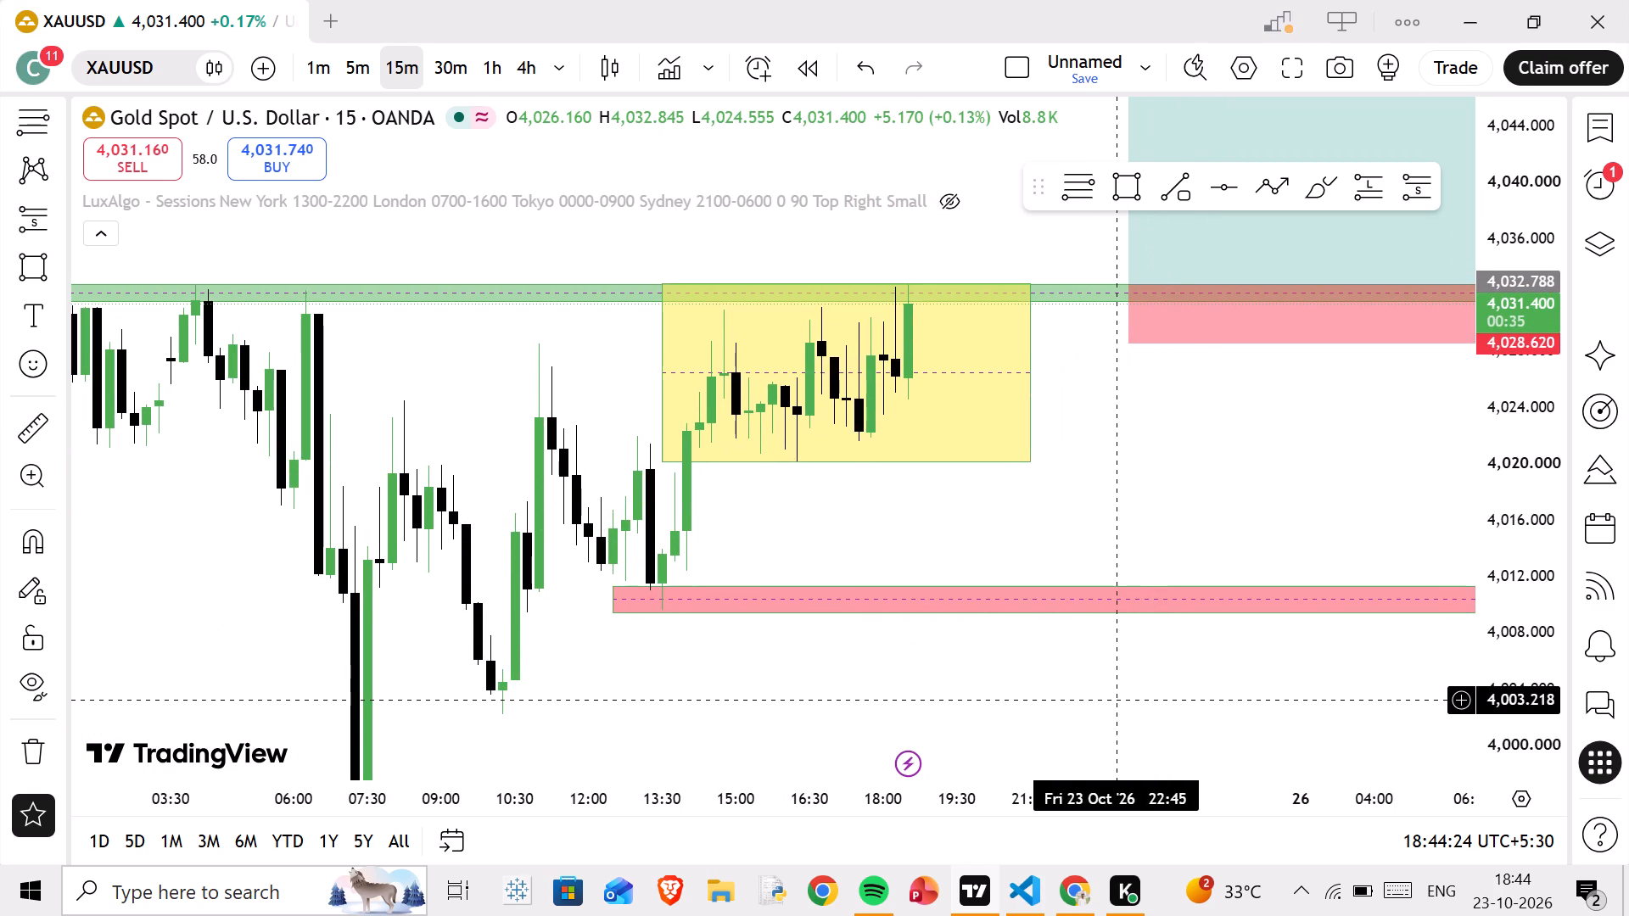
{"action": "left_click_drag", "start_coordinate": [1024, 521], "coordinate": [1038, 384]}
{"action": "left_click_drag", "start_coordinate": [879, 464], "coordinate": [881, 454]}
{"action": "left_click_drag", "start_coordinate": [809, 539], "coordinate": [826, 427]}
Switch to the BTCUSD chart and examine its 15-minute price action back to the older green zone and long position.
{"action": "key", "text": "space"}
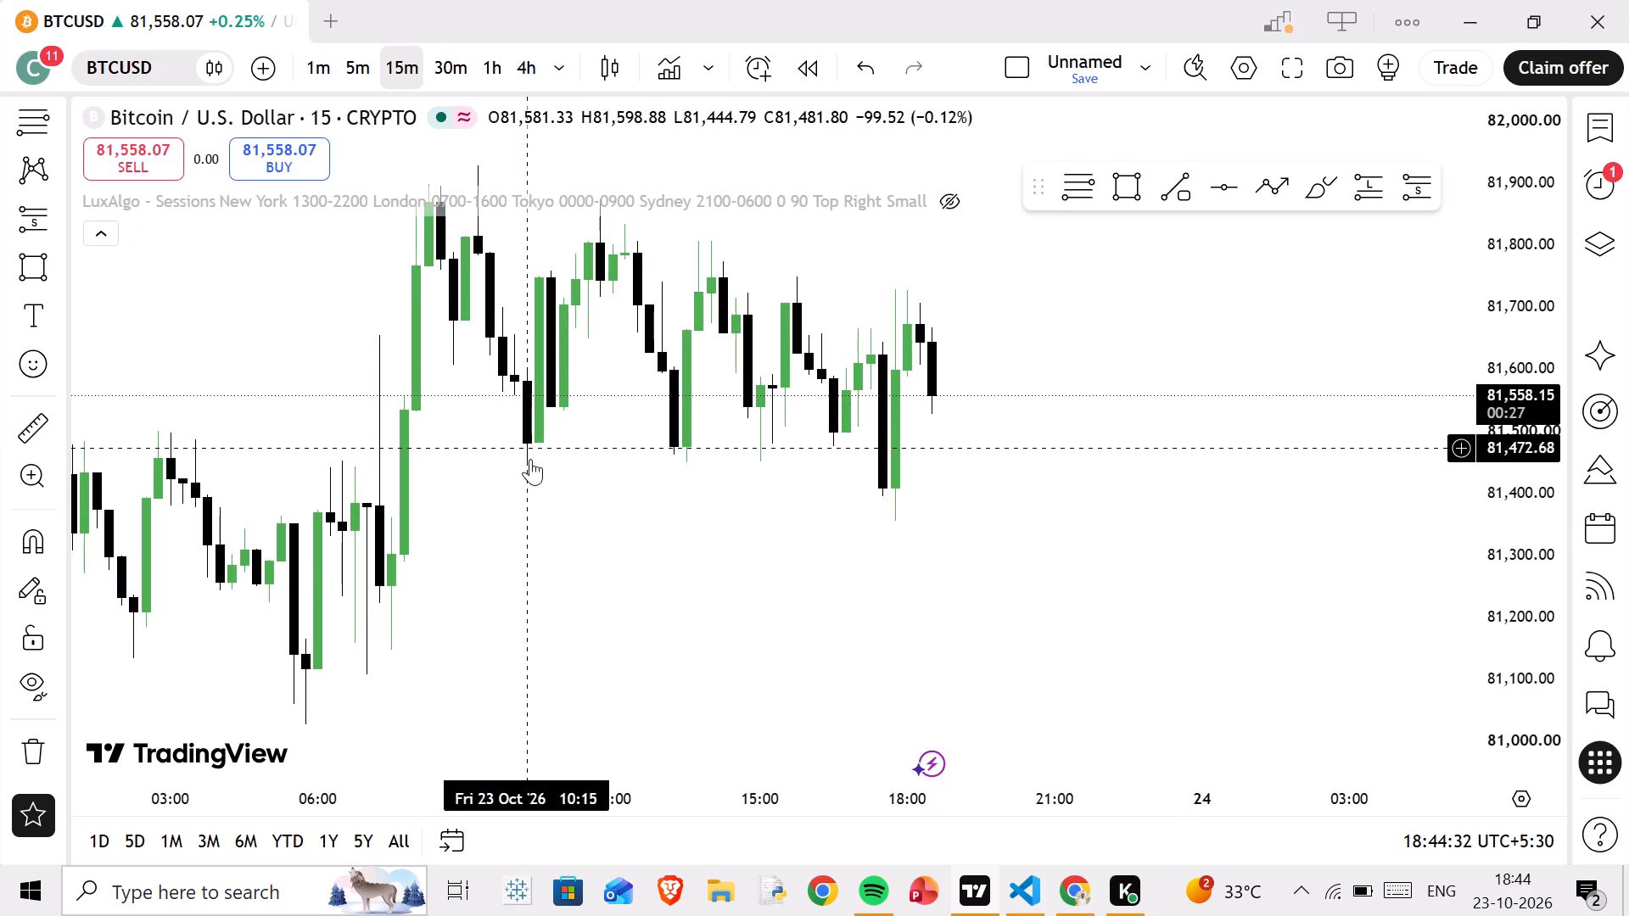
{"action": "left_click_drag", "start_coordinate": [533, 466], "coordinate": [1055, 493]}
{"action": "scroll", "coordinate": [1055, 495], "scroll_direction": "down", "scroll_amount": 7}
{"action": "scroll", "coordinate": [1066, 496], "scroll_direction": "up", "scroll_amount": 6}
{"action": "scroll", "coordinate": [1071, 496], "scroll_direction": "down", "scroll_amount": 5}
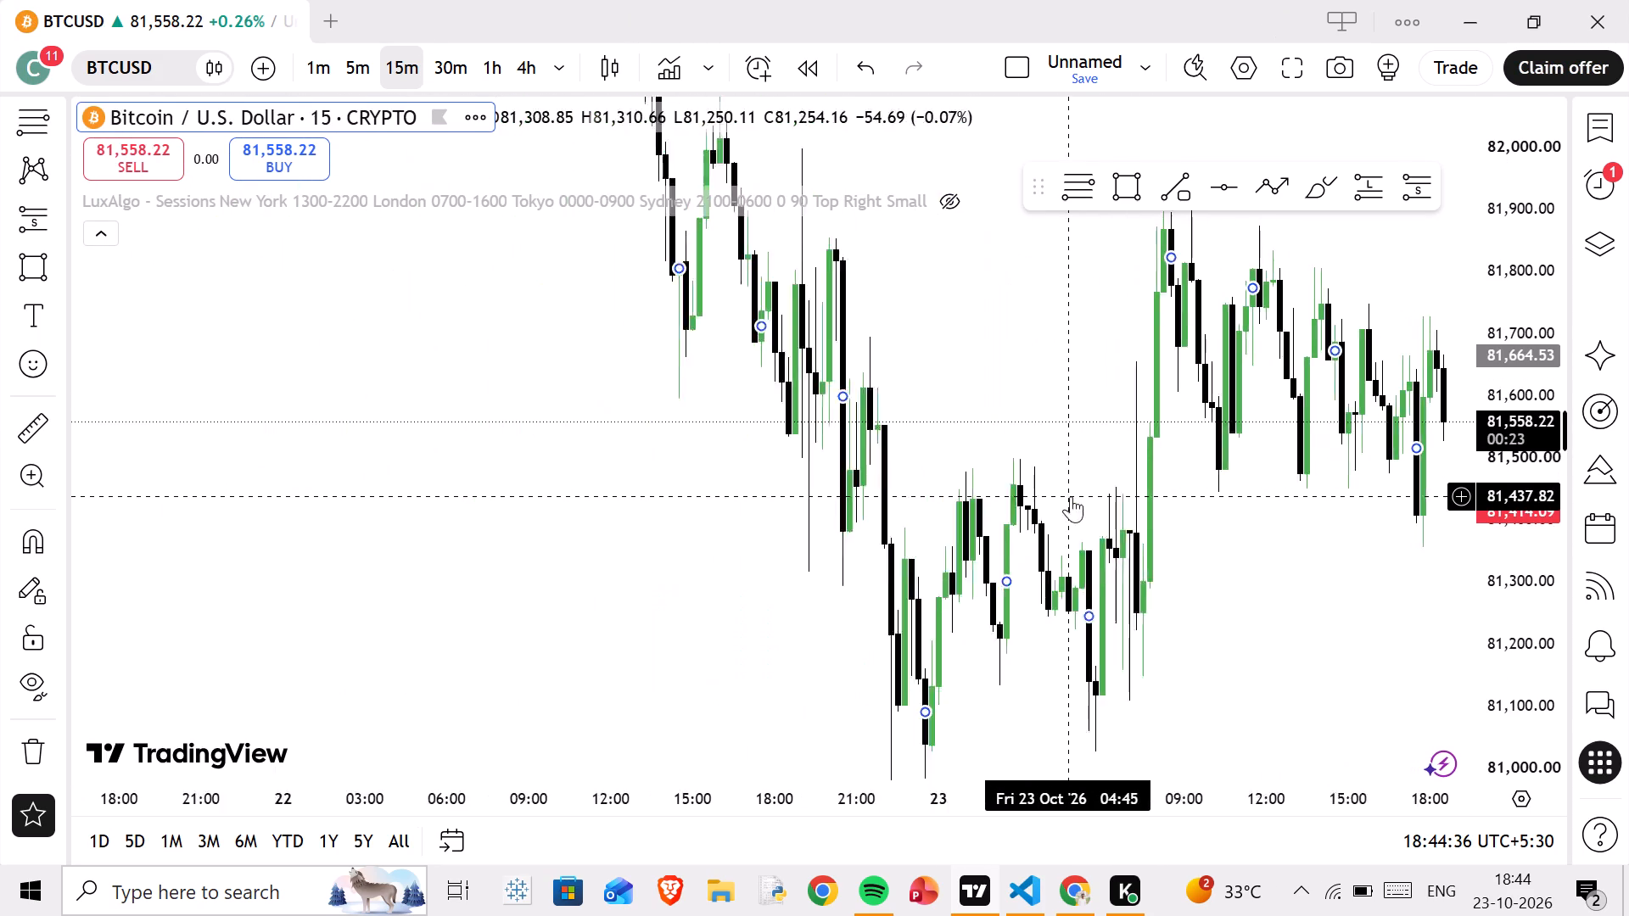
{"action": "scroll", "coordinate": [1080, 494], "scroll_direction": "down", "scroll_amount": 18}
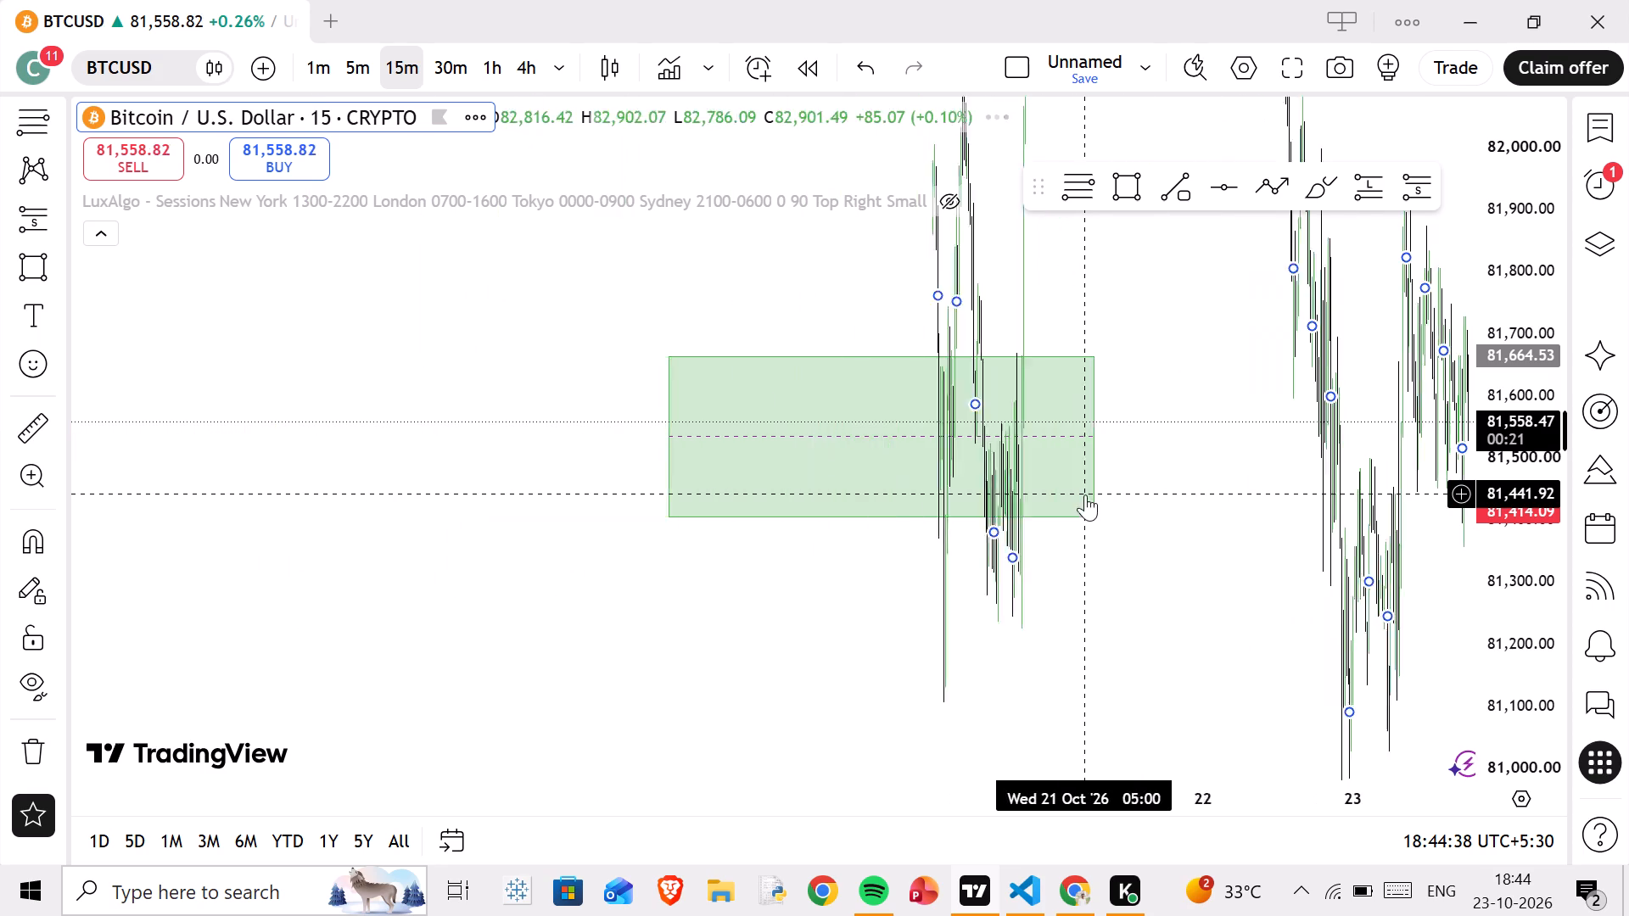
{"action": "scroll", "coordinate": [1085, 494], "scroll_direction": "up", "scroll_amount": 4}
{"action": "left_click_drag", "start_coordinate": [1076, 328], "coordinate": [1084, 381]}
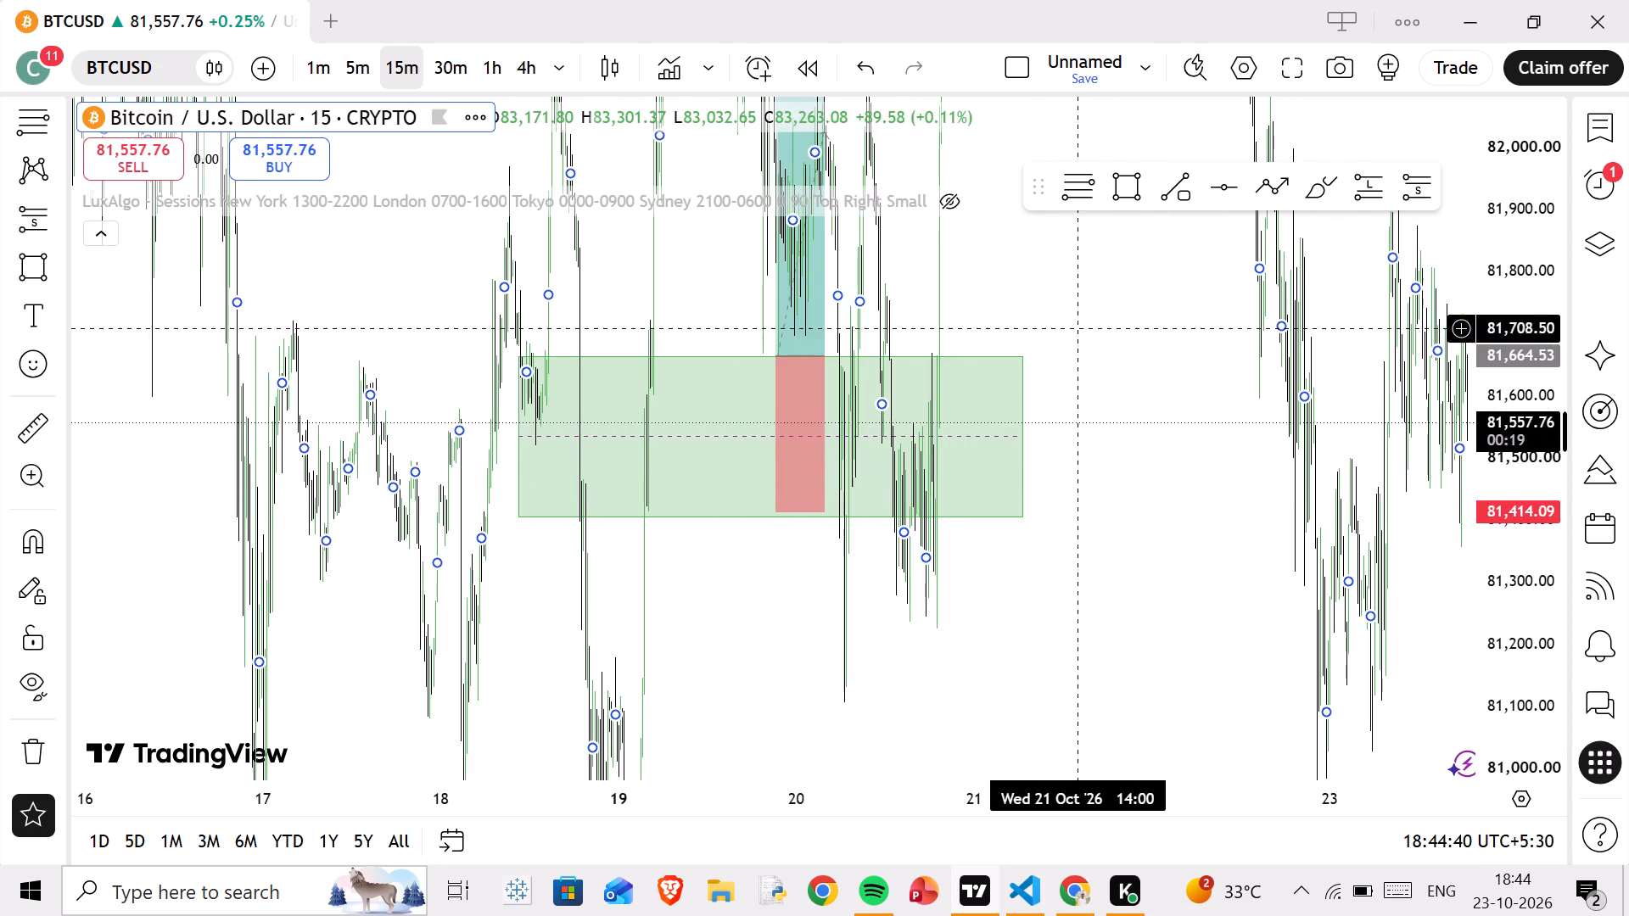
{"action": "left_click_drag", "start_coordinate": [1084, 381], "coordinate": [1124, 568]}
Examine BTCUSD's 15-minute moves from the green zone through the red zone to the current price.
{"action": "scroll", "coordinate": [1115, 567], "scroll_direction": "up", "scroll_amount": 4}
{"action": "scroll", "coordinate": [1047, 542], "scroll_direction": "up", "scroll_amount": 2}
{"action": "left_click_drag", "start_coordinate": [928, 517], "coordinate": [1110, 481]}
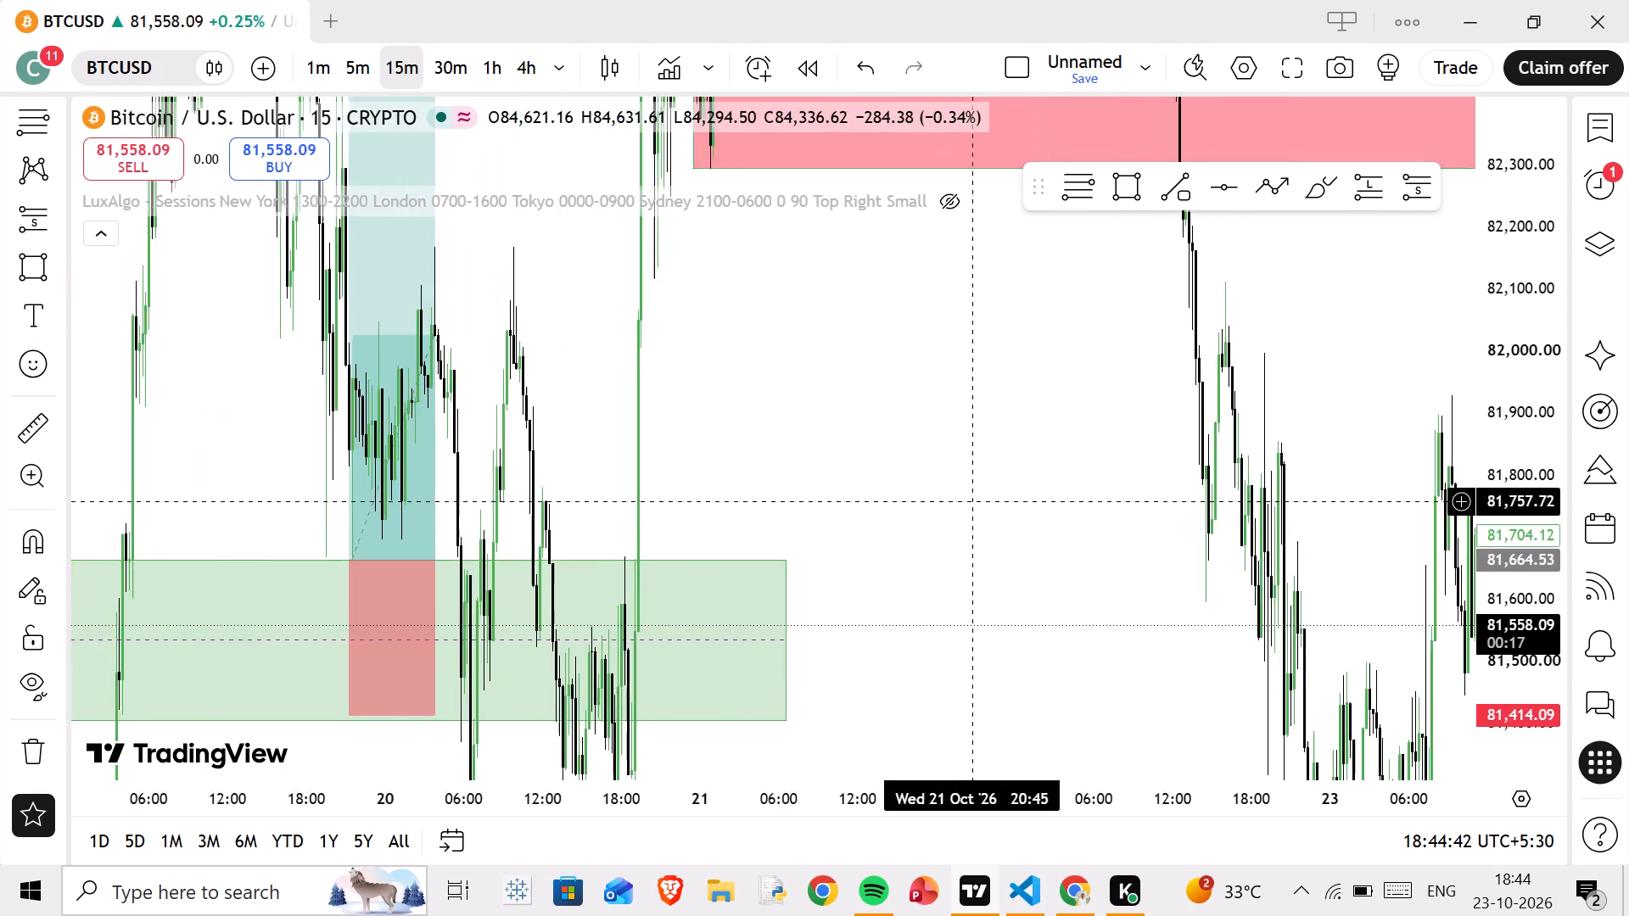
{"action": "left_click_drag", "start_coordinate": [1110, 481], "coordinate": [1217, 457]}
{"action": "scroll", "coordinate": [1522, 524], "scroll_direction": "down", "scroll_amount": 12}
{"action": "scroll", "coordinate": [1551, 571], "scroll_direction": "up", "scroll_amount": 1}
{"action": "scroll", "coordinate": [1551, 571], "scroll_direction": "down", "scroll_amount": 11}
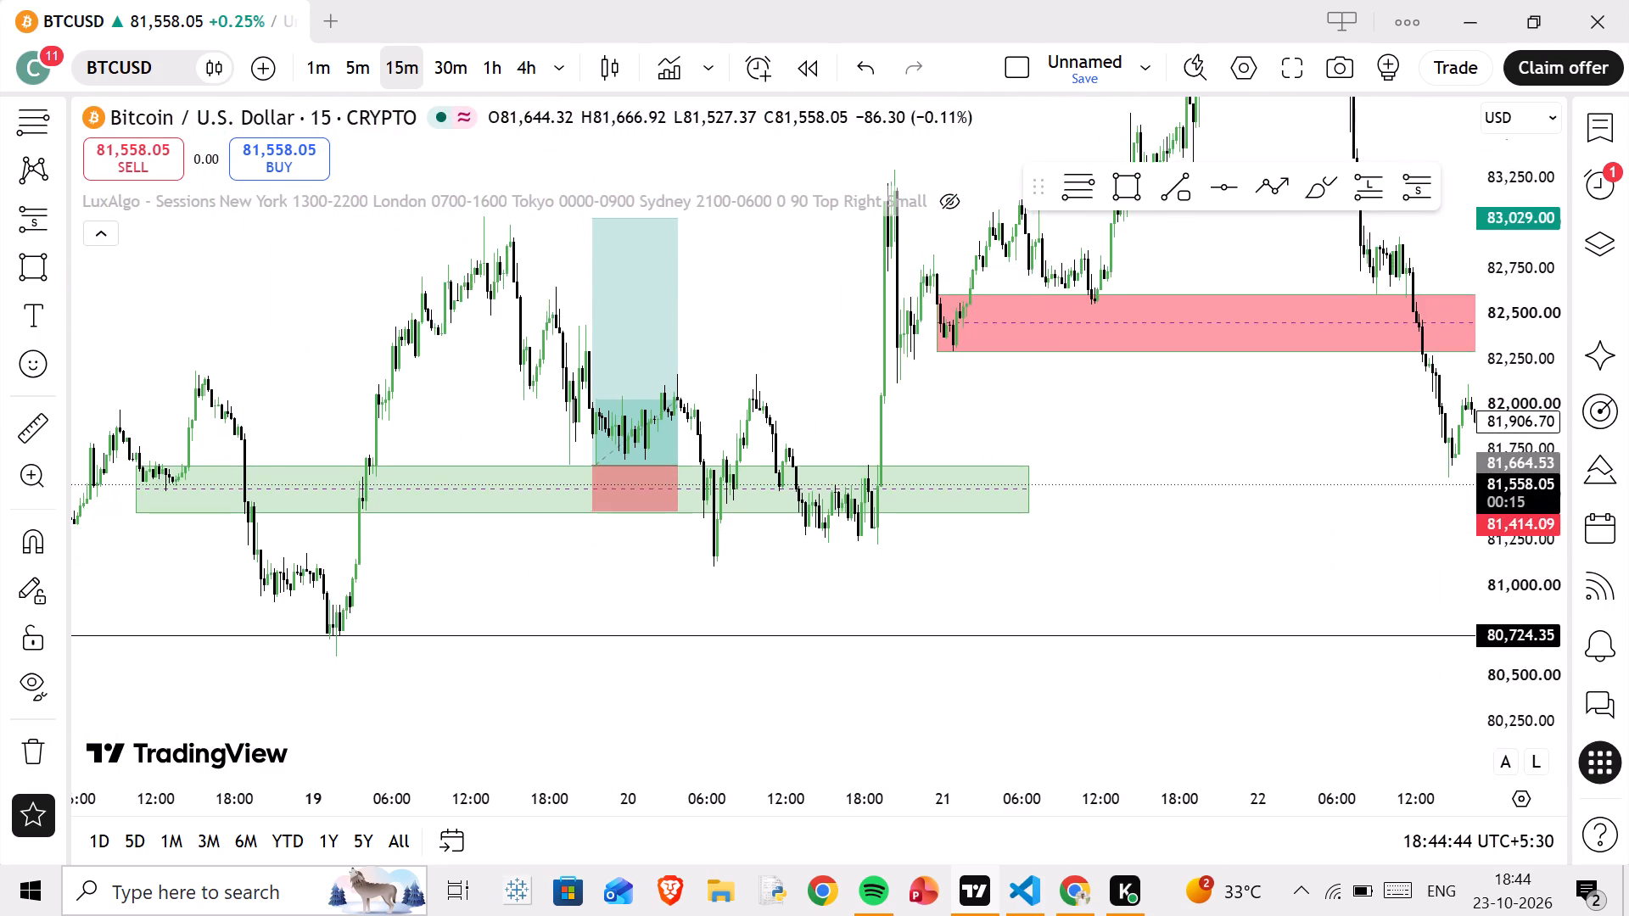
{"action": "left_click_drag", "start_coordinate": [1083, 523], "coordinate": [182, 561]}
{"action": "scroll", "coordinate": [405, 482], "scroll_direction": "down", "scroll_amount": 5}
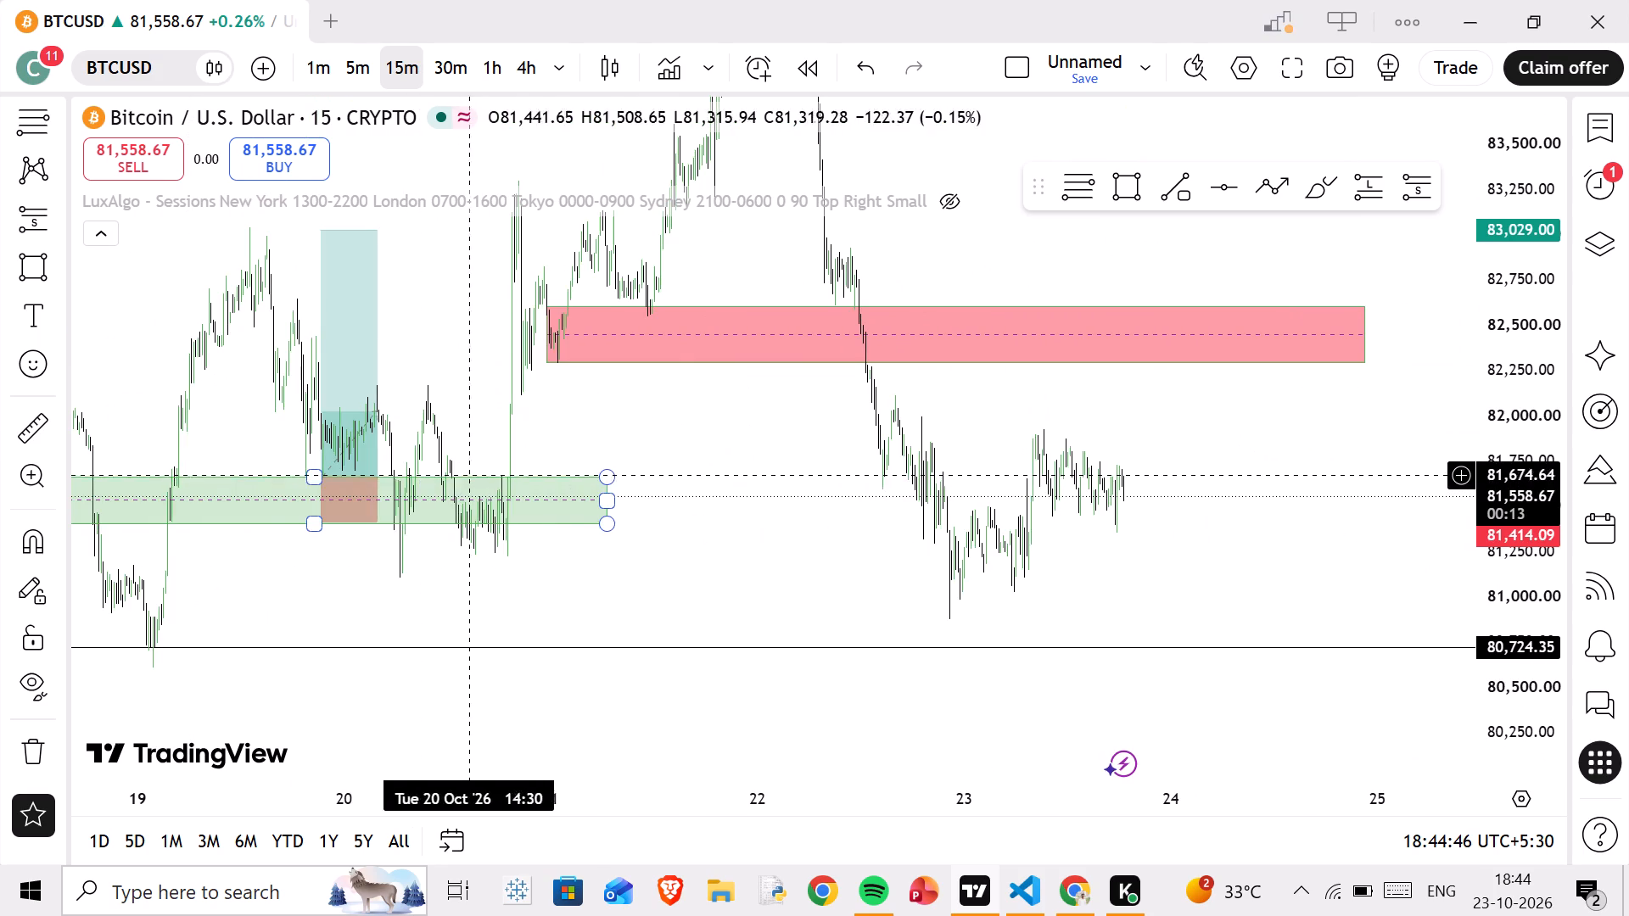
{"action": "scroll", "coordinate": [1192, 461], "scroll_direction": "up", "scroll_amount": 6}
{"action": "scroll", "coordinate": [1100, 440], "scroll_direction": "up", "scroll_amount": 3}
Set the BTCUSD chart's timeframe to 1 hour.
{"action": "left_click", "coordinate": [482, 77]}
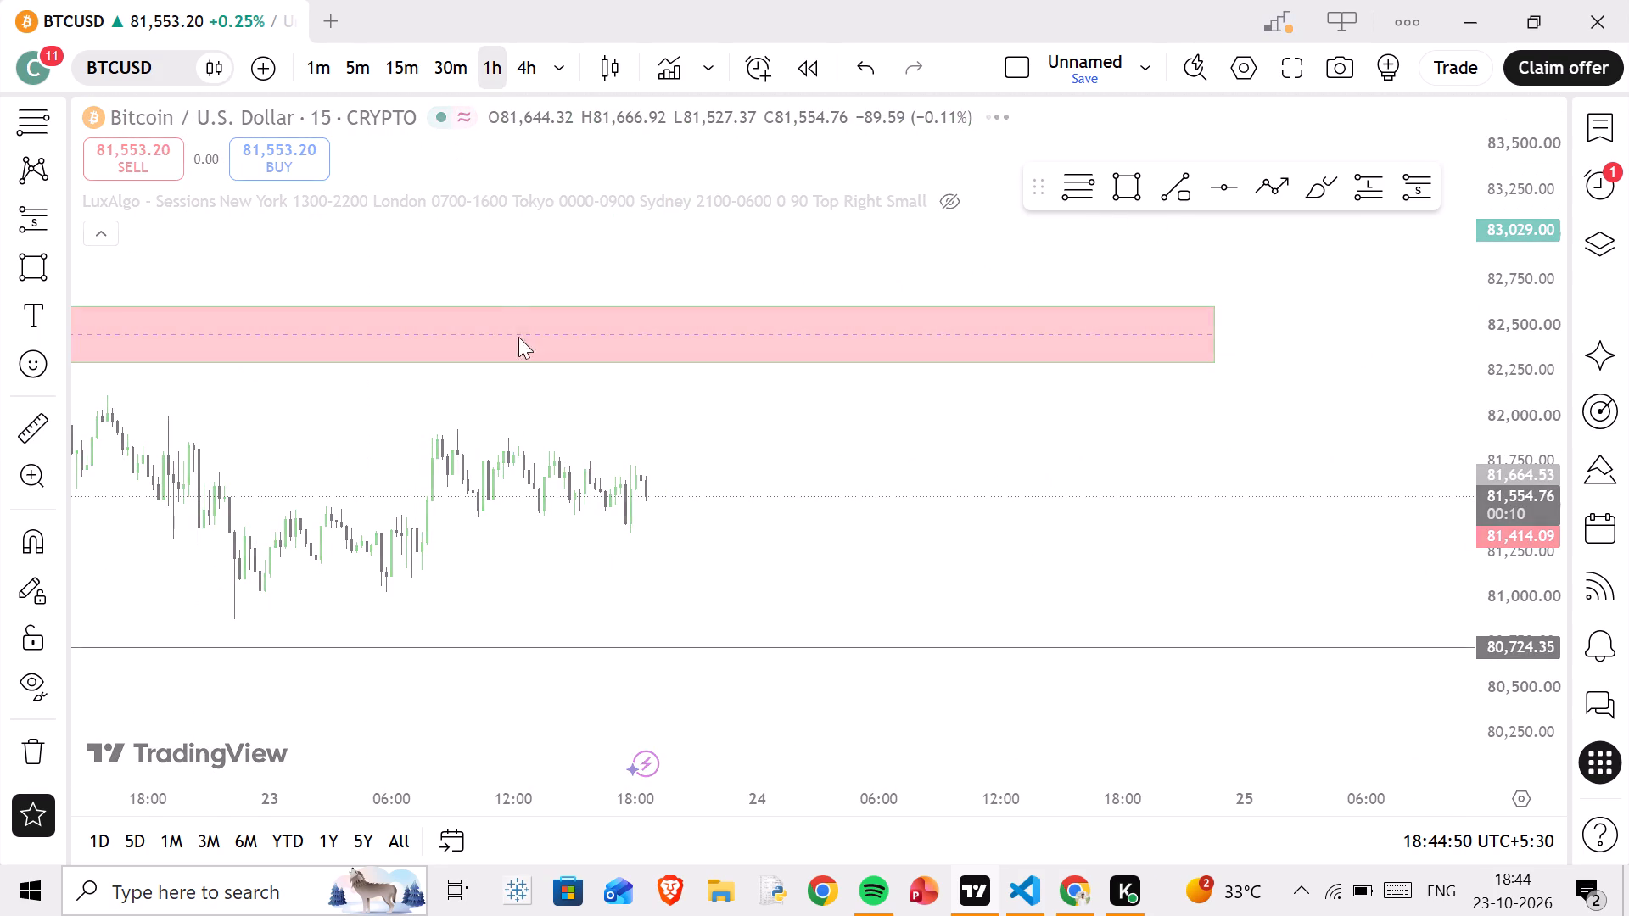
Examine BTCUSD's 1-hour structure around the green and red zones and Friday's candles.
{"action": "scroll", "coordinate": [790, 471], "scroll_direction": "down", "scroll_amount": 9}
{"action": "scroll", "coordinate": [997, 503], "scroll_direction": "up", "scroll_amount": 2}
{"action": "scroll", "coordinate": [755, 526], "scroll_direction": "up", "scroll_amount": 9}
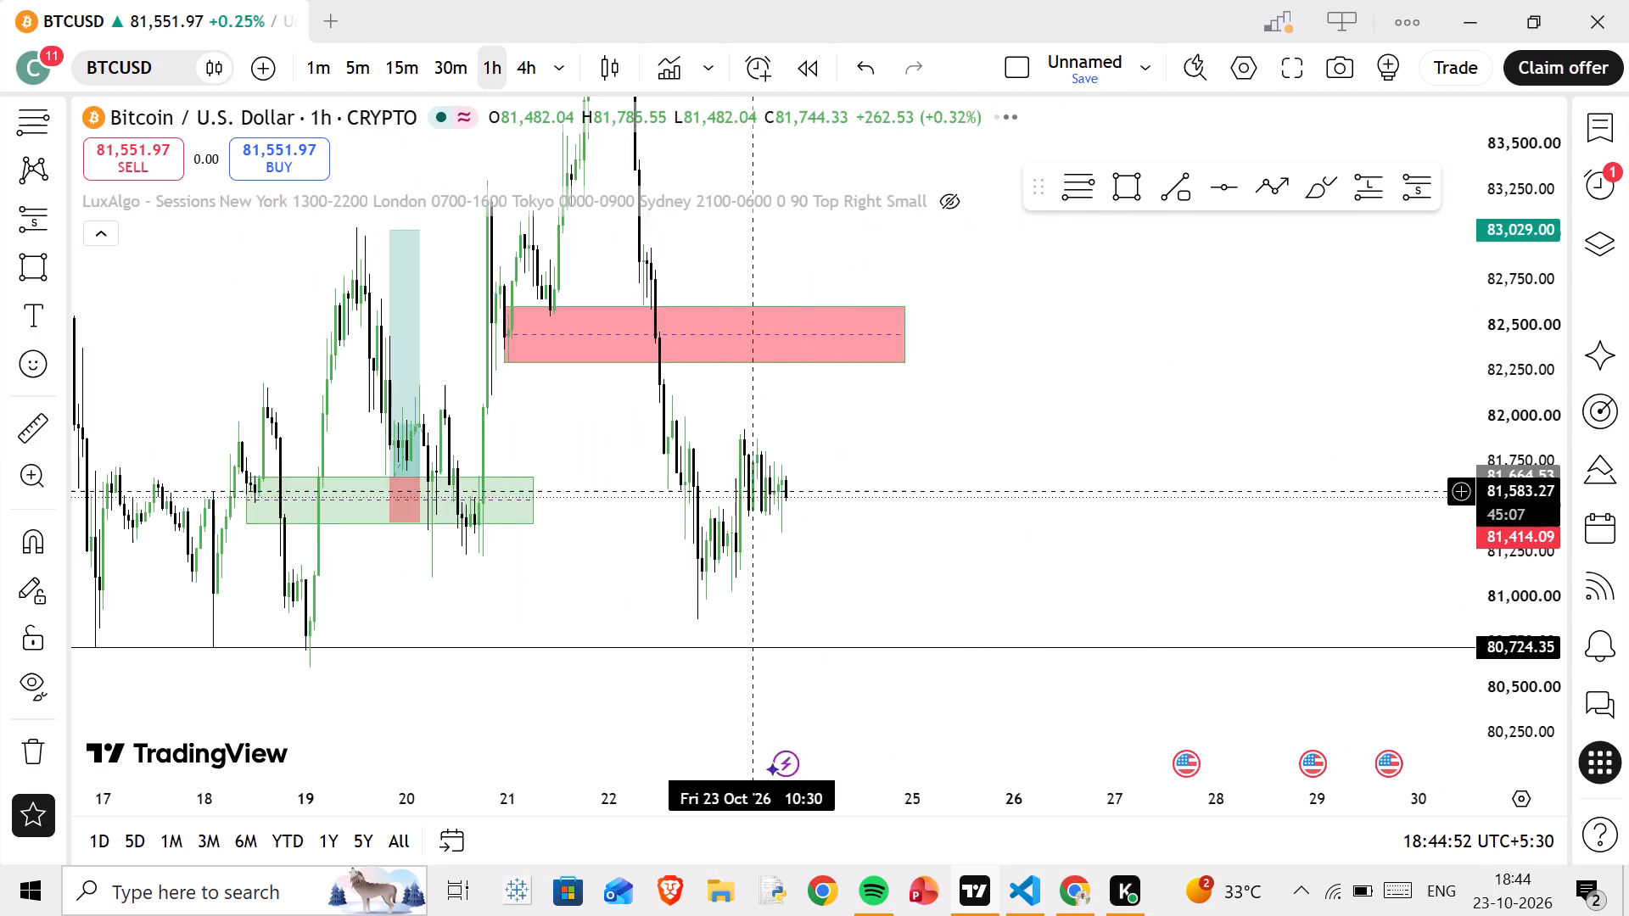
{"action": "scroll", "coordinate": [754, 492], "scroll_direction": "up", "scroll_amount": 3}
{"action": "left_click_drag", "start_coordinate": [491, 533], "coordinate": [1272, 413]}
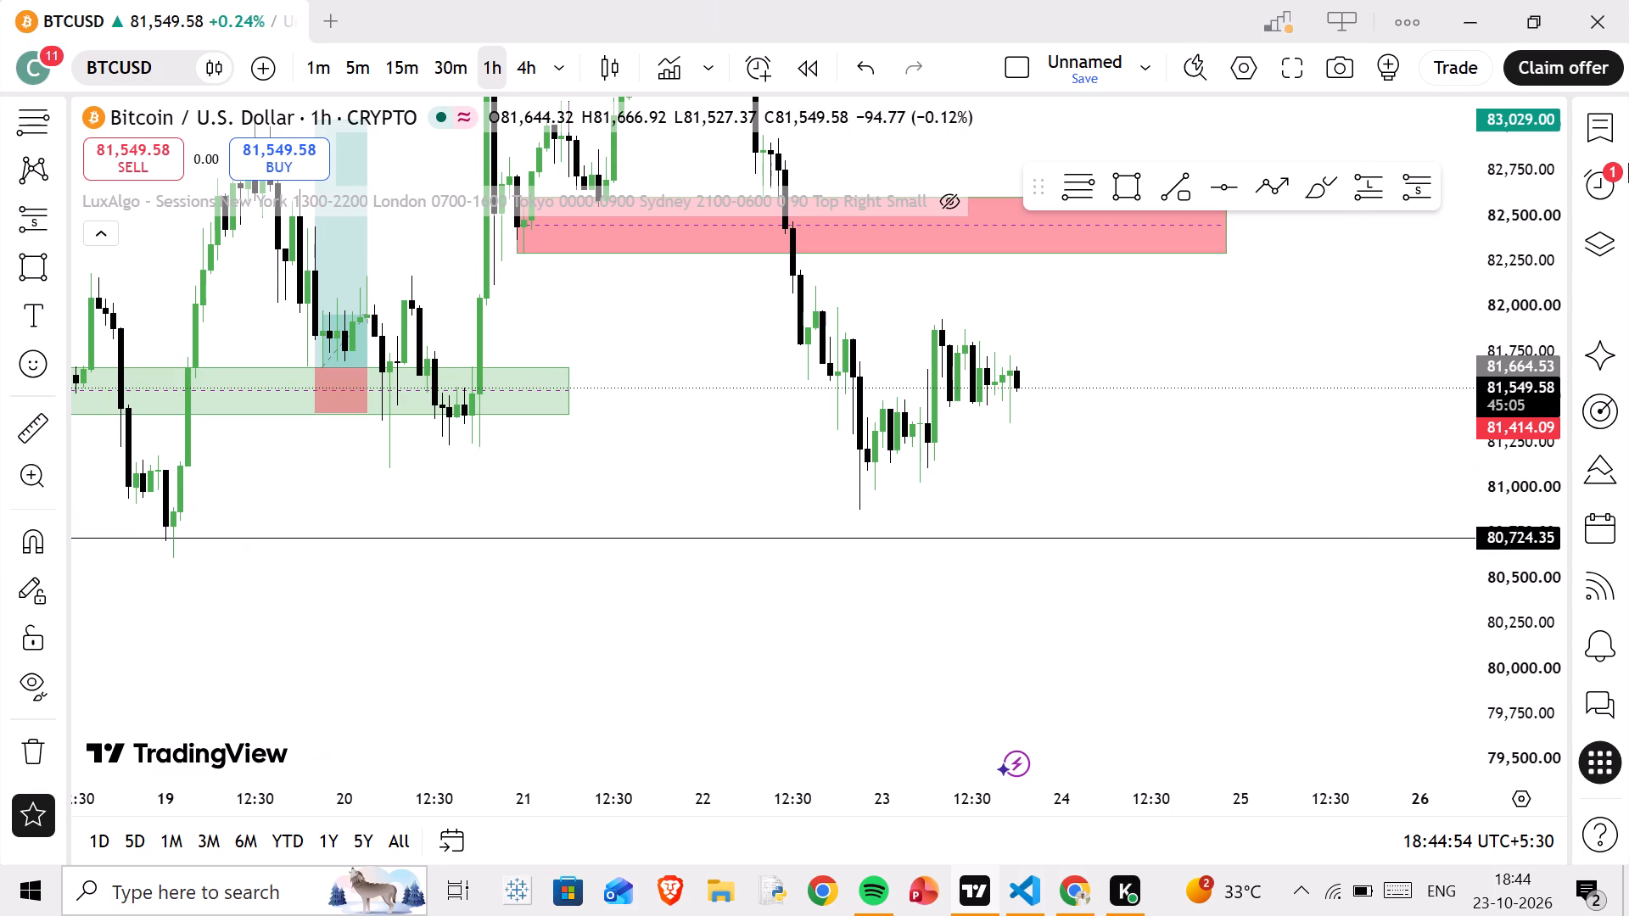
{"action": "scroll", "coordinate": [1554, 537], "scroll_direction": "up", "scroll_amount": 2}
{"action": "scroll", "coordinate": [1441, 557], "scroll_direction": "up", "scroll_amount": 4}
{"action": "scroll", "coordinate": [1493, 600], "scroll_direction": "up", "scroll_amount": 18}
{"action": "left_click_drag", "start_coordinate": [703, 483], "coordinate": [720, 630]}
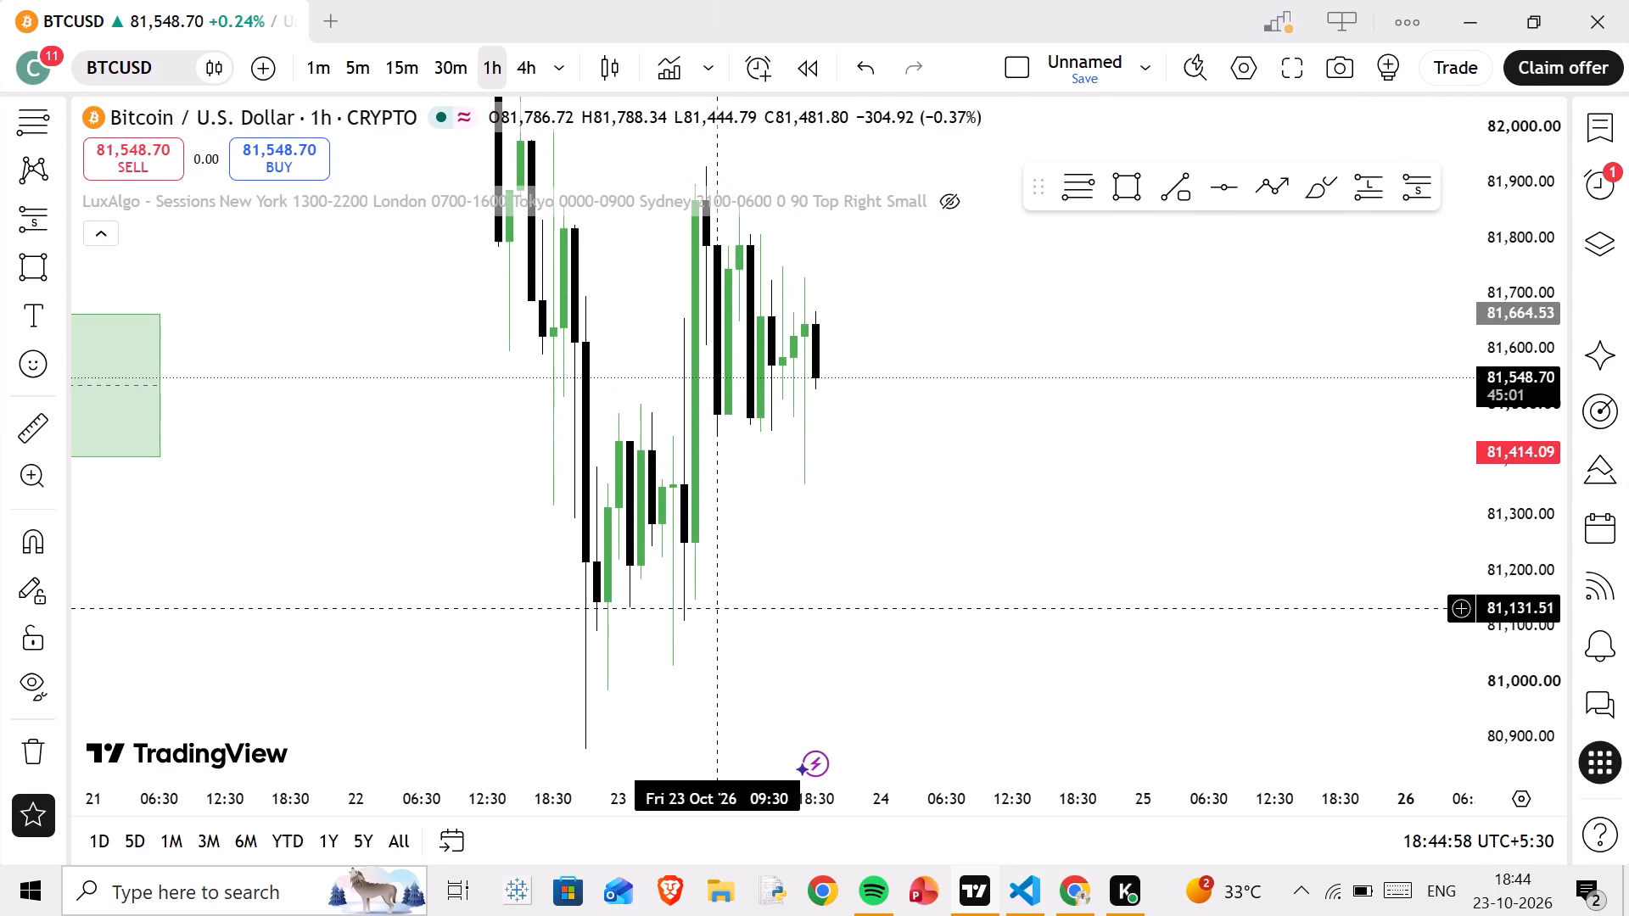
{"action": "left_click_drag", "start_coordinate": [720, 630], "coordinate": [721, 646]}
{"action": "scroll", "coordinate": [721, 634], "scroll_direction": "up", "scroll_amount": 2}
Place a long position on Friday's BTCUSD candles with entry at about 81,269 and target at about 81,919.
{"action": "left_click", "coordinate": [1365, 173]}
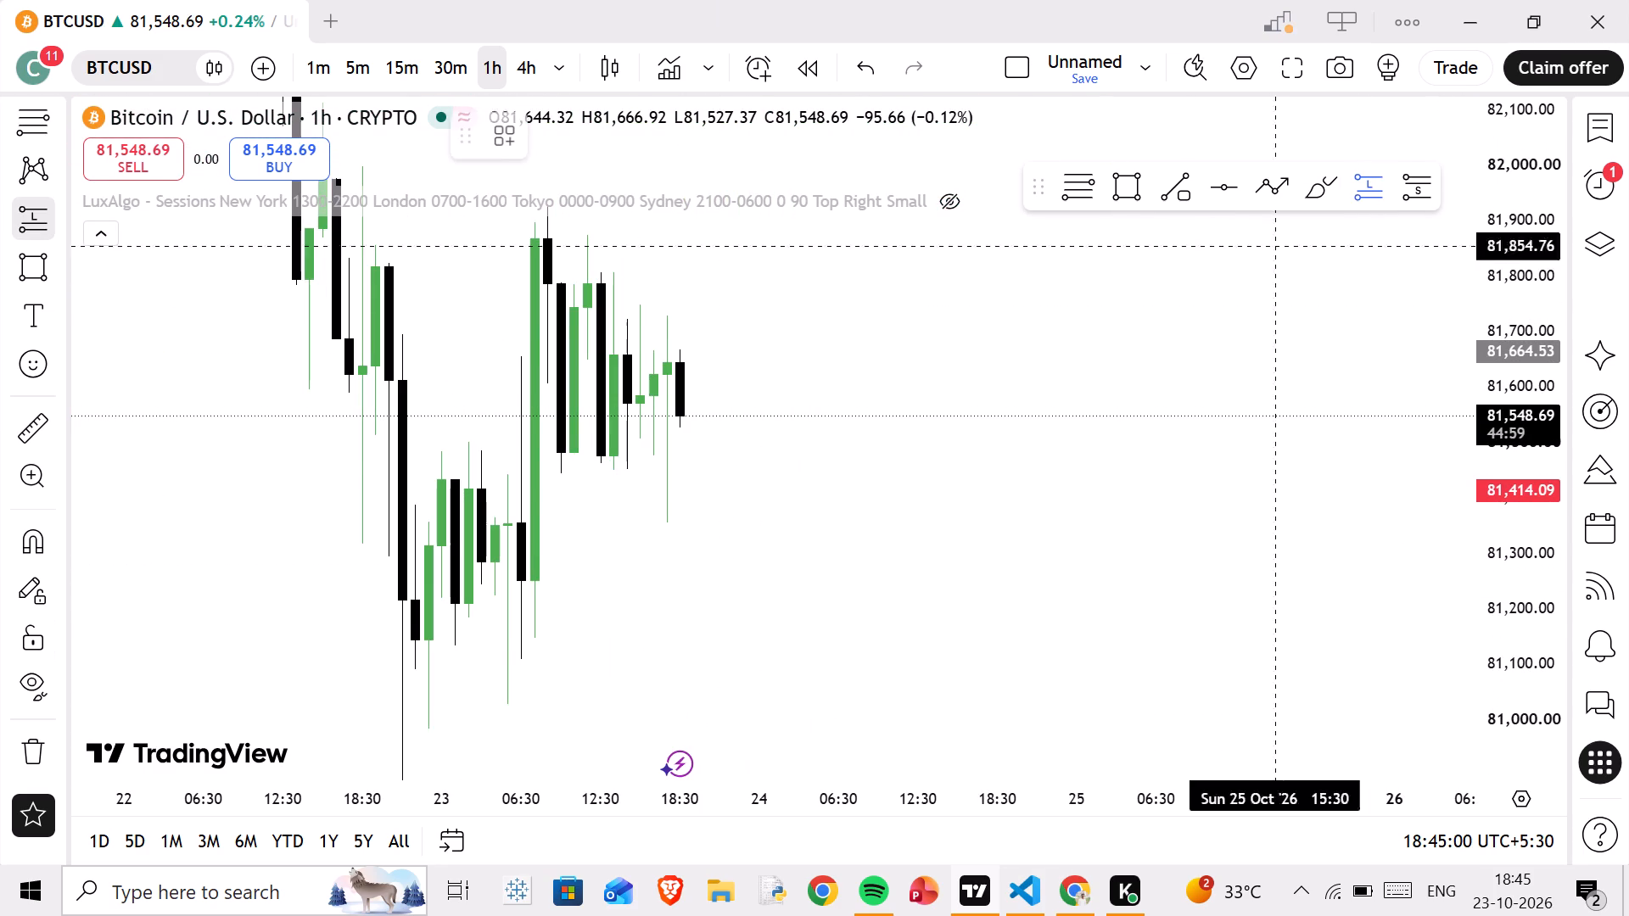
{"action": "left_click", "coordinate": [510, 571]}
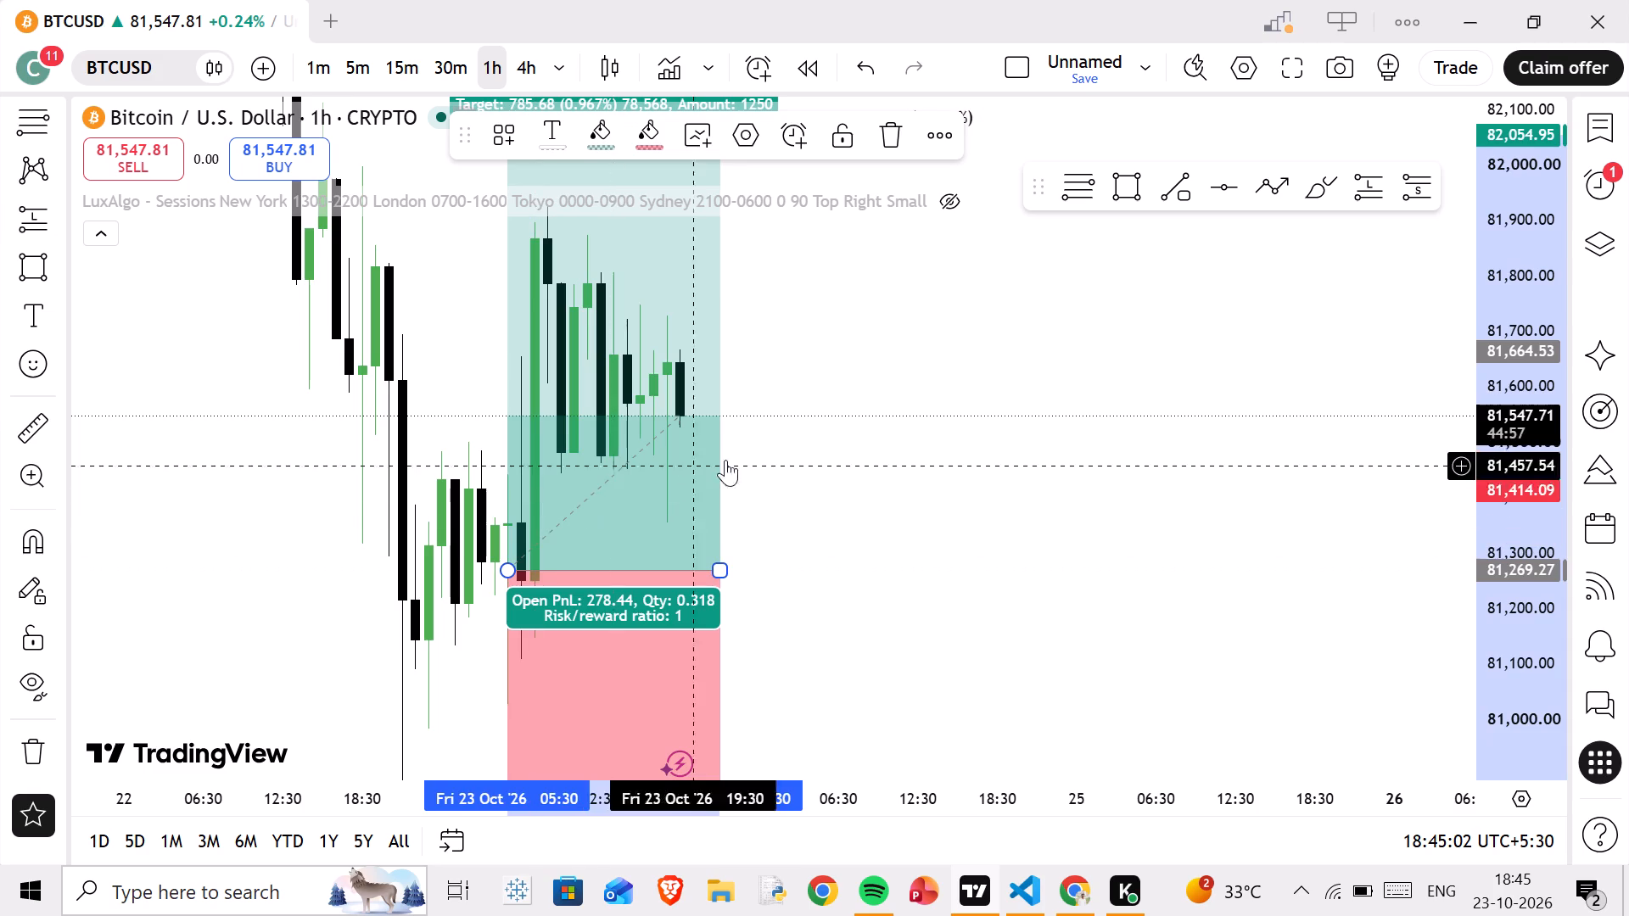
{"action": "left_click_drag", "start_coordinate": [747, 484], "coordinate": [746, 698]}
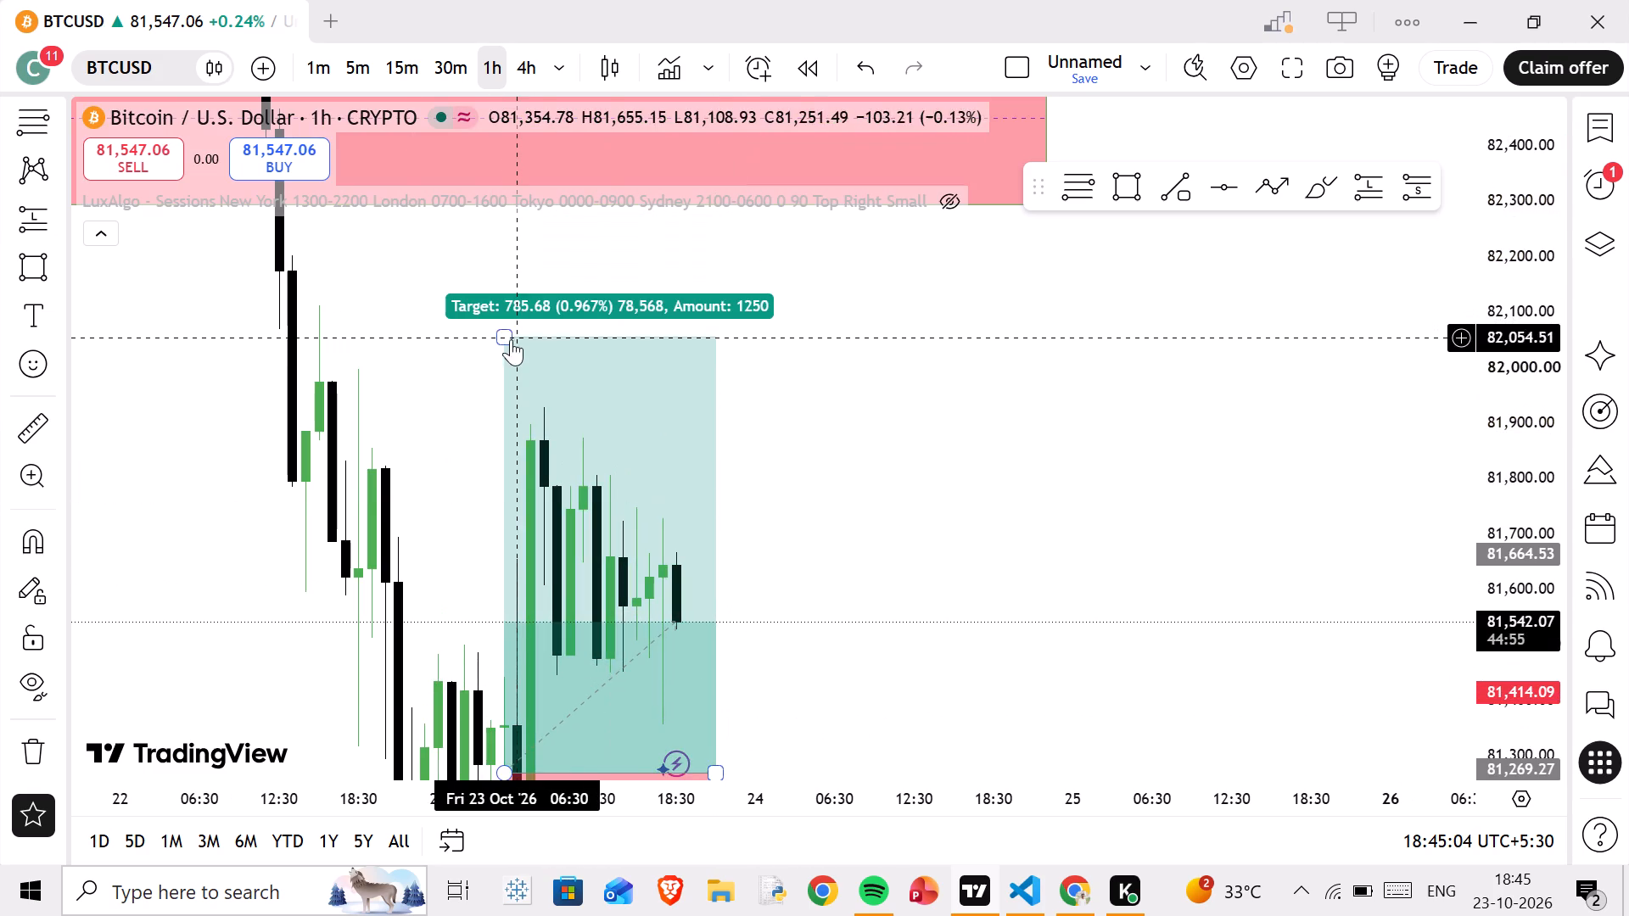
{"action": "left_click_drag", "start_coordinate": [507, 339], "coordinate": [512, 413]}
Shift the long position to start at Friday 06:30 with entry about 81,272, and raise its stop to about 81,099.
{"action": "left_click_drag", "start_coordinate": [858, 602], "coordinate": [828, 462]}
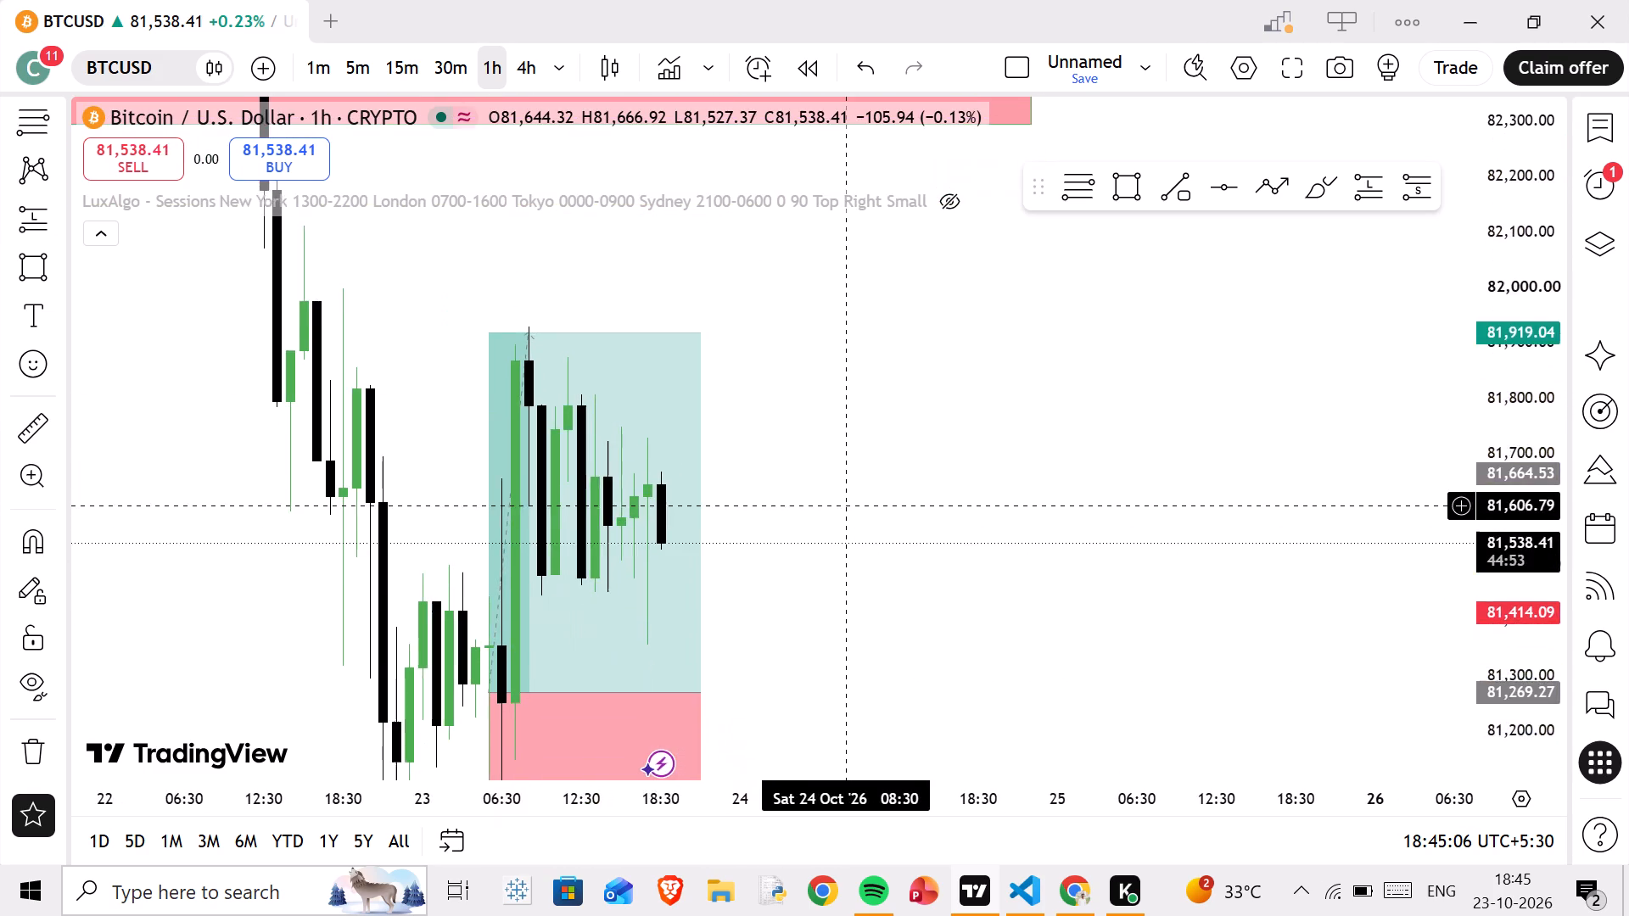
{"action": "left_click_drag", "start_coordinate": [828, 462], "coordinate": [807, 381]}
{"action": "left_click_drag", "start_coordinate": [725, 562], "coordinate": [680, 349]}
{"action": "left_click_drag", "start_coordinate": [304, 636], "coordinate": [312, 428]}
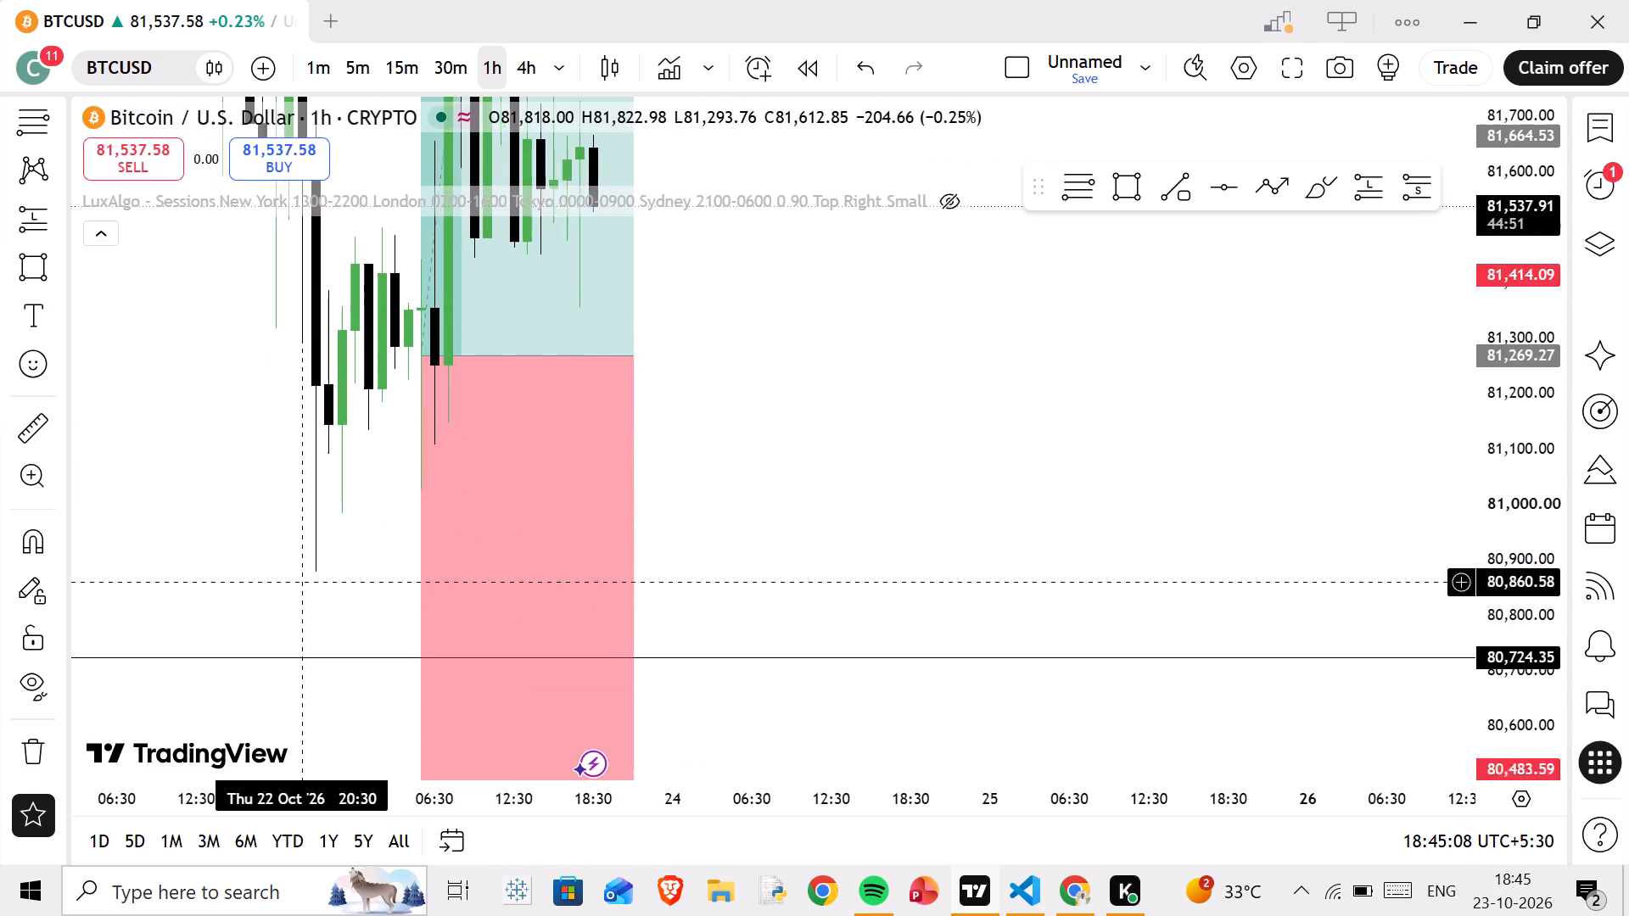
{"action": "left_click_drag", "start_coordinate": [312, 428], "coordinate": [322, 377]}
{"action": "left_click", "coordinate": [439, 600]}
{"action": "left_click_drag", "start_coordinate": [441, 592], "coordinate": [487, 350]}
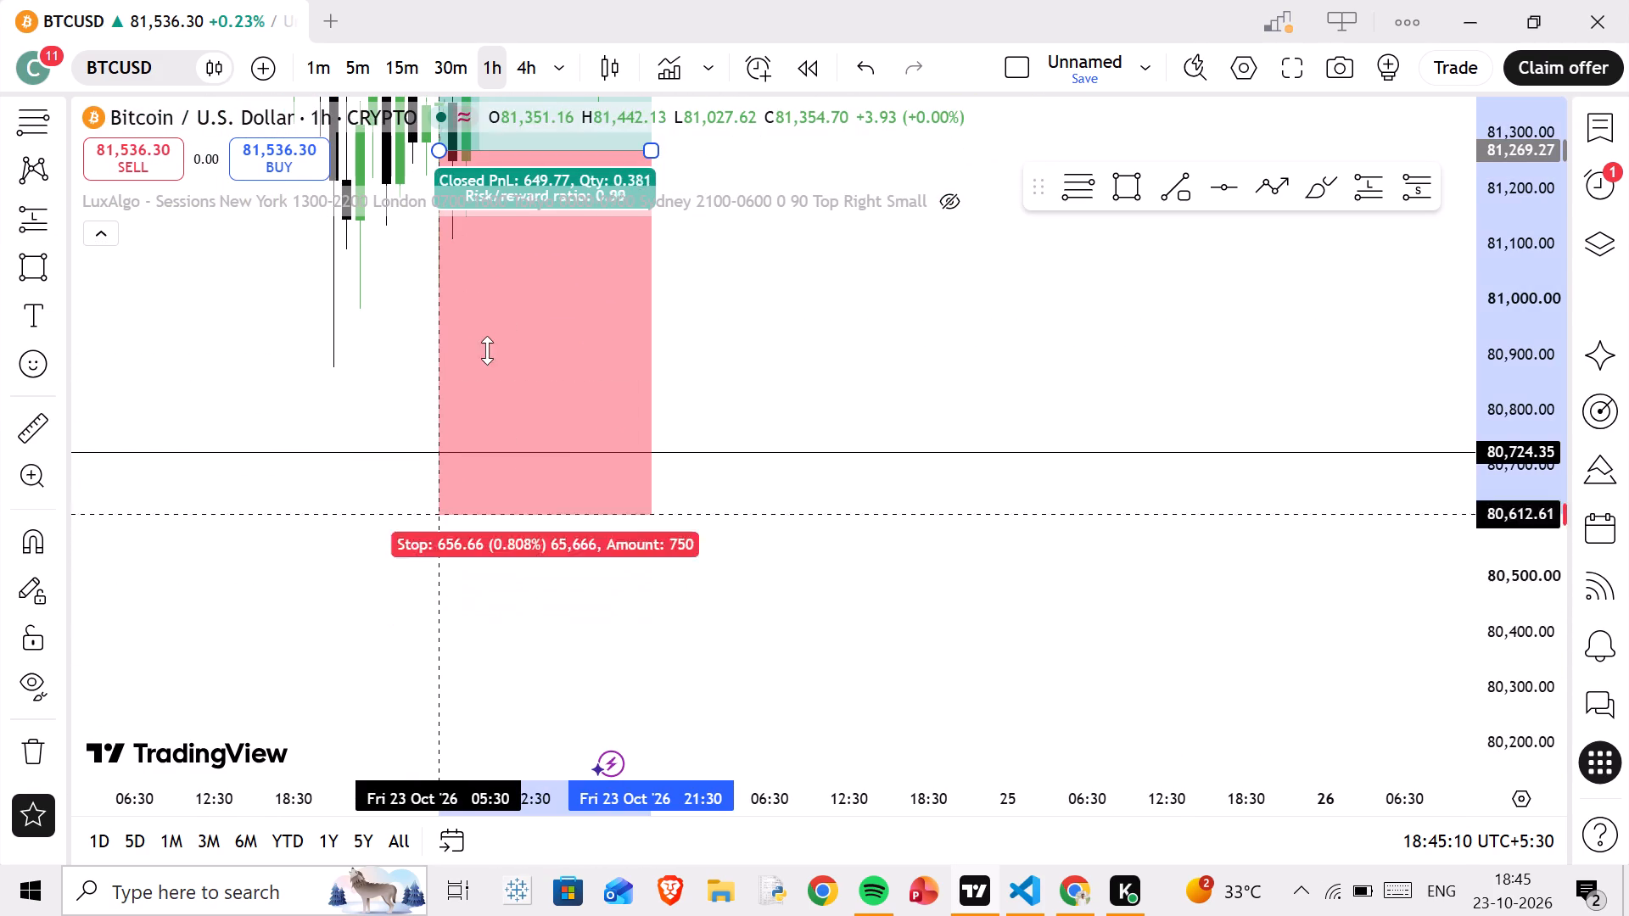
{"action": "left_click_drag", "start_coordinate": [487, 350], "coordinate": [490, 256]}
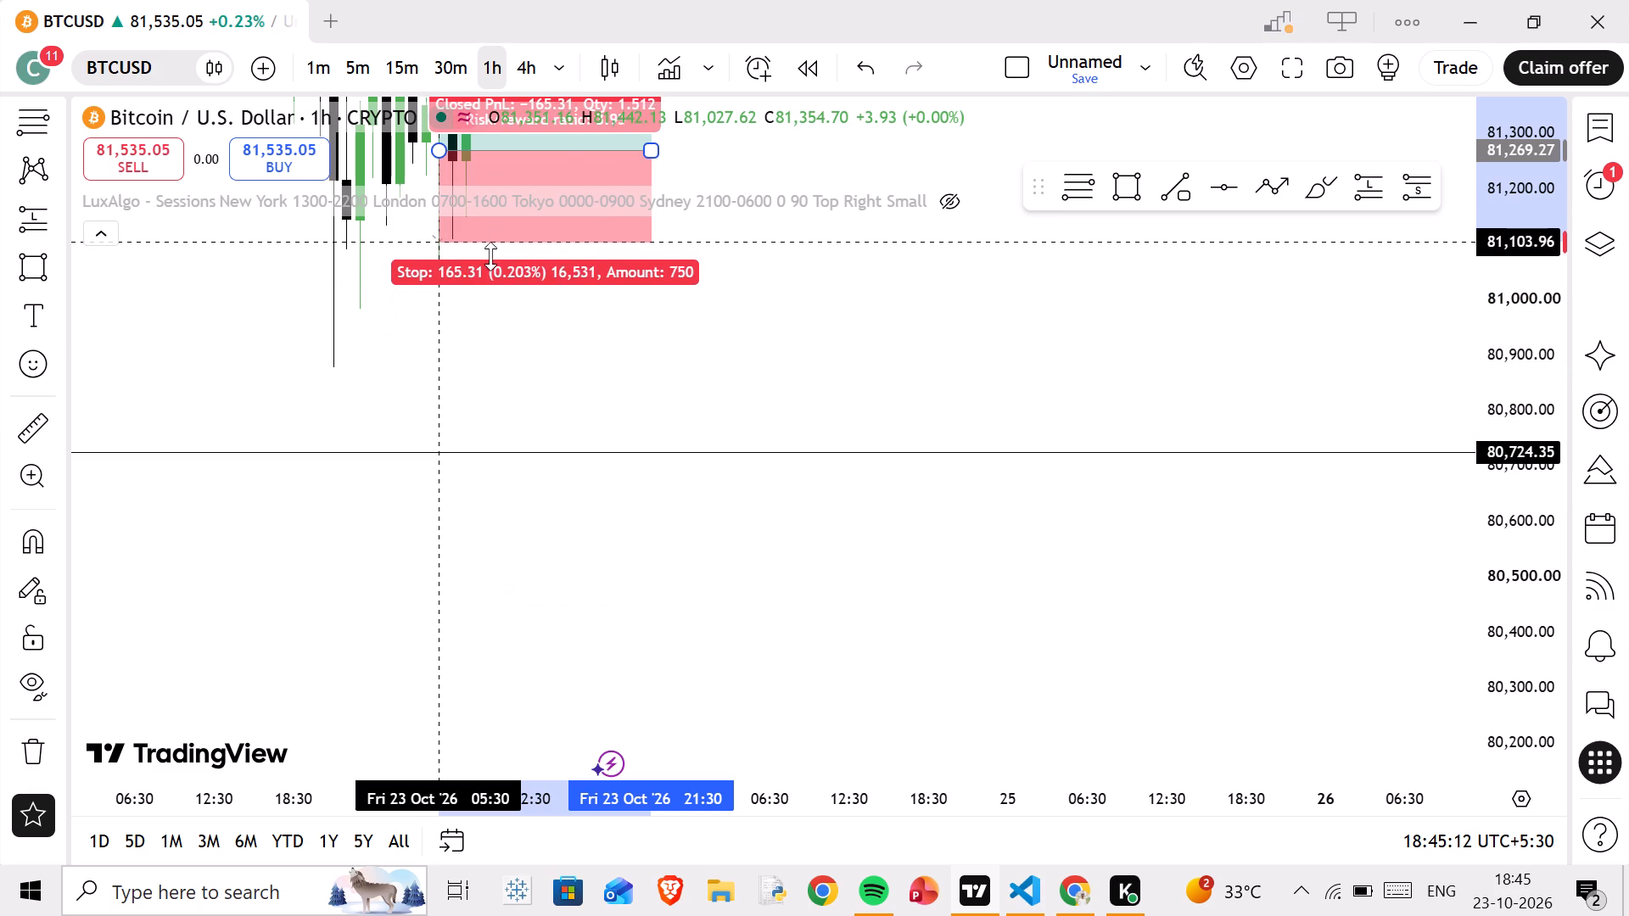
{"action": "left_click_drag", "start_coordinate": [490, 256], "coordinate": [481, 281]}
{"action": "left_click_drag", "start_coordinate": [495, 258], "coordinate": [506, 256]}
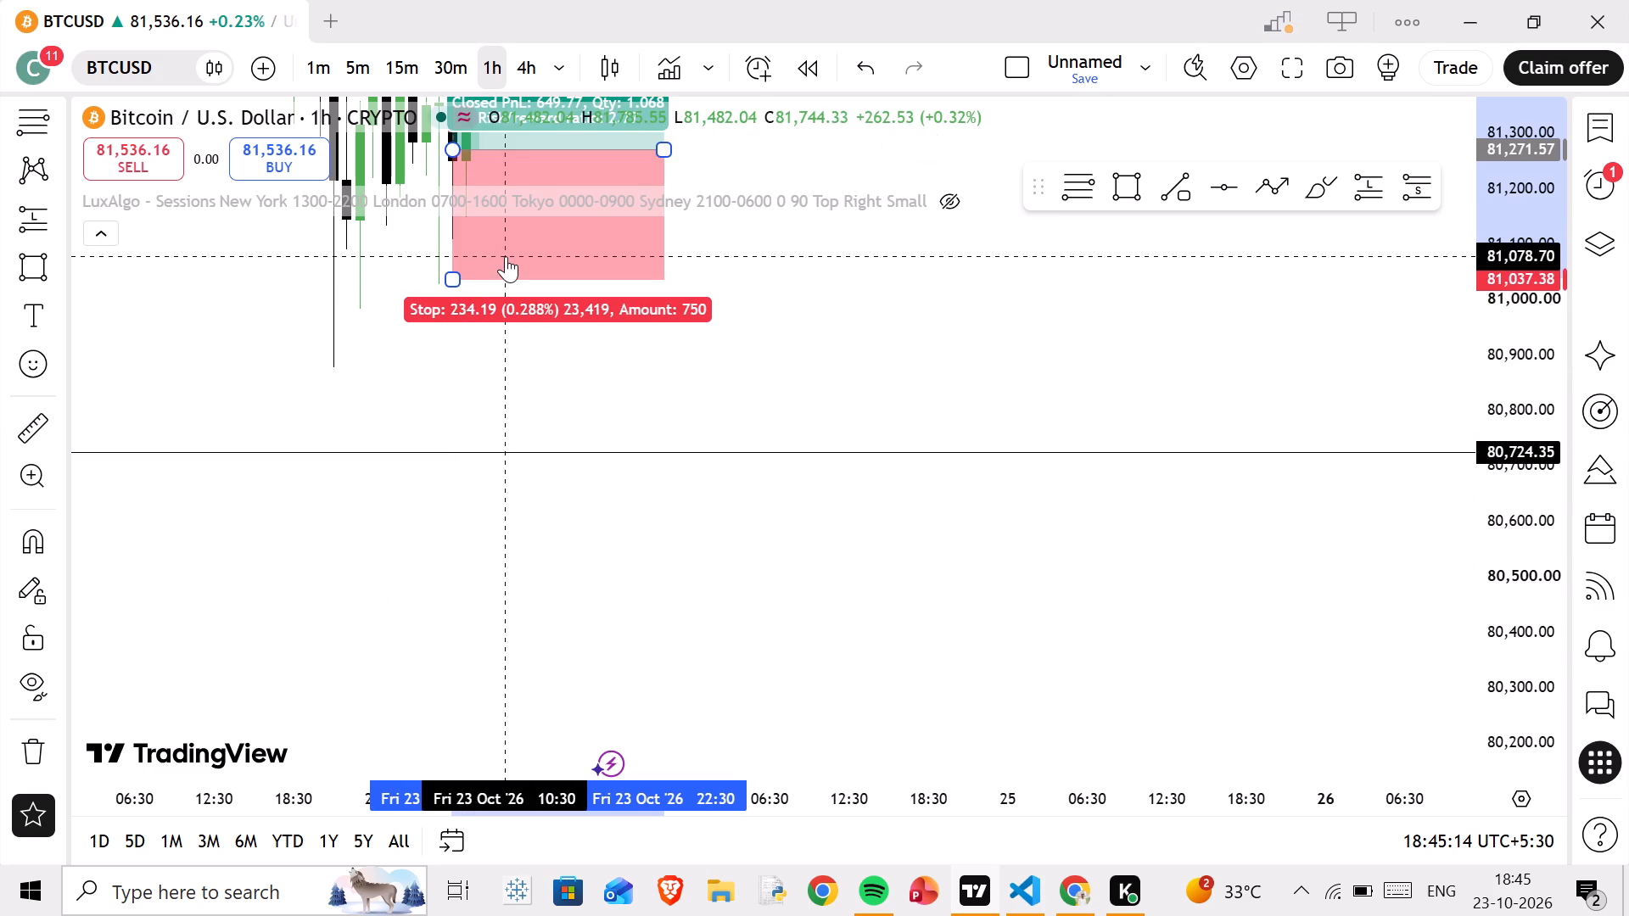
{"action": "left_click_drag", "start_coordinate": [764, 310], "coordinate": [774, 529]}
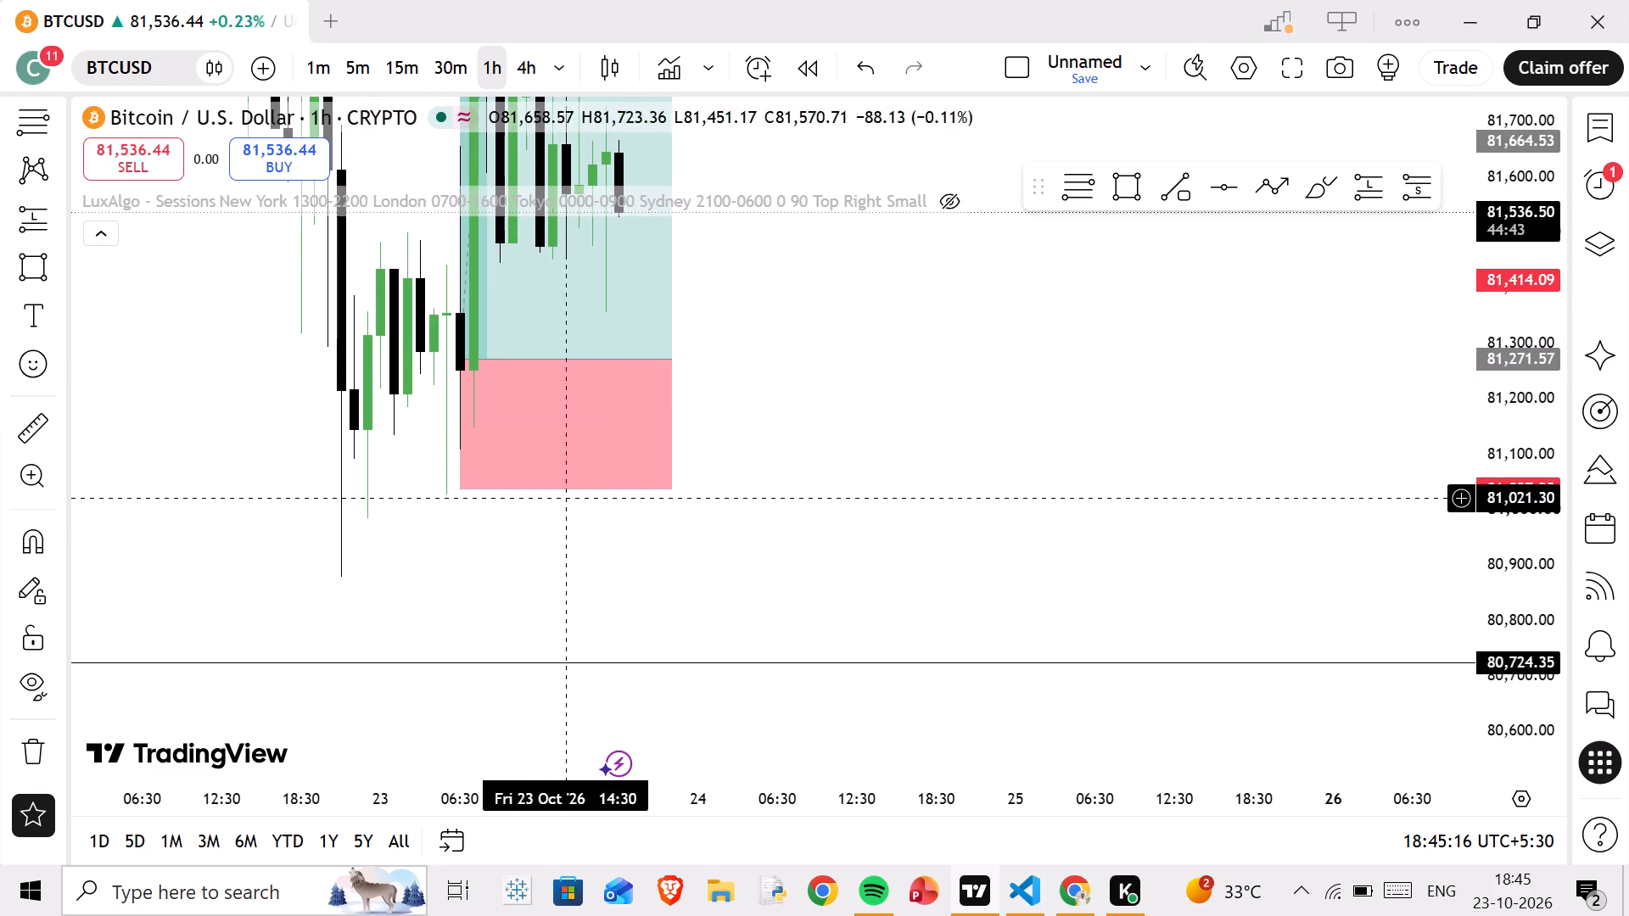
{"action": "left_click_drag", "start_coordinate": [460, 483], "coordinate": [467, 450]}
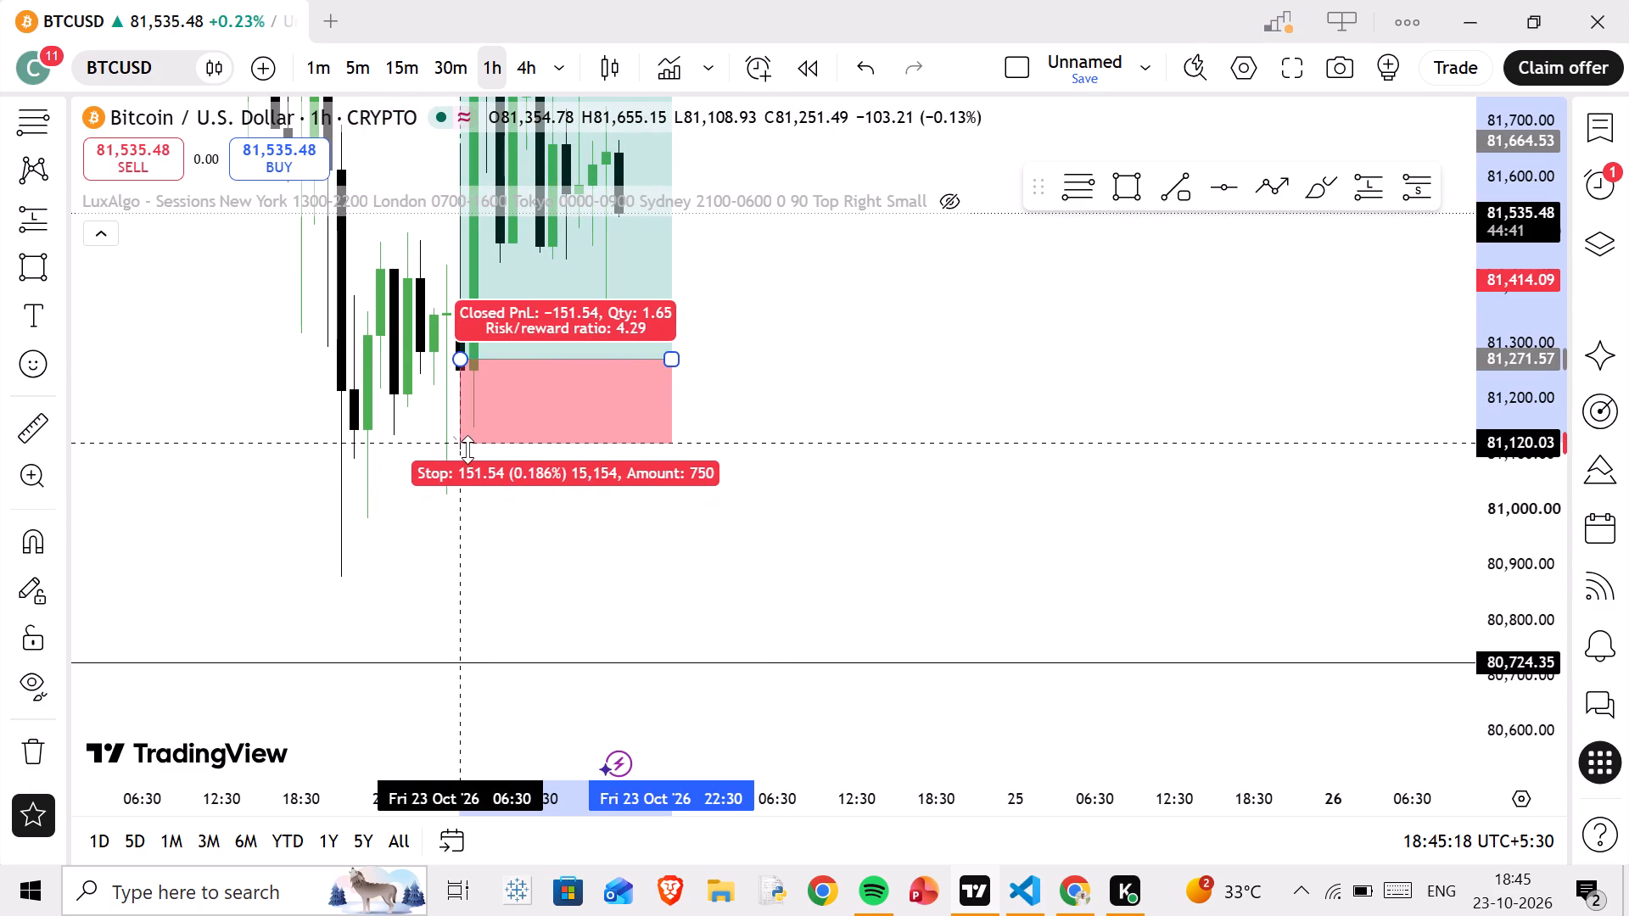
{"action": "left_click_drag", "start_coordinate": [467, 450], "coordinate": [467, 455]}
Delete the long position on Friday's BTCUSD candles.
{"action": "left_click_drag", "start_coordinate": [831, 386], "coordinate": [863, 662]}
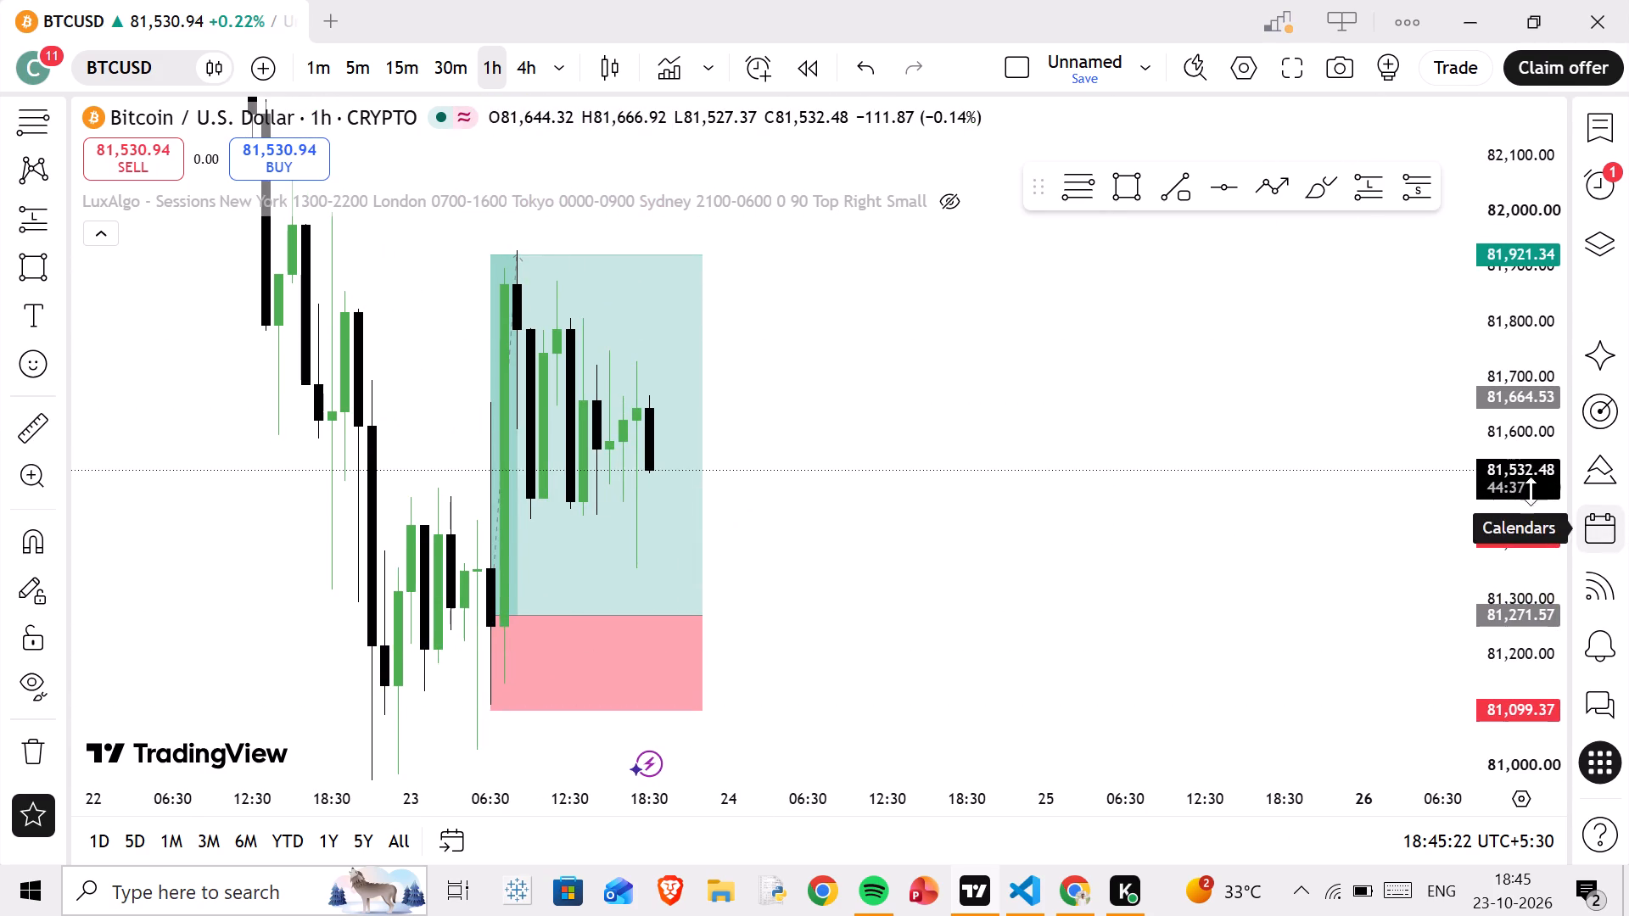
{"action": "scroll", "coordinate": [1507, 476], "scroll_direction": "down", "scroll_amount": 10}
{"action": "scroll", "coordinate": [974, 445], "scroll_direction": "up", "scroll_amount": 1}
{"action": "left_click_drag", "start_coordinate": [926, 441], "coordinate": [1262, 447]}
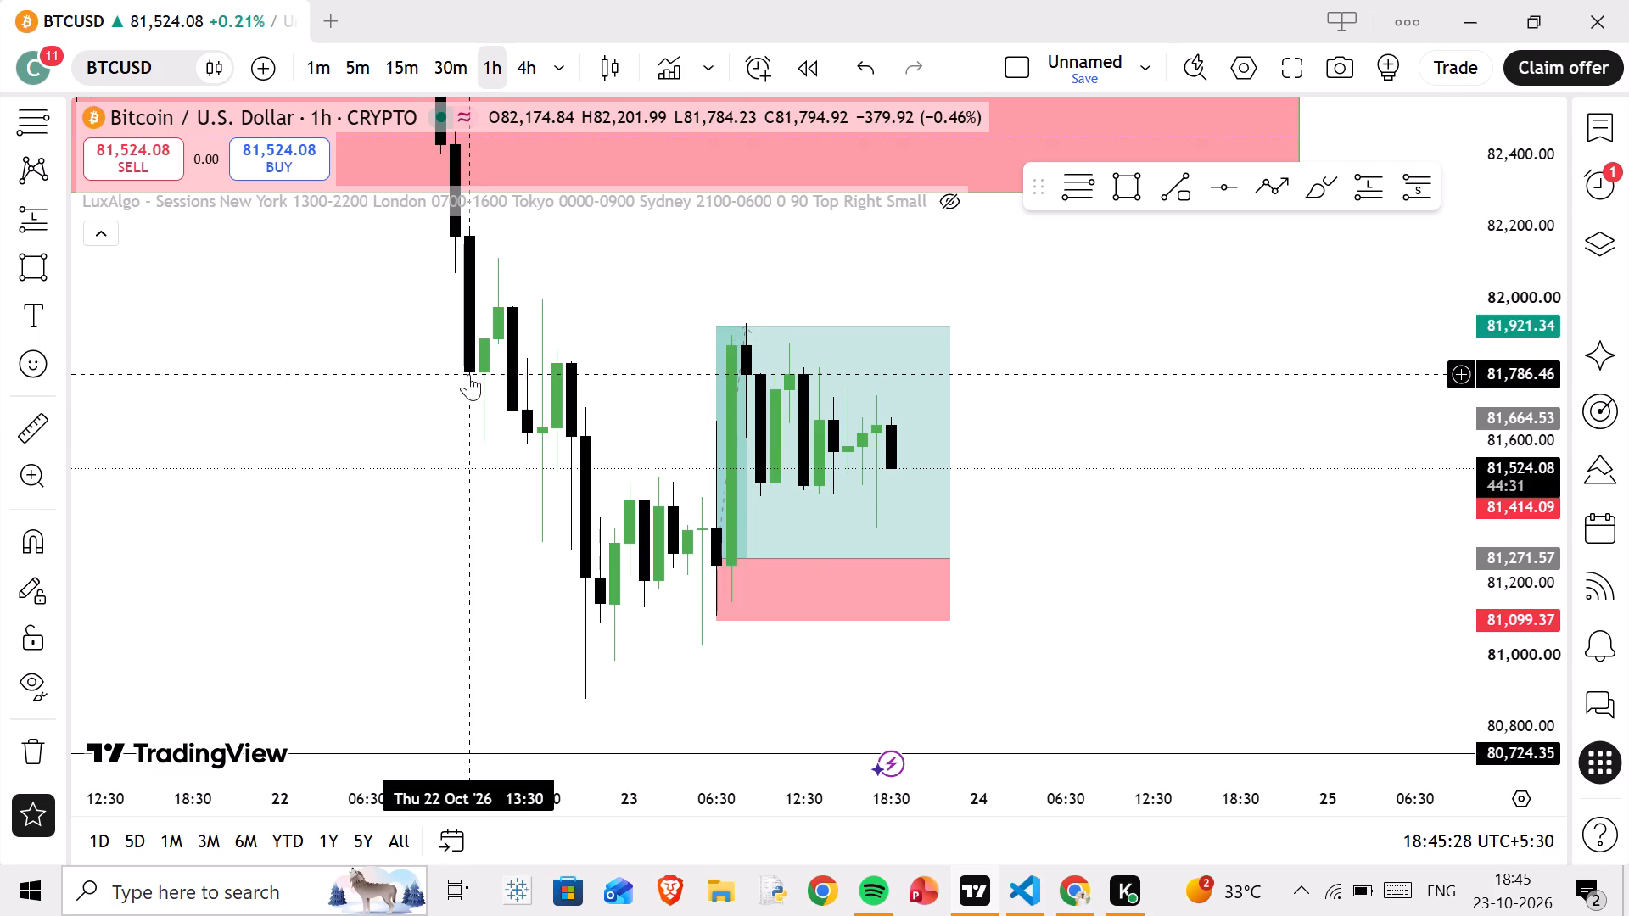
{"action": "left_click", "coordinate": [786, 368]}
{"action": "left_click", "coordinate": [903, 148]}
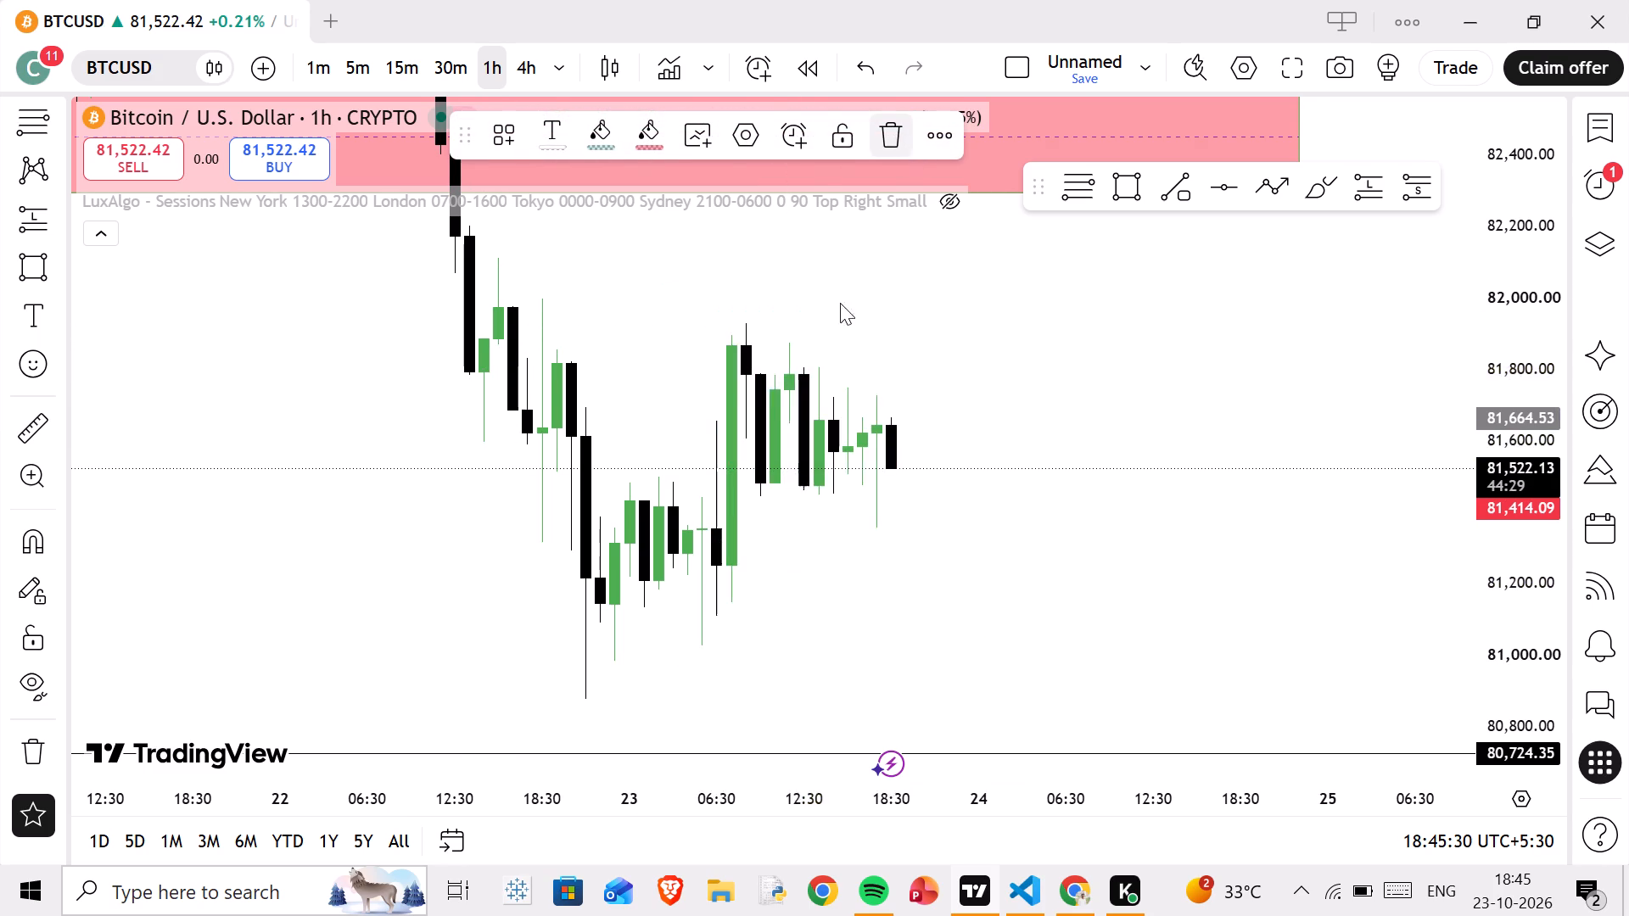
Advance from BTCUSD past ETHUSD to the NASDAQ chart.
{"action": "scroll", "coordinate": [777, 397], "scroll_direction": "down", "scroll_amount": 6}
{"action": "key", "text": "space"}
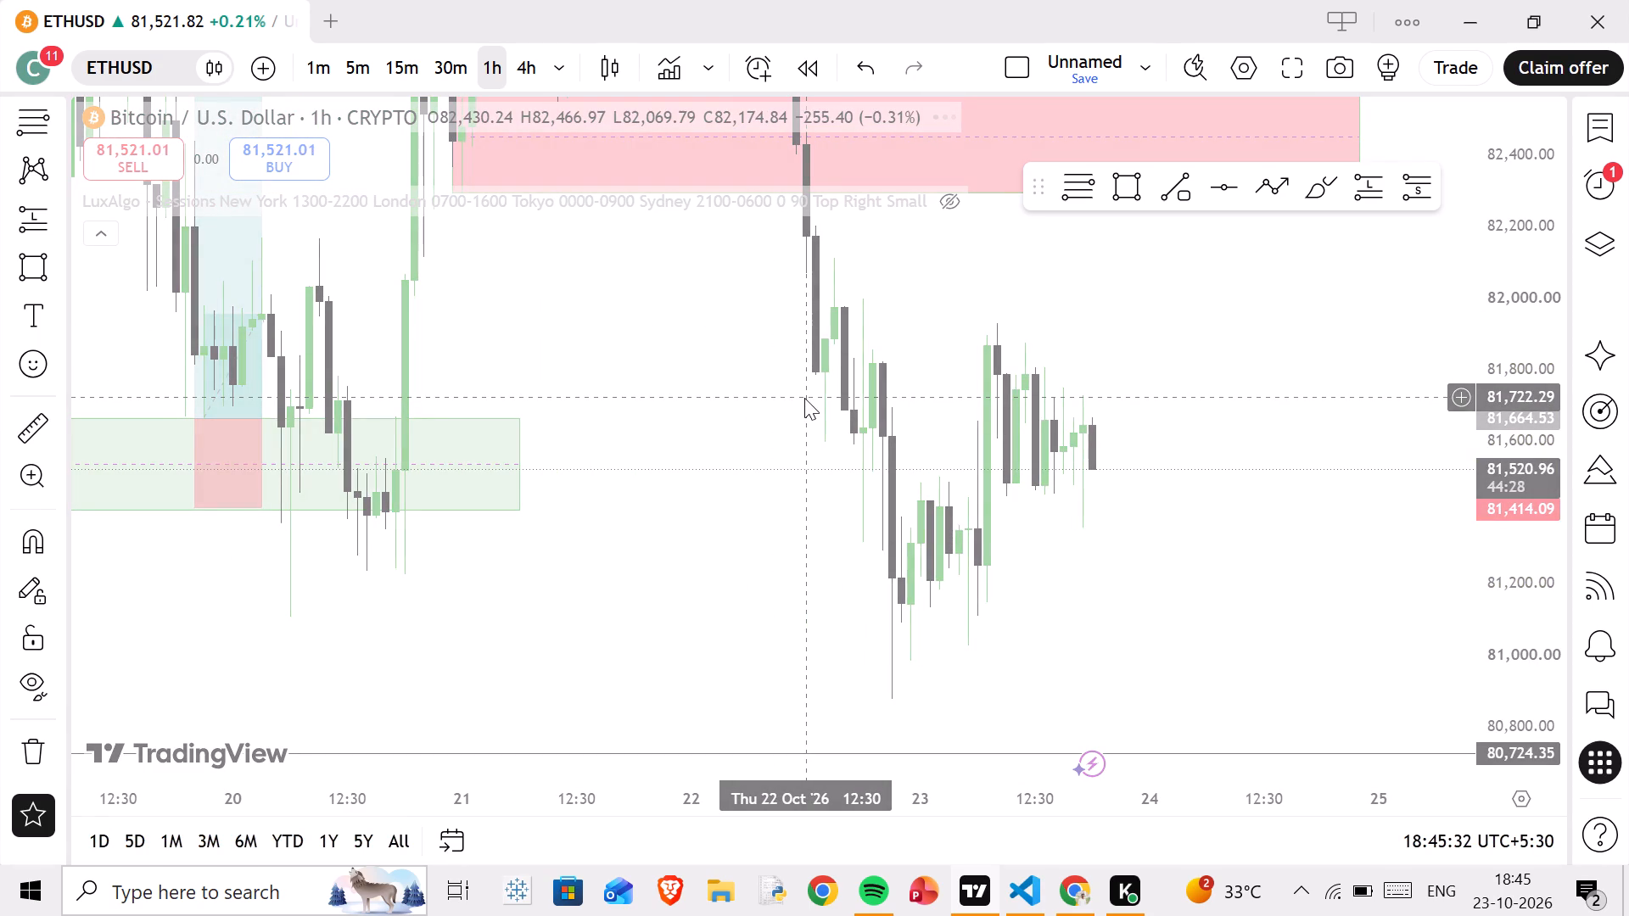
{"action": "key", "text": "space"}
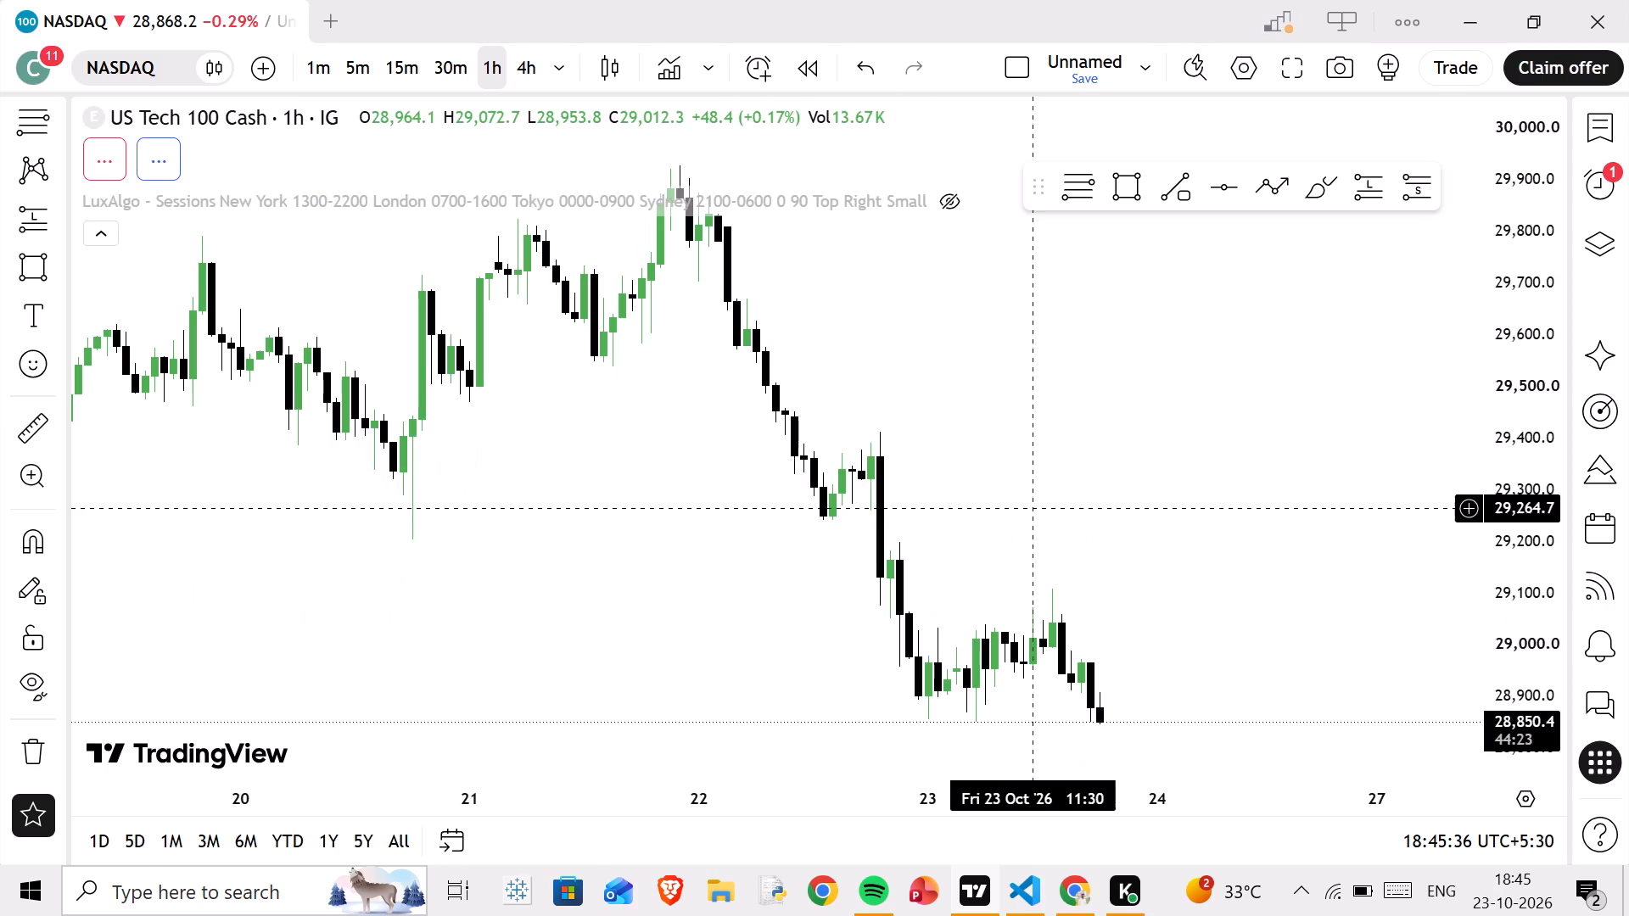
Examine the recent NASDAQ decline on the 1-hour chart.
{"action": "left_click_drag", "start_coordinate": [1038, 508], "coordinate": [380, 341]}
{"action": "scroll", "coordinate": [649, 466], "scroll_direction": "up", "scroll_amount": 2}
{"action": "left_click_drag", "start_coordinate": [545, 496], "coordinate": [844, 416]}
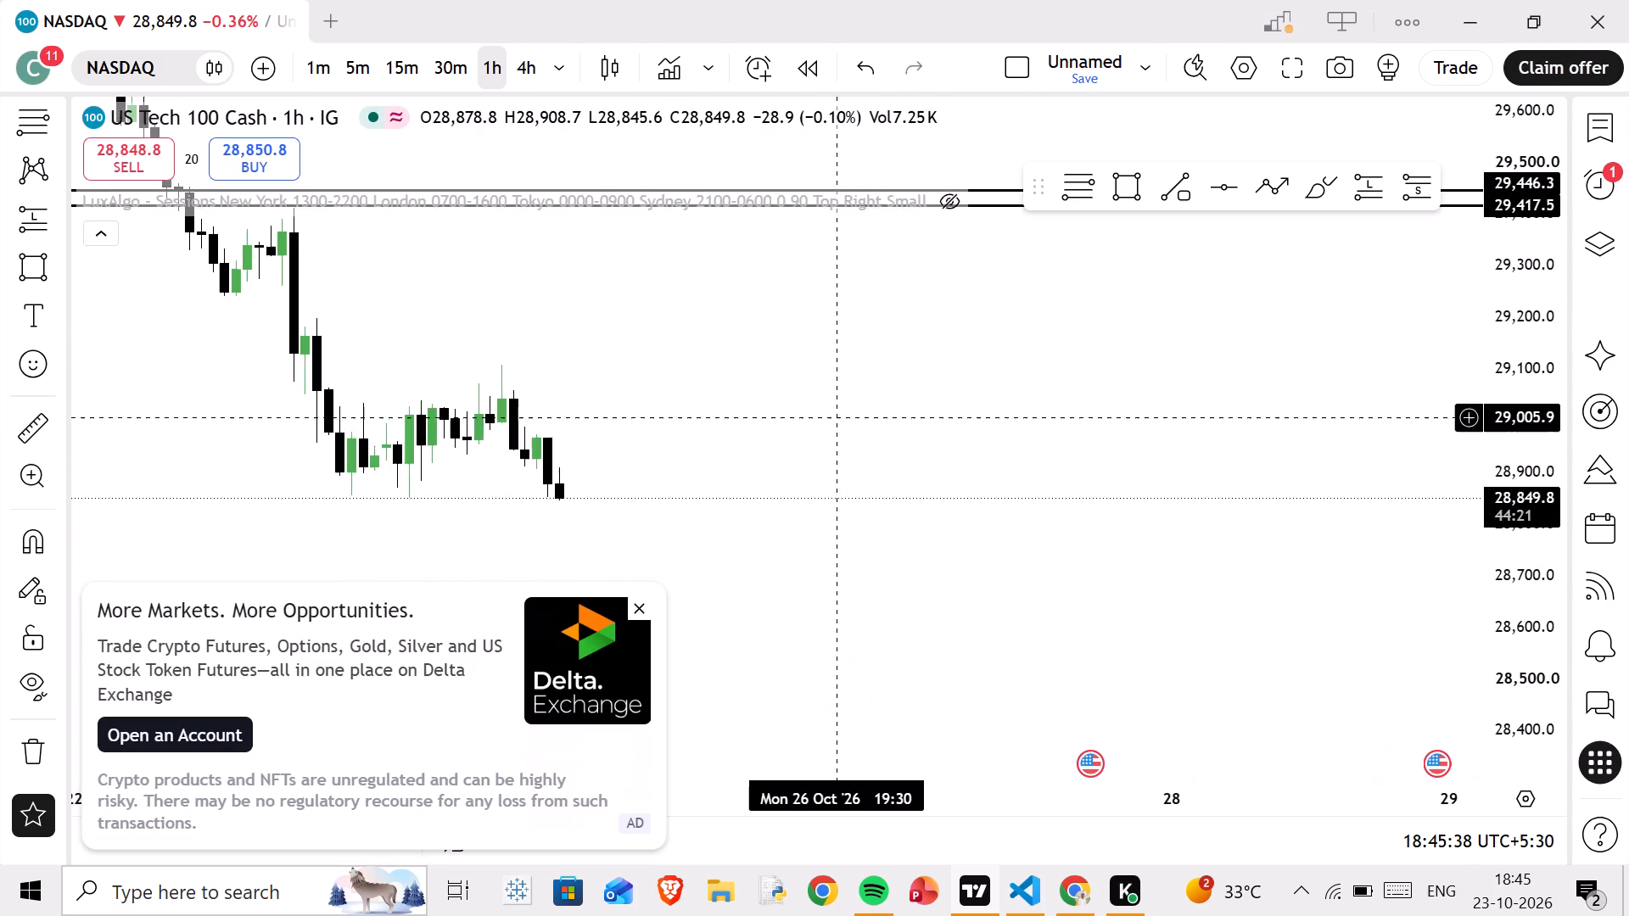
{"action": "left_click", "coordinate": [641, 608]}
{"action": "scroll", "coordinate": [452, 343], "scroll_direction": "down", "scroll_amount": 2}
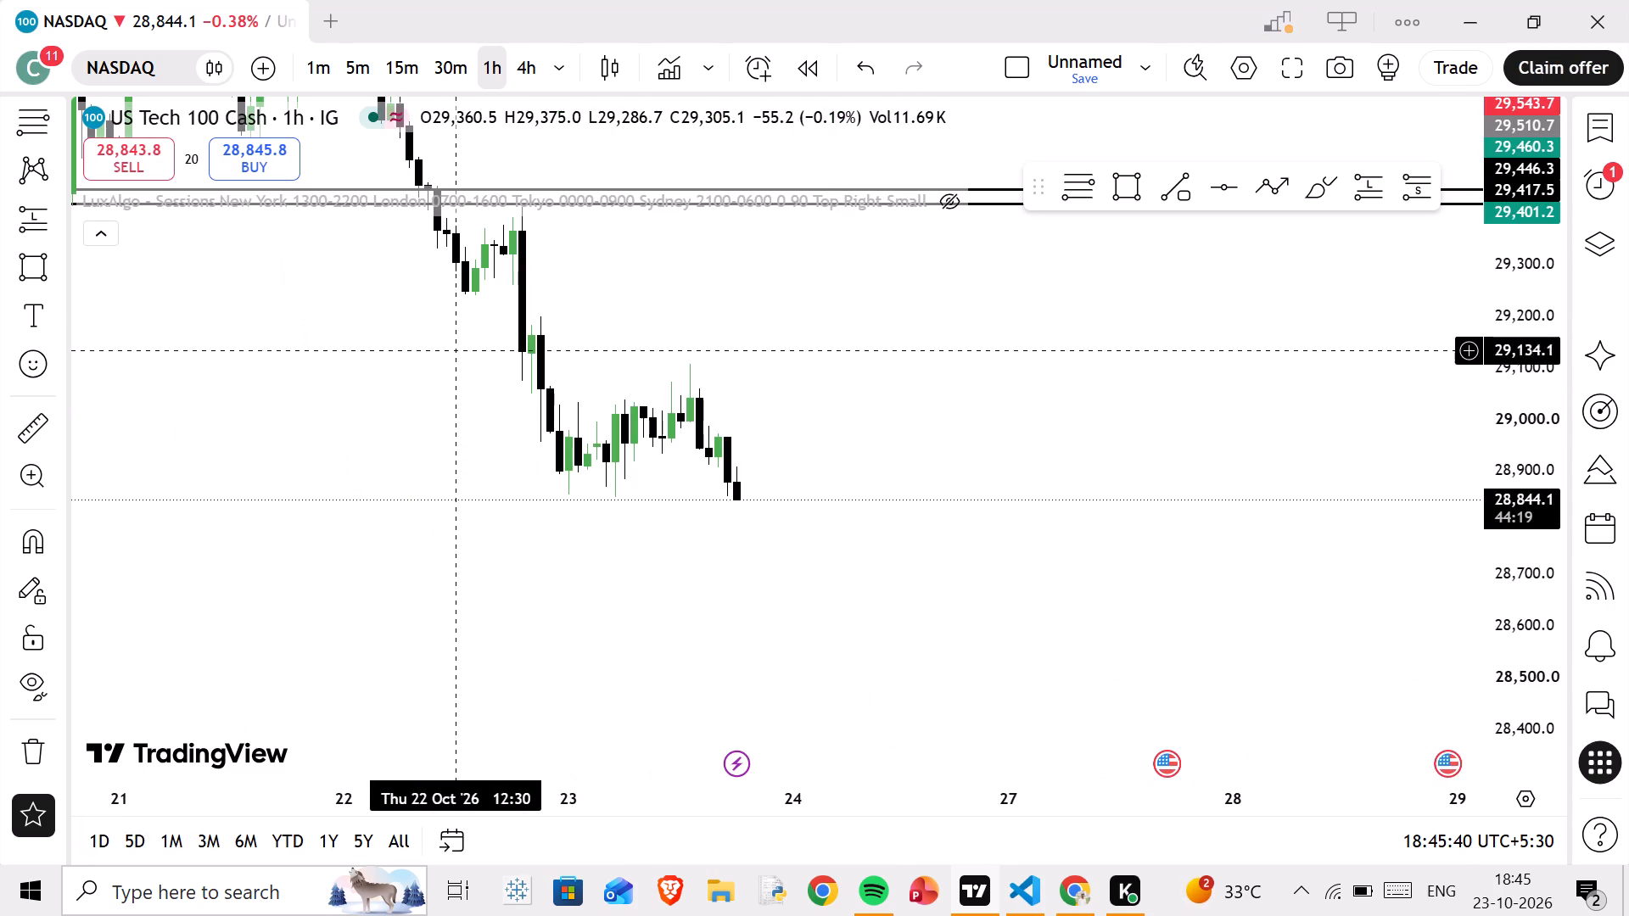
Examine Friday's NASDAQ price action on the 5-minute timeframe with the chart view reset.
{"action": "left_click", "coordinate": [355, 79]}
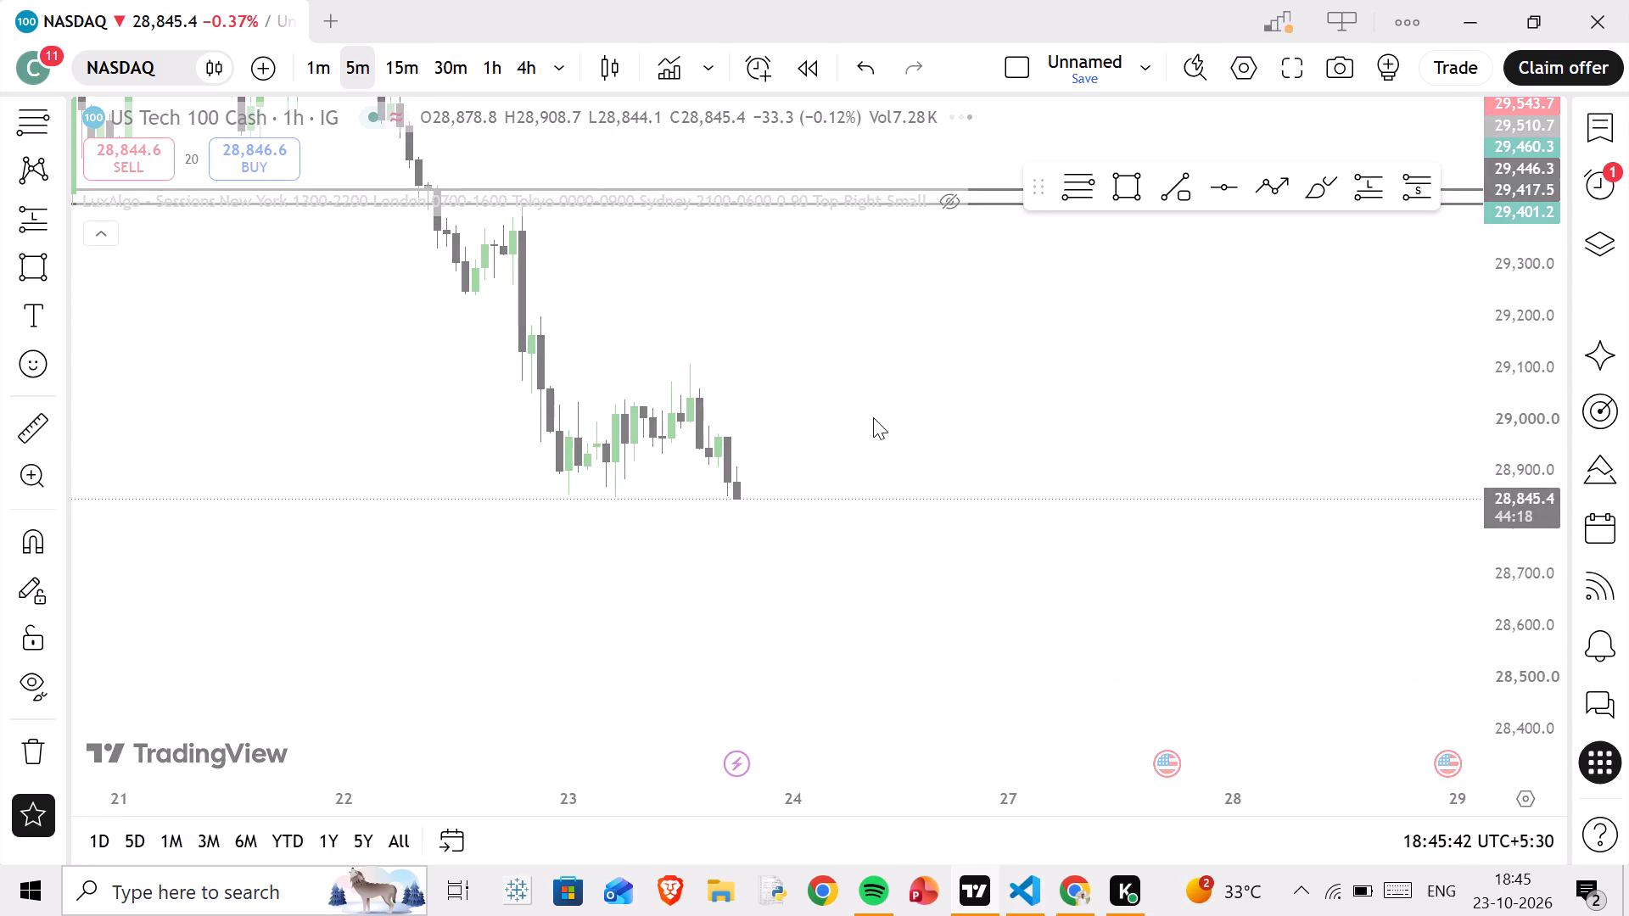
{"action": "scroll", "coordinate": [686, 377], "scroll_direction": "down", "scroll_amount": 1}
{"action": "right_click", "coordinate": [850, 477]}
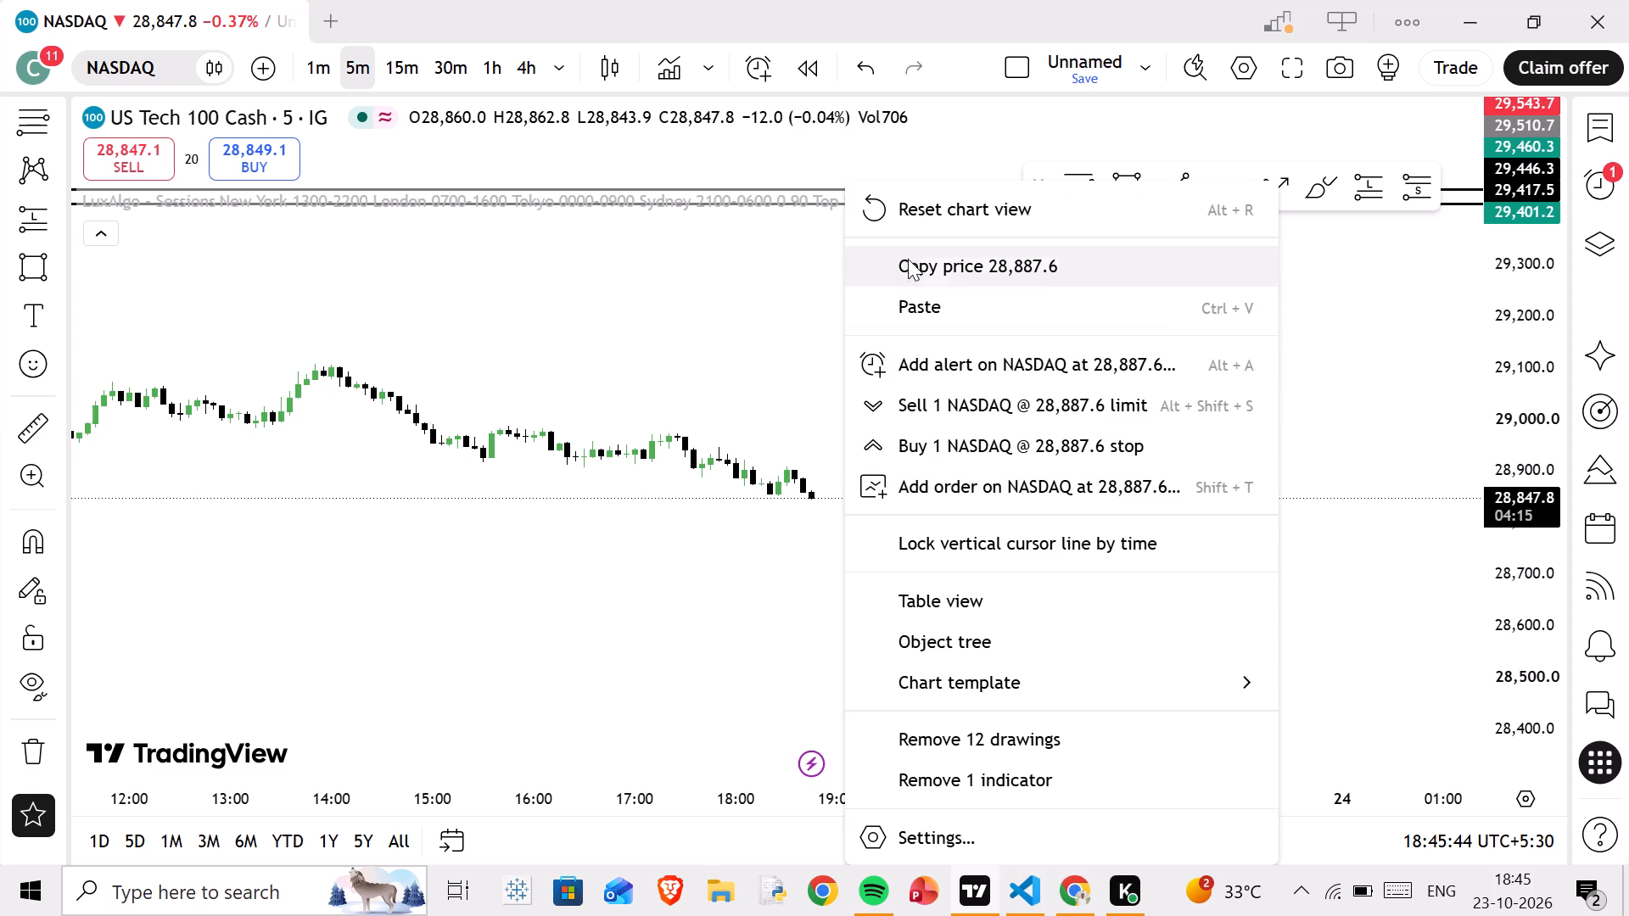
{"action": "left_click", "coordinate": [903, 217]}
{"action": "scroll", "coordinate": [1015, 487], "scroll_direction": "down", "scroll_amount": 4}
{"action": "left_click_drag", "start_coordinate": [1284, 570], "coordinate": [315, 371]}
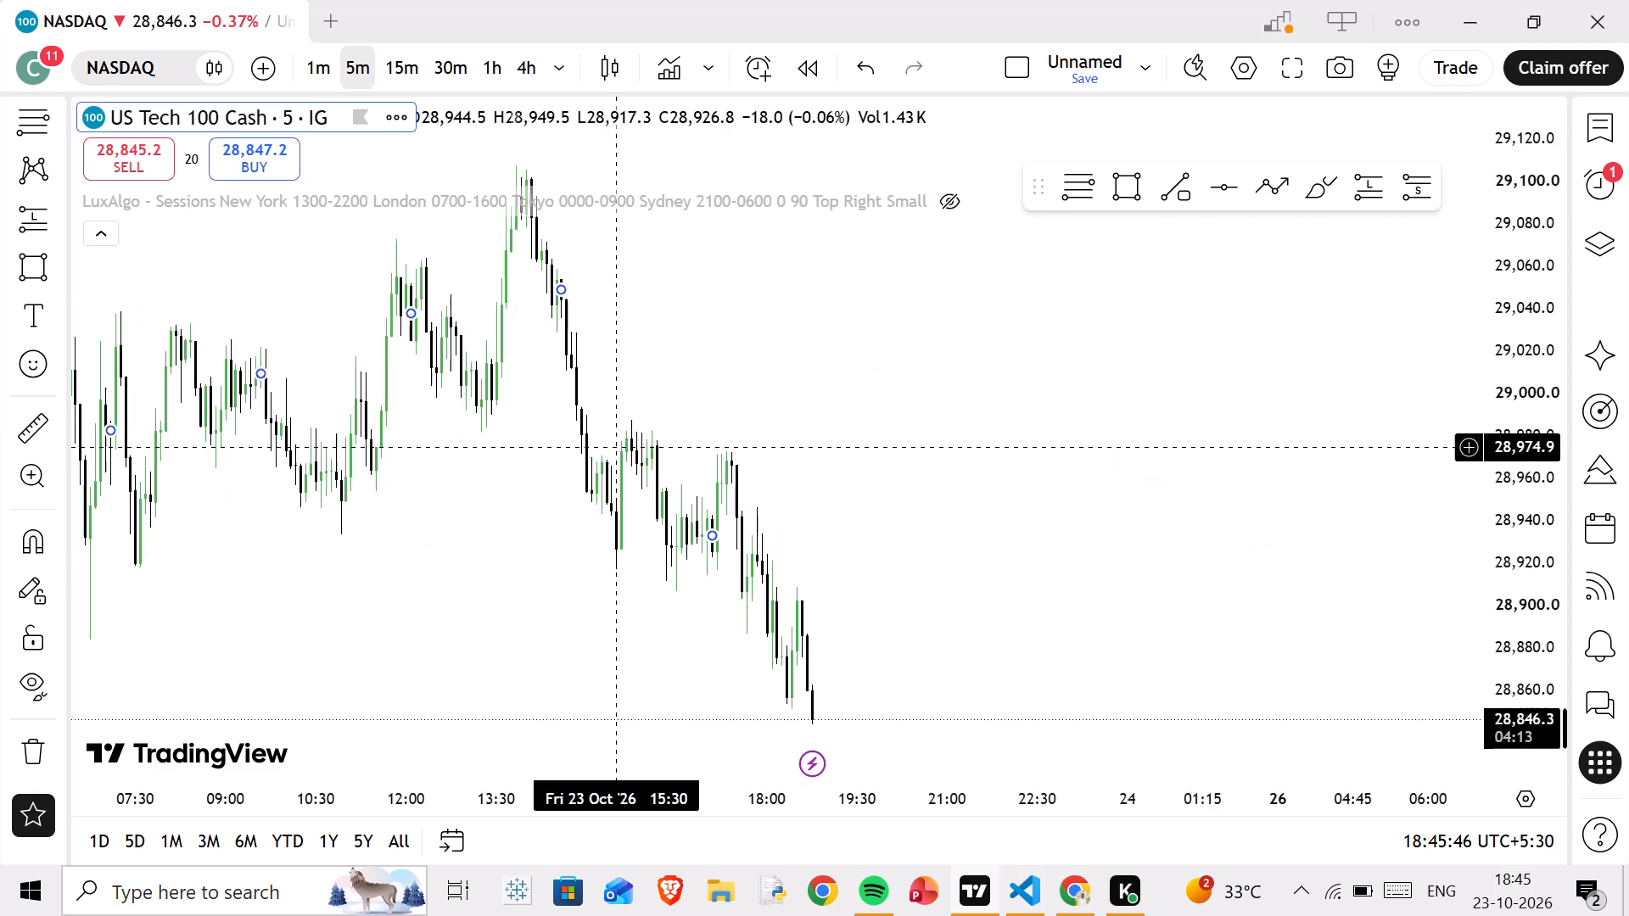
{"action": "scroll", "coordinate": [546, 584], "scroll_direction": "up", "scroll_amount": 2}
{"action": "left_click_drag", "start_coordinate": [500, 615], "coordinate": [877, 422]}
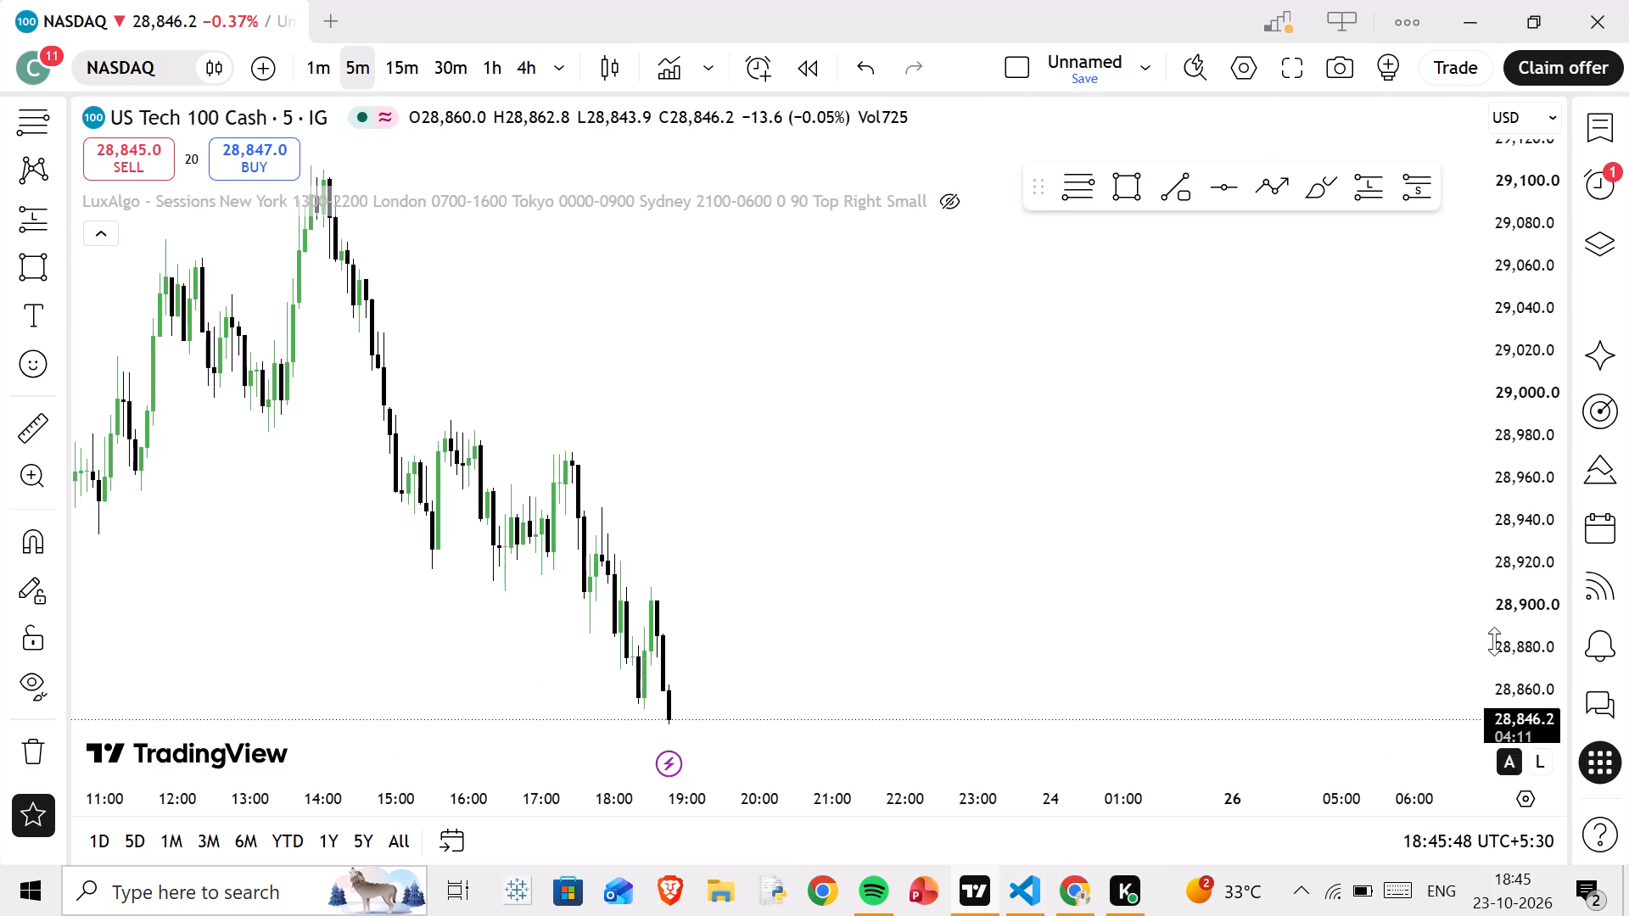
{"action": "scroll", "coordinate": [1494, 641], "scroll_direction": "up", "scroll_amount": 5}
{"action": "left_click_drag", "start_coordinate": [710, 685], "coordinate": [549, 340]}
{"action": "scroll", "coordinate": [544, 492], "scroll_direction": "up", "scroll_amount": 3}
{"action": "left_click_drag", "start_coordinate": [483, 515], "coordinate": [884, 506]}
{"action": "scroll", "coordinate": [784, 569], "scroll_direction": "up", "scroll_amount": 3}
{"action": "left_click_drag", "start_coordinate": [232, 499], "coordinate": [737, 510]}
{"action": "left_click", "coordinate": [742, 639]}
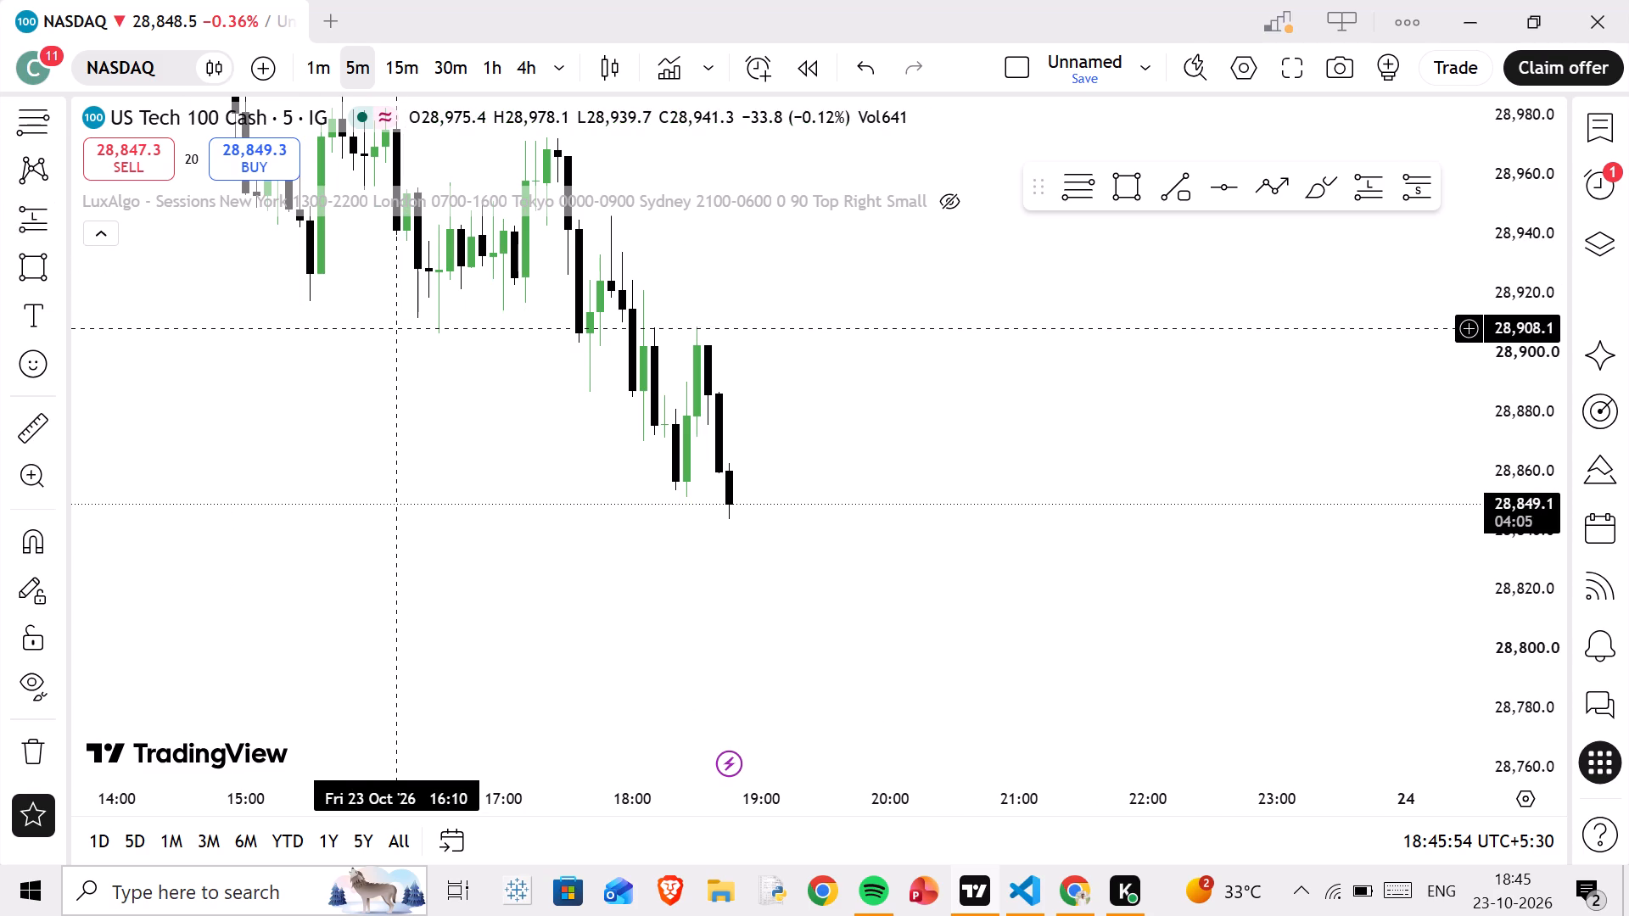
{"action": "left_click_drag", "start_coordinate": [373, 349], "coordinate": [554, 550]}
{"action": "scroll", "coordinate": [596, 500], "scroll_direction": "up", "scroll_amount": 2}
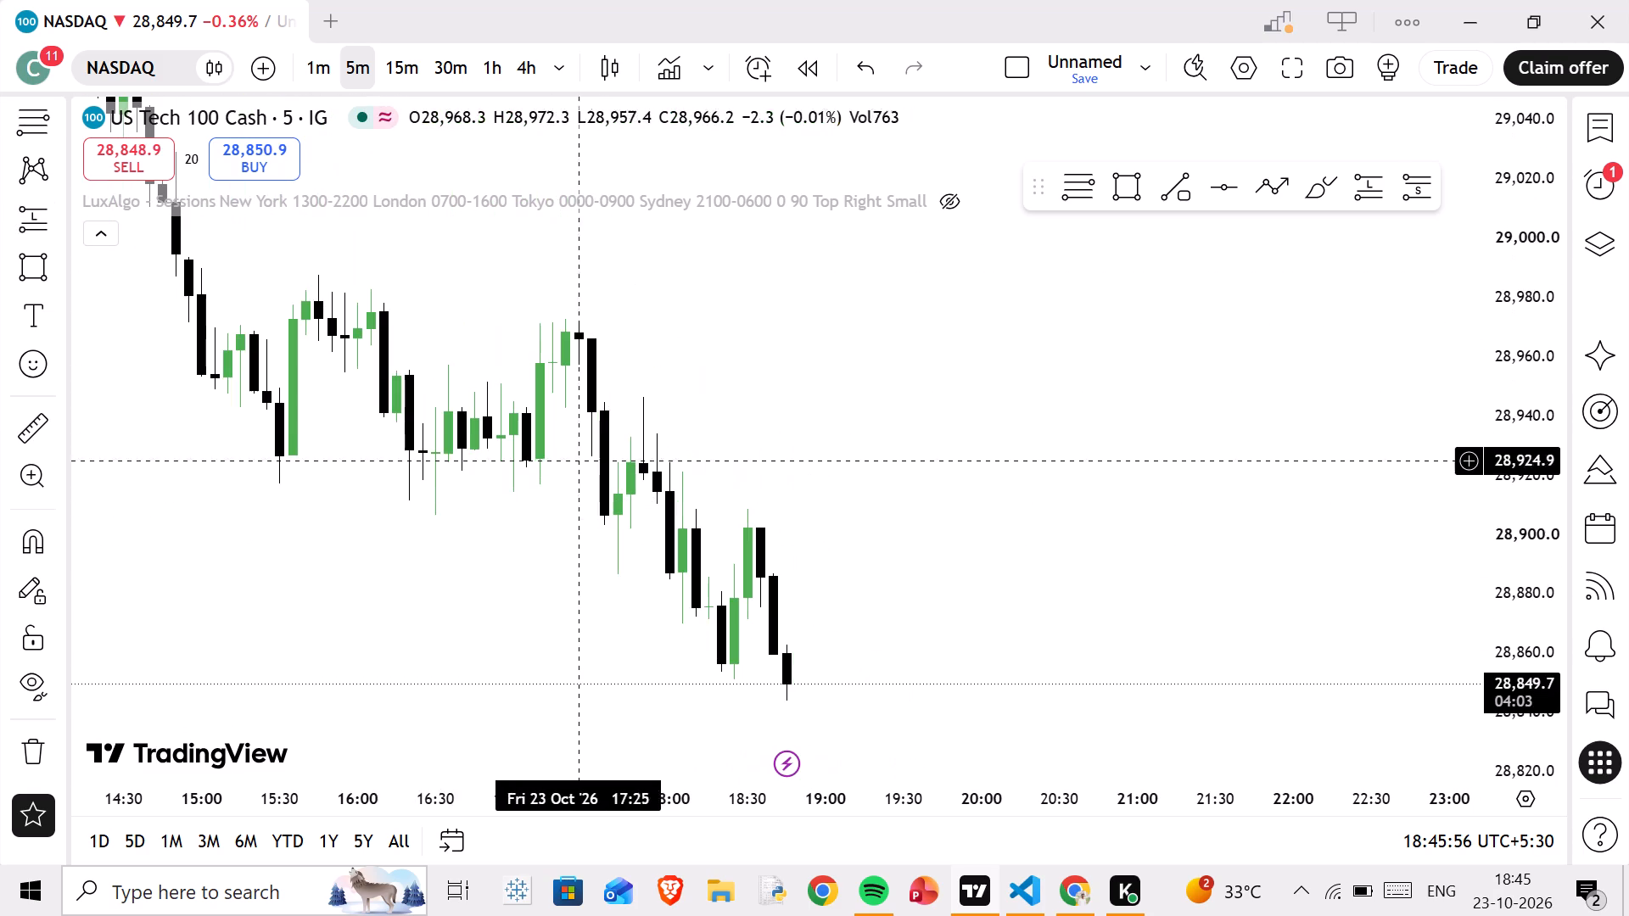
Examine Friday's NASDAQ swings and lows on the 15-minute timeframe.
{"action": "left_click", "coordinate": [397, 81]}
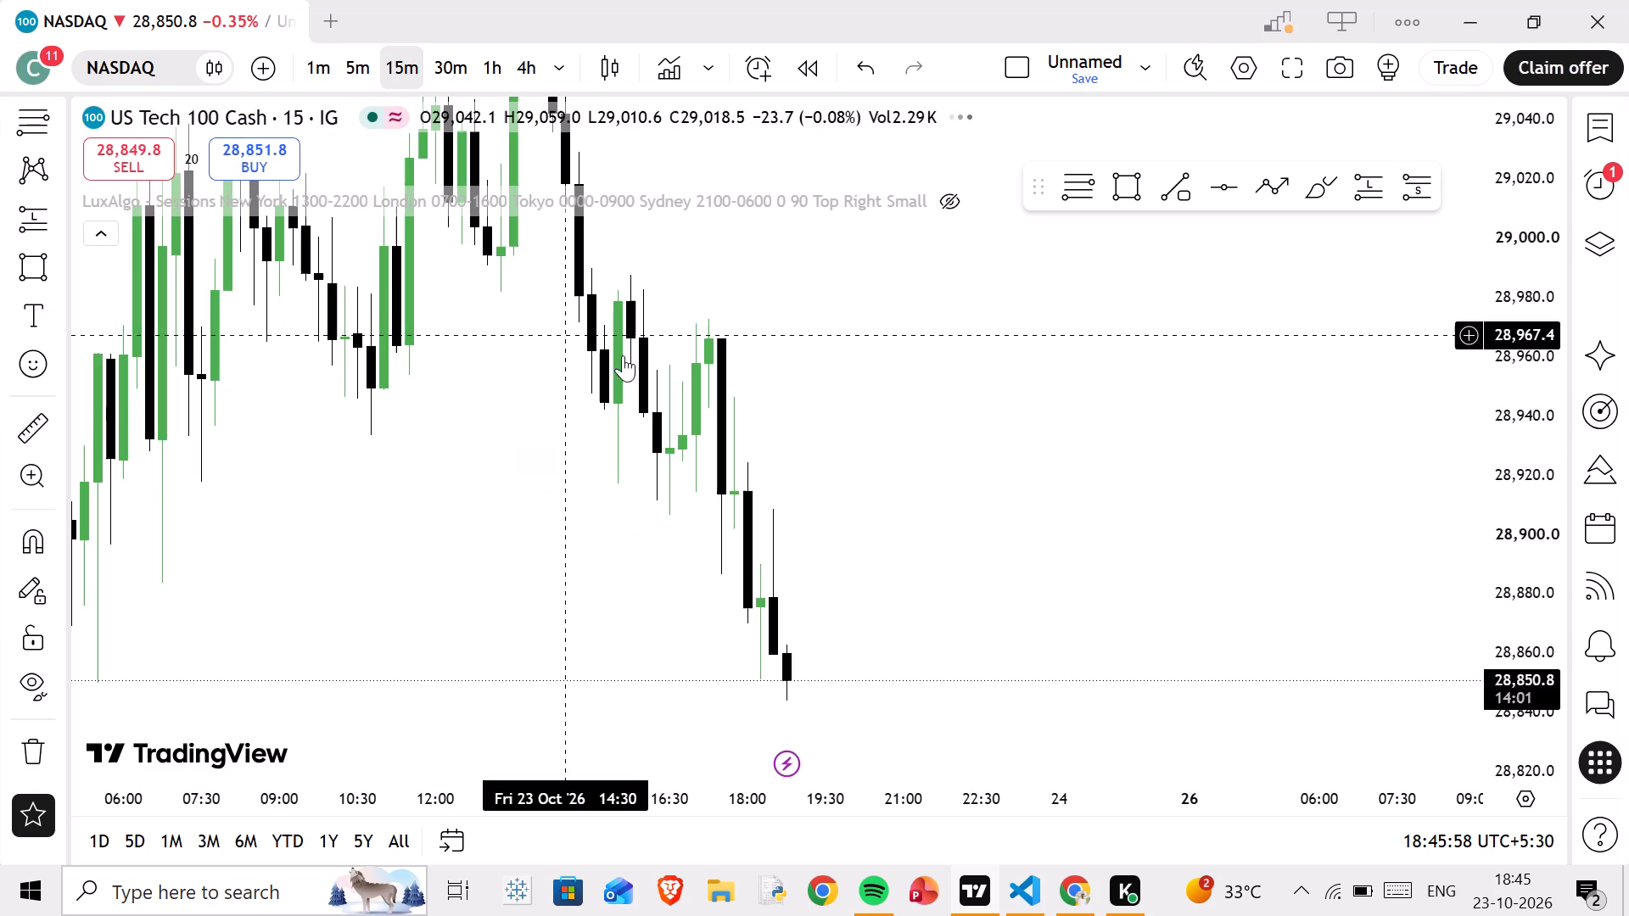
{"action": "scroll", "coordinate": [808, 555], "scroll_direction": "up", "scroll_amount": 3}
{"action": "left_click_drag", "start_coordinate": [604, 545], "coordinate": [644, 411]}
{"action": "left_click_drag", "start_coordinate": [556, 421], "coordinate": [768, 453]}
{"action": "scroll", "coordinate": [342, 444], "scroll_direction": "down", "scroll_amount": 10}
{"action": "scroll", "coordinate": [970, 559], "scroll_direction": "up", "scroll_amount": 6}
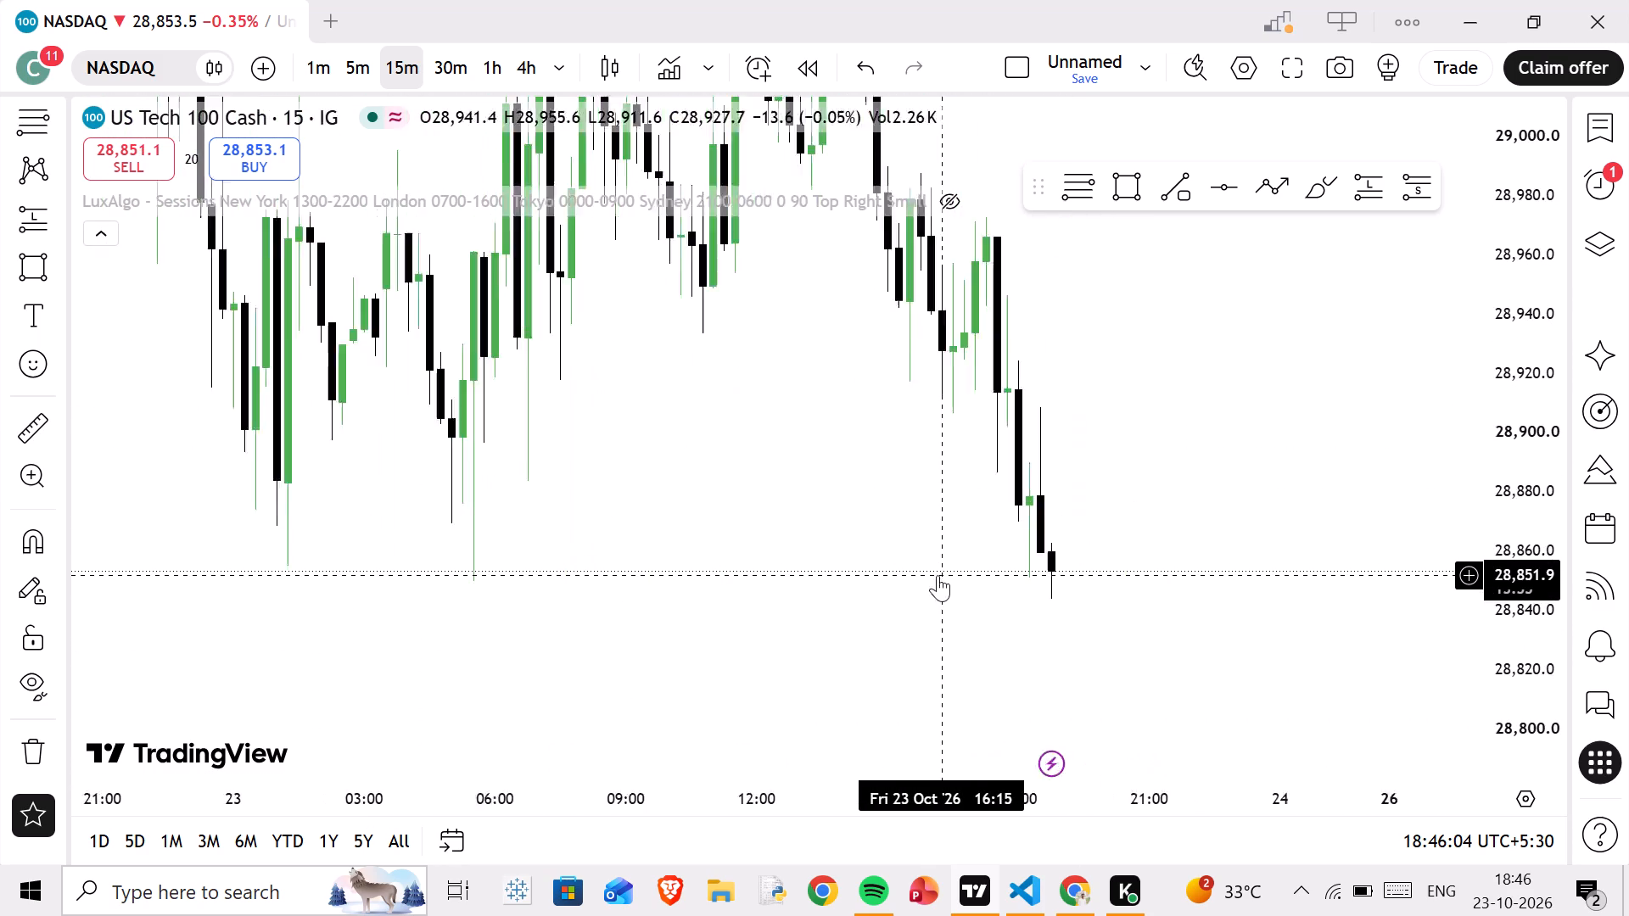
{"action": "scroll", "coordinate": [938, 575], "scroll_direction": "up", "scroll_amount": 3}
Switch to the XAUUSD chart and extend the green zone's starting edge back to about Thursday 23:15.
{"action": "key", "text": "space"}
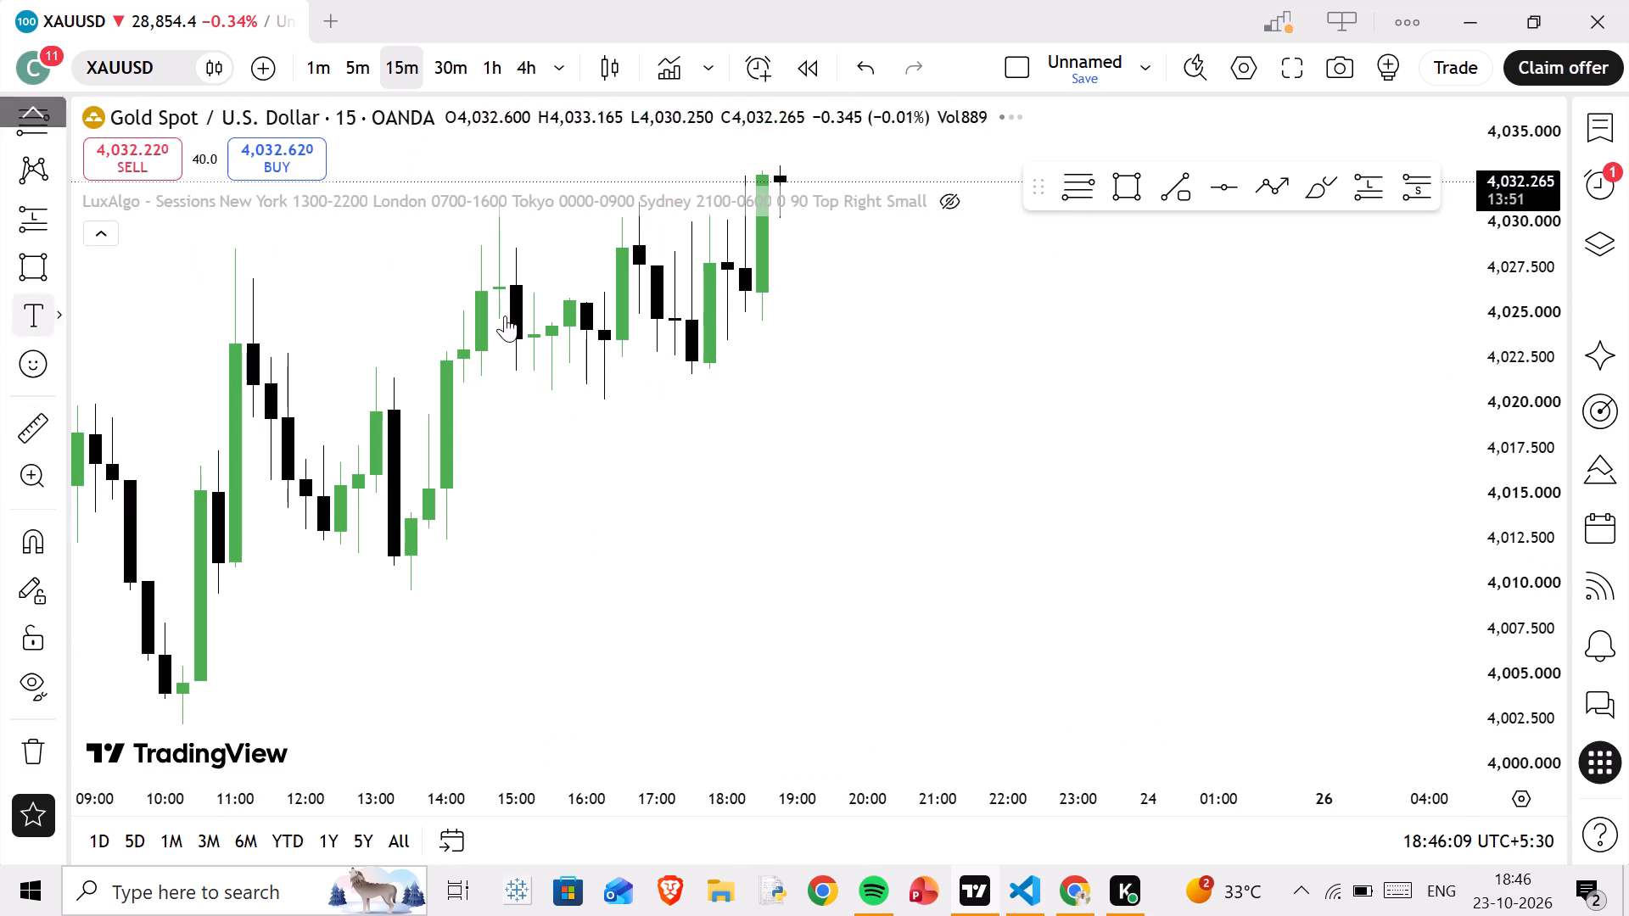
{"action": "left_click_drag", "start_coordinate": [730, 420], "coordinate": [851, 456]}
{"action": "left_click_drag", "start_coordinate": [613, 472], "coordinate": [653, 449]}
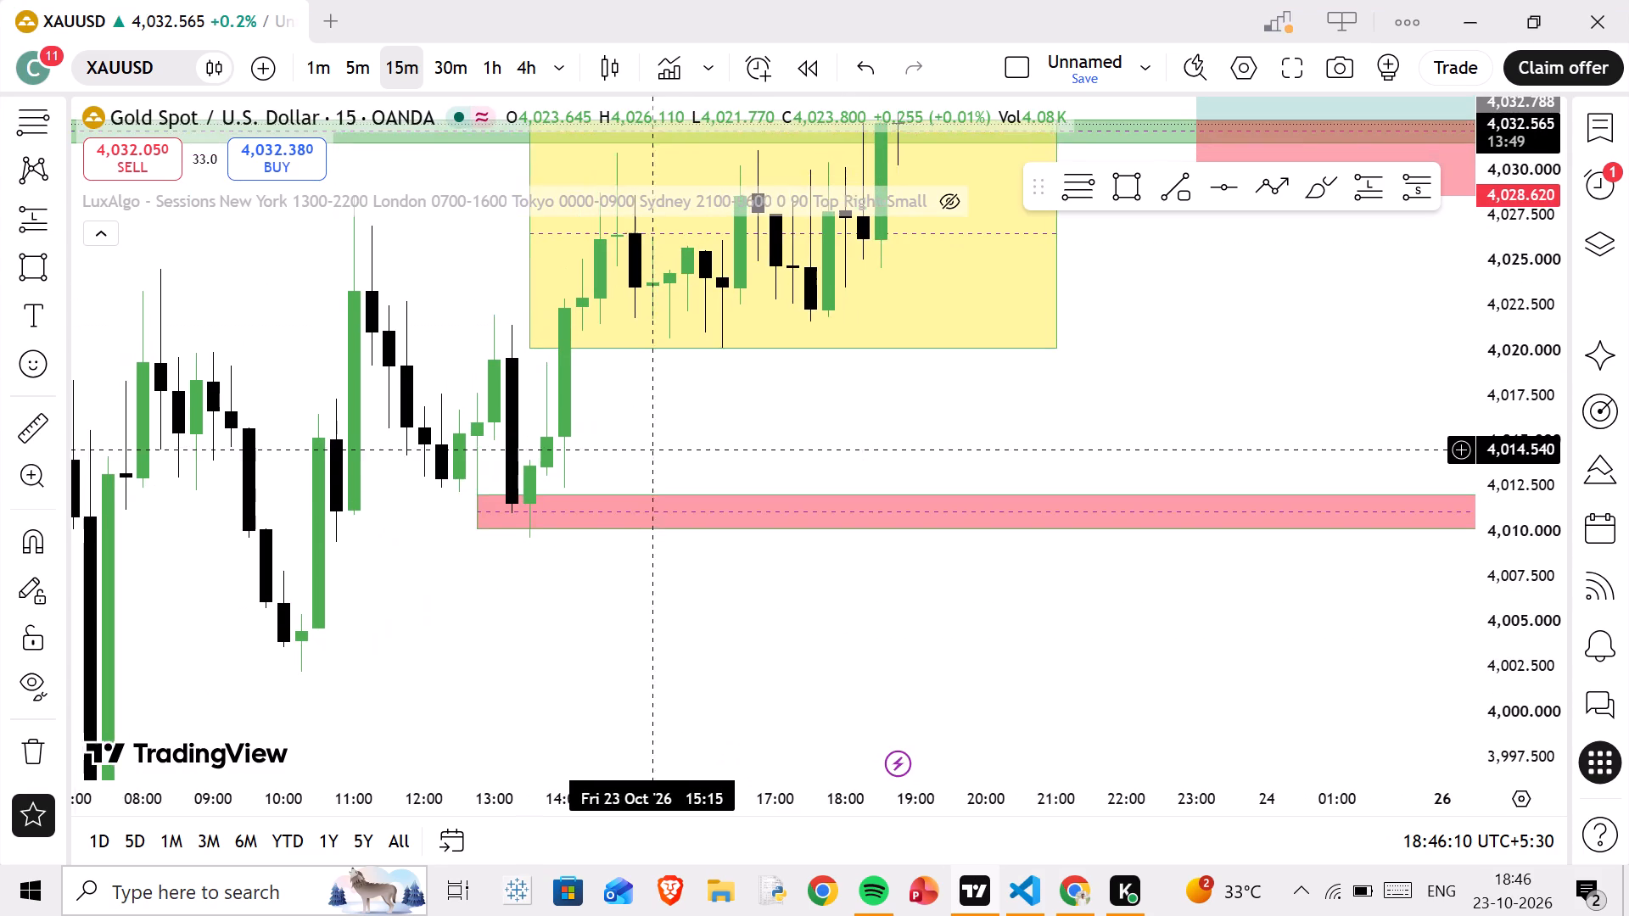
{"action": "left_click_drag", "start_coordinate": [739, 409], "coordinate": [620, 612]}
{"action": "left_click_drag", "start_coordinate": [985, 438], "coordinate": [963, 614]}
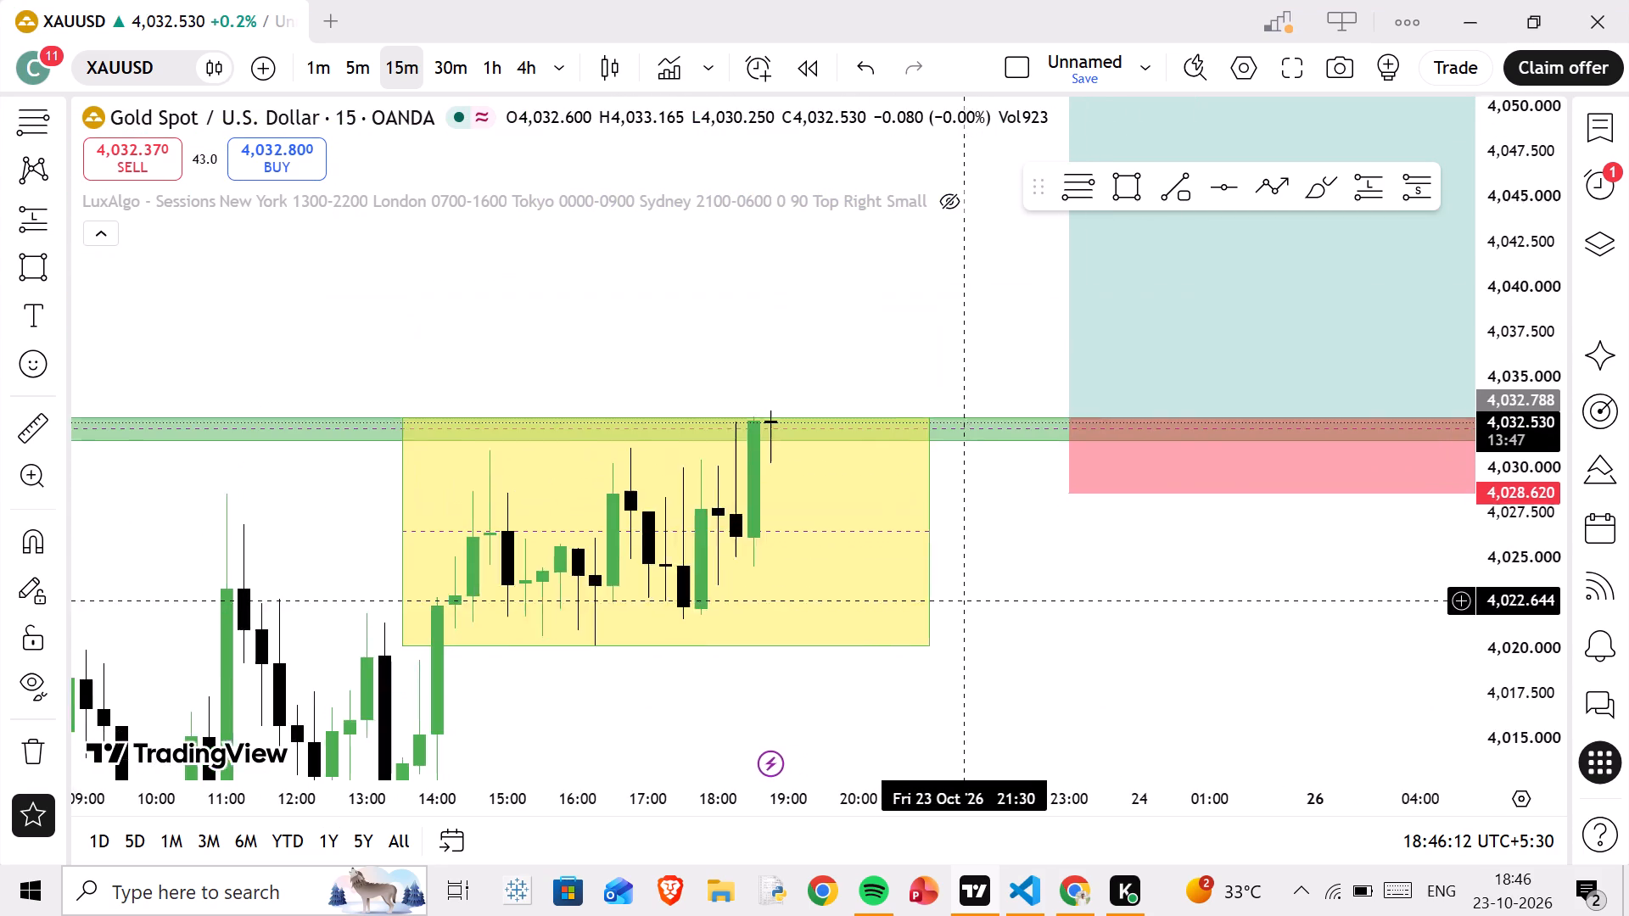
{"action": "left_click_drag", "start_coordinate": [963, 614], "coordinate": [932, 622]}
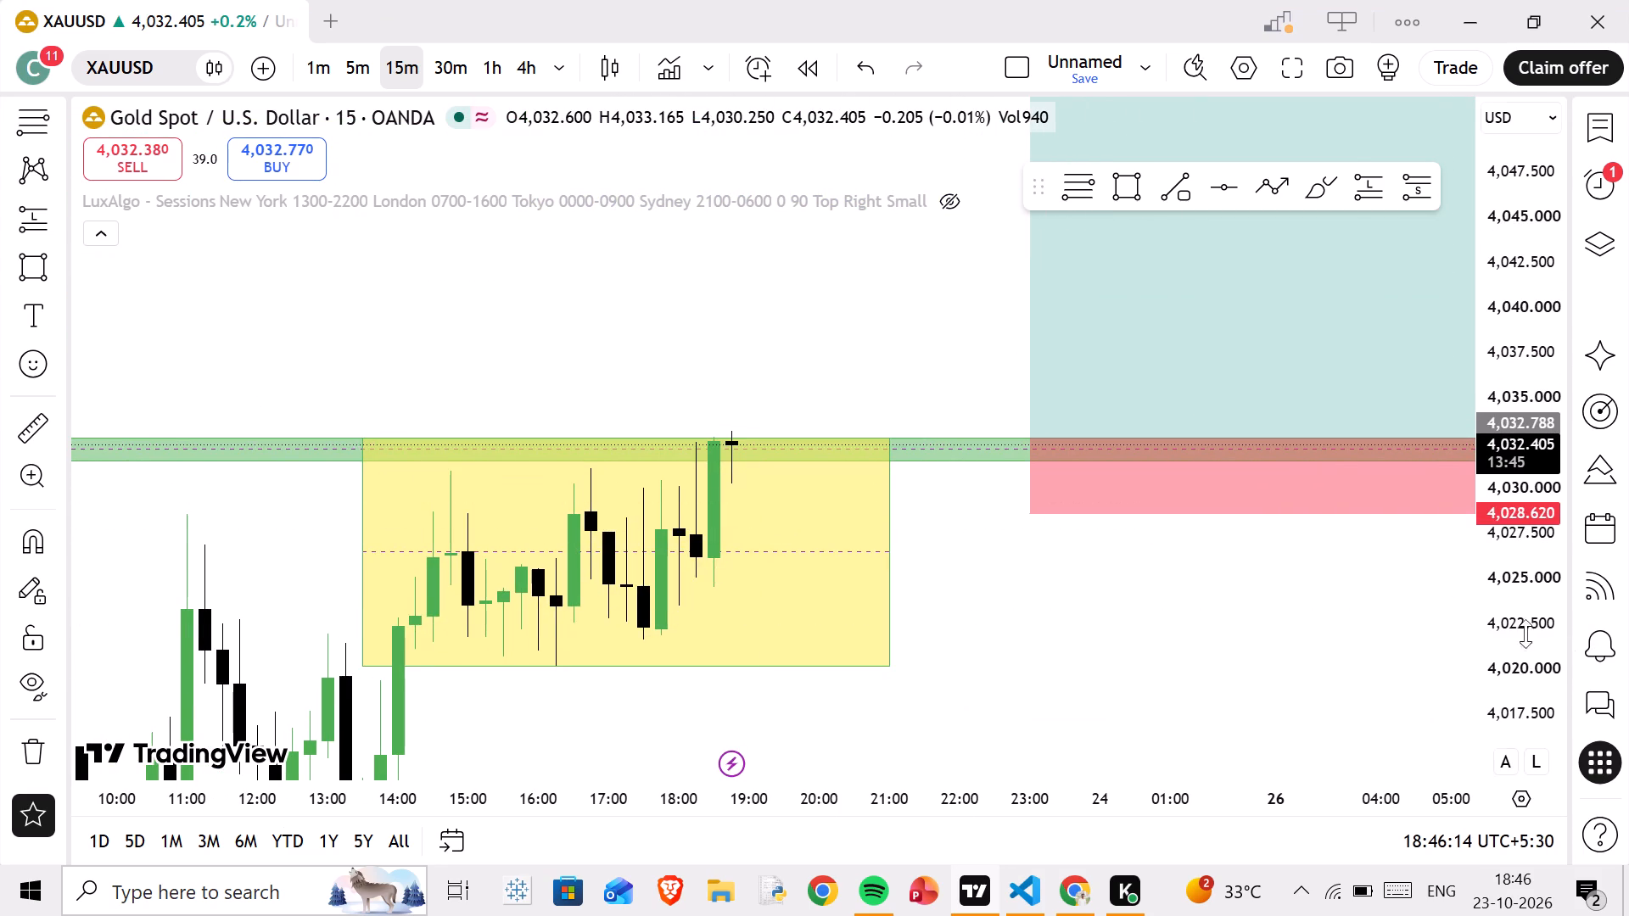
{"action": "scroll", "coordinate": [1502, 620], "scroll_direction": "up", "scroll_amount": 3}
{"action": "left_click_drag", "start_coordinate": [993, 584], "coordinate": [989, 687]}
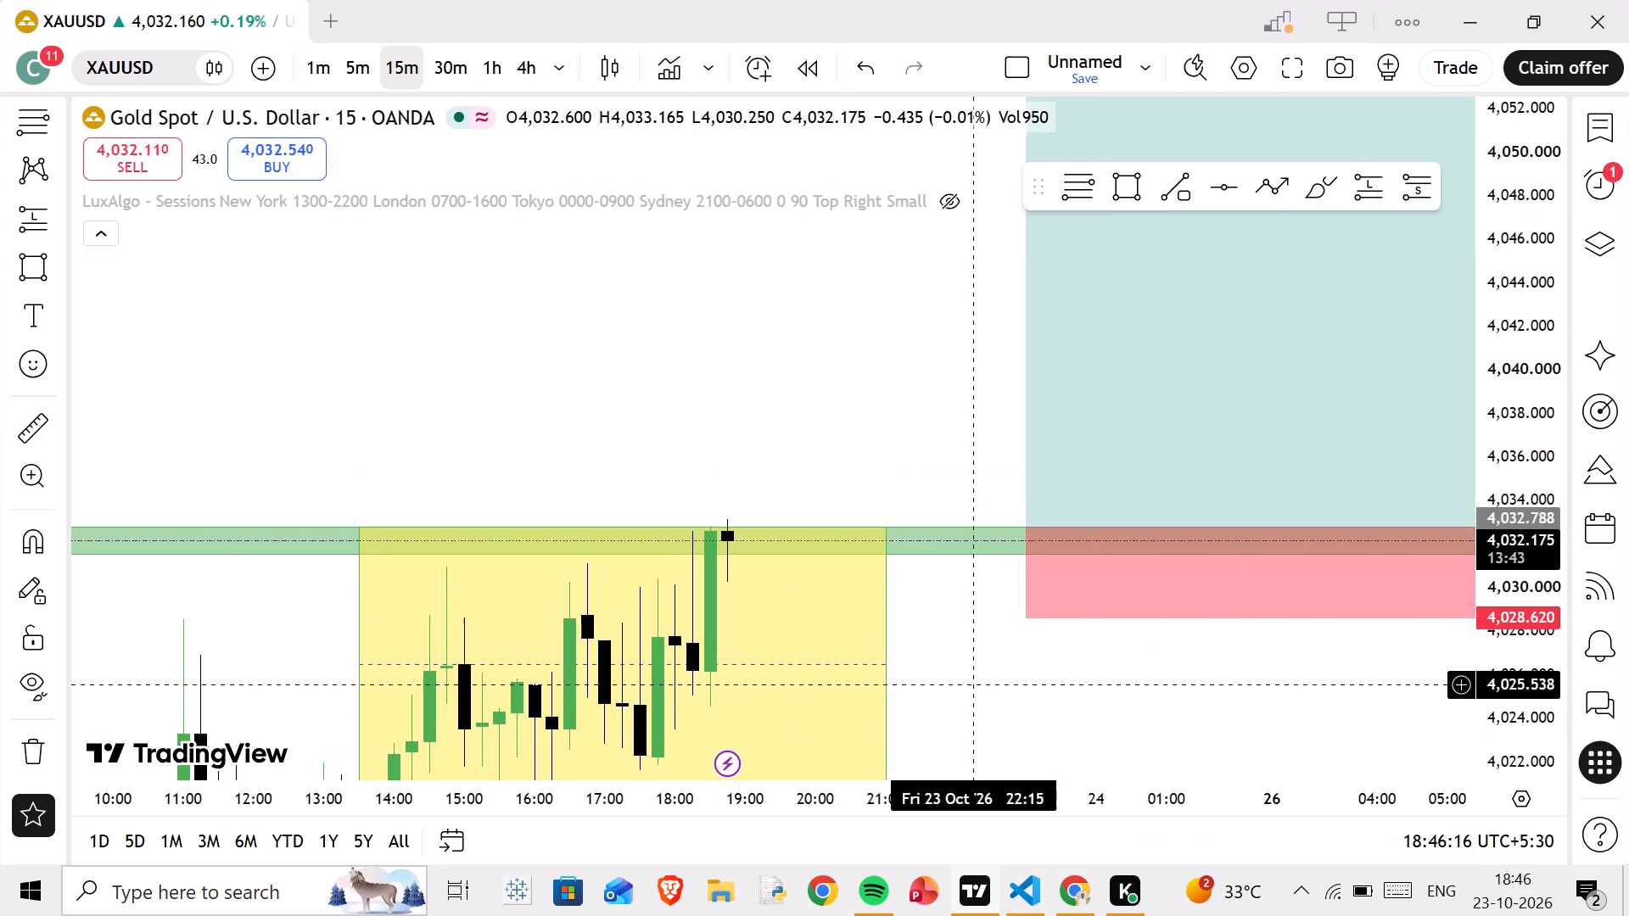
{"action": "scroll", "coordinate": [722, 469], "scroll_direction": "down", "scroll_amount": 1}
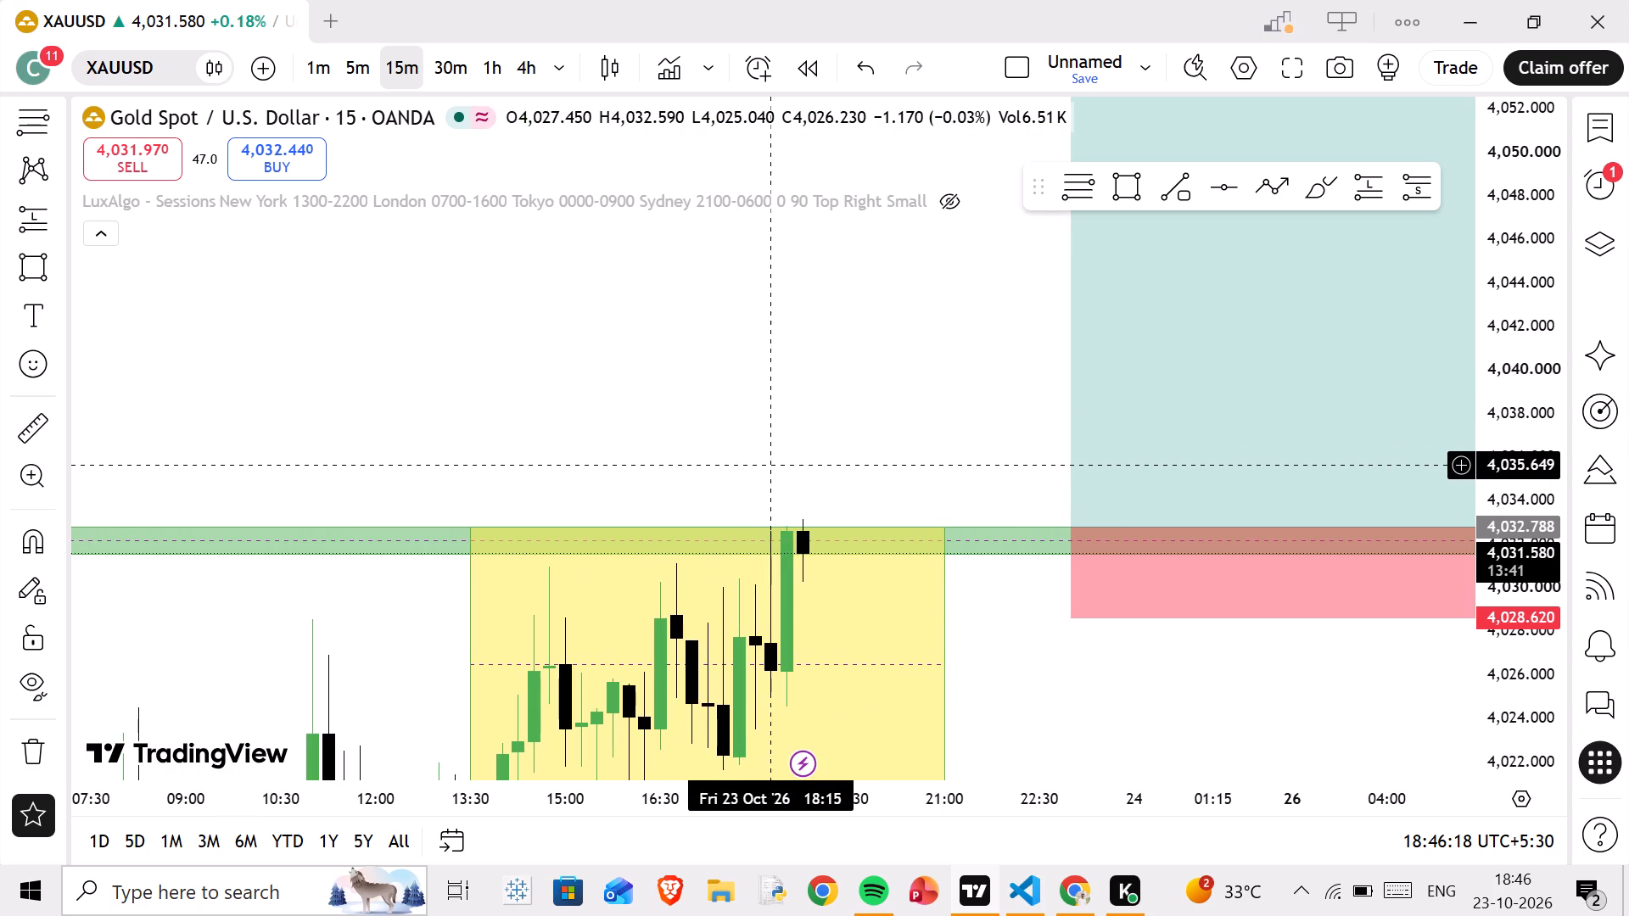
{"action": "scroll", "coordinate": [772, 469], "scroll_direction": "down", "scroll_amount": 3}
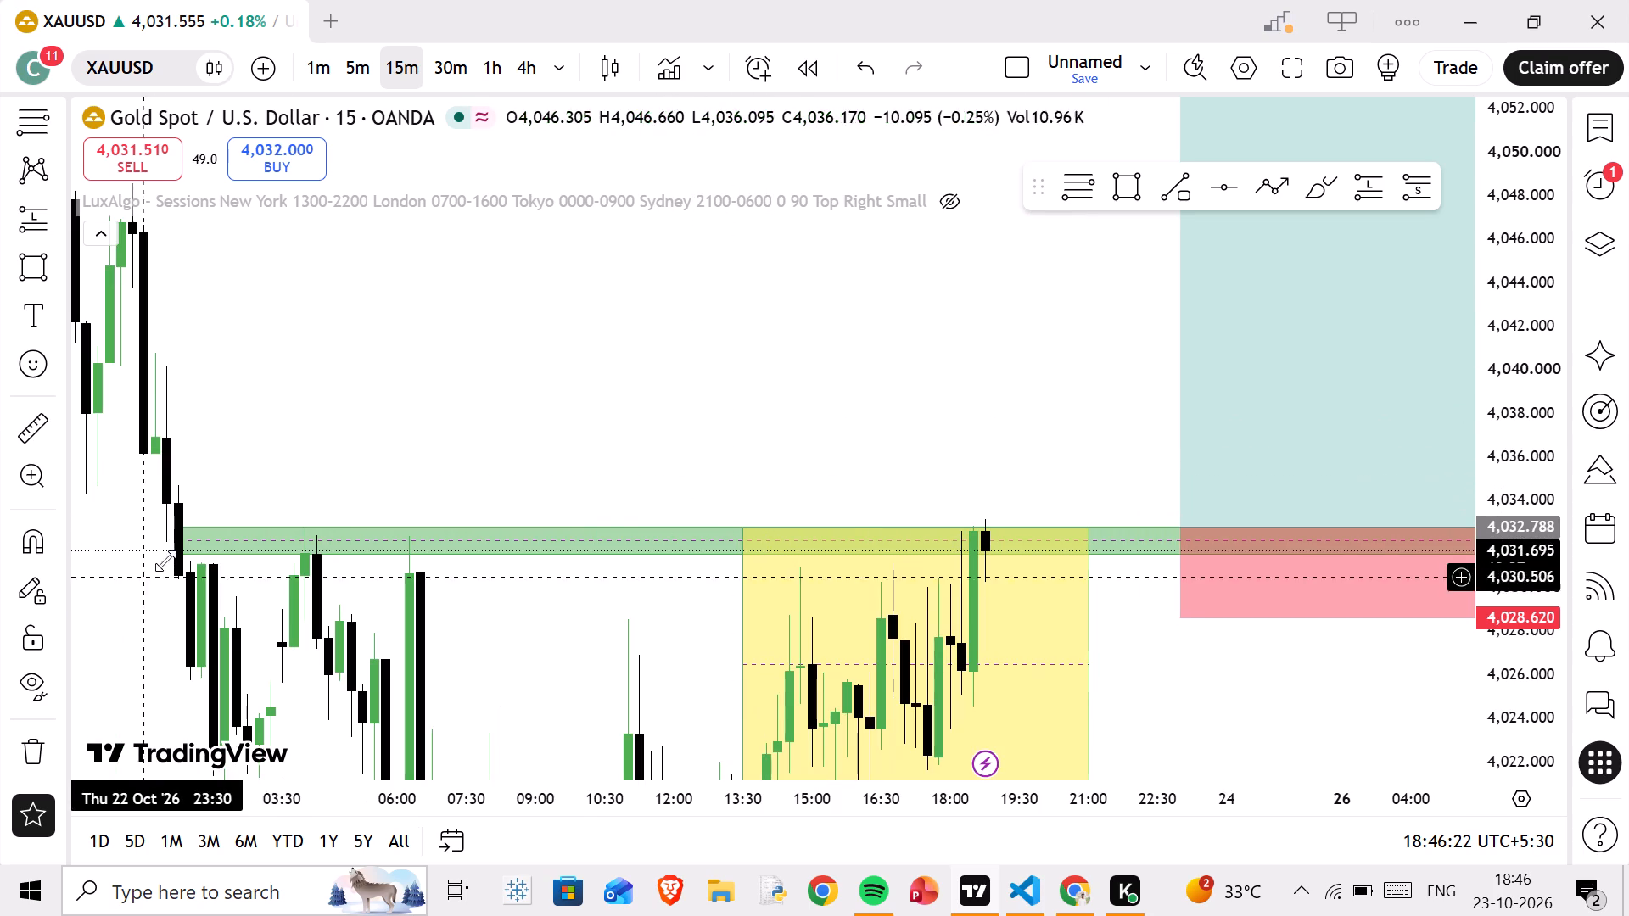
{"action": "left_click_drag", "start_coordinate": [176, 540], "coordinate": [135, 540]}
Examine XAUUSD price action around the green zone on the 5-minute and 15-minute timeframes.
{"action": "left_click_drag", "start_coordinate": [394, 493], "coordinate": [397, 489]}
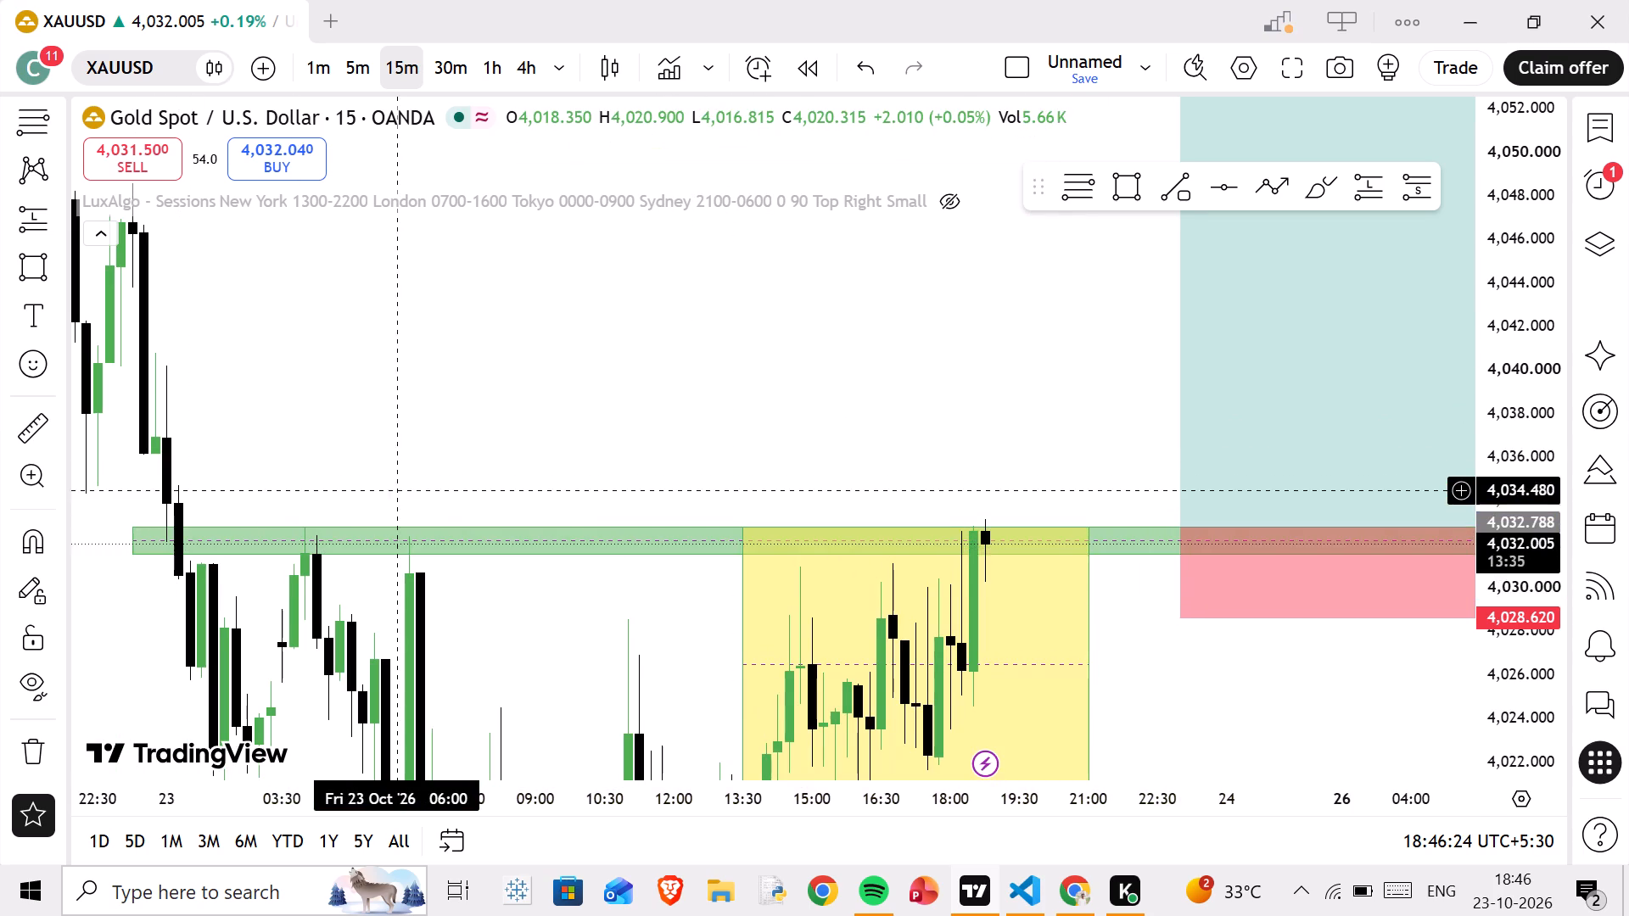
{"action": "left_click_drag", "start_coordinate": [397, 489], "coordinate": [334, 387]}
{"action": "scroll", "coordinate": [1061, 684], "scroll_direction": "up", "scroll_amount": 2}
{"action": "left_click_drag", "start_coordinate": [1069, 630], "coordinate": [976, 641]}
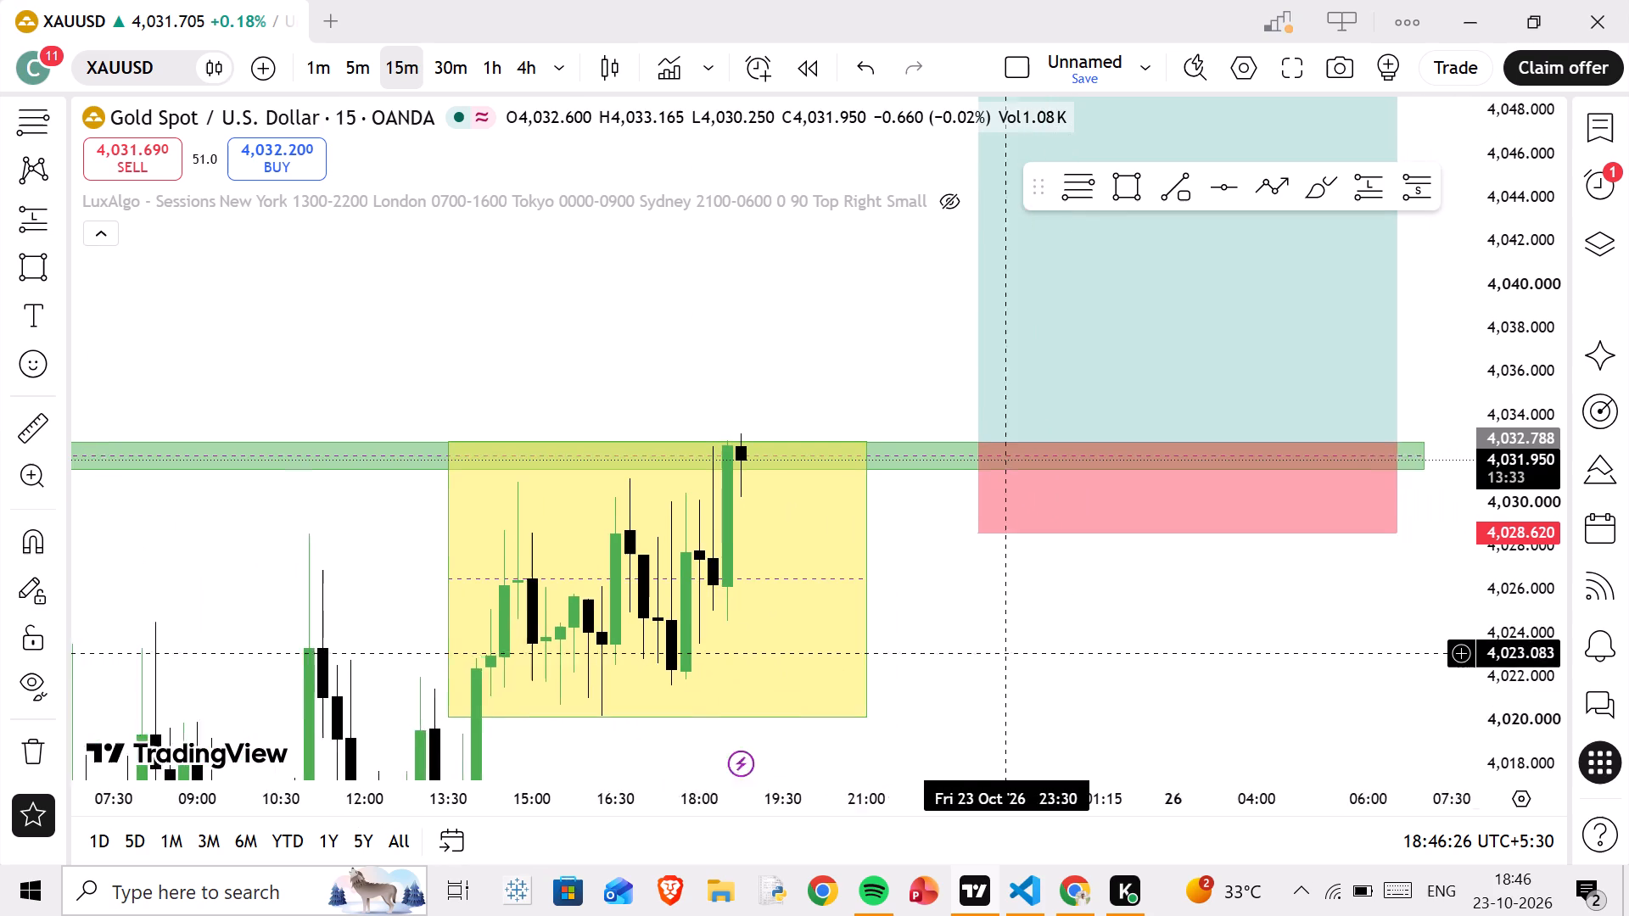
{"action": "left_click", "coordinate": [351, 69]}
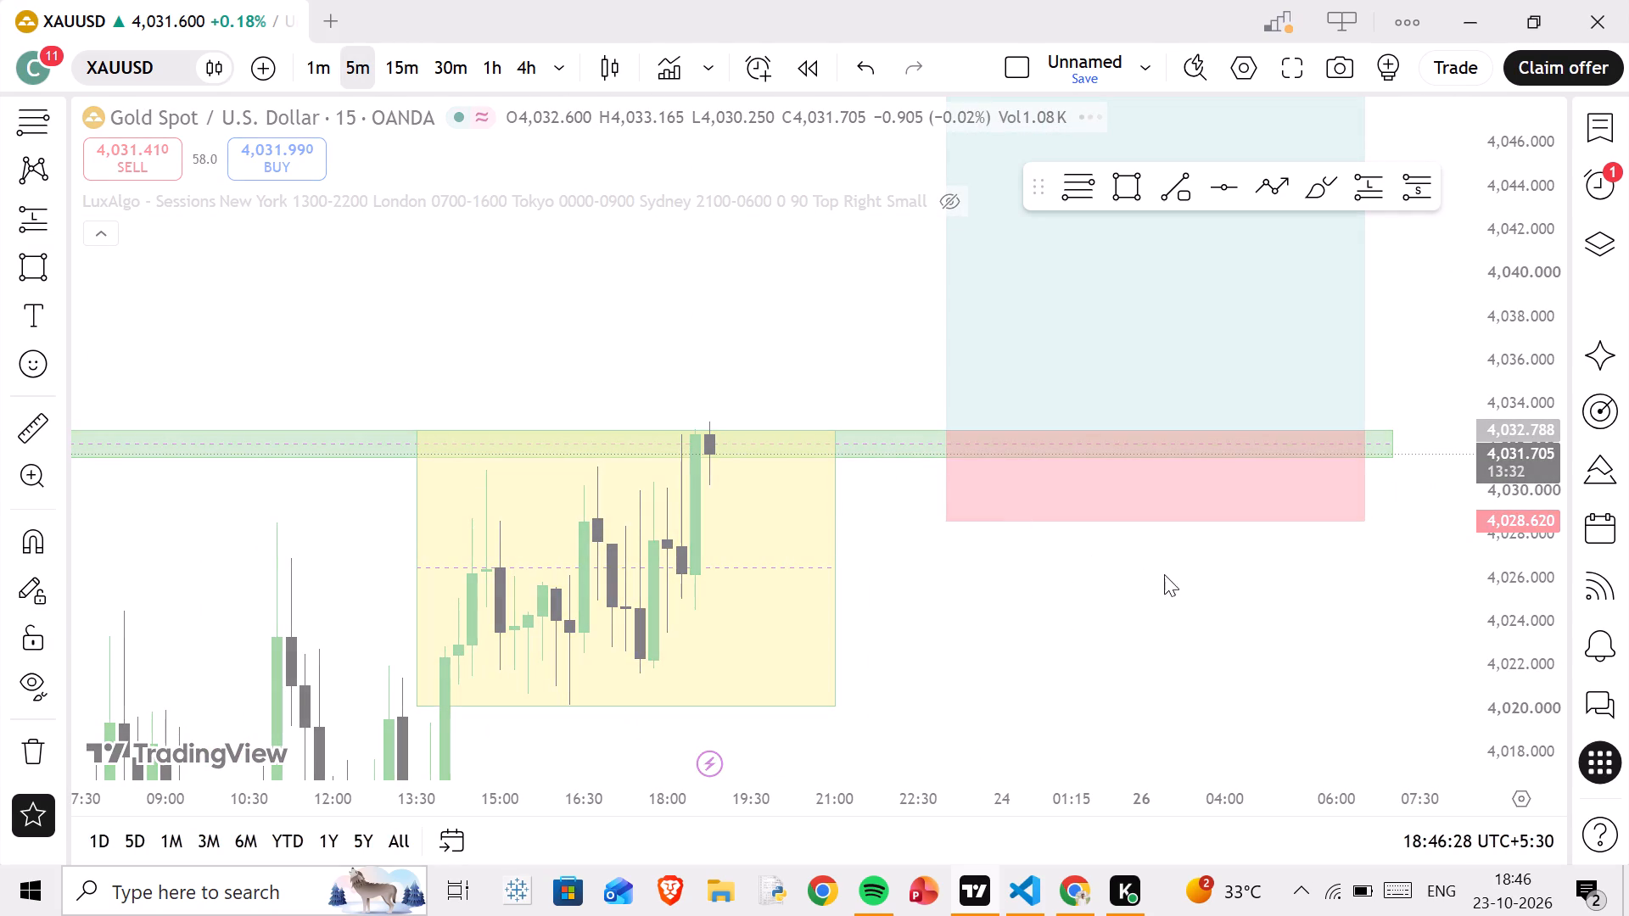
{"action": "scroll", "coordinate": [741, 529], "scroll_direction": "down", "scroll_amount": 6}
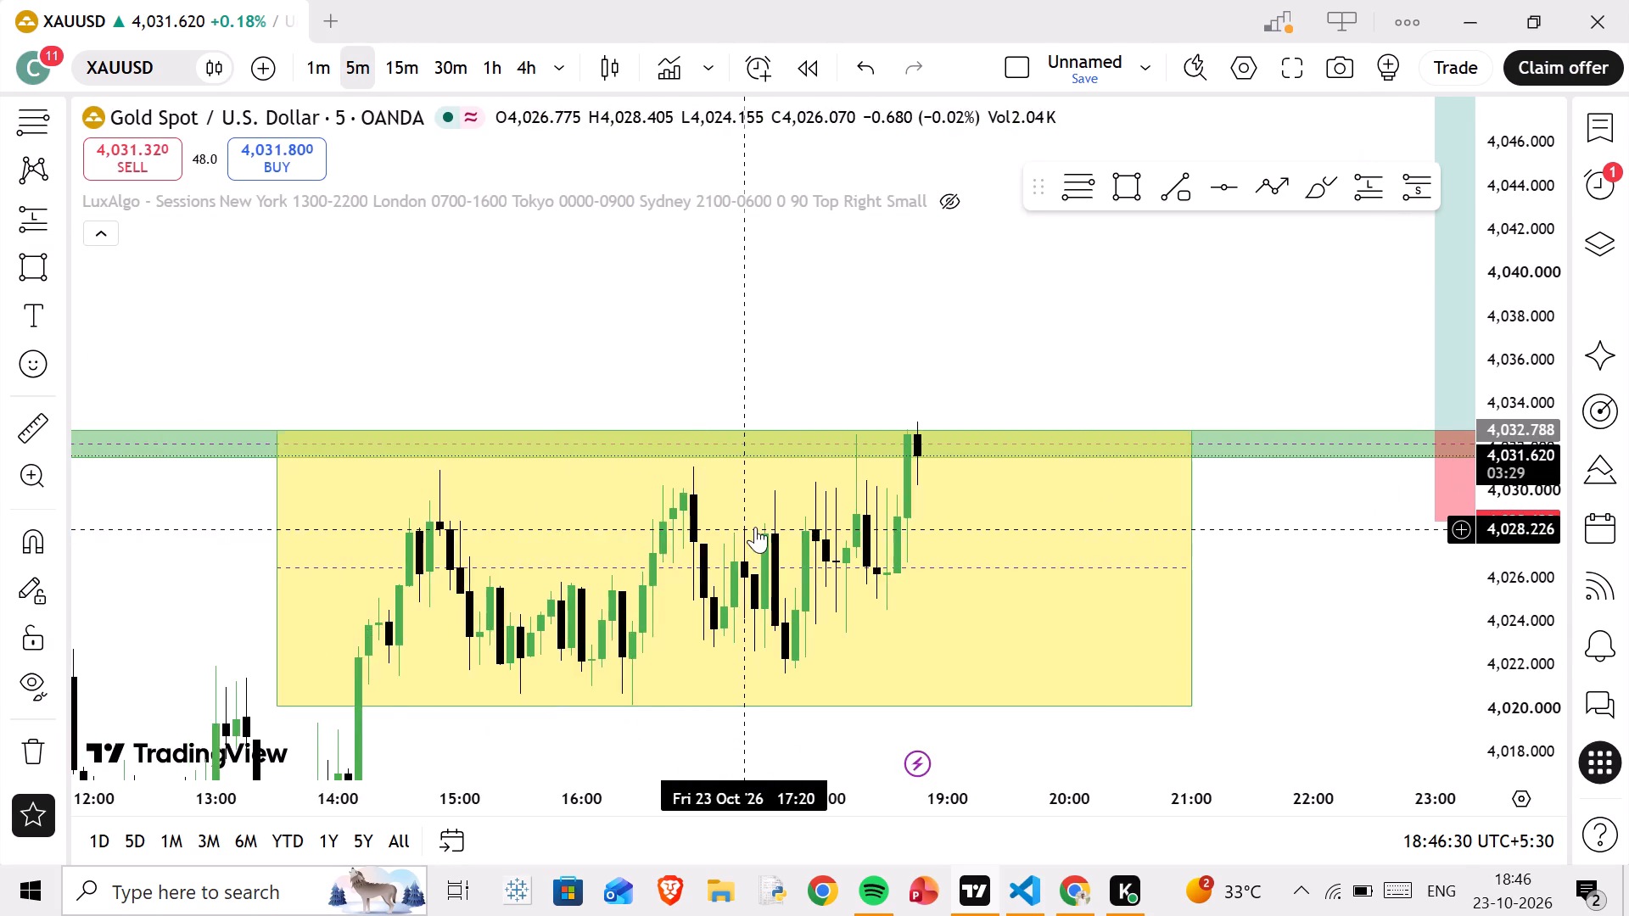
{"action": "scroll", "coordinate": [927, 552], "scroll_direction": "up", "scroll_amount": 1}
{"action": "left_click_drag", "start_coordinate": [990, 377], "coordinate": [815, 427]}
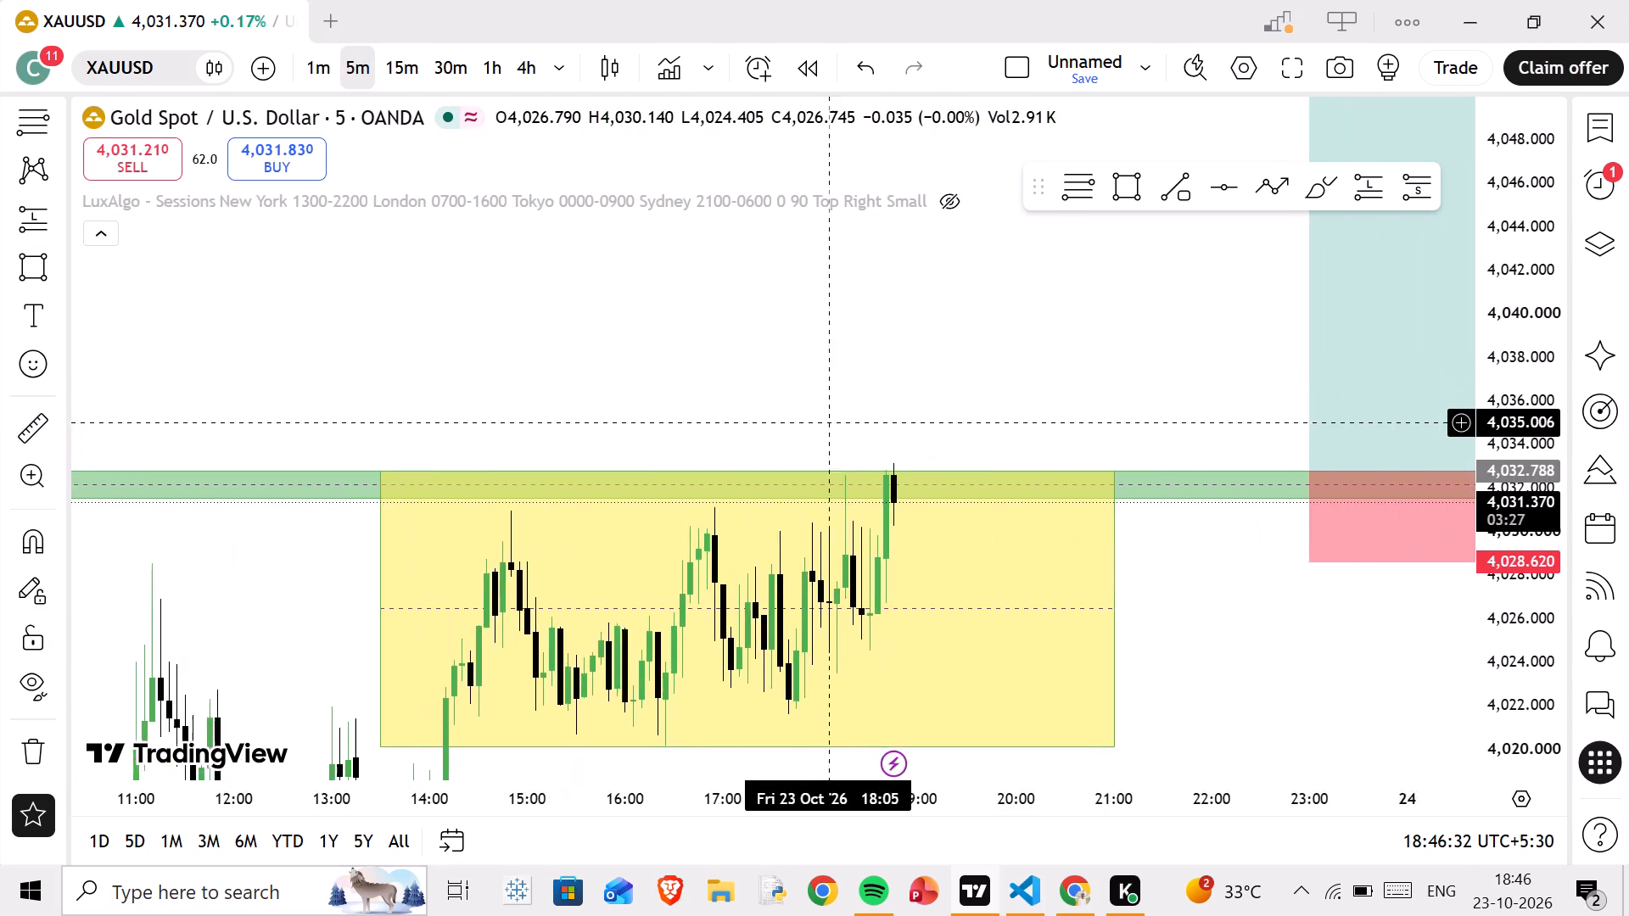
{"action": "scroll", "coordinate": [803, 427], "scroll_direction": "up", "scroll_amount": 3}
{"action": "left_click", "coordinate": [400, 73]}
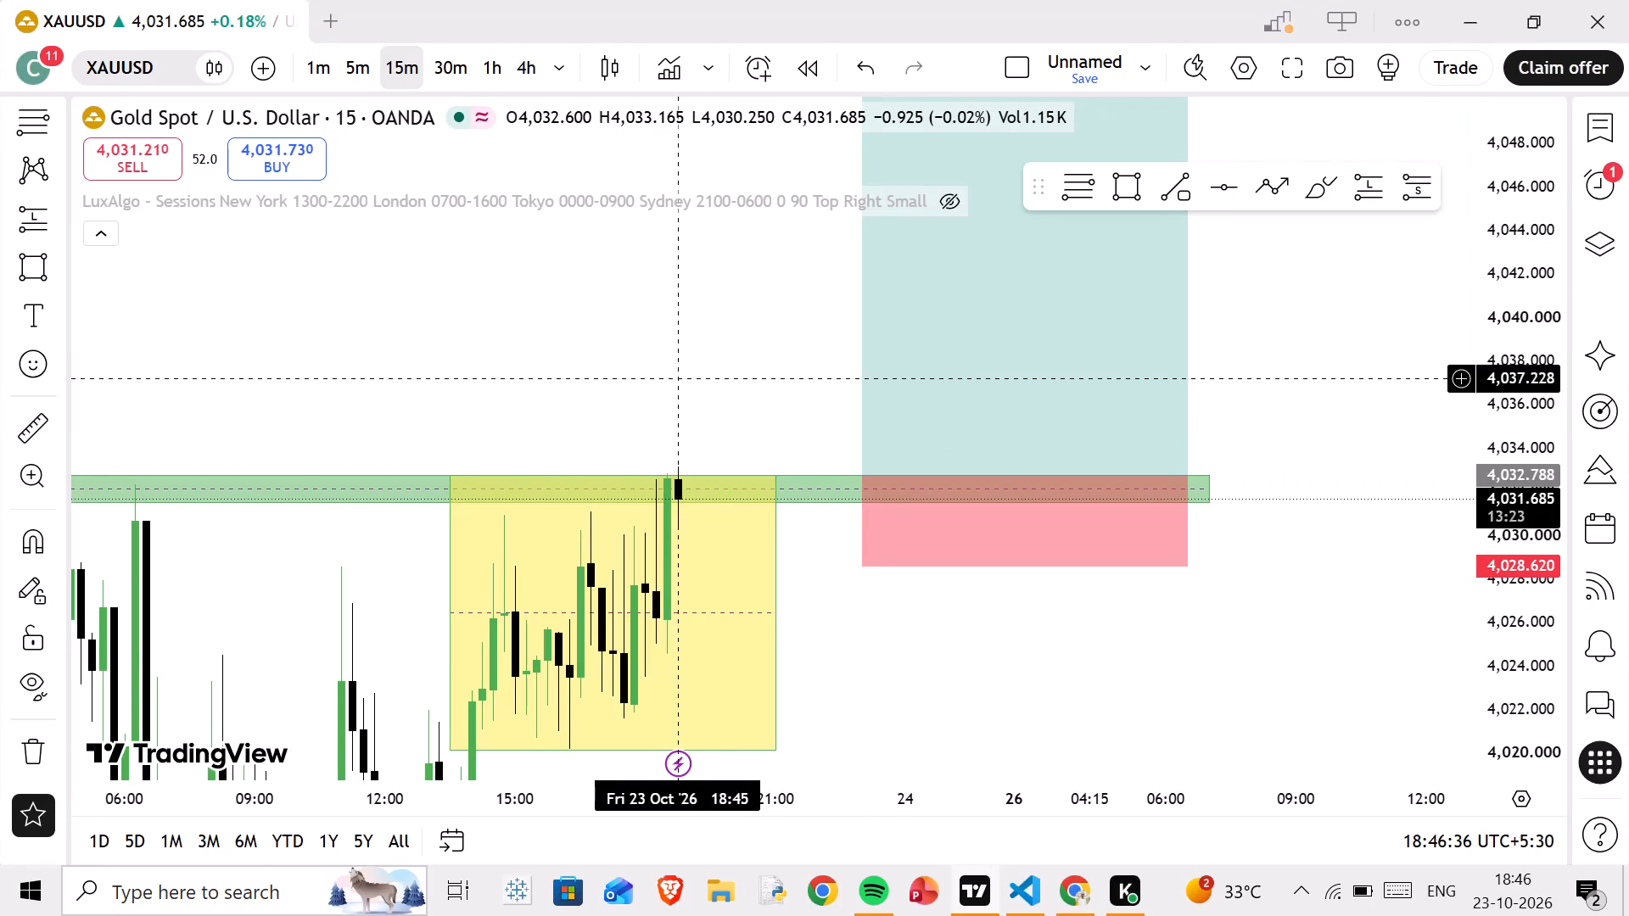
{"action": "left_click_drag", "start_coordinate": [671, 378], "coordinate": [930, 373]}
{"action": "left_click_drag", "start_coordinate": [906, 411], "coordinate": [535, 425]}
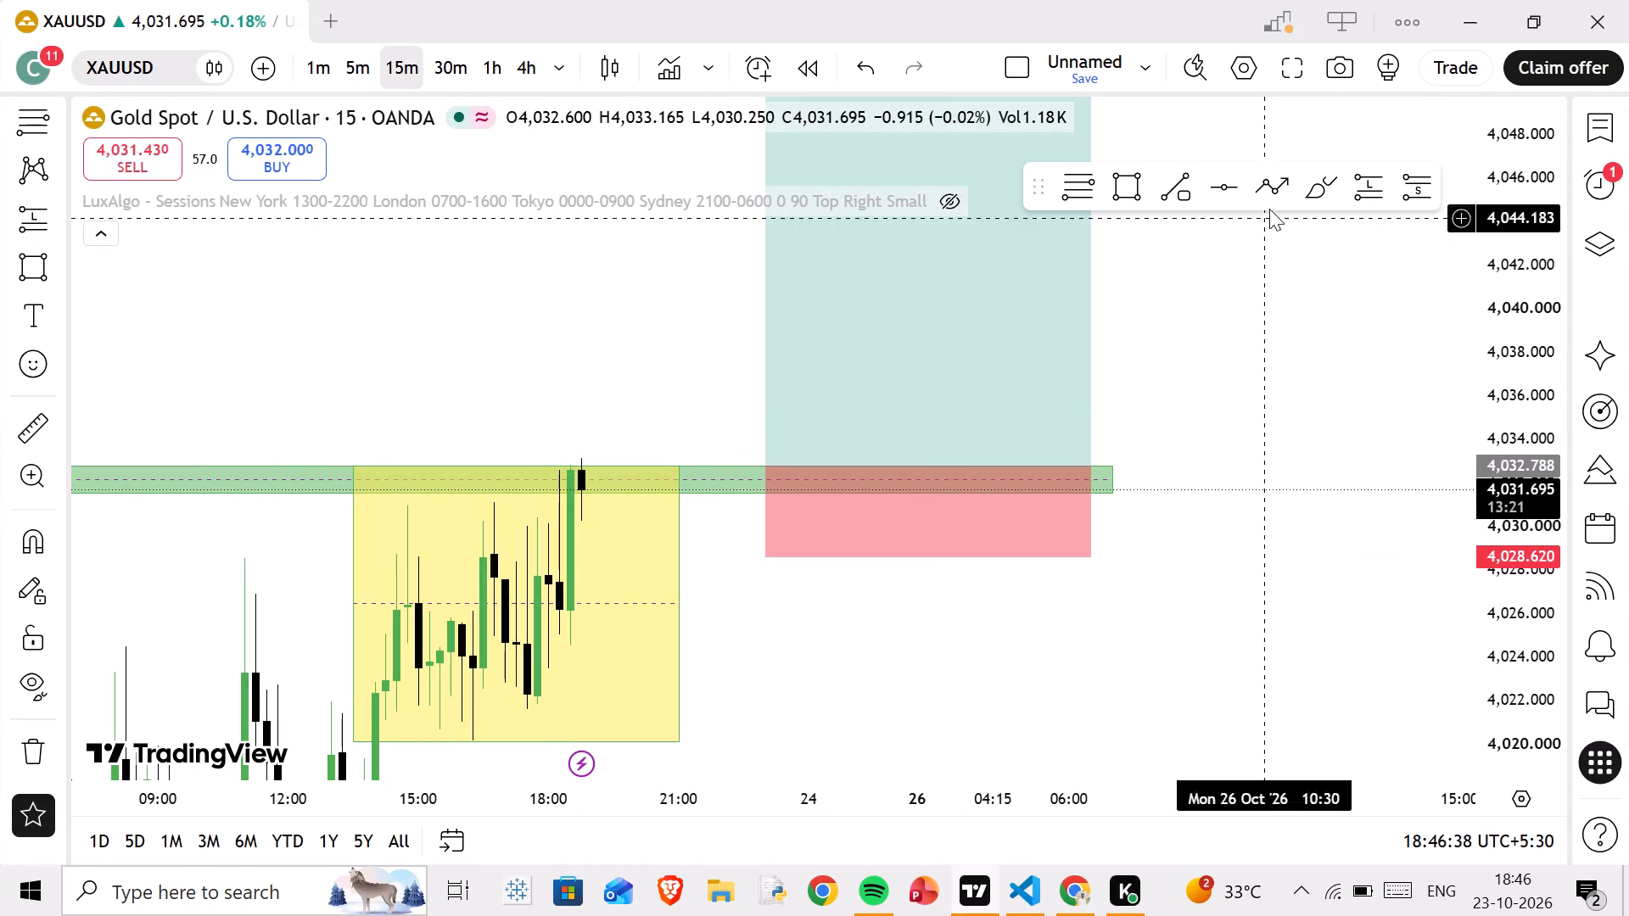
Draw a projected price path from about 4,025 up to 4,036, back to 4,031.6 in the green zone, and up to about 4,044.
{"action": "left_click", "coordinate": [1279, 182]}
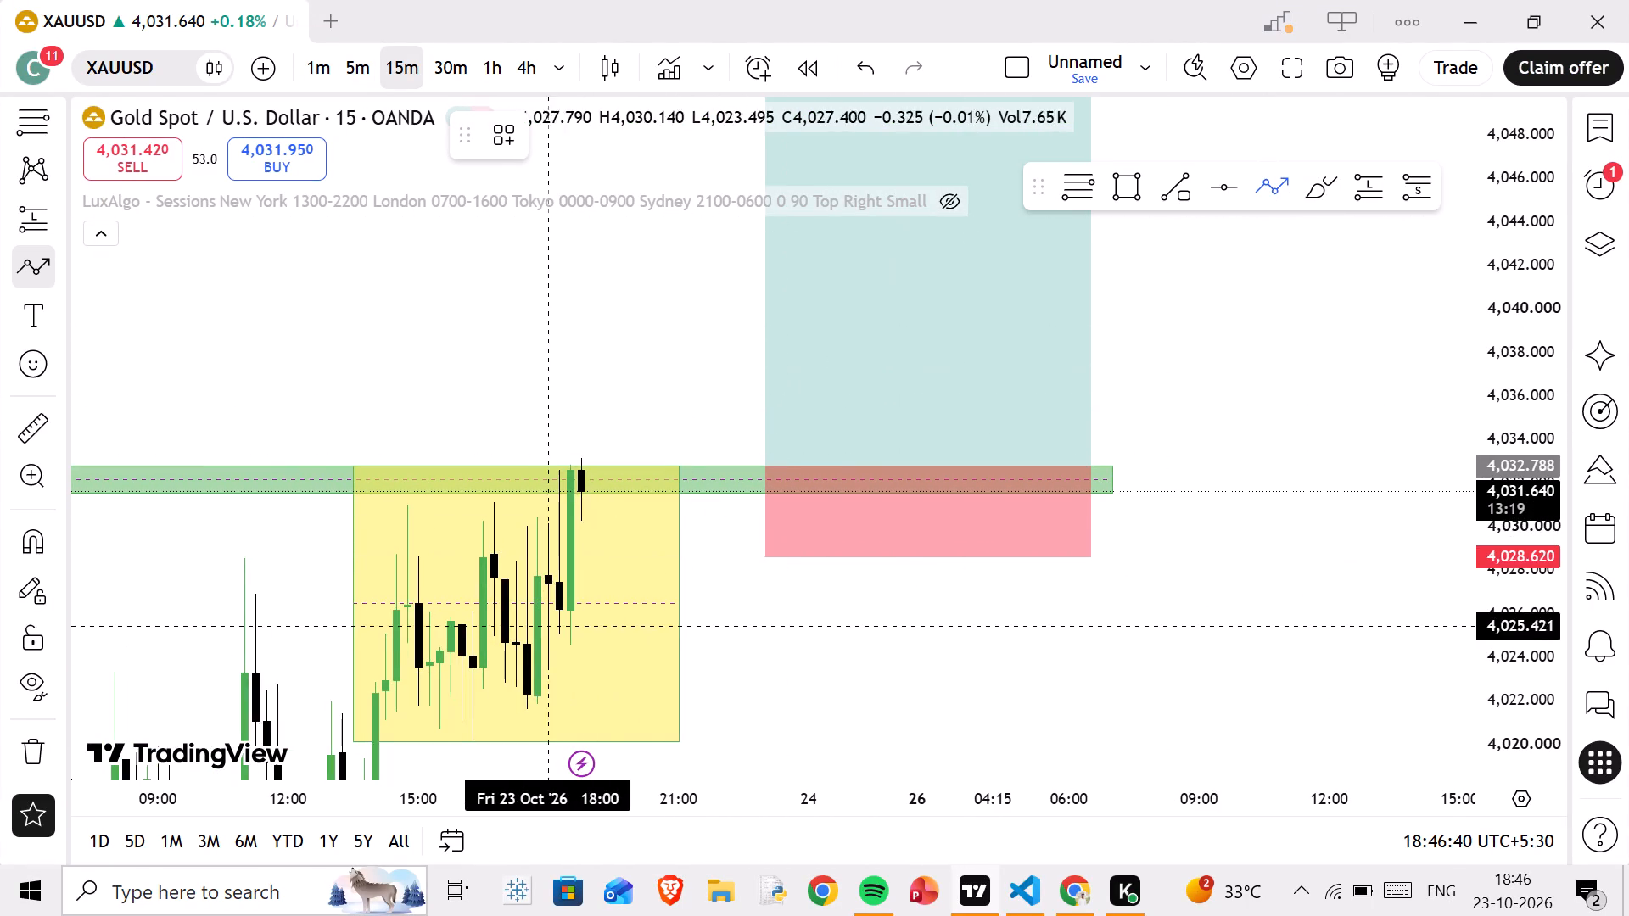
{"action": "left_click_drag", "start_coordinate": [541, 637], "coordinate": [563, 593]}
{"action": "left_click", "coordinate": [596, 388]}
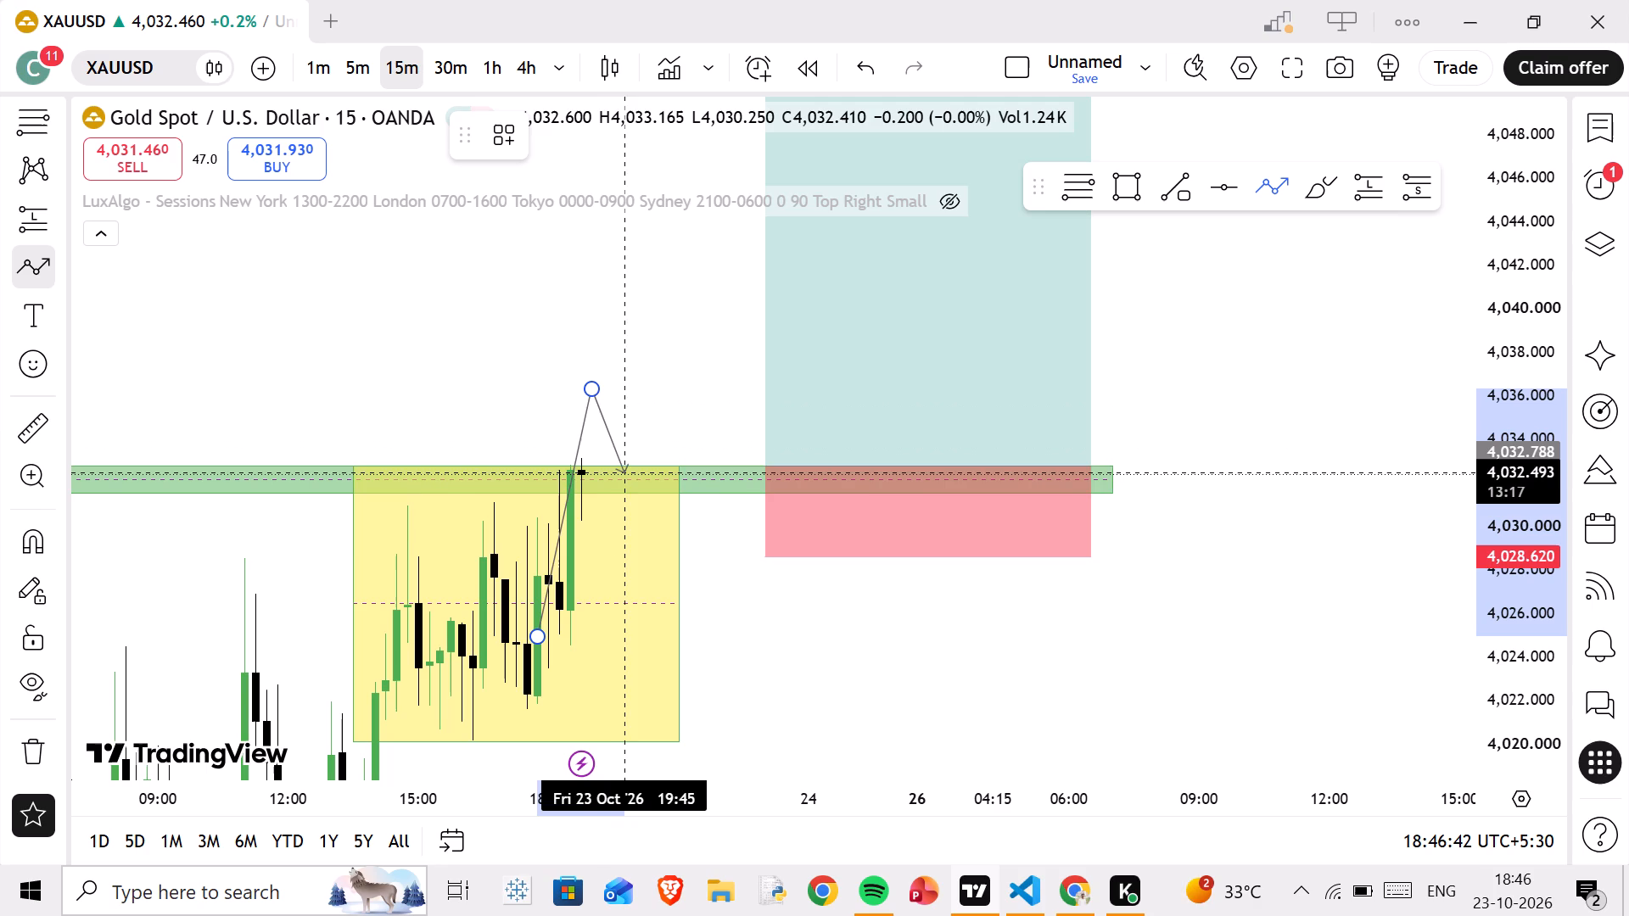
{"action": "left_click", "coordinate": [634, 492]}
{"action": "double_click", "coordinate": [699, 223]}
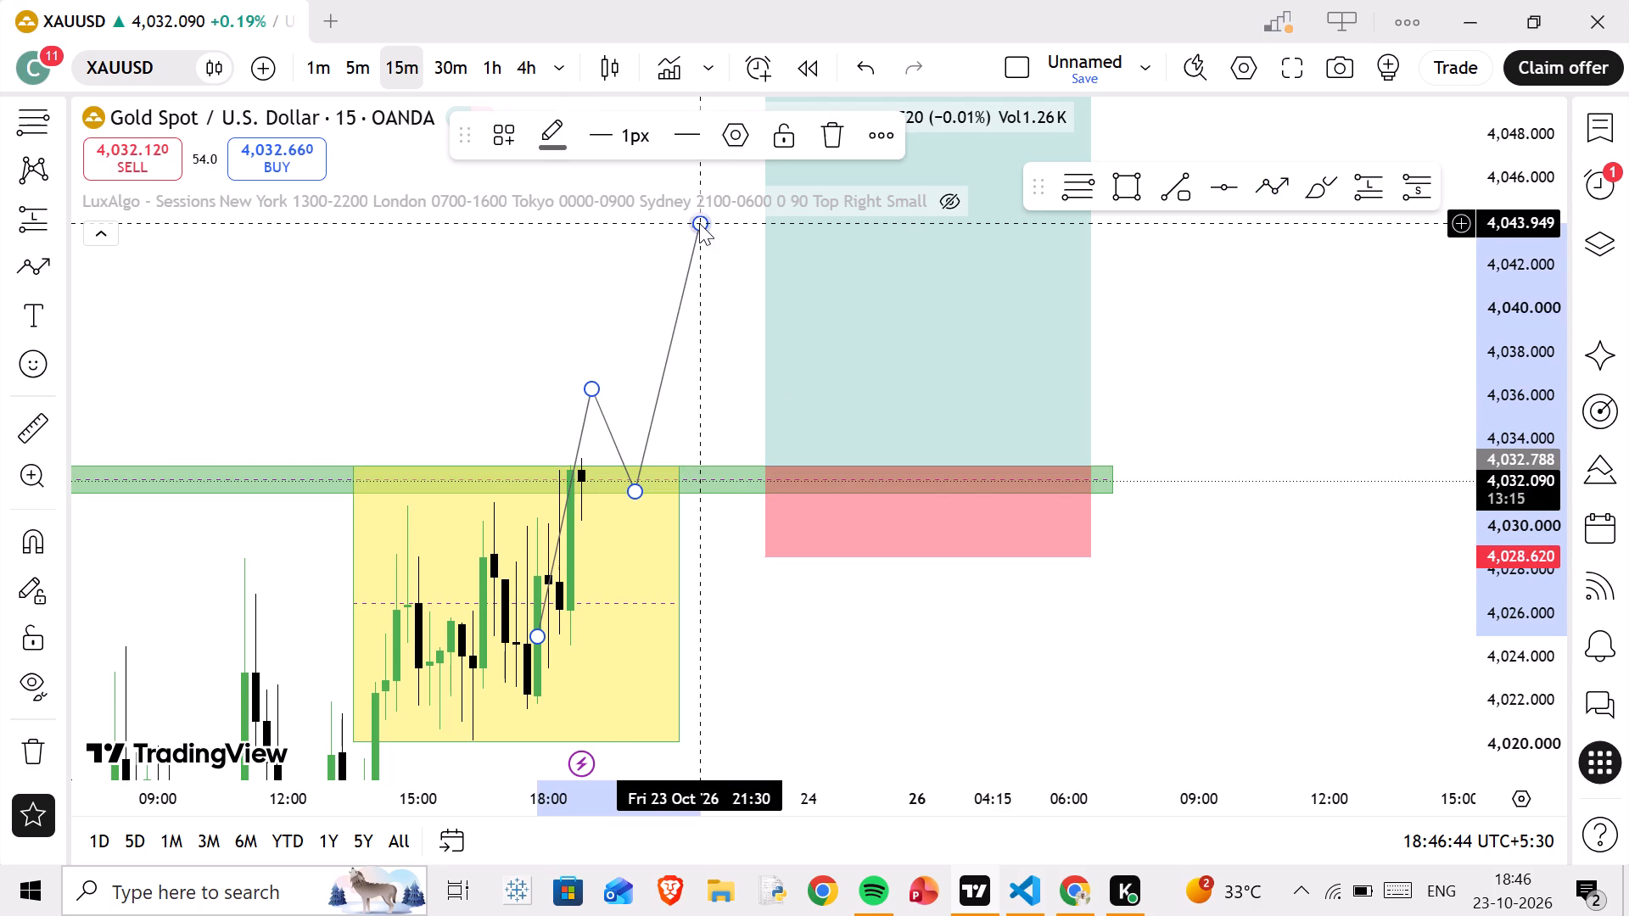
{"action": "left_click", "coordinate": [725, 303]}
Shorten the yellow range rectangle so it ends at about Friday 20:30.
{"action": "left_click_drag", "start_coordinate": [729, 311], "coordinate": [1171, 290]}
{"action": "scroll", "coordinate": [1197, 495], "scroll_direction": "up", "scroll_amount": 1}
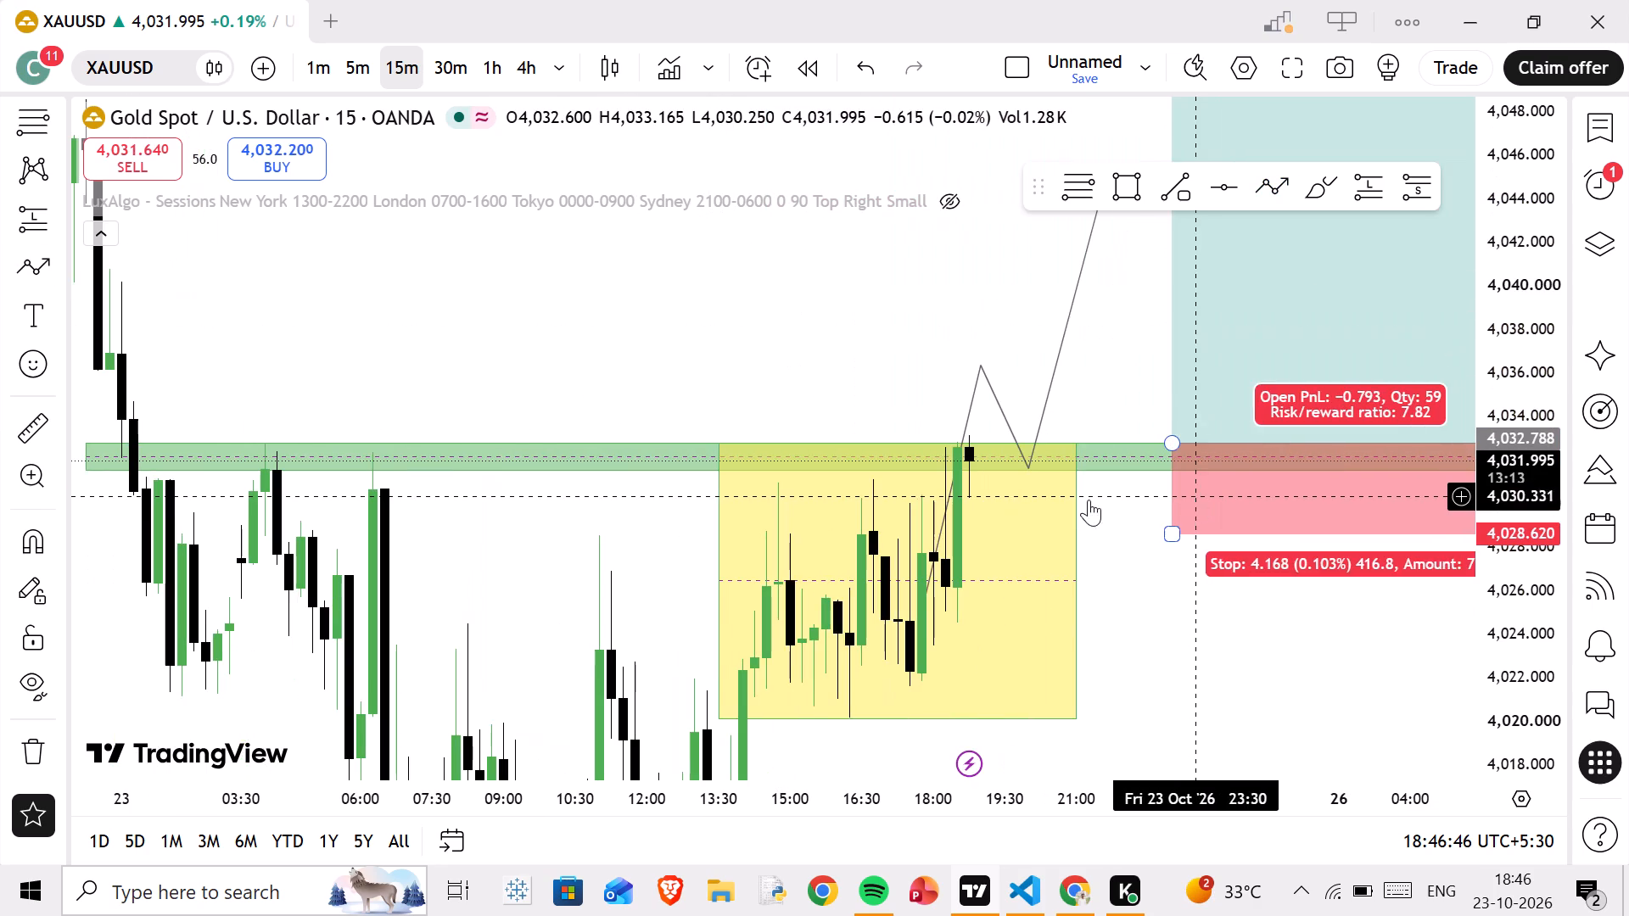
{"action": "left_click_drag", "start_coordinate": [573, 395], "coordinate": [462, 416]}
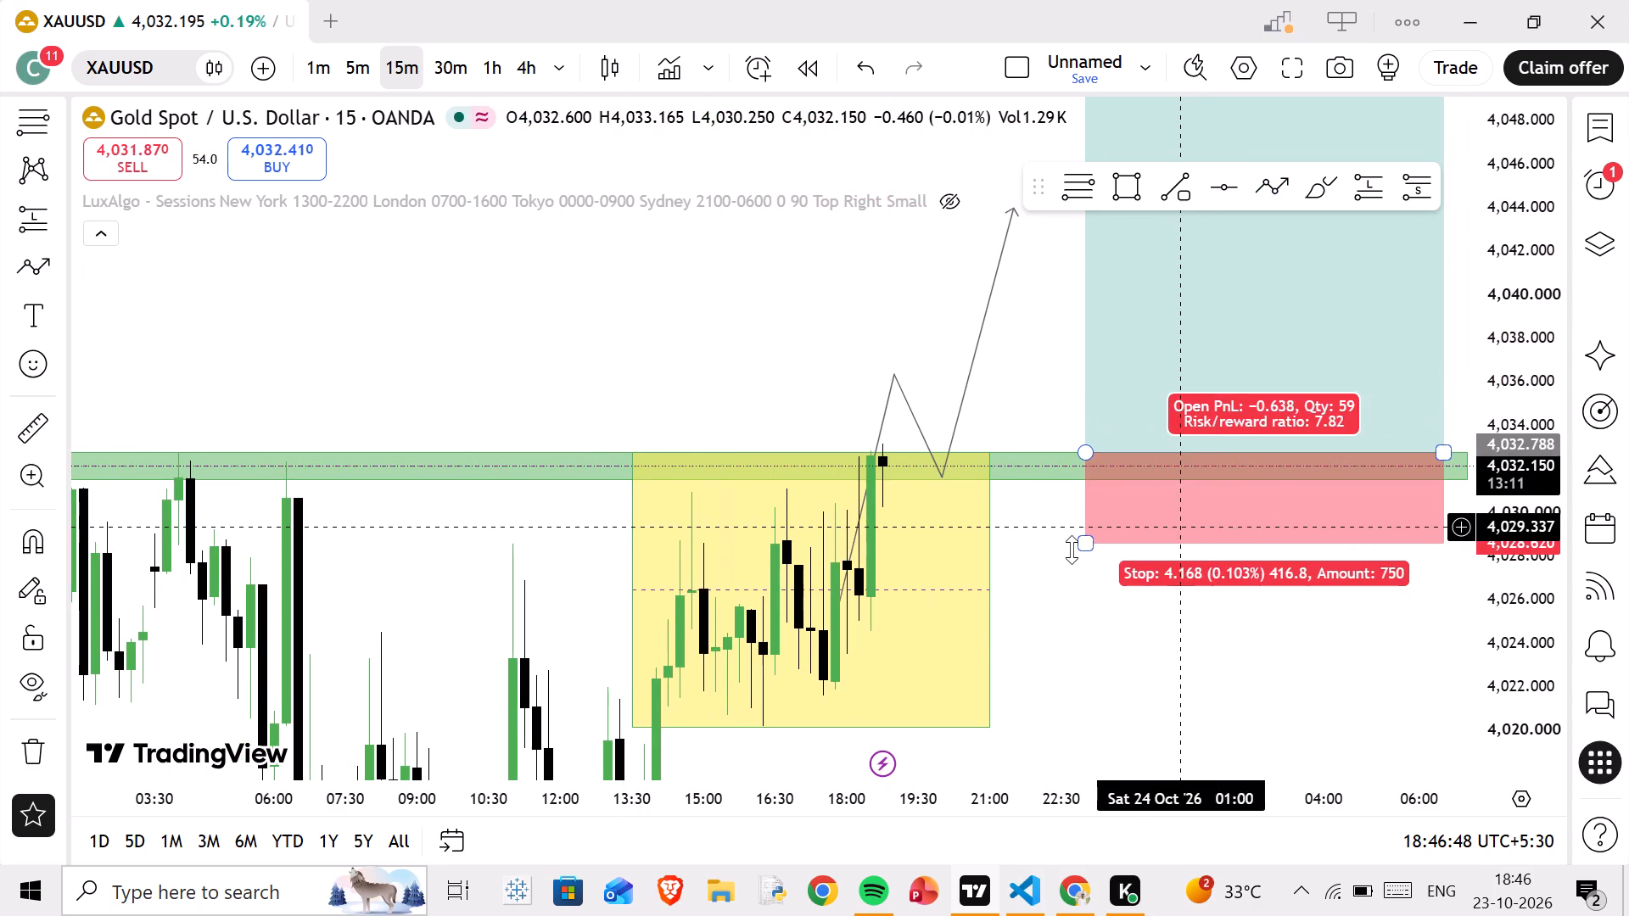
{"action": "left_click_drag", "start_coordinate": [1022, 536], "coordinate": [1028, 575]}
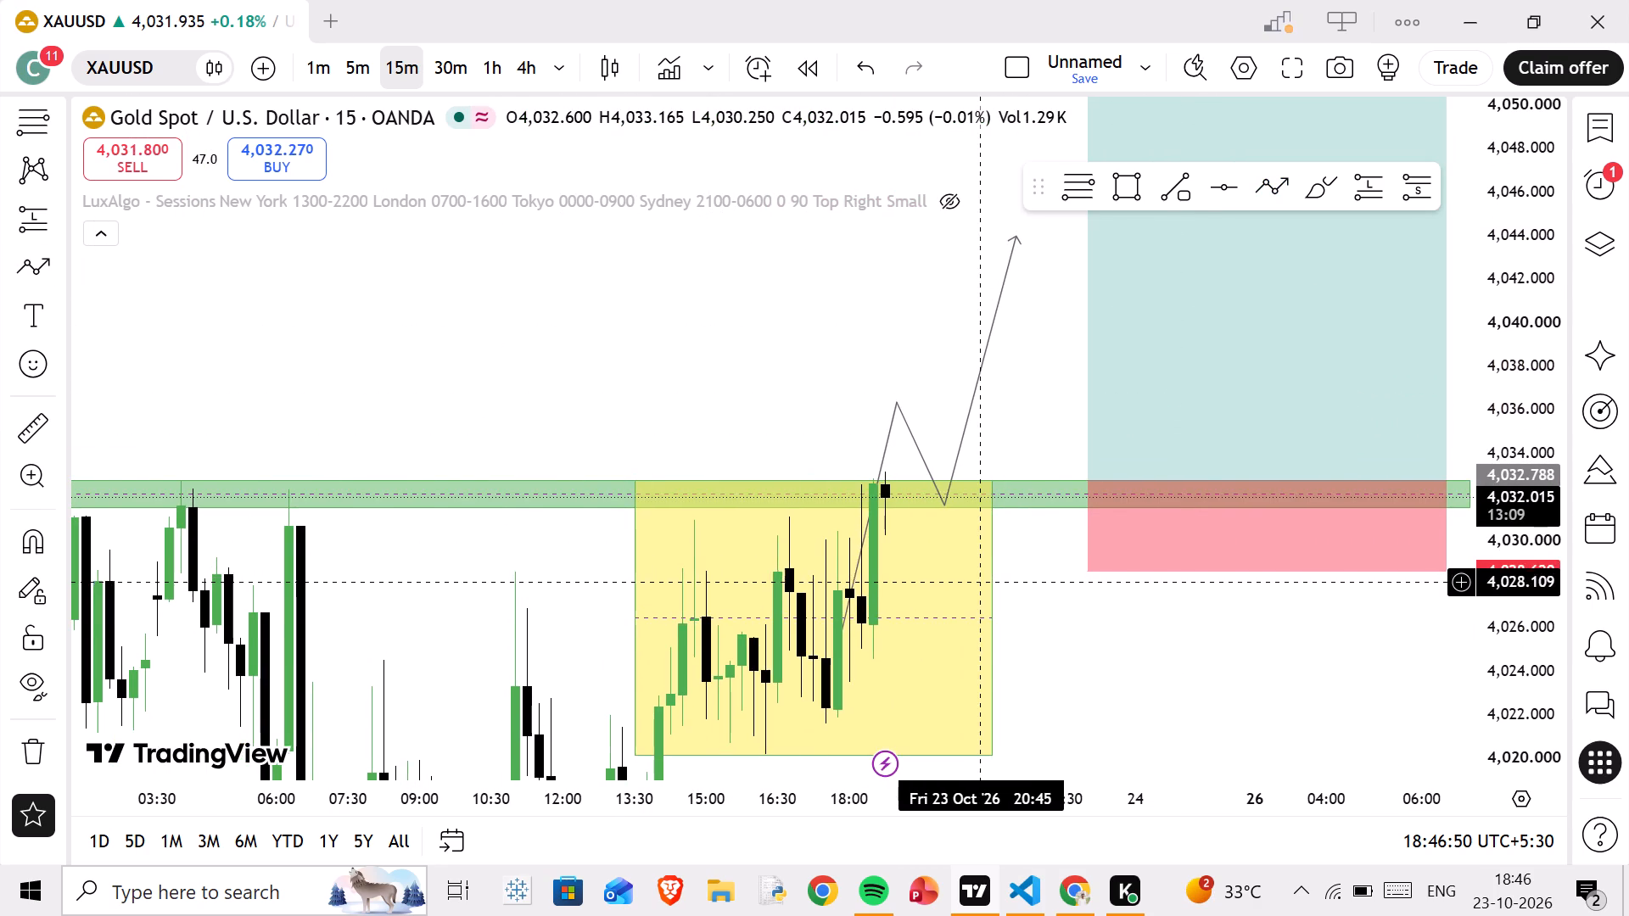
{"action": "left_click_drag", "start_coordinate": [995, 622], "coordinate": [968, 611]}
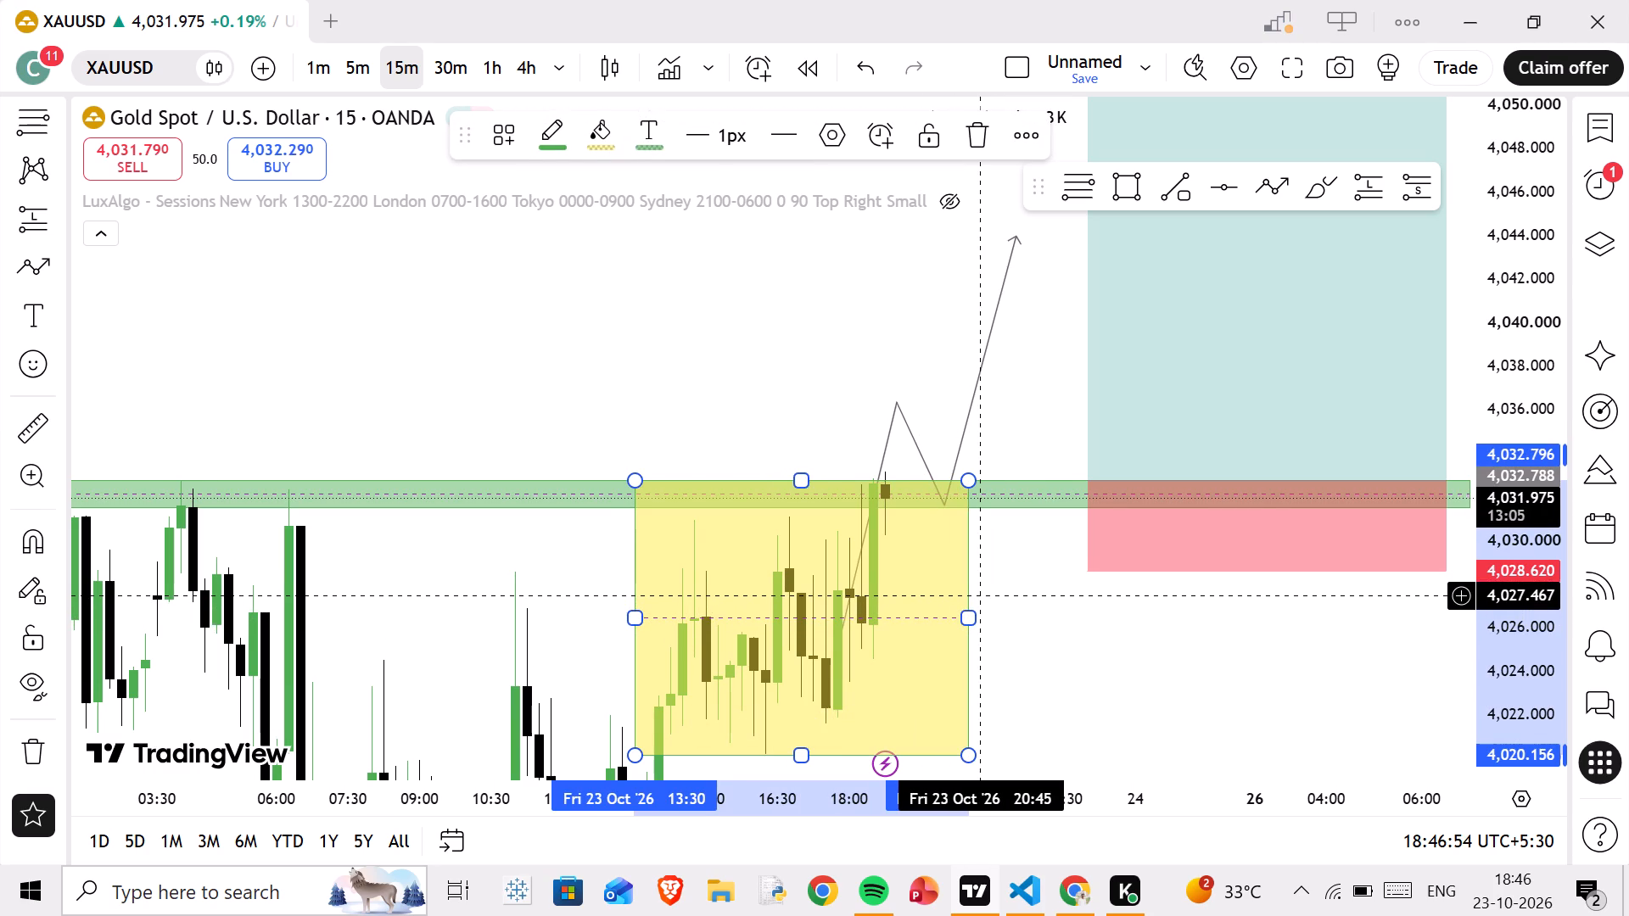
Examine the XAUUSD projected path against the green zone, yellow range and long position on the 15-minute chart.
{"action": "scroll", "coordinate": [994, 592], "scroll_direction": "up", "scroll_amount": 1}
{"action": "left_click_drag", "start_coordinate": [1066, 613], "coordinate": [1050, 671]}
{"action": "left_click", "coordinate": [836, 353]}
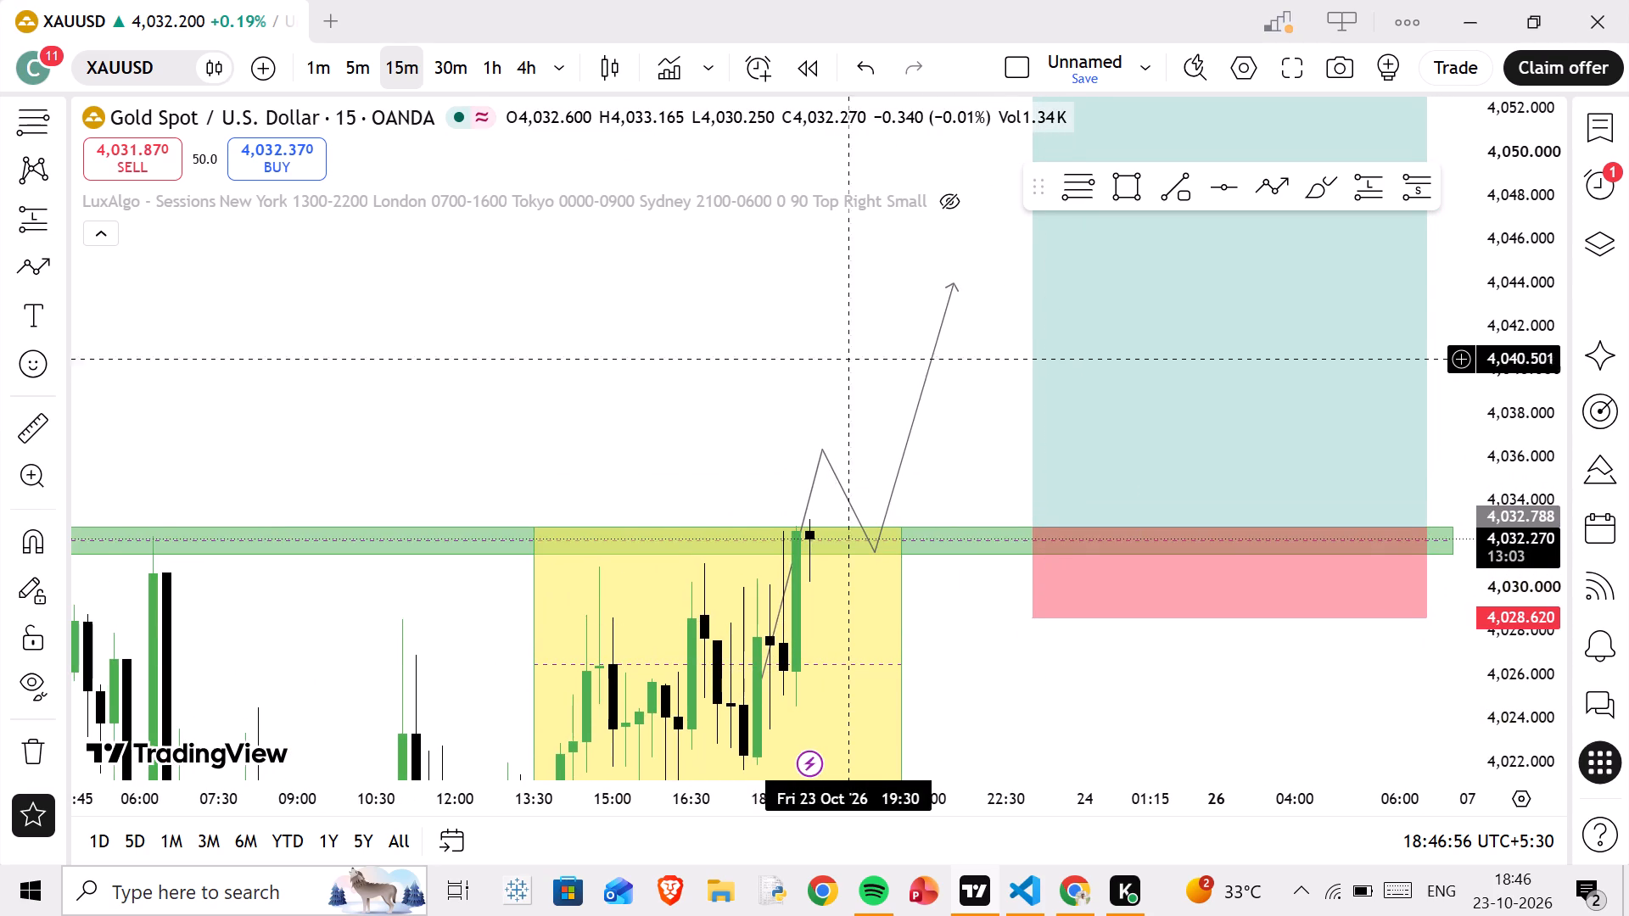
{"action": "scroll", "coordinate": [850, 361], "scroll_direction": "up", "scroll_amount": 2}
{"action": "left_click_drag", "start_coordinate": [874, 428], "coordinate": [735, 229]}
{"action": "scroll", "coordinate": [1517, 504], "scroll_direction": "down", "scroll_amount": 3}
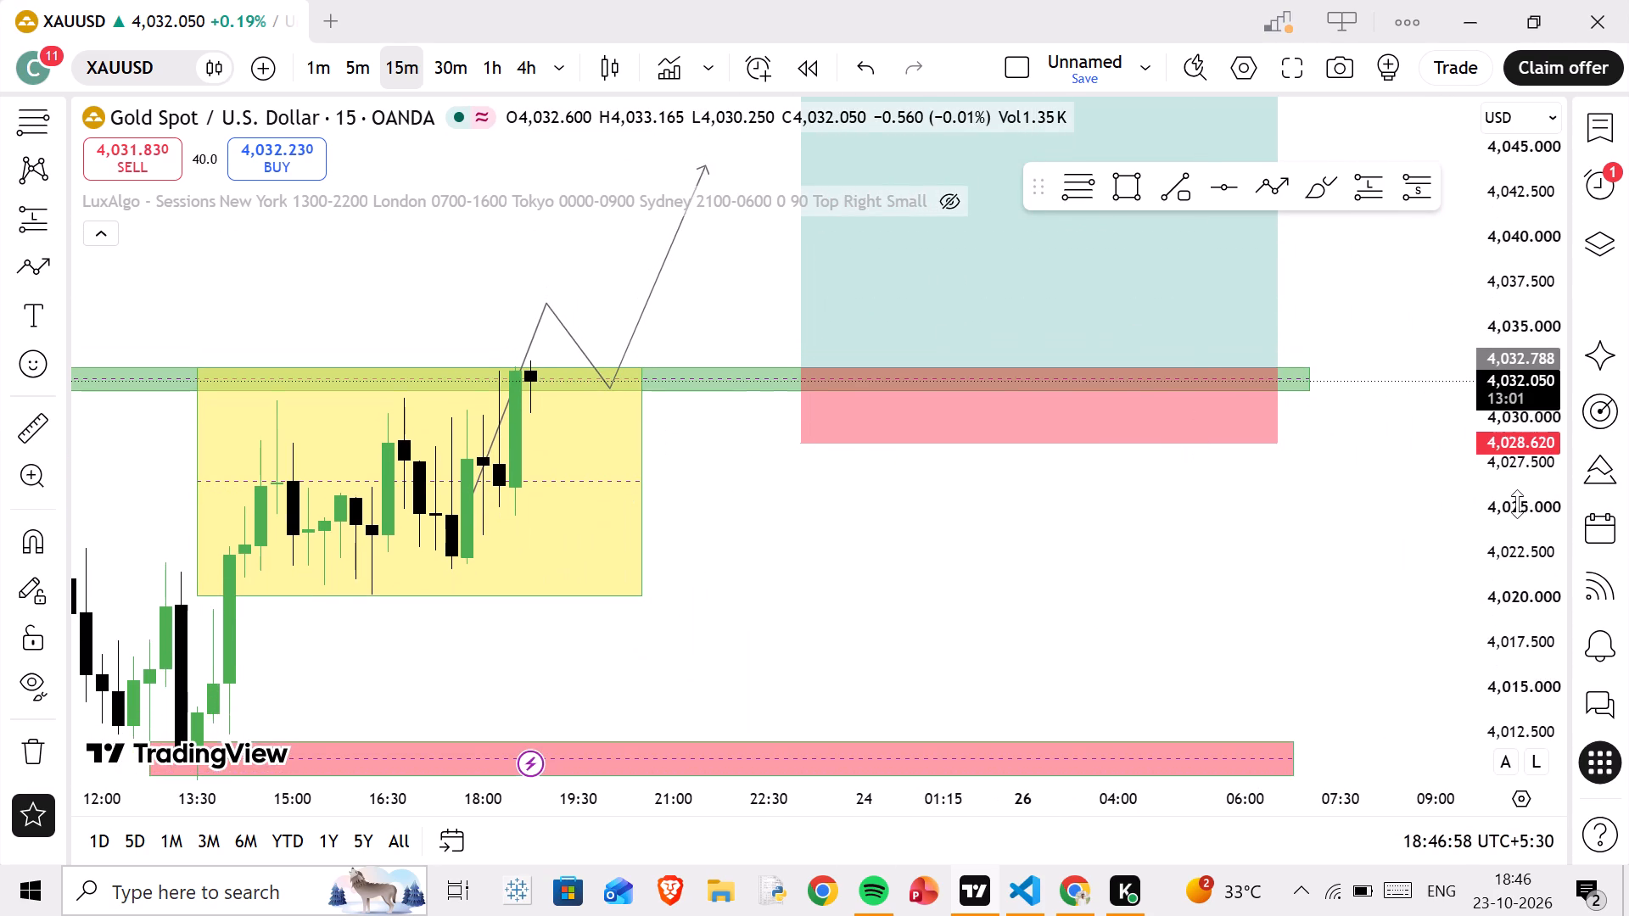
{"action": "scroll", "coordinate": [1517, 504], "scroll_direction": "down", "scroll_amount": 2}
{"action": "left_click_drag", "start_coordinate": [1324, 492], "coordinate": [1113, 560]}
{"action": "scroll", "coordinate": [1111, 560], "scroll_direction": "down", "scroll_amount": 1}
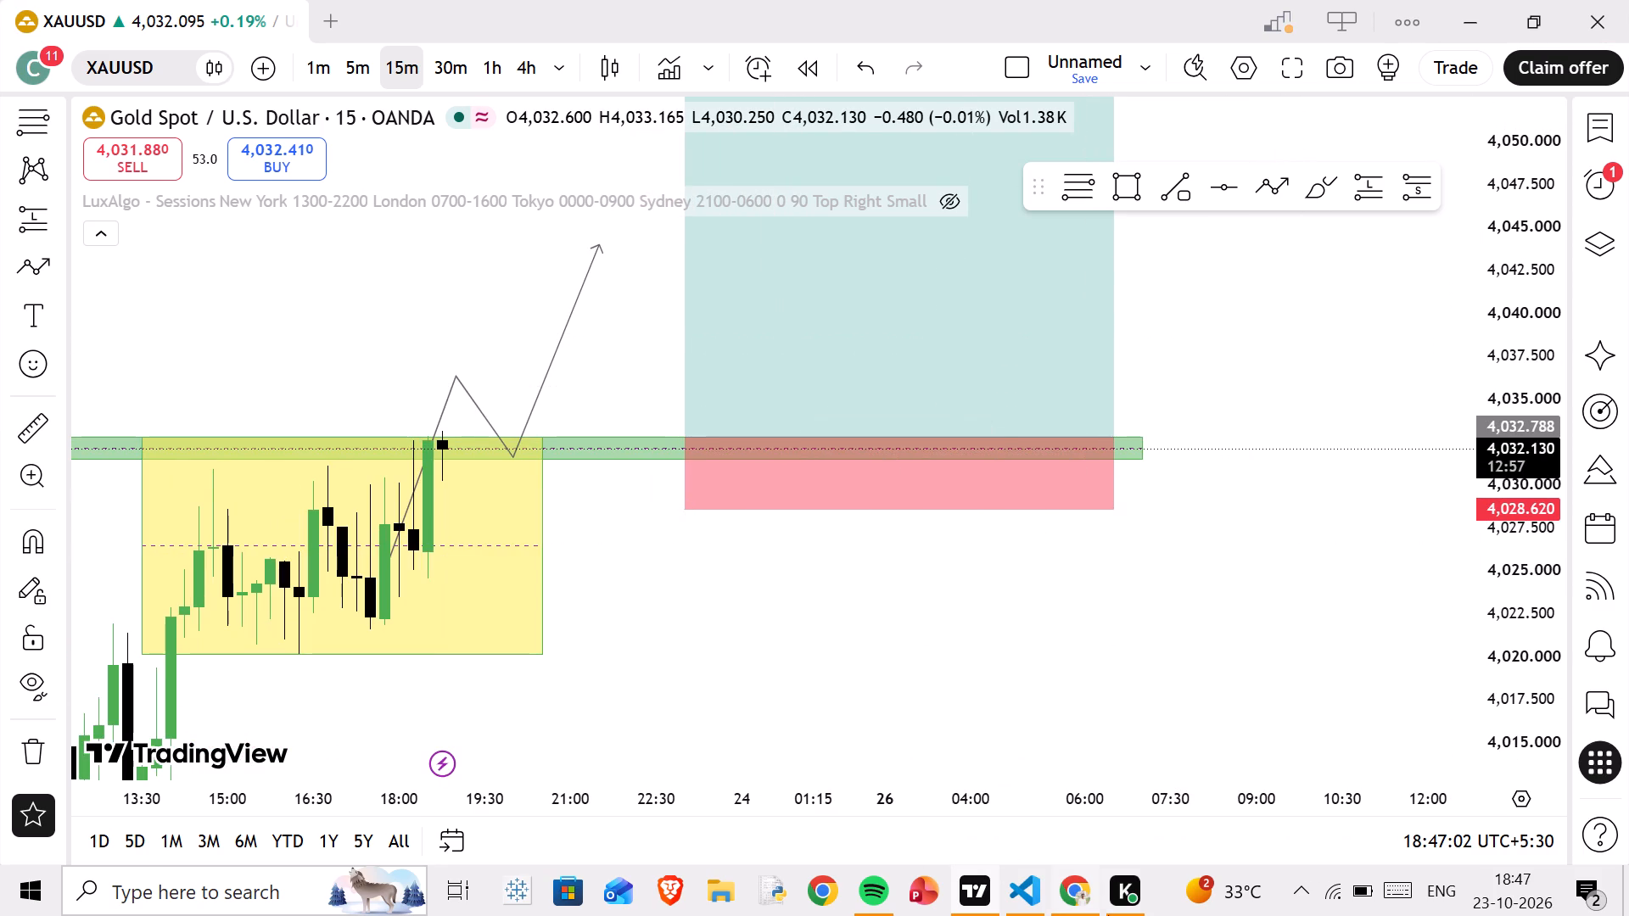
{"action": "left_click_drag", "start_coordinate": [1249, 375], "coordinate": [1241, 383]}
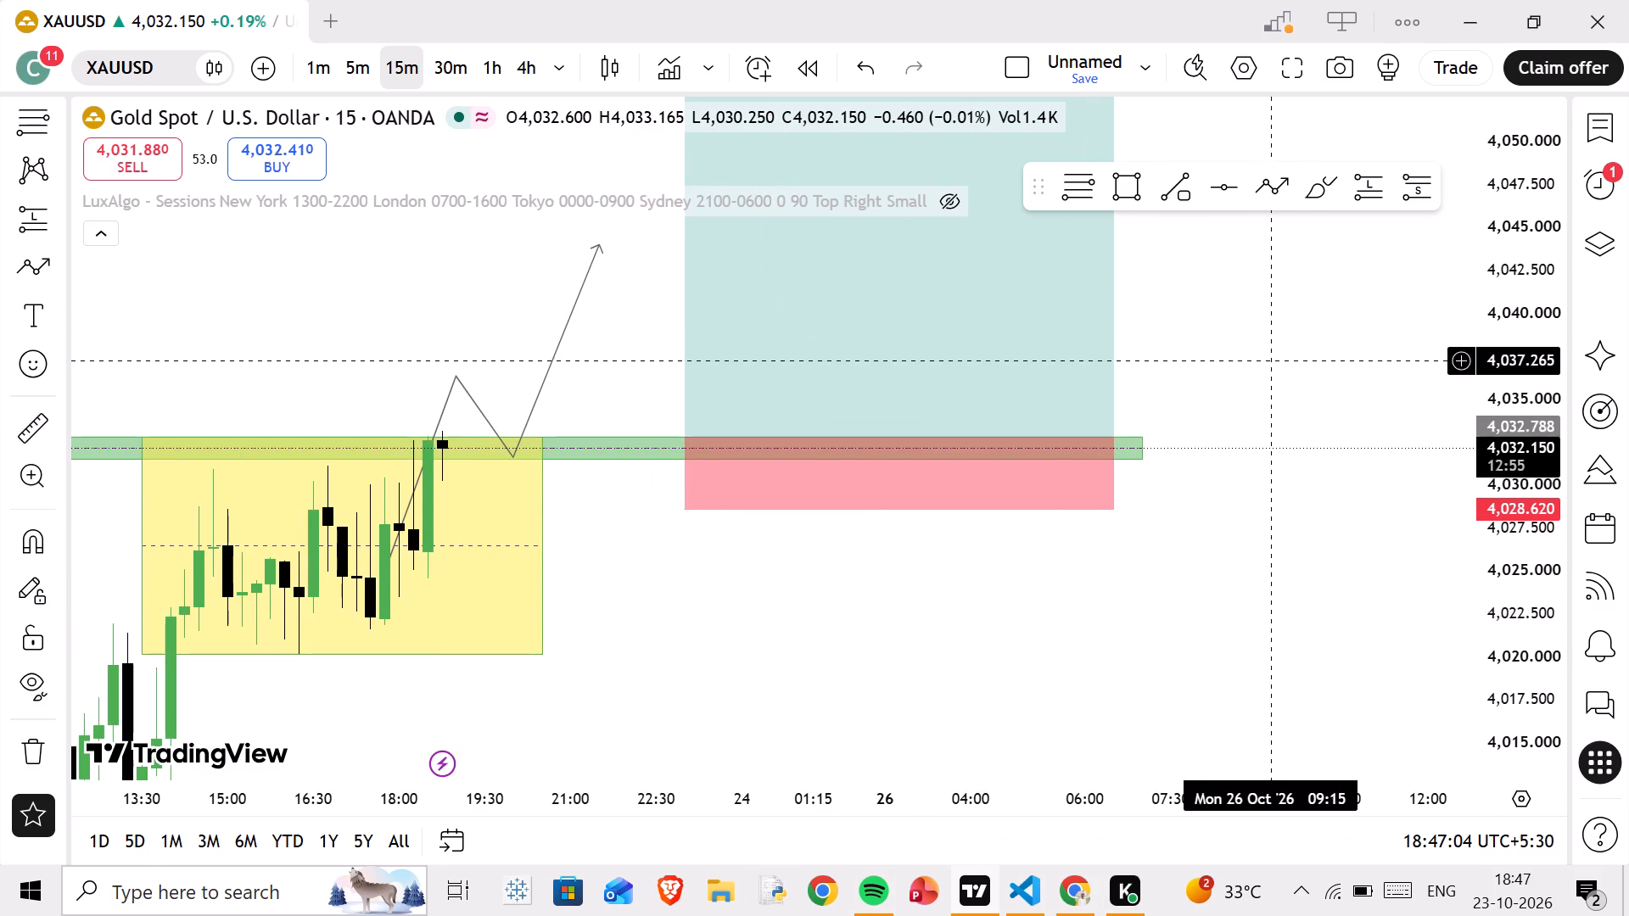
Examine the earlier XAUUSD decline and the price structure above the green zone on the 15-minute chart.
{"action": "left_click_drag", "start_coordinate": [1241, 383], "coordinate": [1243, 516]}
{"action": "left_click_drag", "start_coordinate": [464, 397], "coordinate": [551, 449]}
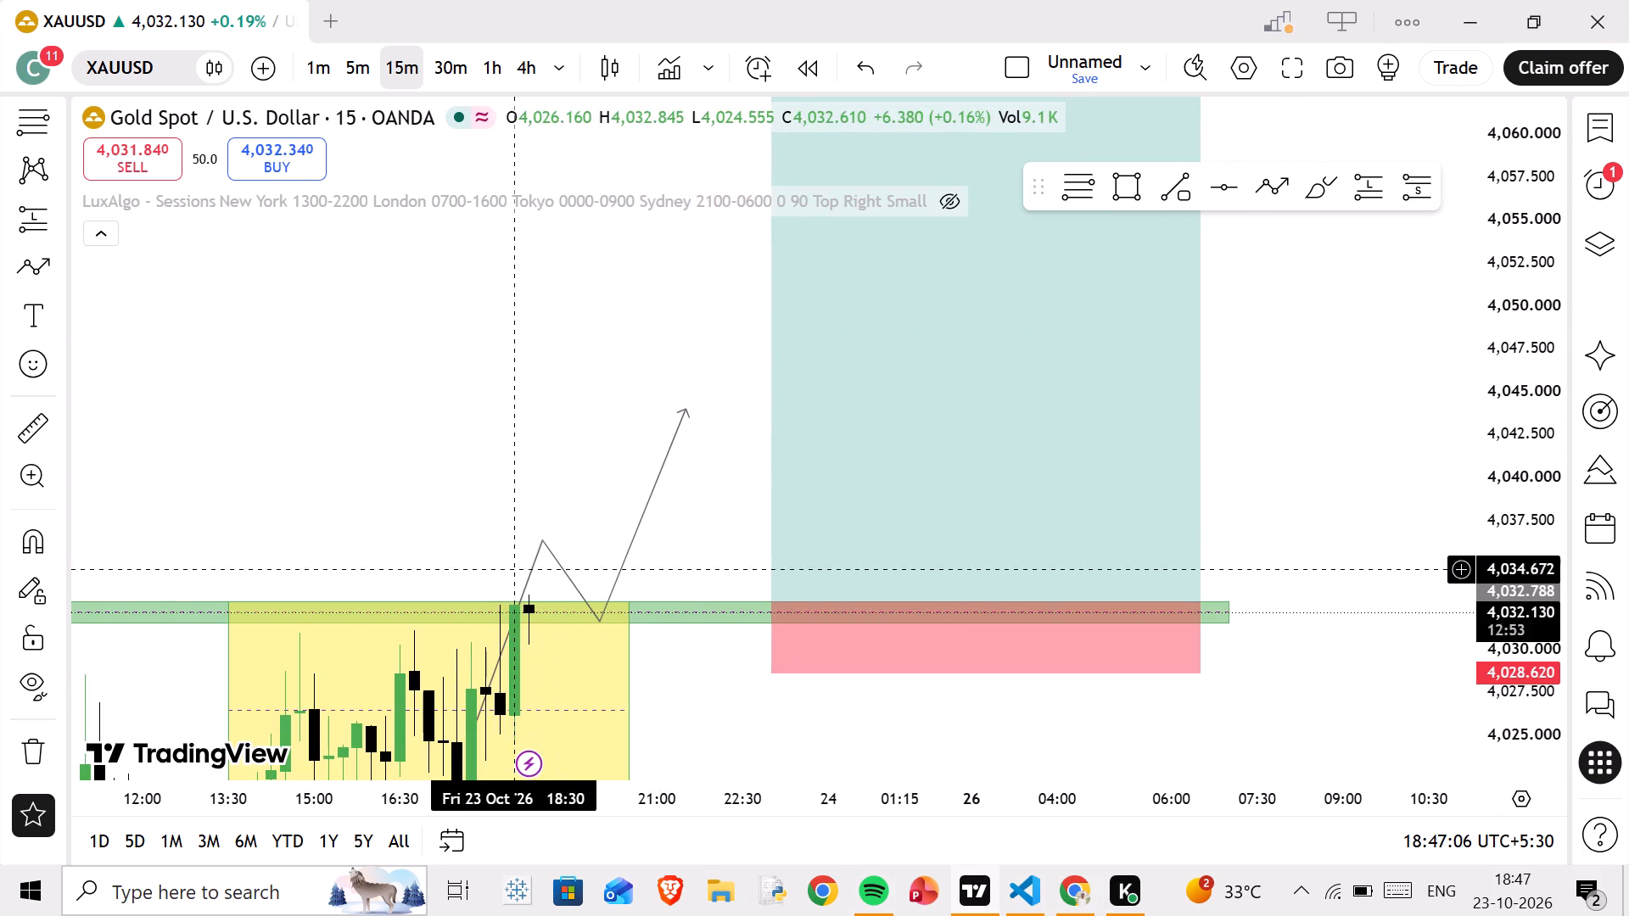
{"action": "left_click_drag", "start_coordinate": [311, 533], "coordinate": [730, 410]}
{"action": "left_click_drag", "start_coordinate": [449, 471], "coordinate": [885, 375]}
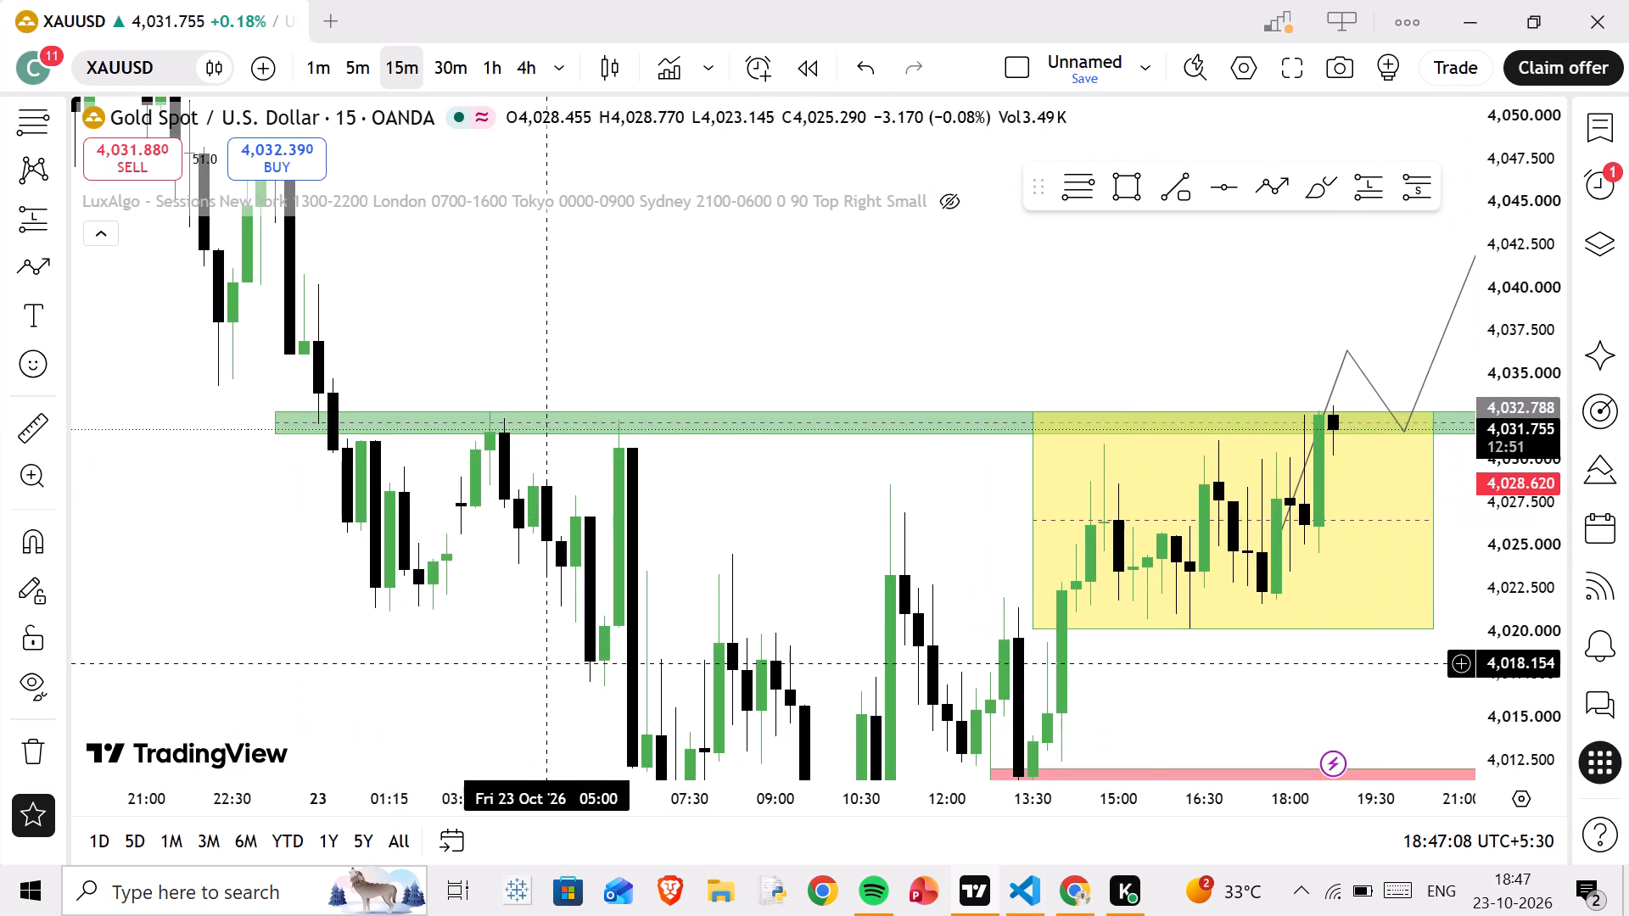
{"action": "scroll", "coordinate": [550, 635], "scroll_direction": "down", "scroll_amount": 3}
{"action": "left_click_drag", "start_coordinate": [772, 319], "coordinate": [579, 575]}
{"action": "left_click_drag", "start_coordinate": [634, 209], "coordinate": [635, 249]}
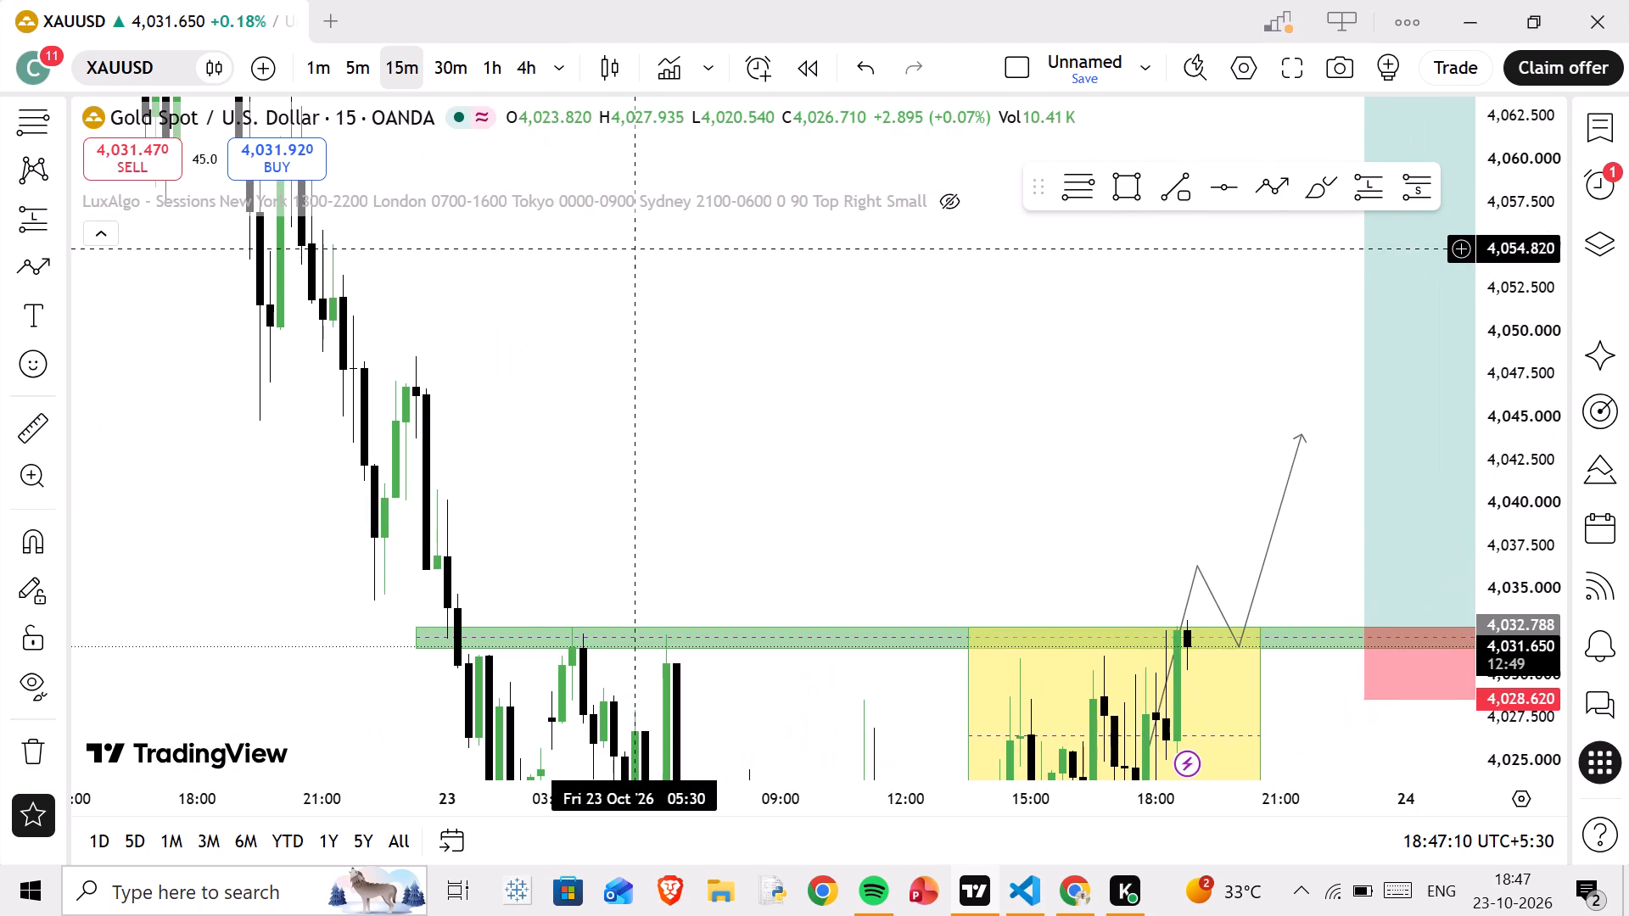
{"action": "left_click_drag", "start_coordinate": [635, 249], "coordinate": [682, 417]}
{"action": "left_click_drag", "start_coordinate": [668, 316], "coordinate": [764, 448]}
{"action": "left_click_drag", "start_coordinate": [533, 267], "coordinate": [633, 528]}
{"action": "left_click_drag", "start_coordinate": [570, 405], "coordinate": [650, 629]}
{"action": "left_click_drag", "start_coordinate": [585, 372], "coordinate": [598, 520]}
{"action": "left_click_drag", "start_coordinate": [623, 438], "coordinate": [623, 527]}
{"action": "scroll", "coordinate": [1548, 467], "scroll_direction": "down", "scroll_amount": 9}
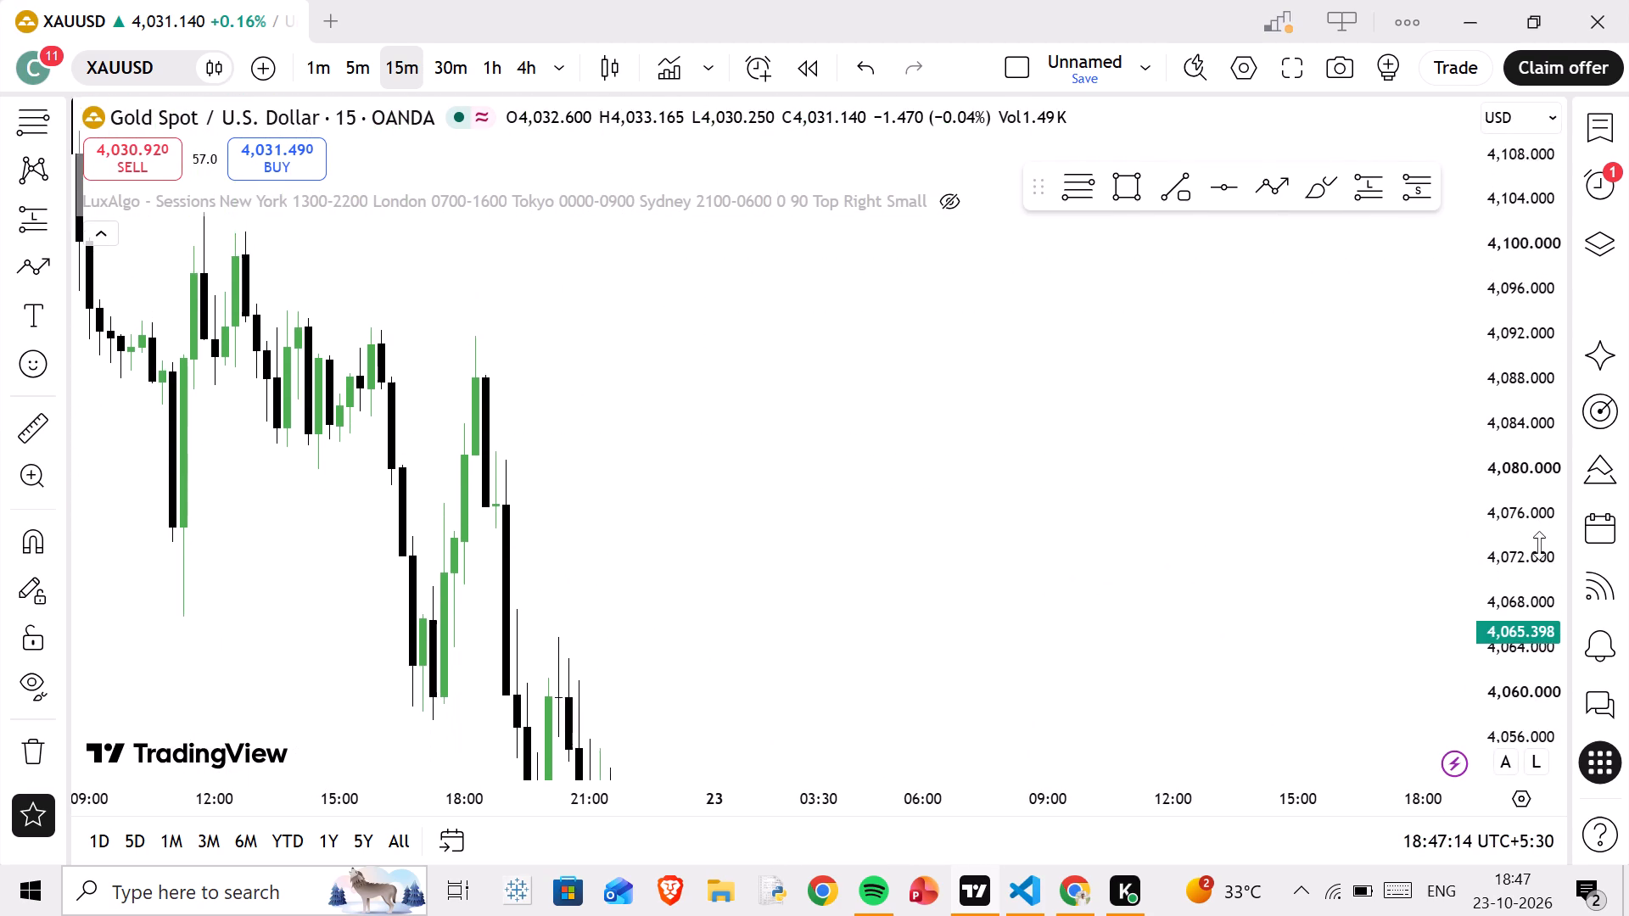
{"action": "scroll", "coordinate": [1539, 545], "scroll_direction": "down", "scroll_amount": 6}
{"action": "left_click_drag", "start_coordinate": [1140, 642], "coordinate": [673, 475]}
{"action": "scroll", "coordinate": [634, 518], "scroll_direction": "up", "scroll_amount": 2}
{"action": "left_click_drag", "start_coordinate": [549, 545], "coordinate": [714, 434]}
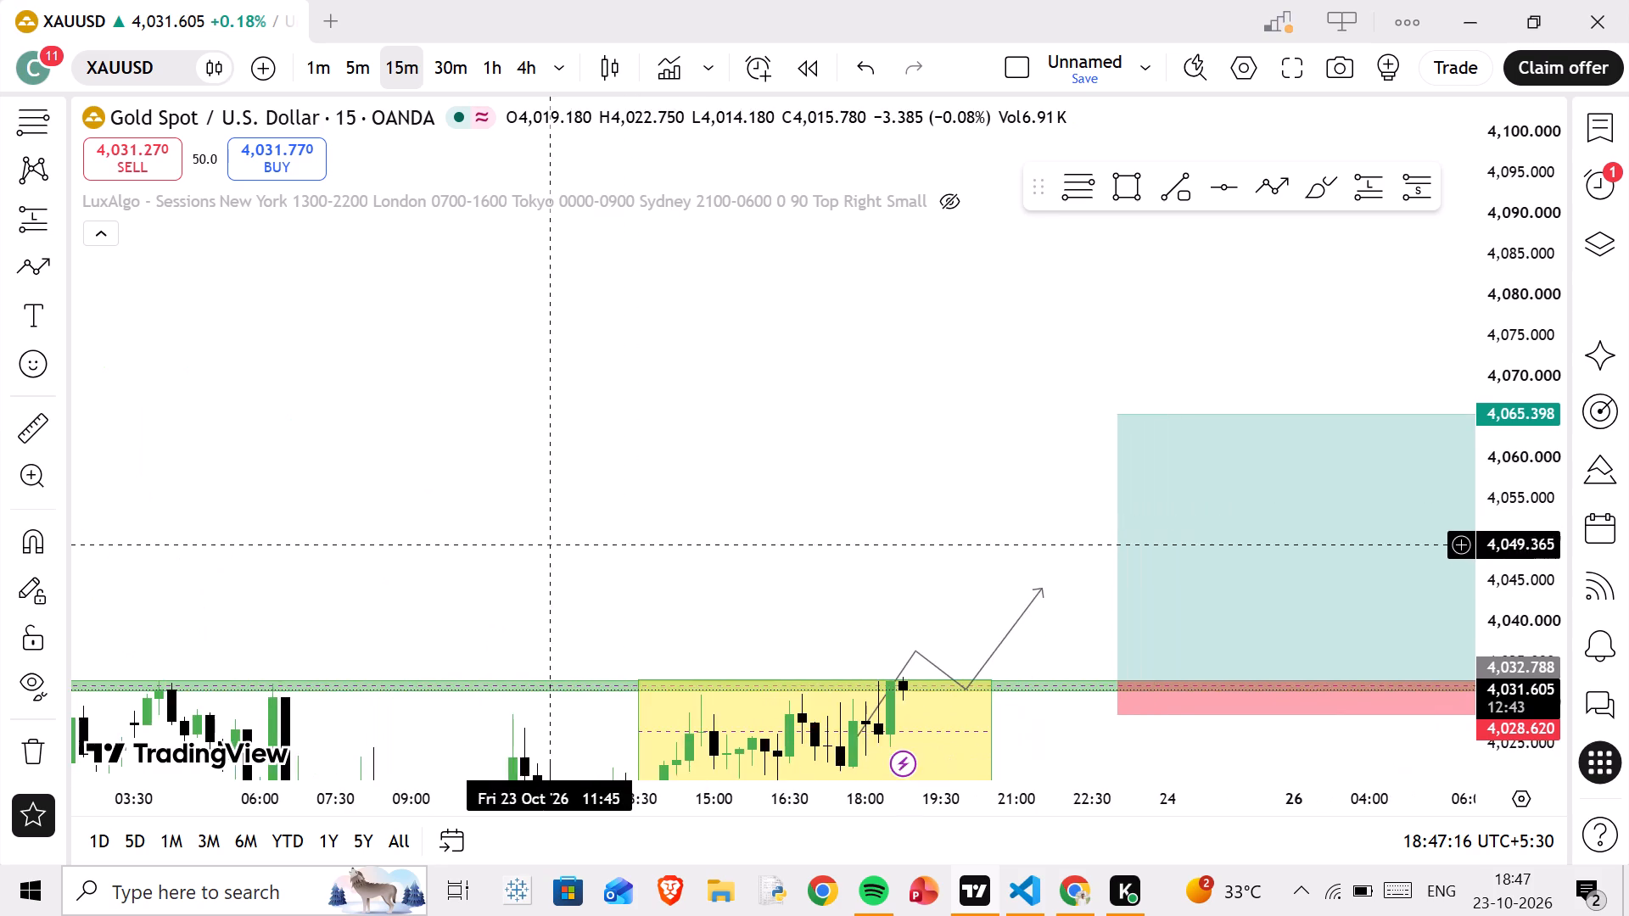
Draw a rectangle zone from Thursday 22 Oct 20:00 to Friday 23 Oct 22:00, between about 4,059.8 and 4,064.5.
{"action": "left_click_drag", "start_coordinate": [714, 434], "coordinate": [795, 400]}
{"action": "scroll", "coordinate": [760, 441], "scroll_direction": "down", "scroll_amount": 3}
{"action": "left_click_drag", "start_coordinate": [739, 419], "coordinate": [770, 549]}
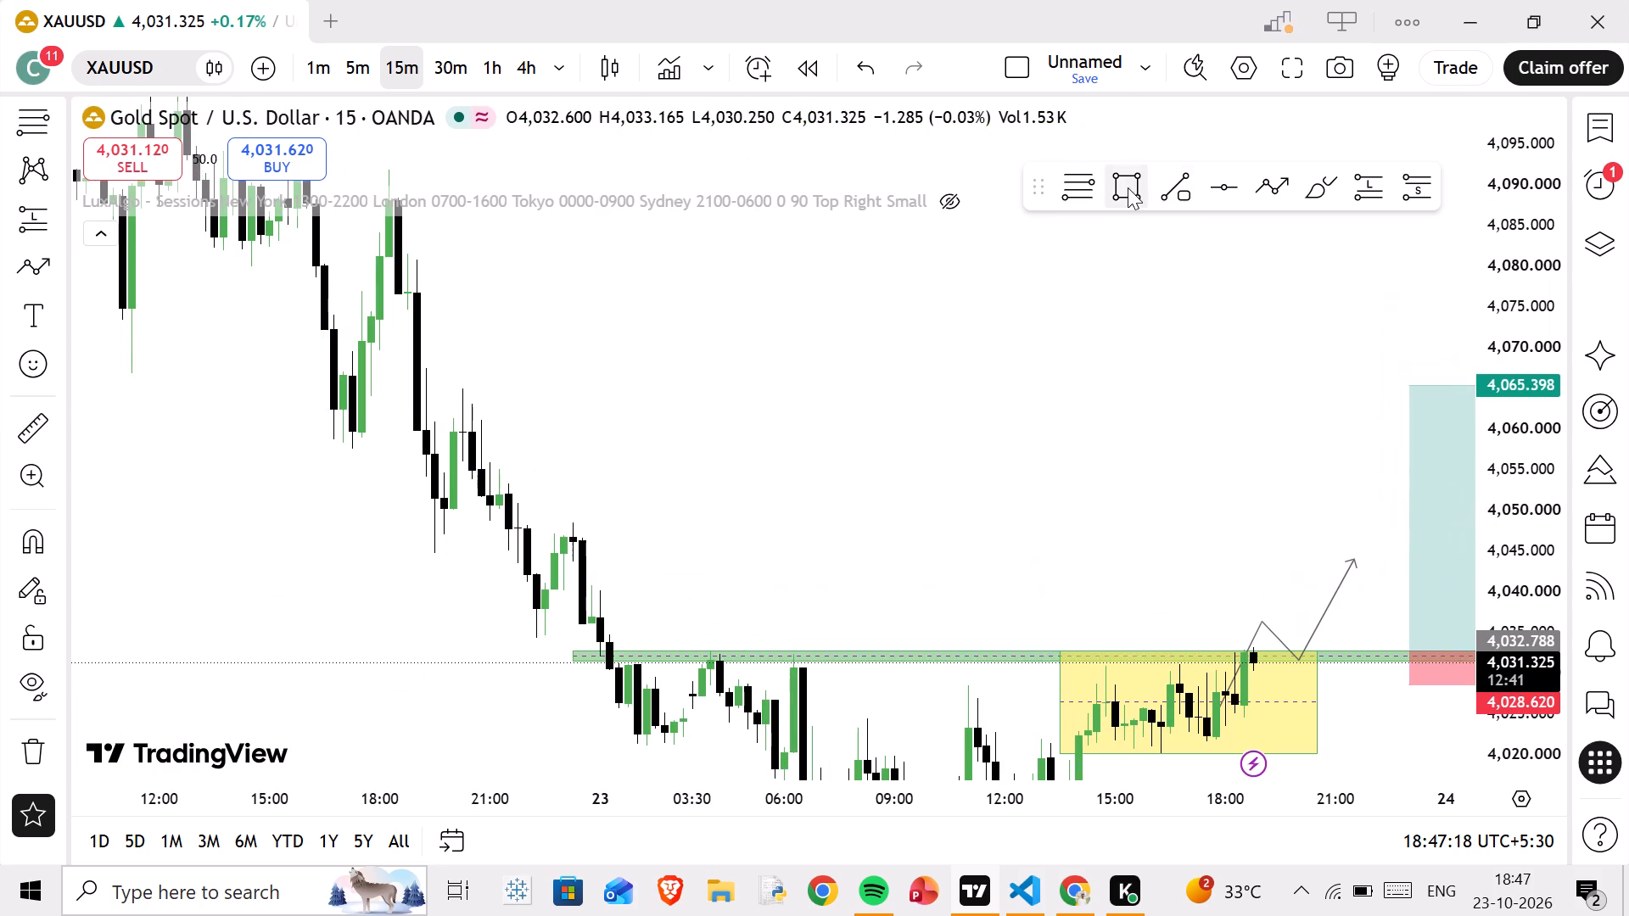
{"action": "left_click", "coordinate": [1128, 187]}
{"action": "left_click_drag", "start_coordinate": [456, 431], "coordinate": [1371, 378]}
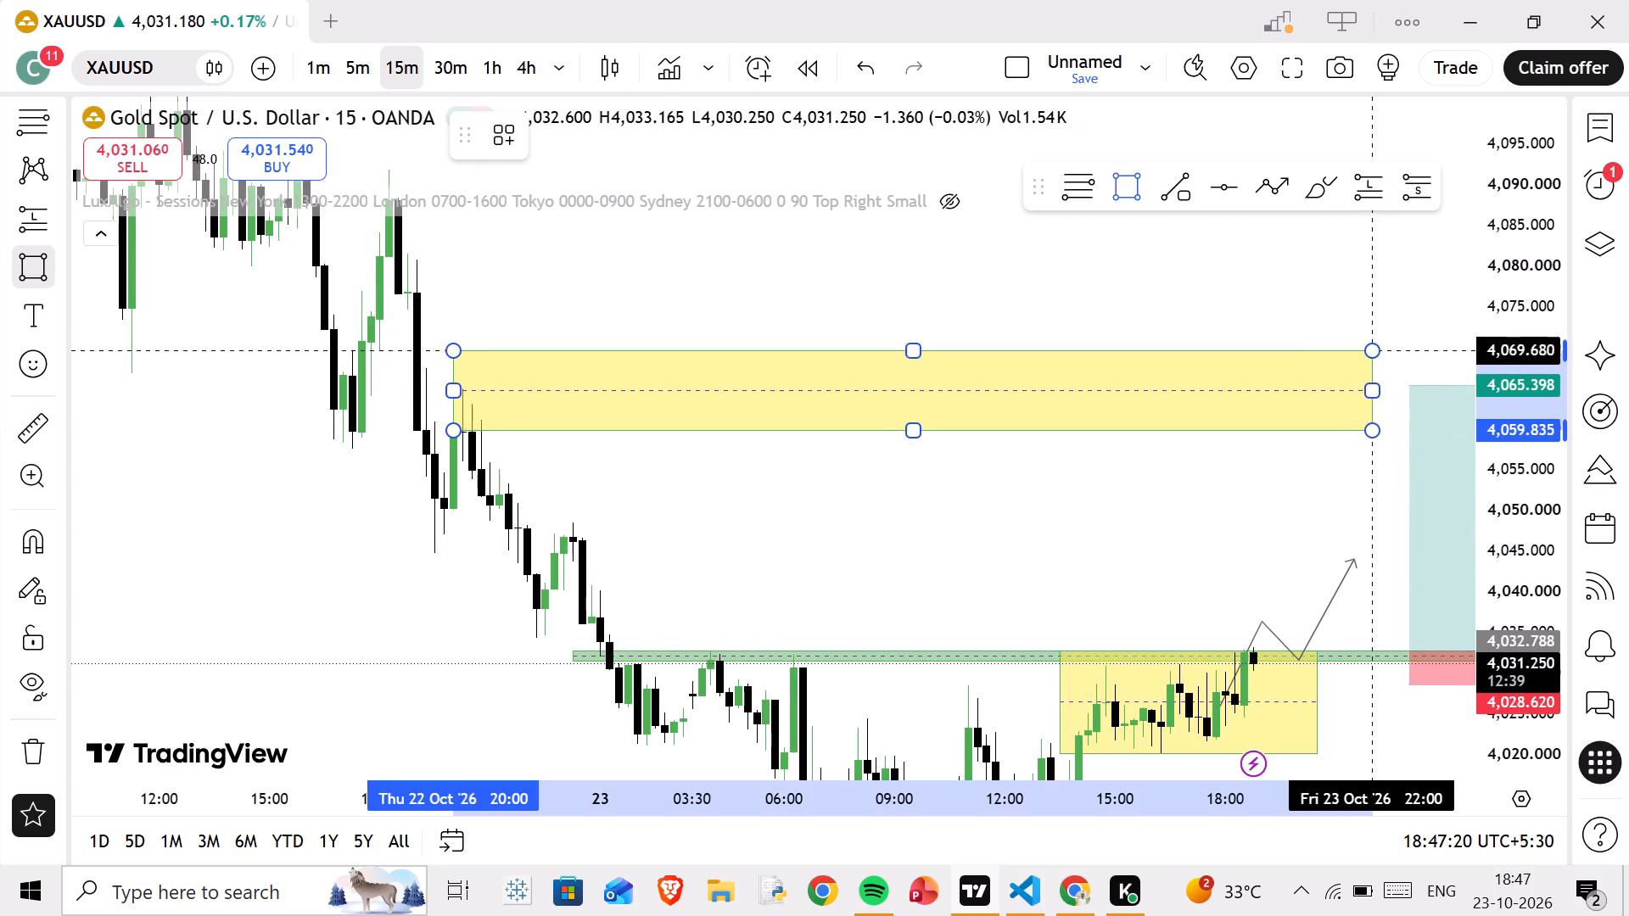
{"action": "left_click_drag", "start_coordinate": [1371, 378], "coordinate": [1368, 392]}
{"action": "left_click", "coordinate": [1369, 392]}
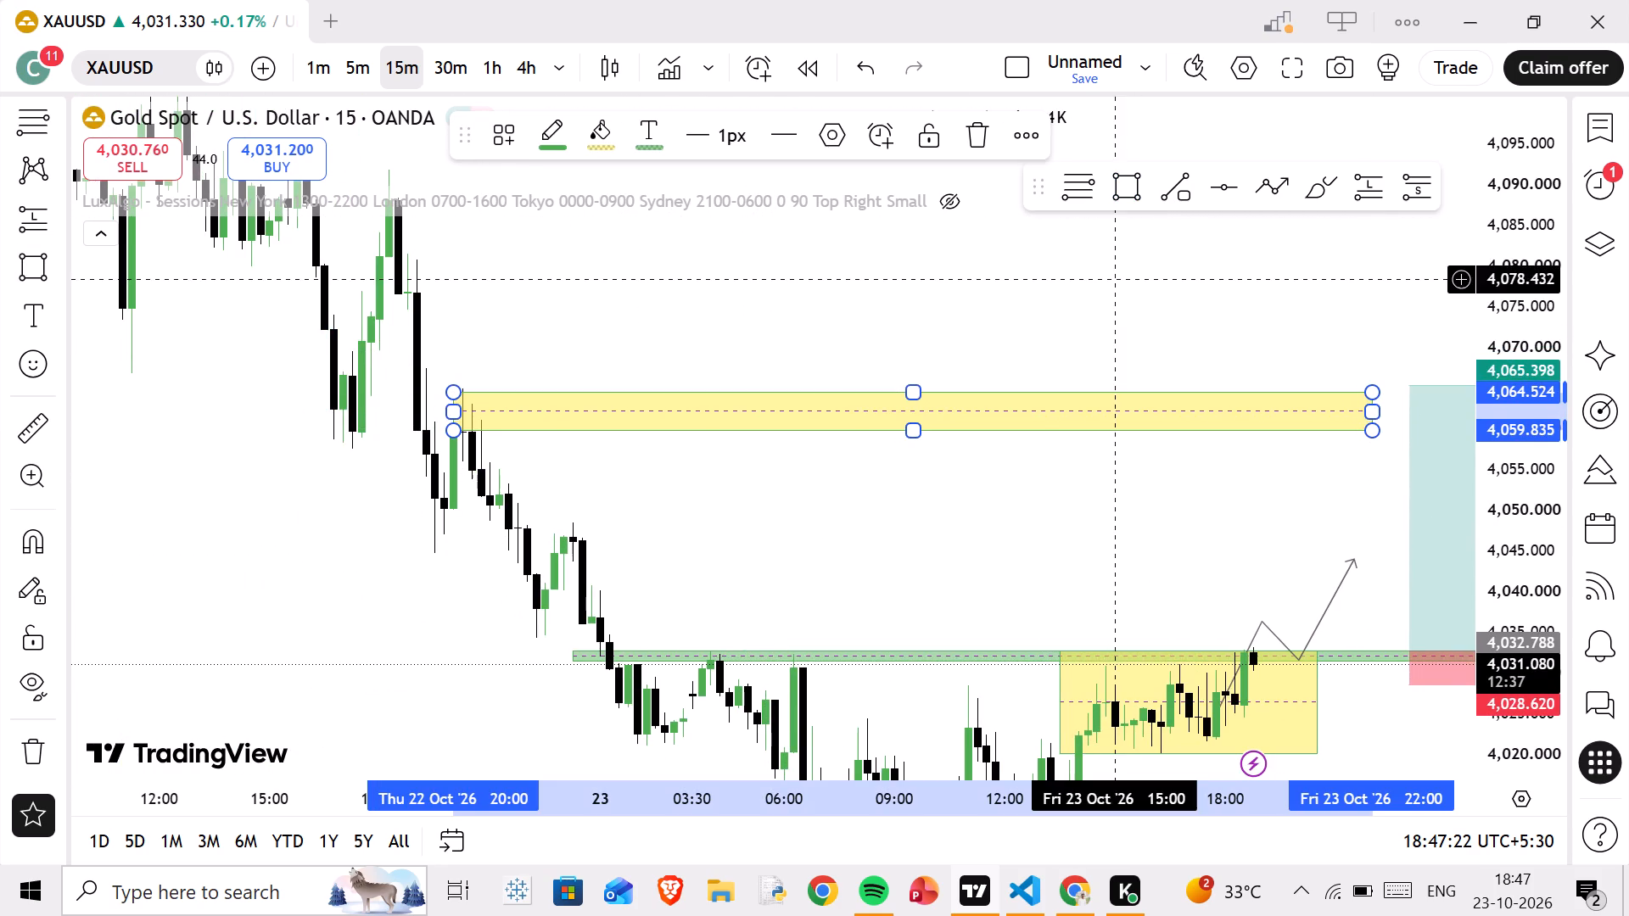
Set the new upper zone's fill colour to red.
{"action": "left_click", "coordinate": [599, 153]}
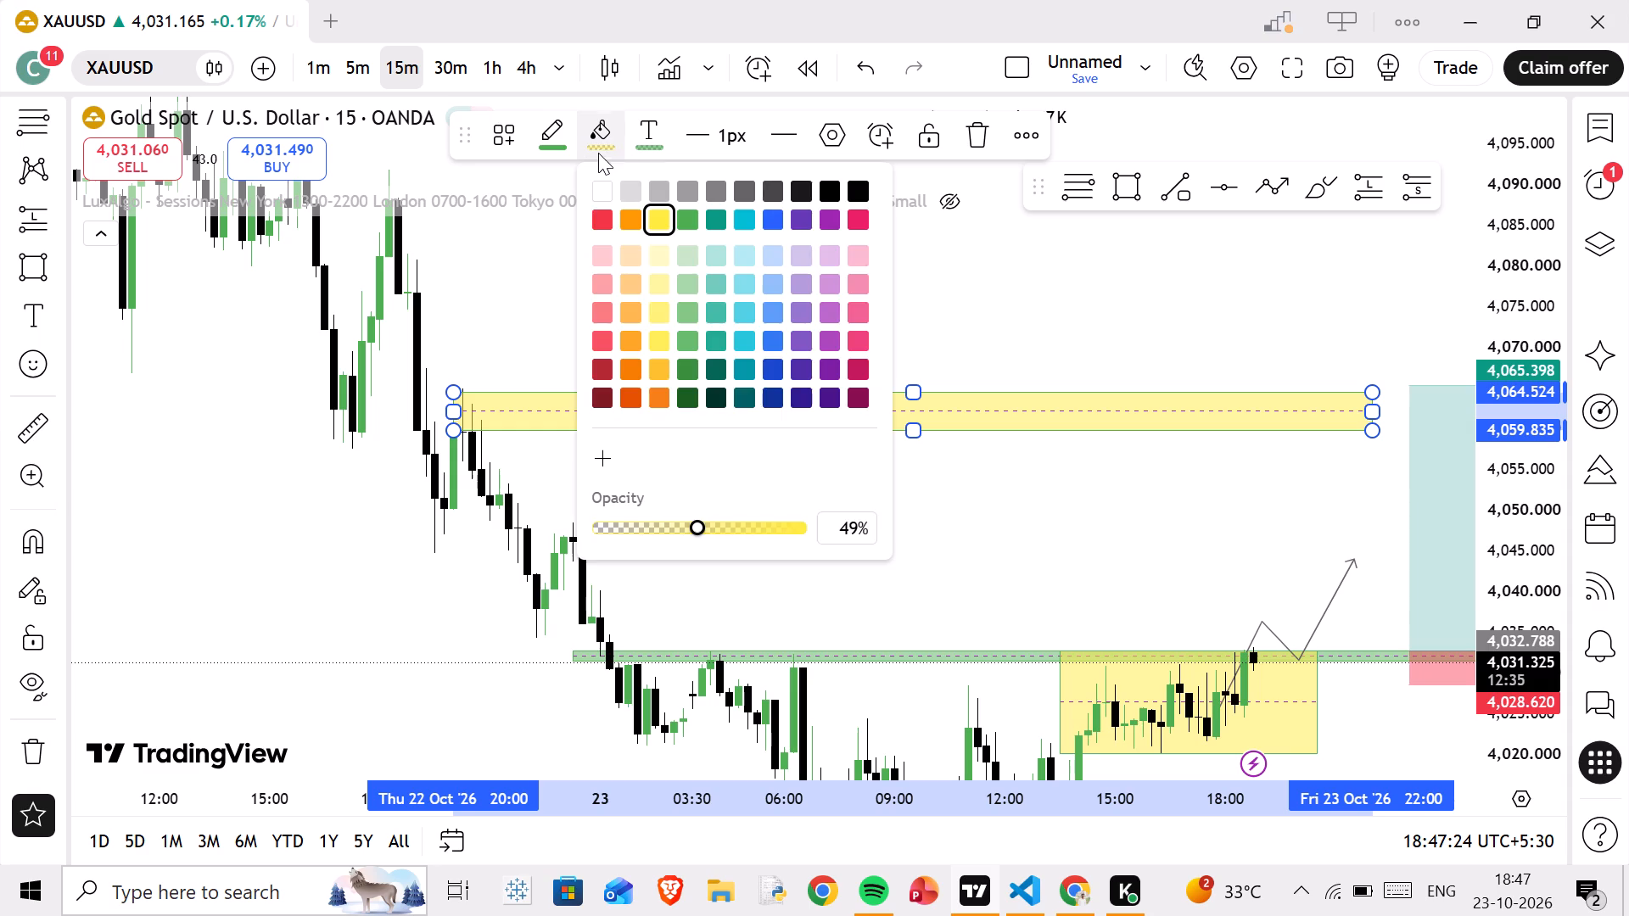
{"action": "left_click", "coordinate": [601, 221]}
Extend the upper red zone back so it starts at about Thursday 22 Oct 16:30.
{"action": "left_click_drag", "start_coordinate": [870, 328], "coordinate": [622, 304]}
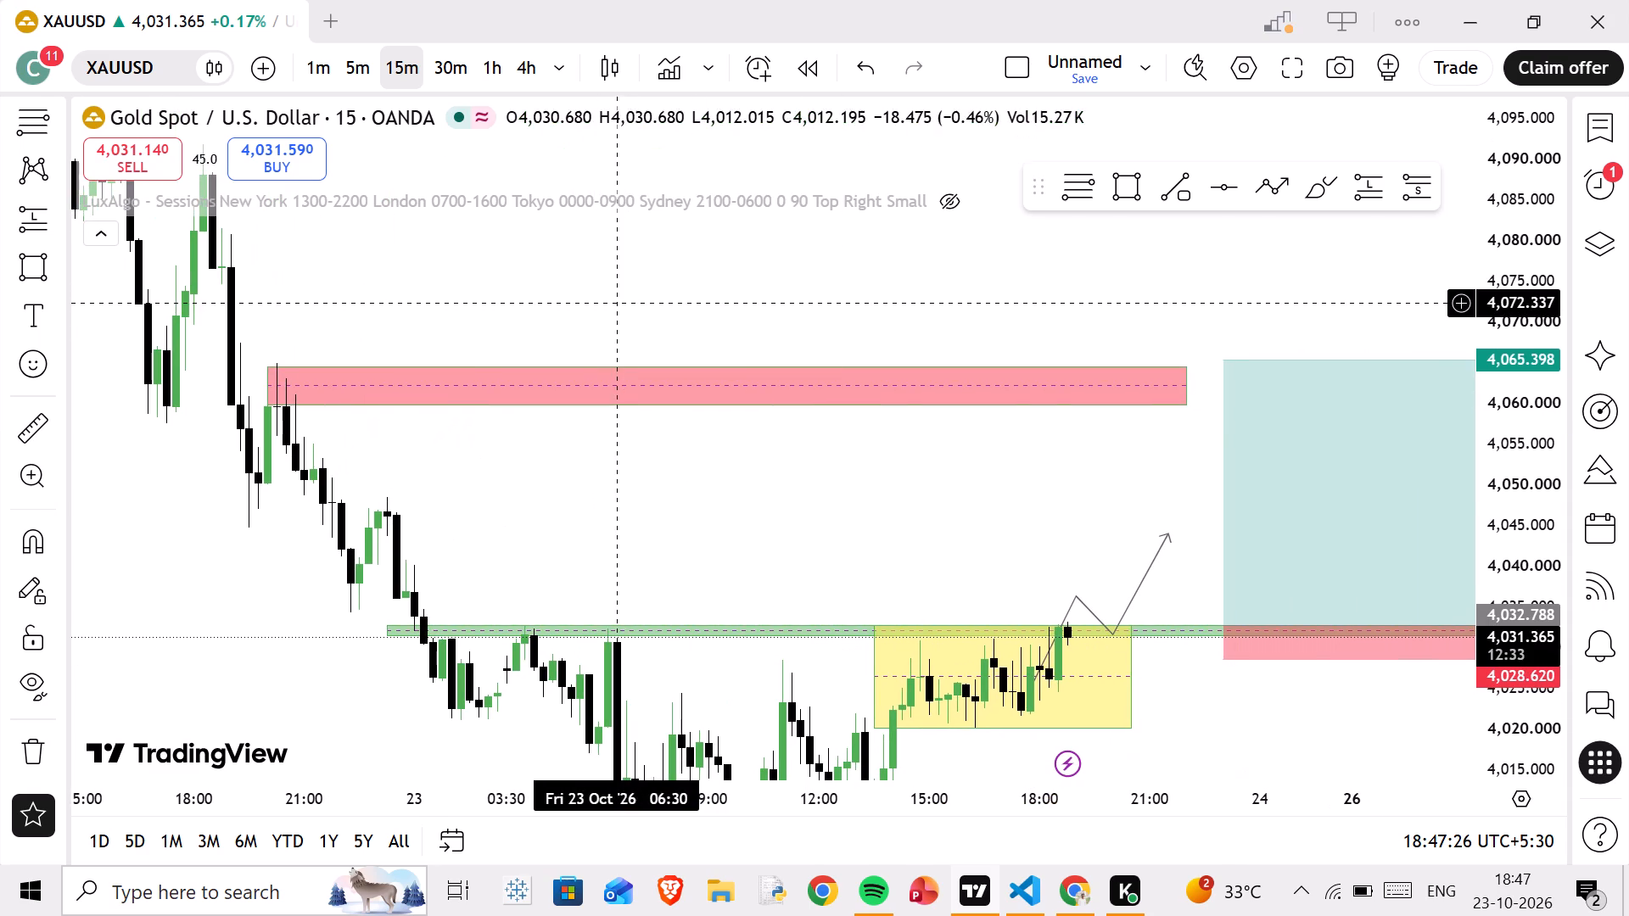
{"action": "left_click_drag", "start_coordinate": [543, 478], "coordinate": [537, 489]}
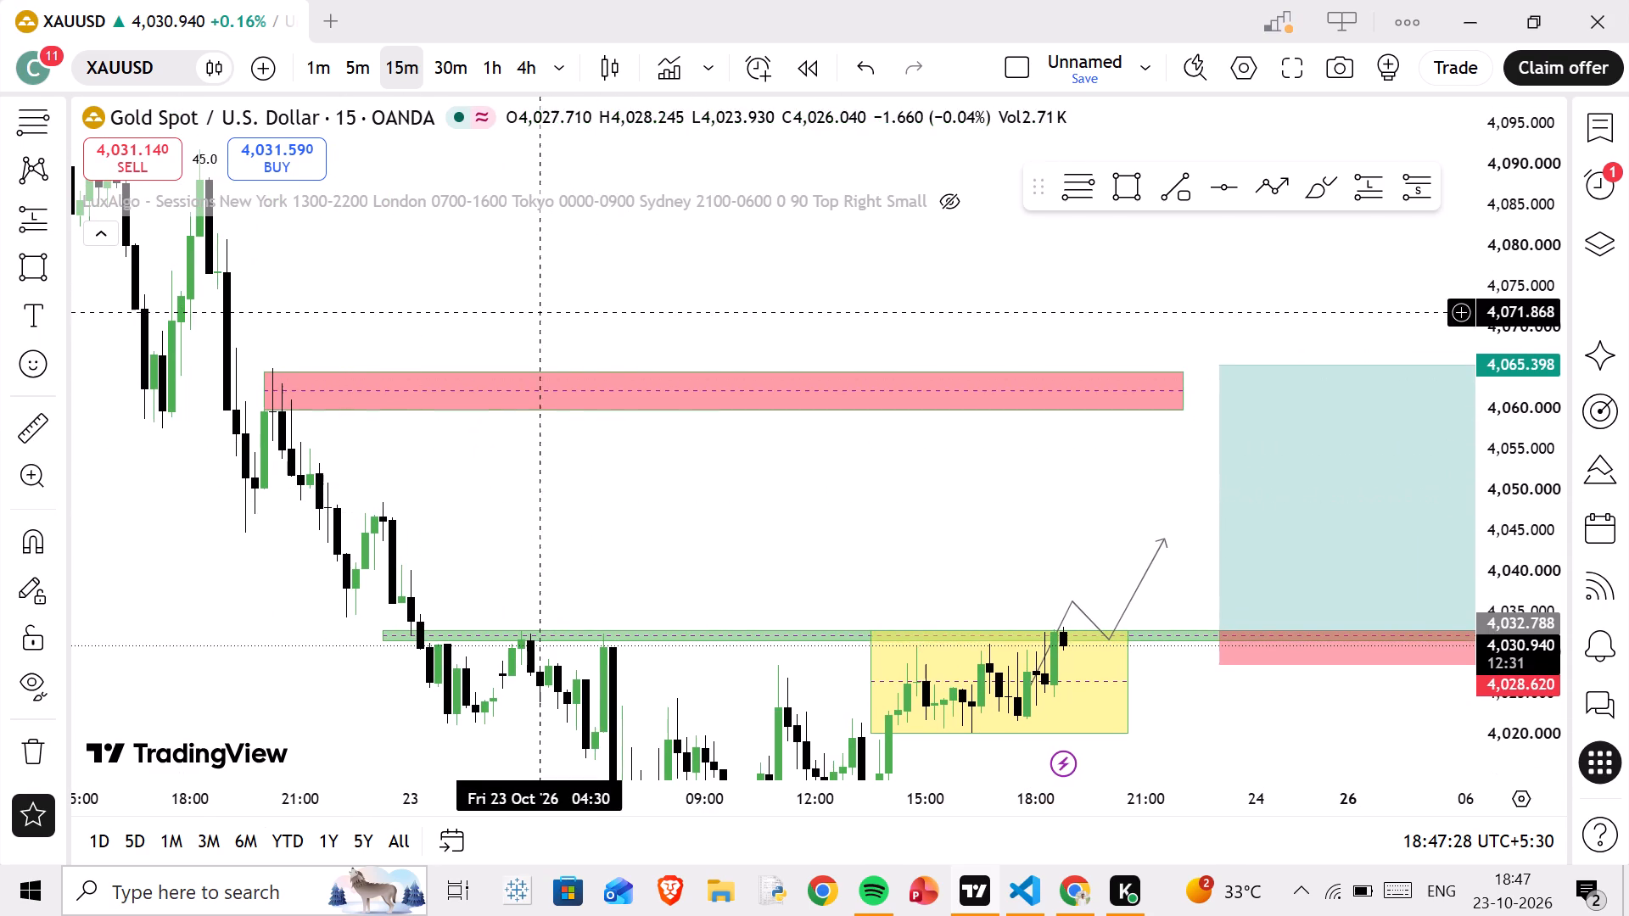
{"action": "left_click_drag", "start_coordinate": [520, 528], "coordinate": [736, 552]}
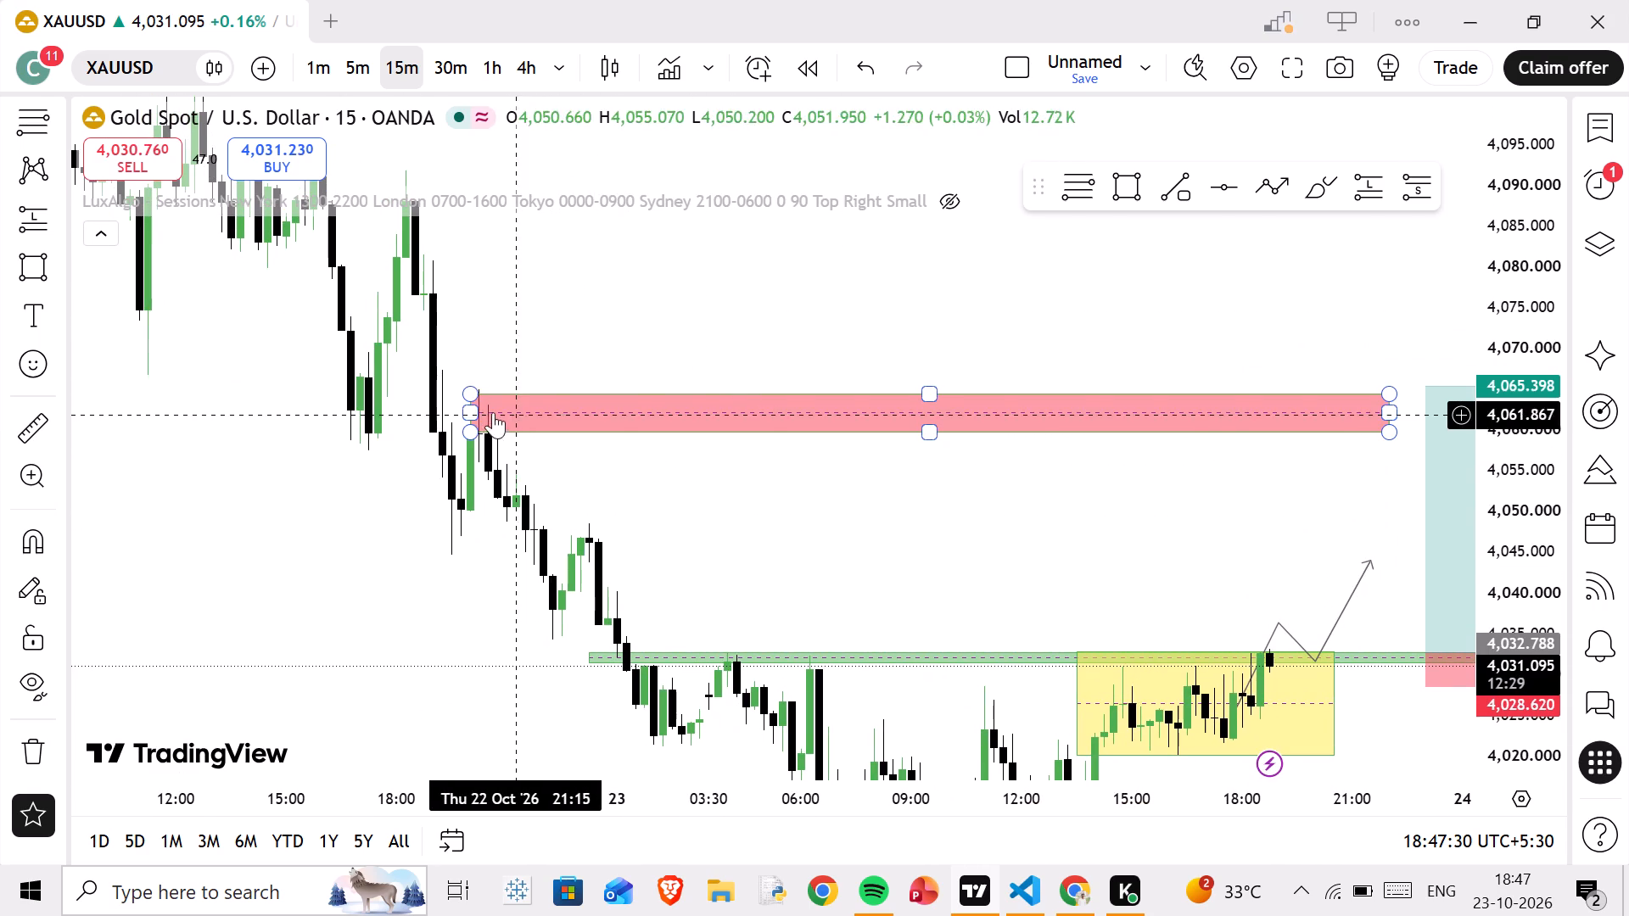
{"action": "left_click_drag", "start_coordinate": [471, 411], "coordinate": [307, 410]}
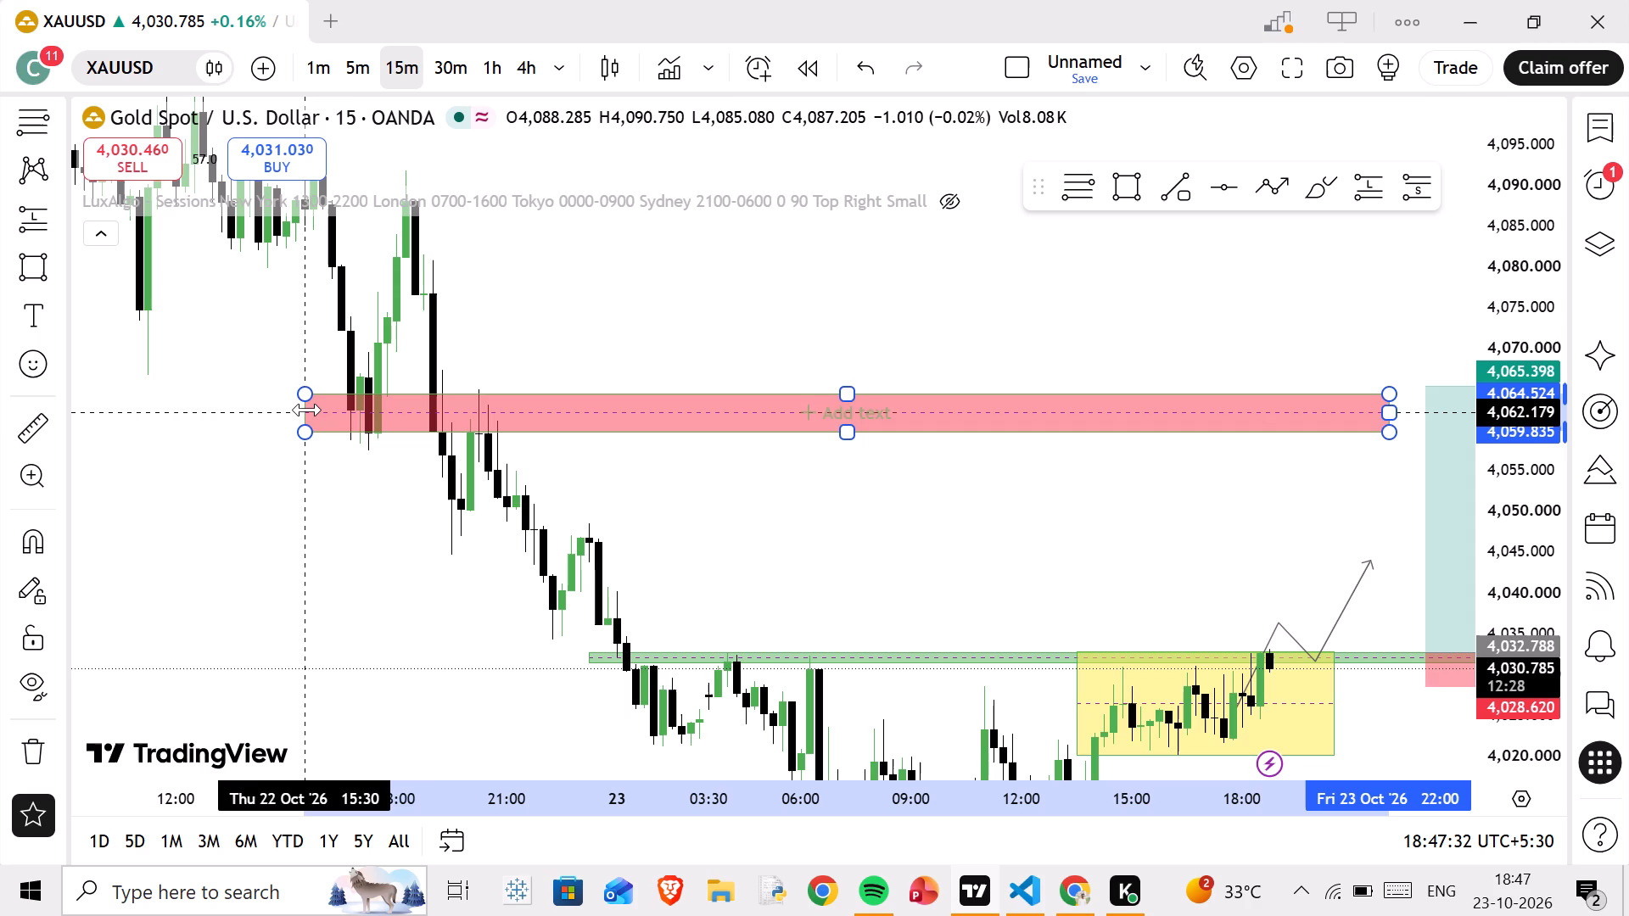
{"action": "left_click_drag", "start_coordinate": [307, 410], "coordinate": [339, 420]}
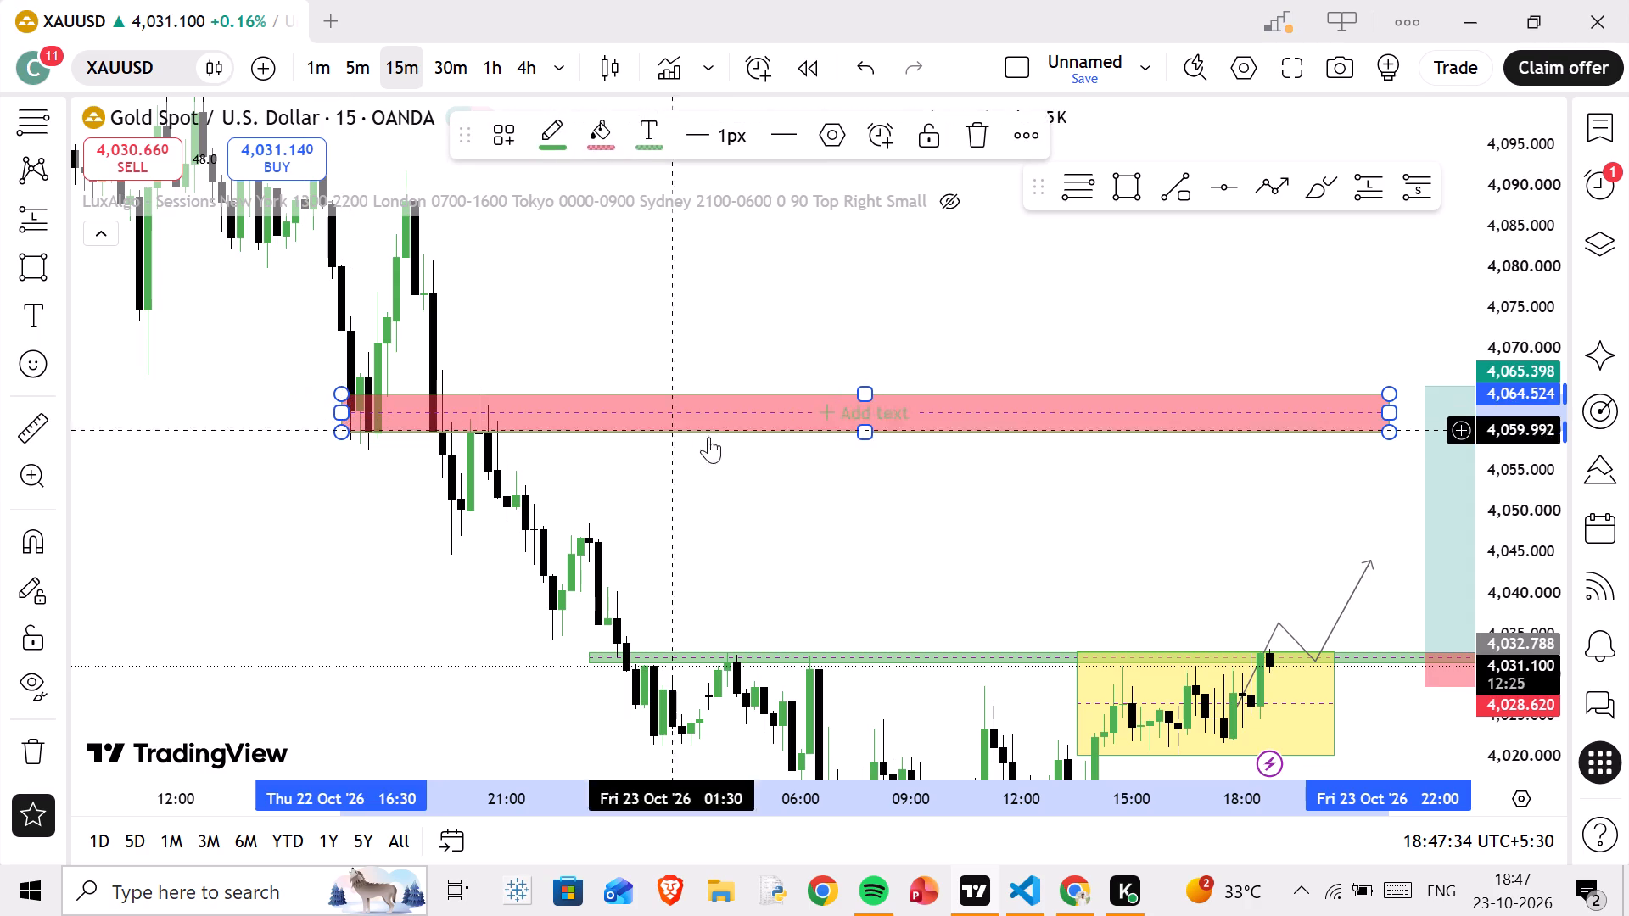
Adjust the upper red zone's bounds to about 4,058.1 at the bottom and 4,062.5 at the top.
{"action": "left_click_drag", "start_coordinate": [867, 436], "coordinate": [863, 439]}
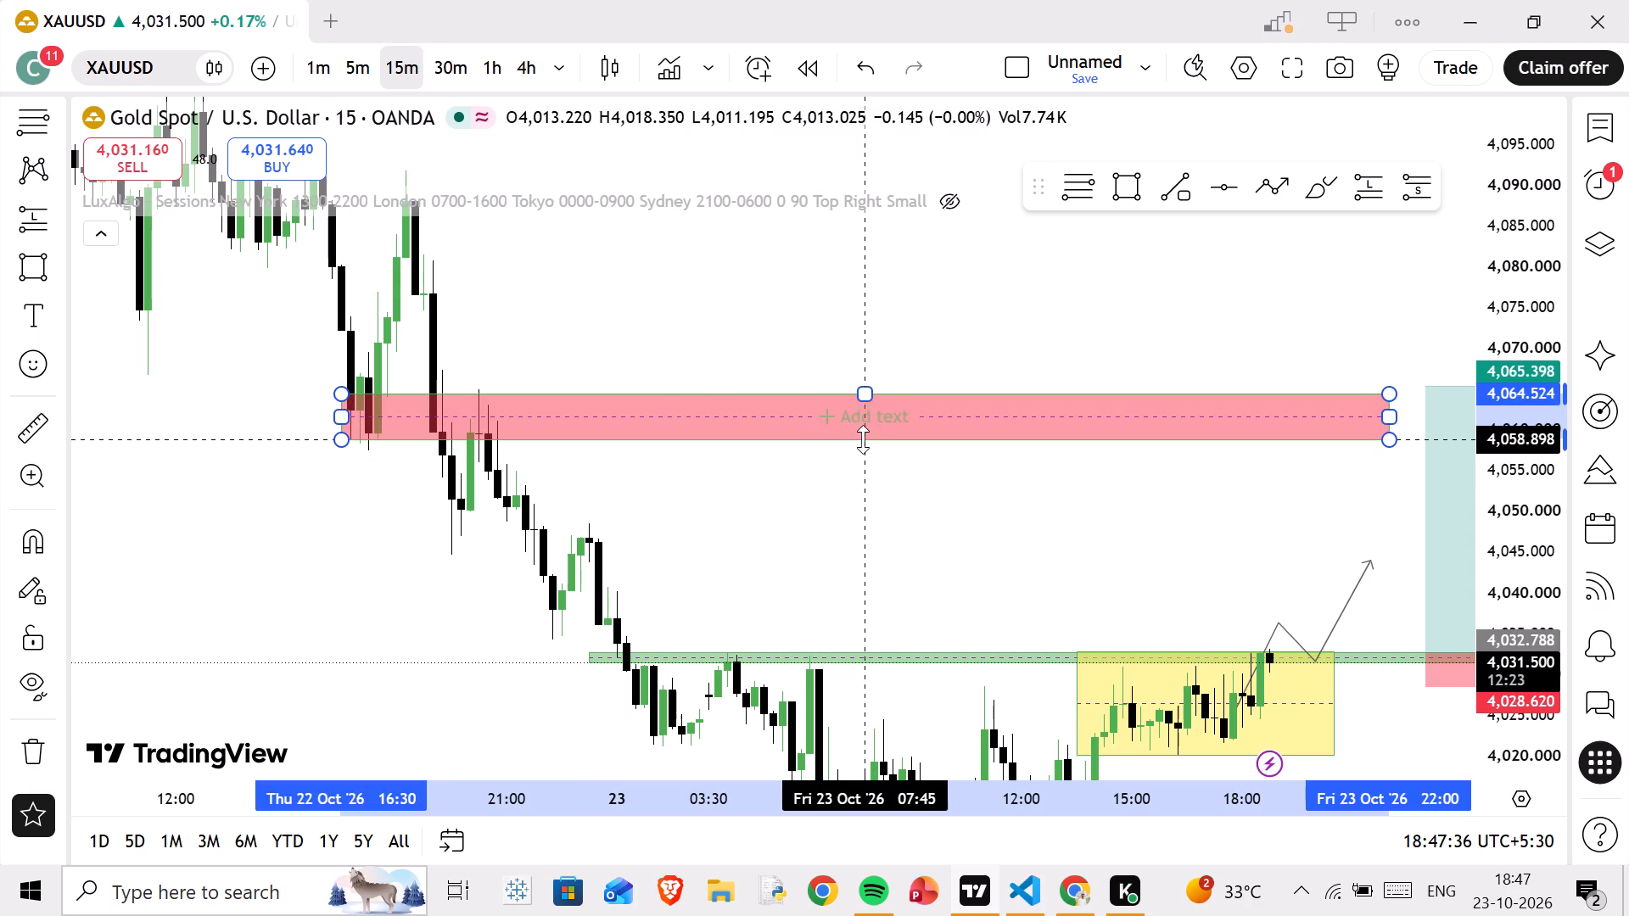
{"action": "left_click_drag", "start_coordinate": [863, 439], "coordinate": [863, 445]}
{"action": "left_click_drag", "start_coordinate": [868, 392], "coordinate": [863, 406]}
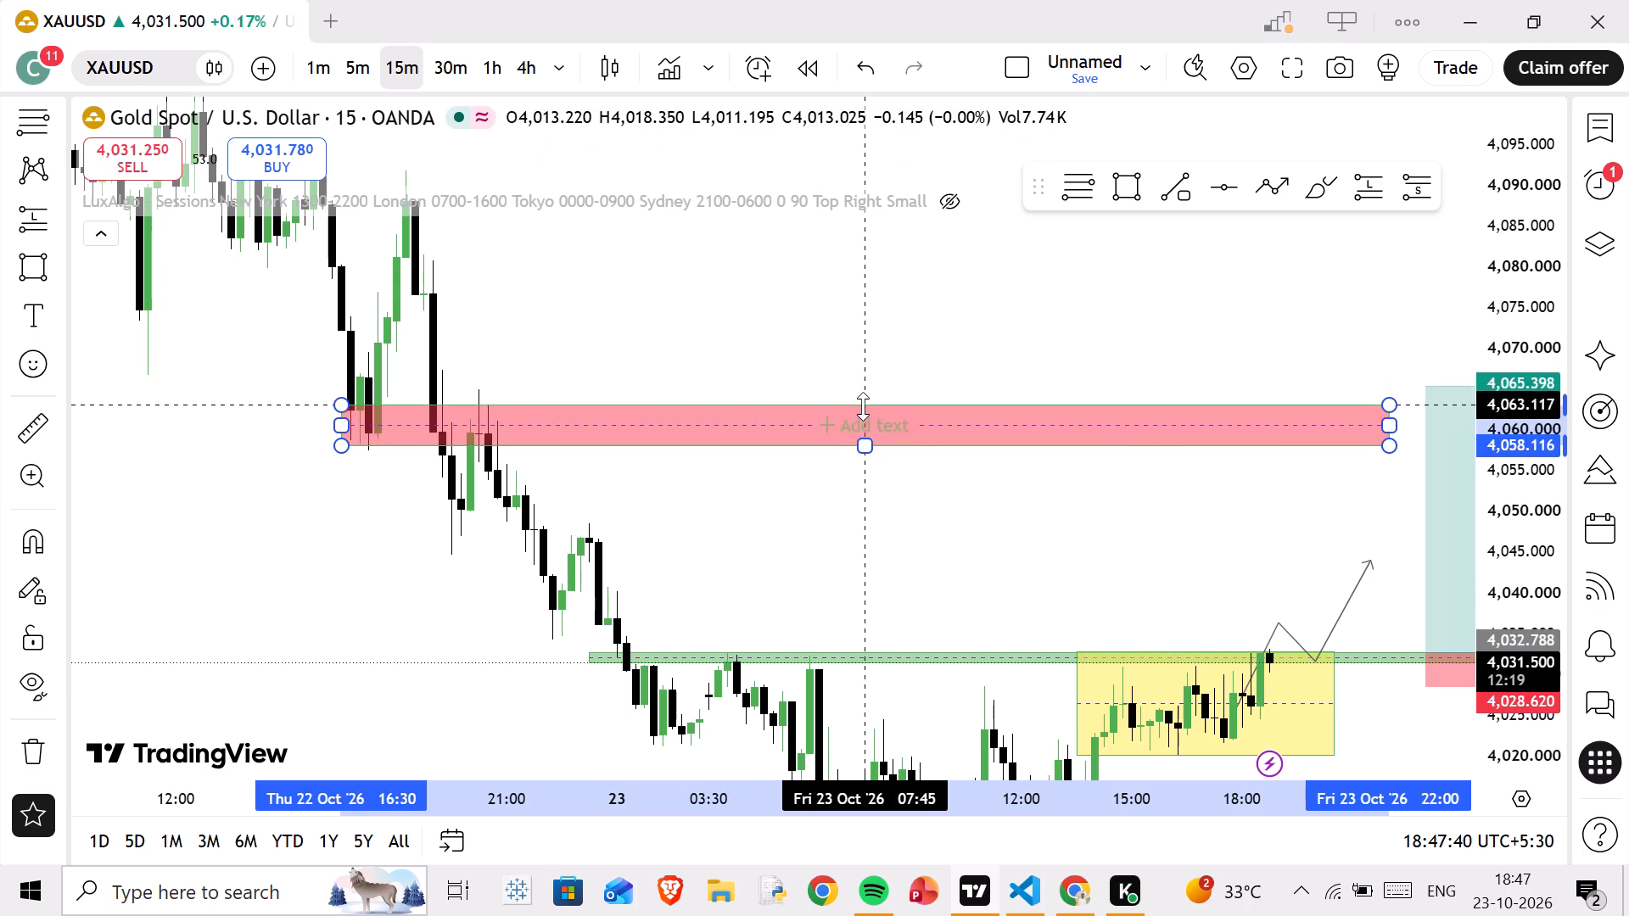
{"action": "left_click_drag", "start_coordinate": [863, 406], "coordinate": [861, 410]}
Examine how XAUUSD traded around the upper red zone on 22 Oct using the 1-minute timeframe.
{"action": "left_click_drag", "start_coordinate": [747, 389], "coordinate": [662, 296]}
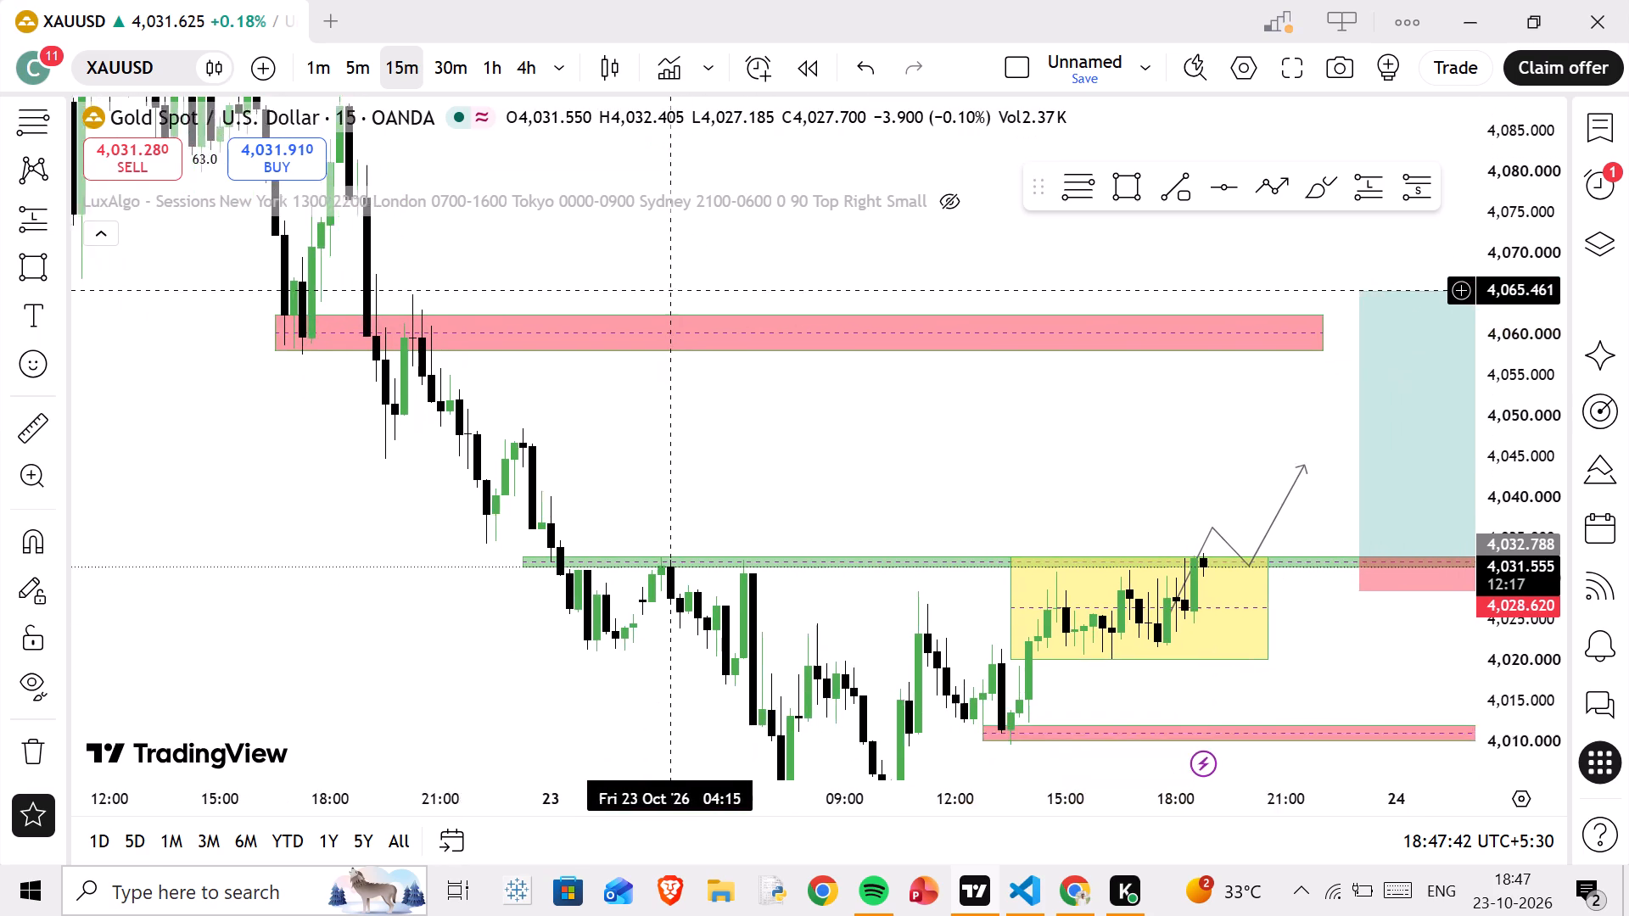
{"action": "left_click_drag", "start_coordinate": [662, 296], "coordinate": [605, 382]}
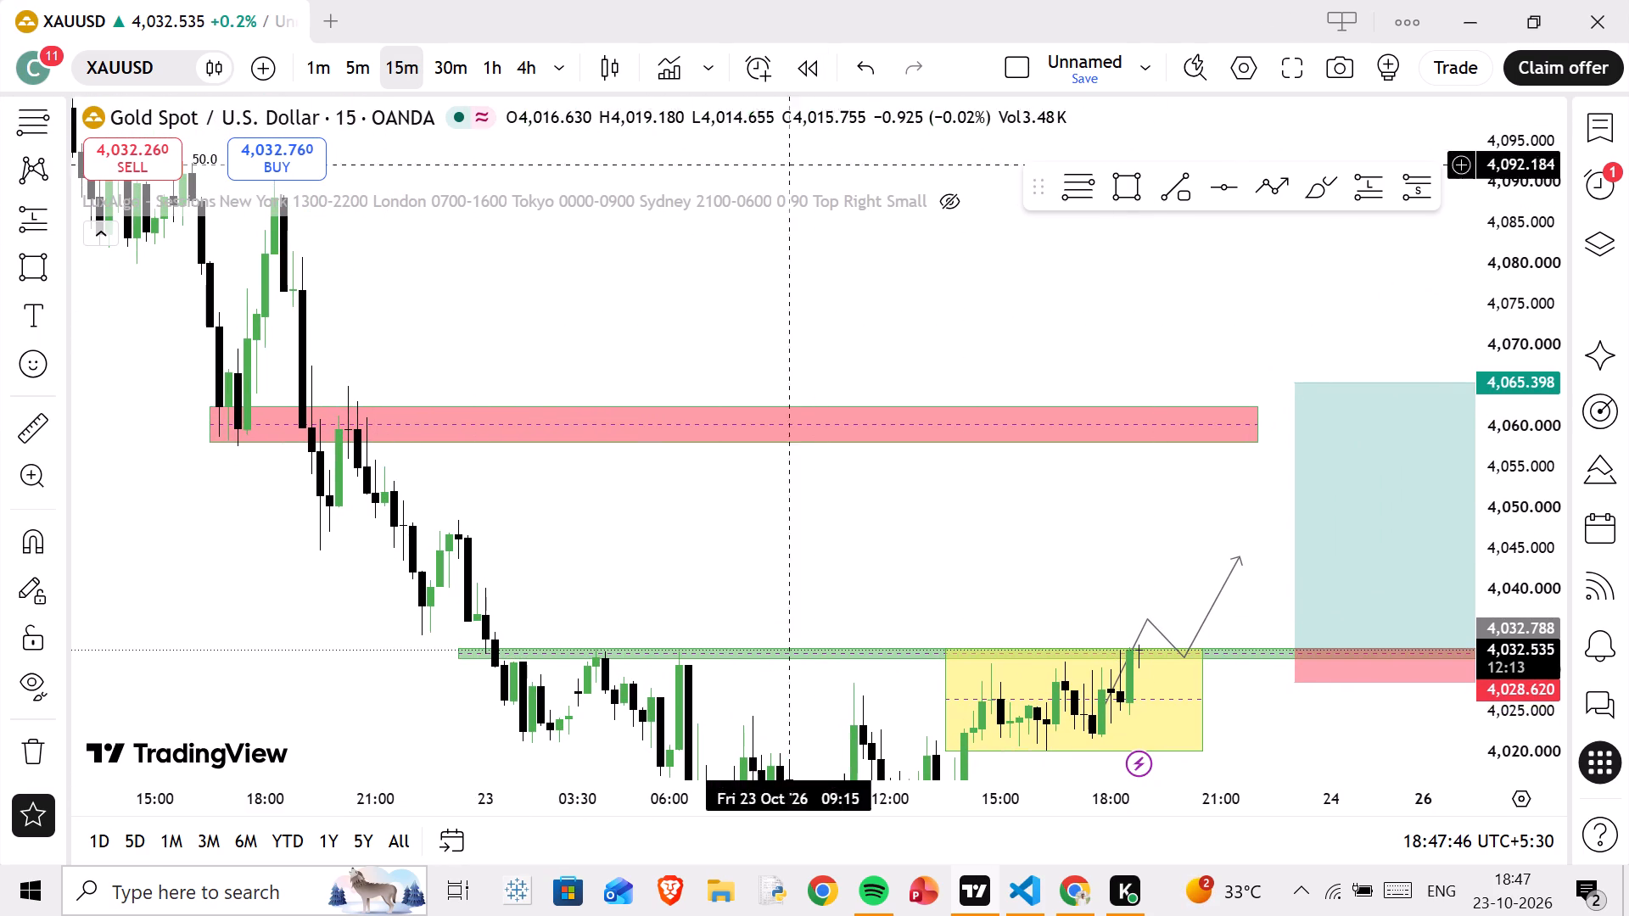
{"action": "left_click", "coordinate": [311, 59]}
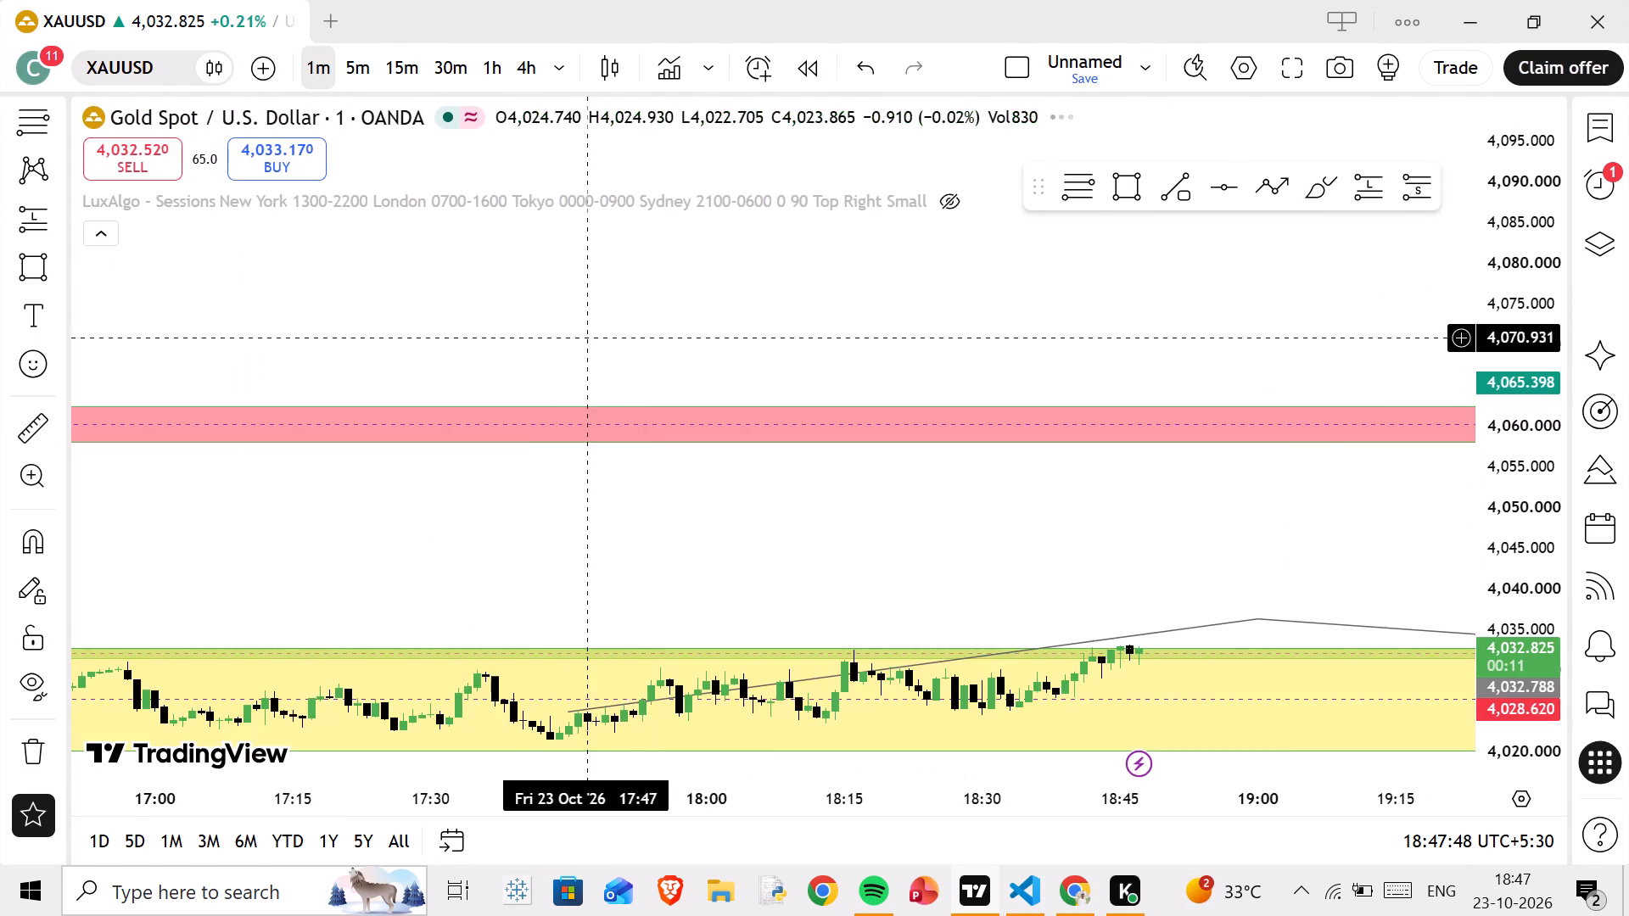
{"action": "scroll", "coordinate": [540, 355], "scroll_direction": "down", "scroll_amount": 20}
{"action": "scroll", "coordinate": [540, 355], "scroll_direction": "down", "scroll_amount": 5}
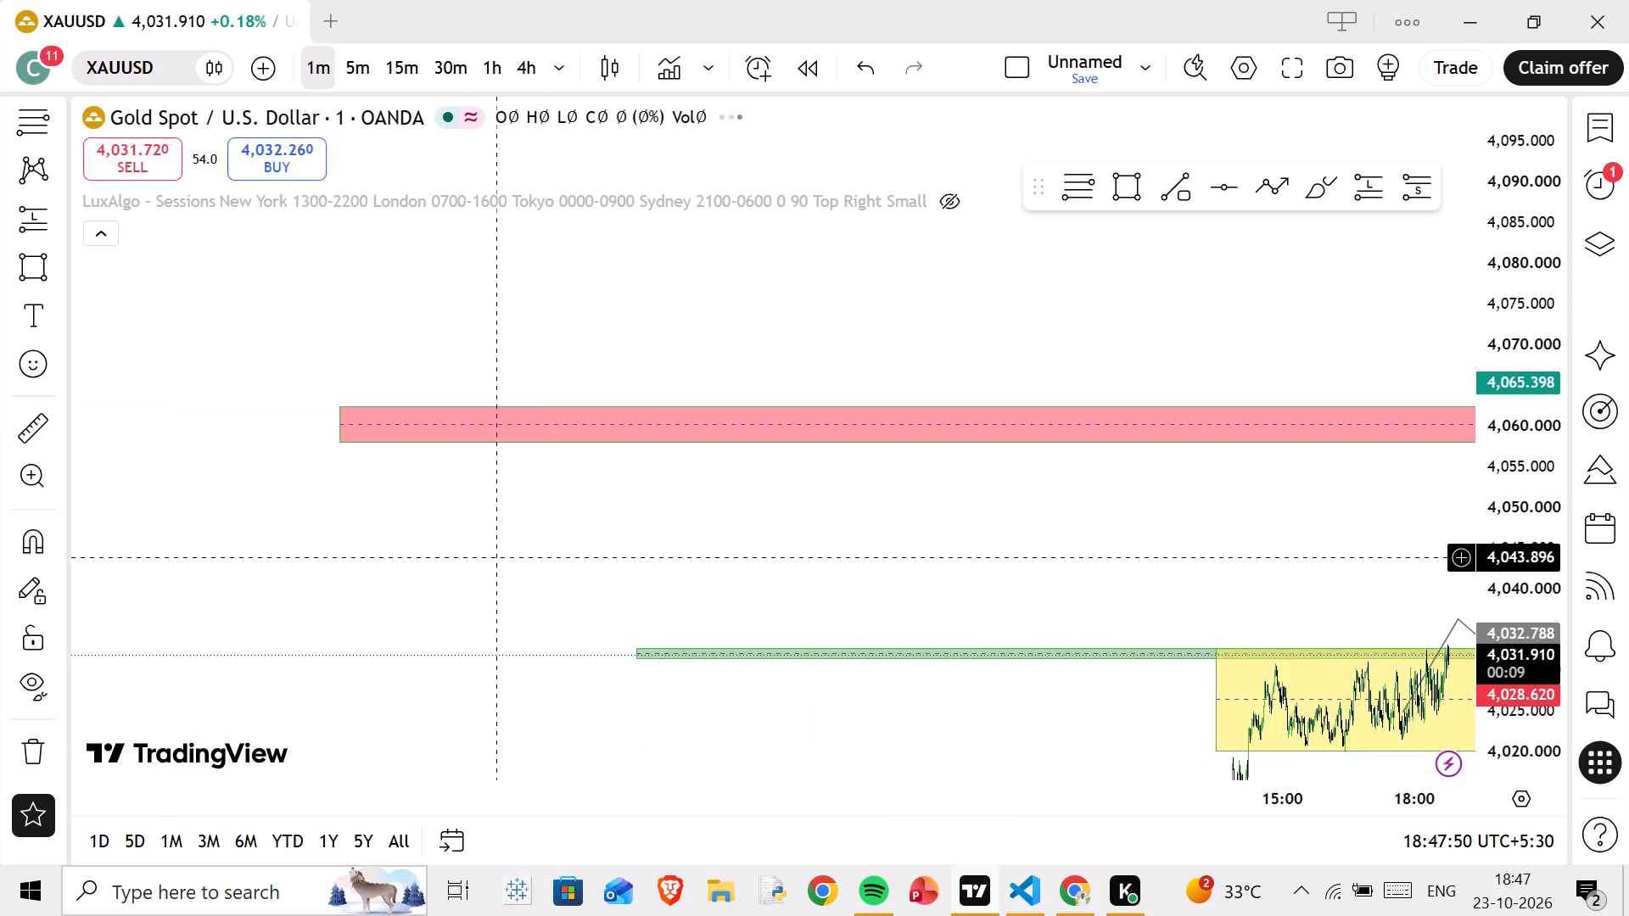
{"action": "left_click_drag", "start_coordinate": [551, 539], "coordinate": [913, 277]}
{"action": "left_click_drag", "start_coordinate": [710, 360], "coordinate": [785, 650]}
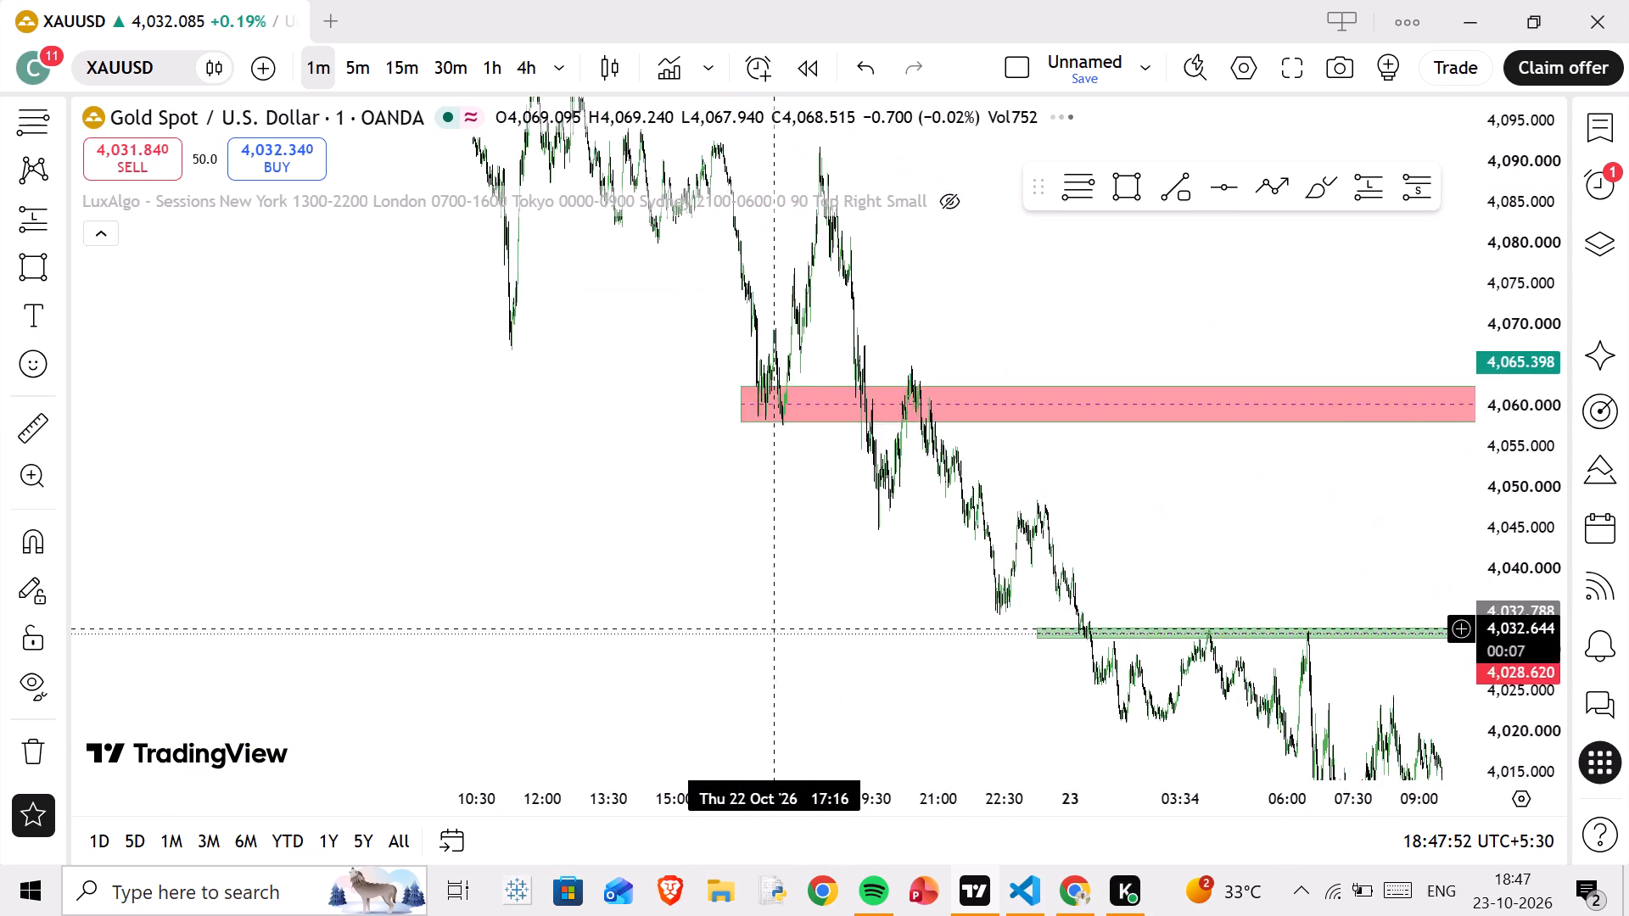
{"action": "left_click_drag", "start_coordinate": [785, 650], "coordinate": [804, 731]}
{"action": "scroll", "coordinate": [898, 454], "scroll_direction": "up", "scroll_amount": 7}
{"action": "scroll", "coordinate": [775, 572], "scroll_direction": "up", "scroll_amount": 3}
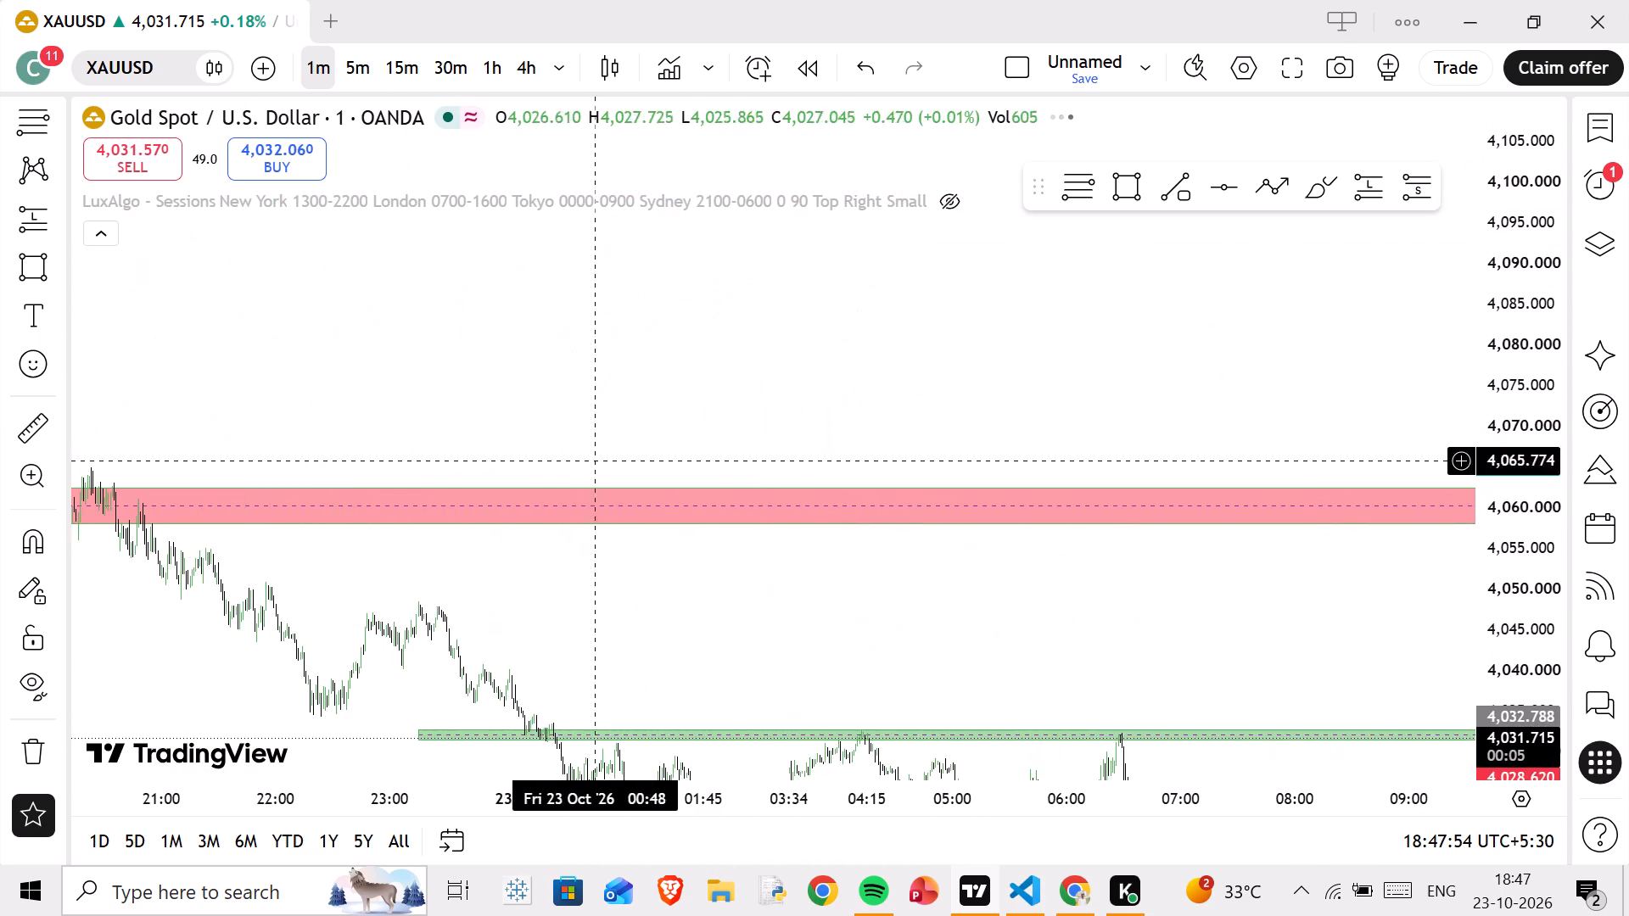
{"action": "left_click_drag", "start_coordinate": [525, 395], "coordinate": [1107, 179]}
{"action": "scroll", "coordinate": [1469, 552], "scroll_direction": "up", "scroll_amount": 13}
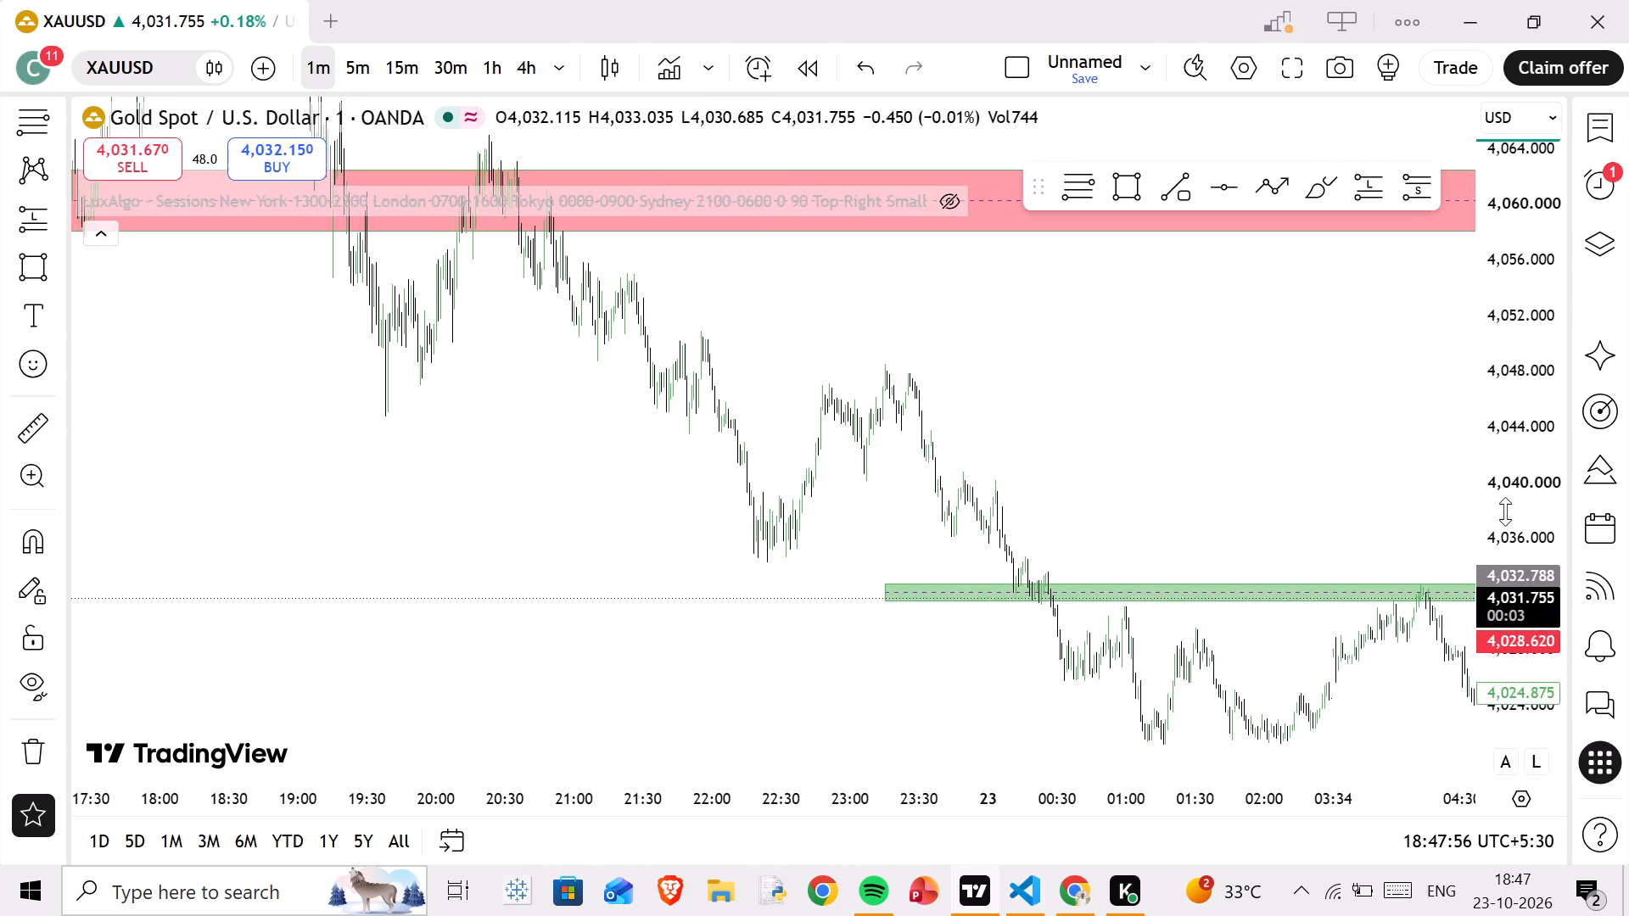
{"action": "scroll", "coordinate": [1505, 511], "scroll_direction": "up", "scroll_amount": 4}
{"action": "scroll", "coordinate": [499, 369], "scroll_direction": "up", "scroll_amount": 2}
{"action": "left_click_drag", "start_coordinate": [564, 256], "coordinate": [1201, 397]}
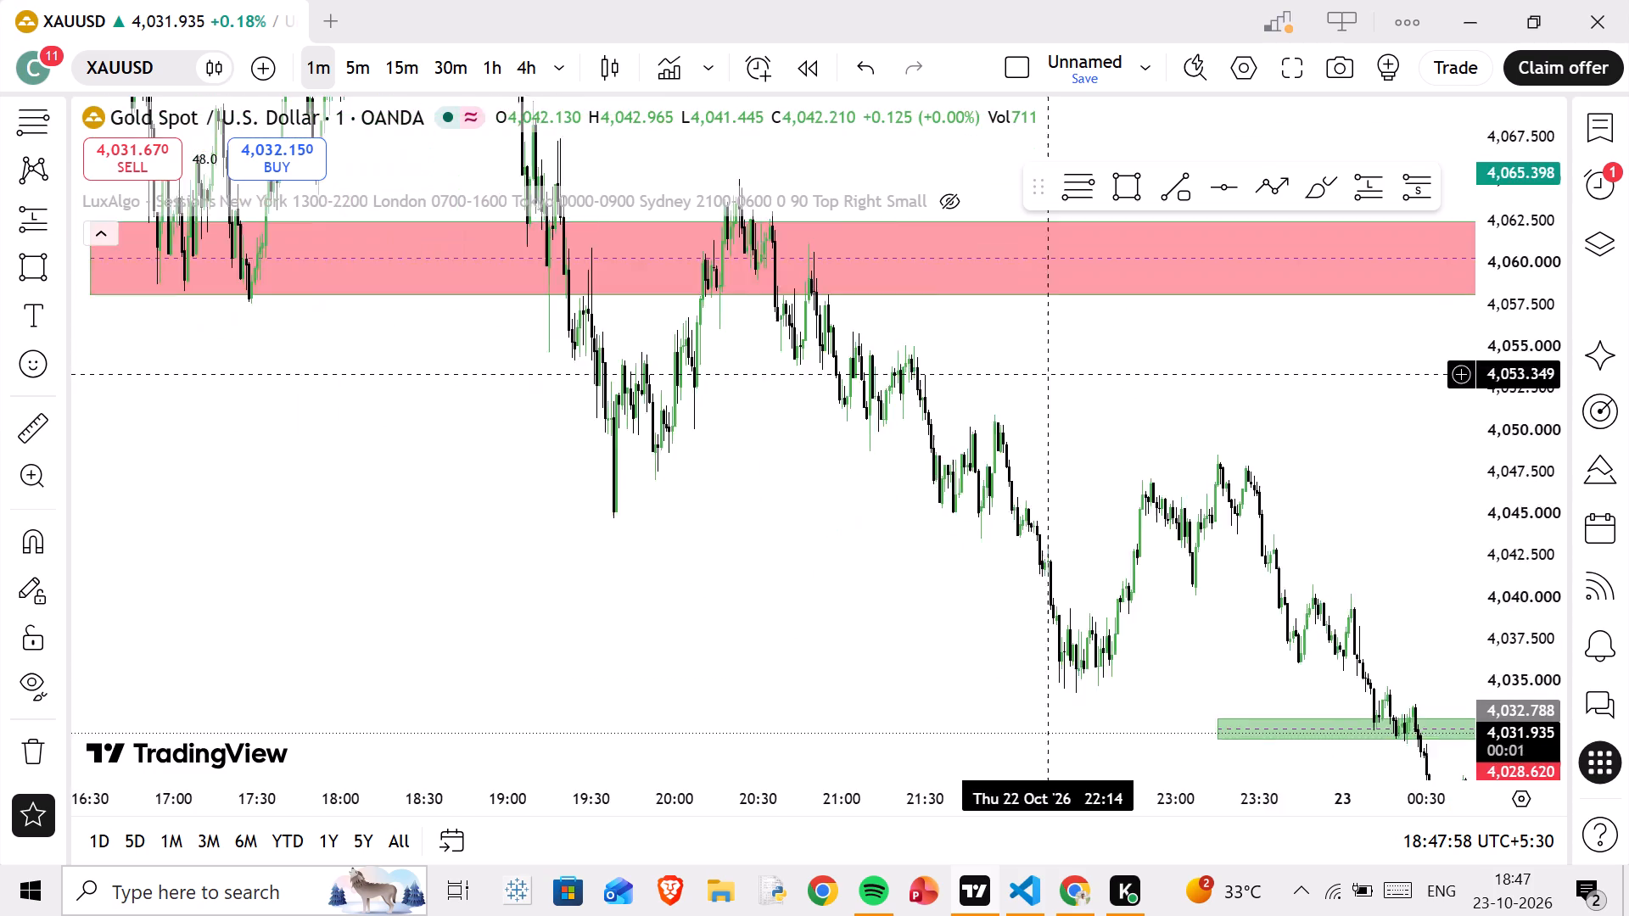
{"action": "left_click_drag", "start_coordinate": [1201, 397], "coordinate": [1252, 442]}
{"action": "scroll", "coordinate": [632, 606], "scroll_direction": "up", "scroll_amount": 7}
{"action": "left_click_drag", "start_coordinate": [529, 505], "coordinate": [914, 601]}
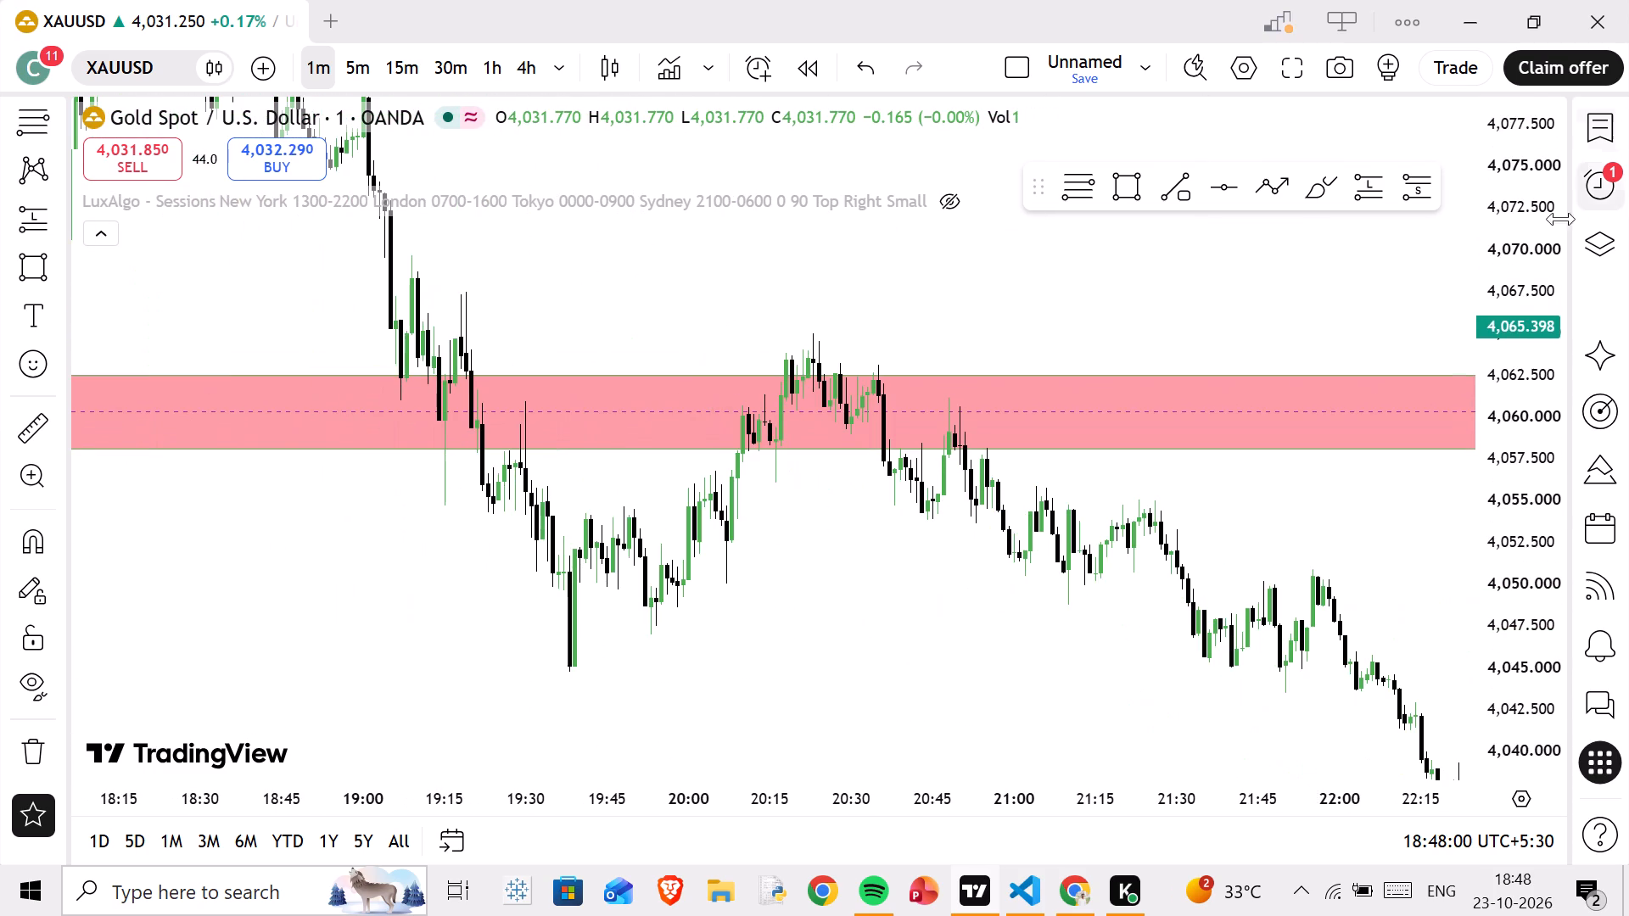
{"action": "scroll", "coordinate": [1495, 332], "scroll_direction": "up", "scroll_amount": 15}
{"action": "scroll", "coordinate": [1060, 345], "scroll_direction": "up", "scroll_amount": 1}
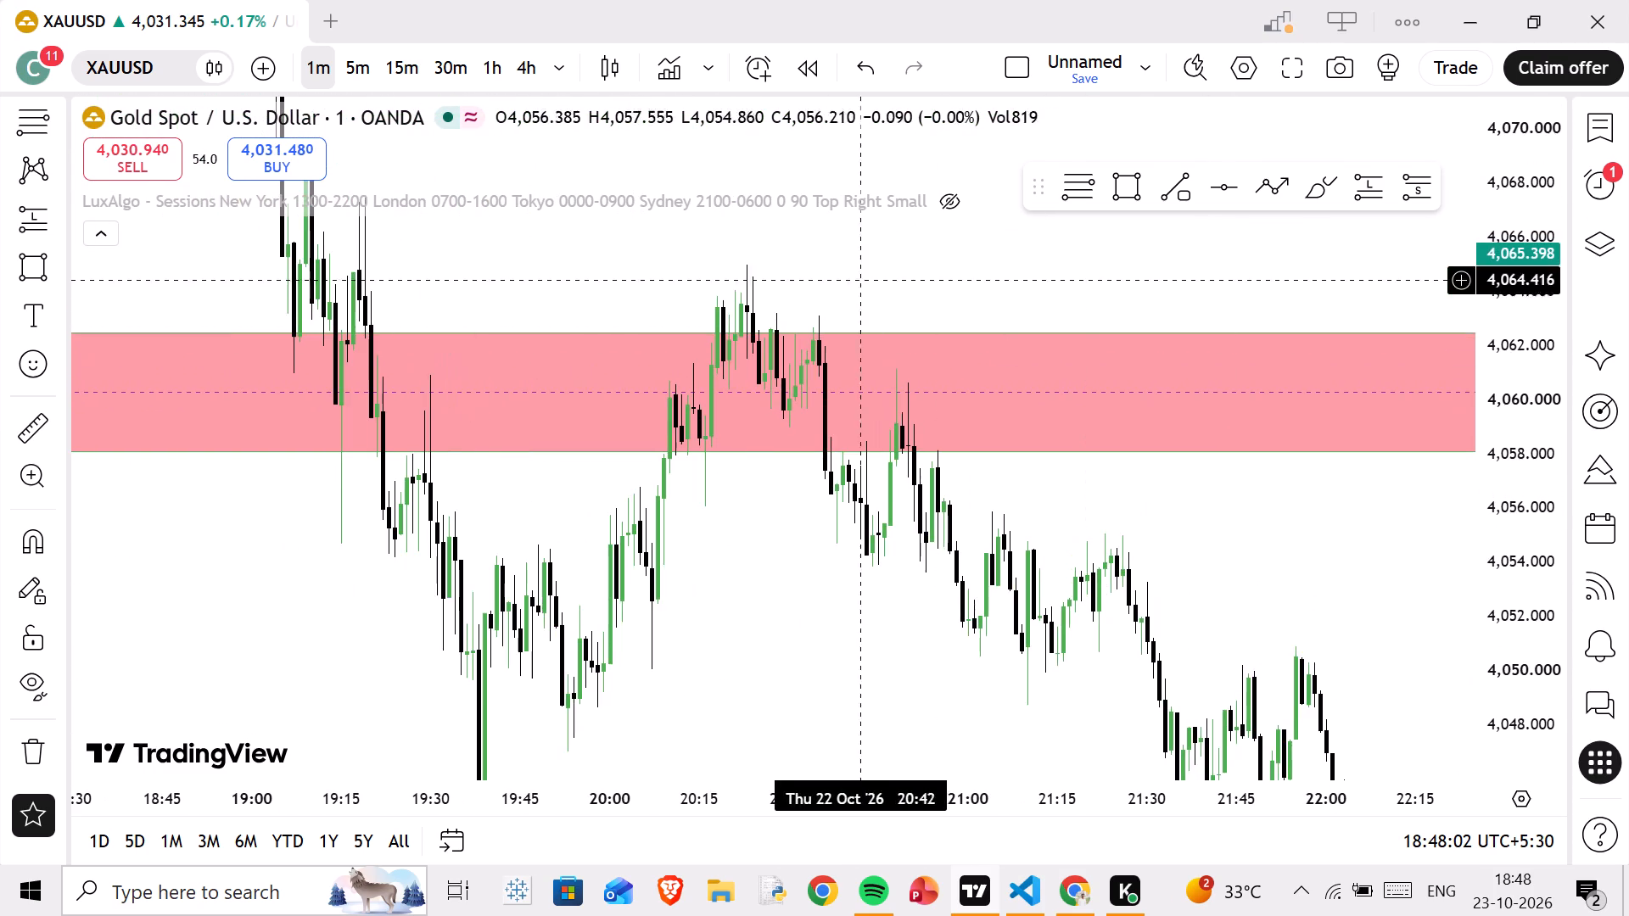
{"action": "left_click_drag", "start_coordinate": [835, 280], "coordinate": [675, 376]}
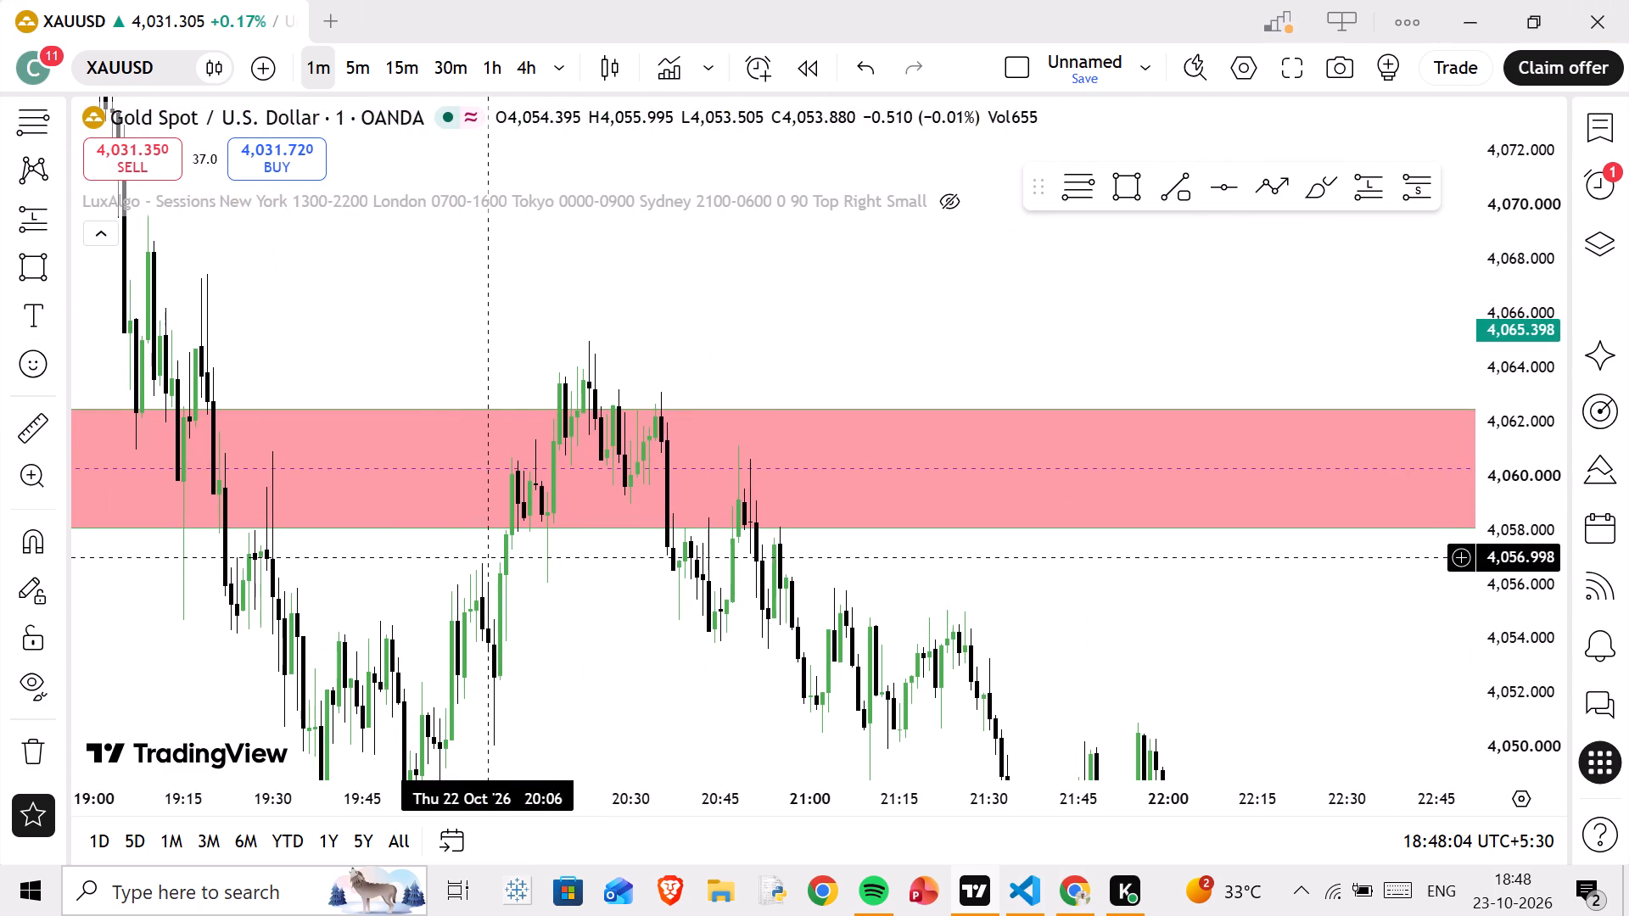
{"action": "scroll", "coordinate": [491, 558], "scroll_direction": "up", "scroll_amount": 2}
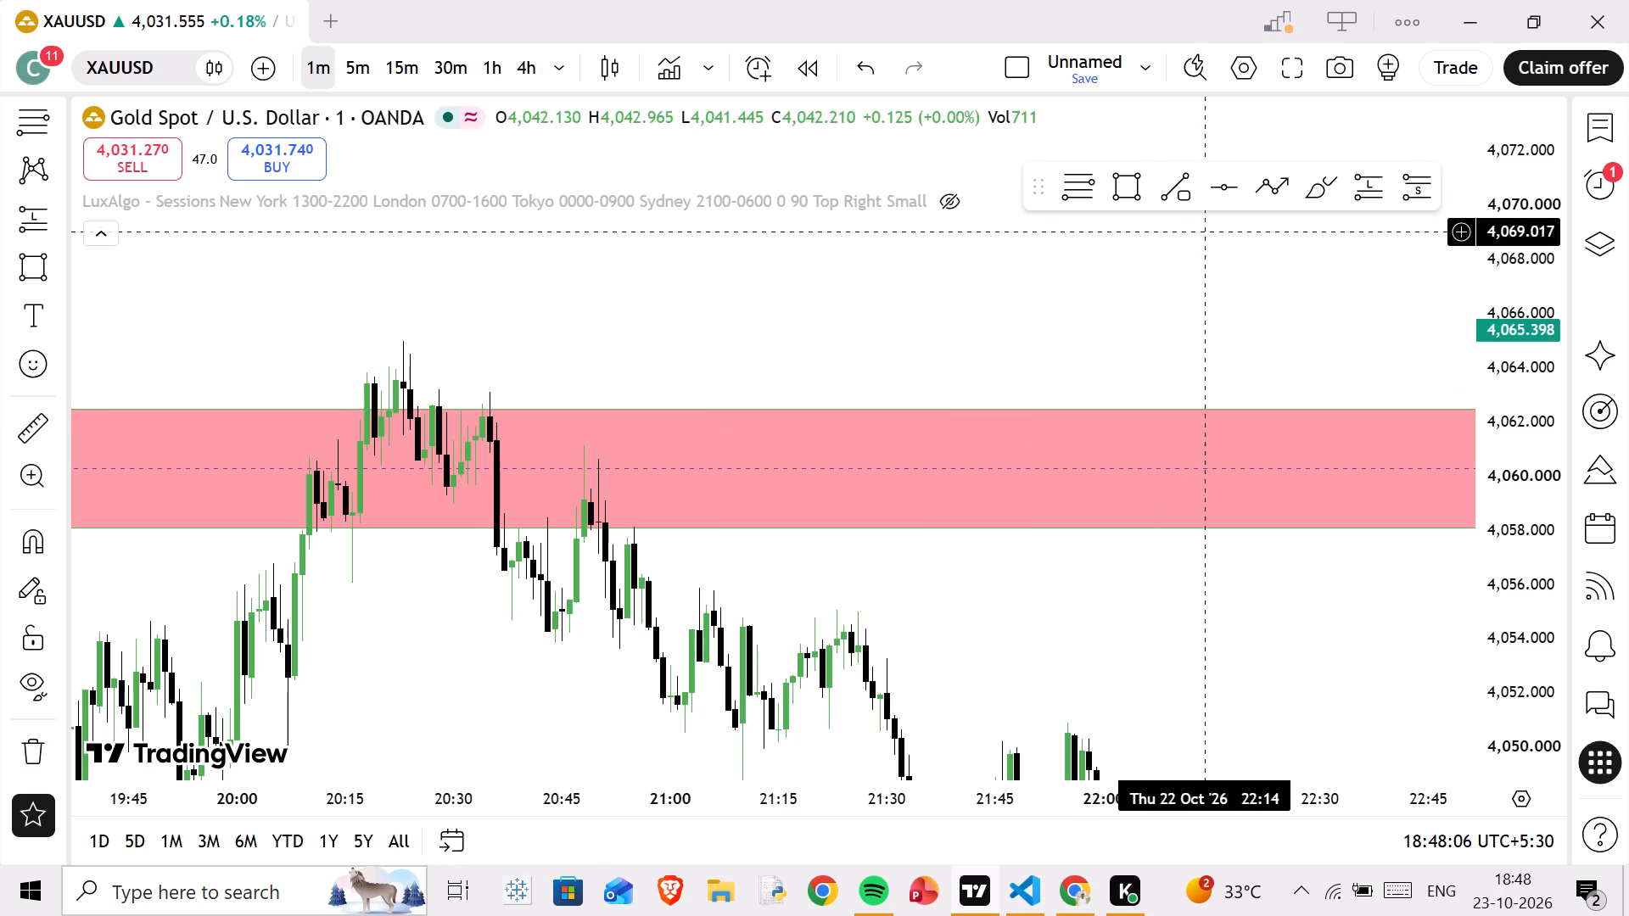
Measure the price move from about 4,061.4 in the upper red zone at 20:42 down to about 4,051.4 at 21:12.
{"action": "left_click", "coordinate": [36, 423]}
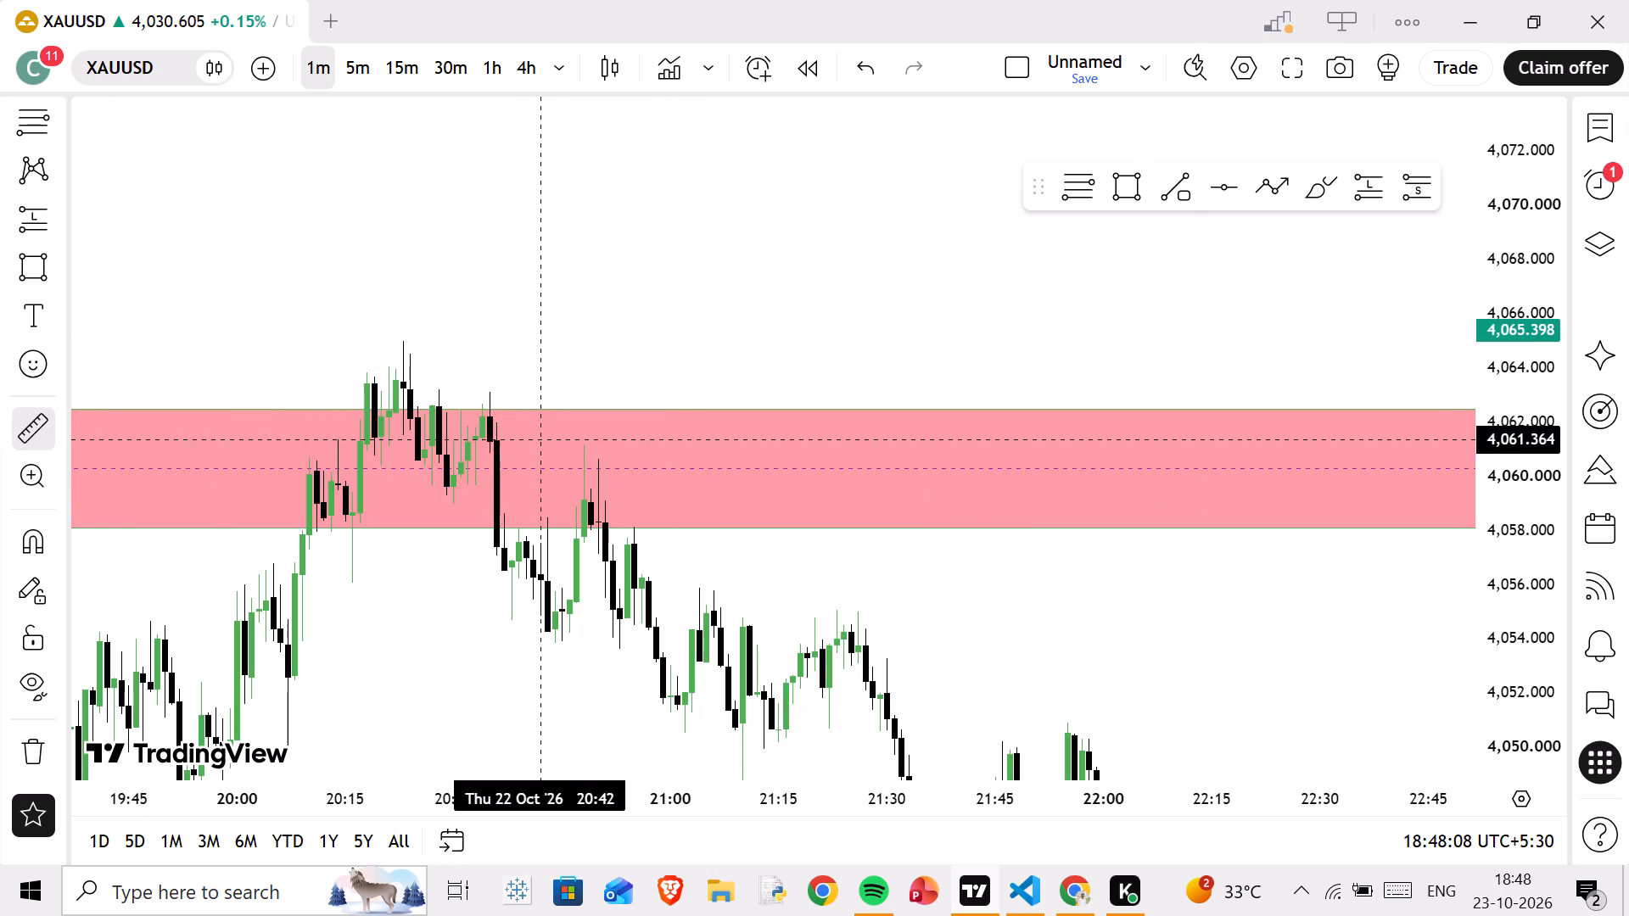
{"action": "left_click", "coordinate": [540, 438]}
{"action": "left_click", "coordinate": [755, 712]}
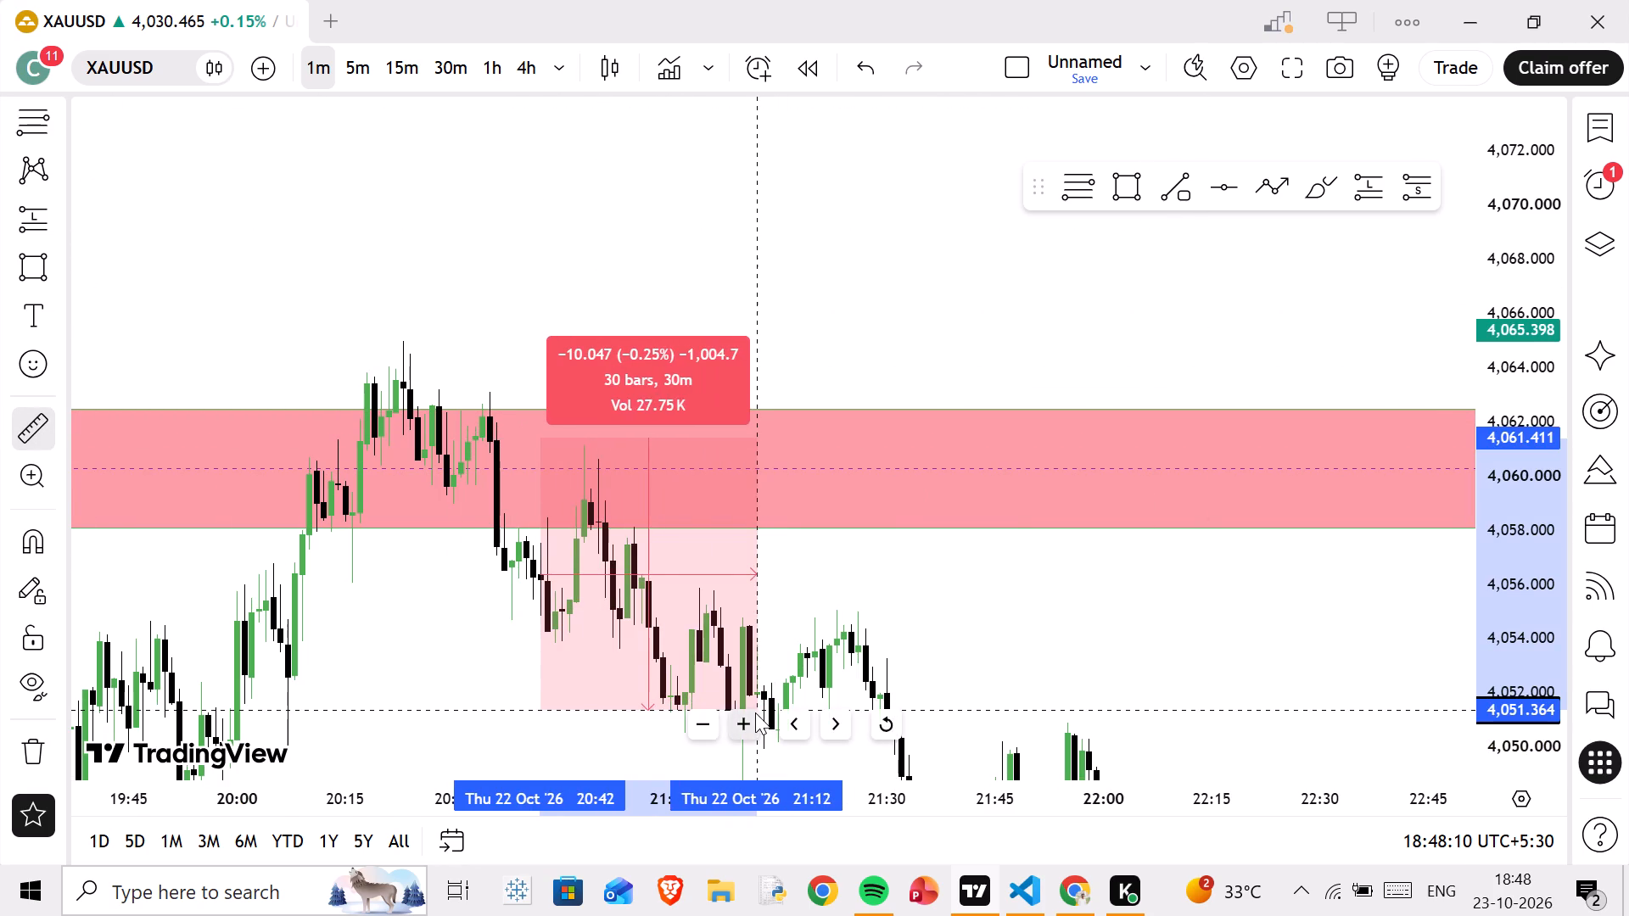
{"action": "left_click", "coordinate": [547, 402]}
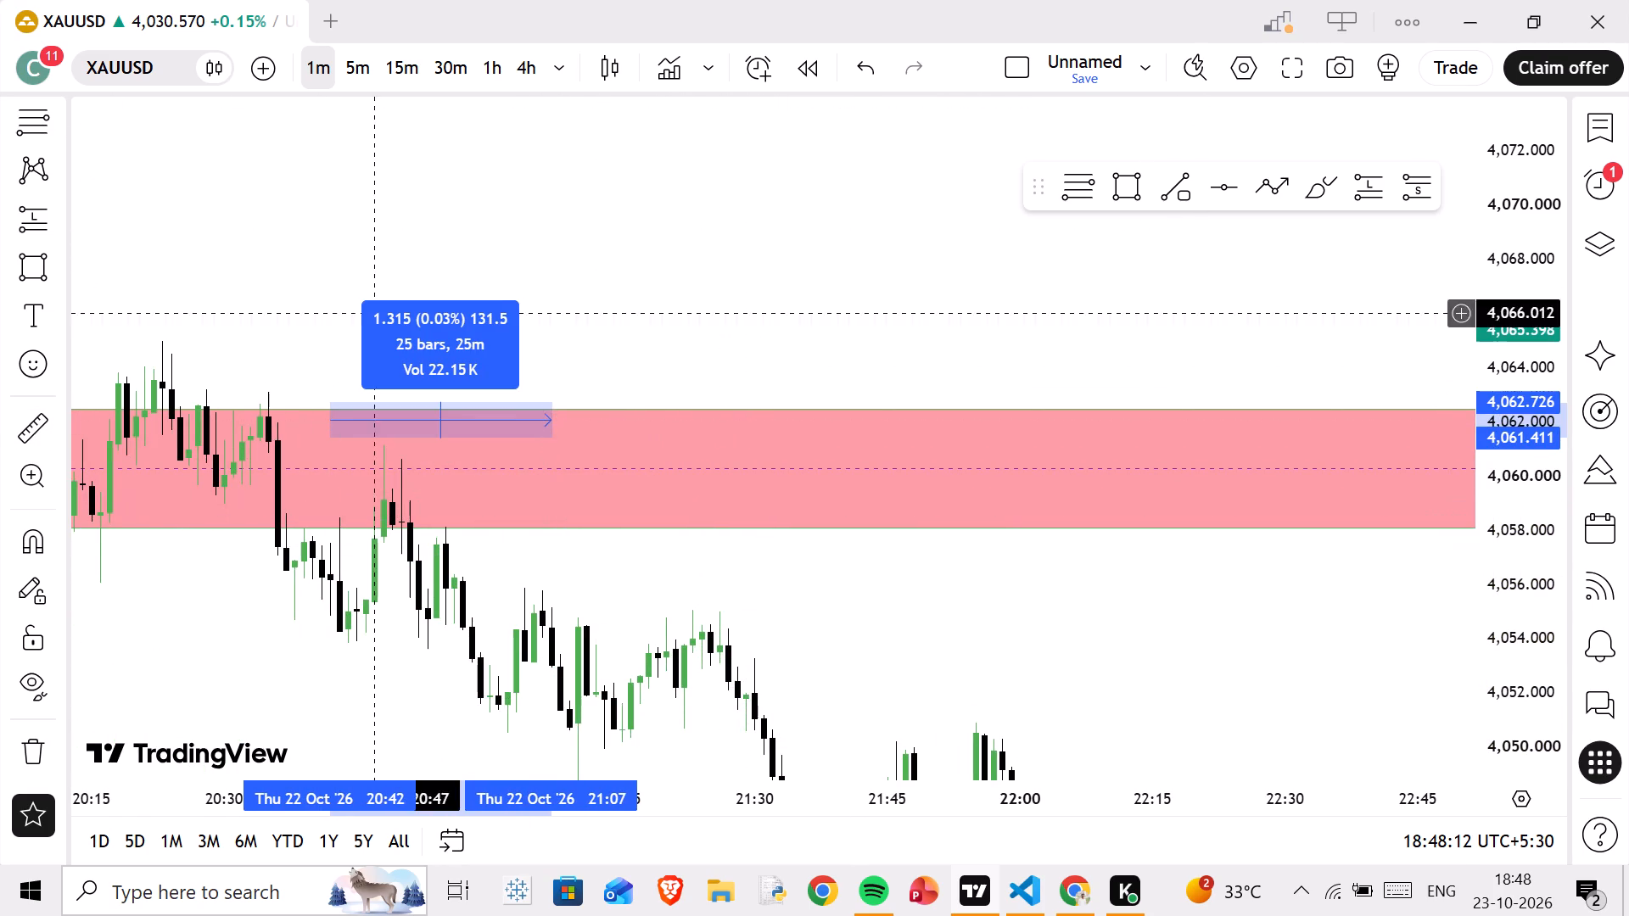
Return XAUUSD to the 15-minute timeframe and reset the chart view to review all the marked zones.
{"action": "left_click", "coordinate": [401, 76]}
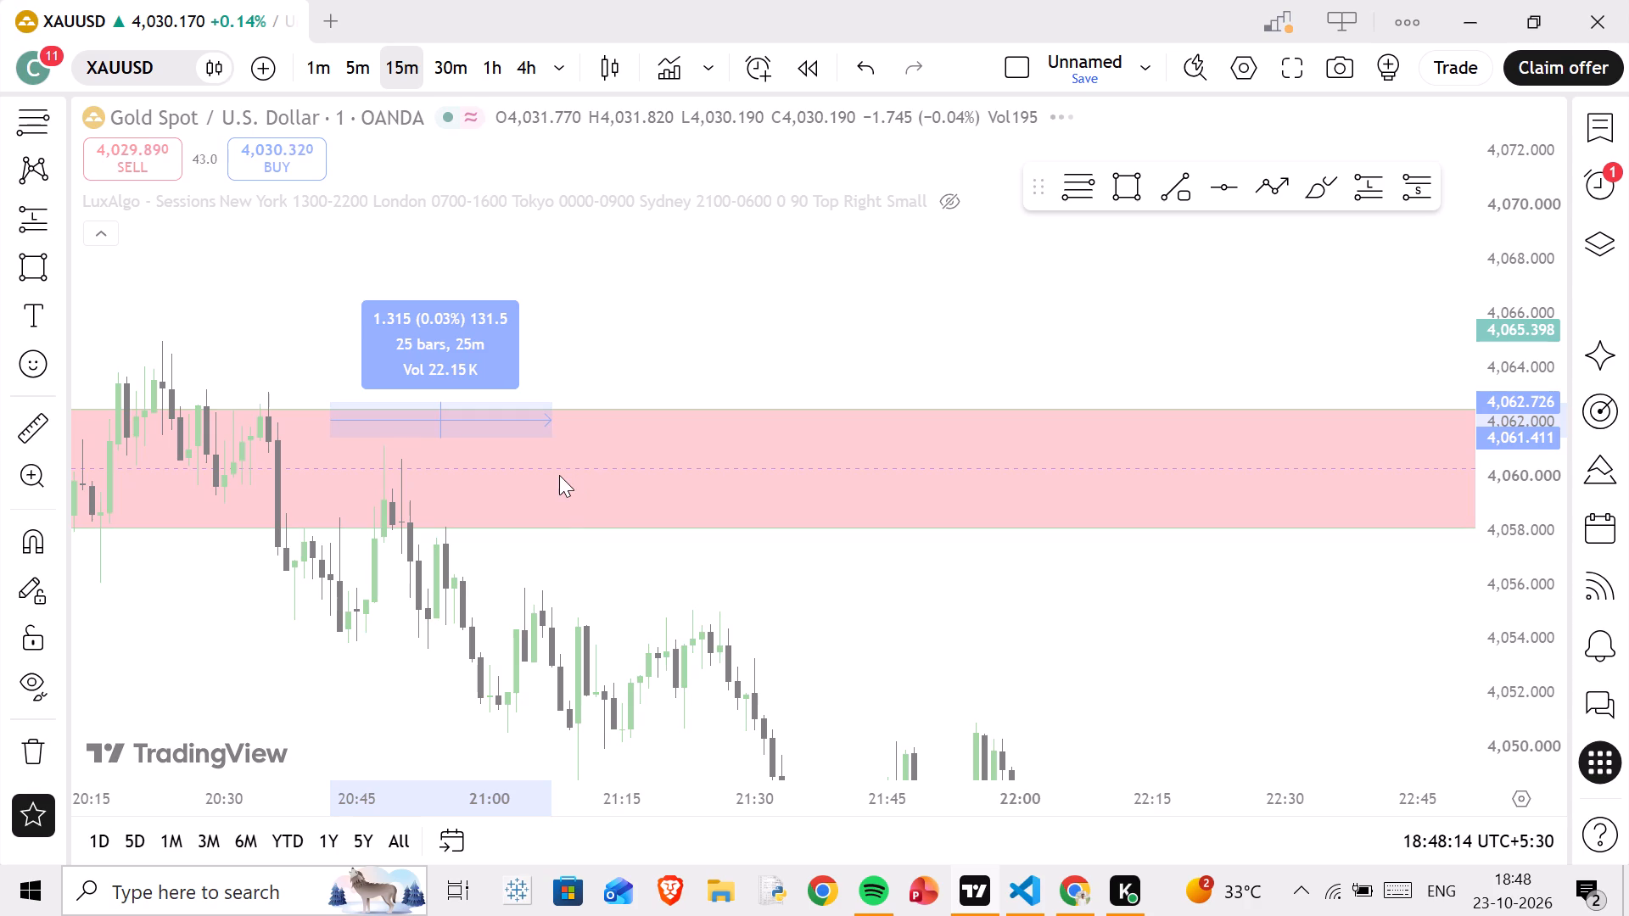
{"action": "right_click", "coordinate": [567, 491]}
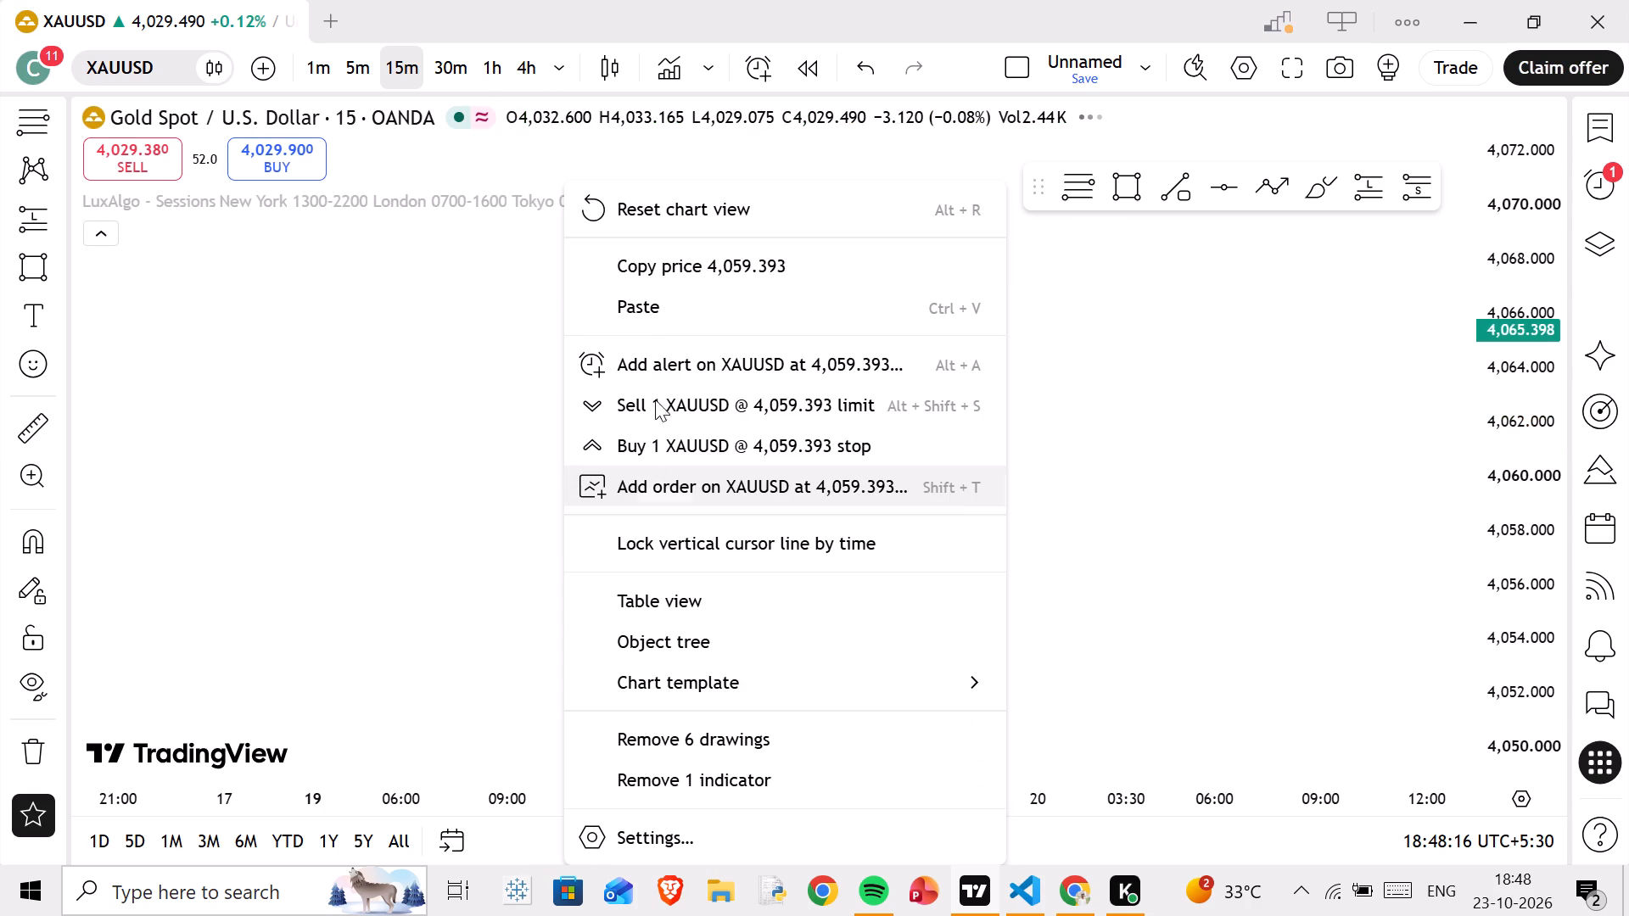
{"action": "left_click", "coordinate": [675, 207]}
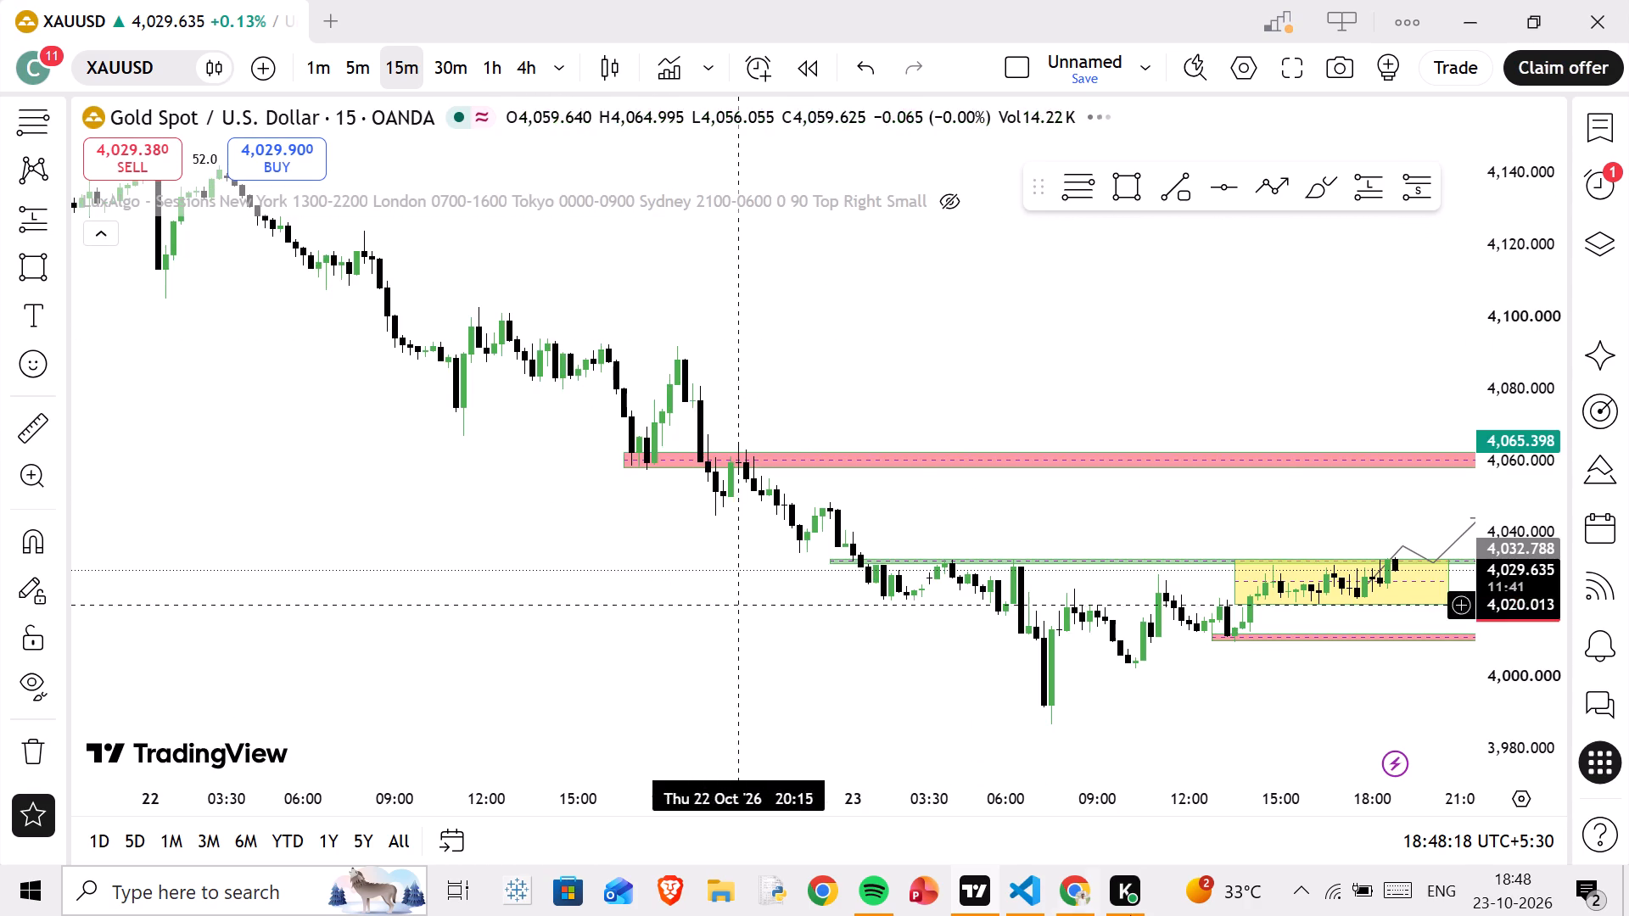
{"action": "scroll", "coordinate": [1492, 729], "scroll_direction": "up", "scroll_amount": 2}
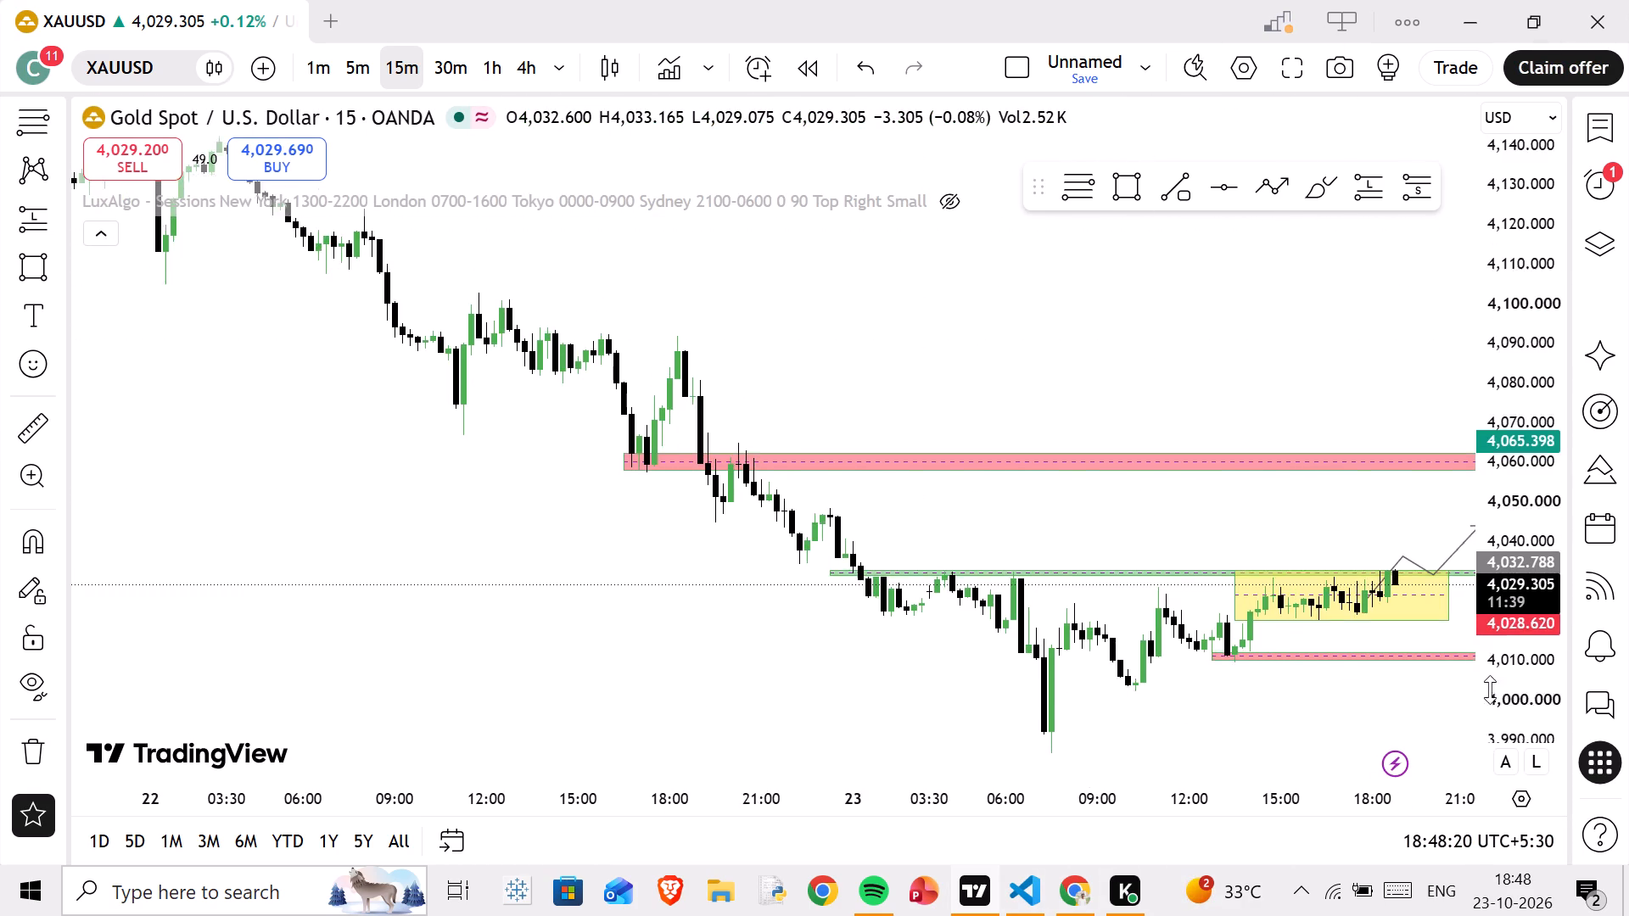
Examine XAUUSD's 15-minute price action from the yellow consolidation box back to the upper red zone and the 22 Oct decline.
{"action": "scroll", "coordinate": [1490, 690], "scroll_direction": "up", "scroll_amount": 10}
{"action": "left_click_drag", "start_coordinate": [1334, 608], "coordinate": [862, 473]}
{"action": "scroll", "coordinate": [810, 483], "scroll_direction": "up", "scroll_amount": 3}
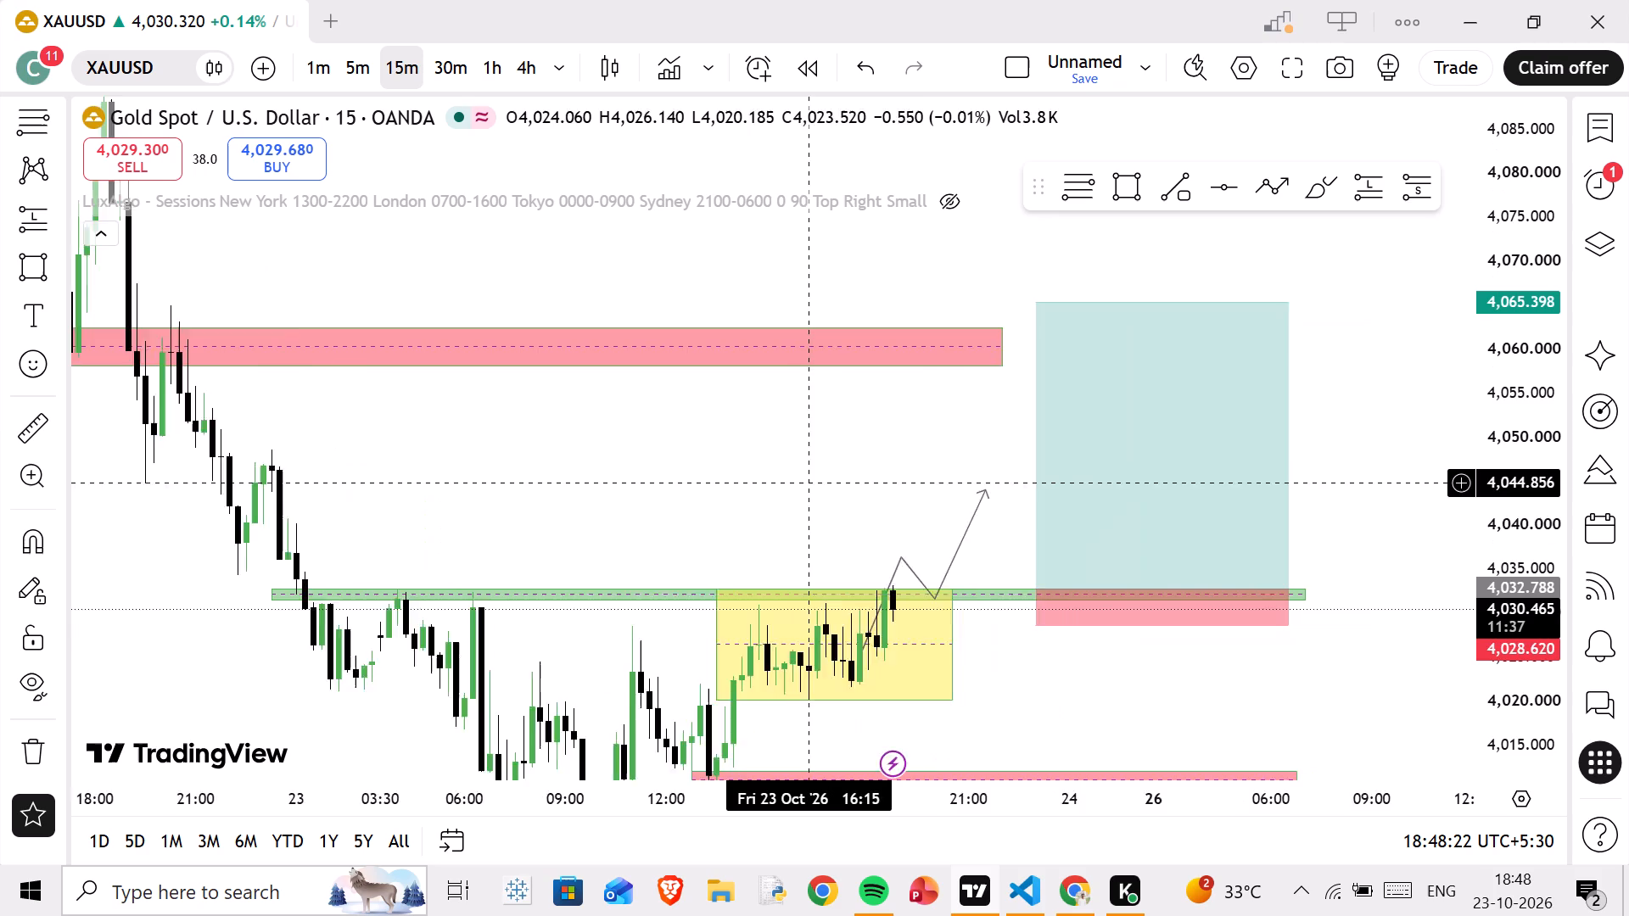
{"action": "left_click_drag", "start_coordinate": [873, 678], "coordinate": [1129, 638]}
{"action": "scroll", "coordinate": [1129, 651], "scroll_direction": "up", "scroll_amount": 2}
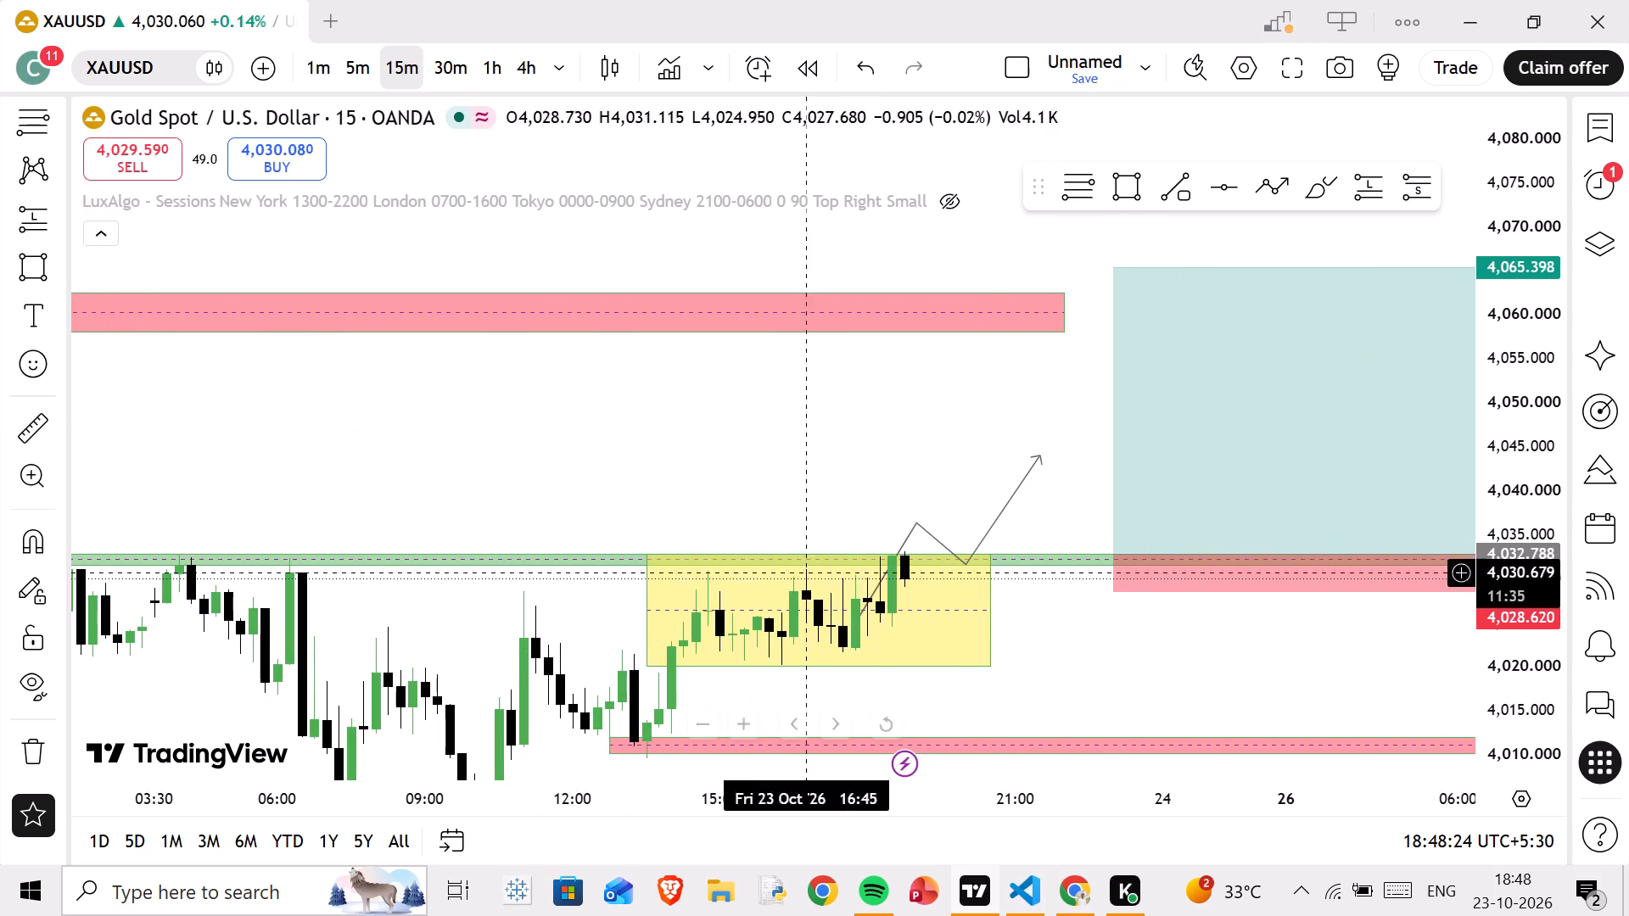
{"action": "left_click_drag", "start_coordinate": [196, 427], "coordinate": [401, 518]}
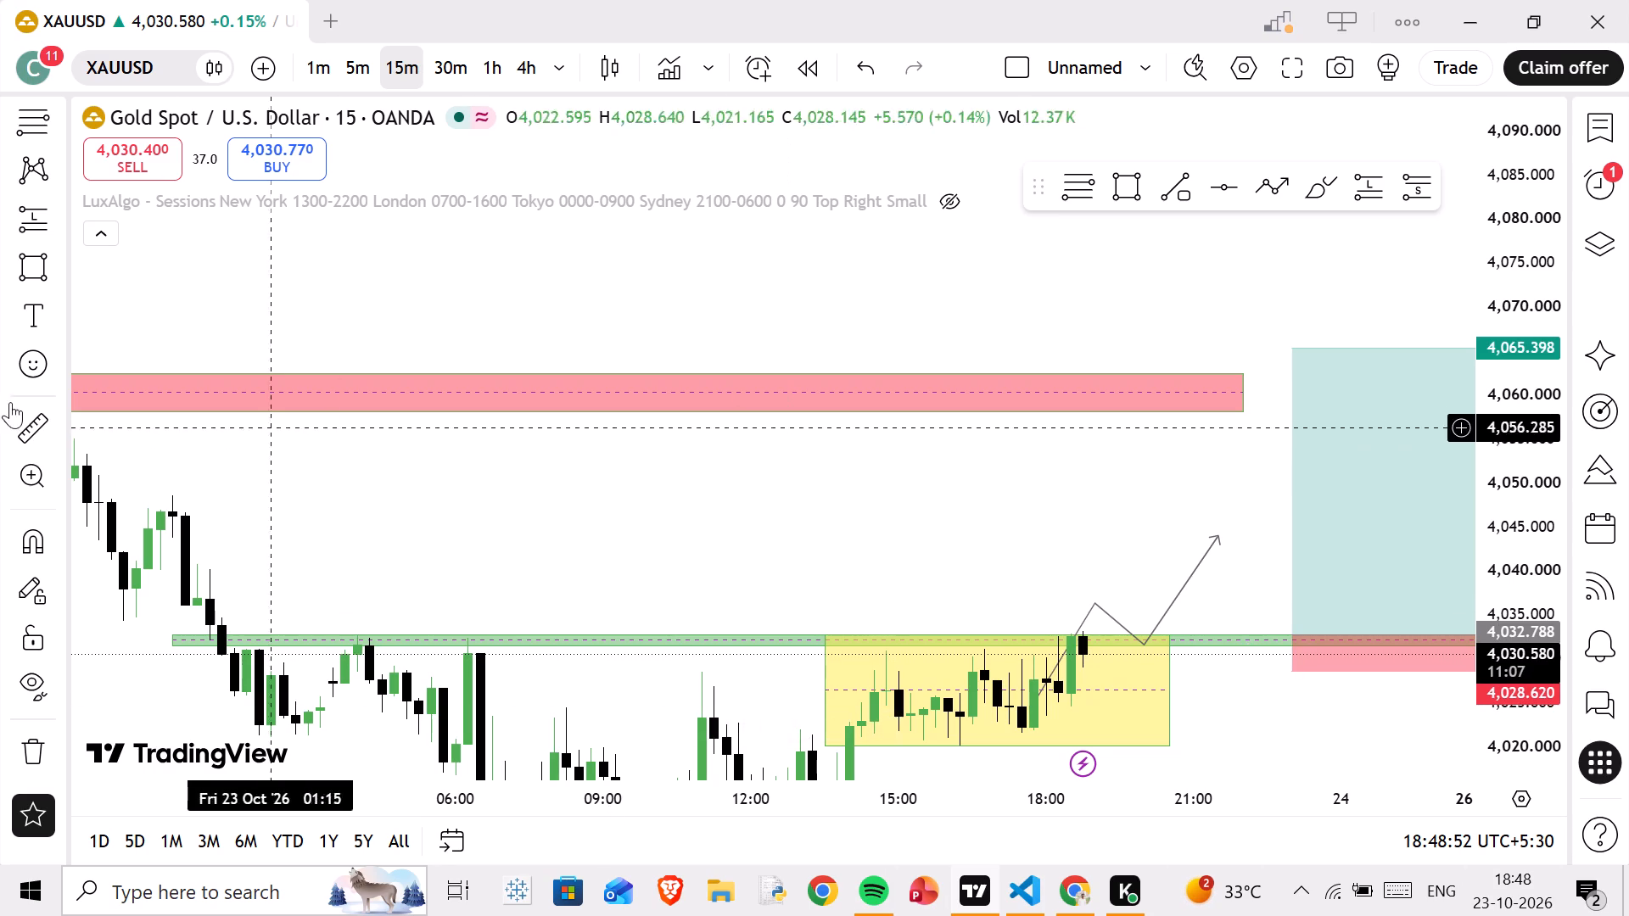
{"action": "scroll", "coordinate": [418, 432], "scroll_direction": "down", "scroll_amount": 5}
{"action": "left_click_drag", "start_coordinate": [836, 485], "coordinate": [851, 647]}
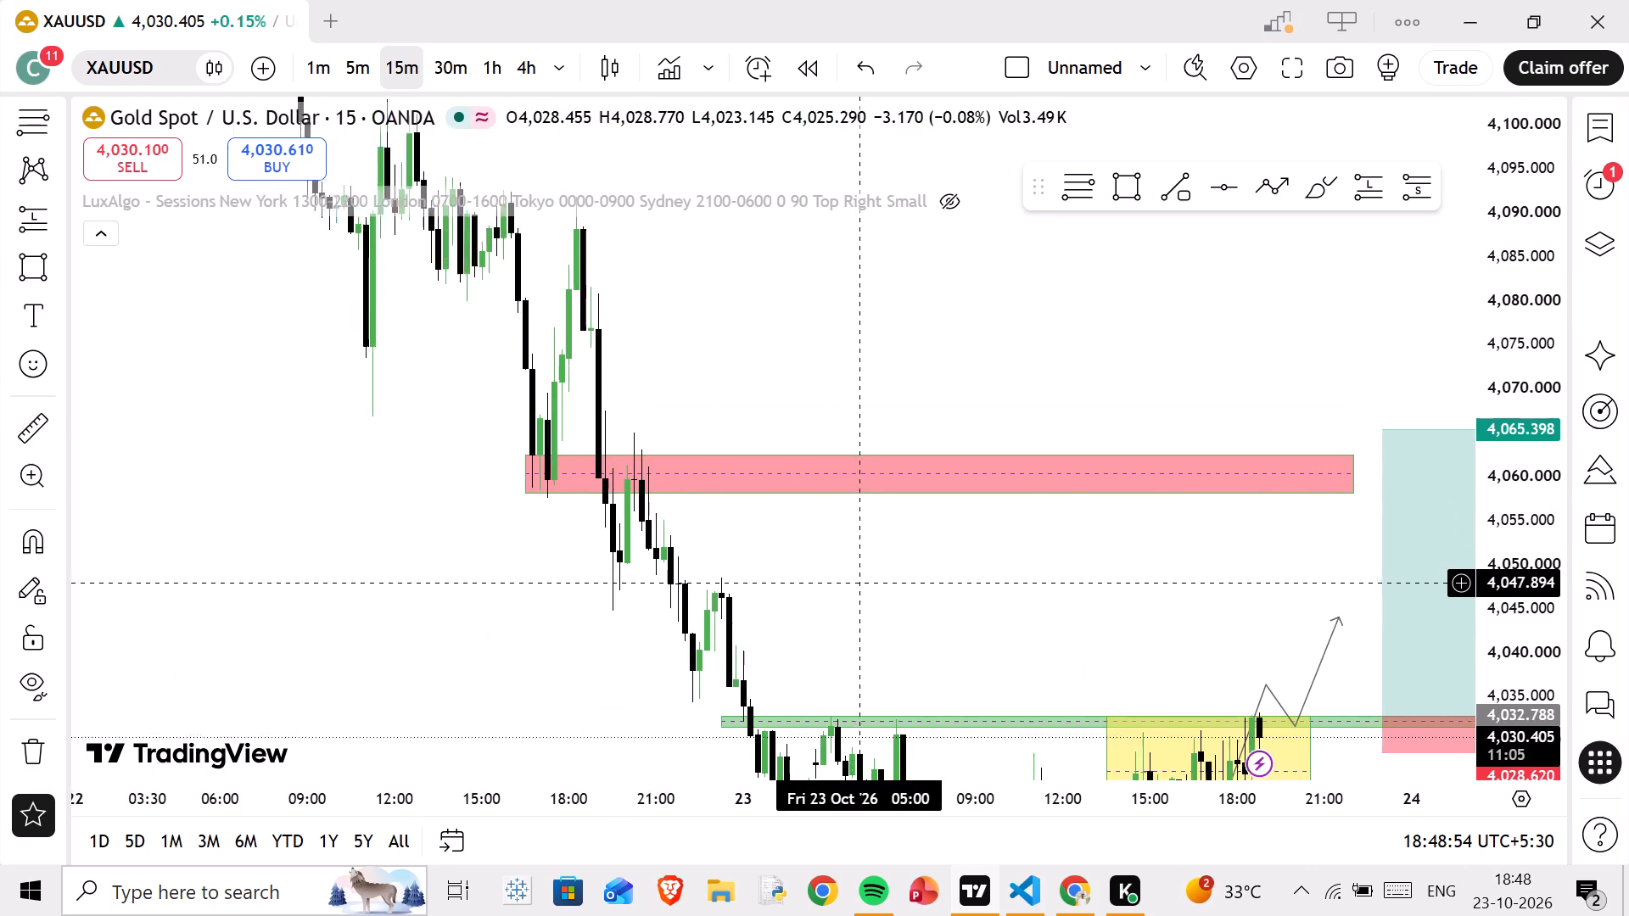
{"action": "left_click_drag", "start_coordinate": [851, 647], "coordinate": [842, 684]}
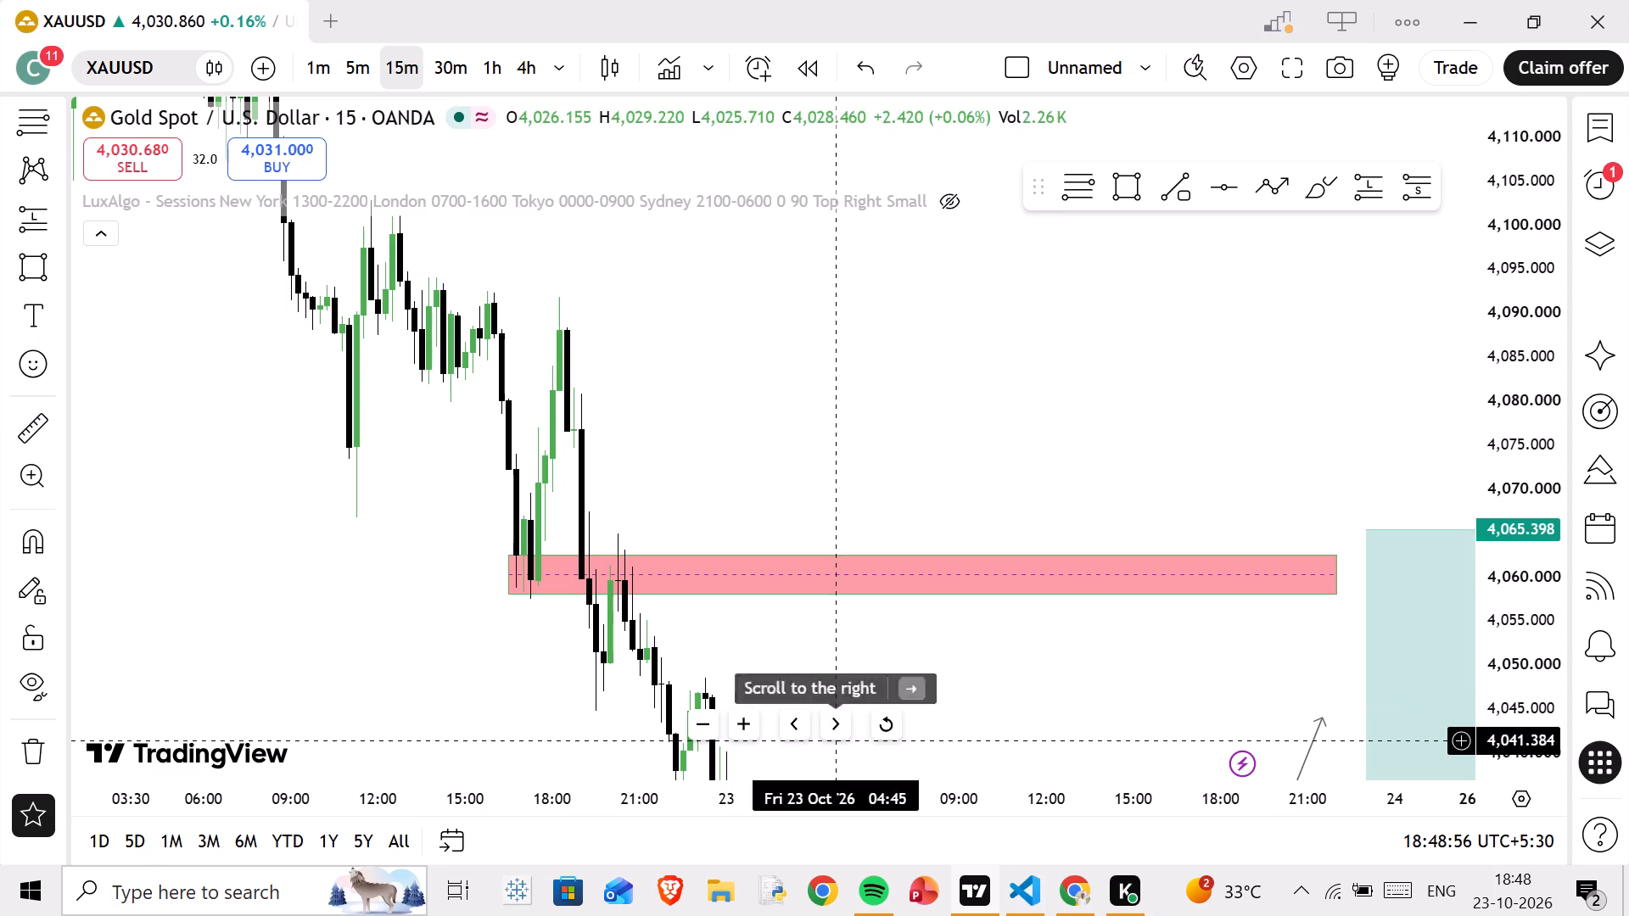
{"action": "left_click_drag", "start_coordinate": [705, 434], "coordinate": [723, 570]}
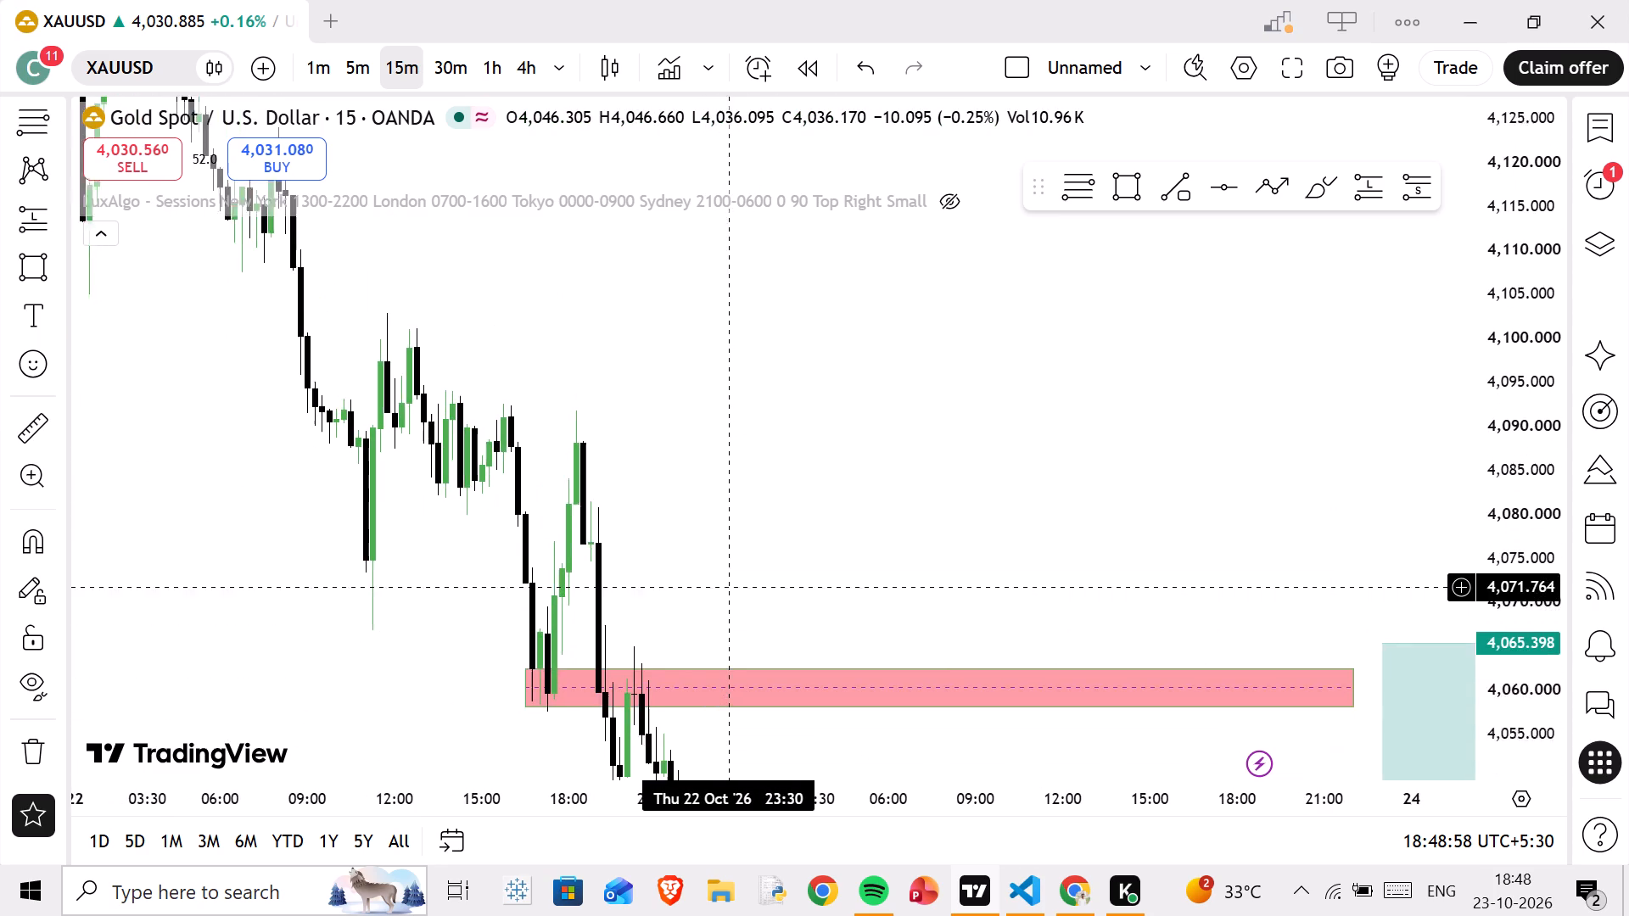
{"action": "left_click_drag", "start_coordinate": [723, 570], "coordinate": [723, 560]}
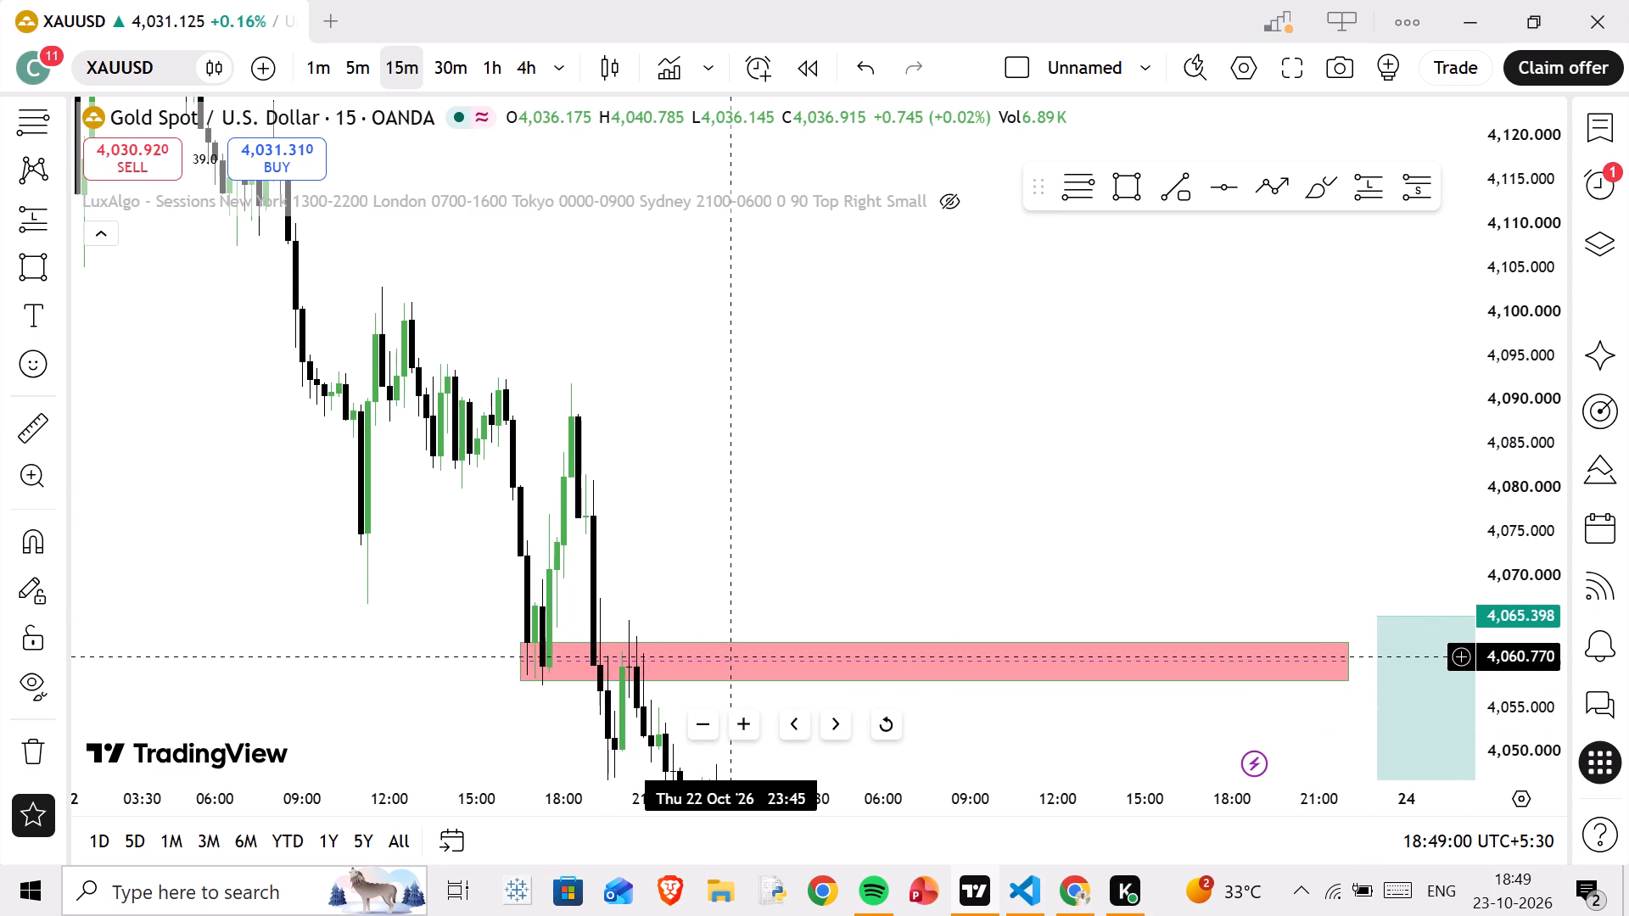
Delete the upper red zone near 4,060 from the XAUUSD chart.
{"action": "left_click_drag", "start_coordinate": [727, 659], "coordinate": [724, 680]}
{"action": "left_click", "coordinate": [724, 657]}
{"action": "left_click_drag", "start_coordinate": [725, 660], "coordinate": [724, 668]}
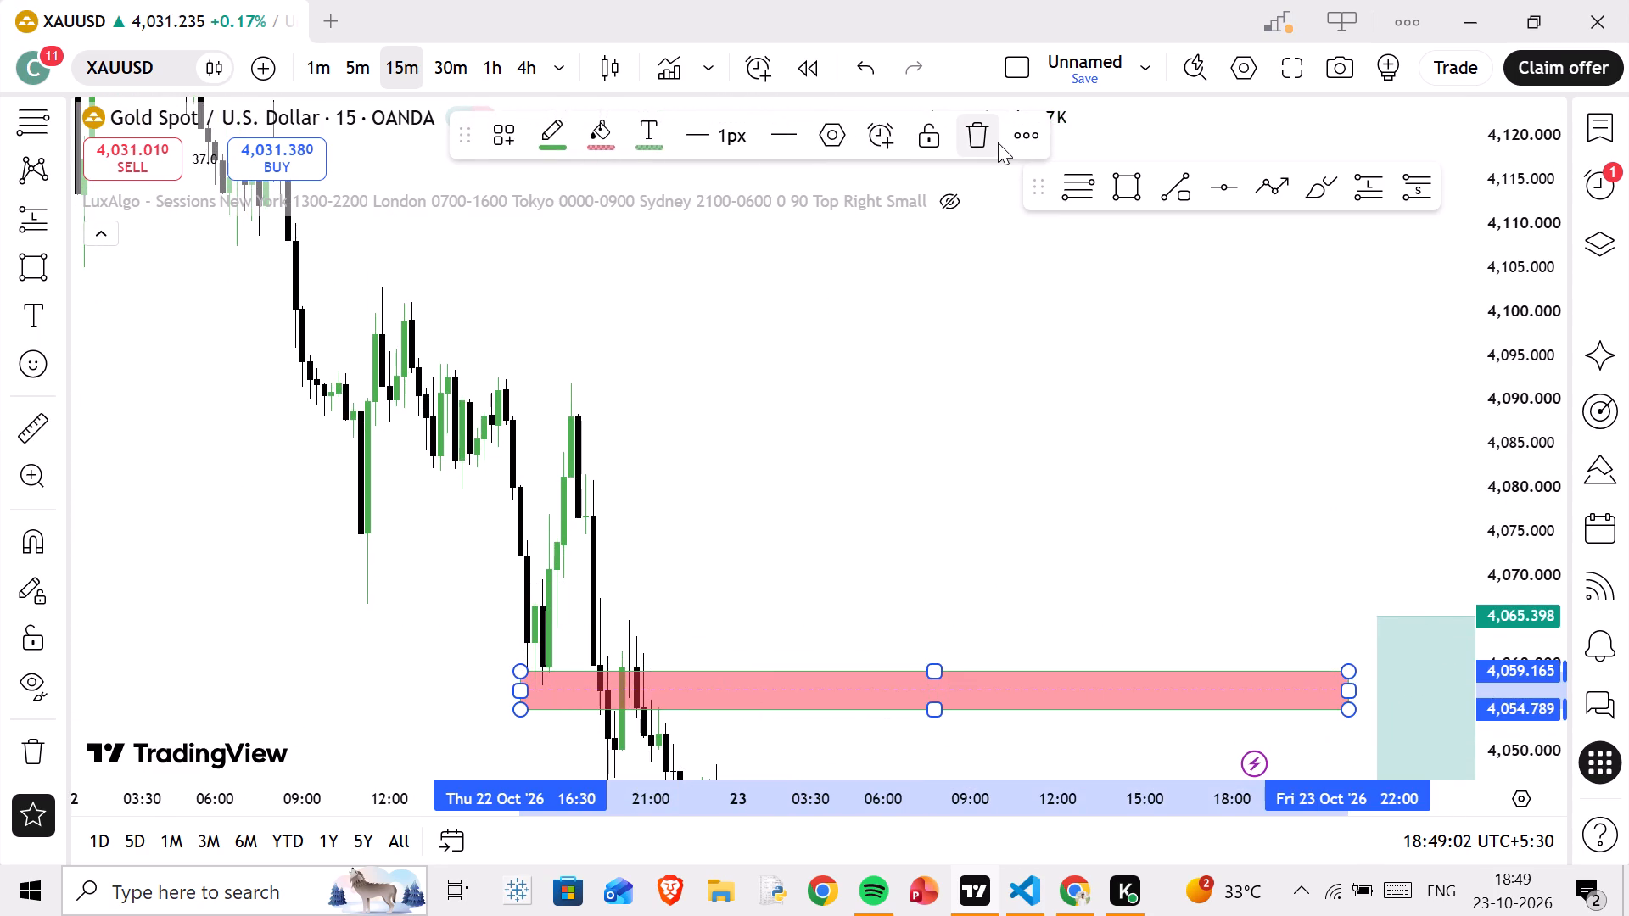
{"action": "left_click", "coordinate": [998, 142]}
Start a path tracing the downtrend's alternating swings from about 4,090.5 at 16:00 on 22 Oct to the early 23 Oct high in the green zone.
{"action": "left_click_drag", "start_coordinate": [937, 489], "coordinate": [1488, 309]}
{"action": "scroll", "coordinate": [1569, 530], "scroll_direction": "down", "scroll_amount": 3}
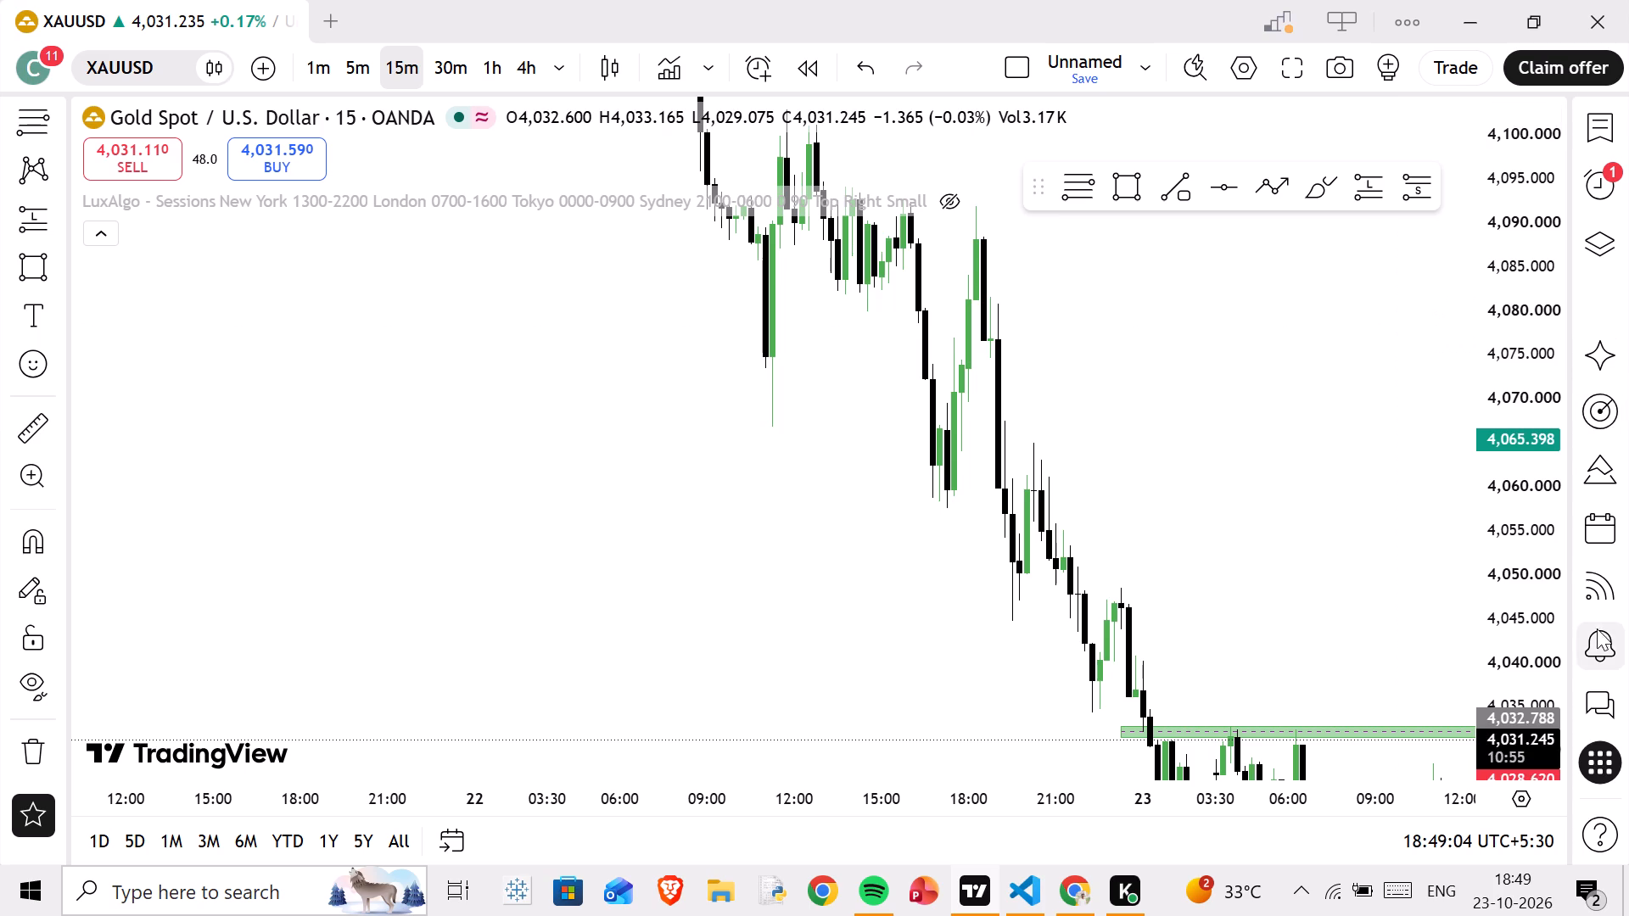
{"action": "scroll", "coordinate": [1597, 628], "scroll_direction": "down", "scroll_amount": 9}
{"action": "left_click_drag", "start_coordinate": [1273, 545], "coordinate": [736, 470]}
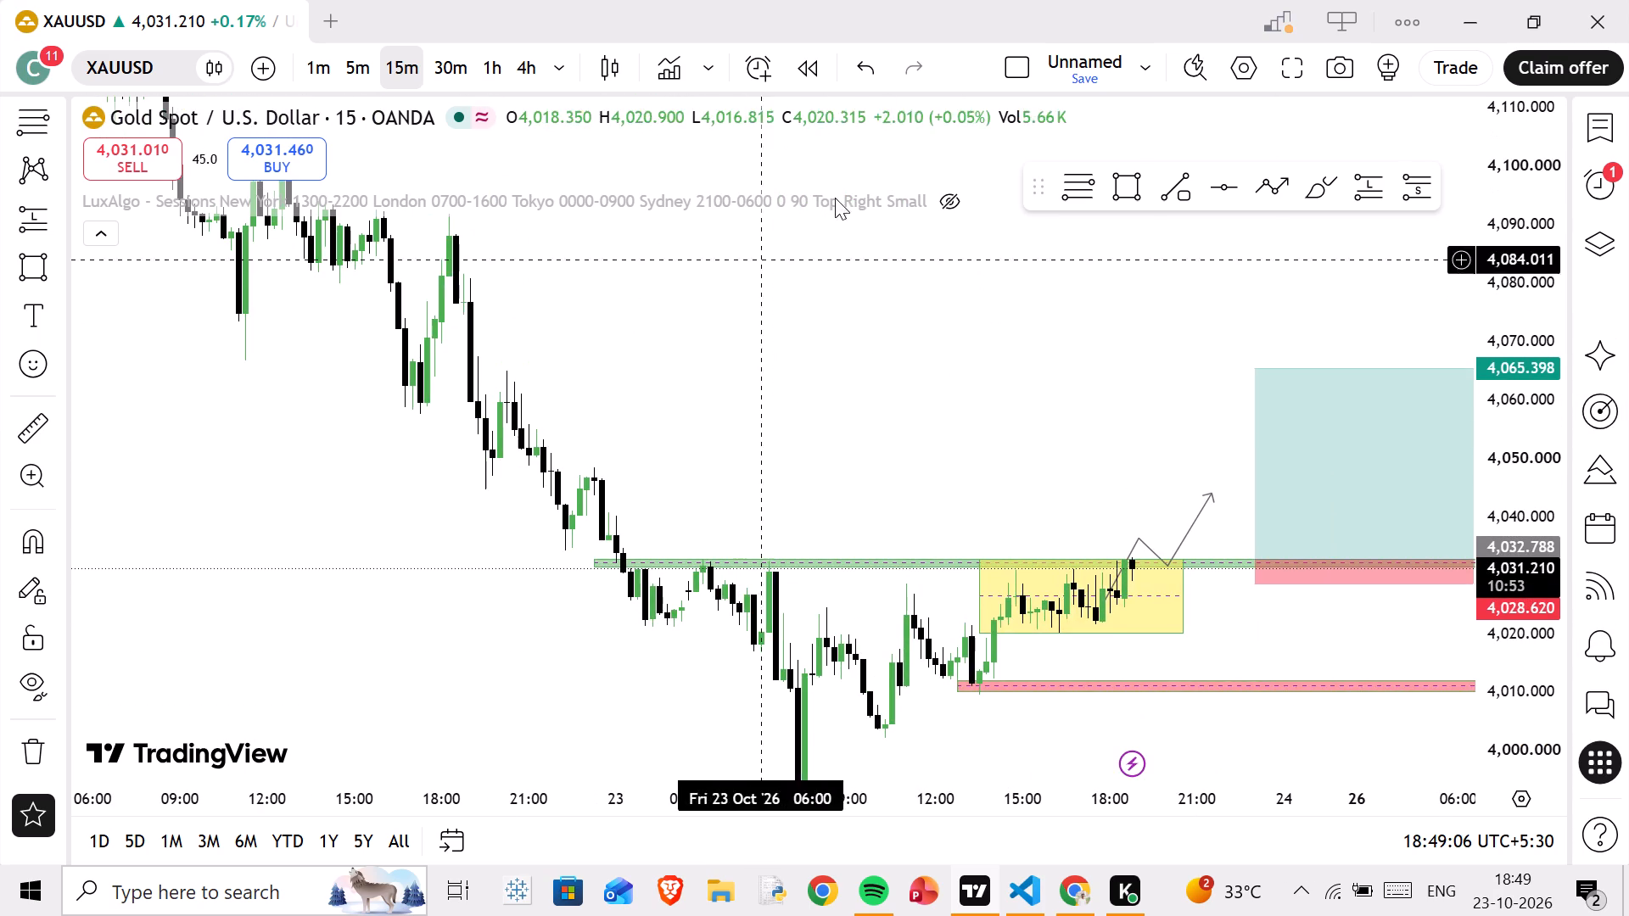
{"action": "left_click", "coordinate": [1268, 190]}
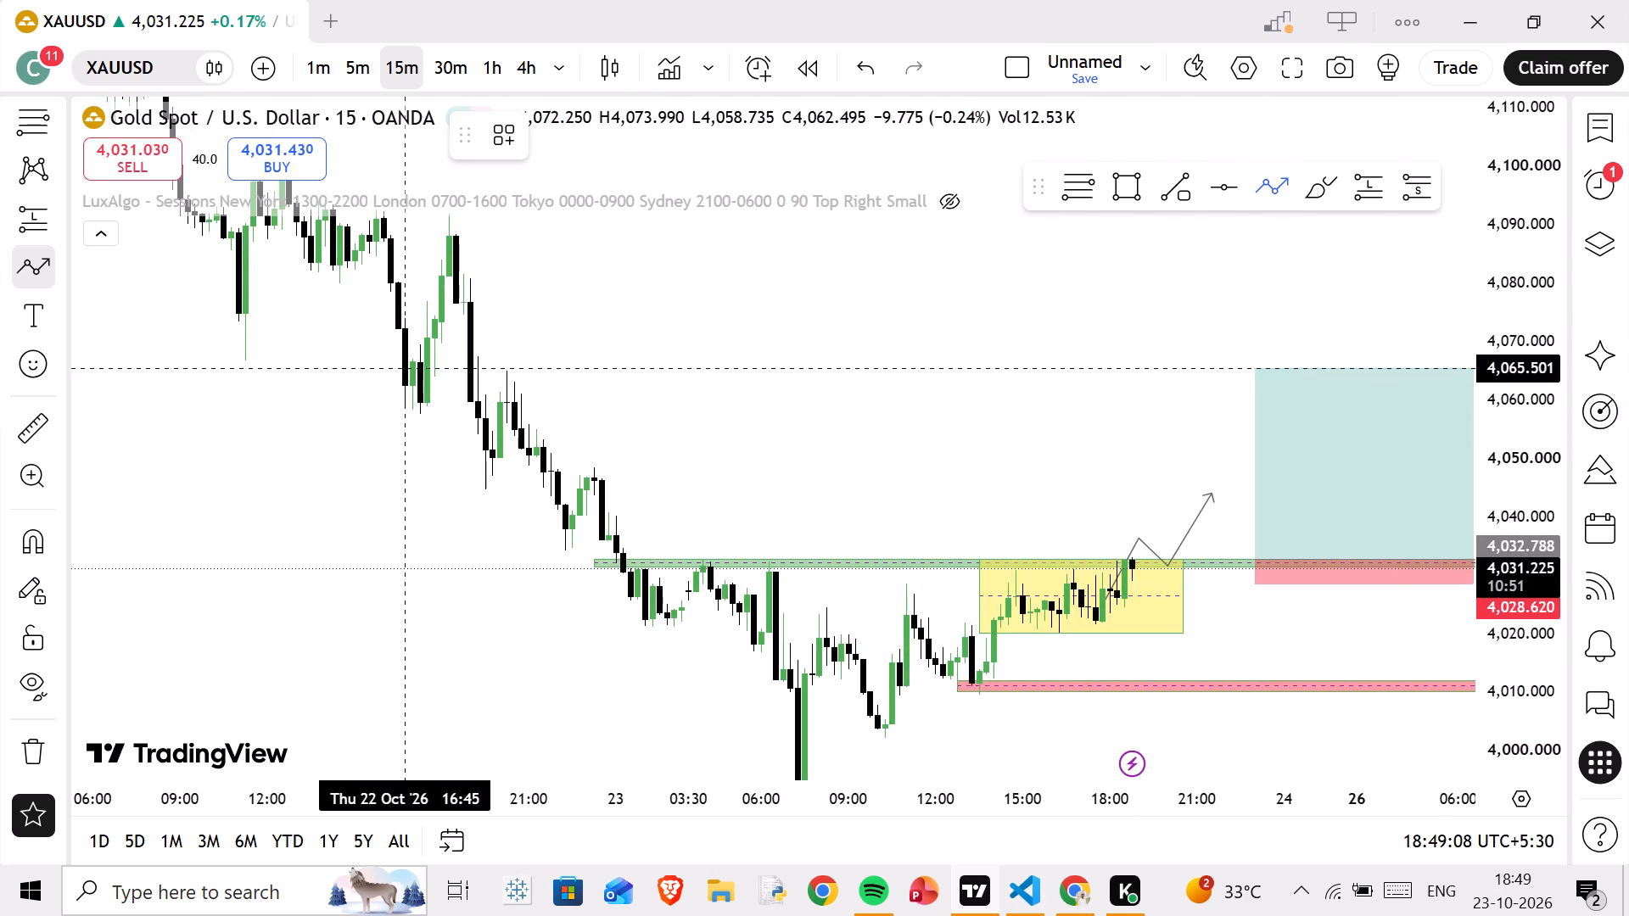
{"action": "left_click", "coordinate": [383, 221]}
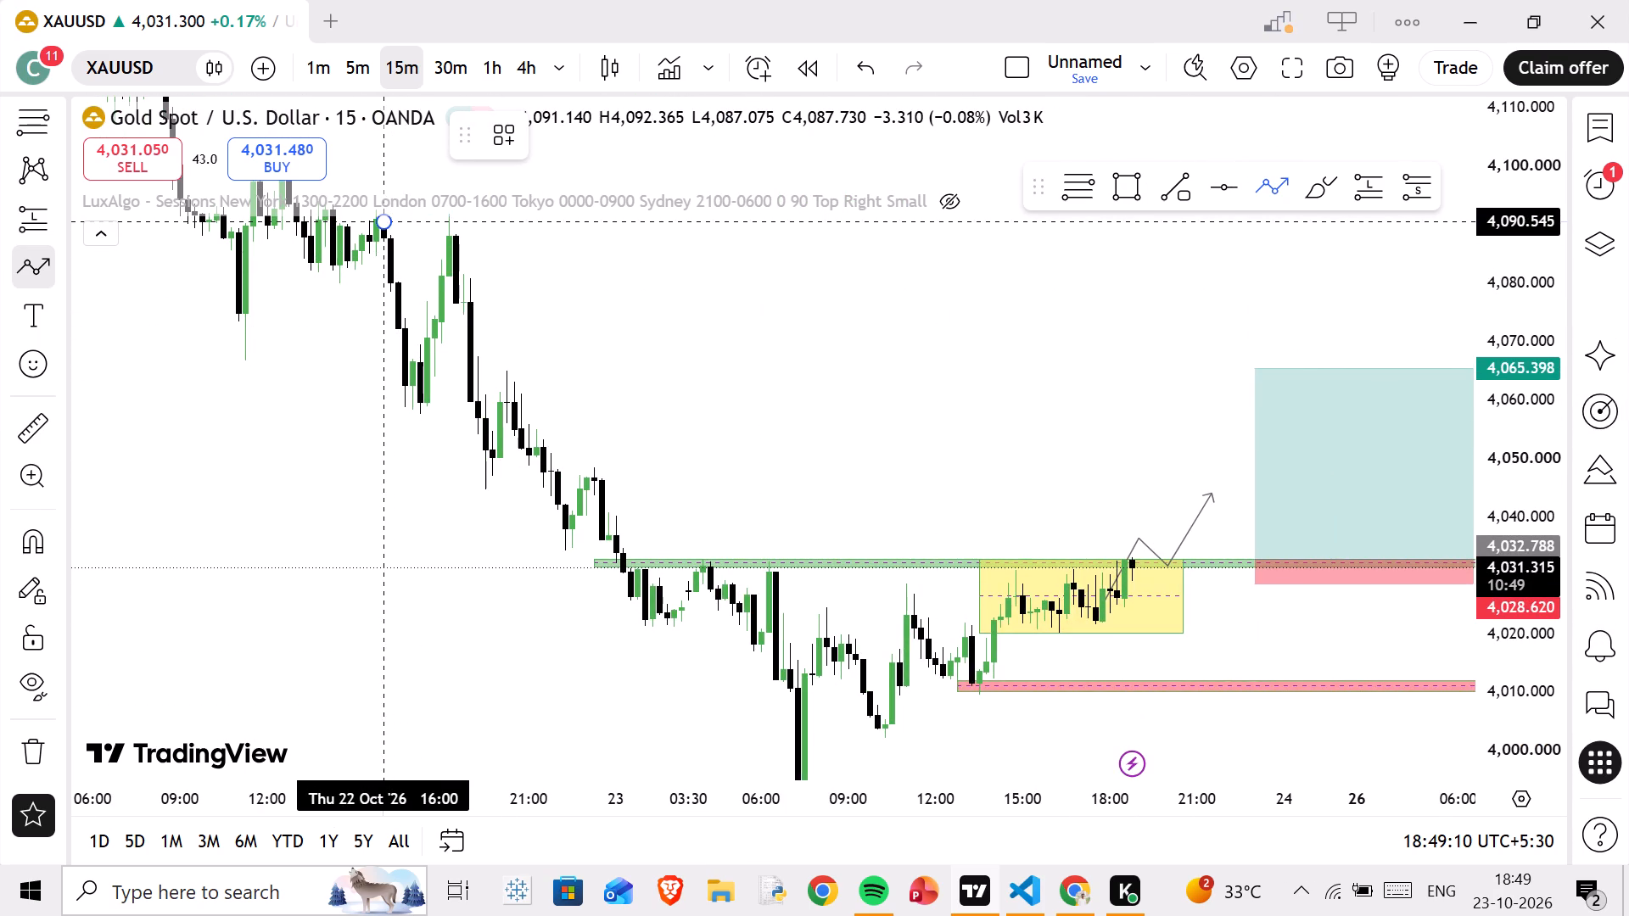
{"action": "left_click_drag", "start_coordinate": [417, 401], "coordinate": [417, 389]}
{"action": "left_click", "coordinate": [457, 217]}
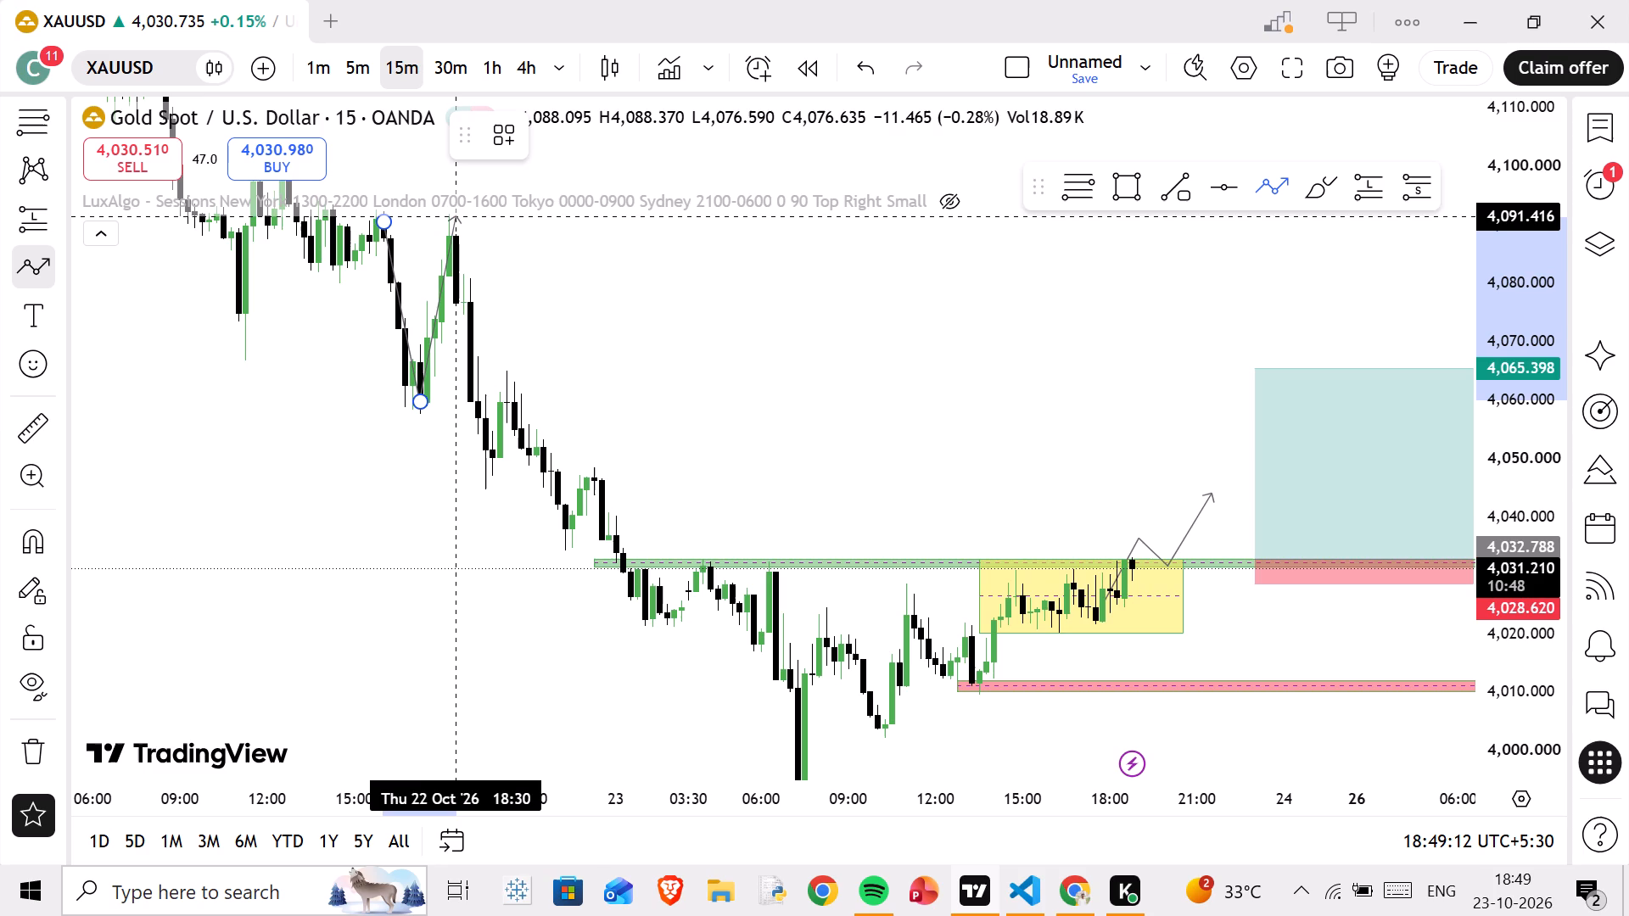
{"action": "left_click", "coordinate": [490, 497]}
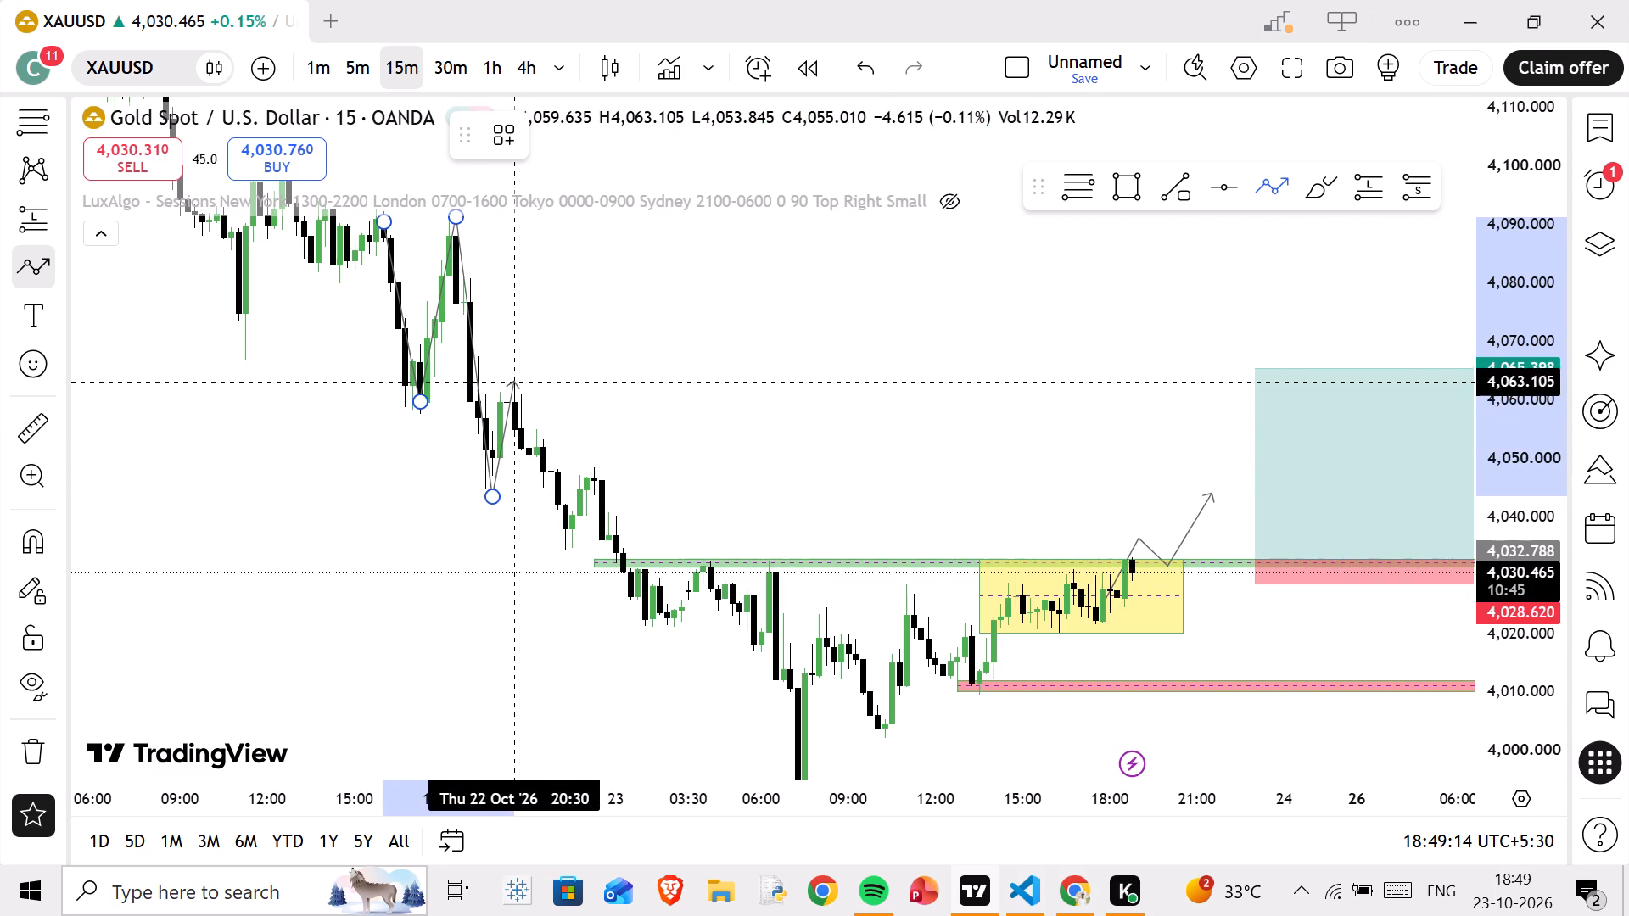
{"action": "left_click", "coordinate": [512, 376]}
{"action": "left_click", "coordinate": [563, 548]}
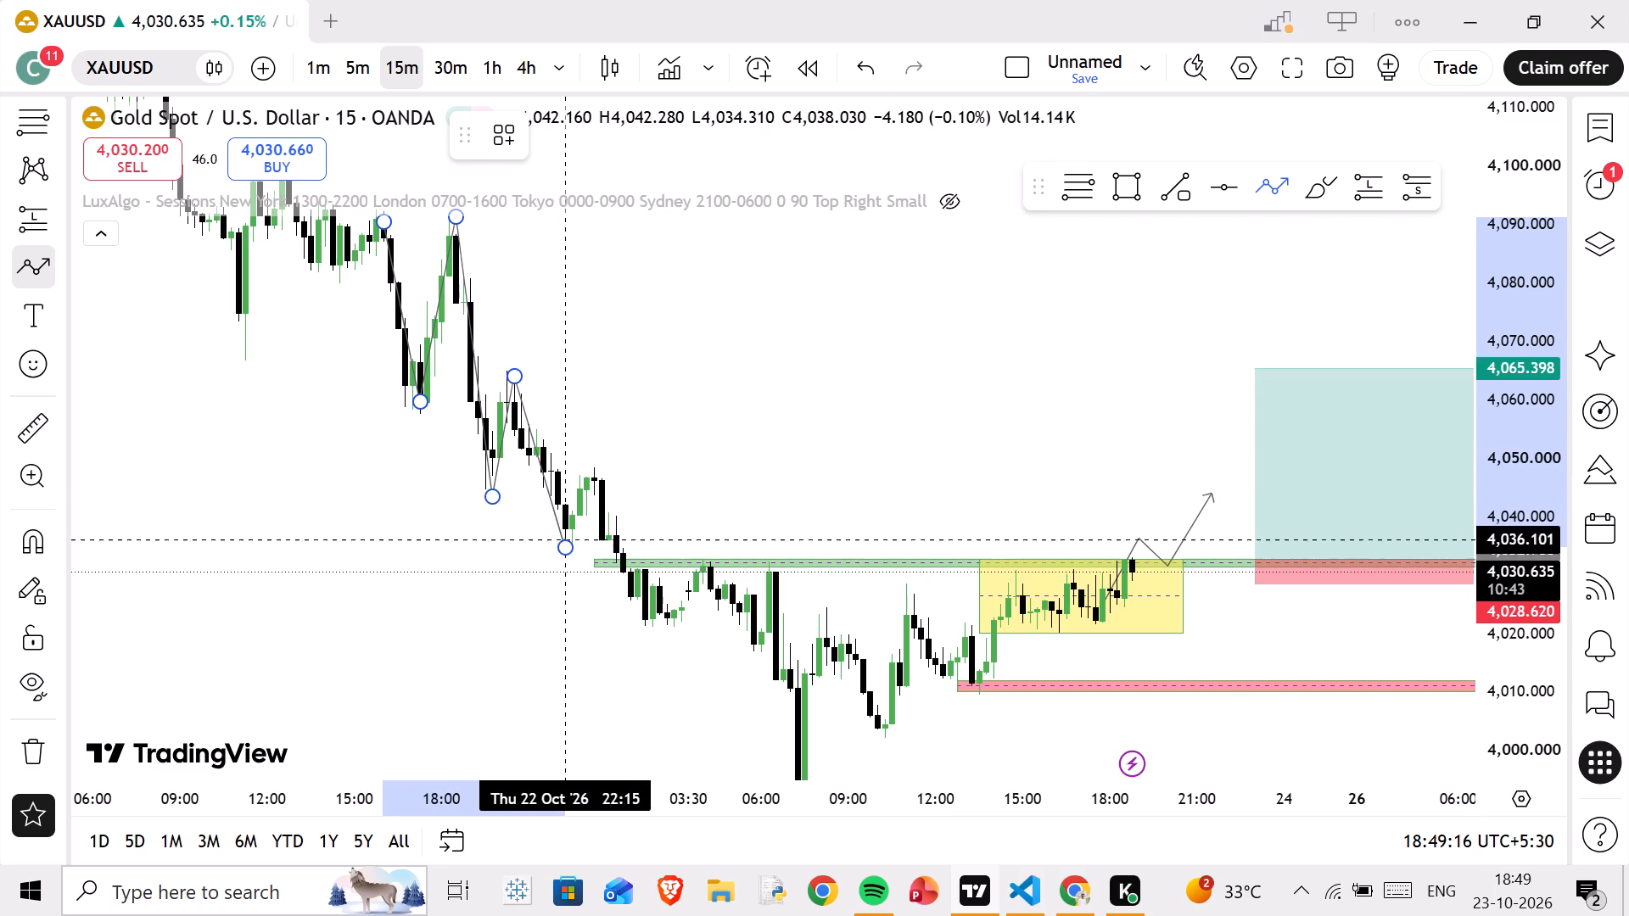
{"action": "left_click", "coordinate": [602, 463]}
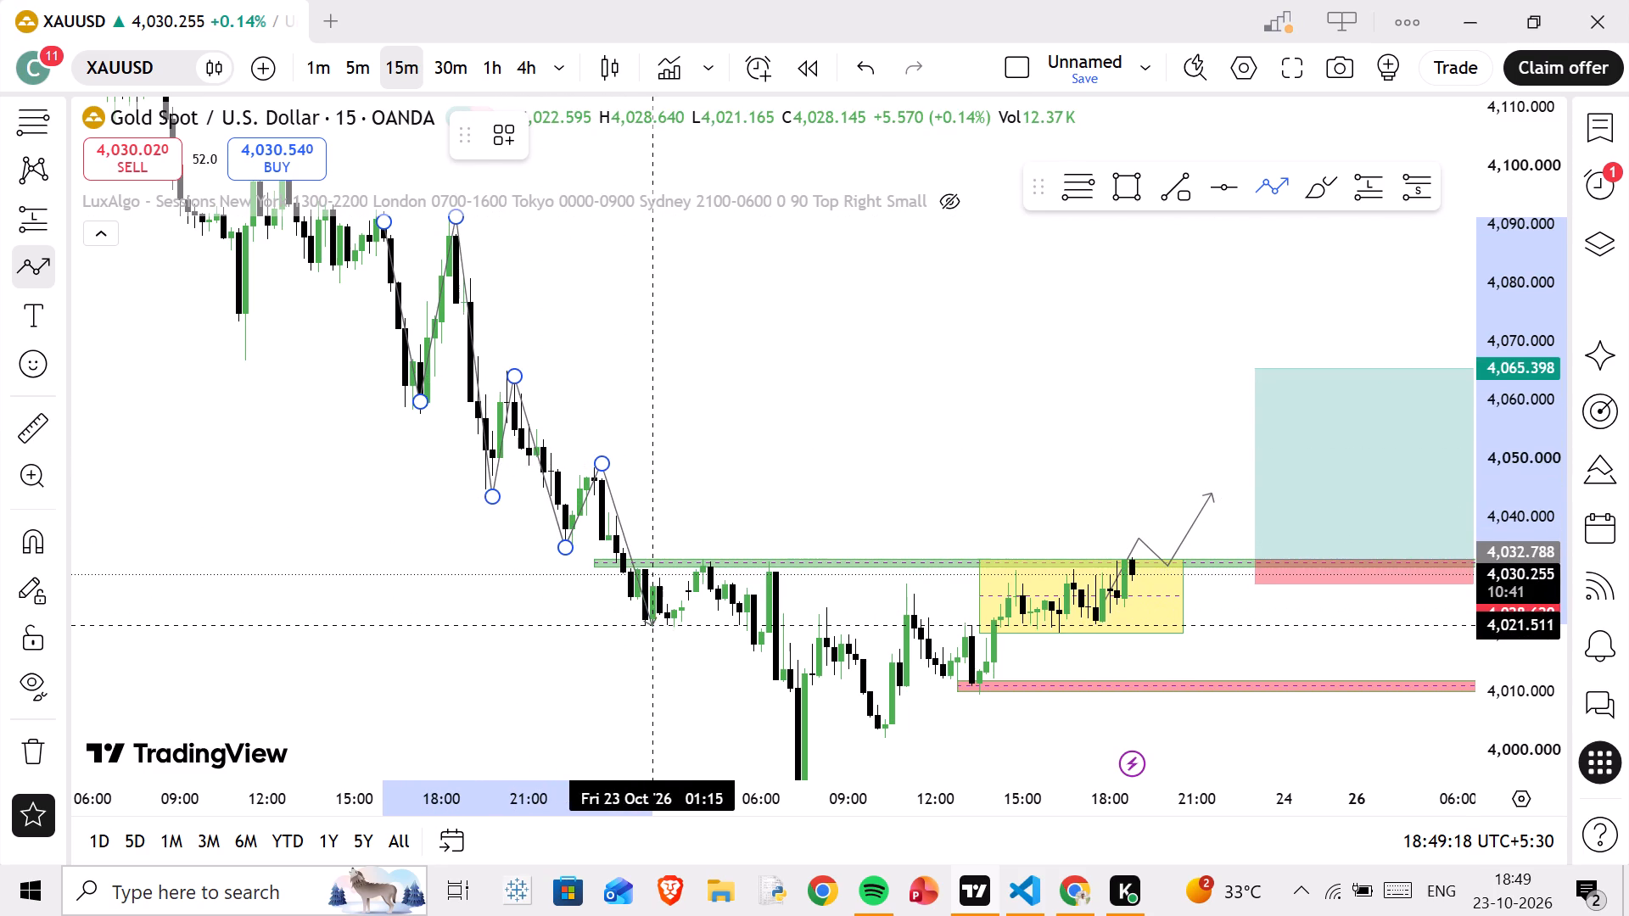
{"action": "left_click", "coordinate": [657, 633]}
{"action": "left_click", "coordinate": [703, 560]}
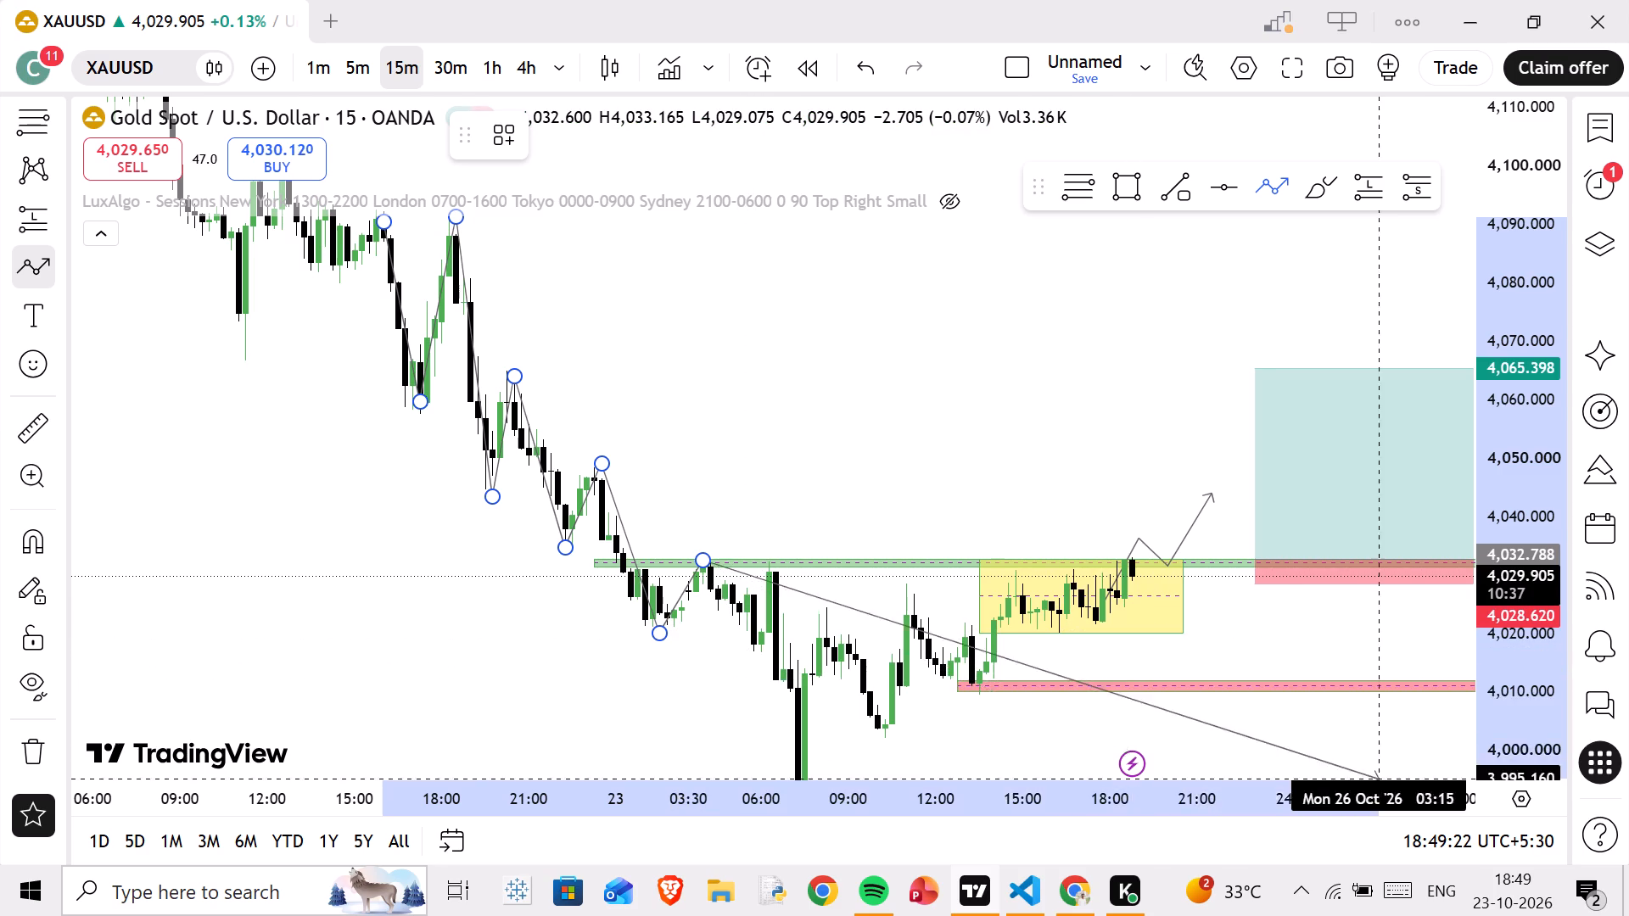
Continue the path through the low near 3,989 at 07:15 and the following 23 Oct swings, ending with an upward leg to about 4,049.
{"action": "scroll", "coordinate": [1337, 710], "scroll_direction": "down", "scroll_amount": 4}
{"action": "scroll", "coordinate": [1538, 655], "scroll_direction": "down", "scroll_amount": 6}
{"action": "scroll", "coordinate": [1139, 692], "scroll_direction": "up", "scroll_amount": 3}
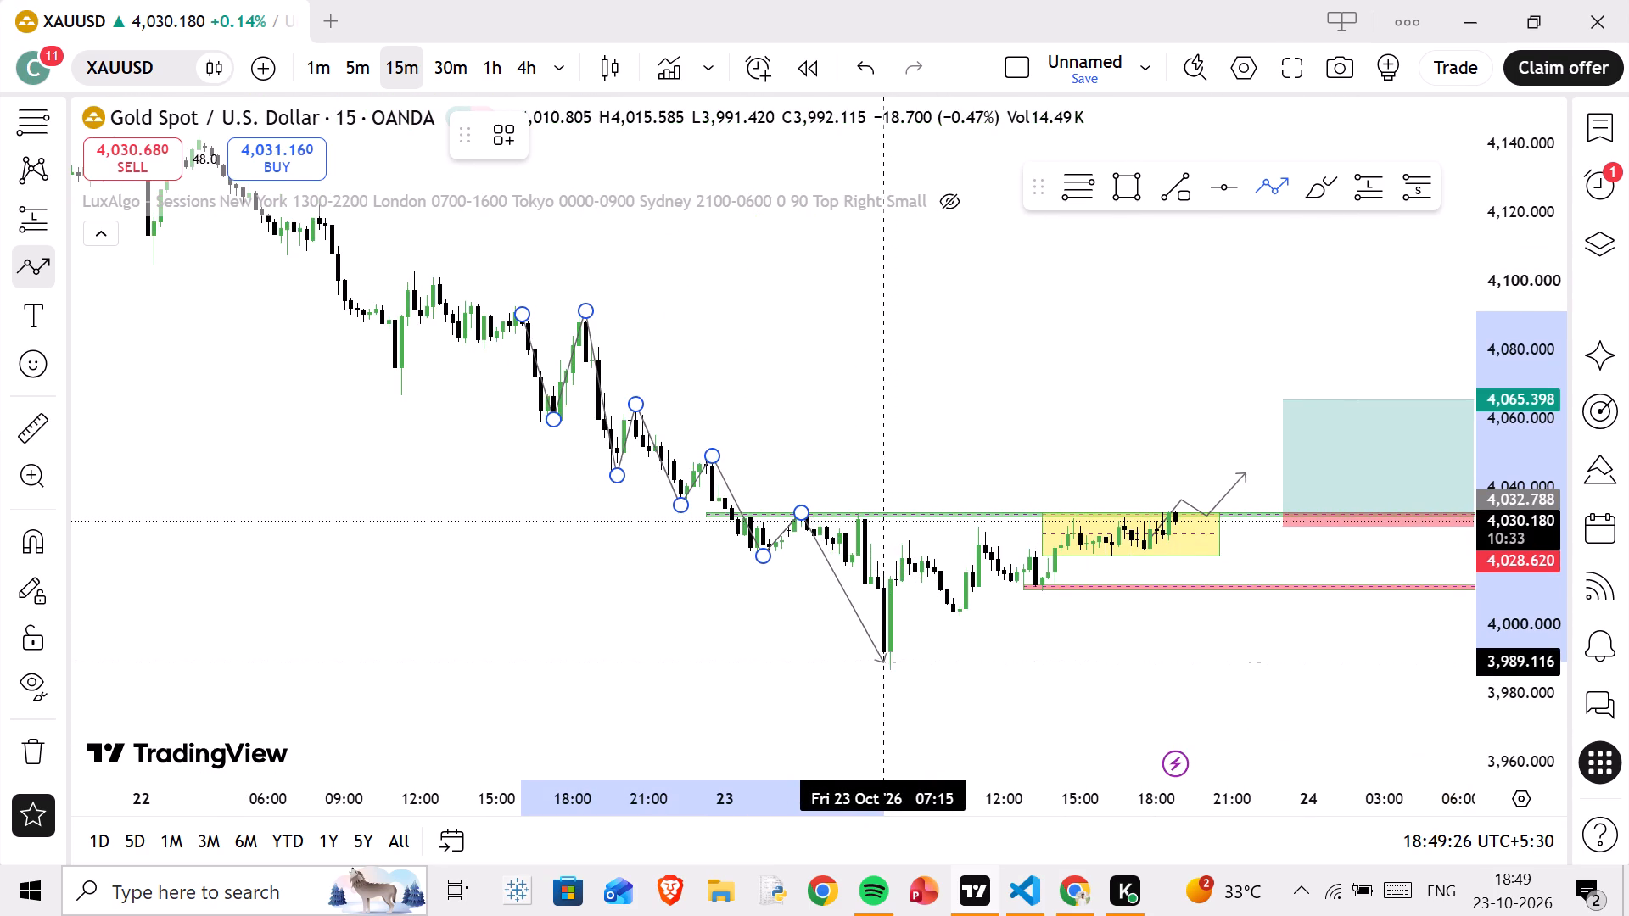
{"action": "left_click", "coordinate": [887, 662]}
{"action": "left_click", "coordinate": [909, 528]}
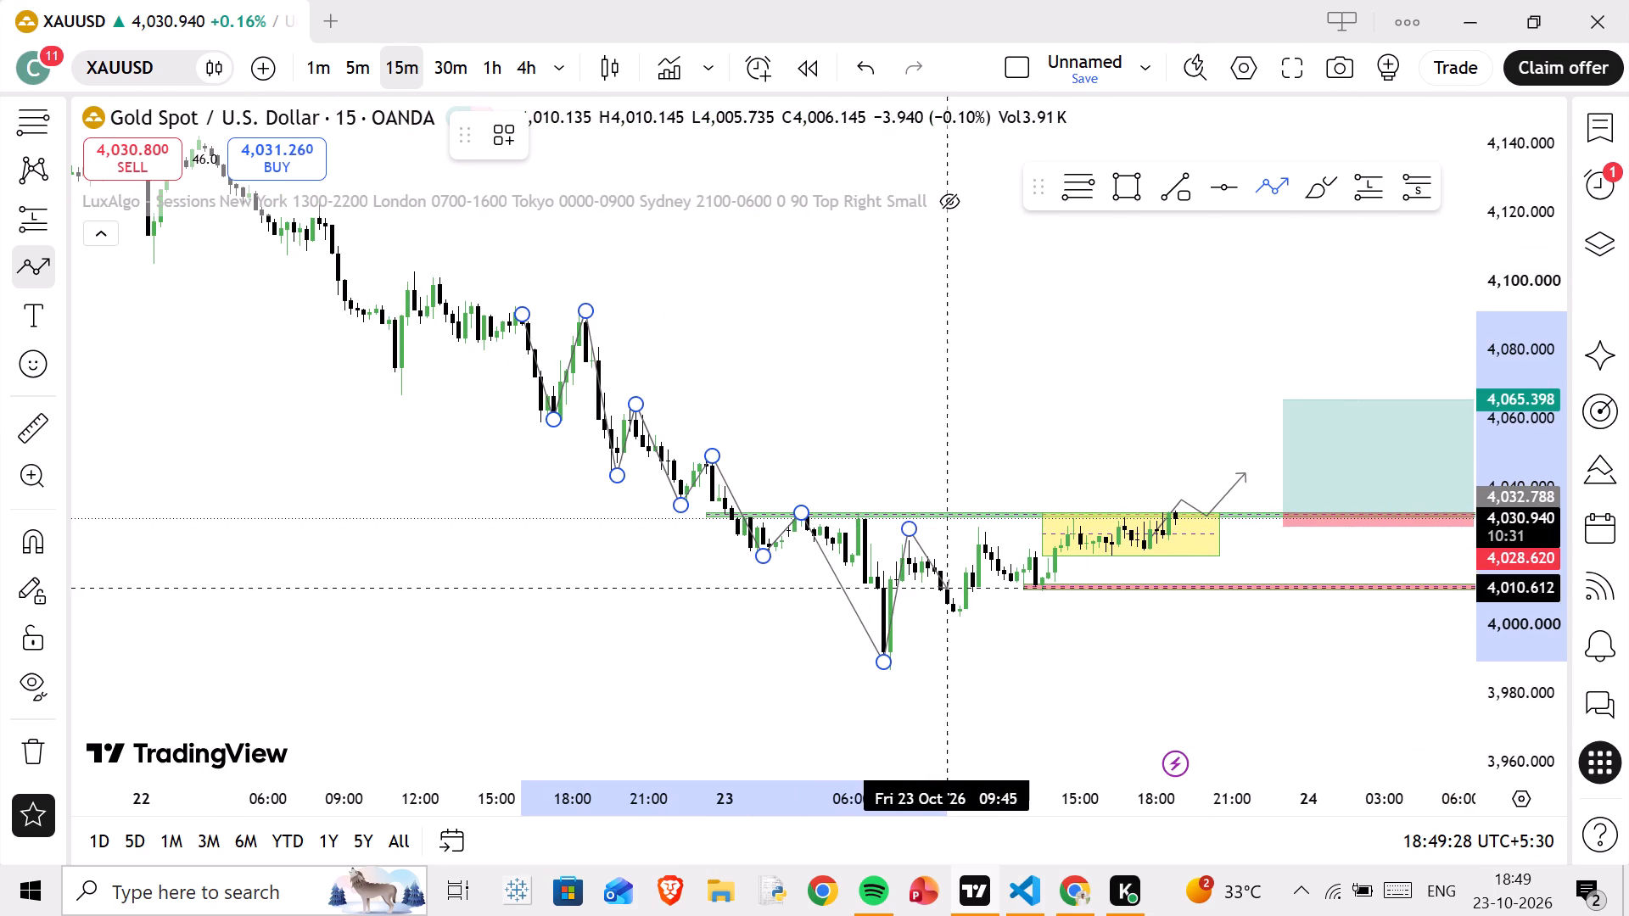
{"action": "left_click", "coordinate": [959, 624]}
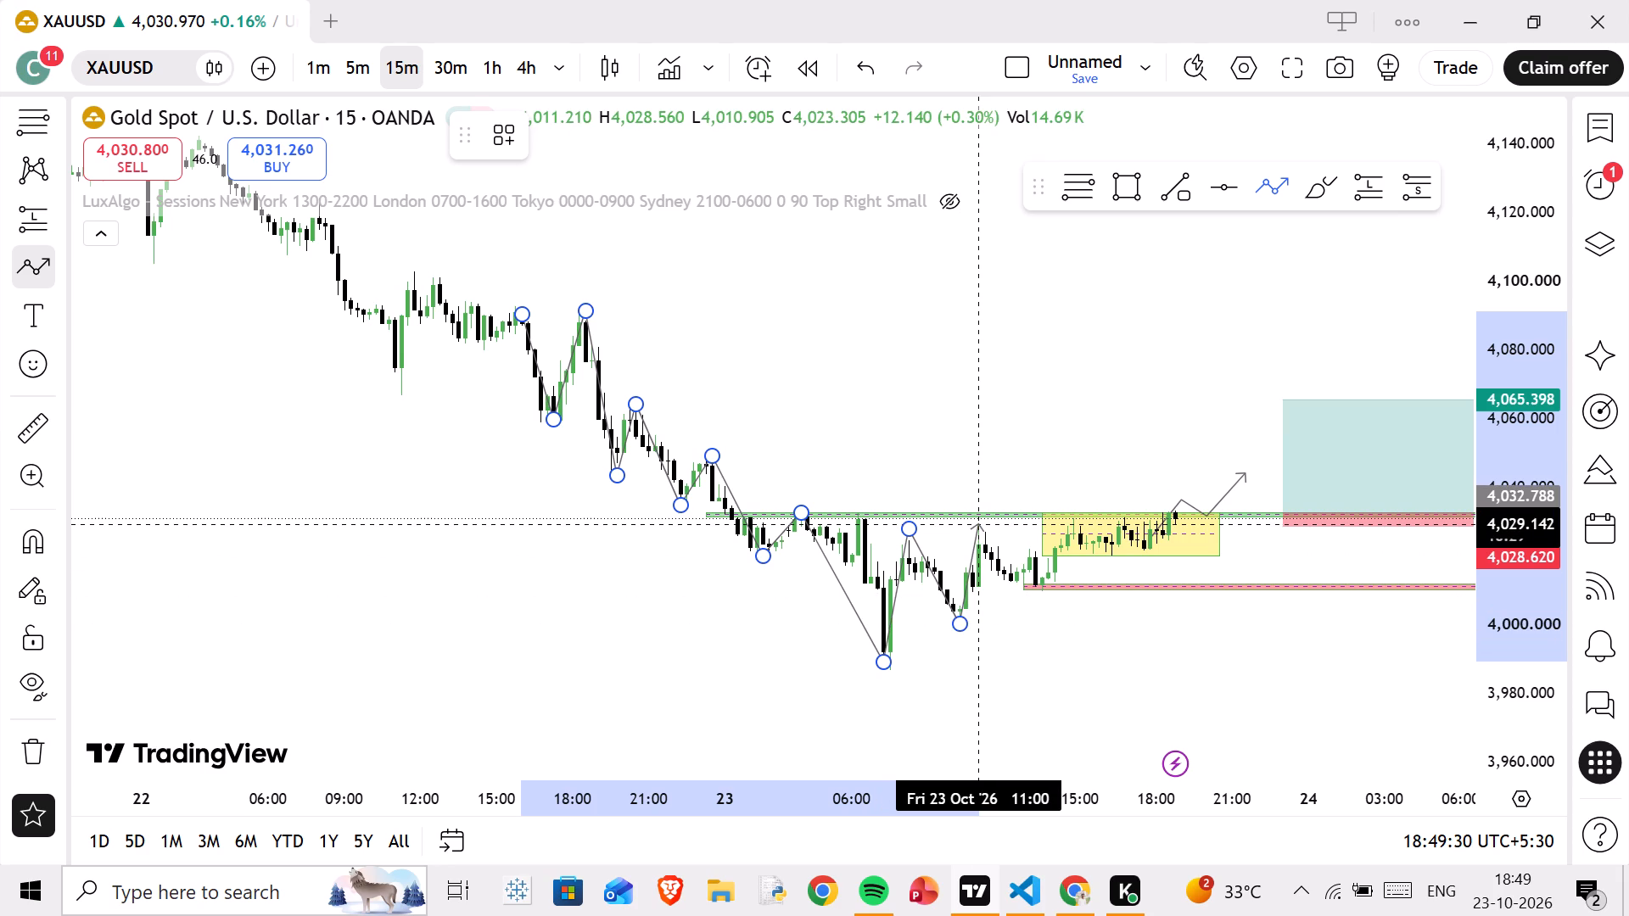
{"action": "left_click", "coordinate": [980, 525]}
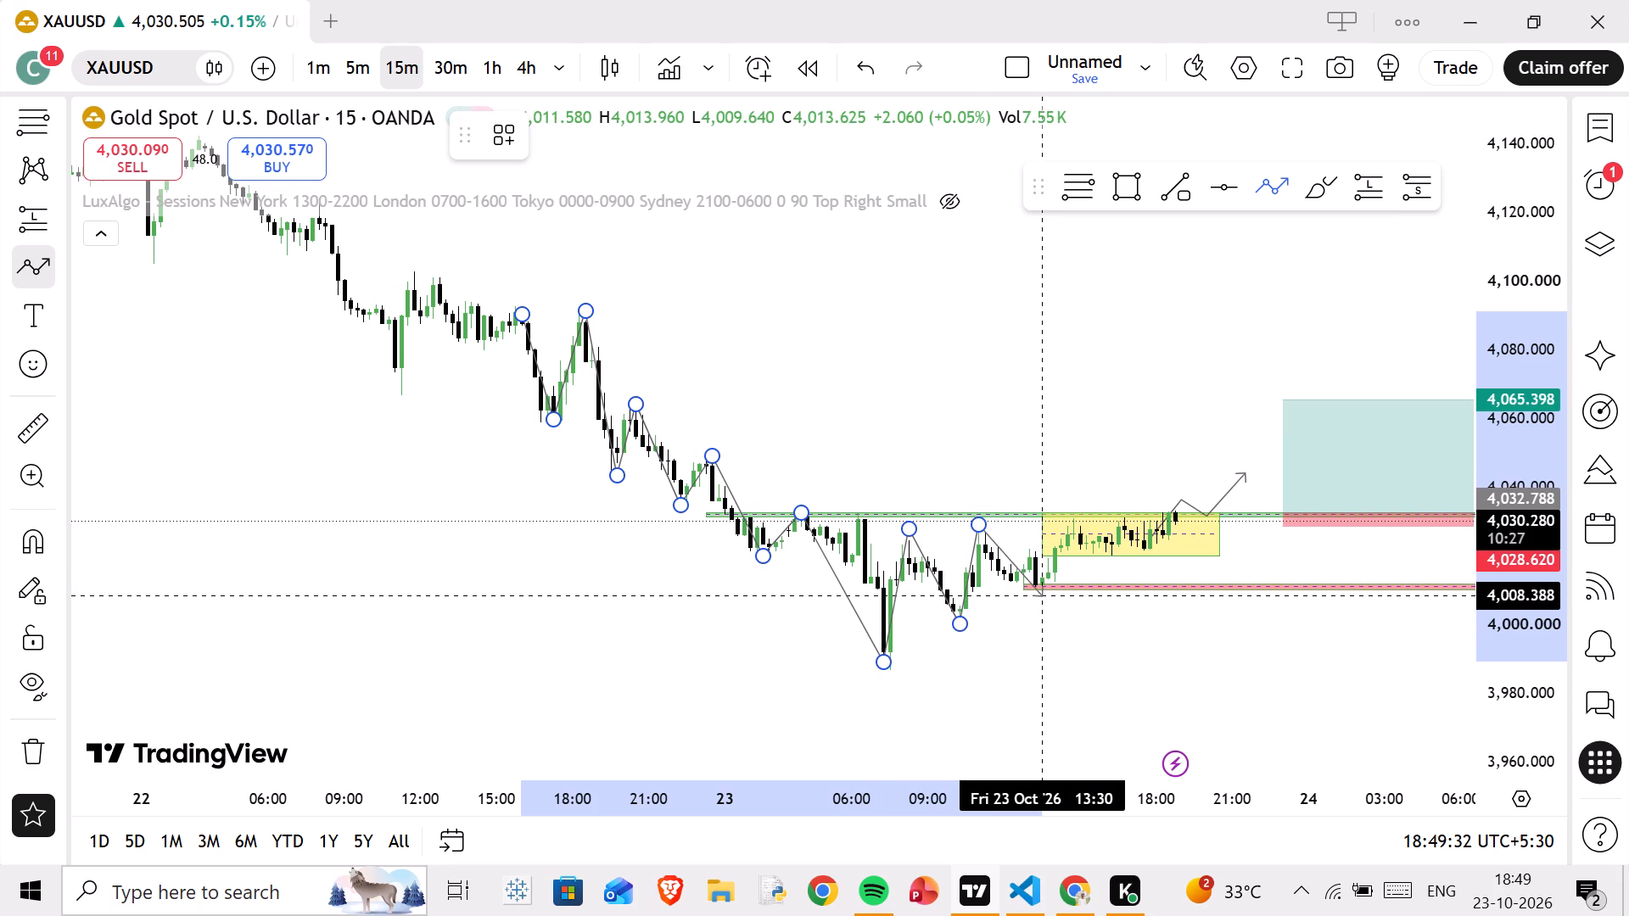
{"action": "left_click", "coordinate": [1044, 596]}
{"action": "left_click", "coordinate": [1128, 510]}
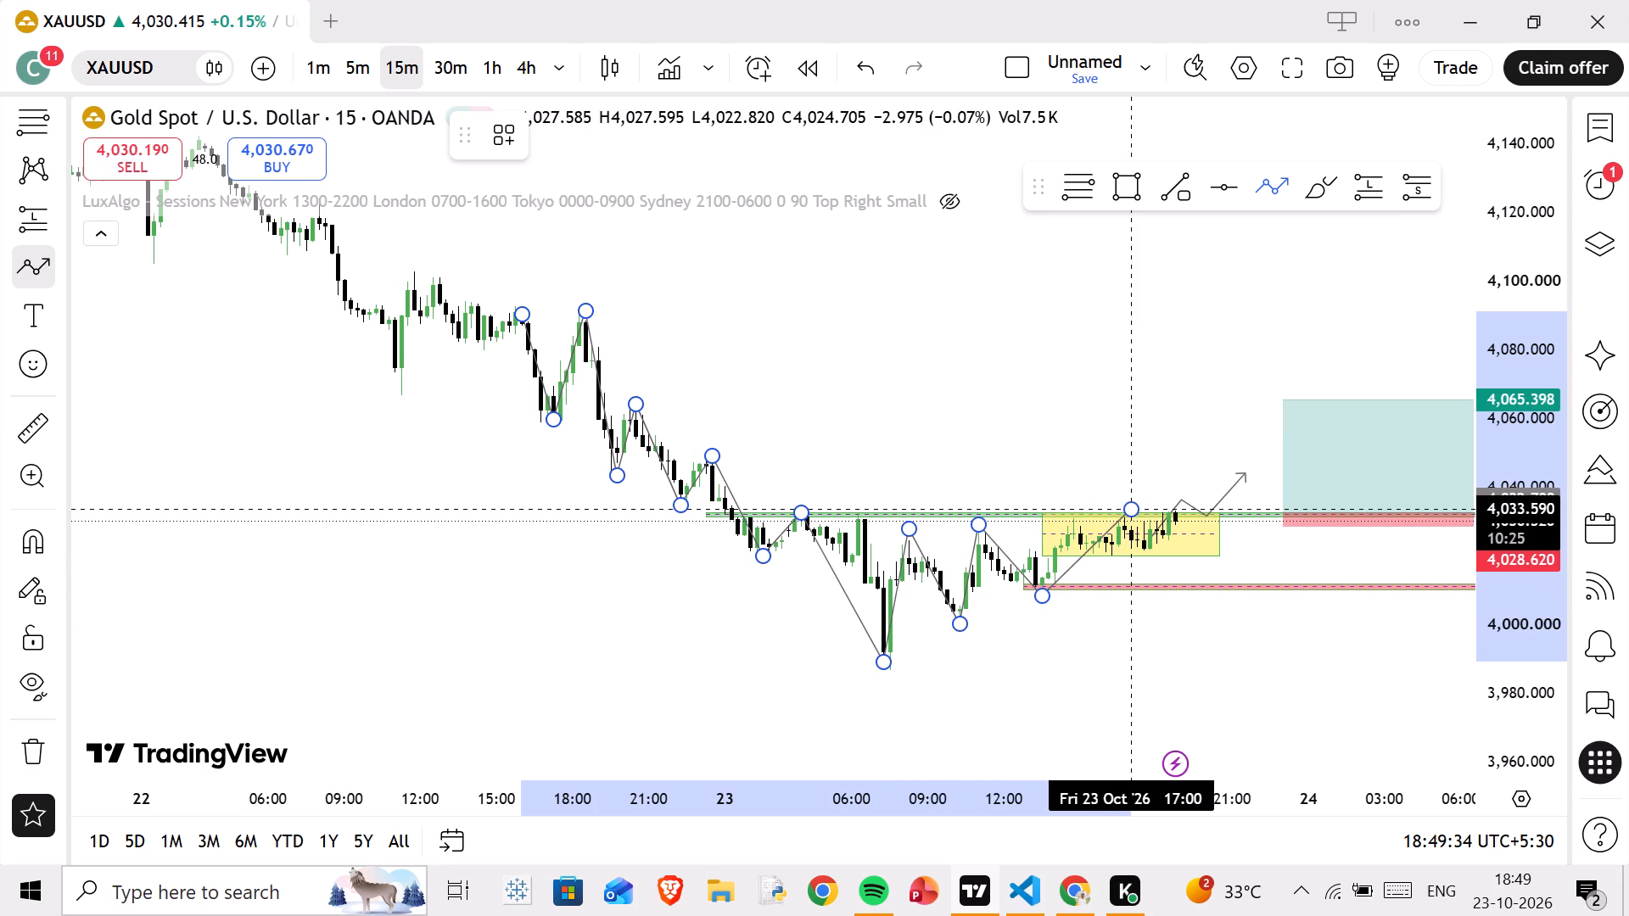
{"action": "left_click", "coordinate": [1141, 554]}
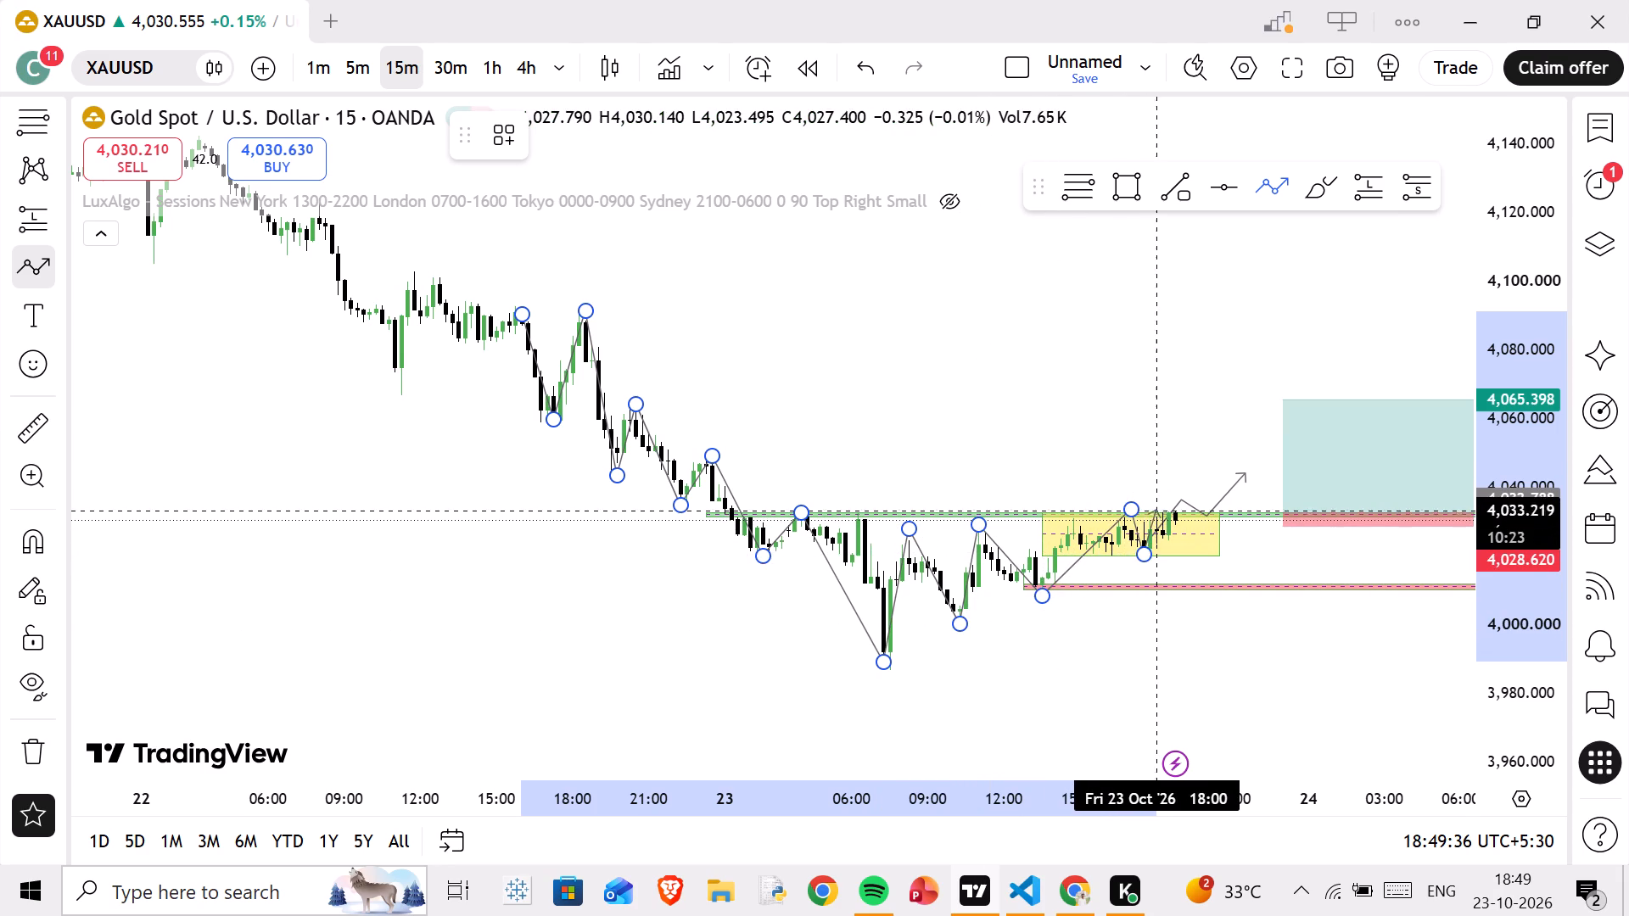
{"action": "double_click", "coordinate": [1178, 455]}
{"action": "left_click", "coordinate": [1089, 466]}
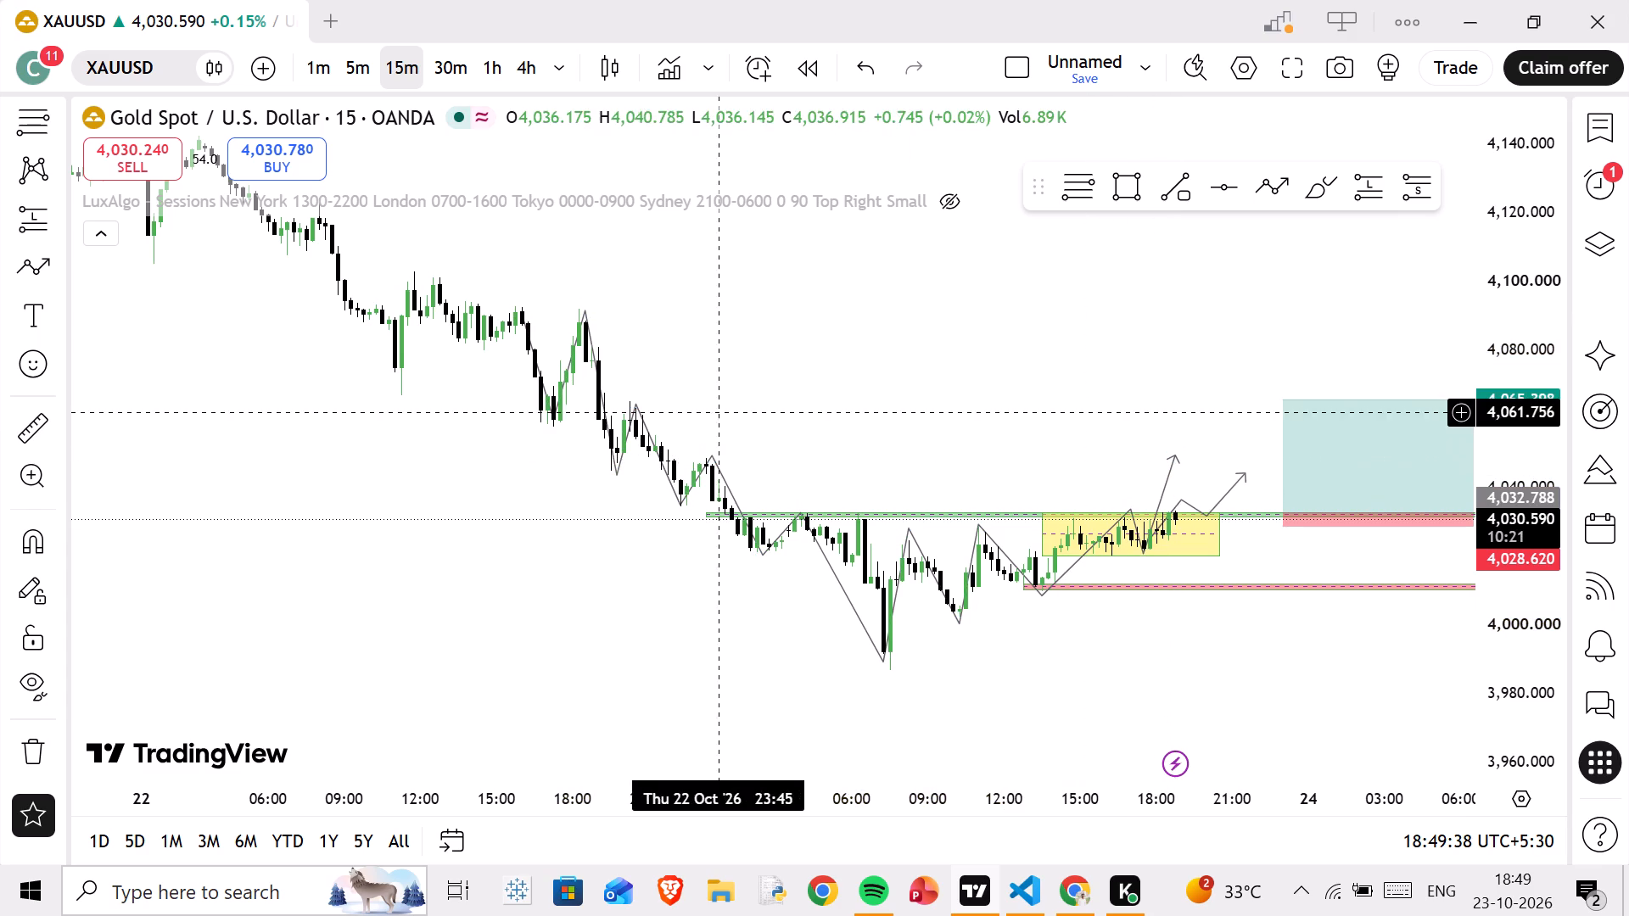
Draw a red rectangle zone from about 4,058.4 to 4,062.7, spanning 16:30 on 22 Oct to about 01:45 on 23 Oct.
{"action": "scroll", "coordinate": [1531, 519], "scroll_direction": "up", "scroll_amount": 16}
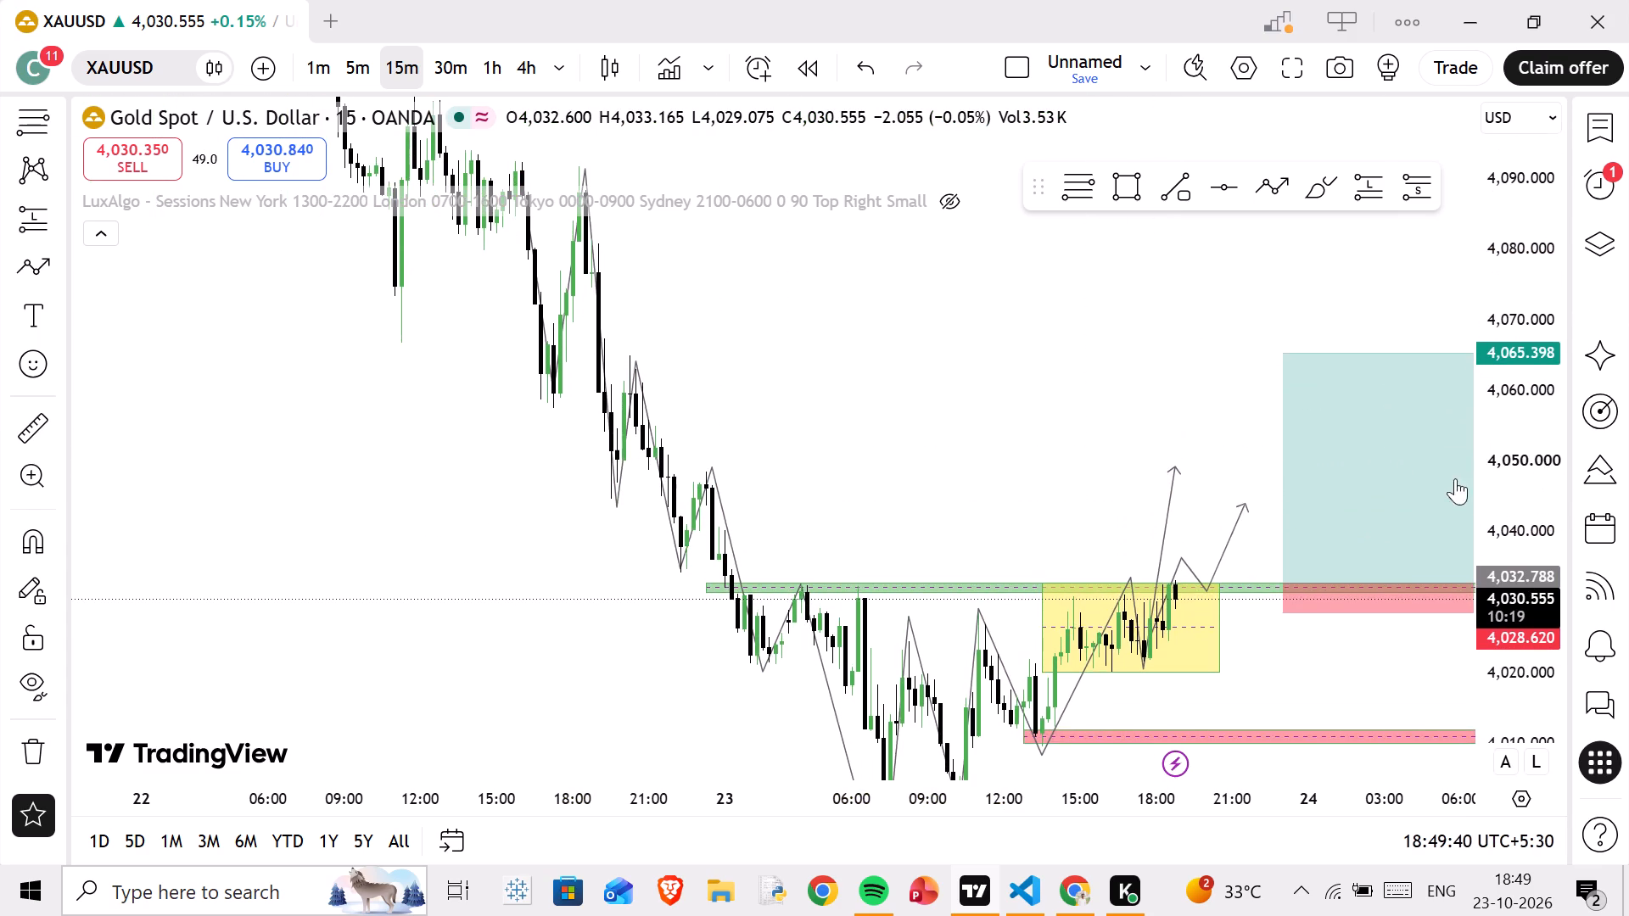
{"action": "scroll", "coordinate": [1212, 428], "scroll_direction": "up", "scroll_amount": 3}
{"action": "left_click_drag", "start_coordinate": [626, 377], "coordinate": [1169, 388]}
{"action": "scroll", "coordinate": [1108, 463], "scroll_direction": "up", "scroll_amount": 1}
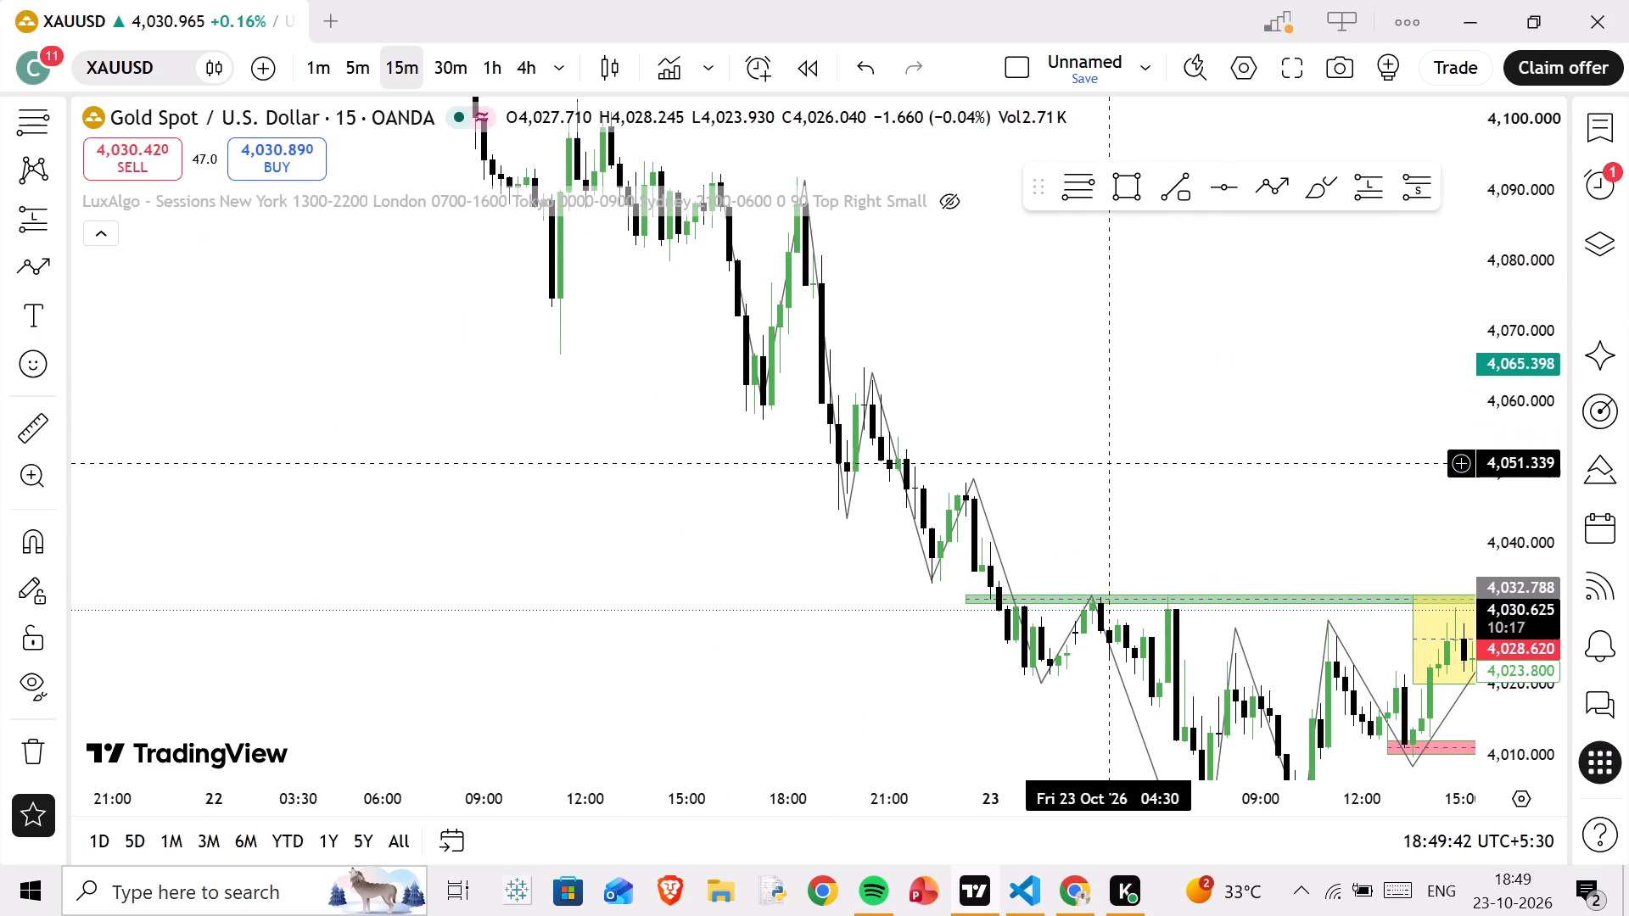
{"action": "scroll", "coordinate": [1108, 463], "scroll_direction": "up", "scroll_amount": 1}
{"action": "left_click_drag", "start_coordinate": [936, 391], "coordinate": [964, 554]}
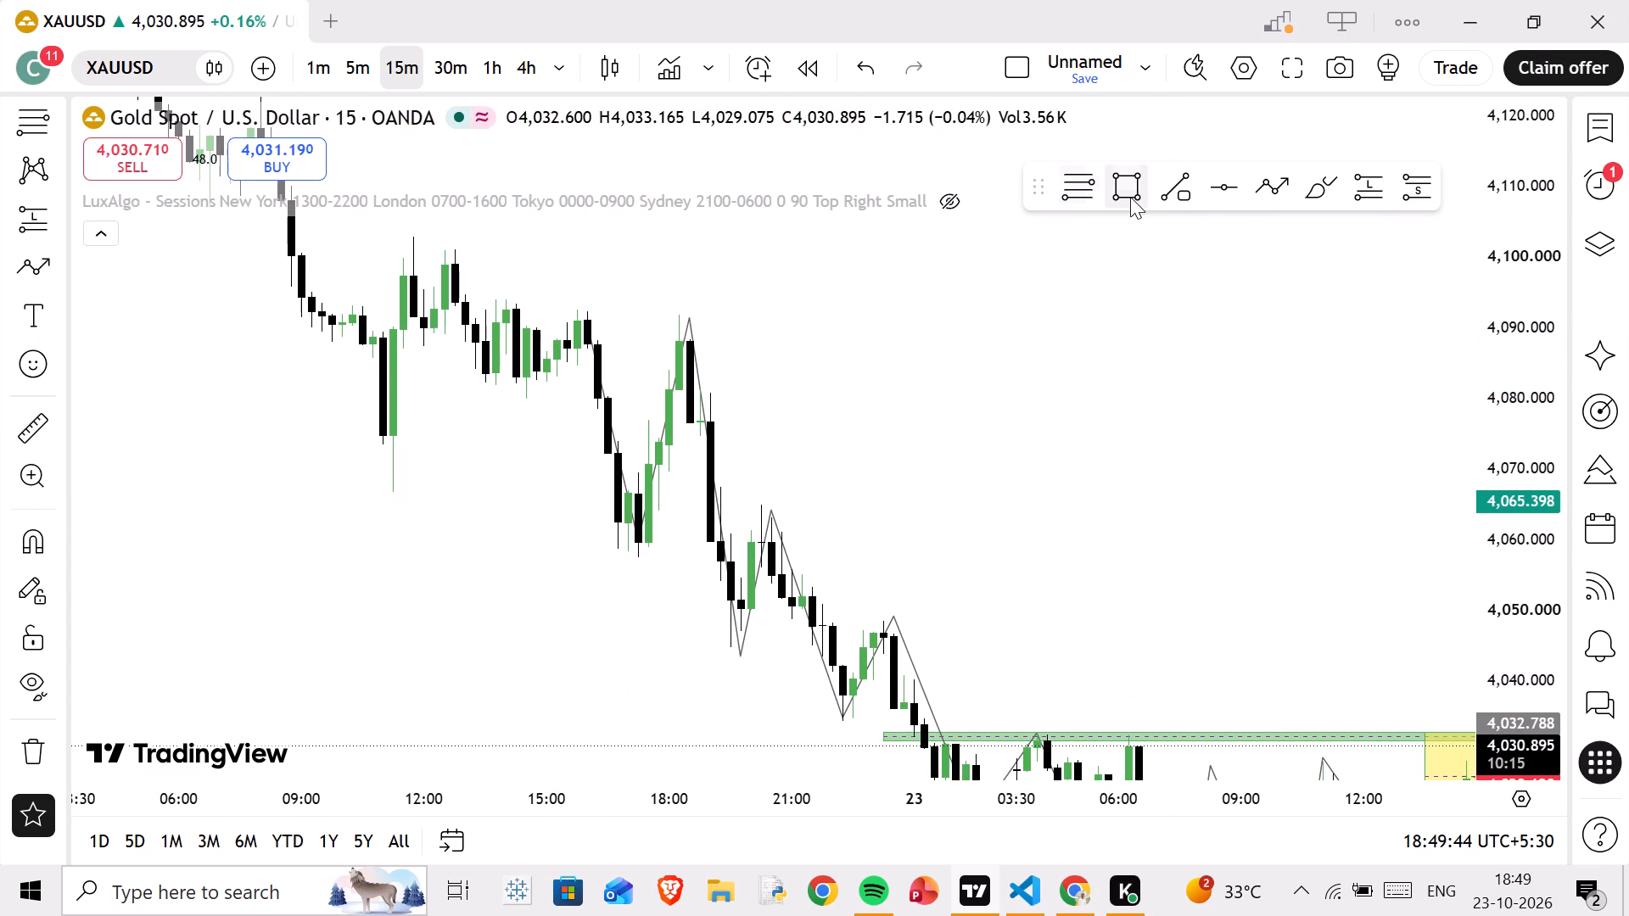
{"action": "left_click", "coordinate": [1130, 197]}
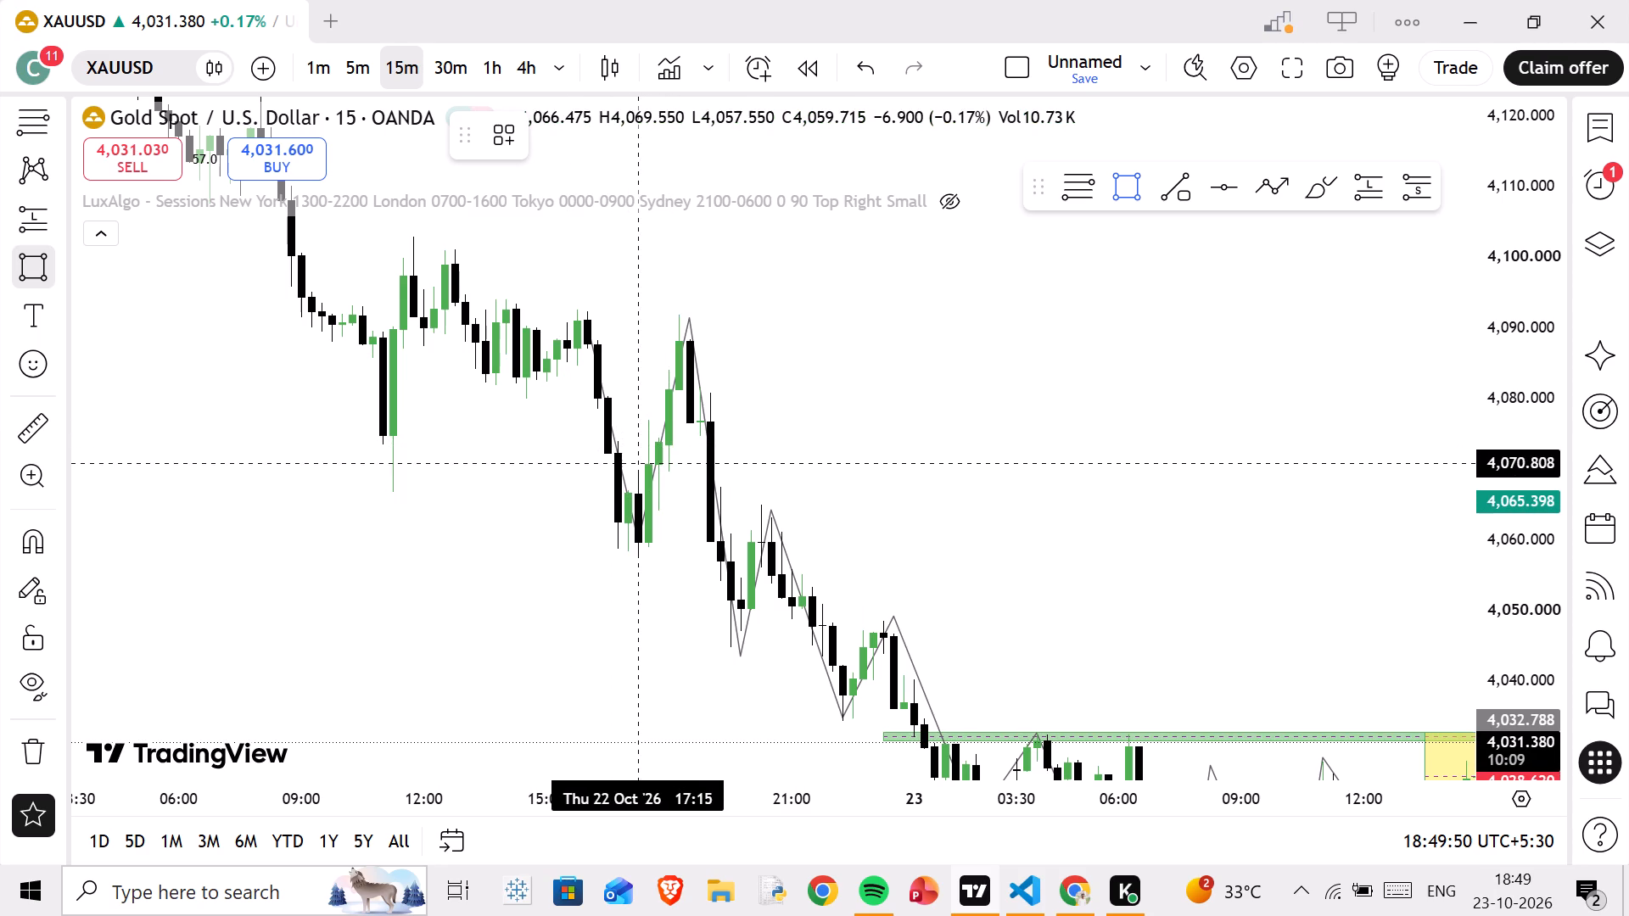
{"action": "left_click_drag", "start_coordinate": [610, 521], "coordinate": [752, 548]}
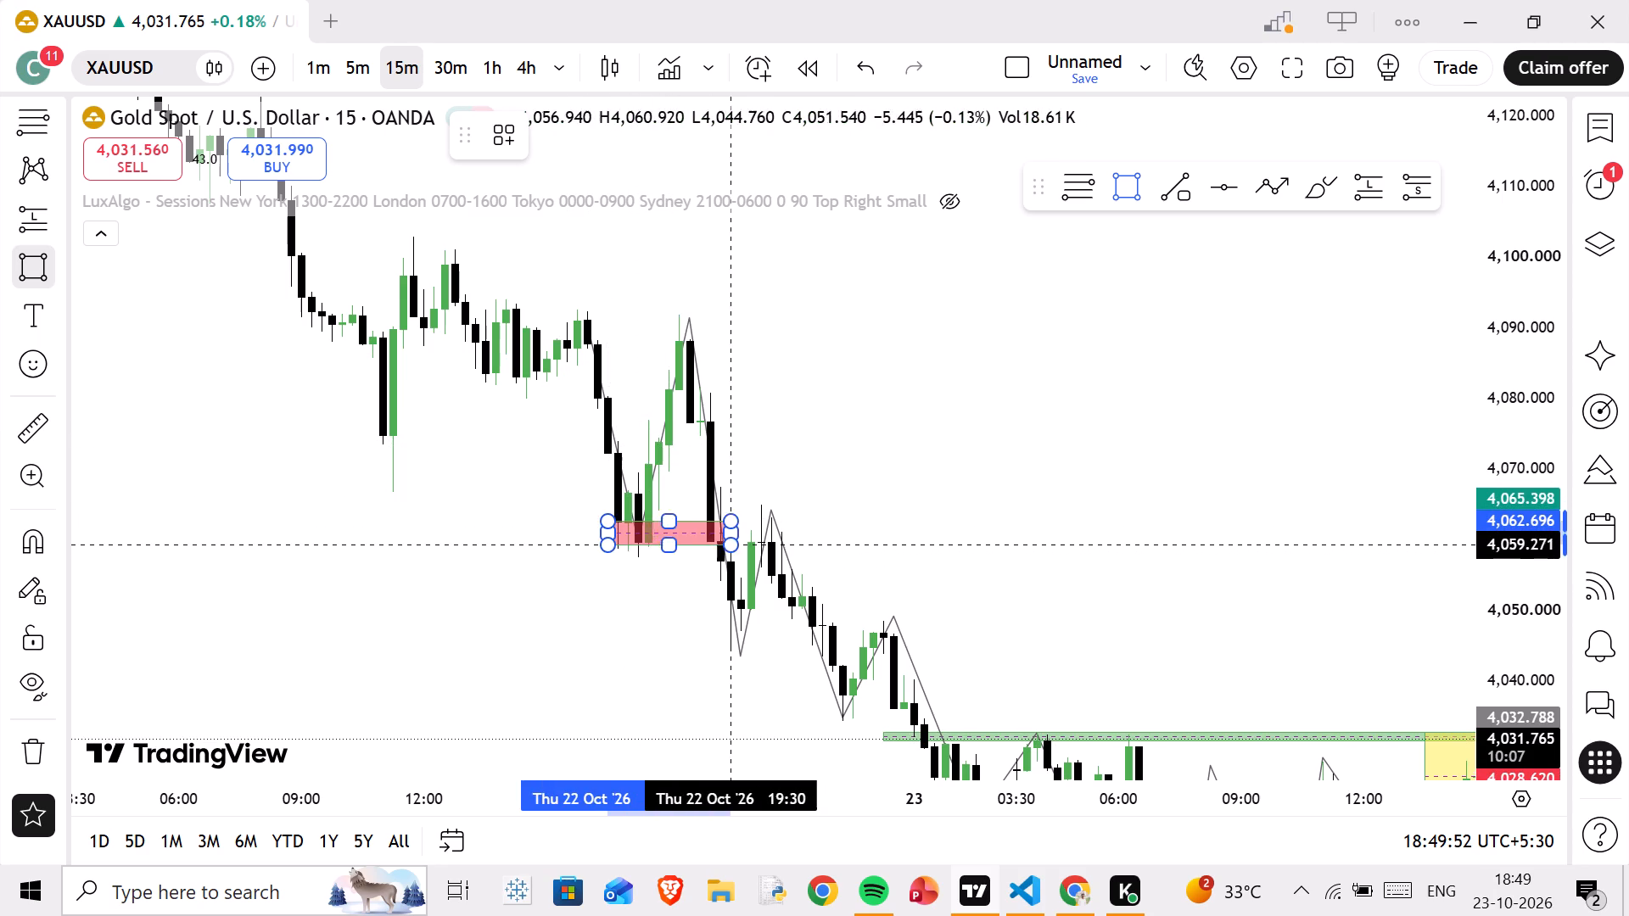
{"action": "left_click_drag", "start_coordinate": [752, 548], "coordinate": [955, 556]}
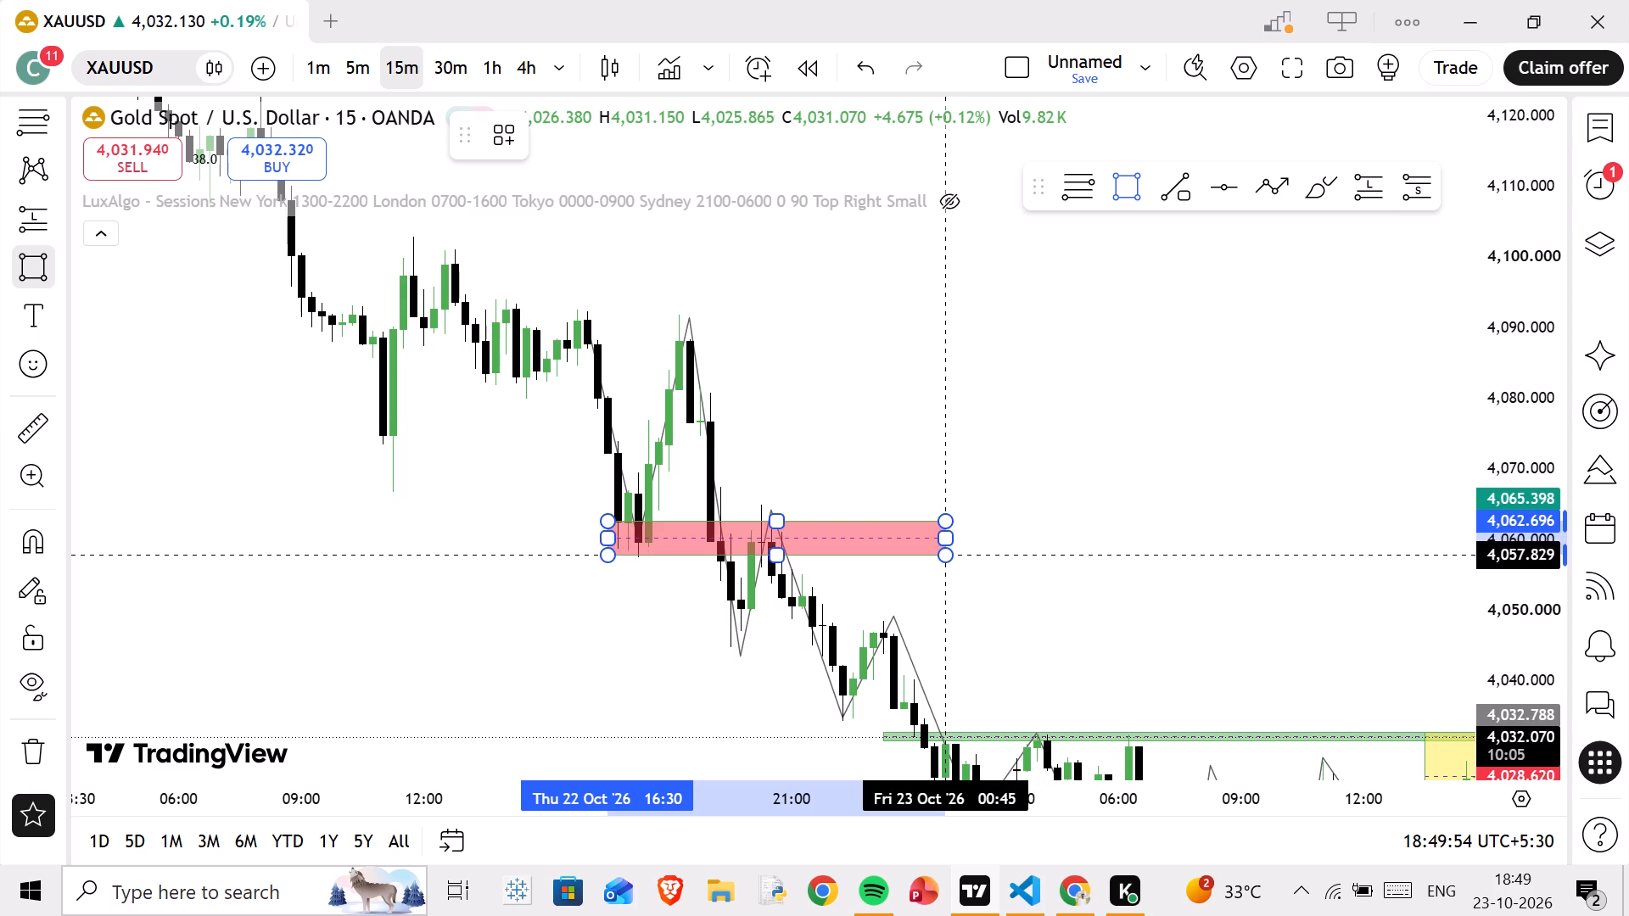
{"action": "left_click_drag", "start_coordinate": [955, 556], "coordinate": [988, 551]}
{"action": "left_click", "coordinate": [989, 551]}
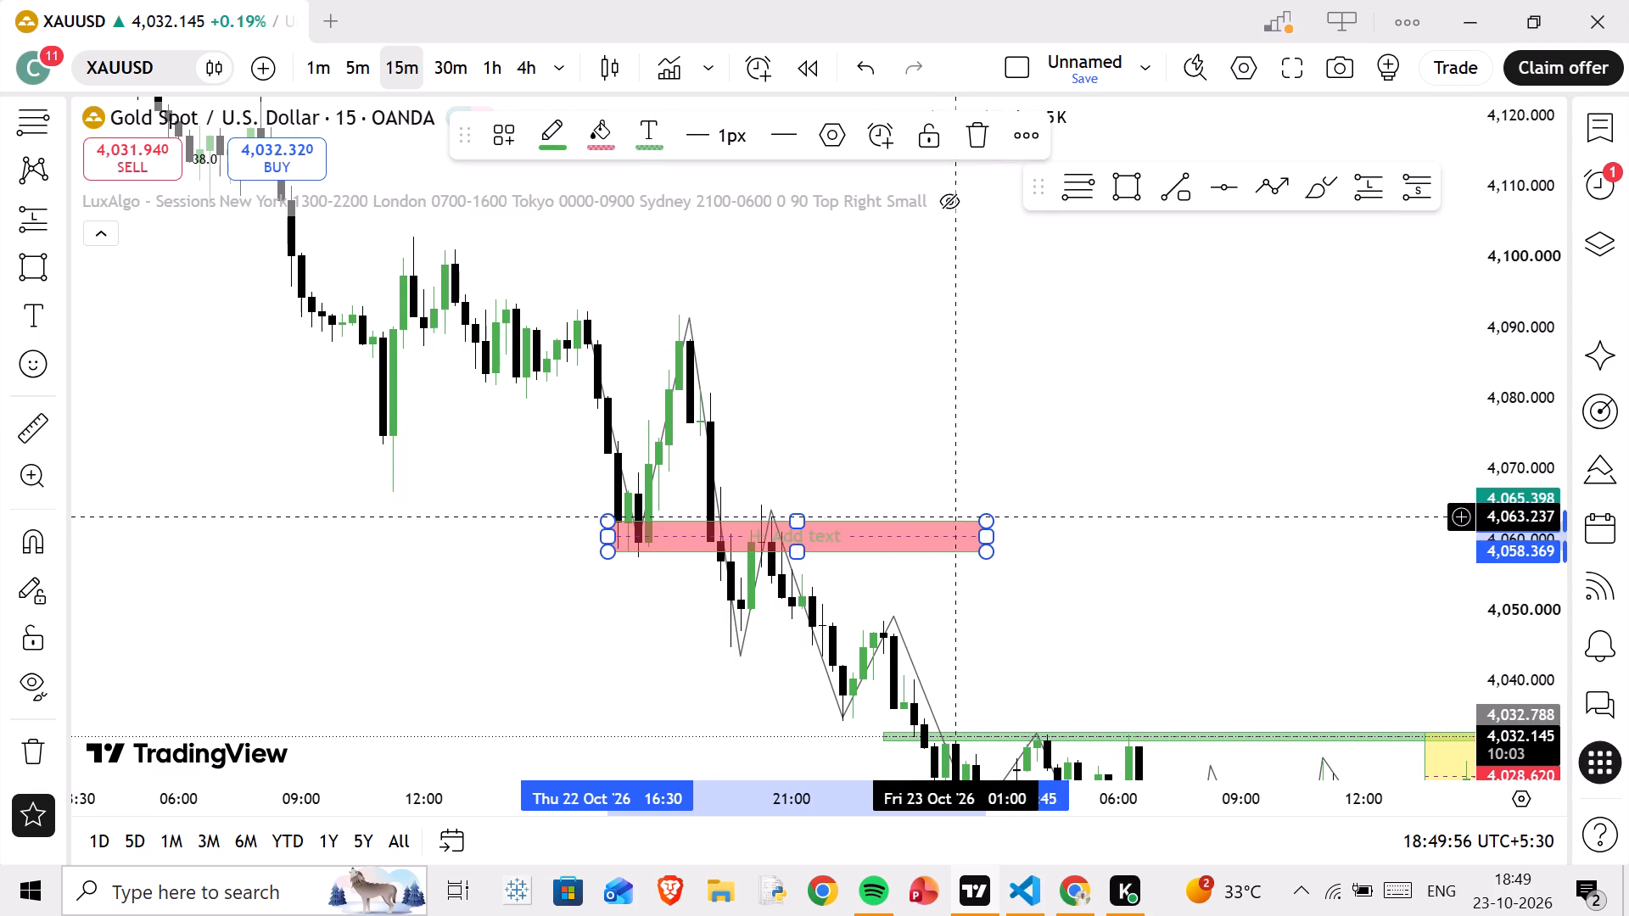
Draw a second red rectangle zone over the 22 Oct swing high, from about 4,088.7 to 4,092, starting at 18:00.
{"action": "left_click", "coordinate": [1119, 207]}
{"action": "left_click_drag", "start_coordinate": [671, 338], "coordinate": [700, 332]}
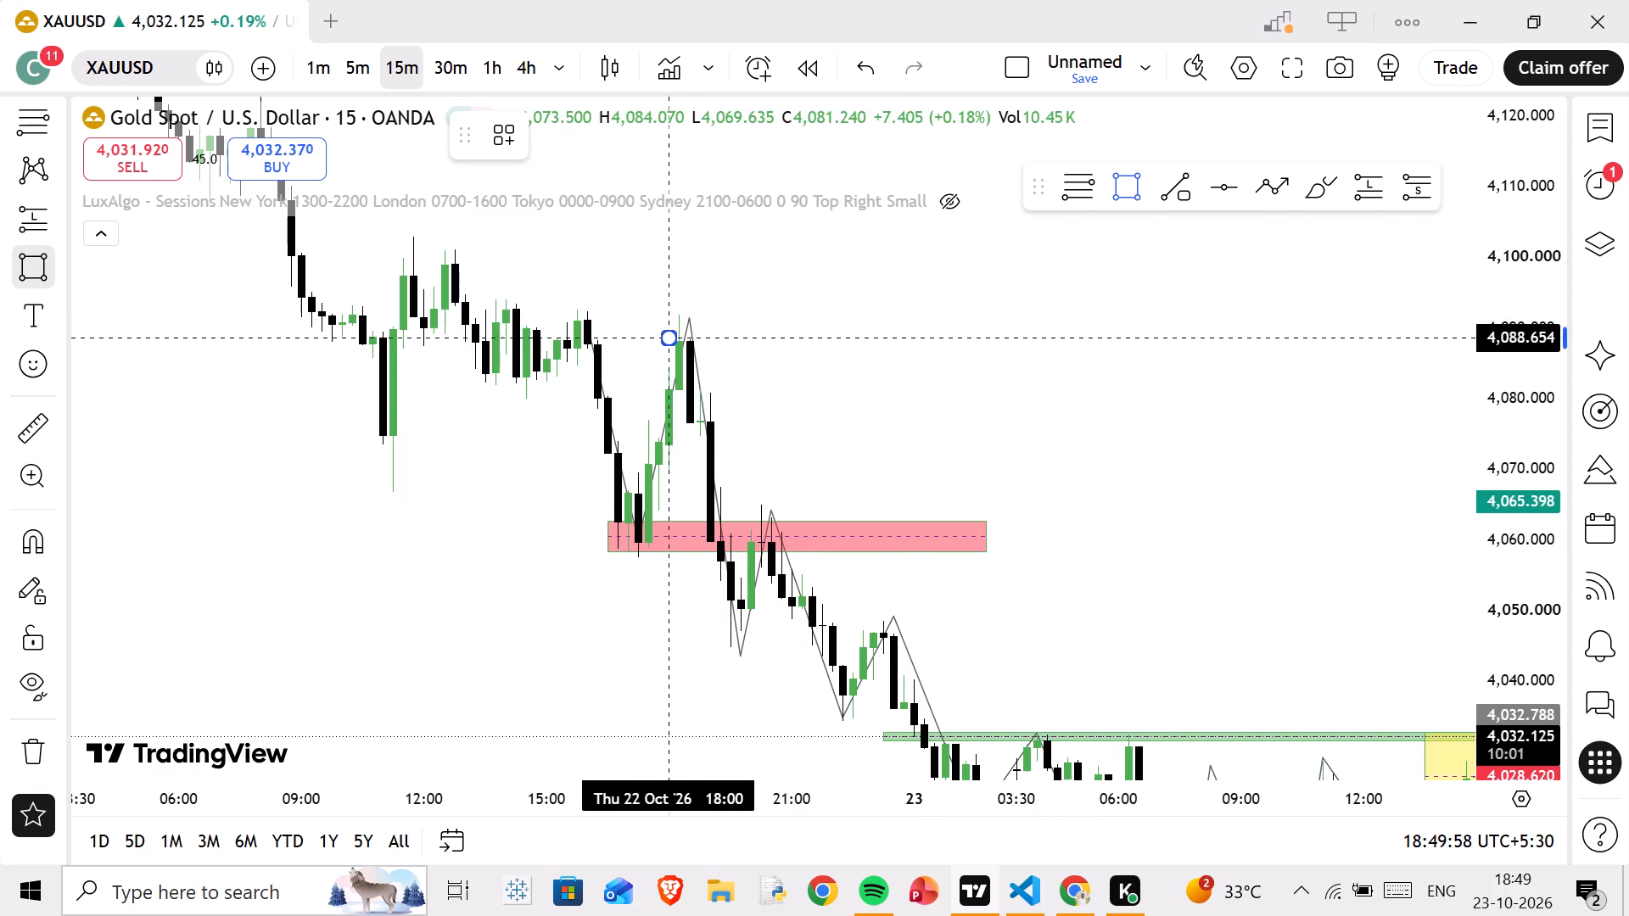
{"action": "left_click_drag", "start_coordinate": [700, 332], "coordinate": [1234, 313]}
{"action": "left_click", "coordinate": [1234, 313]}
Extend the right edge of the red zone near 4,060 to about 12:30 on 23 Oct.
{"action": "left_click_drag", "start_coordinate": [1208, 491], "coordinate": [1143, 427]}
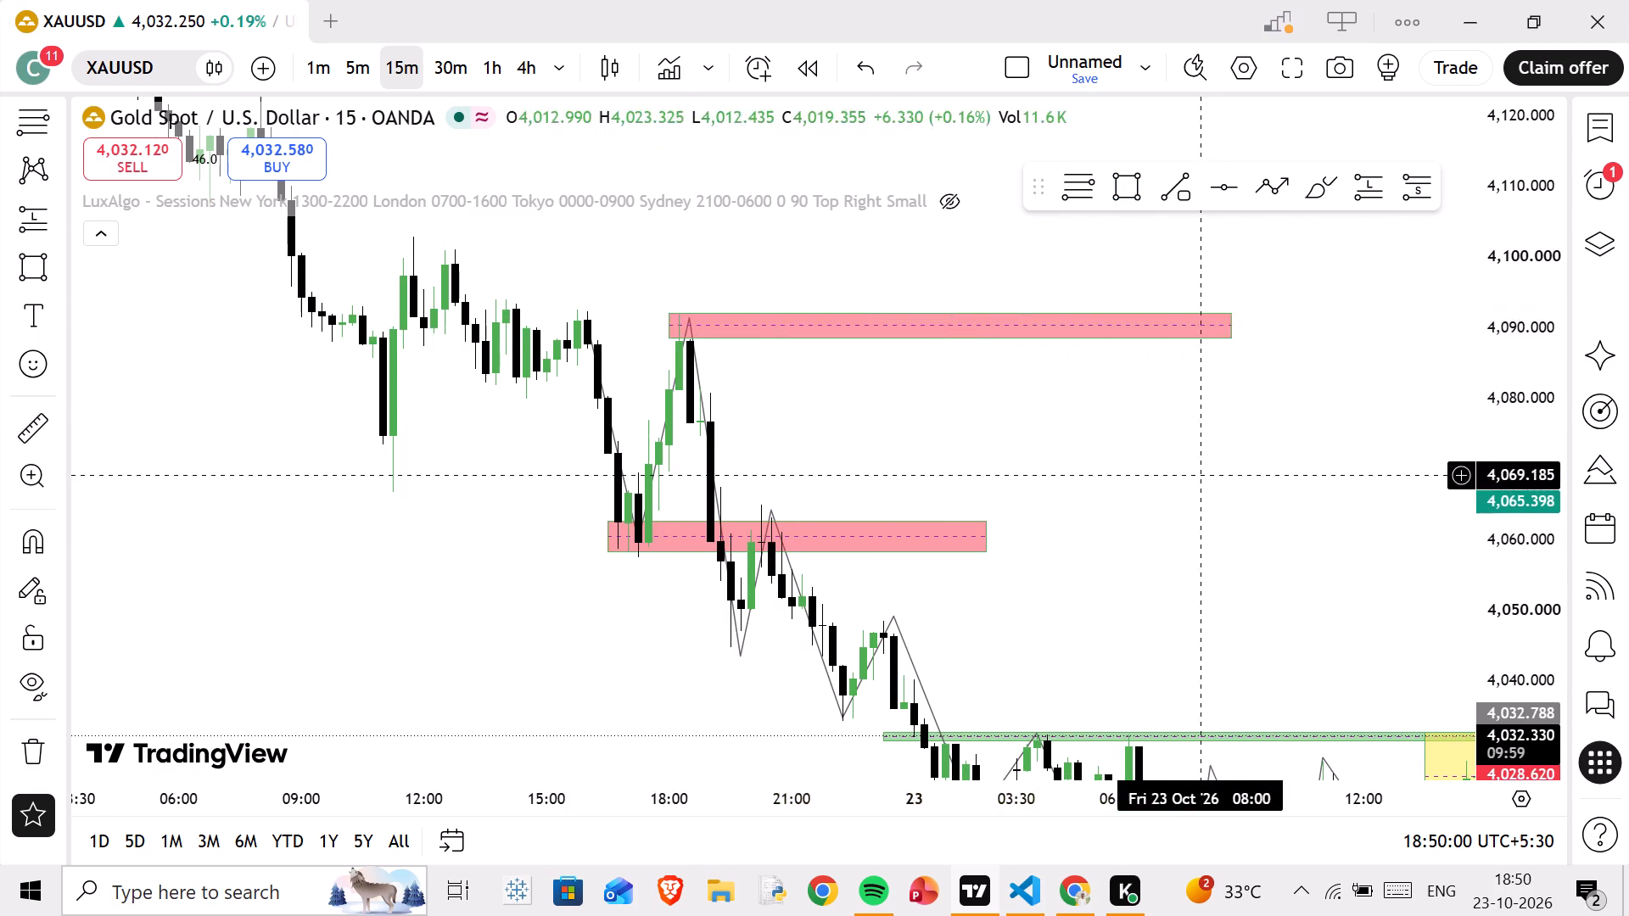
{"action": "left_click_drag", "start_coordinate": [1143, 427], "coordinate": [1044, 298]}
{"action": "left_click_drag", "start_coordinate": [847, 376], "coordinate": [1246, 380]}
{"action": "left_click_drag", "start_coordinate": [933, 488], "coordinate": [937, 447]}
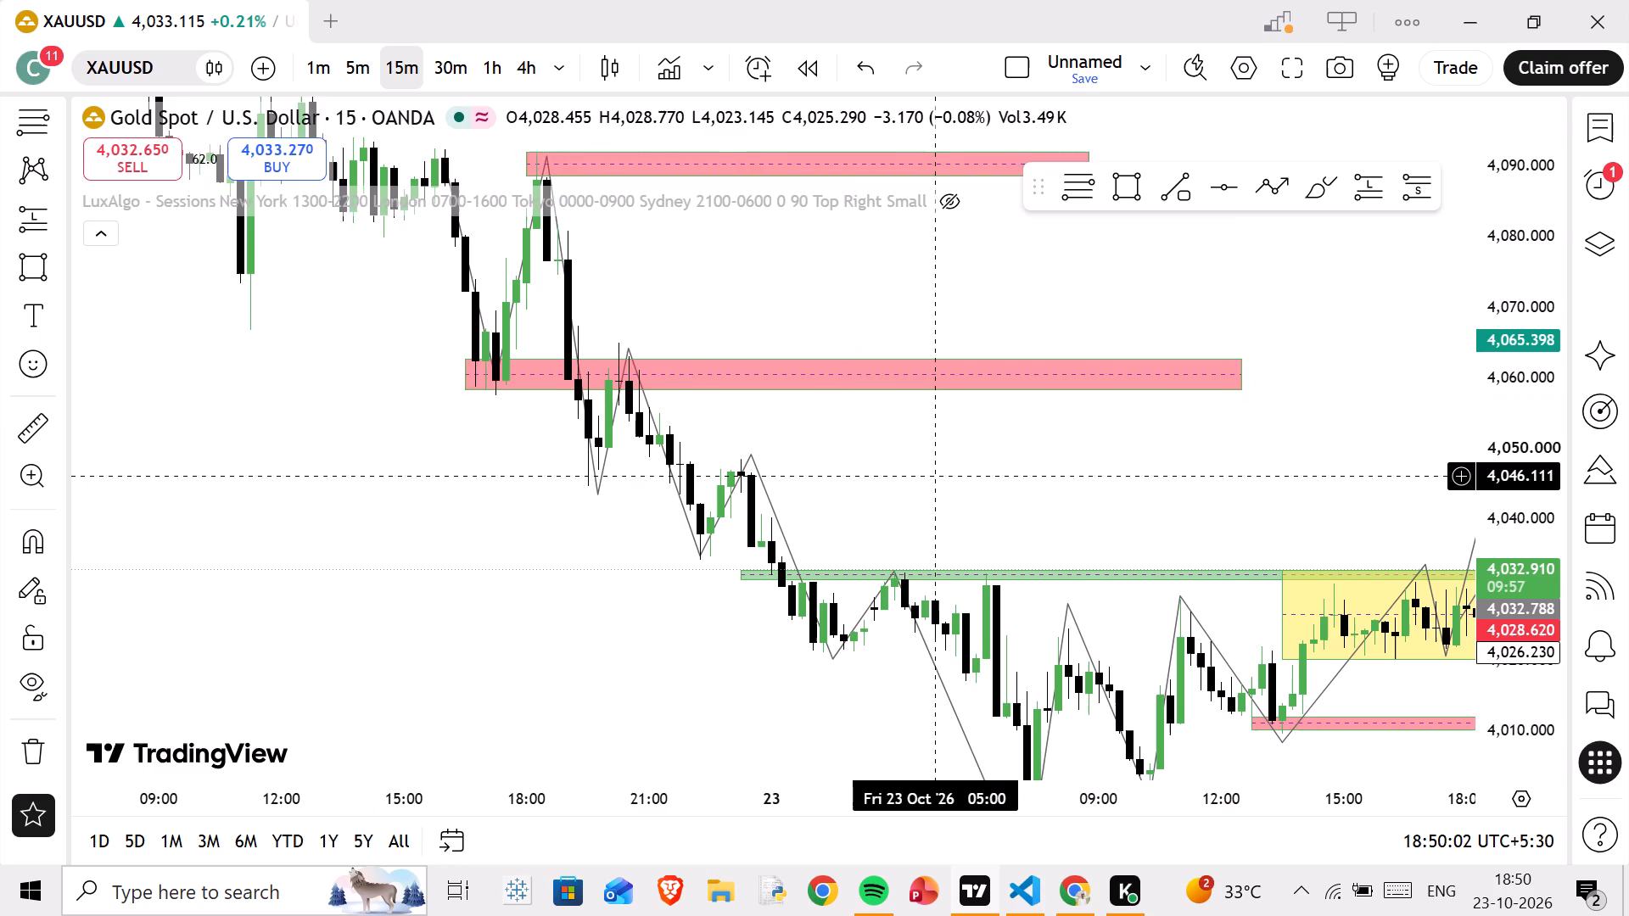
{"action": "left_click_drag", "start_coordinate": [937, 447], "coordinate": [936, 427]}
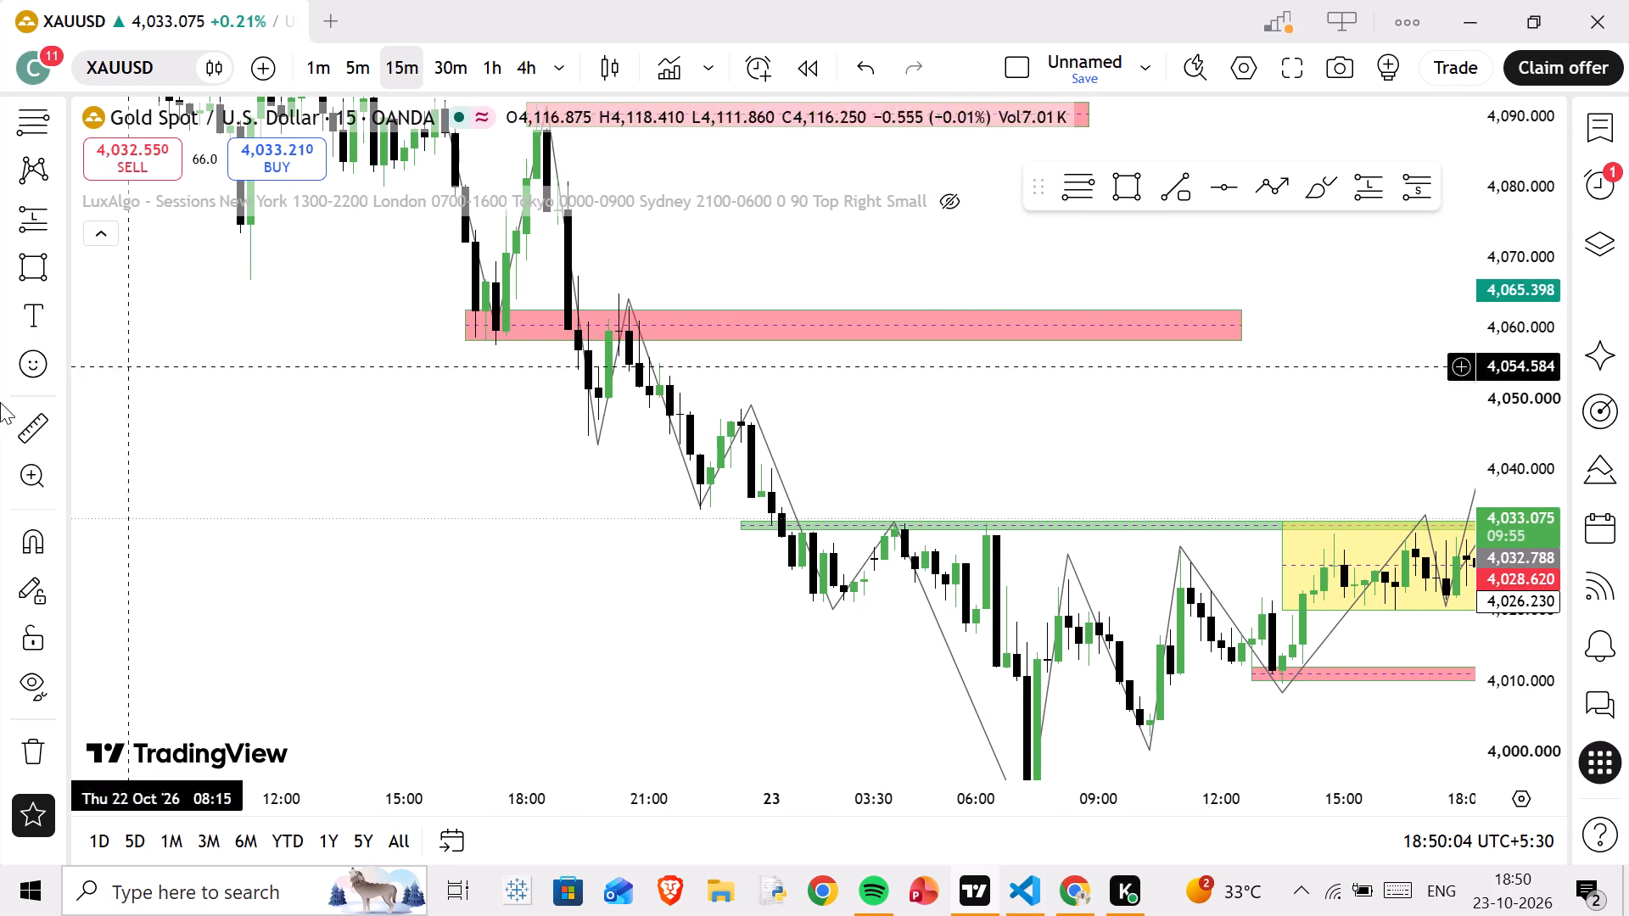
Measure the price distance downward from the lower edge of the red zone near 4,060, at 22:15 on 22 Oct.
{"action": "left_click", "coordinate": [31, 438]}
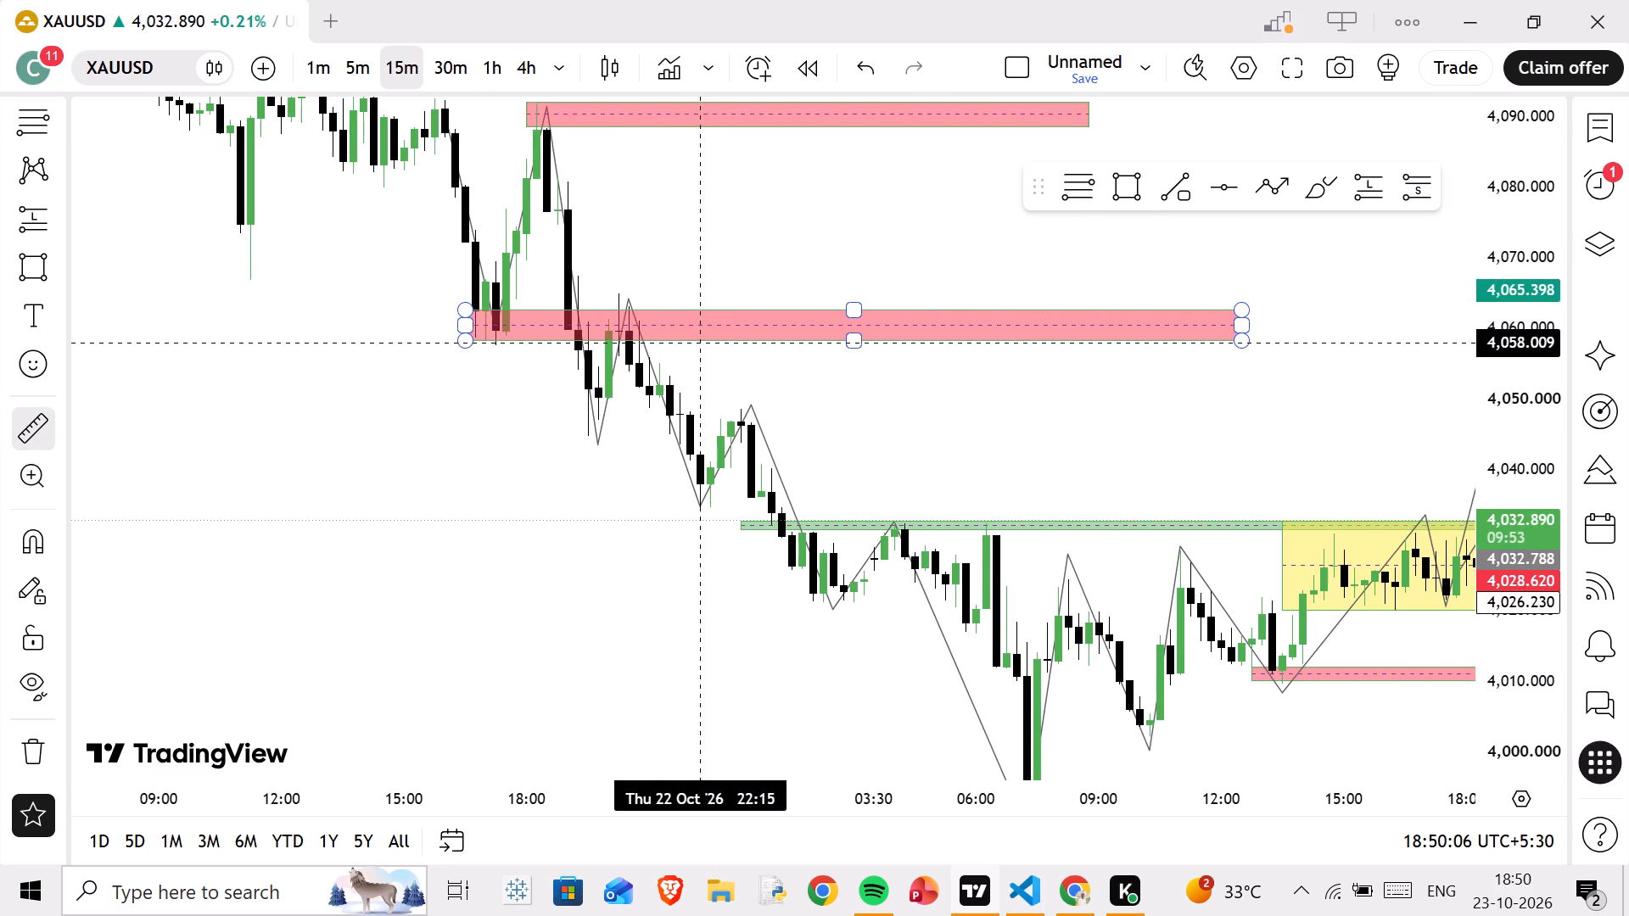
{"action": "left_click", "coordinate": [703, 340]}
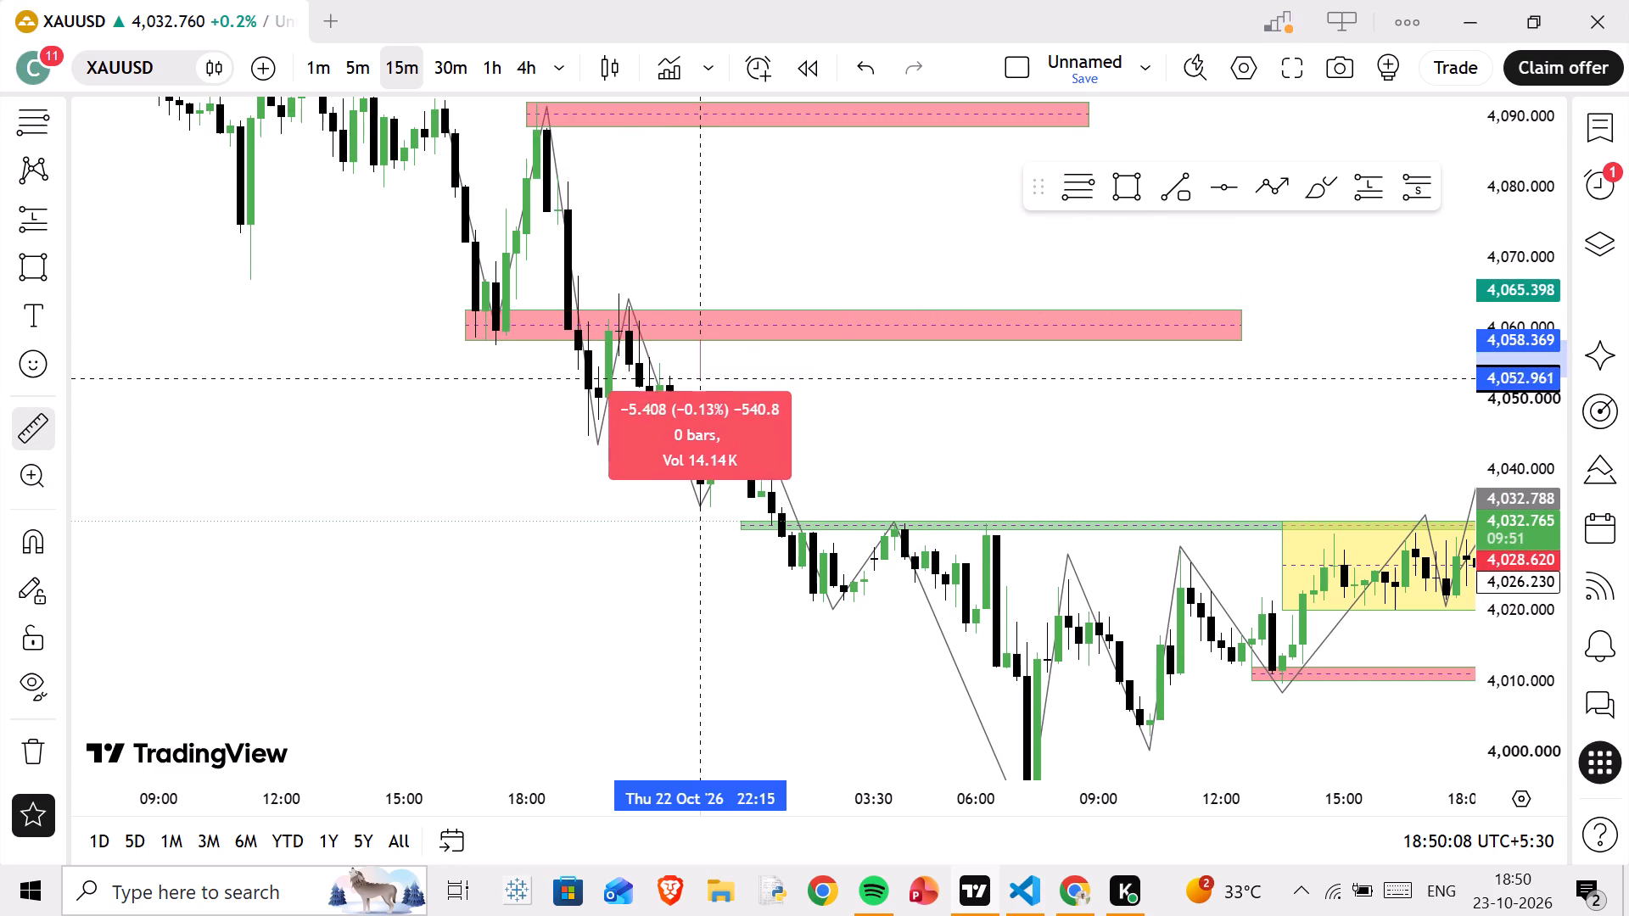
{"action": "left_click", "coordinate": [697, 399]}
{"action": "left_click", "coordinate": [805, 378]}
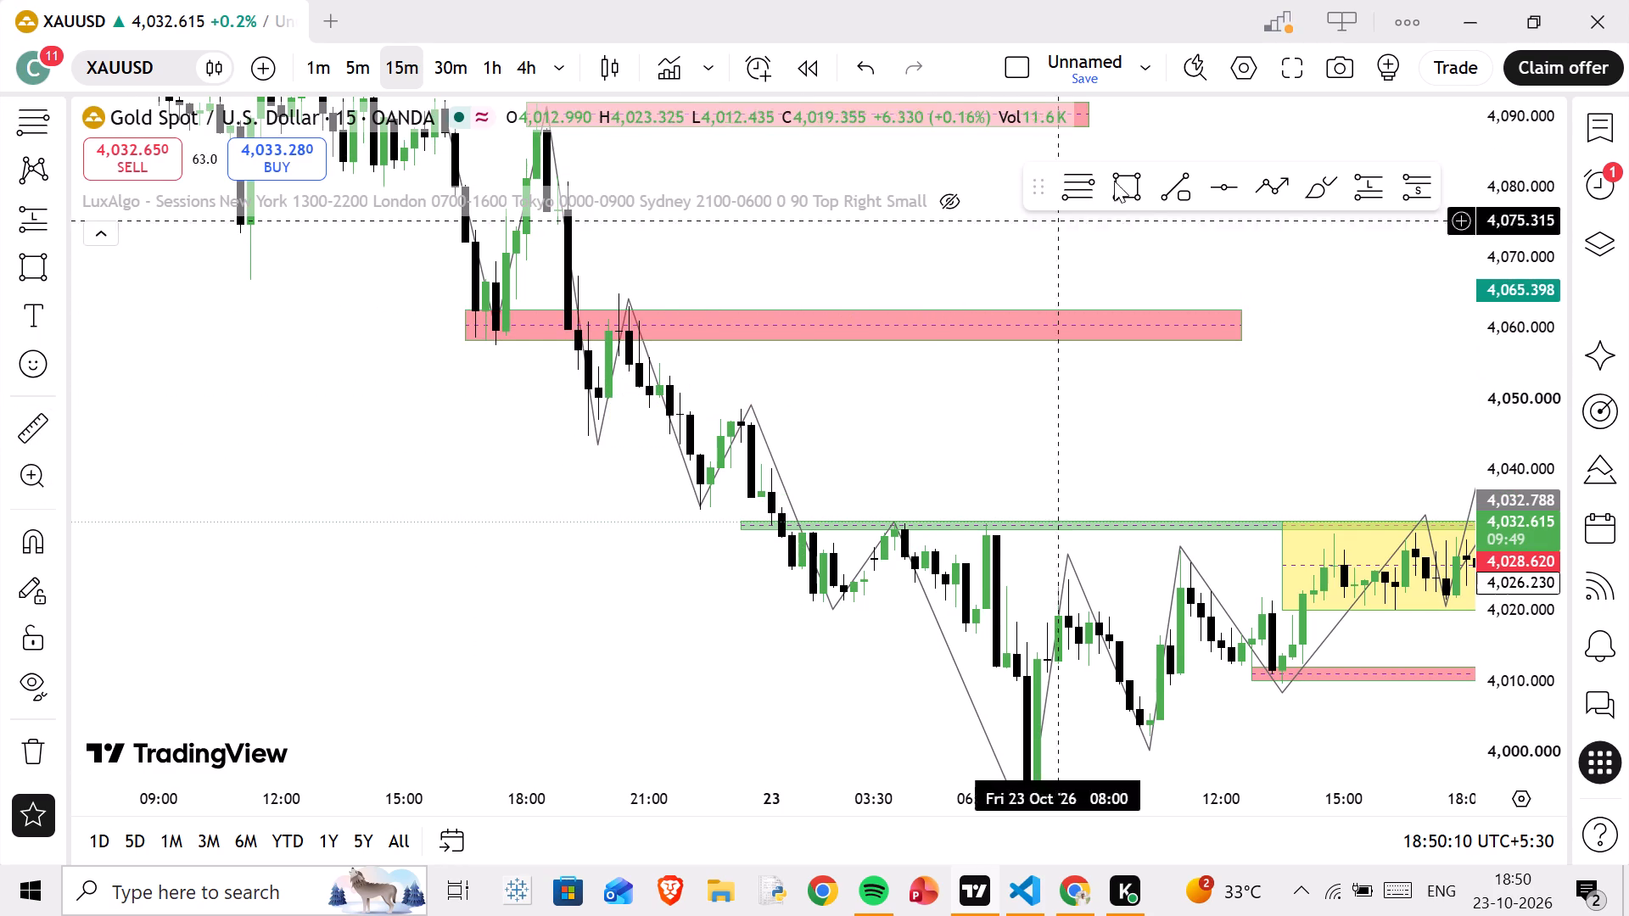
Draw a red rectangle zone from about 4,045.2 to 4,049.9, spanning 19:15 on 22 Oct to 09:00 on 23 Oct.
{"action": "left_click", "coordinate": [1114, 183]}
{"action": "left_click_drag", "start_coordinate": [573, 400], "coordinate": [1089, 433]}
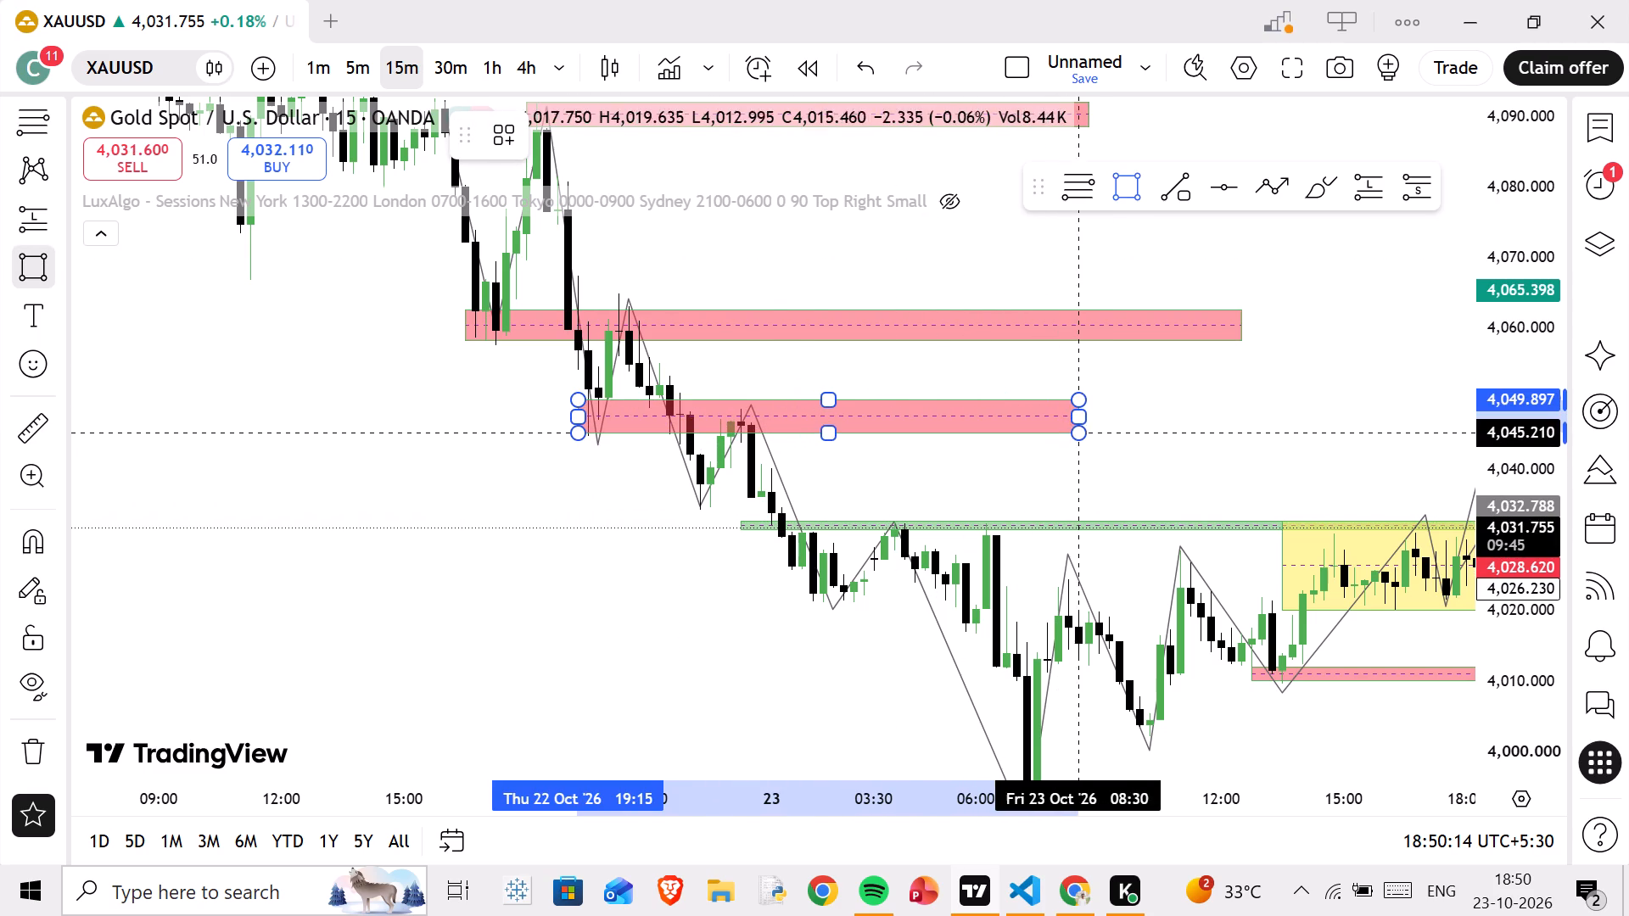
{"action": "left_click_drag", "start_coordinate": [1089, 433], "coordinate": [1100, 433]}
{"action": "left_click", "coordinate": [1100, 433]}
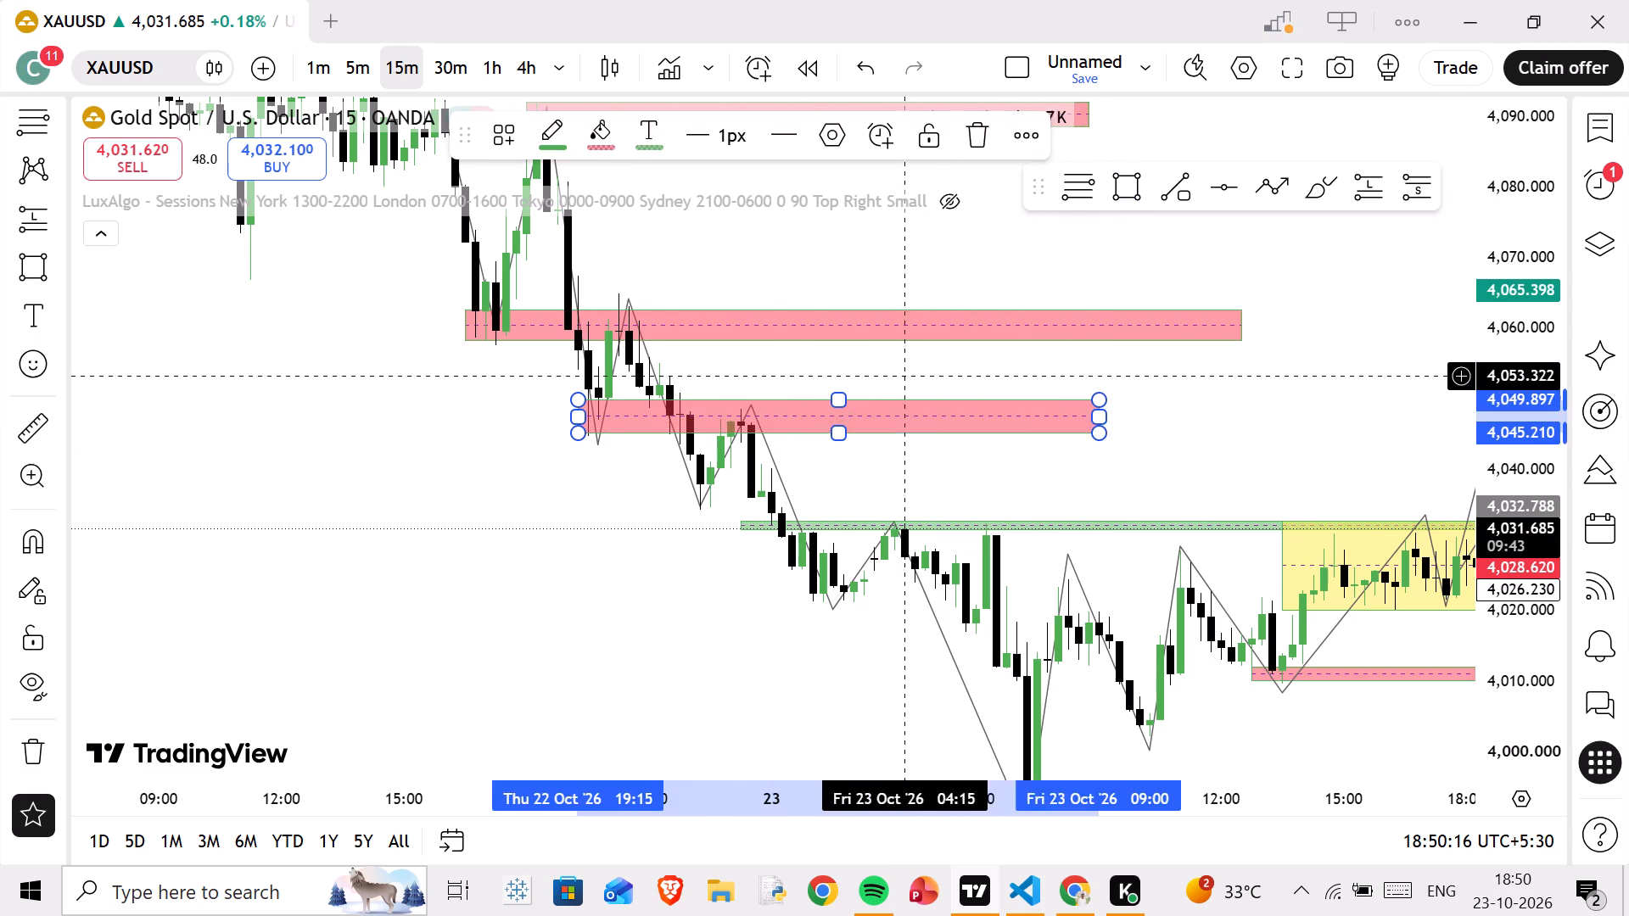
Measure the price distance from about 4,038, near the late 22 Oct swing low, up toward the red zone near 4,047.
{"action": "left_click_drag", "start_coordinate": [839, 370], "coordinate": [623, 343]}
{"action": "left_click_drag", "start_coordinate": [683, 456], "coordinate": [688, 420]}
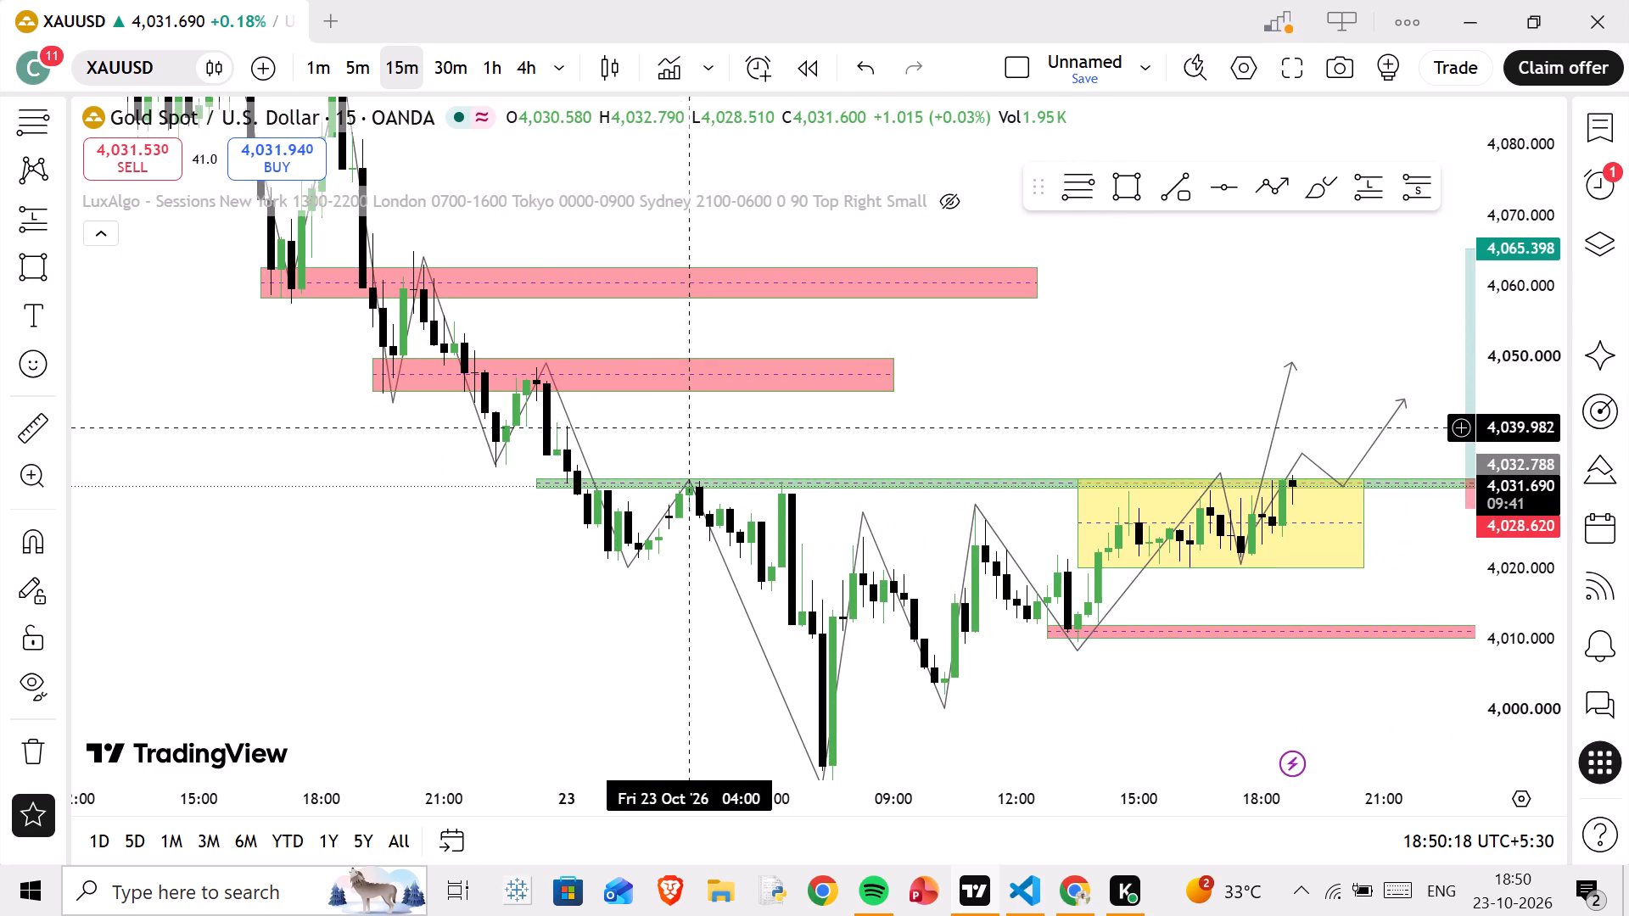
{"action": "left_click_drag", "start_coordinate": [688, 420], "coordinate": [683, 410]}
{"action": "left_click_drag", "start_coordinate": [662, 428], "coordinate": [588, 396]}
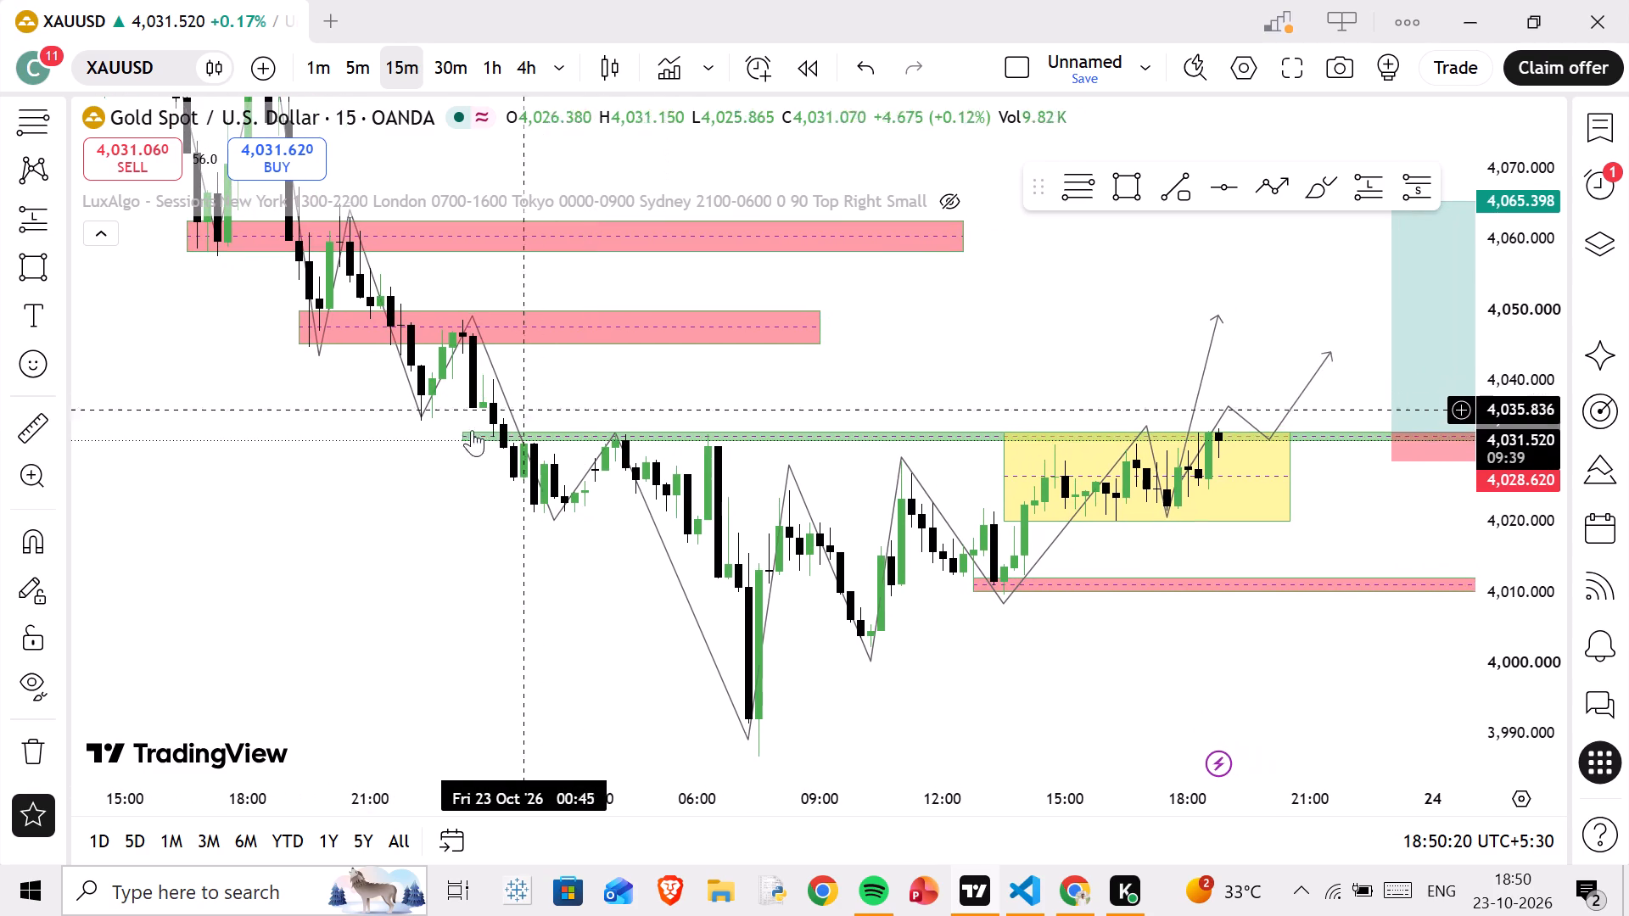
{"action": "left_click", "coordinate": [55, 413]}
{"action": "left_click", "coordinate": [382, 394]}
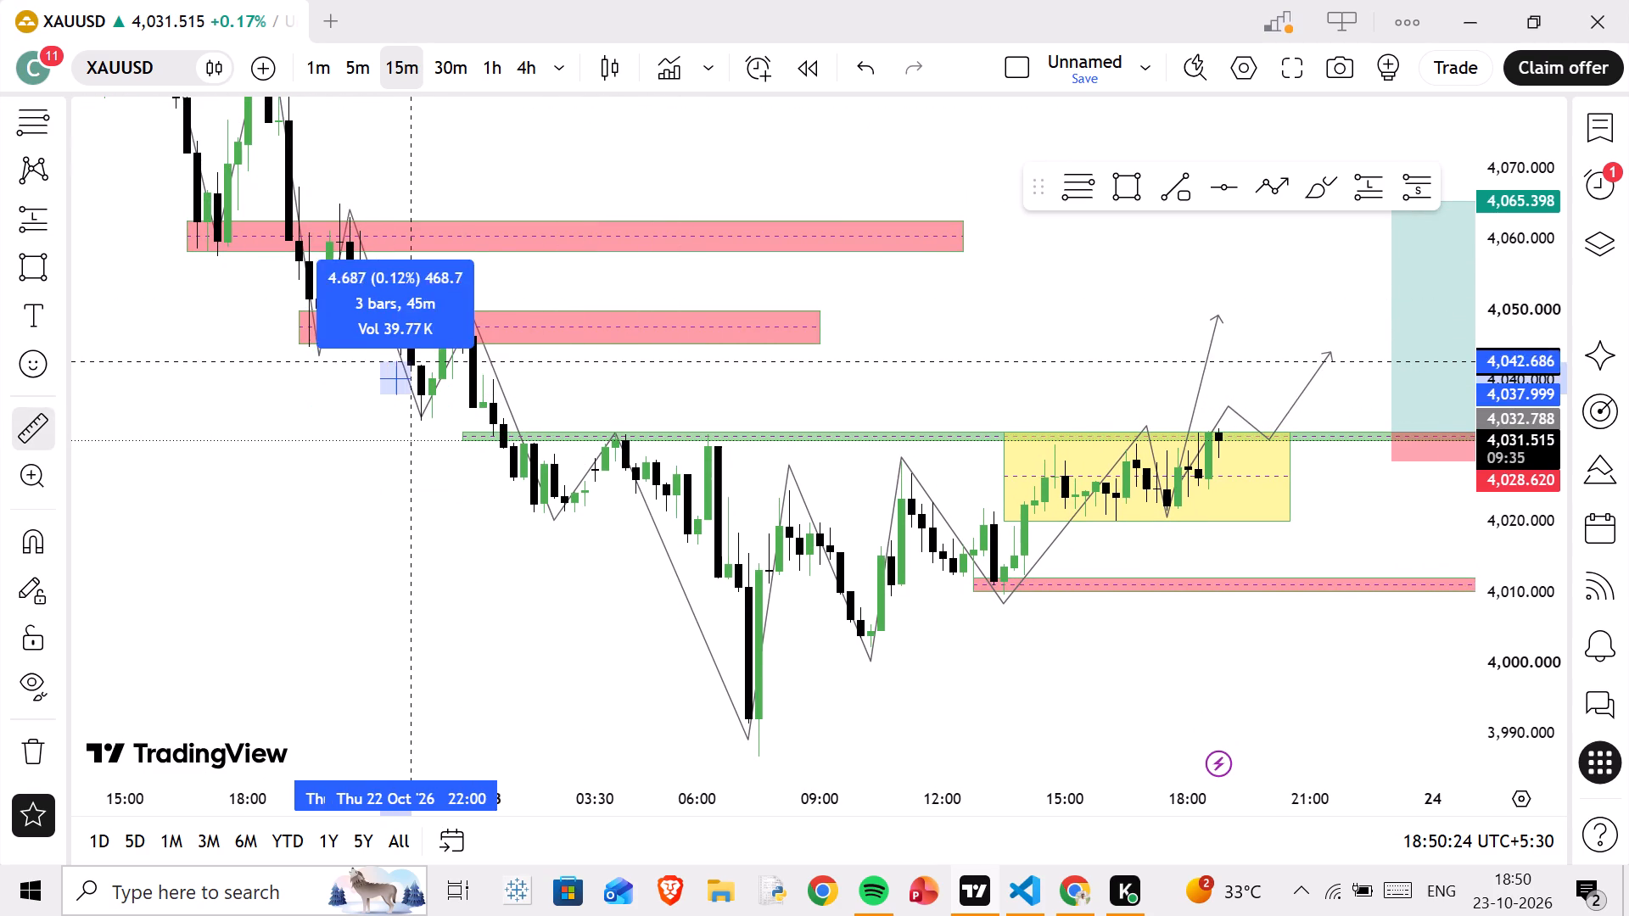
{"action": "left_click", "coordinate": [417, 340]}
{"action": "left_click_drag", "start_coordinate": [710, 407], "coordinate": [711, 388]}
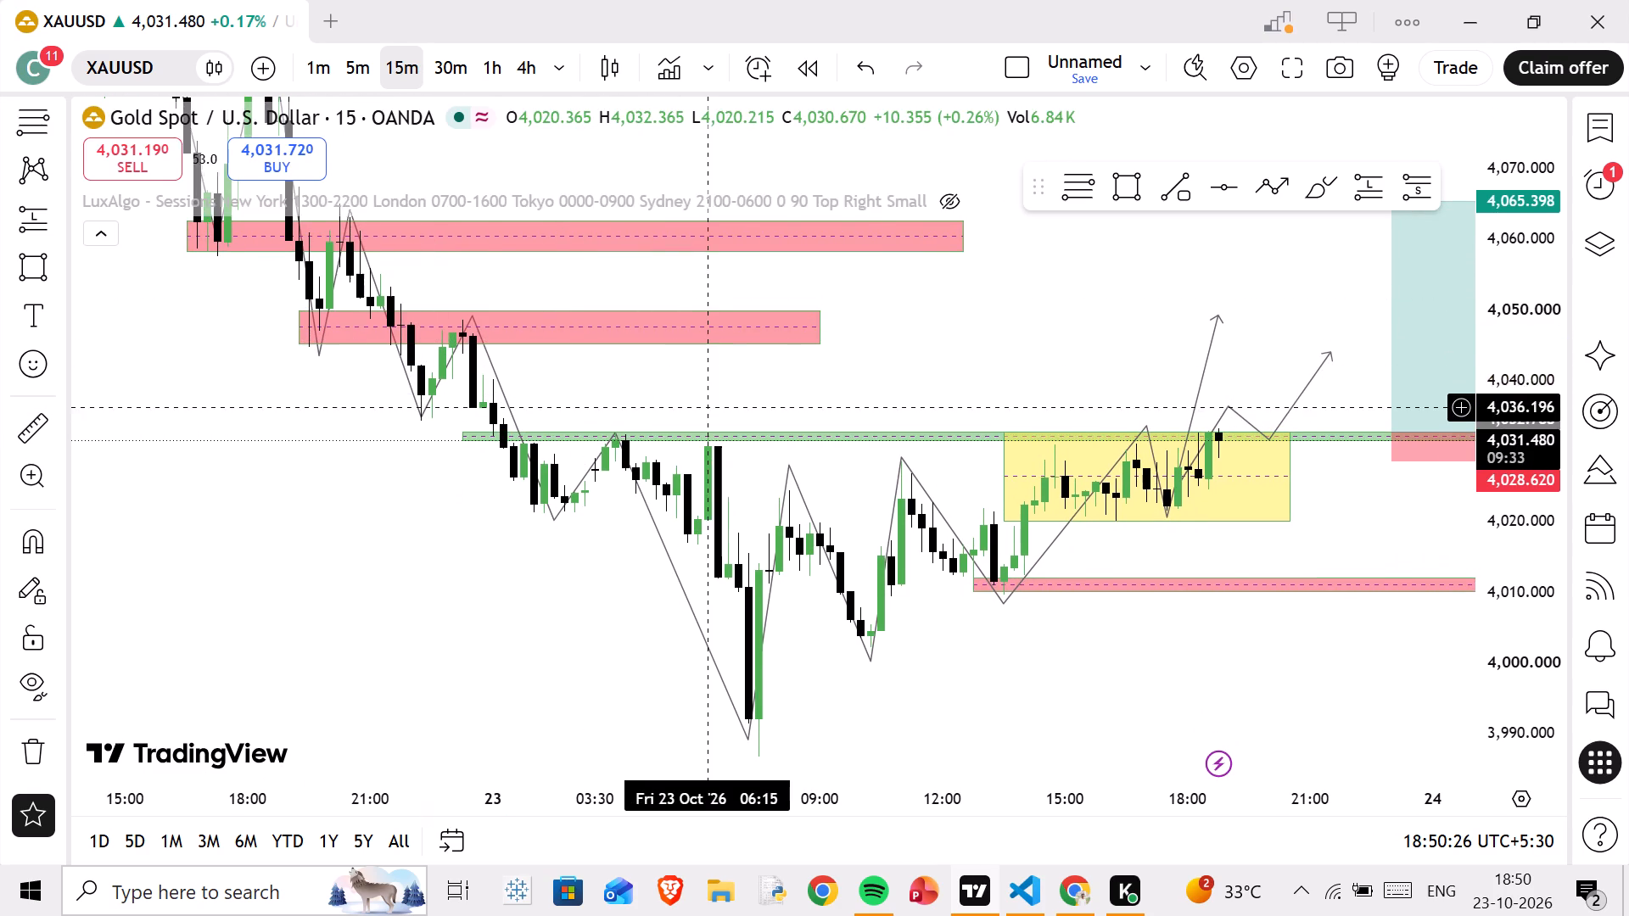
Draw a red rectangle zone from about 4,035.8 to 4,038.5, spanning 22:00 on 22 Oct to 19:45 on 23 Oct.
{"action": "left_click_drag", "start_coordinate": [711, 388], "coordinate": [710, 380]}
{"action": "left_click", "coordinate": [1139, 178]}
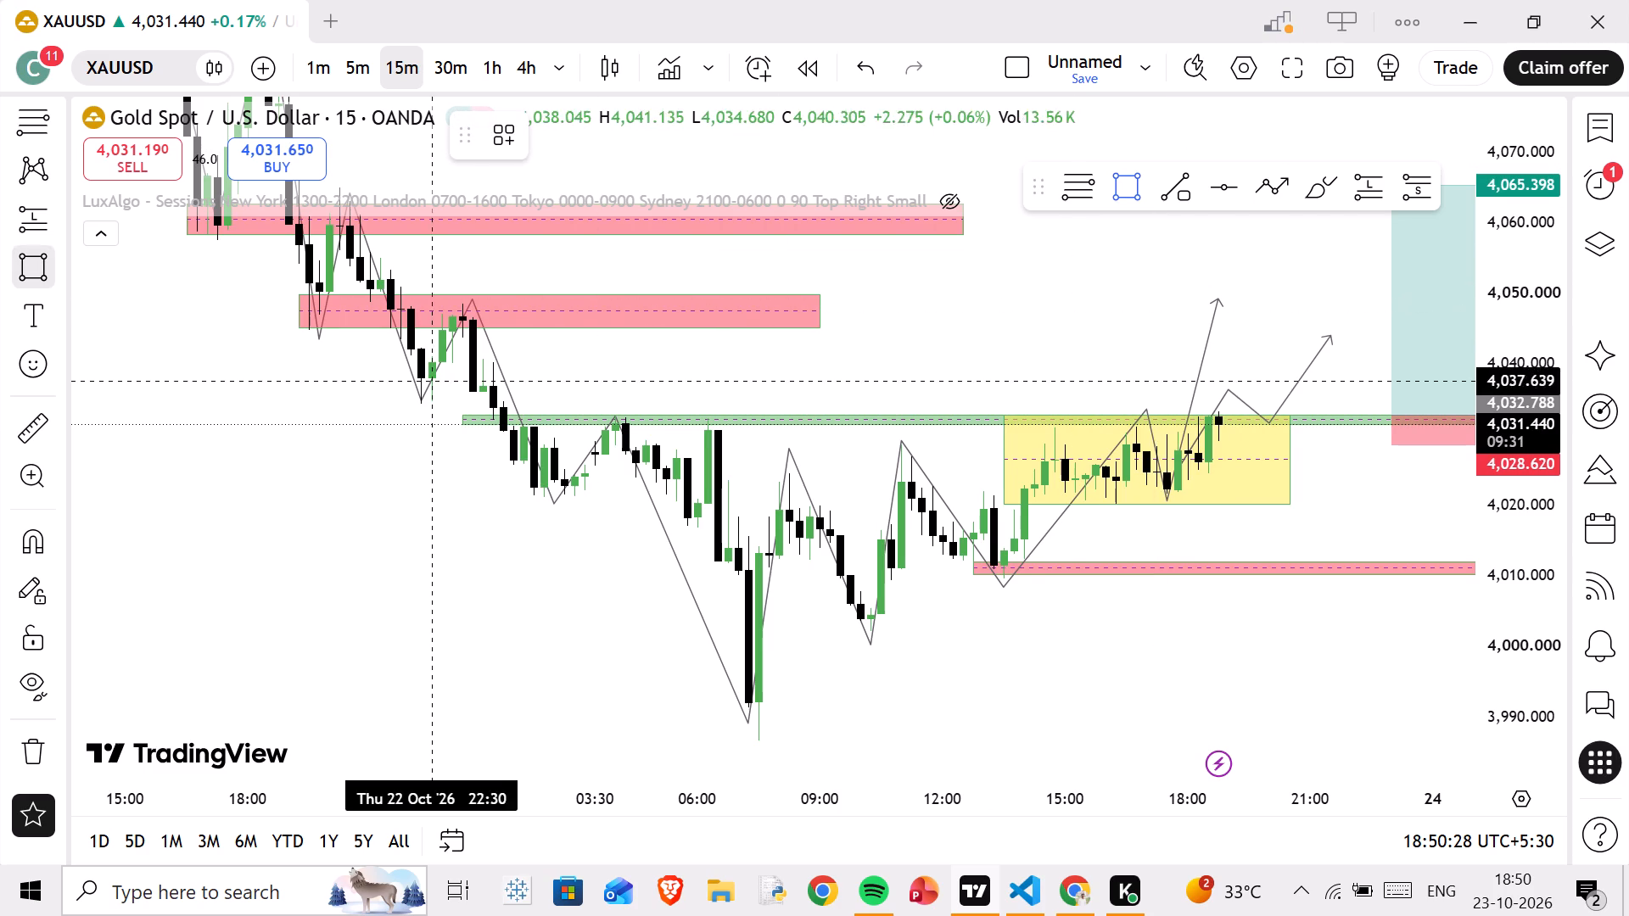
{"action": "left_click_drag", "start_coordinate": [411, 374], "coordinate": [1257, 394]}
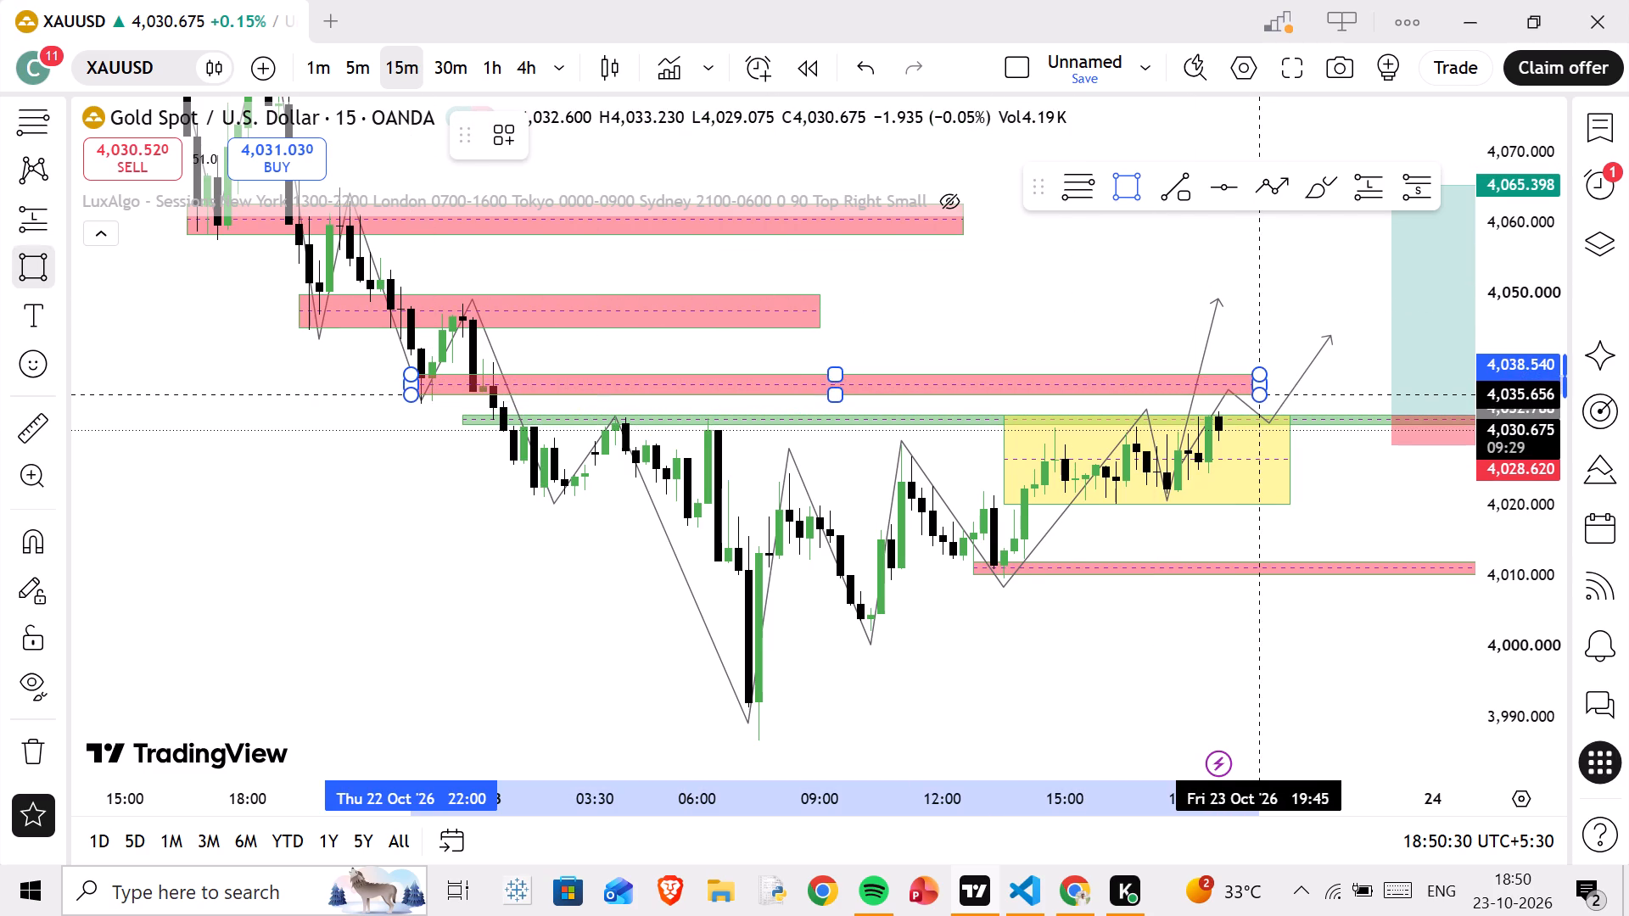
{"action": "left_click_drag", "start_coordinate": [1257, 394], "coordinate": [1257, 394]}
{"action": "left_click", "coordinate": [1257, 394]}
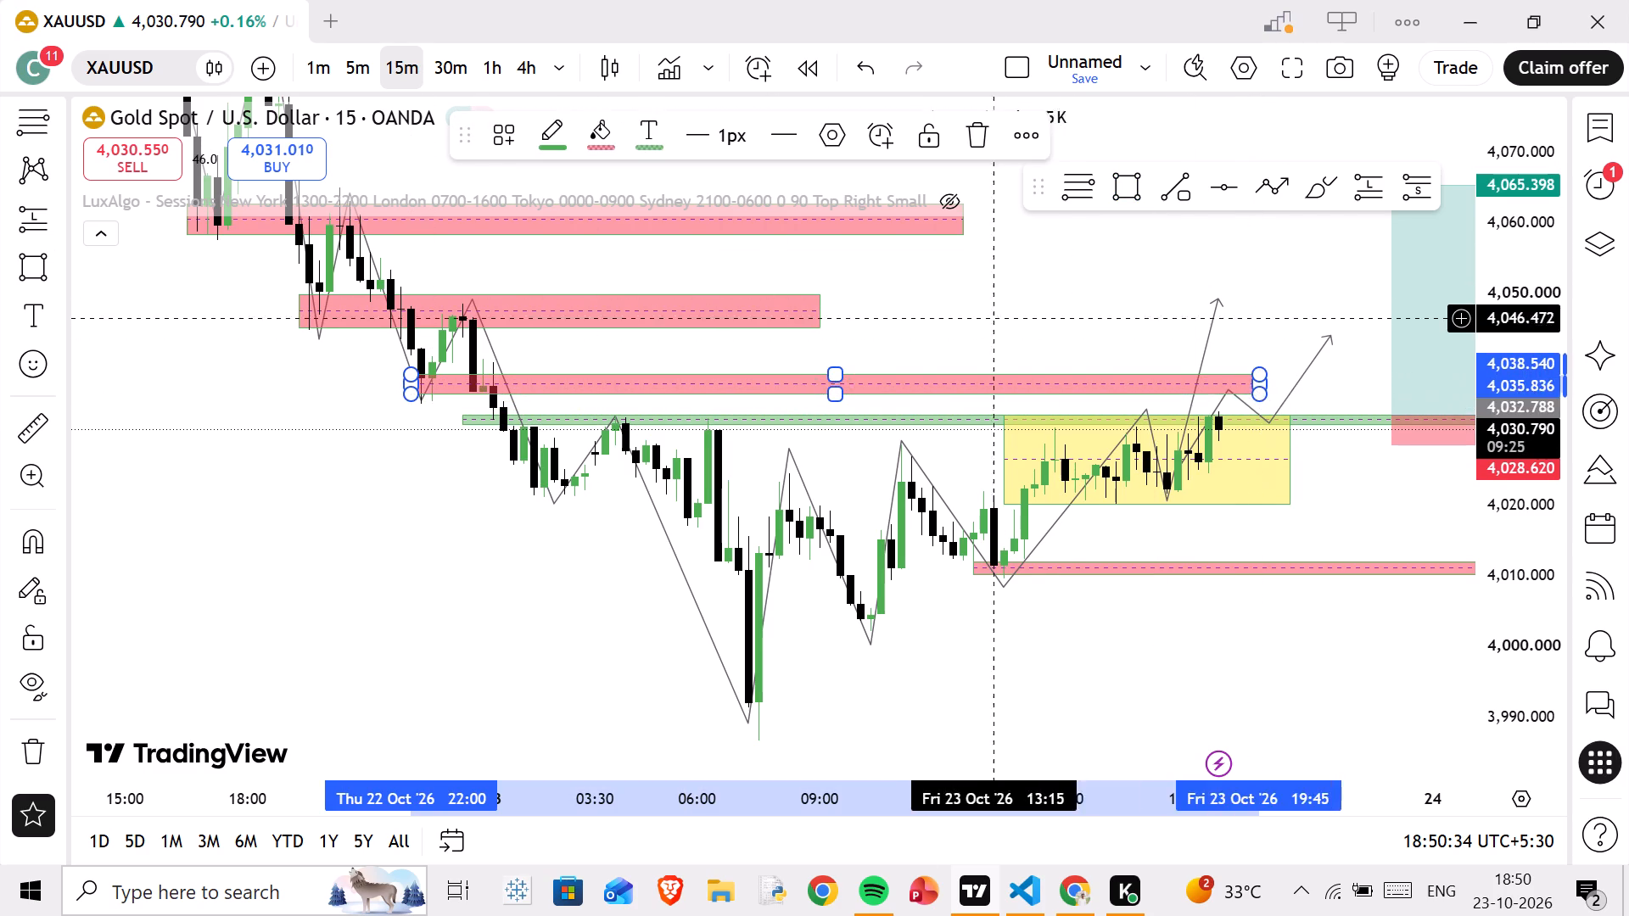
Review the stacked red zones on XAUUSD against the 22 Oct decline and the projected upward paths.
{"action": "left_click_drag", "start_coordinate": [974, 310], "coordinate": [1032, 514]}
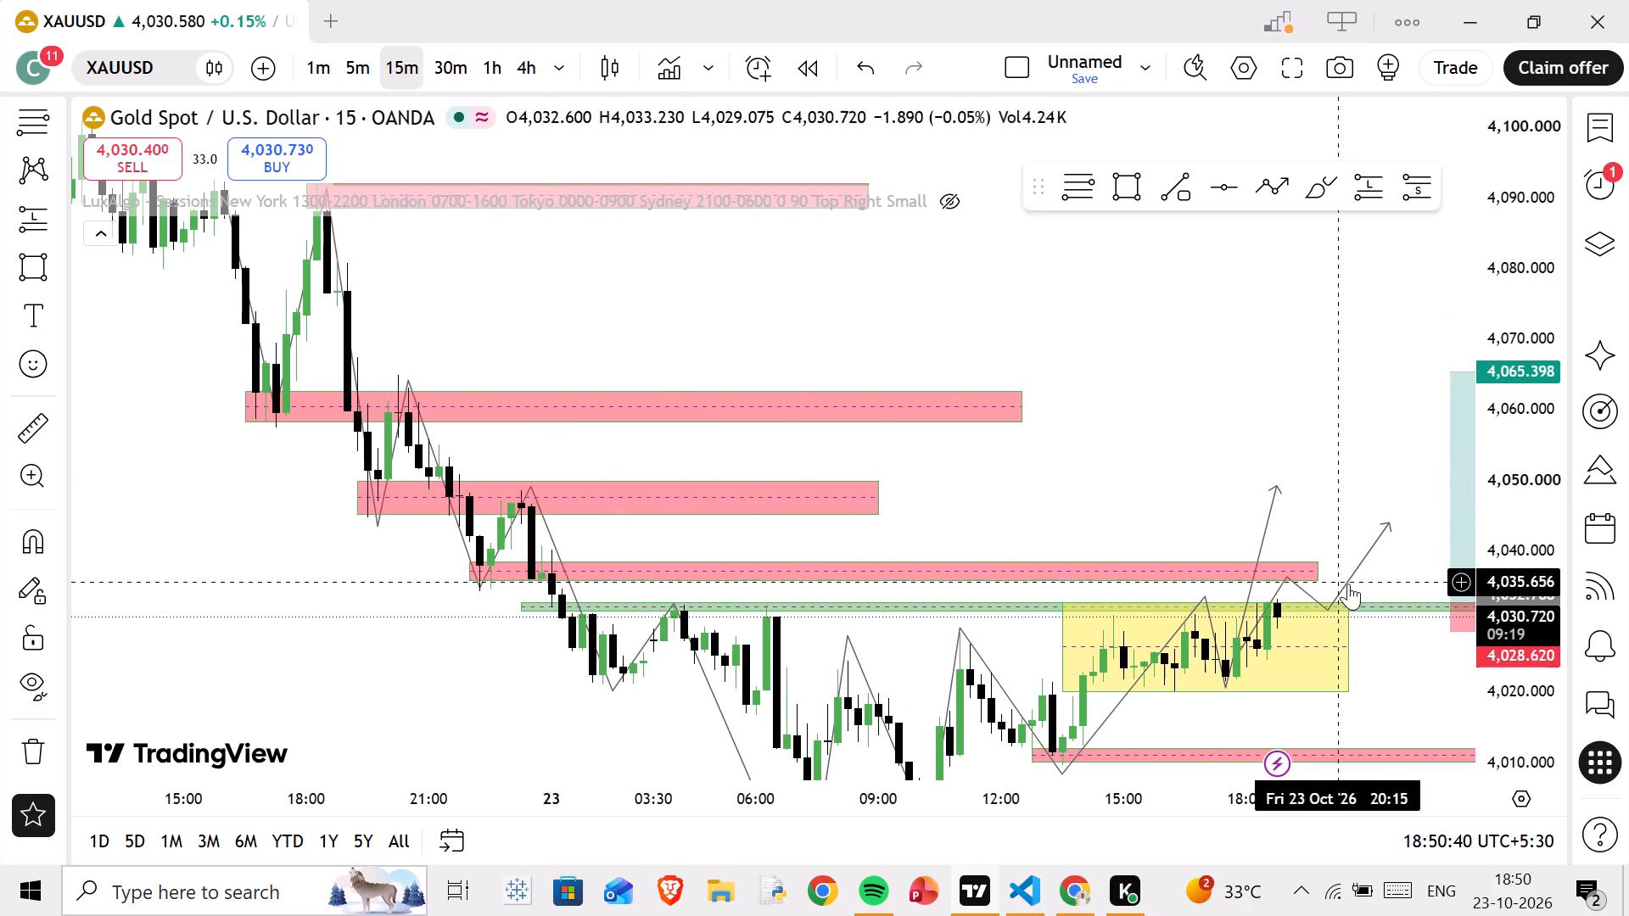
{"action": "left_click_drag", "start_coordinate": [1149, 523], "coordinate": [1141, 447]}
{"action": "left_click_drag", "start_coordinate": [1089, 439], "coordinate": [1082, 506]}
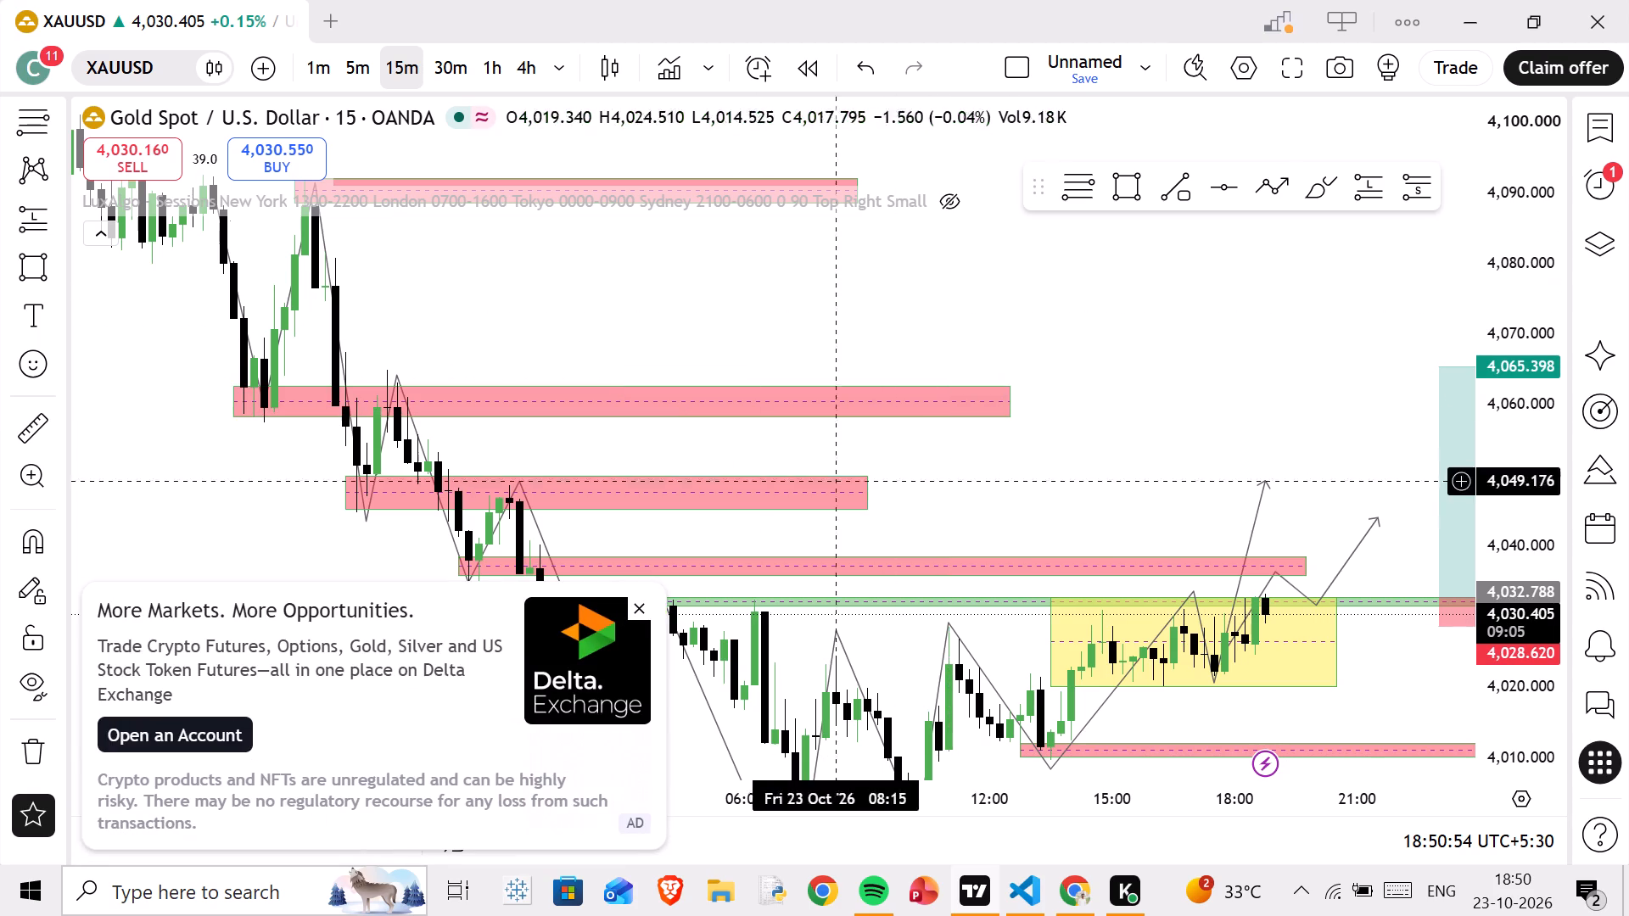
{"action": "scroll", "coordinate": [541, 233], "scroll_direction": "down", "scroll_amount": 3}
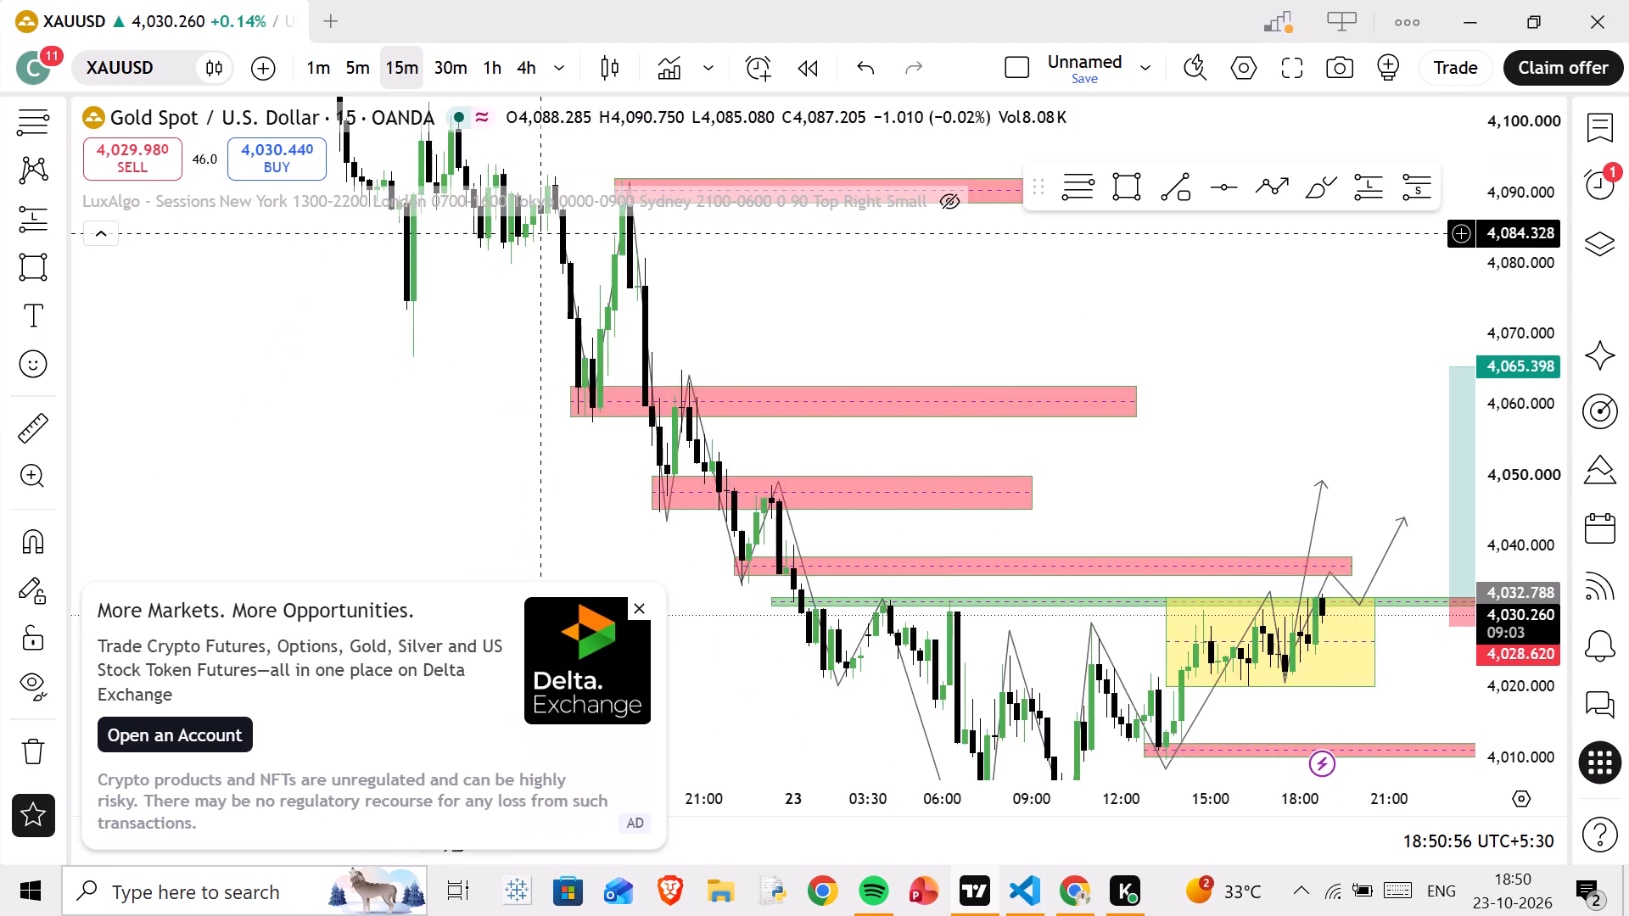
{"action": "scroll", "coordinate": [541, 233], "scroll_direction": "down", "scroll_amount": 2}
{"action": "scroll", "coordinate": [541, 233], "scroll_direction": "up", "scroll_amount": 3}
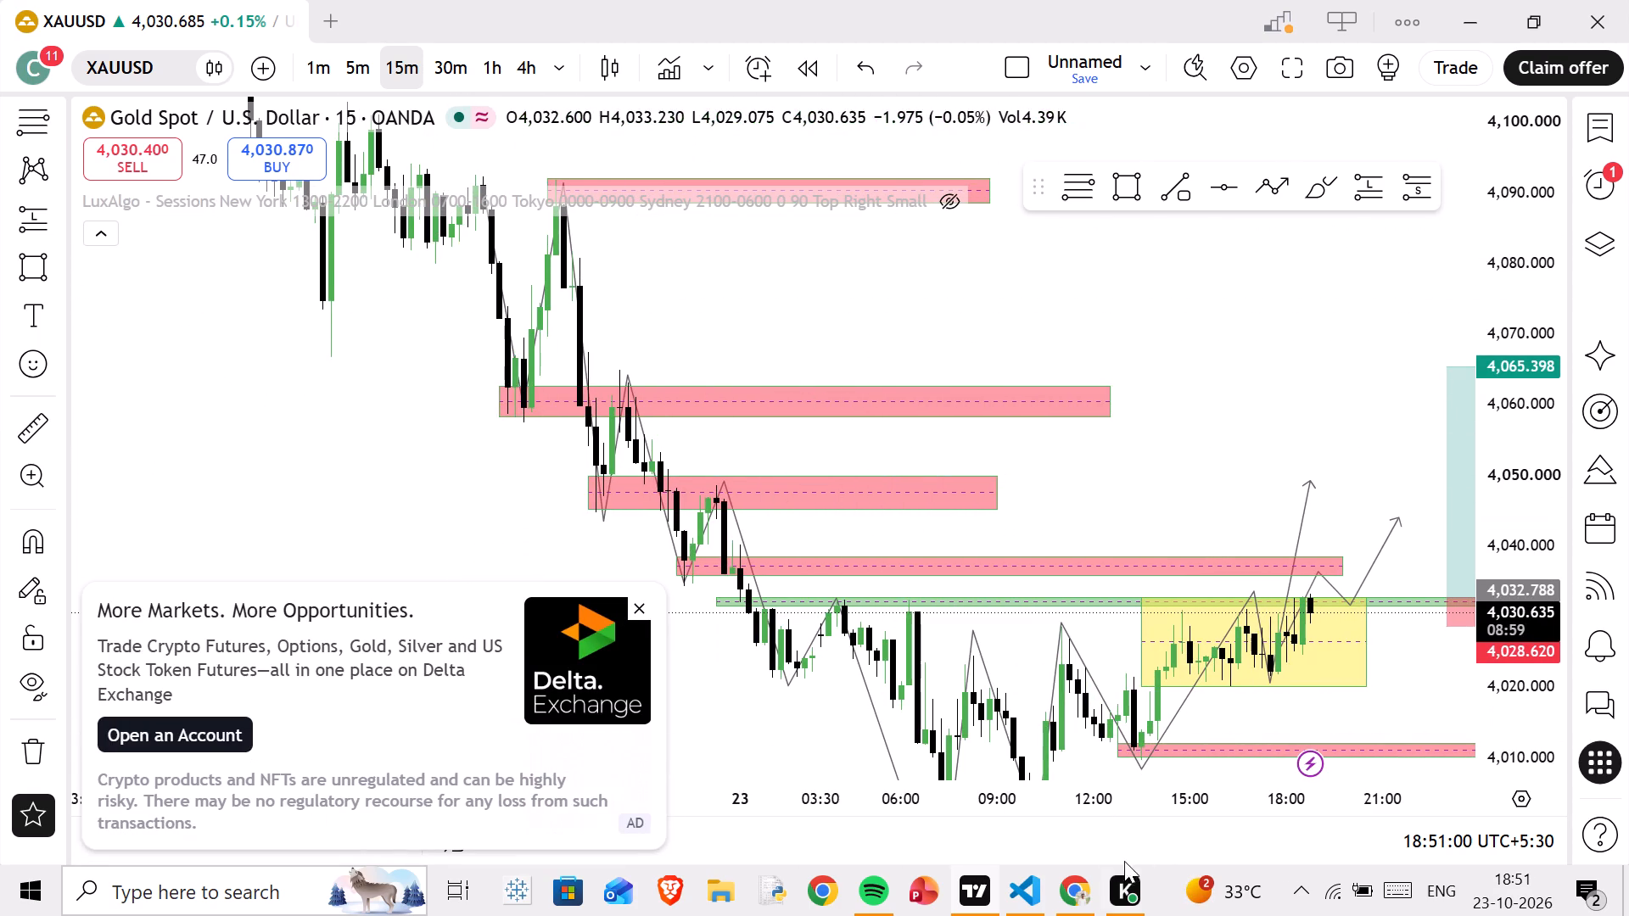
Dismiss the Delta Exchange advertisement covering the chart.
{"action": "left_click", "coordinate": [652, 604]}
{"action": "left_click", "coordinate": [638, 609]}
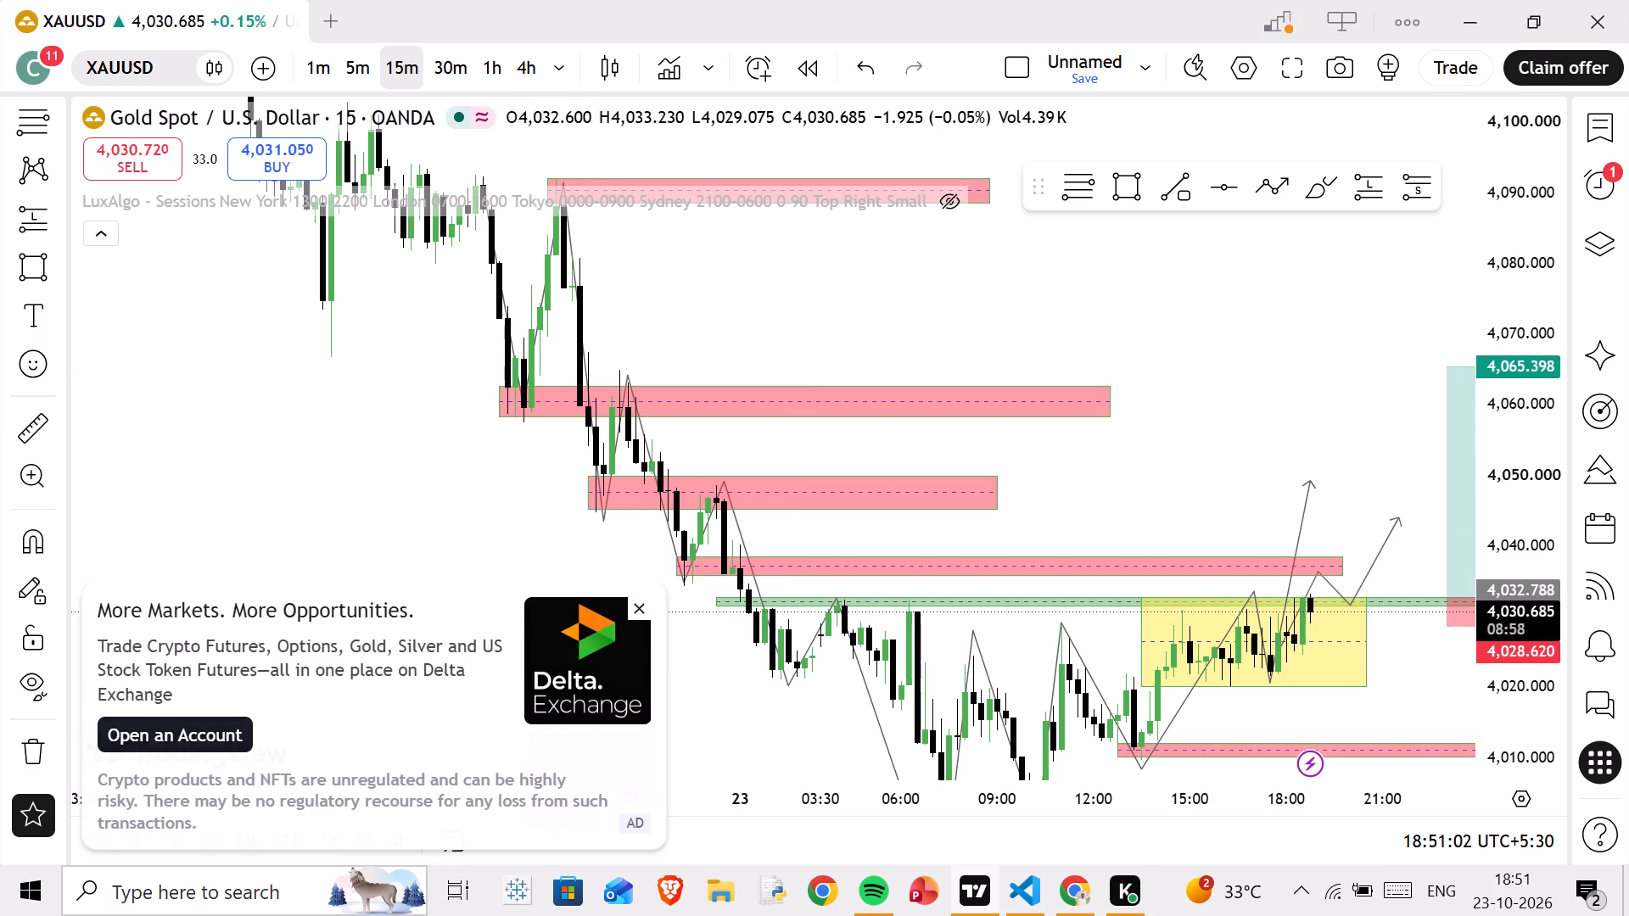
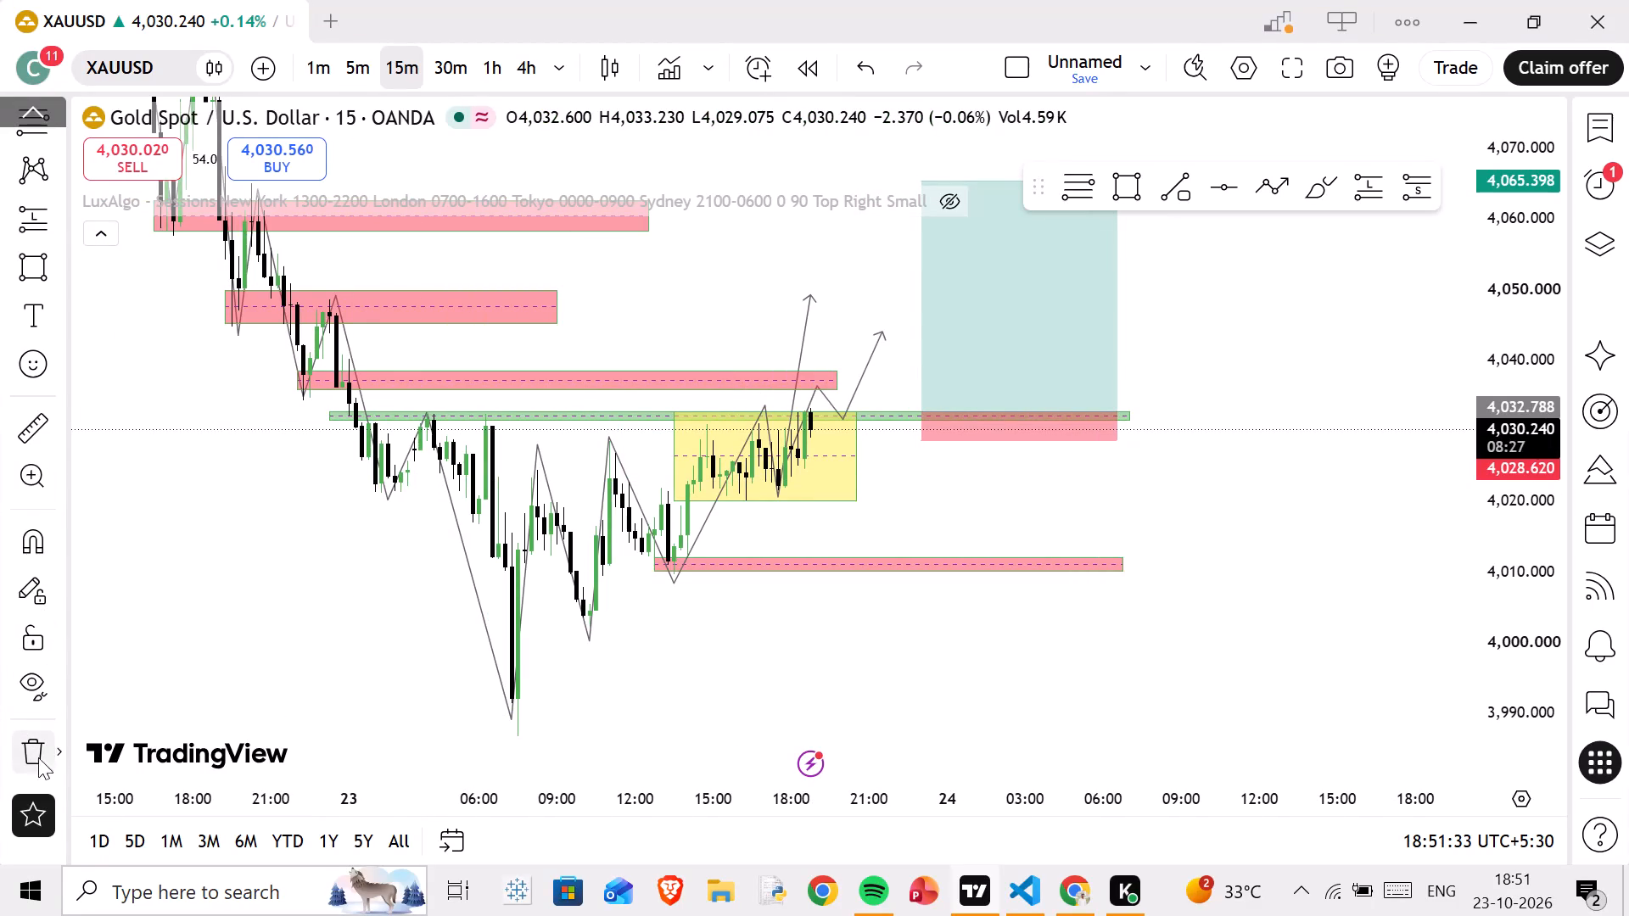
Remove all drawings from the XAUUSD chart.
{"action": "left_click", "coordinate": [59, 748]}
{"action": "left_click_drag", "start_coordinate": [142, 655], "coordinate": [143, 684]}
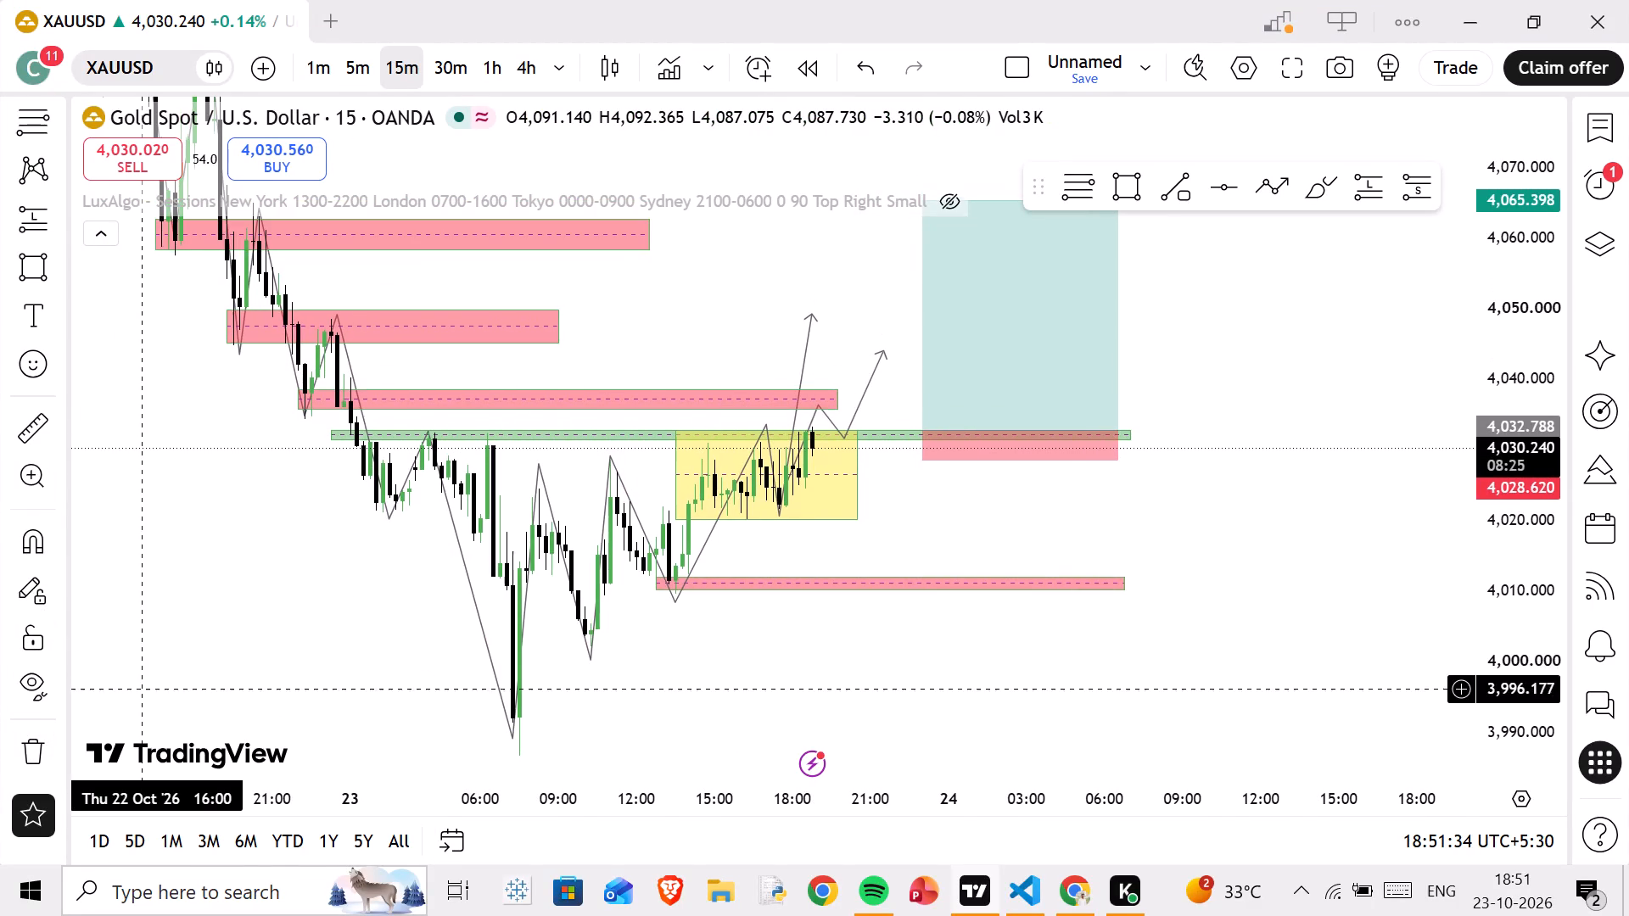
{"action": "left_click", "coordinate": [58, 738]}
{"action": "left_click", "coordinate": [148, 689]}
Draw a level info line at about 4,032.8, spanning 02:15 on 23 Oct to 07:15 on 26 Oct.
{"action": "scroll", "coordinate": [149, 689], "scroll_direction": "down", "scroll_amount": 1}
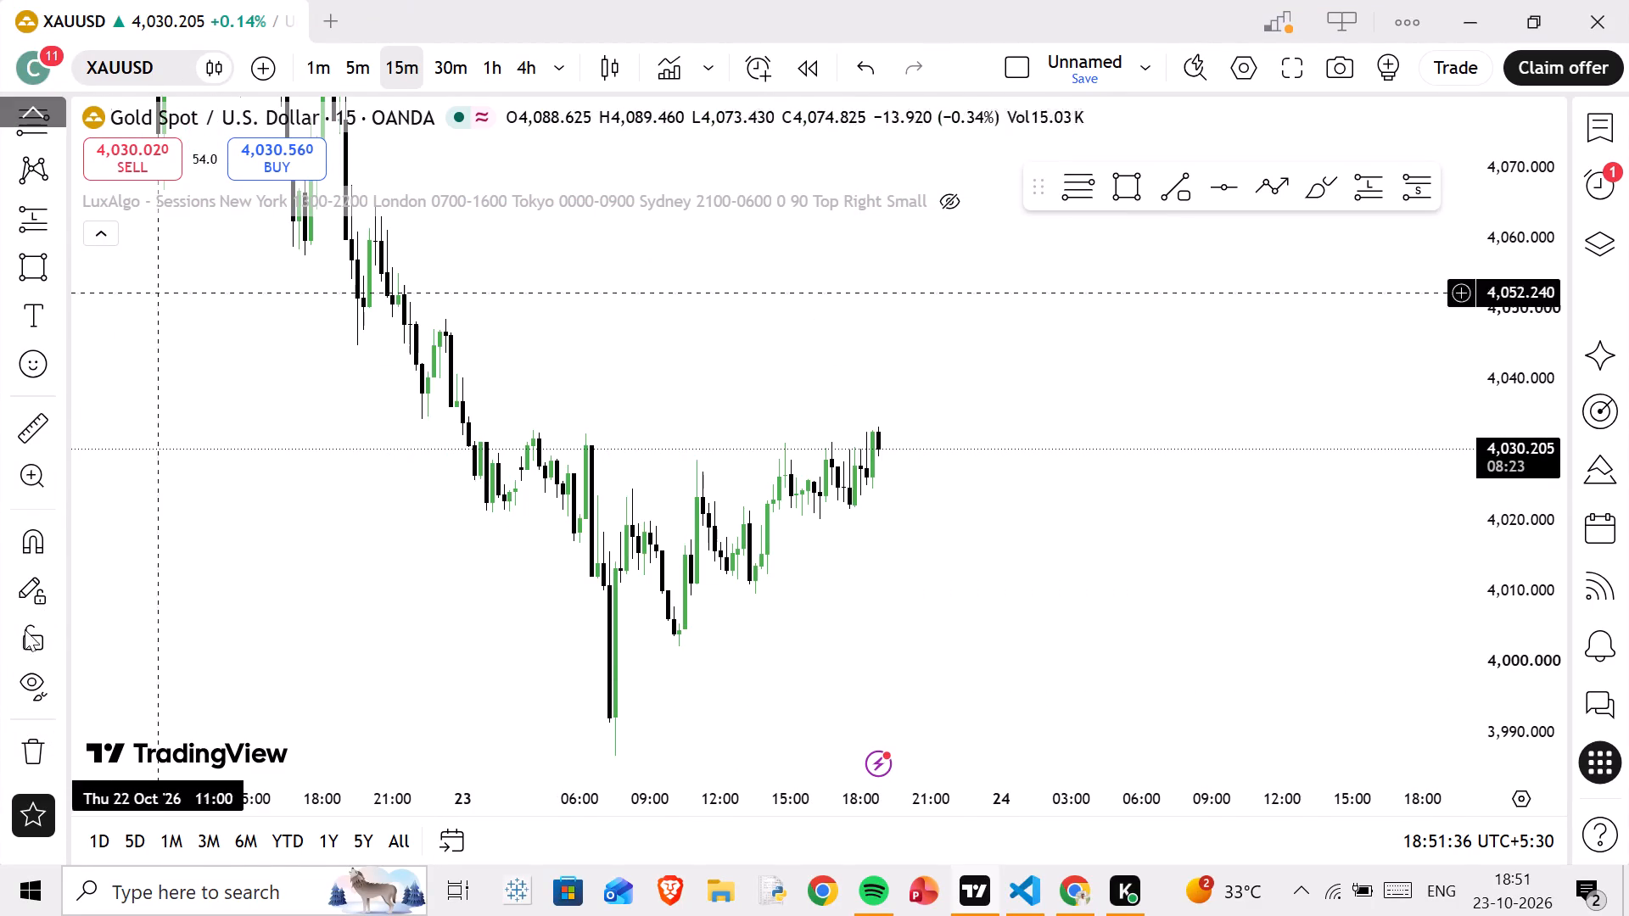
{"action": "left_click_drag", "start_coordinate": [417, 387], "coordinate": [1101, 516]}
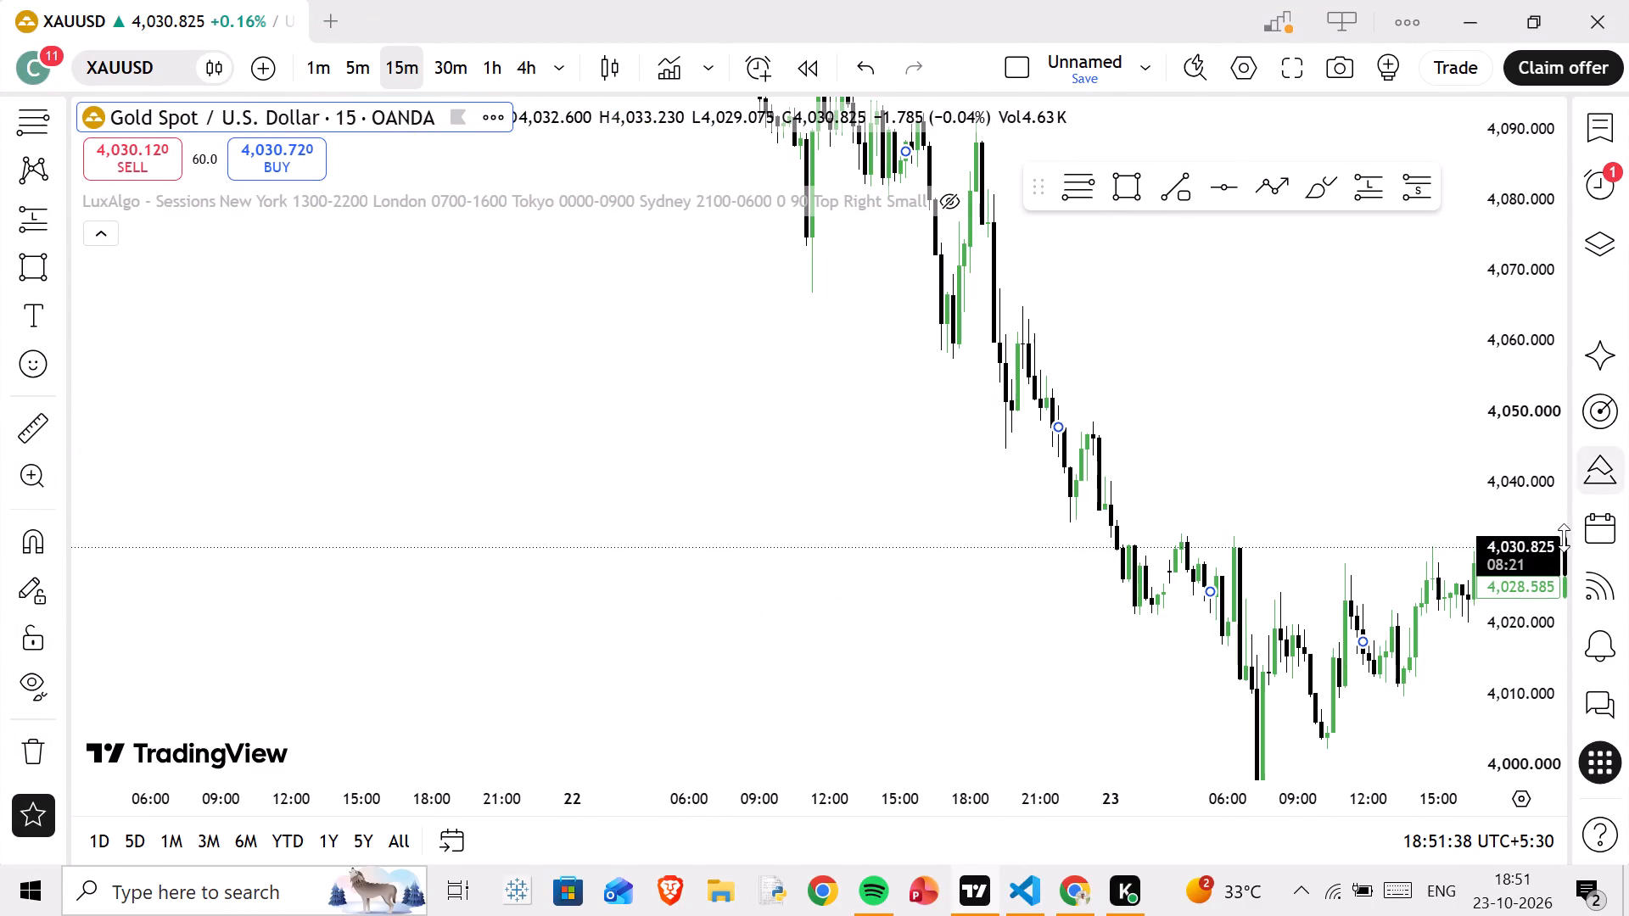
{"action": "scroll", "coordinate": [1234, 241], "scroll_direction": "up", "scroll_amount": 6}
{"action": "left_click_drag", "start_coordinate": [1227, 473], "coordinate": [561, 378]}
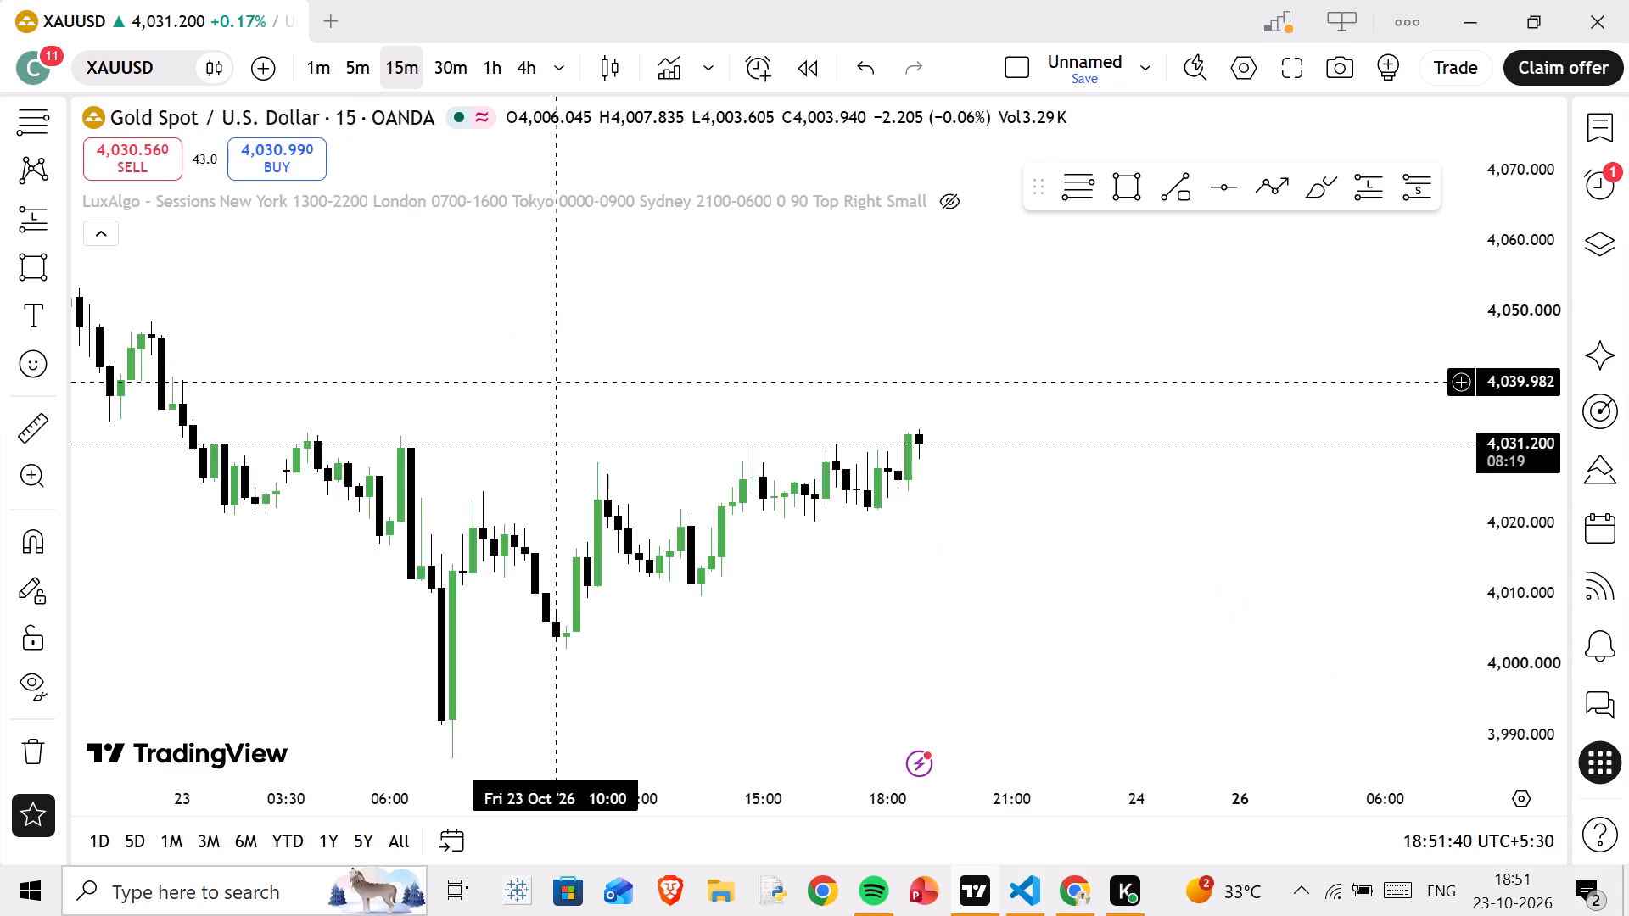
{"action": "scroll", "coordinate": [574, 379], "scroll_direction": "down", "scroll_amount": 2}
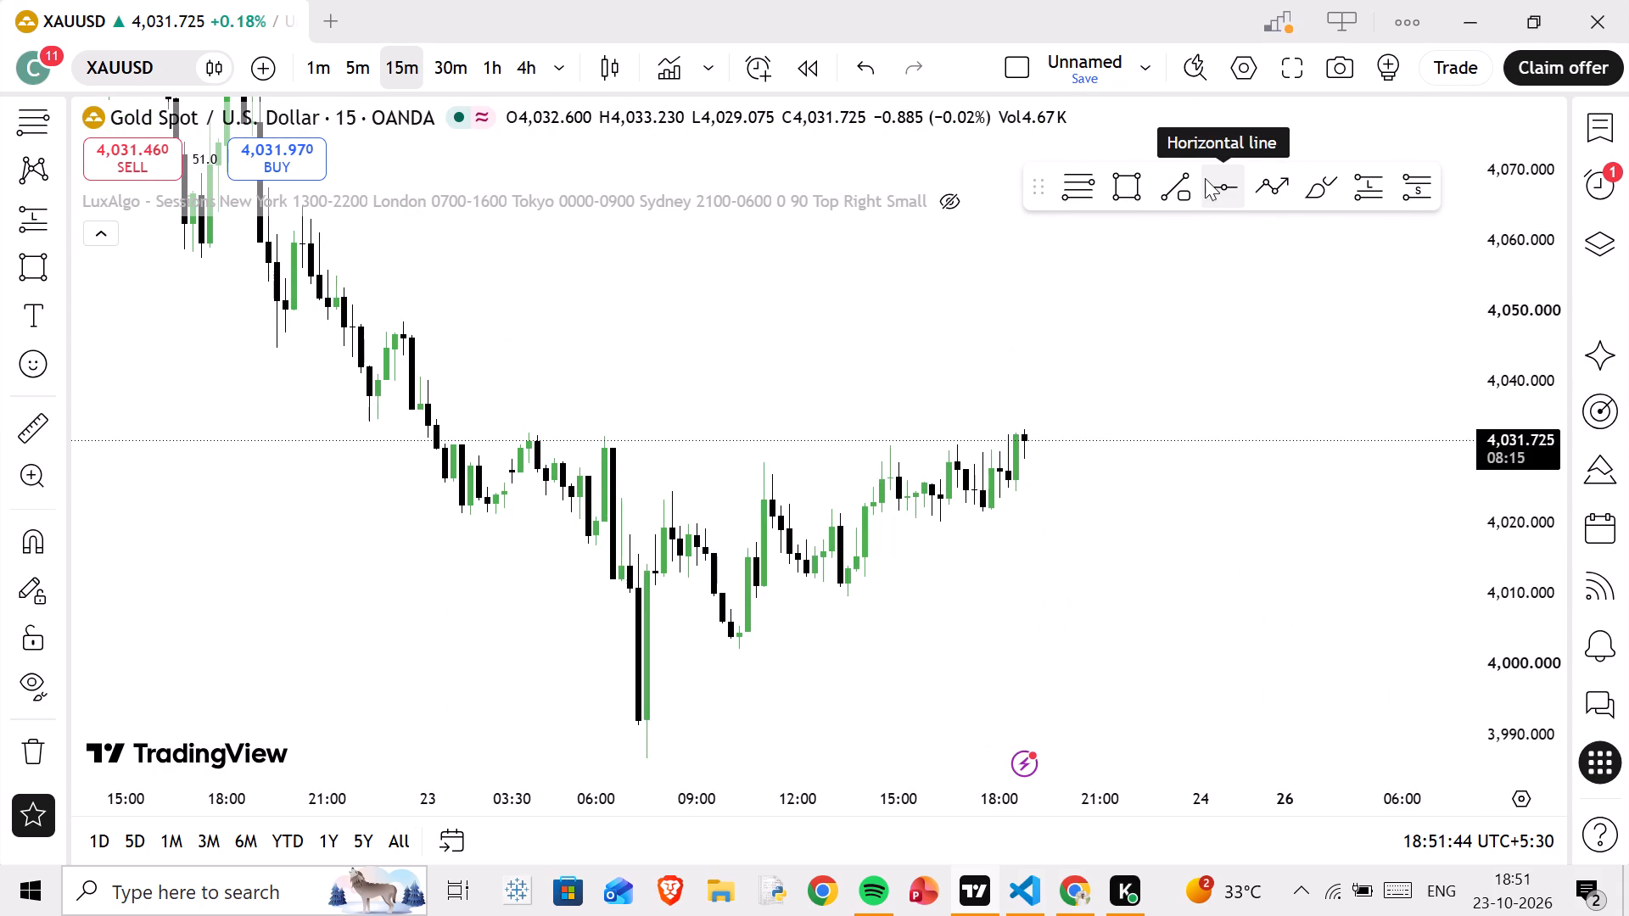
{"action": "left_click", "coordinate": [1178, 179]}
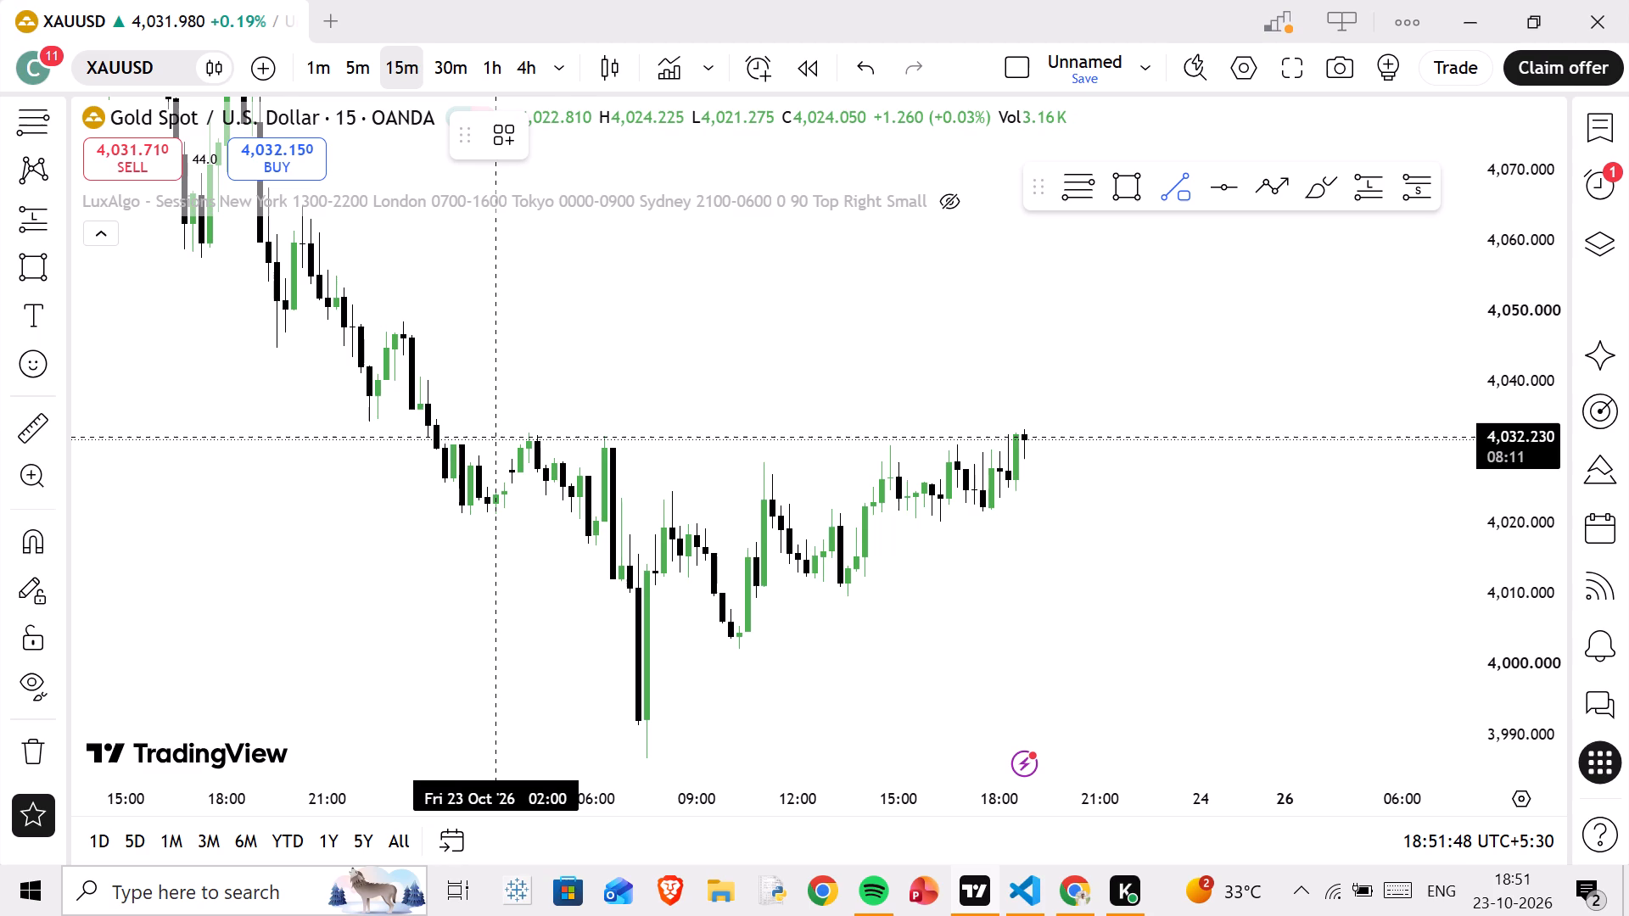
{"action": "left_click_drag", "start_coordinate": [503, 433], "coordinate": [1447, 428]}
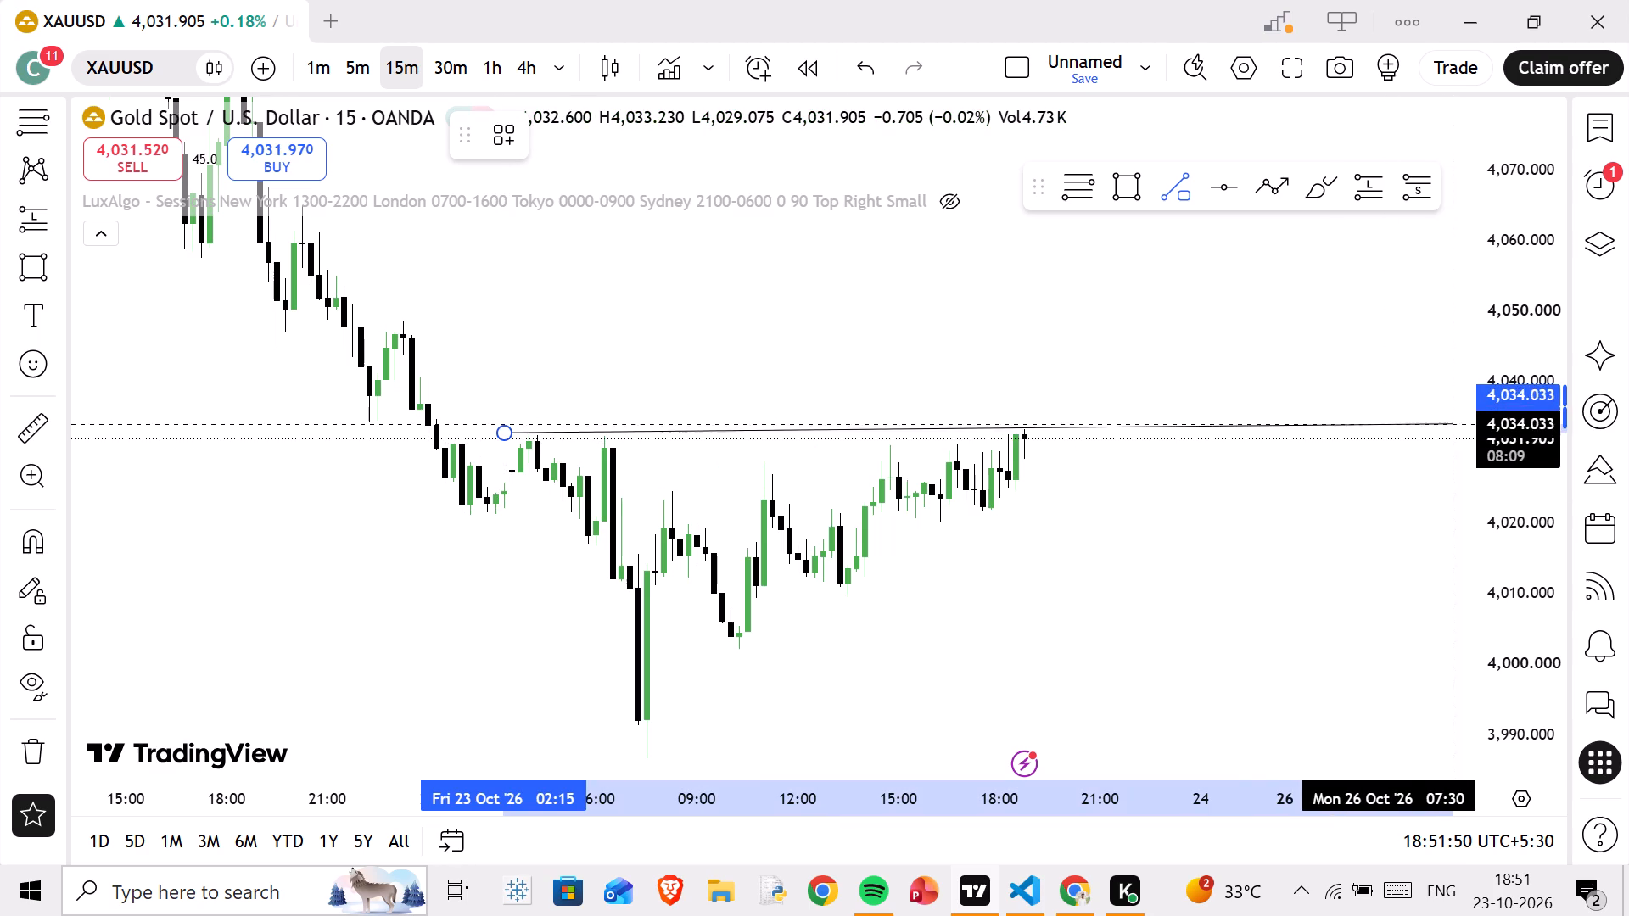
{"action": "left_click_drag", "start_coordinate": [1447, 428], "coordinate": [1446, 433]}
{"action": "left_click", "coordinate": [1446, 433]}
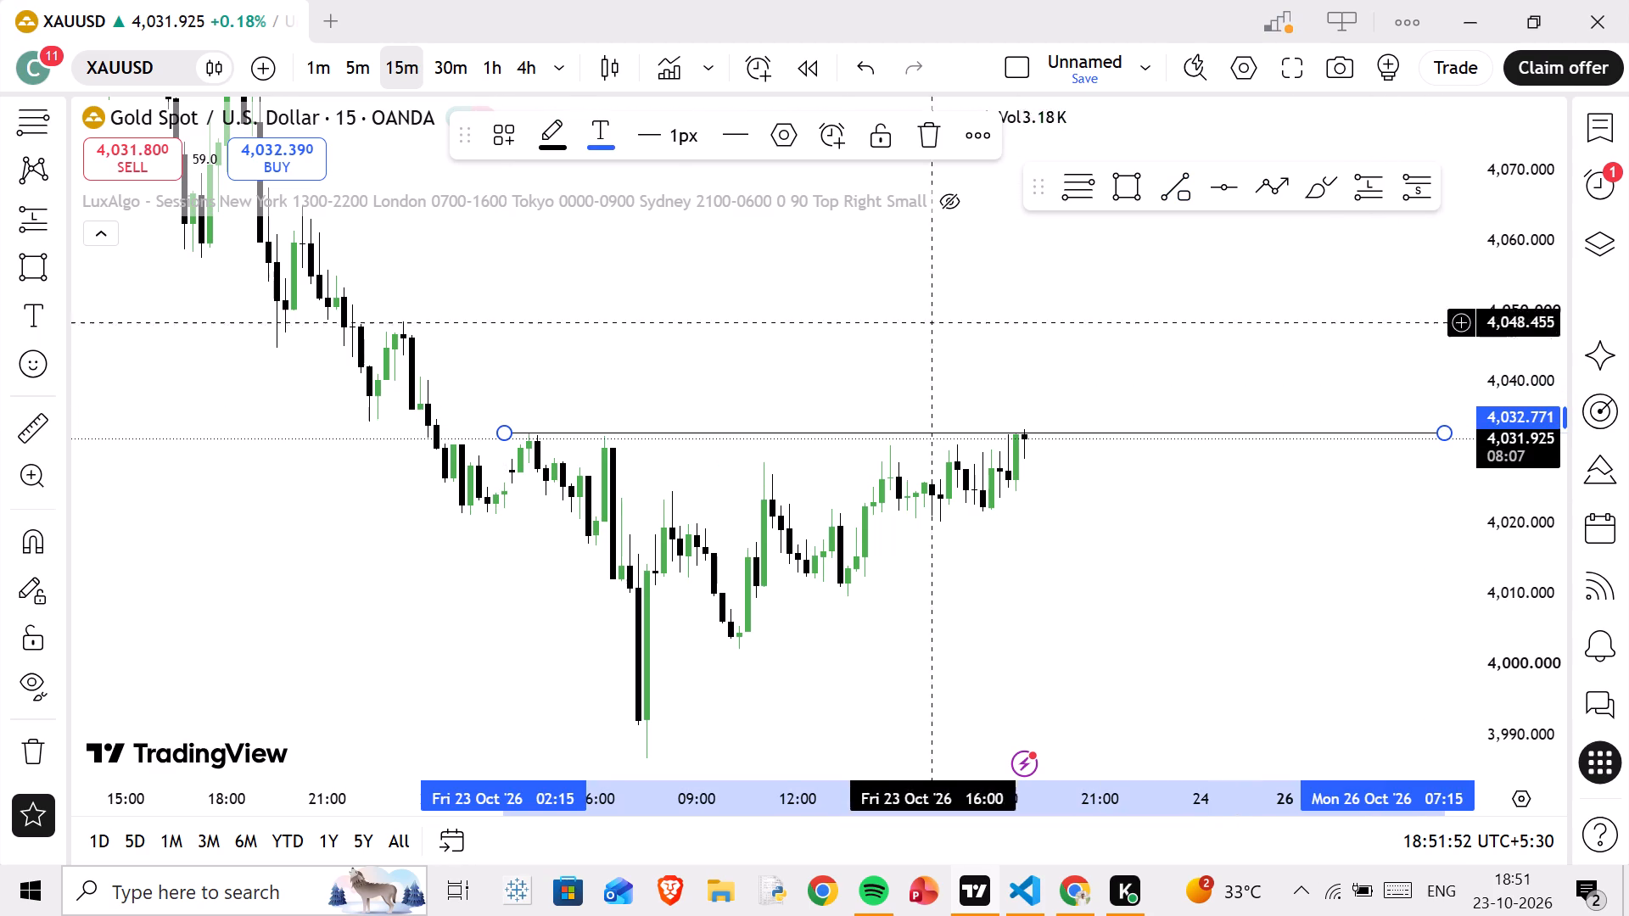
Set the level line's thickness to 2px.
{"action": "left_click", "coordinate": [656, 137]}
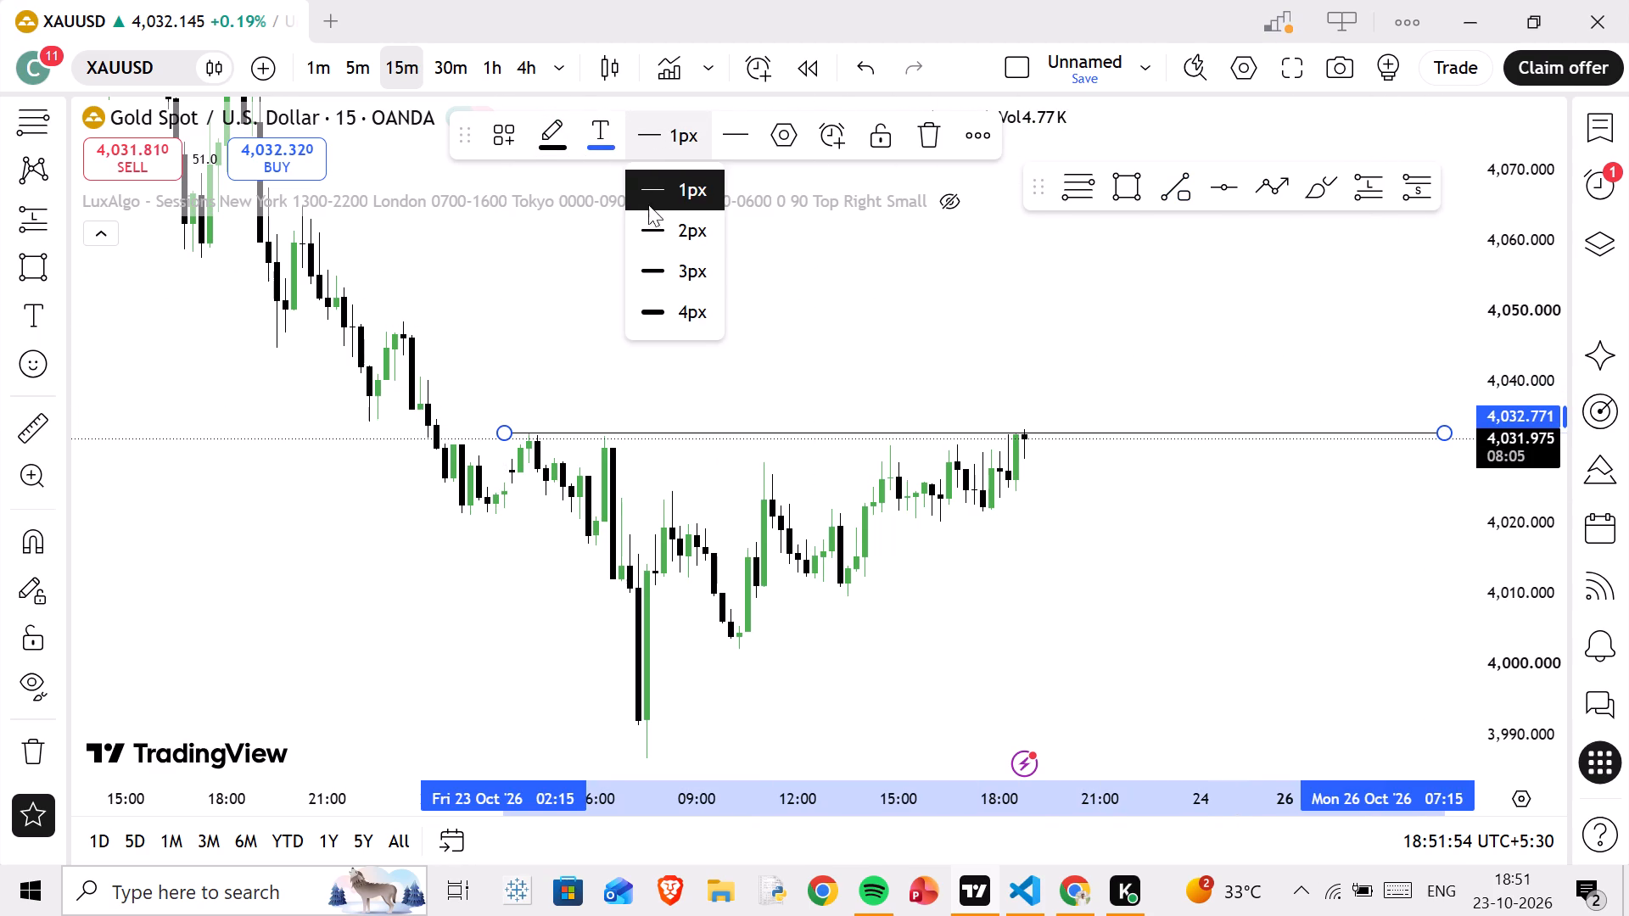
{"action": "left_click", "coordinate": [647, 223]}
{"action": "left_click", "coordinate": [956, 316]}
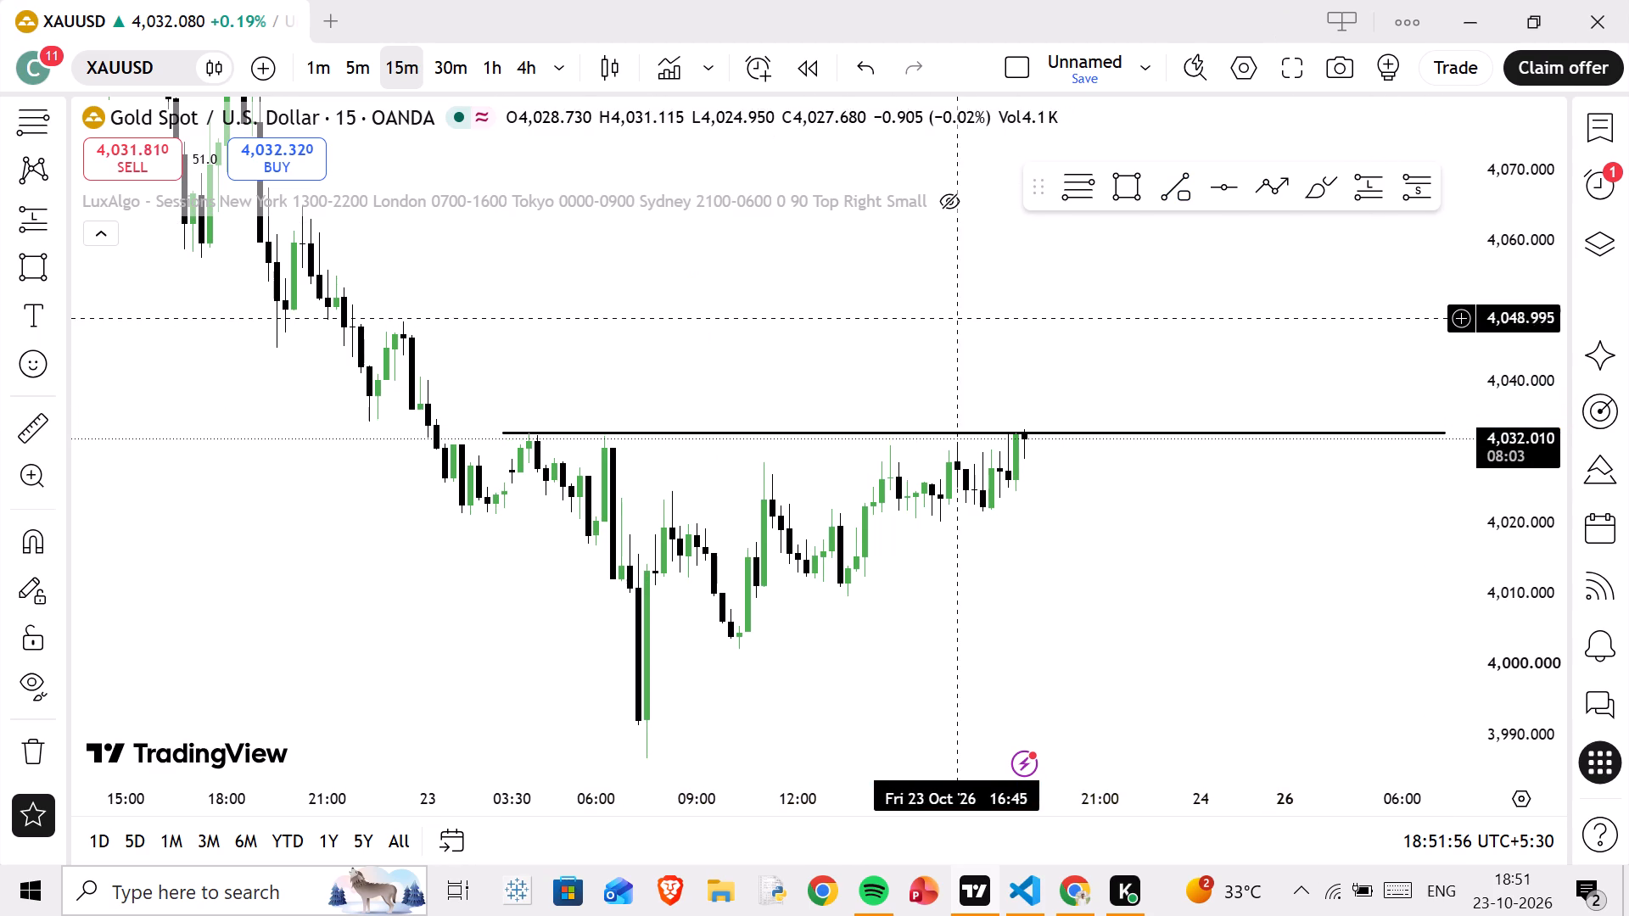
Adjust the resistance line to start on the 04:00 swing high of 23 Oct and run level at about 4,032.7 to 07:30 on 26 Oct.
{"action": "left_click_drag", "start_coordinate": [1165, 505], "coordinate": [1218, 721]}
{"action": "scroll", "coordinate": [1545, 593], "scroll_direction": "up", "scroll_amount": 6}
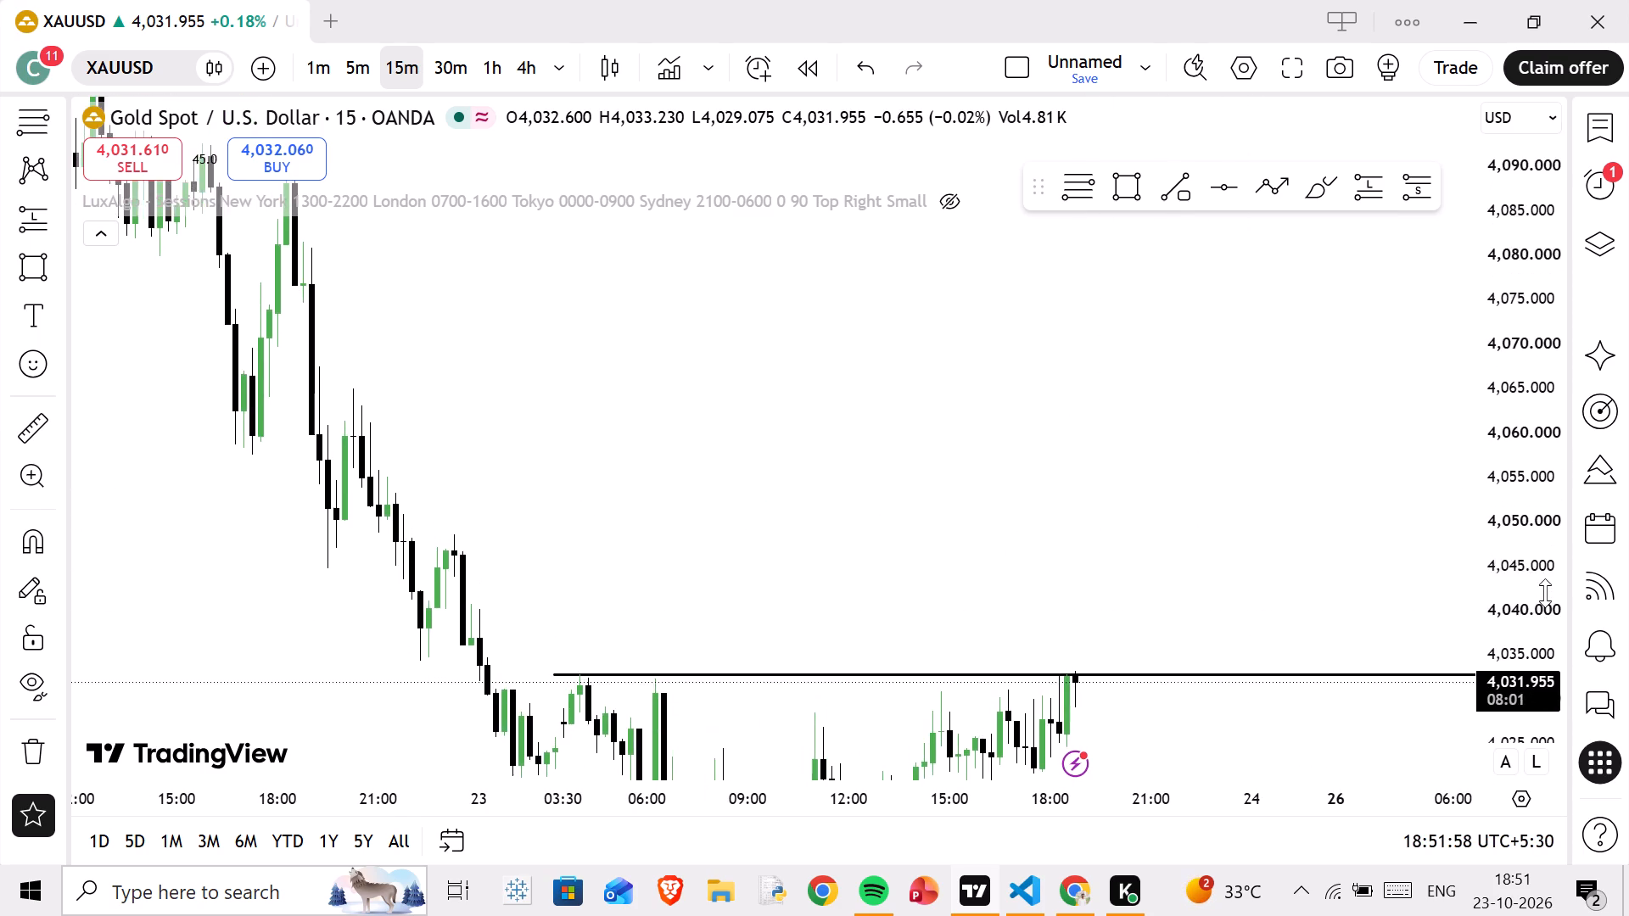
{"action": "scroll", "coordinate": [1545, 593], "scroll_direction": "up", "scroll_amount": 2}
{"action": "left_click_drag", "start_coordinate": [1088, 617], "coordinate": [1025, 433]}
{"action": "scroll", "coordinate": [876, 534], "scroll_direction": "down", "scroll_amount": 3}
{"action": "left_click_drag", "start_coordinate": [1061, 531], "coordinate": [691, 516]}
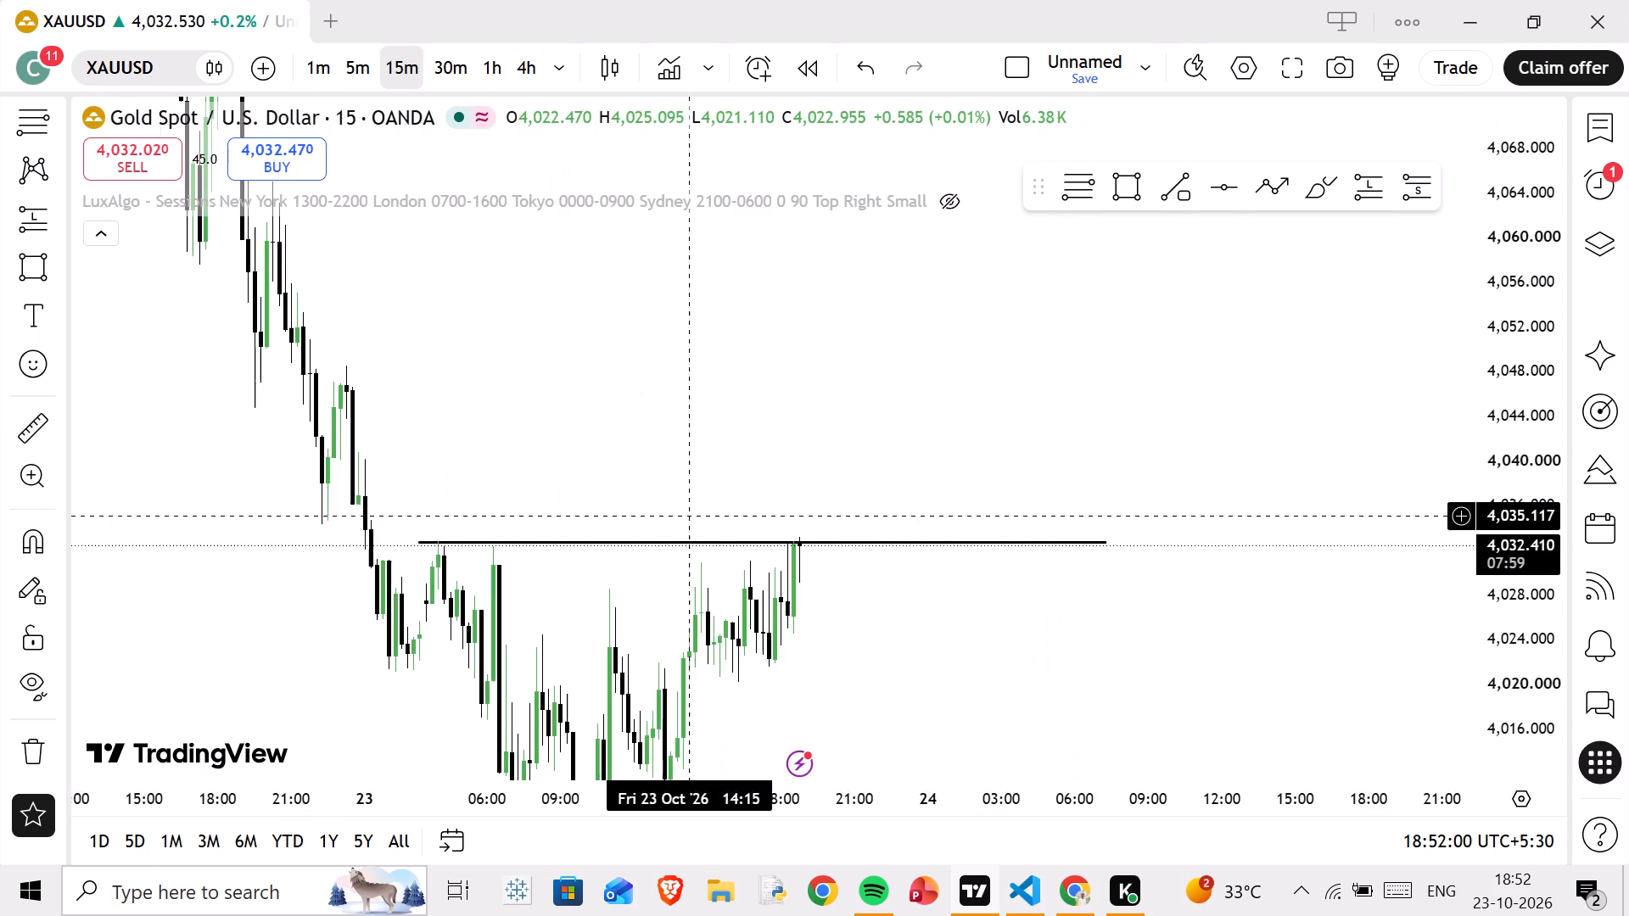
{"action": "left_click", "coordinate": [879, 542]}
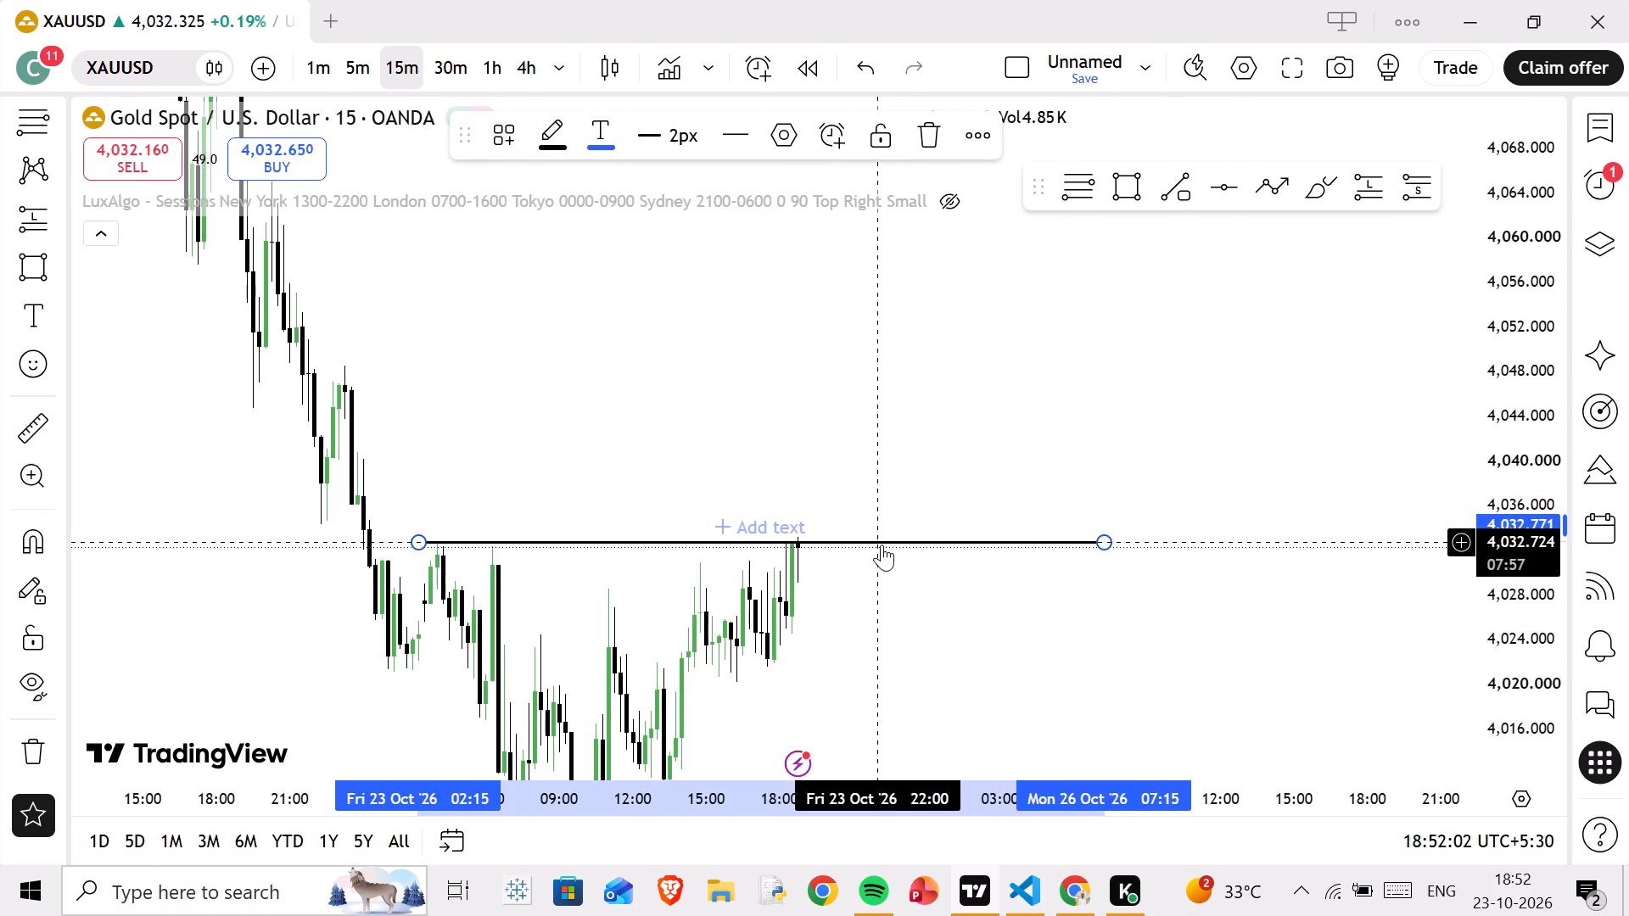
{"action": "left_click", "coordinate": [846, 489]}
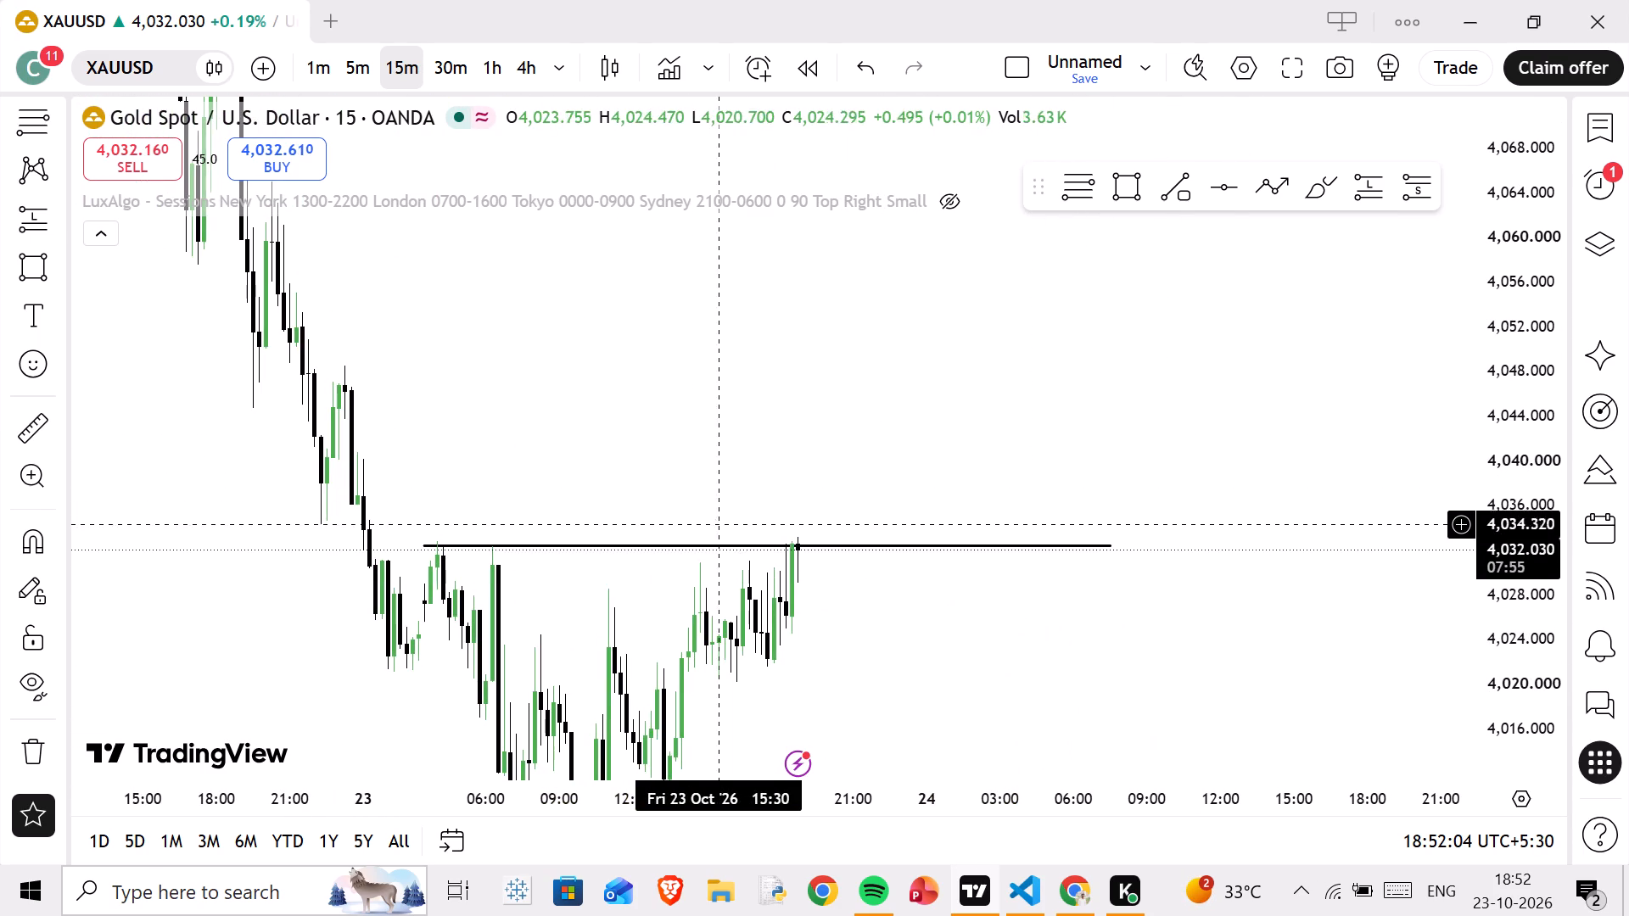
{"action": "left_click", "coordinate": [701, 545]}
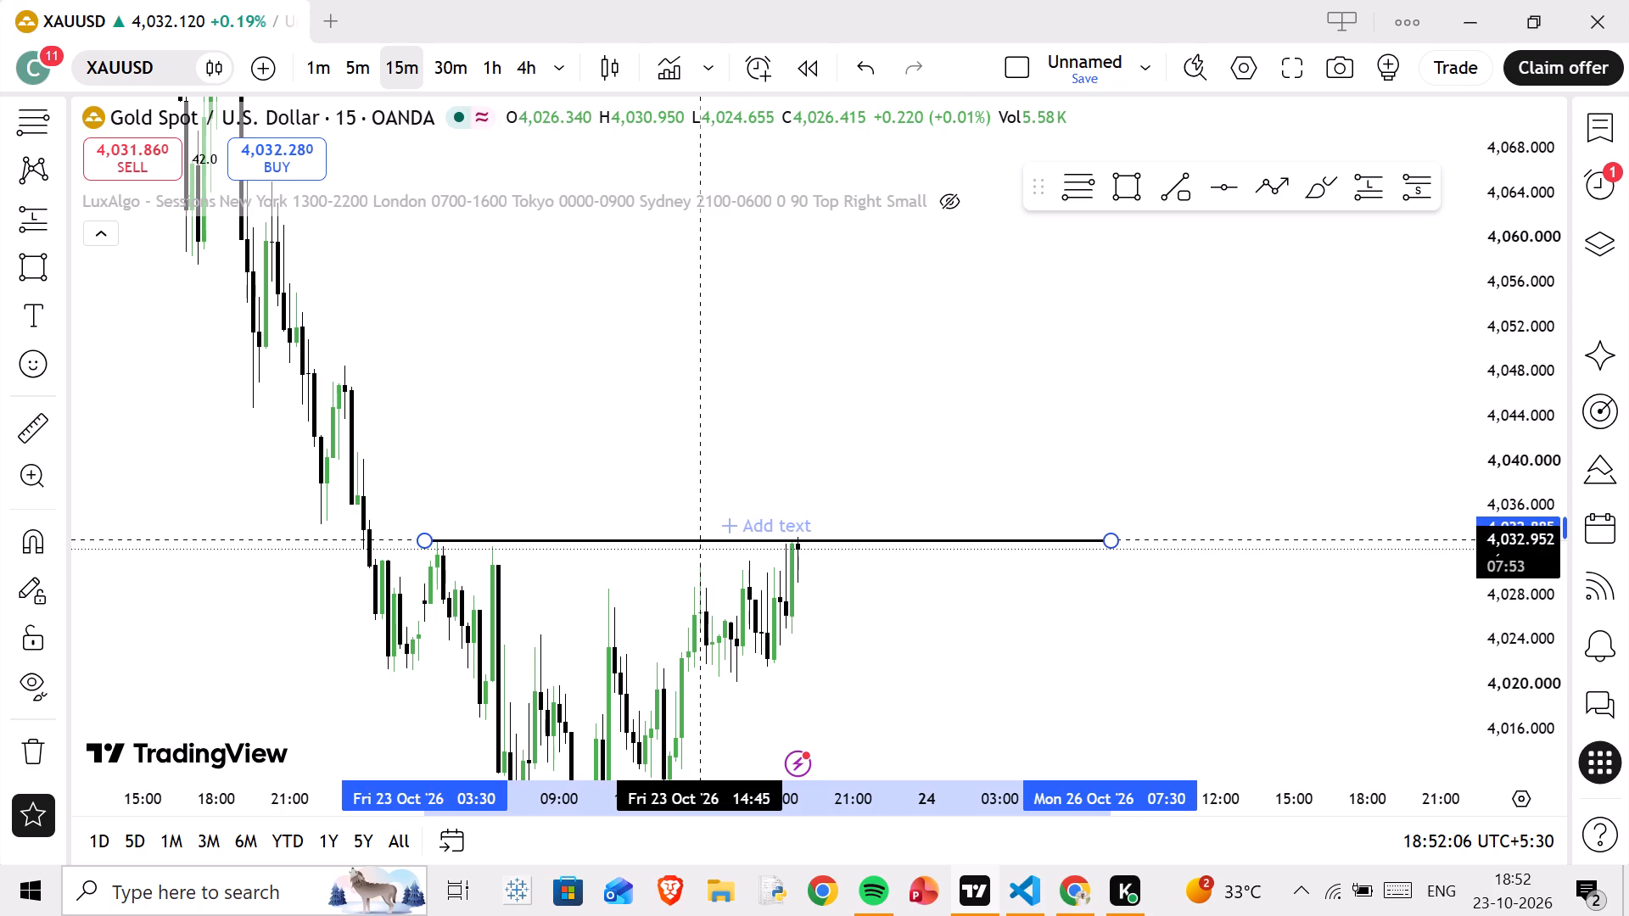
{"action": "left_click", "coordinate": [624, 492]}
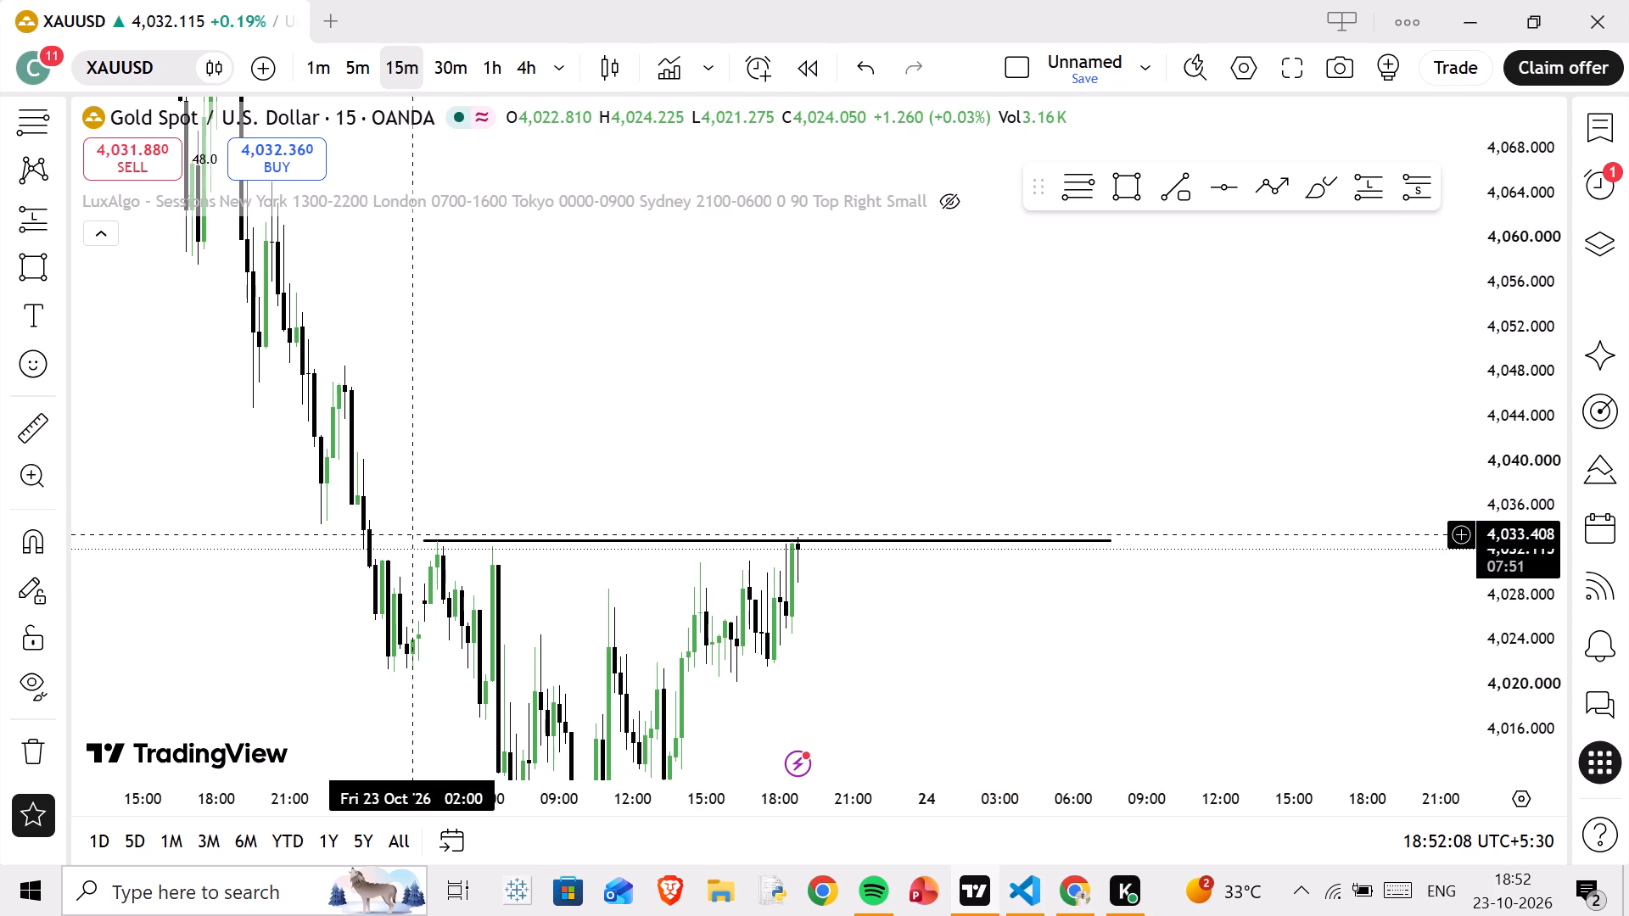
{"action": "left_click", "coordinate": [410, 535]}
{"action": "left_click_drag", "start_coordinate": [423, 544], "coordinate": [437, 542]}
{"action": "left_click", "coordinate": [573, 492]}
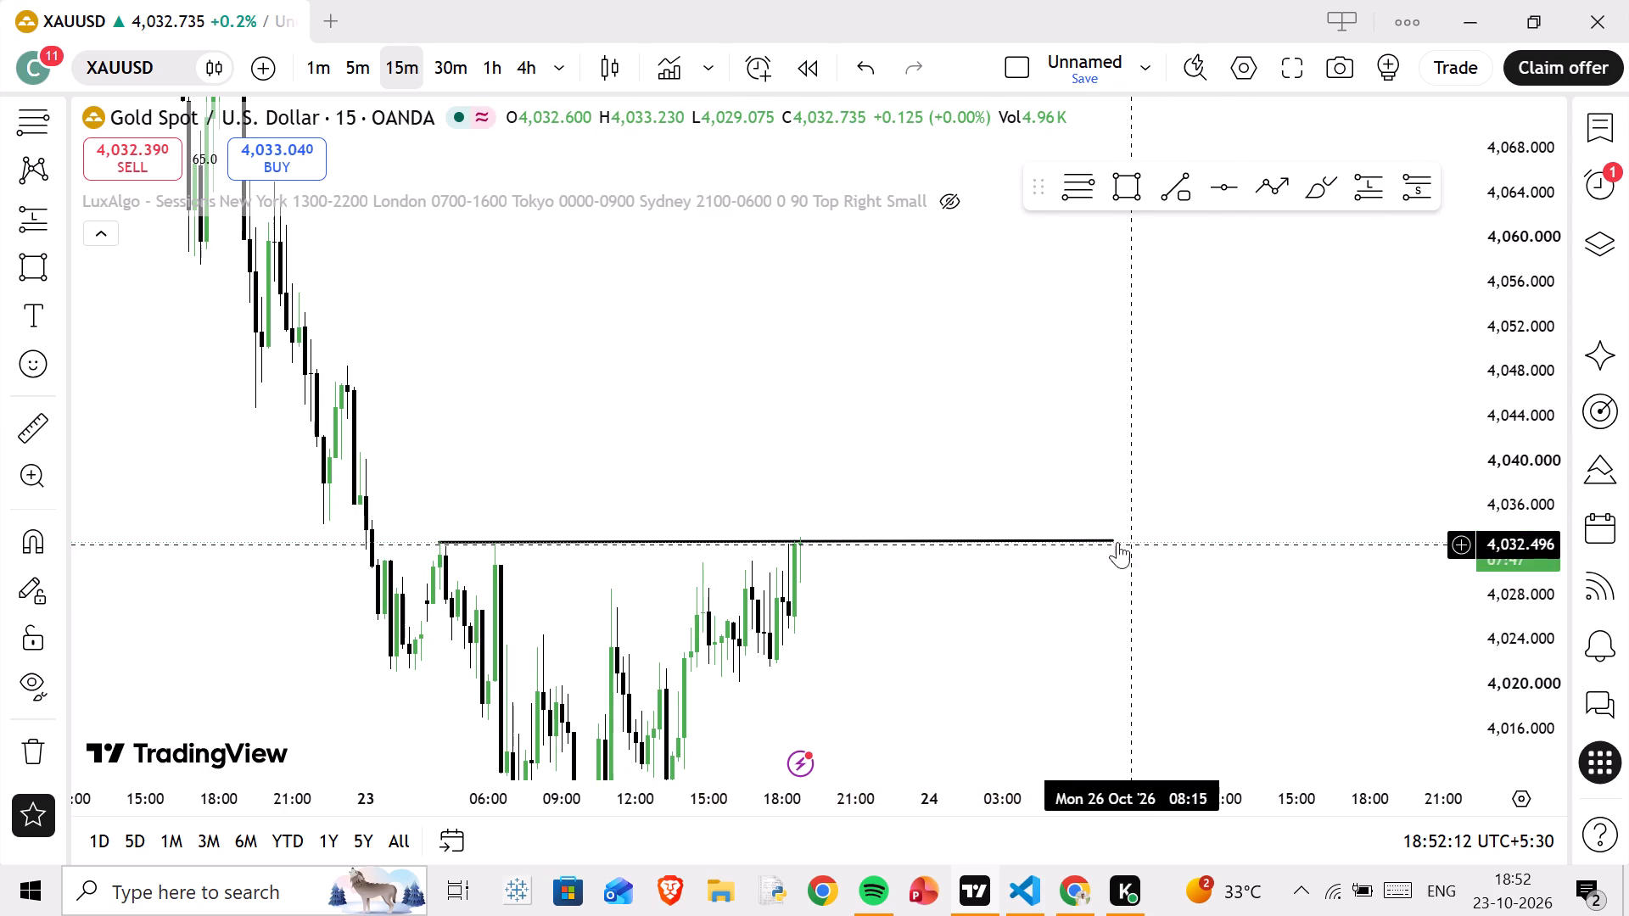
{"action": "left_click", "coordinate": [1113, 540]}
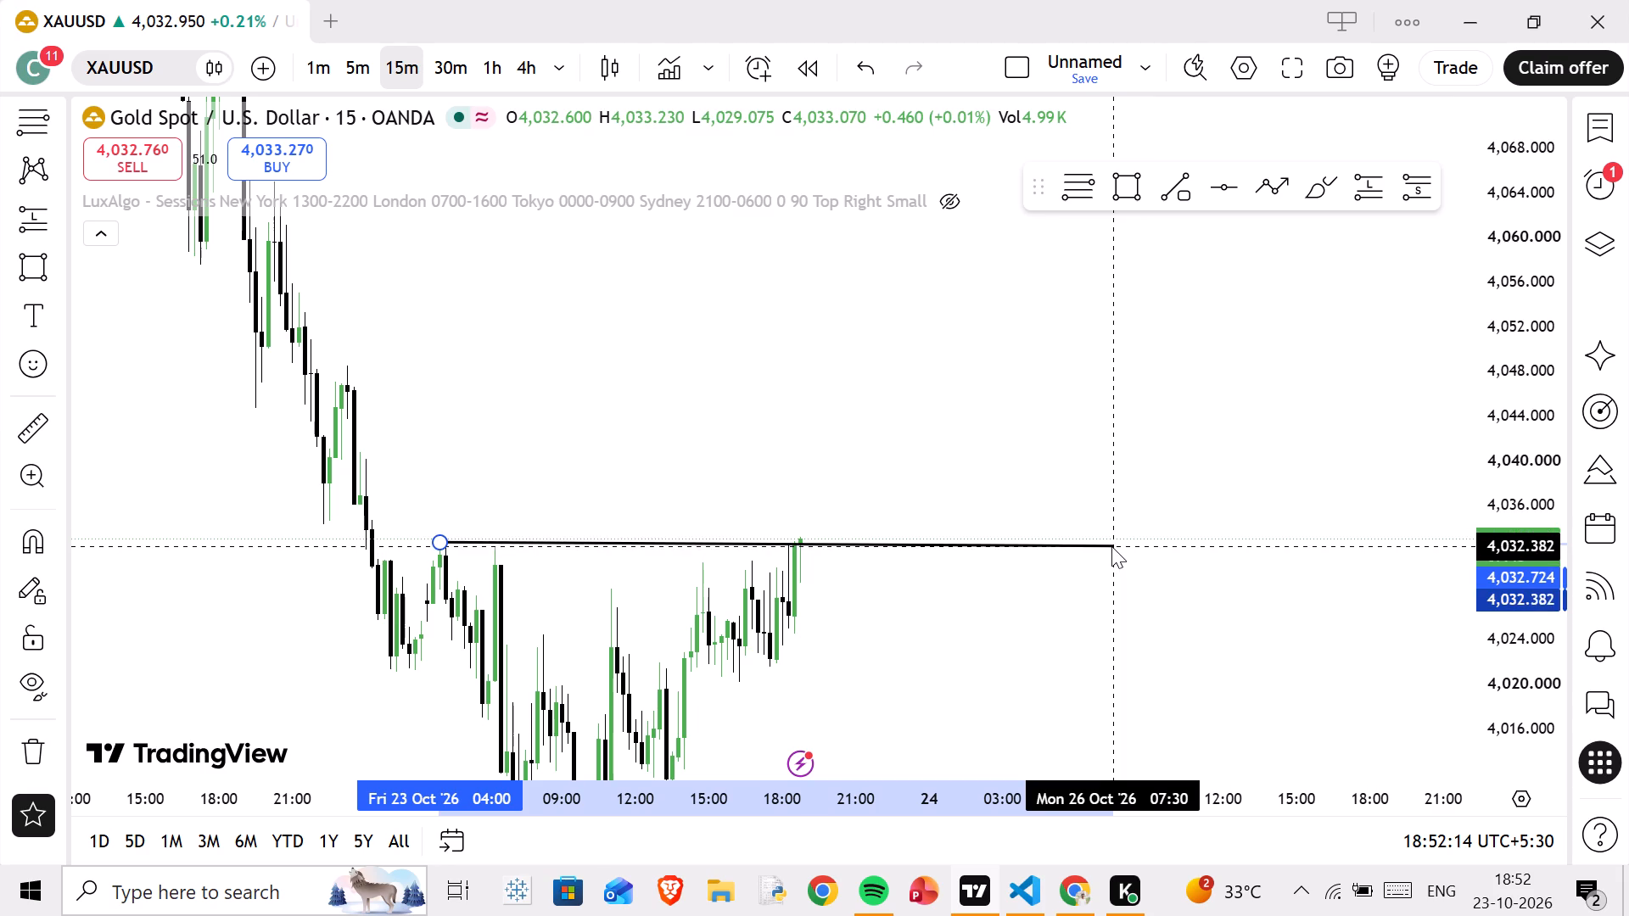
Examine the latest 15-minute candles against the resistance line near 4,032.7.
{"action": "left_click_drag", "start_coordinate": [959, 478], "coordinate": [946, 414]}
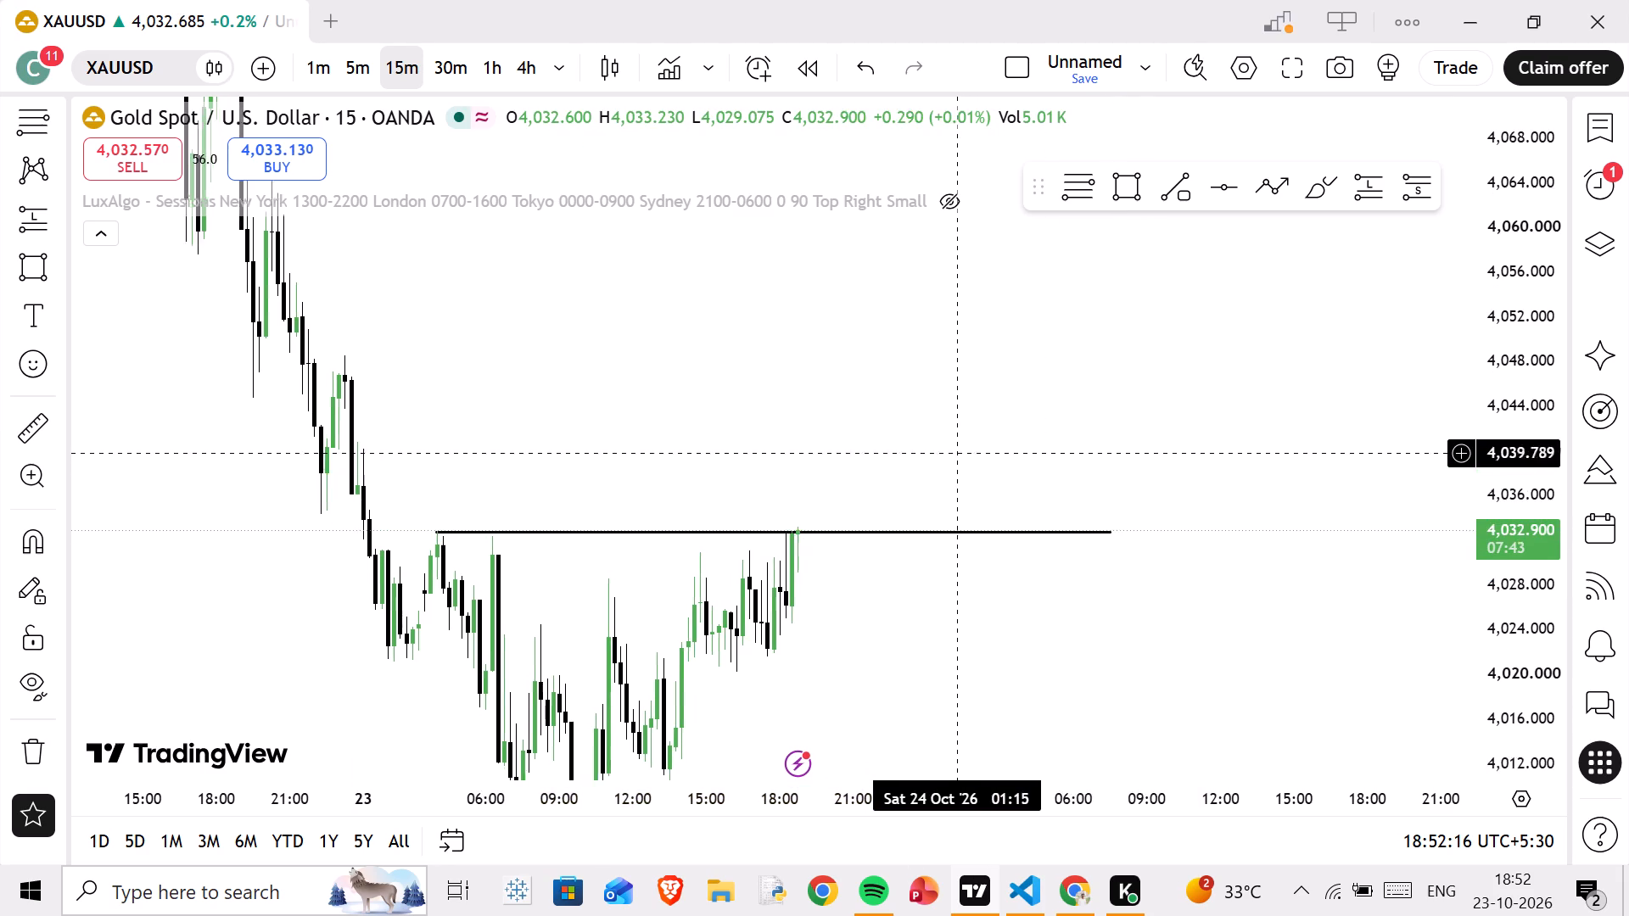
{"action": "left_click_drag", "start_coordinate": [946, 414], "coordinate": [941, 381]}
{"action": "scroll", "coordinate": [918, 407], "scroll_direction": "up", "scroll_amount": 2}
{"action": "scroll", "coordinate": [1502, 583], "scroll_direction": "up", "scroll_amount": 7}
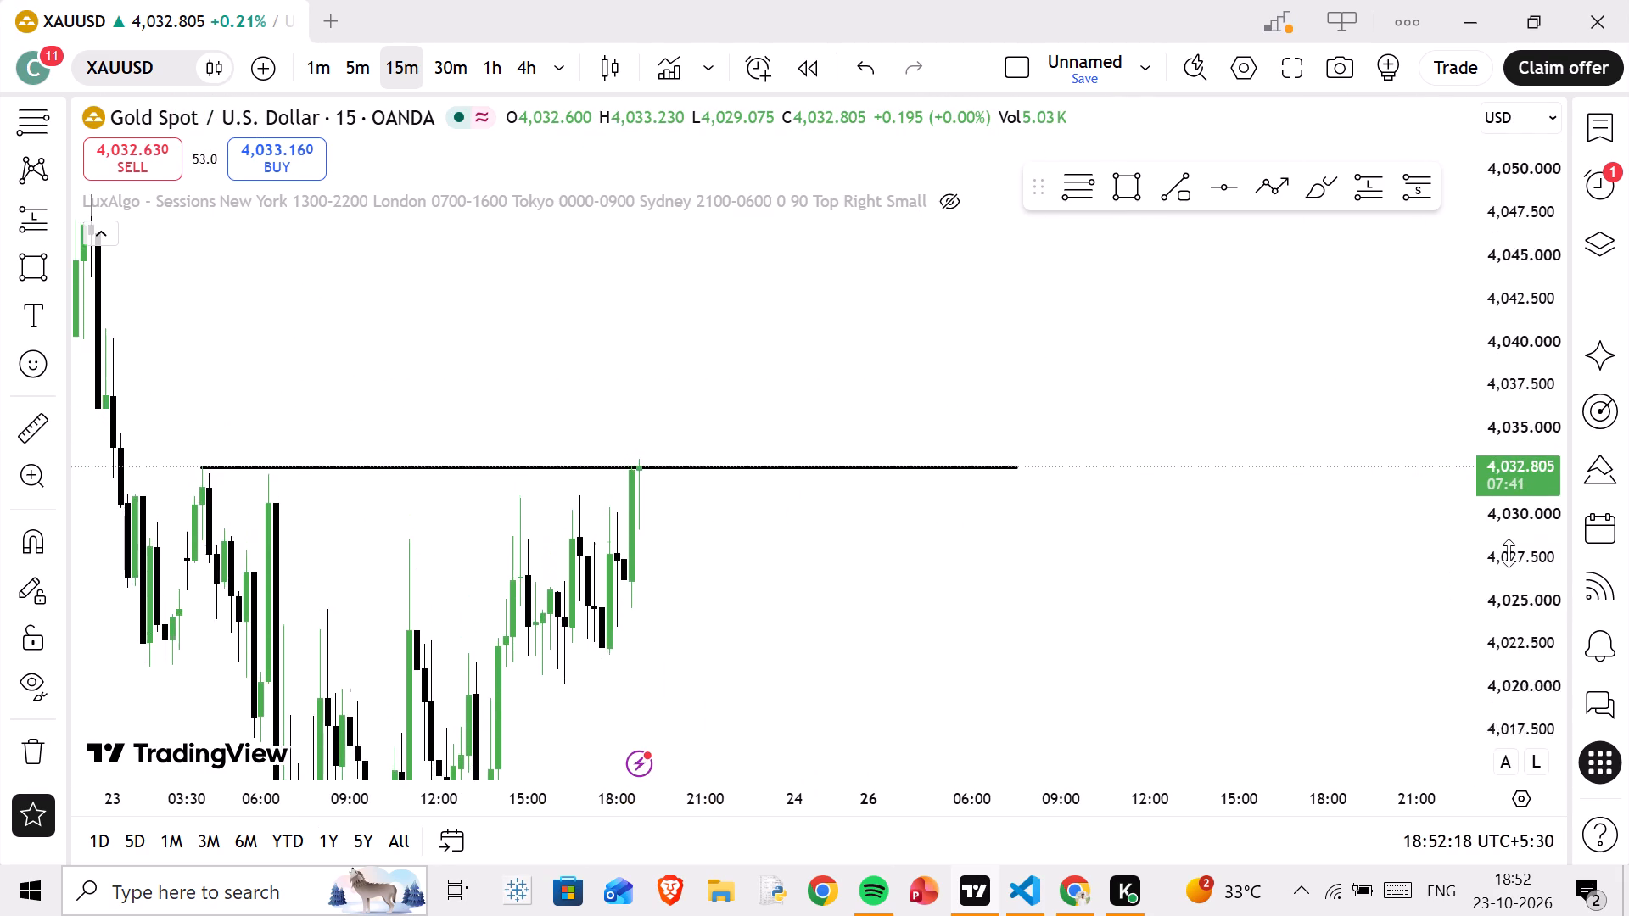
{"action": "scroll", "coordinate": [1509, 553], "scroll_direction": "up", "scroll_amount": 12}
{"action": "scroll", "coordinate": [1075, 594], "scroll_direction": "up", "scroll_amount": 2}
{"action": "left_click_drag", "start_coordinate": [910, 566], "coordinate": [910, 567]}
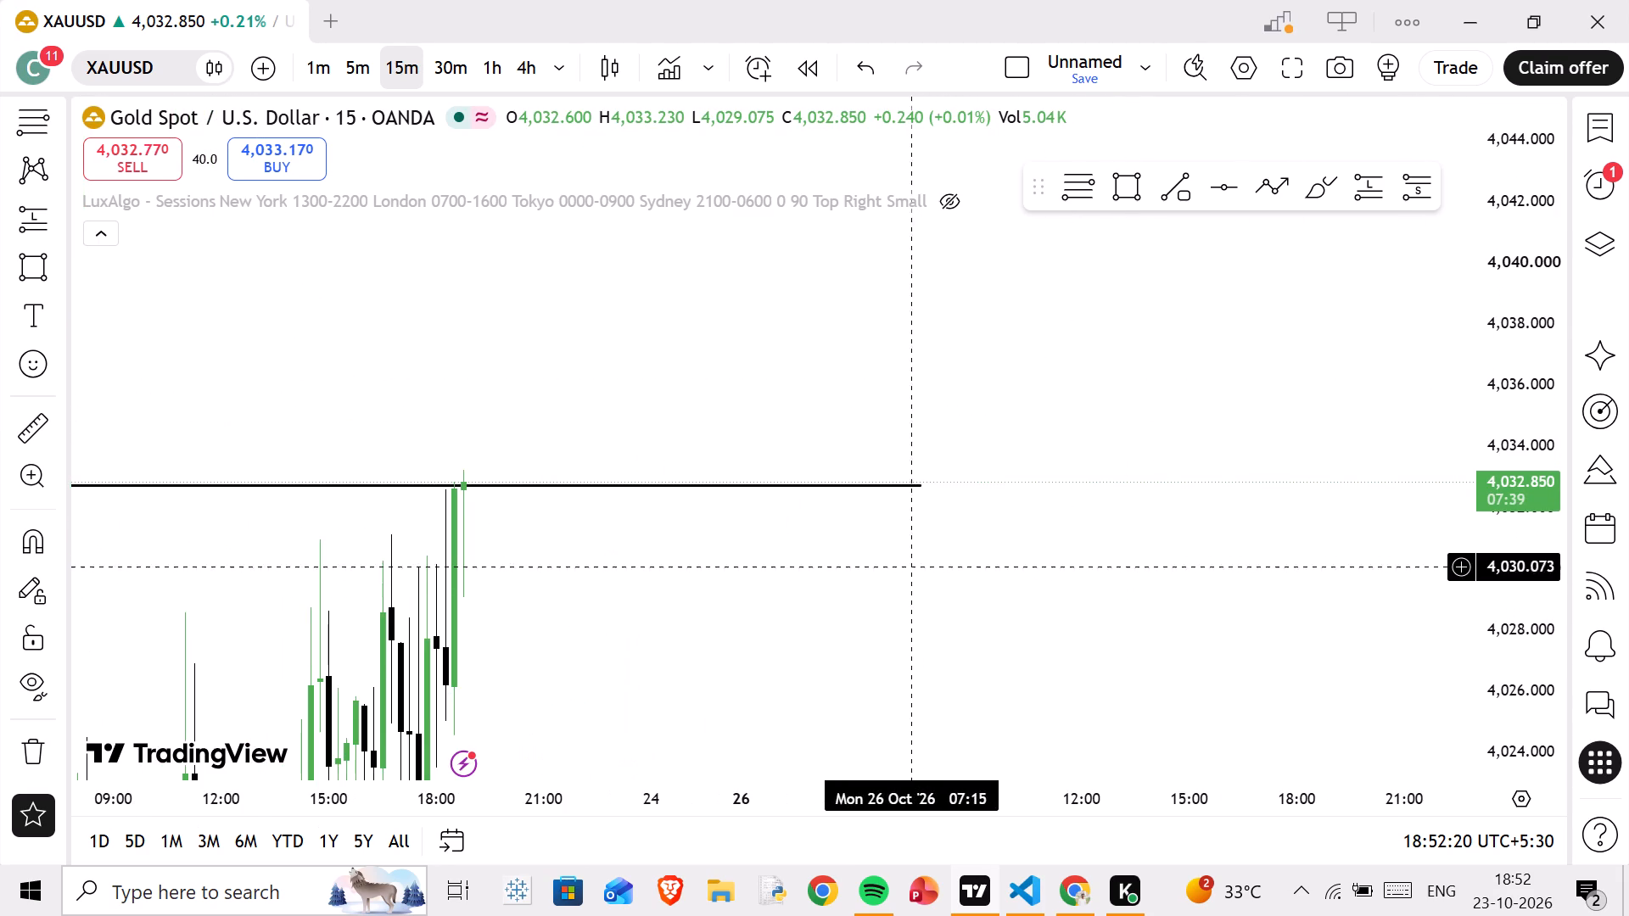
{"action": "left_click_drag", "start_coordinate": [910, 567], "coordinate": [1253, 395]}
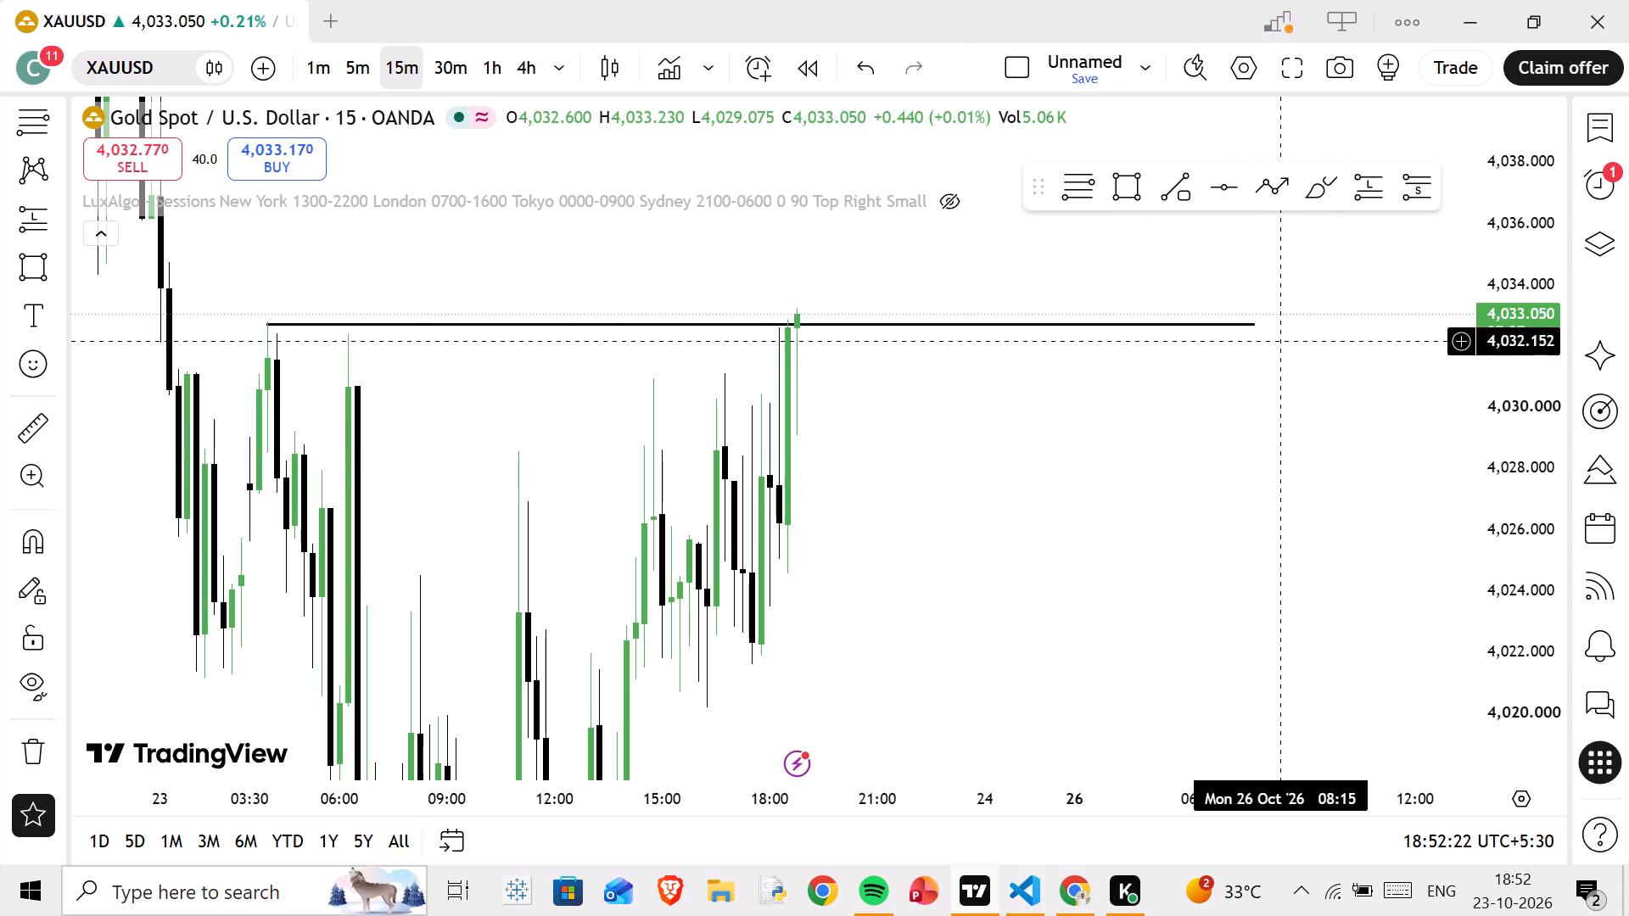
{"action": "scroll", "coordinate": [1503, 516], "scroll_direction": "down", "scroll_amount": 3}
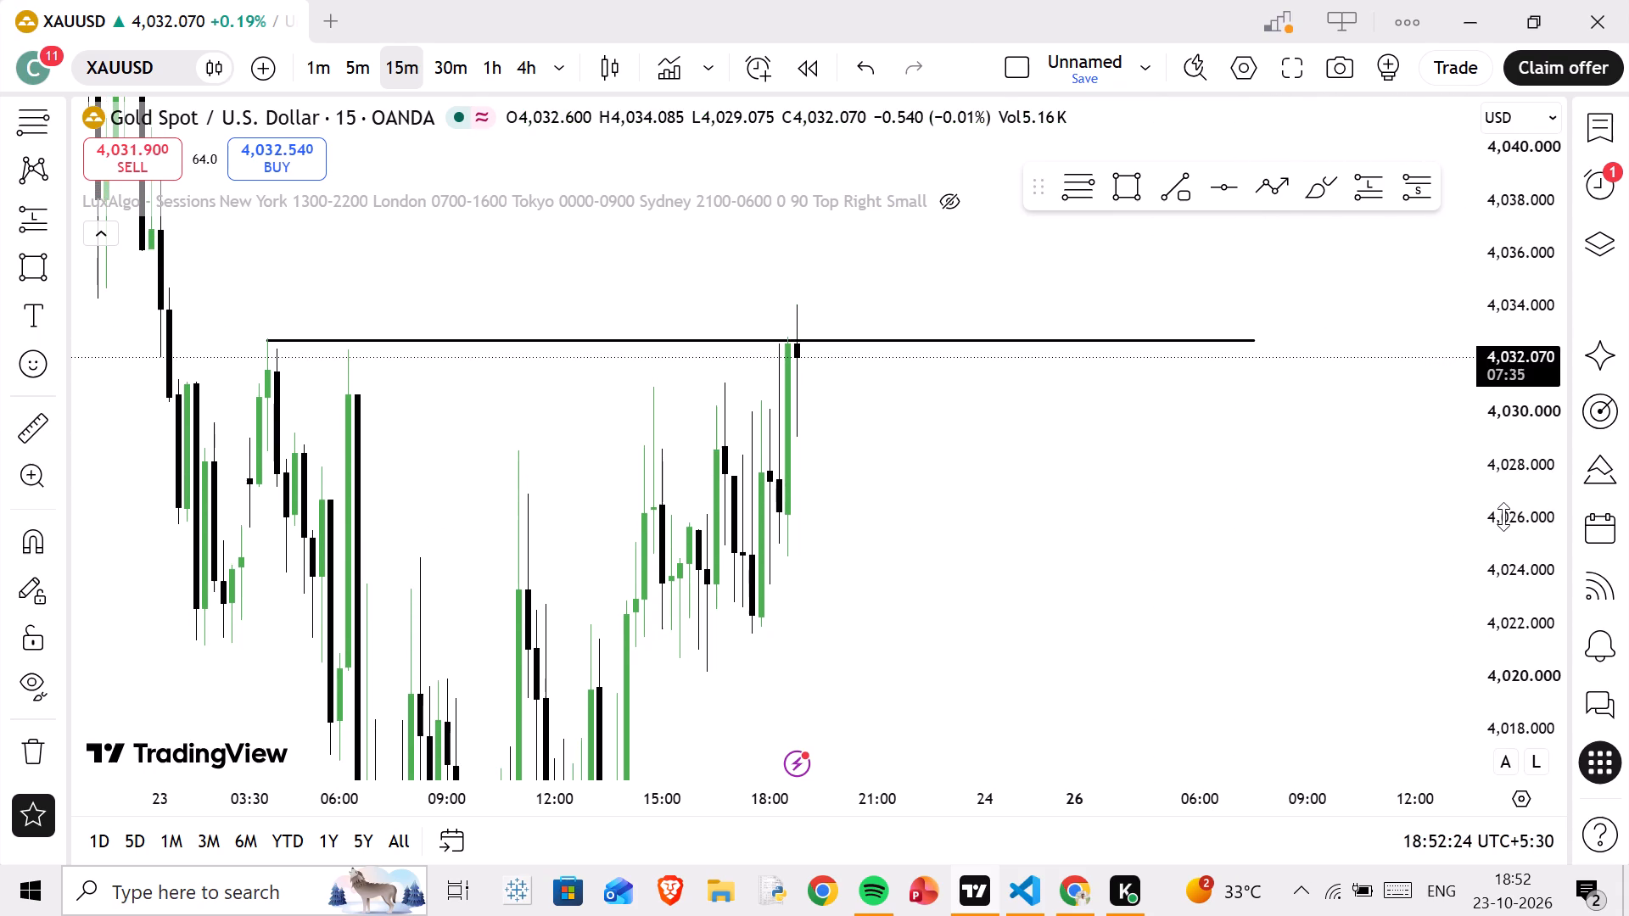
{"action": "scroll", "coordinate": [1502, 517], "scroll_direction": "down", "scroll_amount": 2}
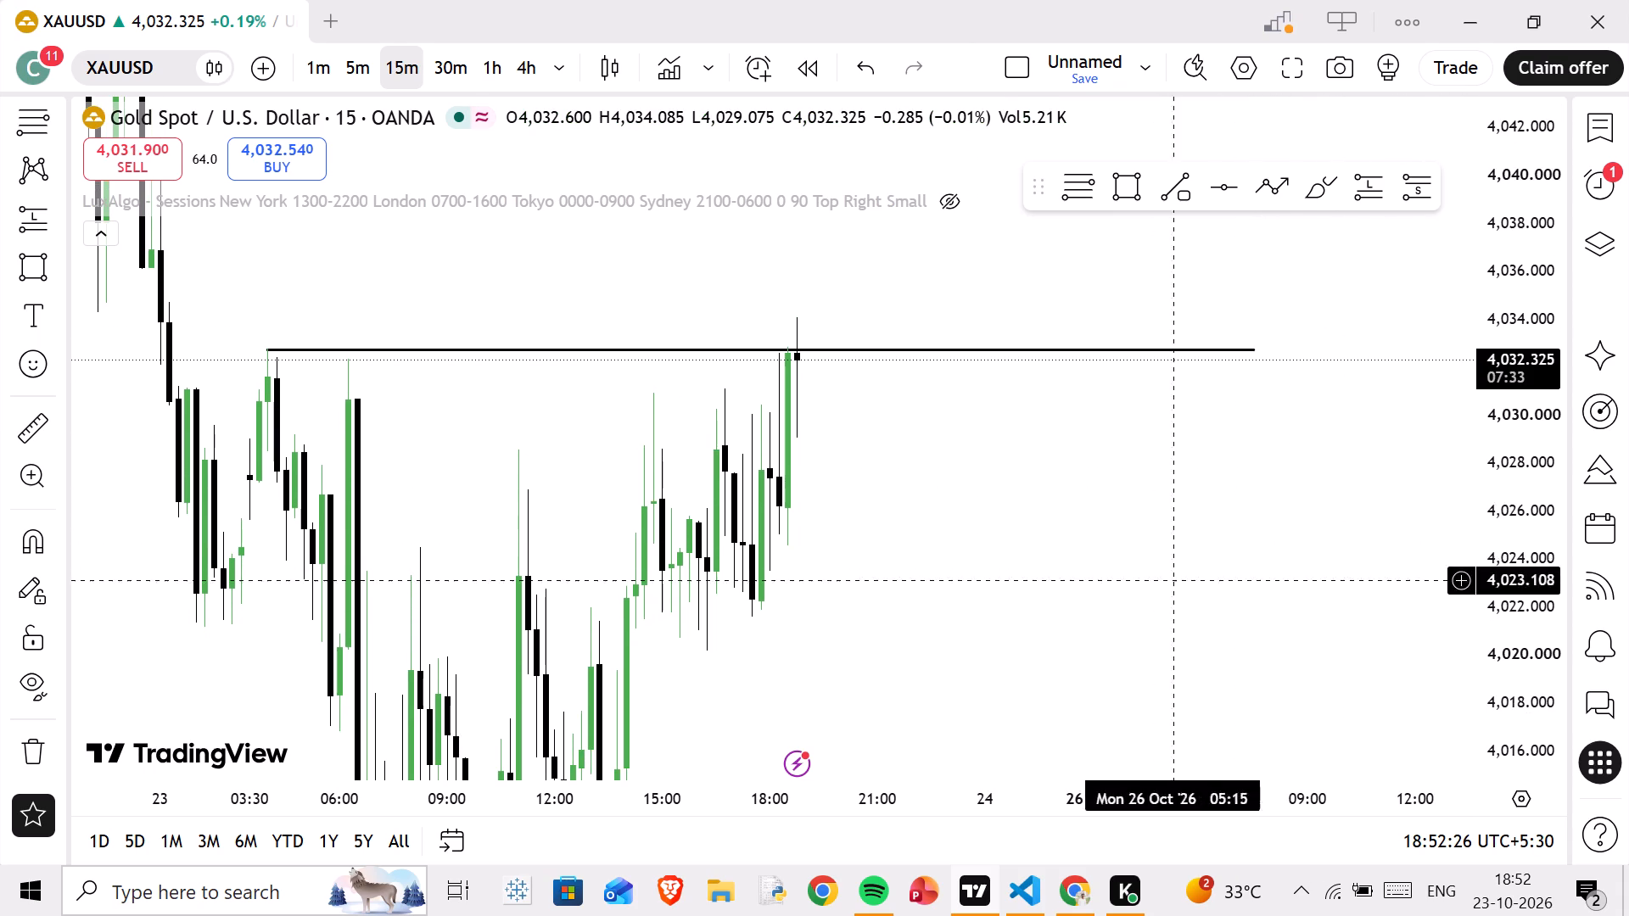
Draw a rectangle zone from about 4,009.7 to 4,011.5, spanning 12:15 on 23 Oct to 07:30 on 26 Oct.
{"action": "left_click_drag", "start_coordinate": [871, 535], "coordinate": [1001, 418]}
{"action": "left_click_drag", "start_coordinate": [991, 636], "coordinate": [1009, 455]}
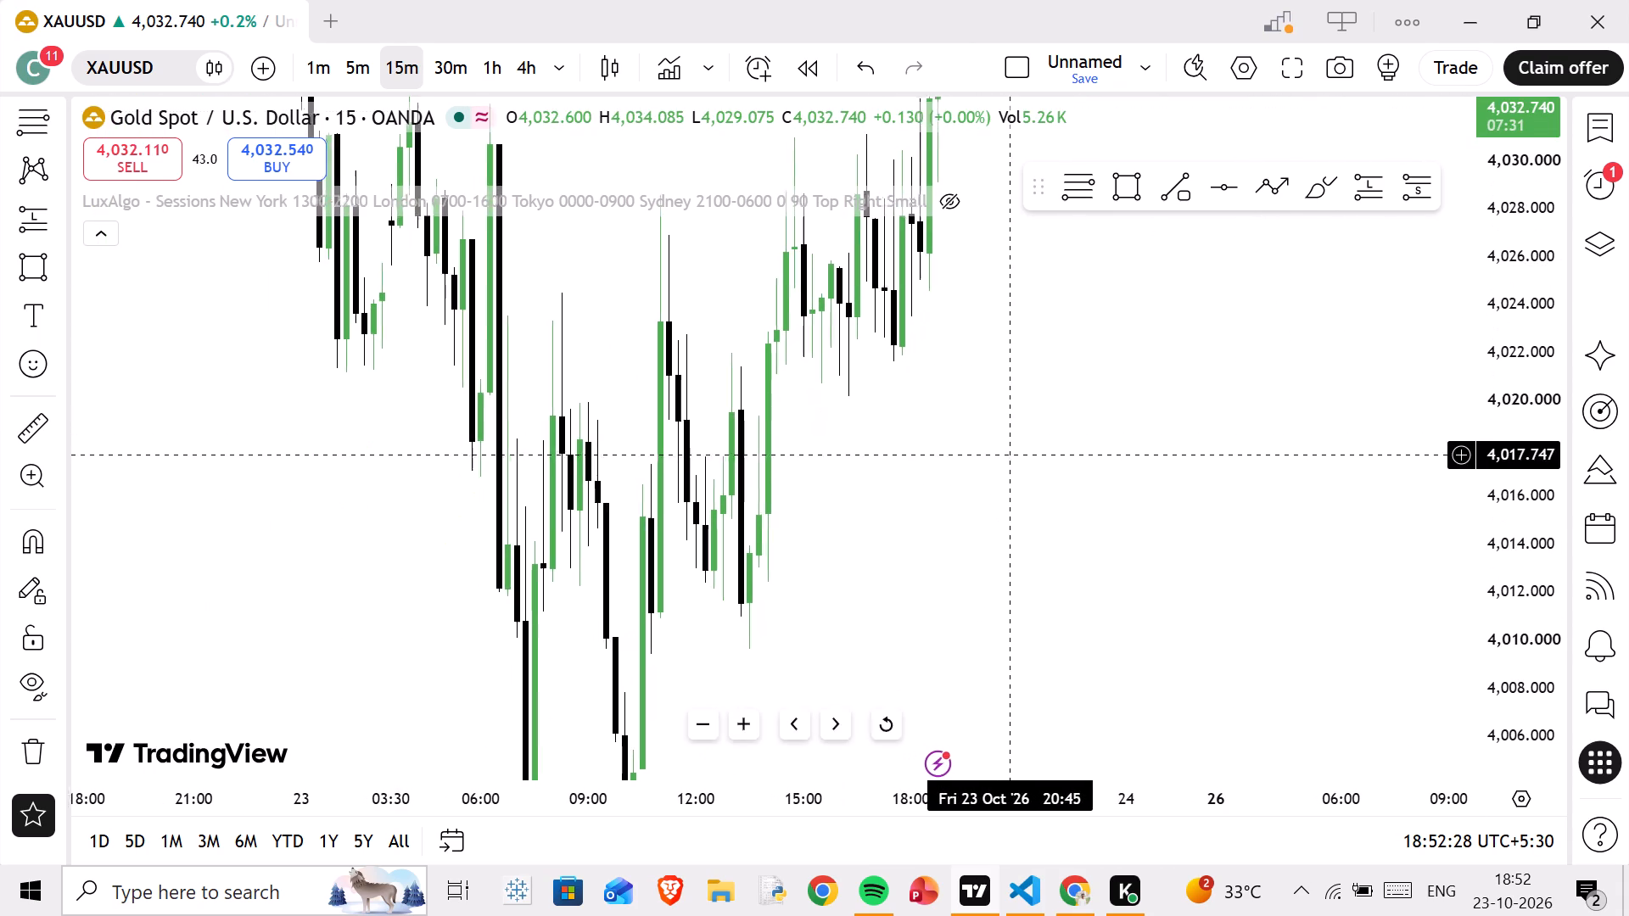
{"action": "left_click_drag", "start_coordinate": [1009, 455], "coordinate": [1010, 452]}
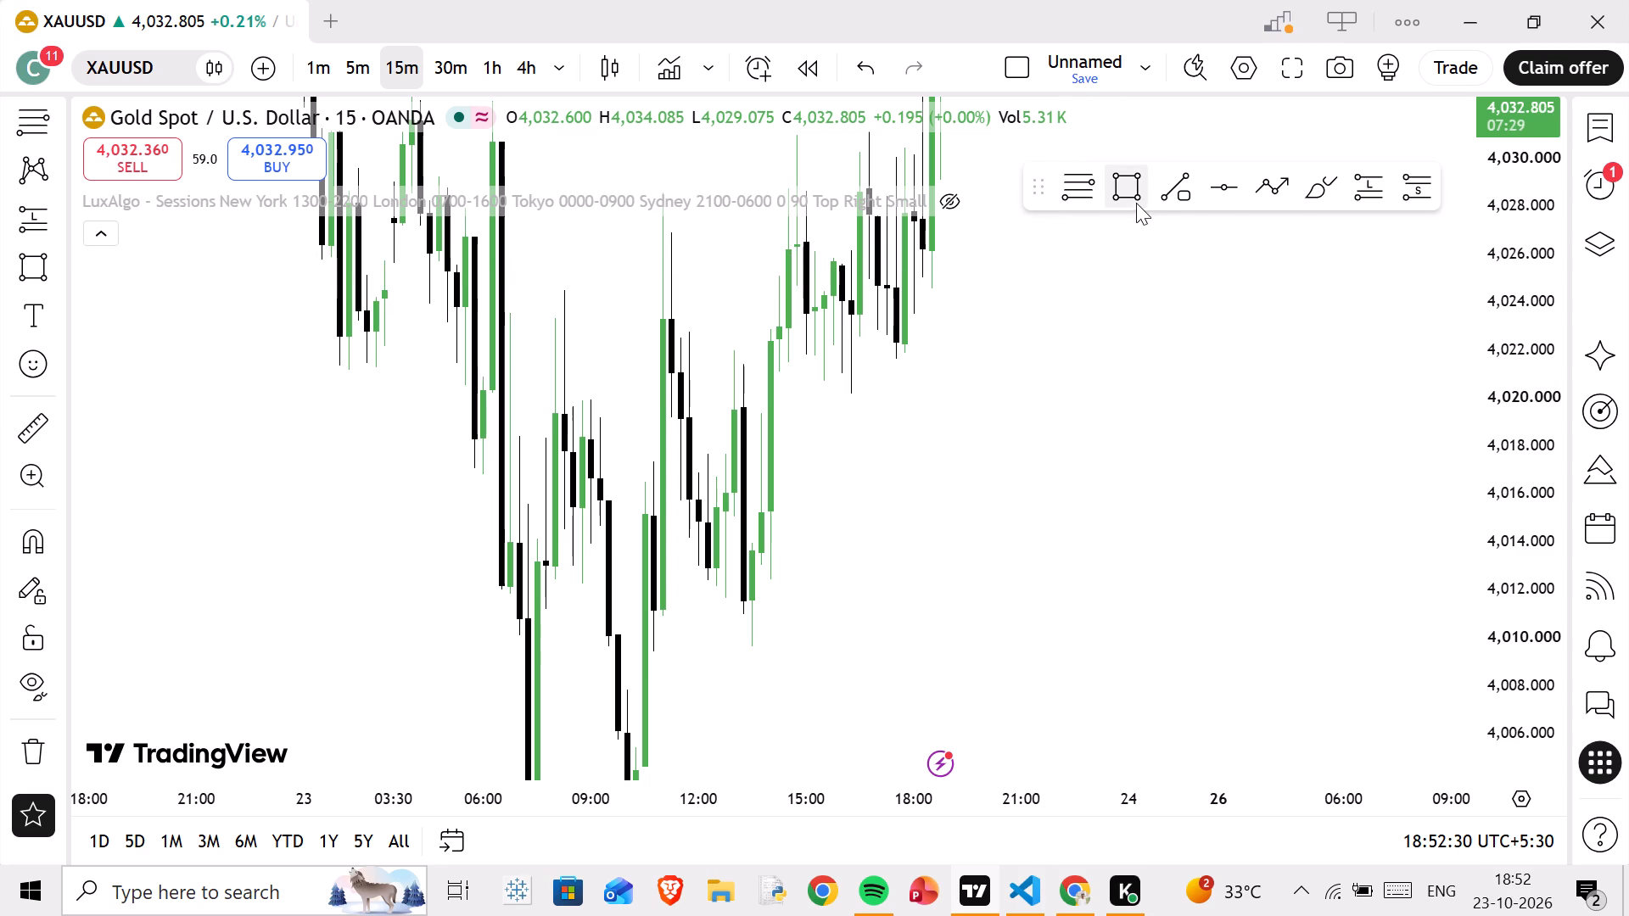
{"action": "left_click", "coordinate": [1129, 185]}
{"action": "left_click_drag", "start_coordinate": [705, 600], "coordinate": [766, 623]}
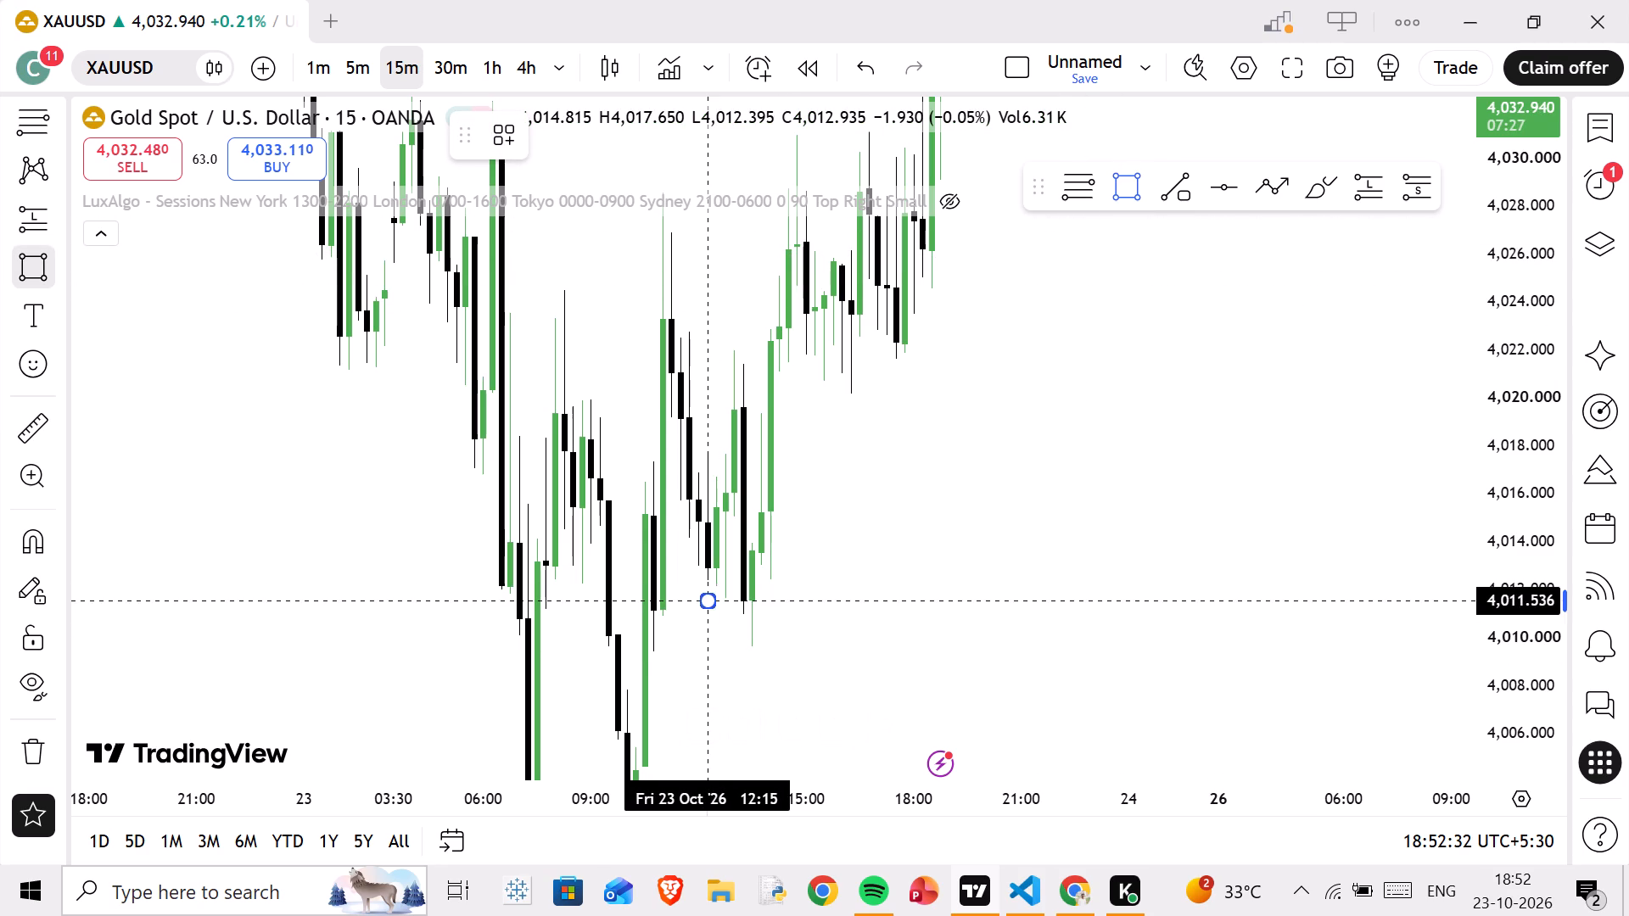
{"action": "left_click_drag", "start_coordinate": [766, 623], "coordinate": [1425, 640]}
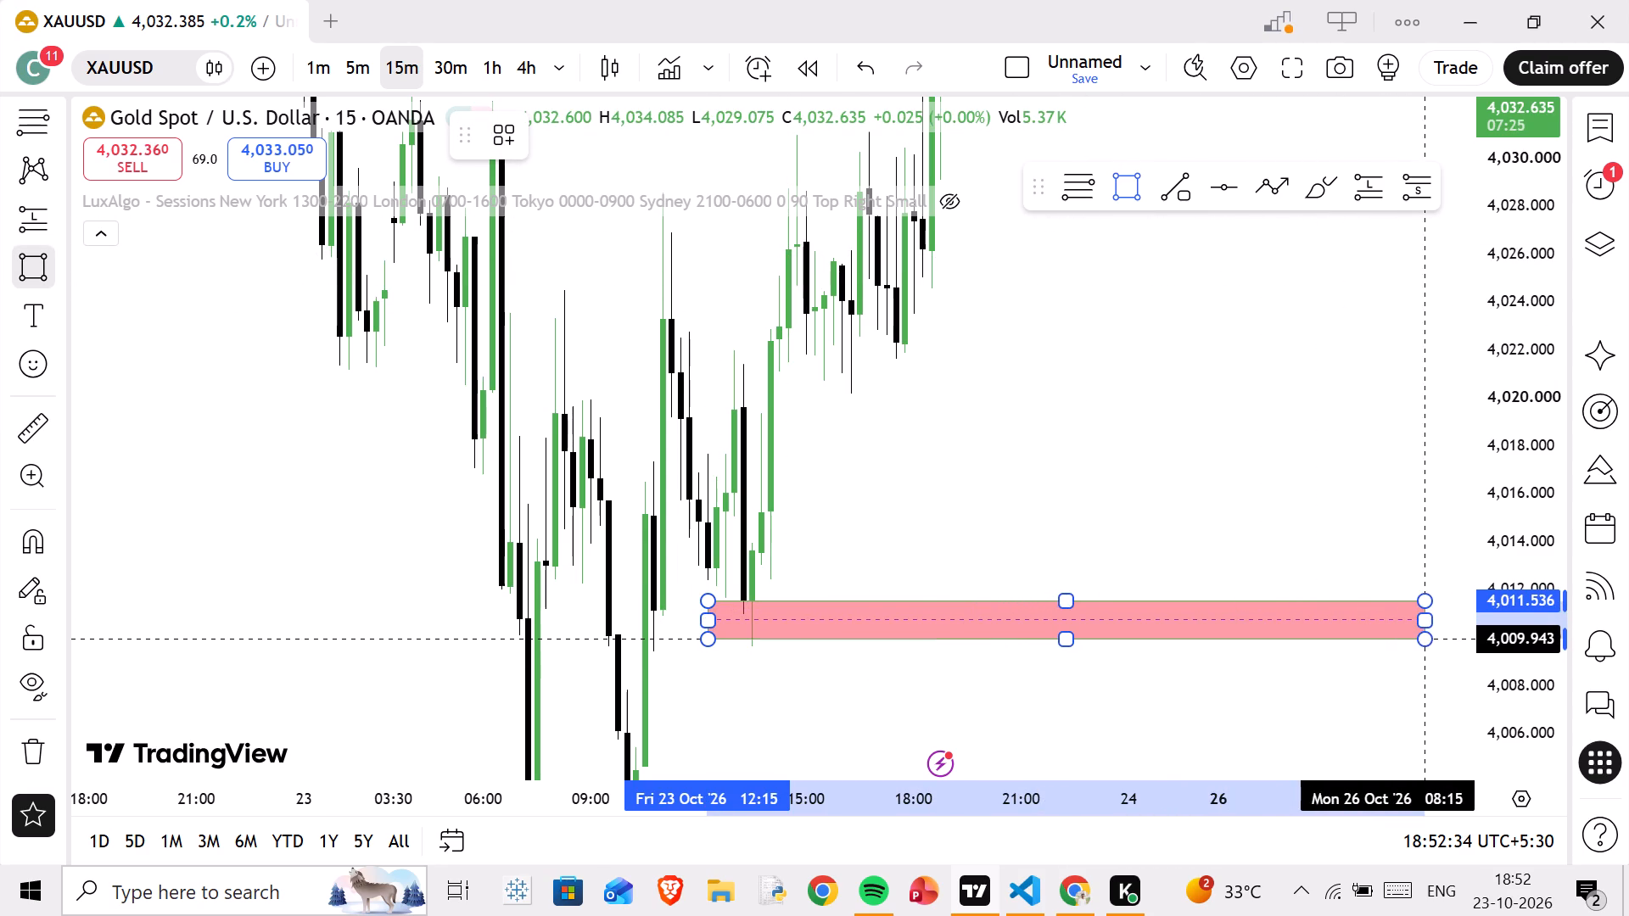
{"action": "left_click_drag", "start_coordinate": [1425, 640], "coordinate": [1475, 644]}
{"action": "left_click", "coordinate": [1475, 644]}
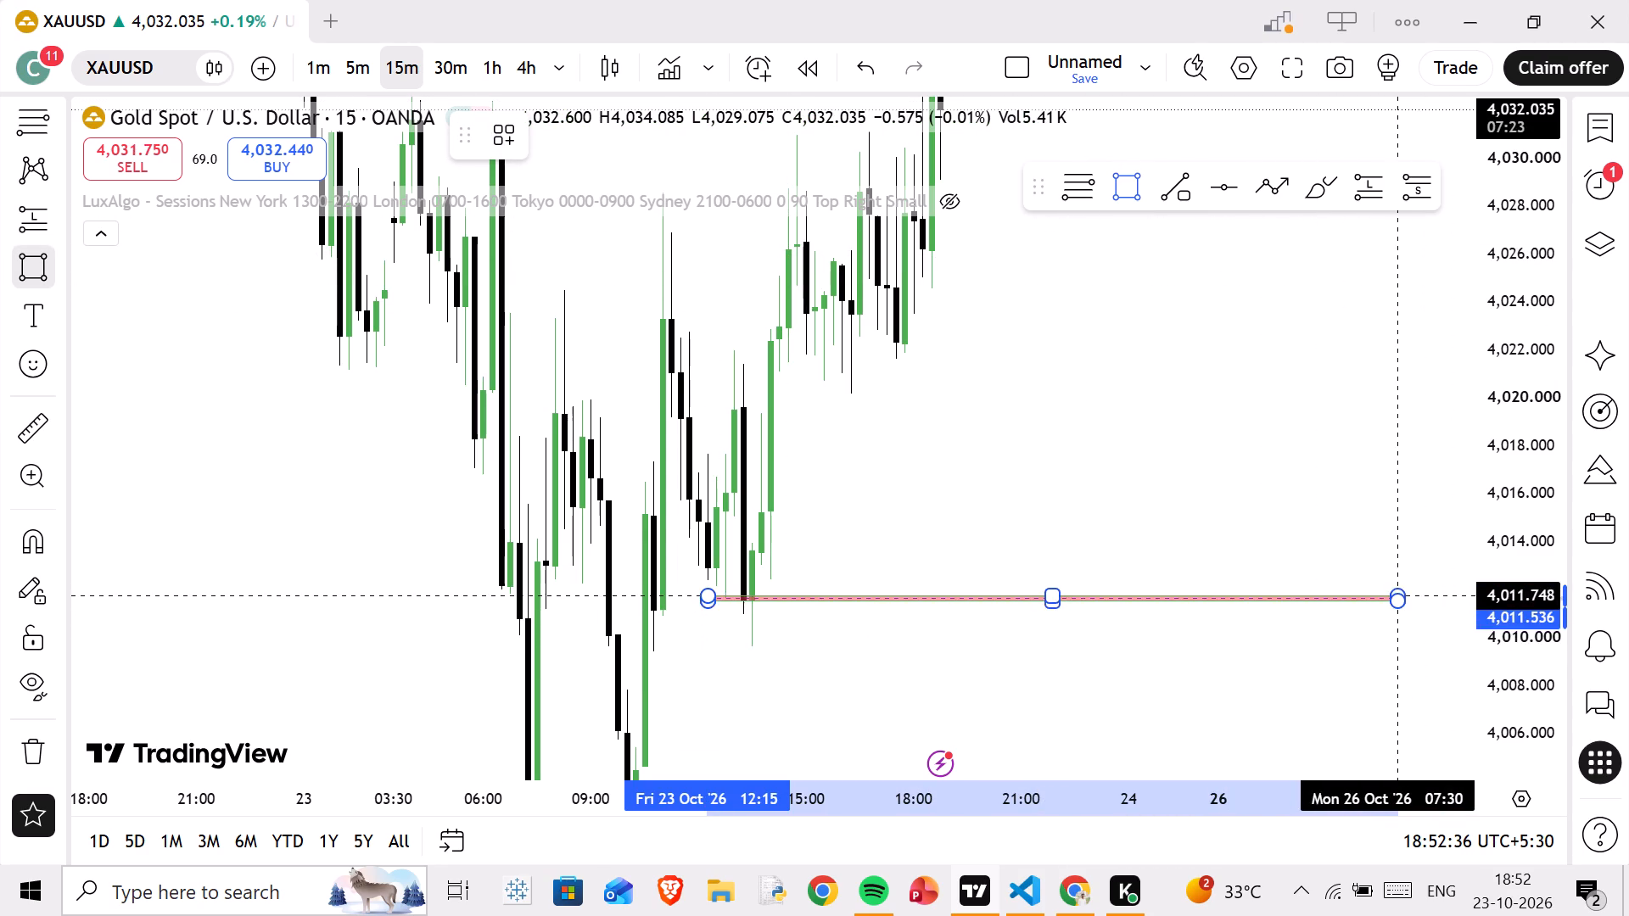
{"action": "left_click", "coordinate": [1397, 645]}
Change the fill colour of the rectangle zone near 4,010 to green.
{"action": "left_click_drag", "start_coordinate": [1118, 487], "coordinate": [1066, 494]}
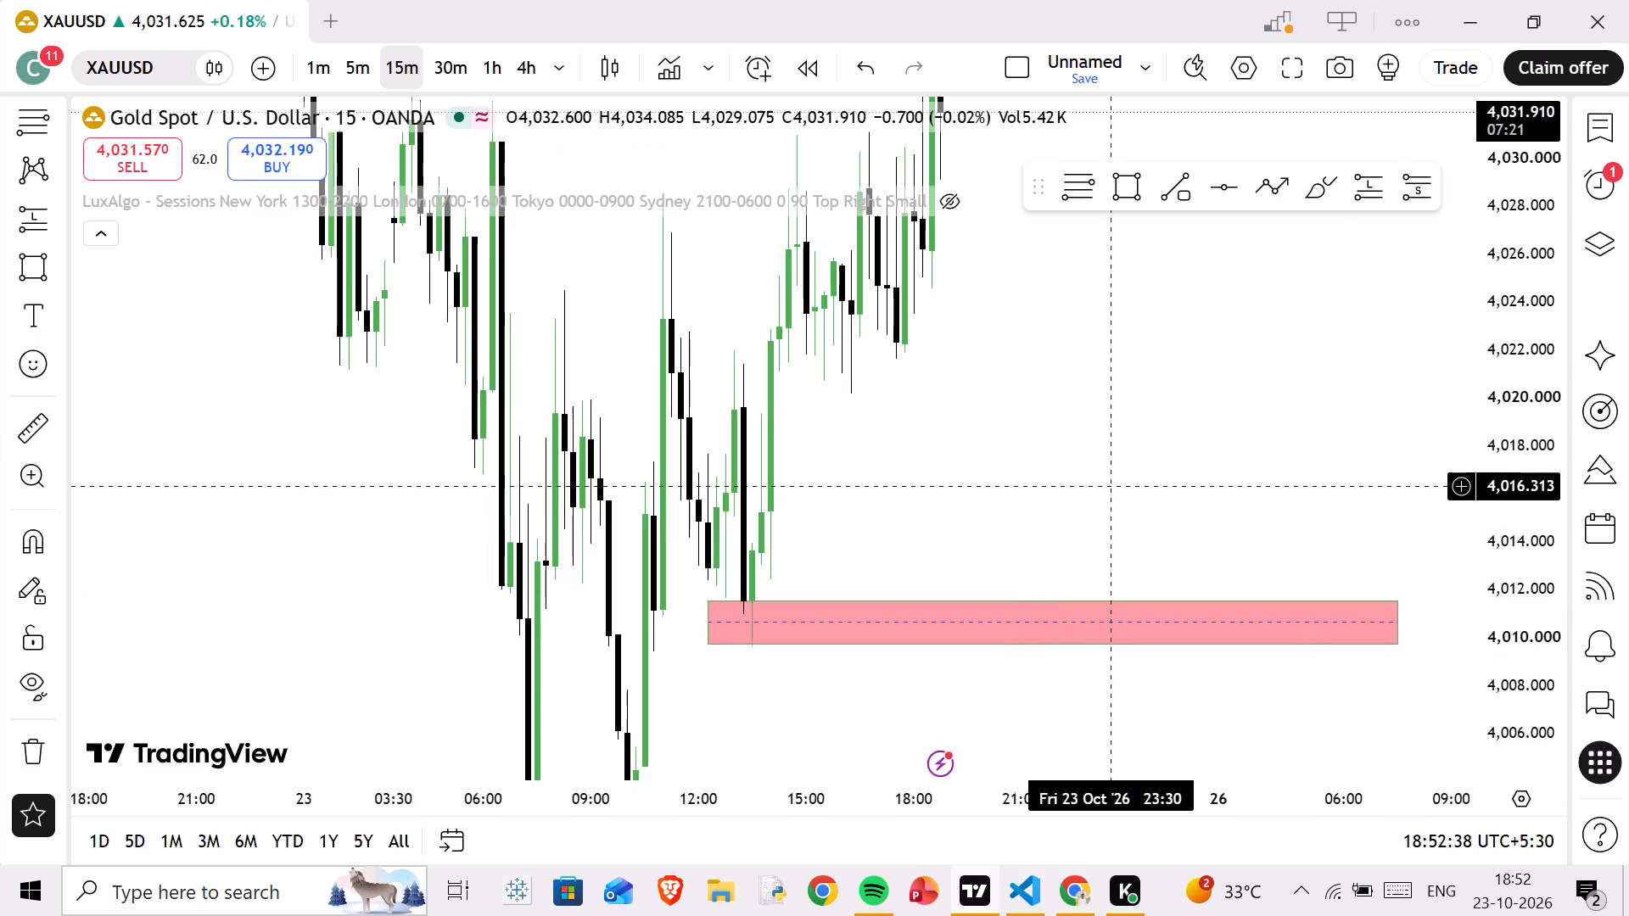
{"action": "left_click_drag", "start_coordinate": [1066, 494], "coordinate": [757, 488]}
{"action": "left_click", "coordinate": [704, 611]}
{"action": "left_click", "coordinate": [703, 603]}
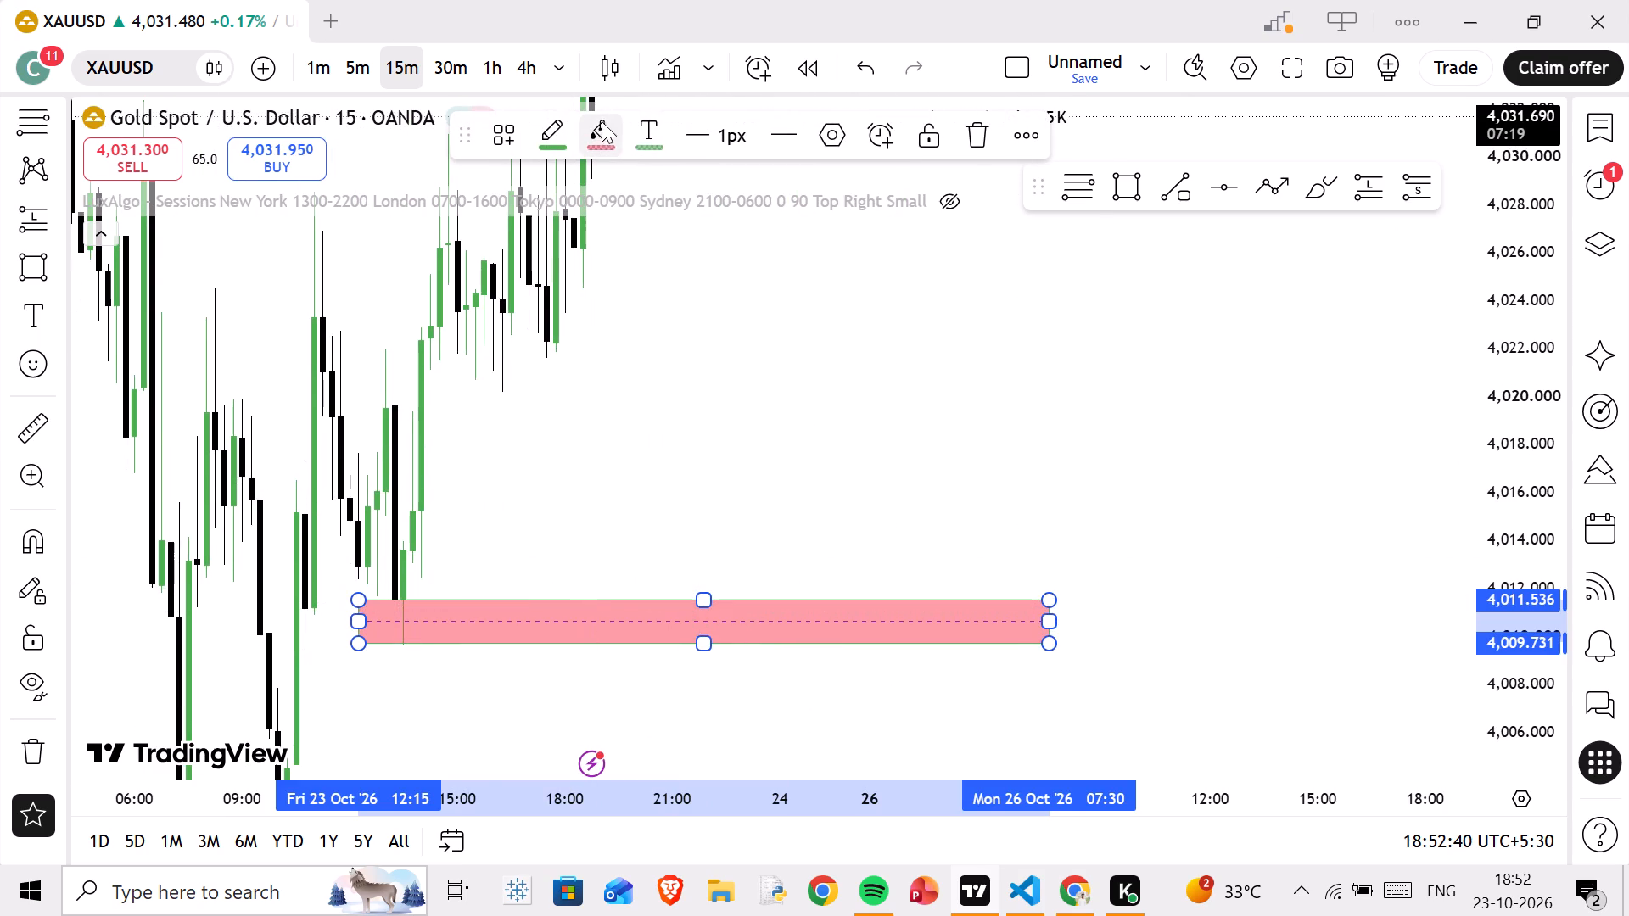
{"action": "left_click", "coordinate": [604, 117]}
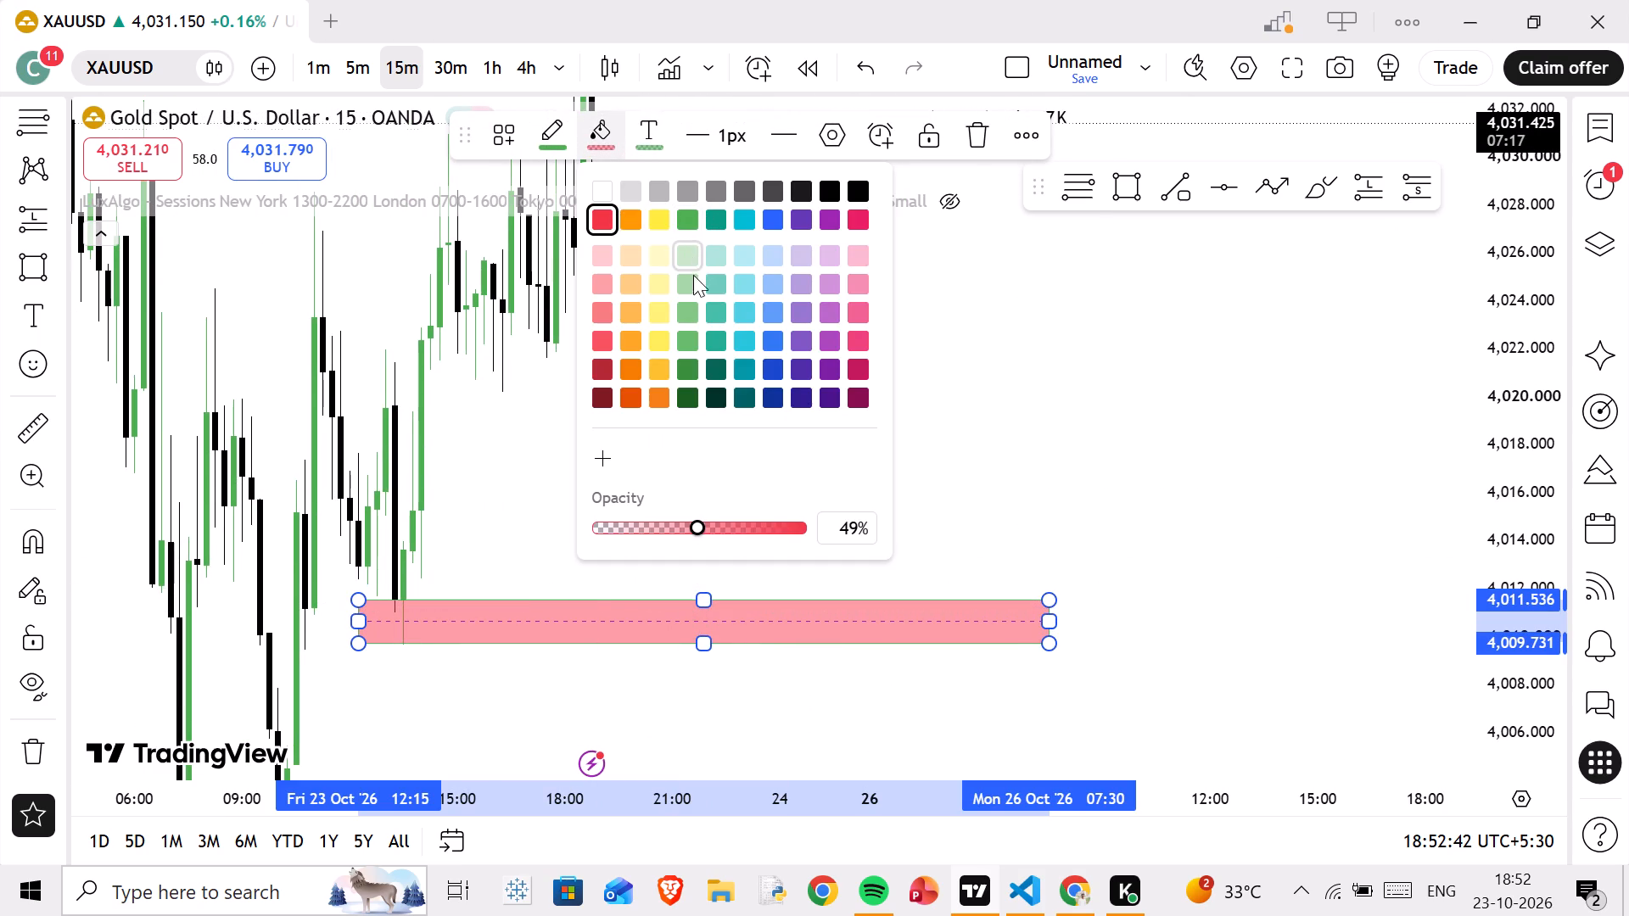
{"action": "left_click", "coordinate": [680, 210]}
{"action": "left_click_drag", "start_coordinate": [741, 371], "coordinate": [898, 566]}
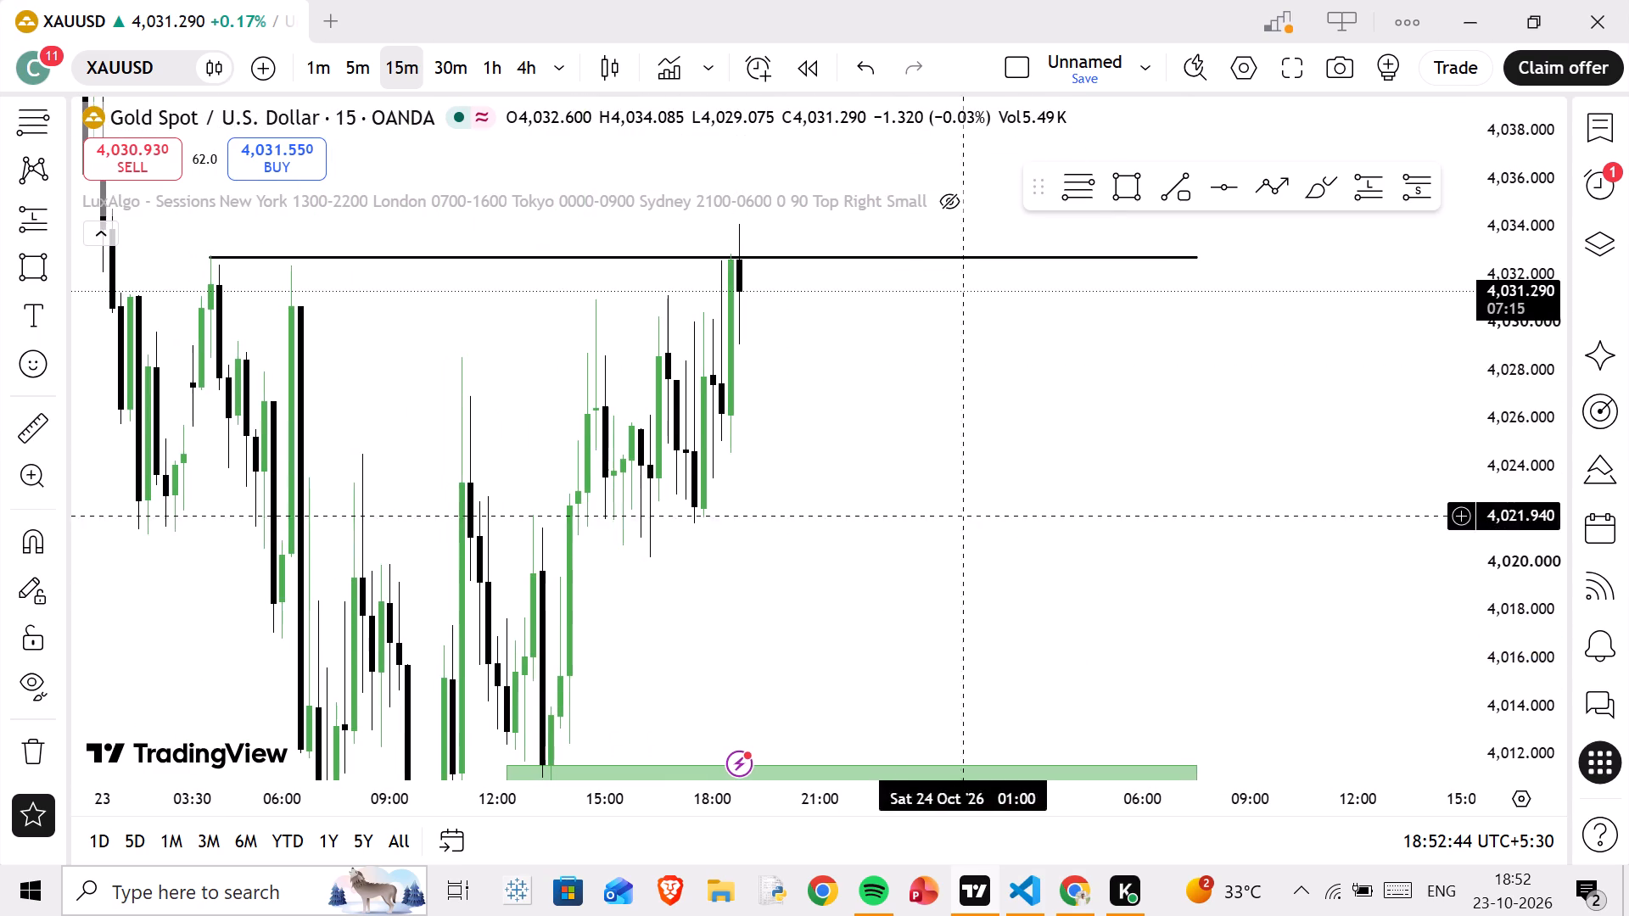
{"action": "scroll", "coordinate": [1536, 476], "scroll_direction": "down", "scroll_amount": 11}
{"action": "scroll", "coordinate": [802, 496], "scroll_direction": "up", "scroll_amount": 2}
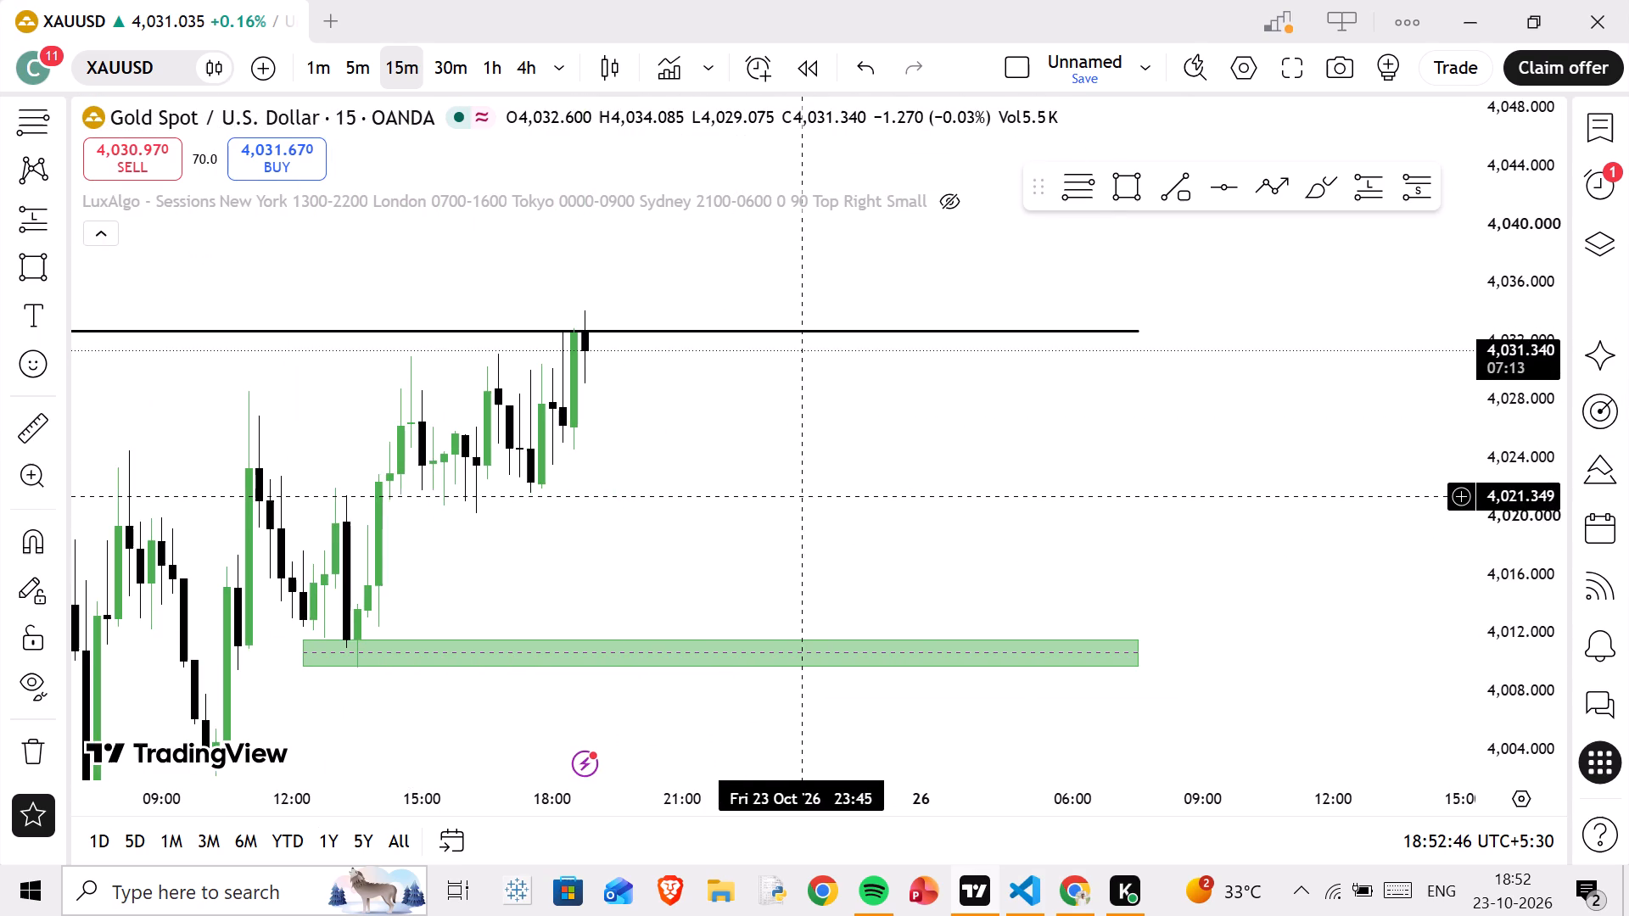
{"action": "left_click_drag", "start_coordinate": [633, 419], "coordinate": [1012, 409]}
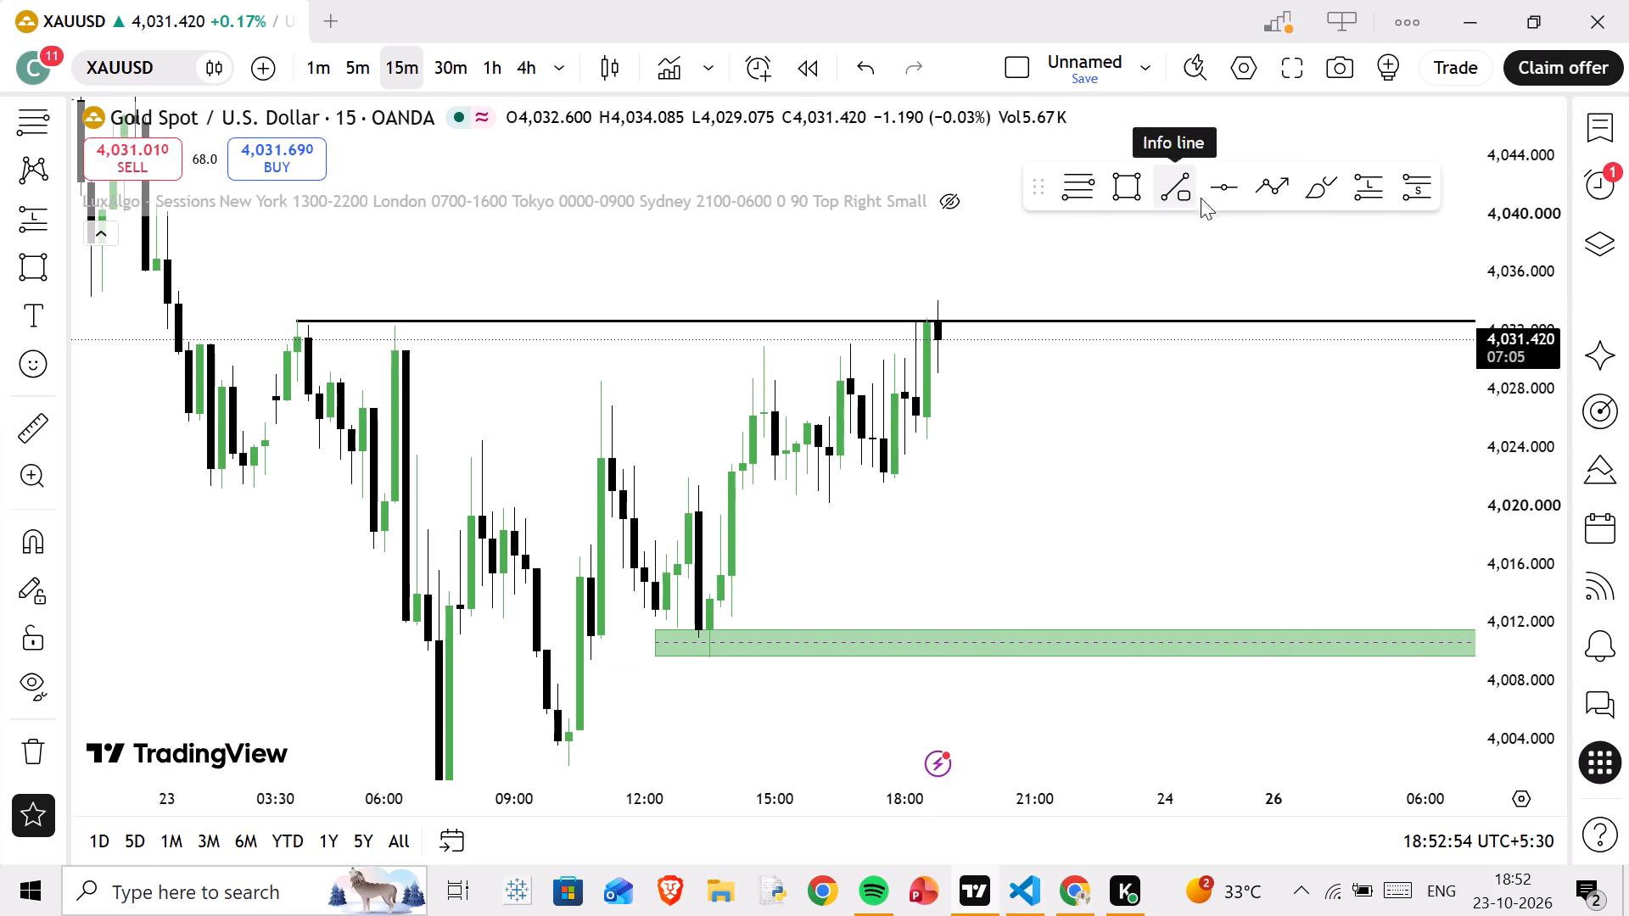
Delete the resistance line that starts at the 04:00 swing high of 23 Oct.
{"action": "left_click", "coordinate": [1097, 320]}
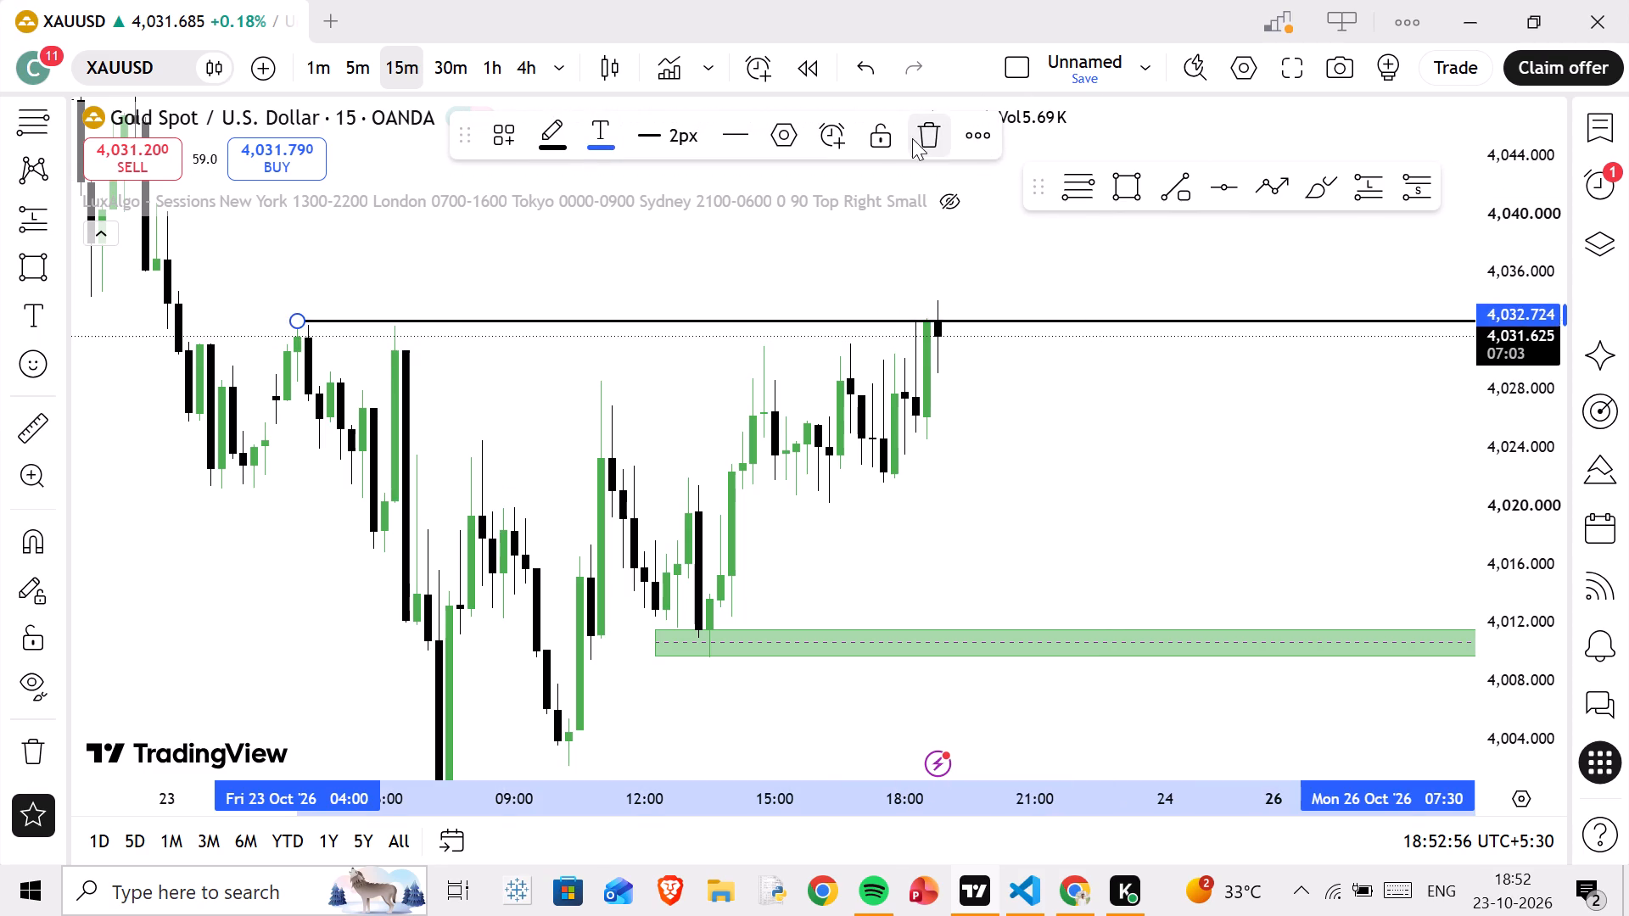
{"action": "left_click", "coordinate": [912, 138]}
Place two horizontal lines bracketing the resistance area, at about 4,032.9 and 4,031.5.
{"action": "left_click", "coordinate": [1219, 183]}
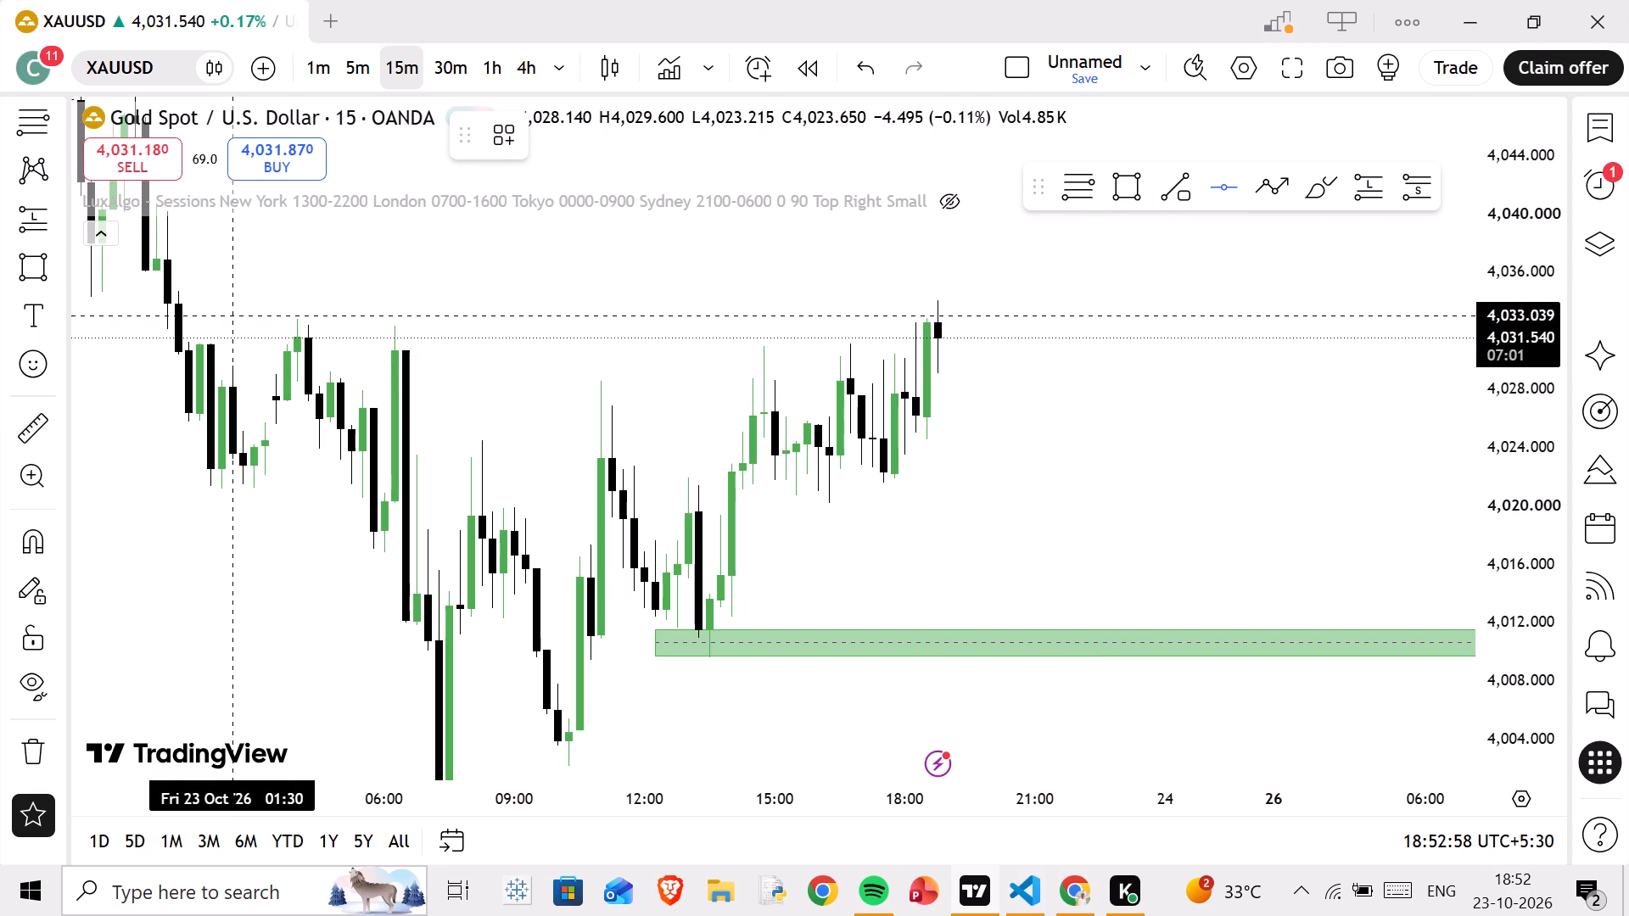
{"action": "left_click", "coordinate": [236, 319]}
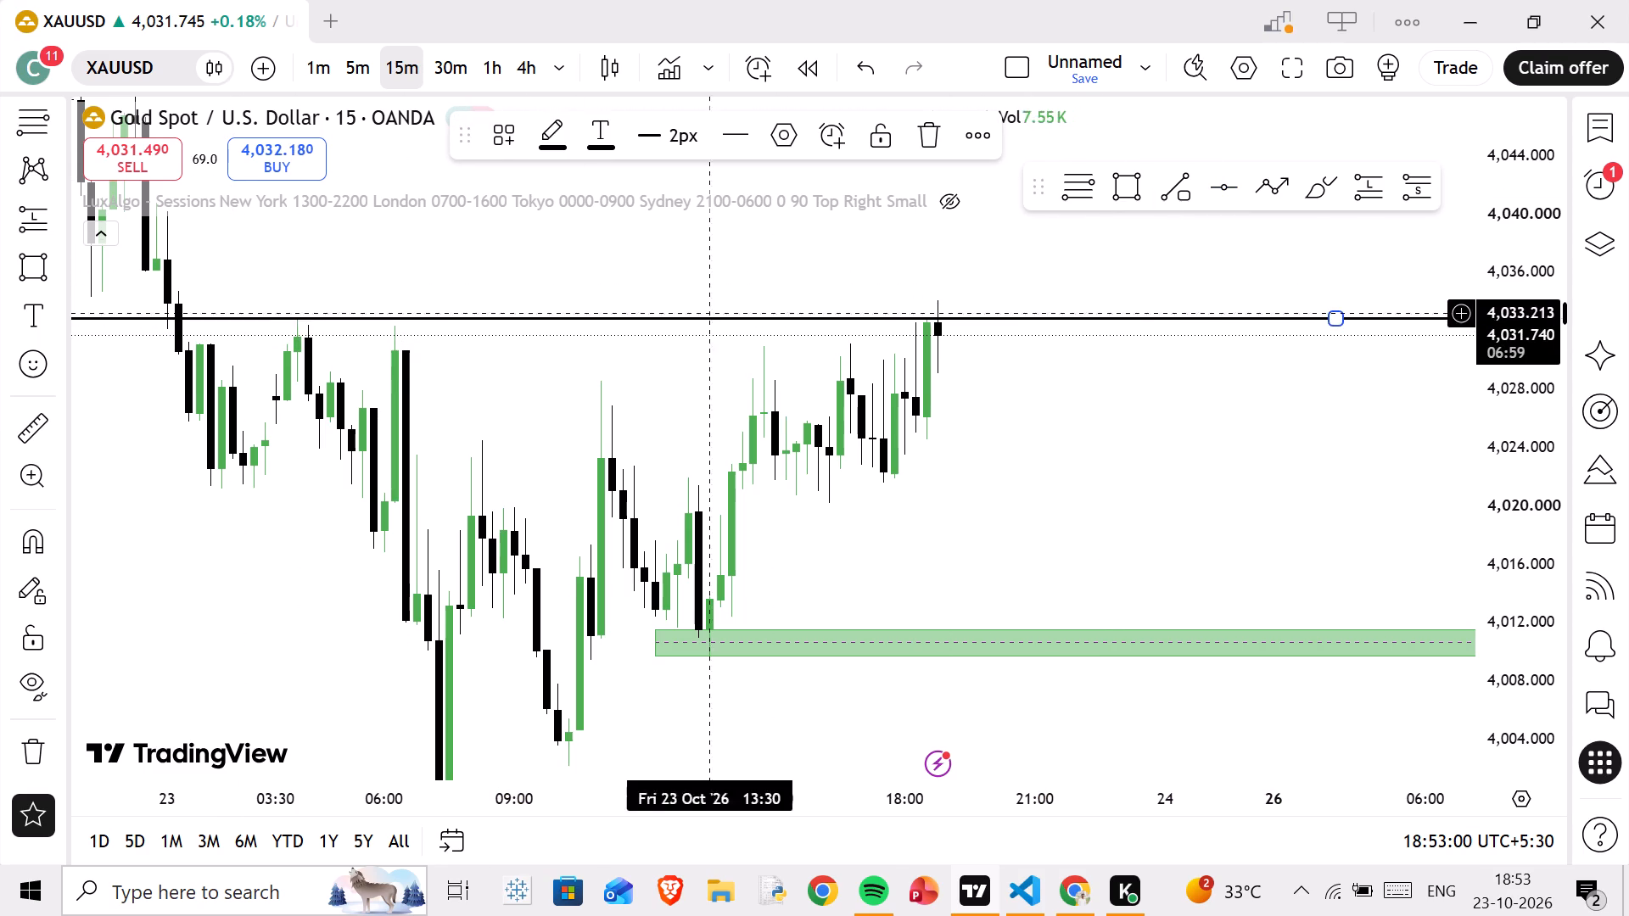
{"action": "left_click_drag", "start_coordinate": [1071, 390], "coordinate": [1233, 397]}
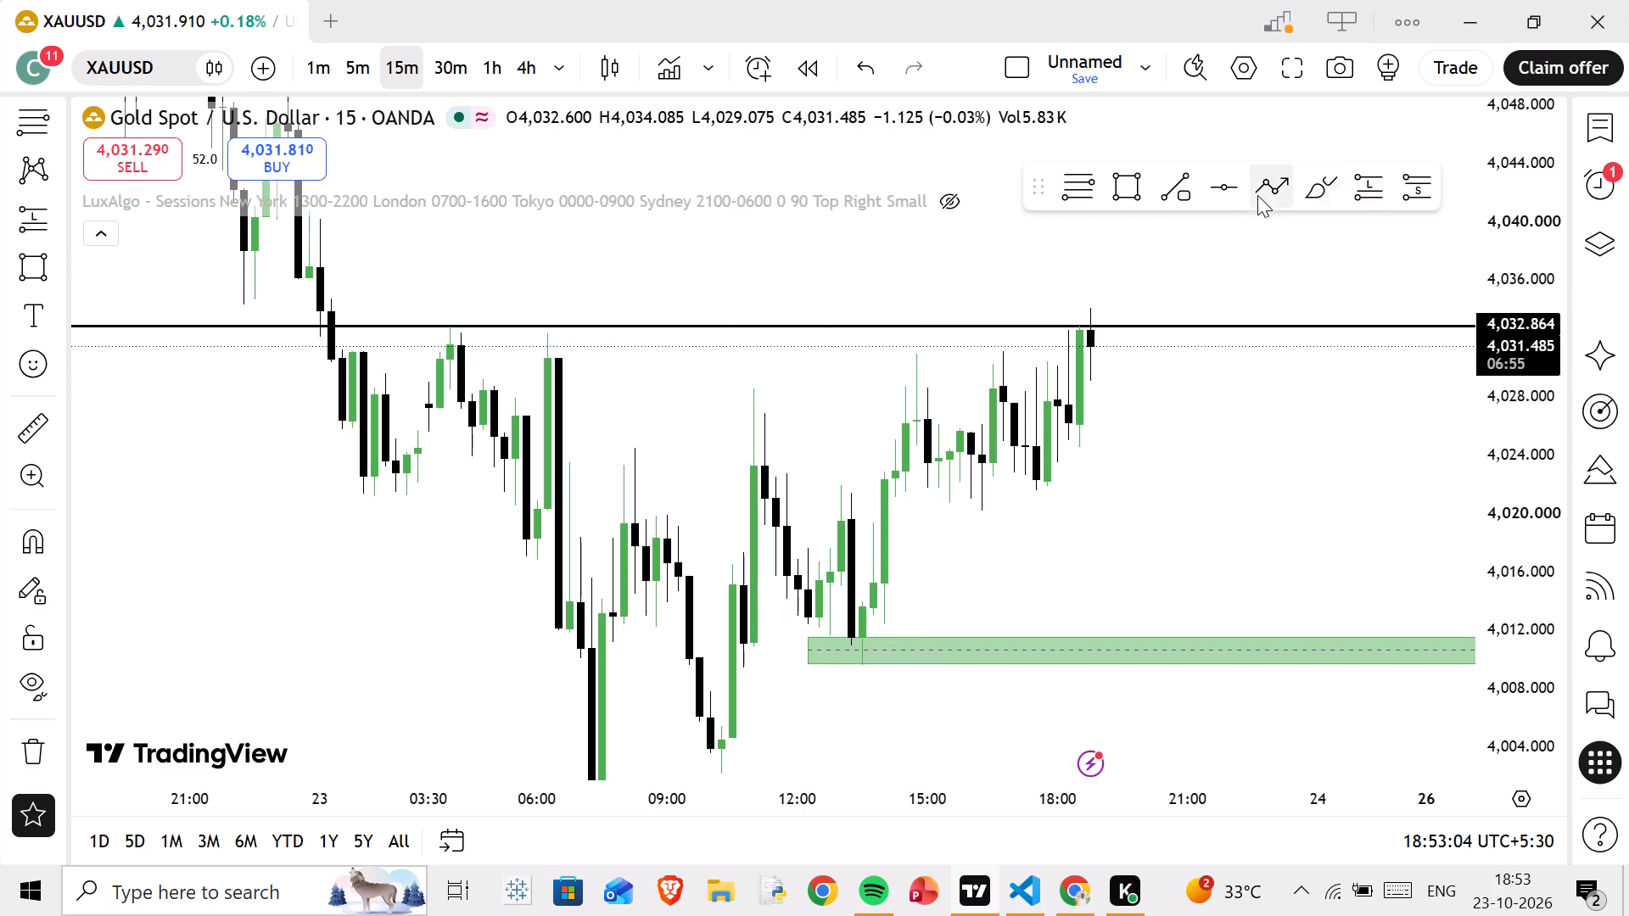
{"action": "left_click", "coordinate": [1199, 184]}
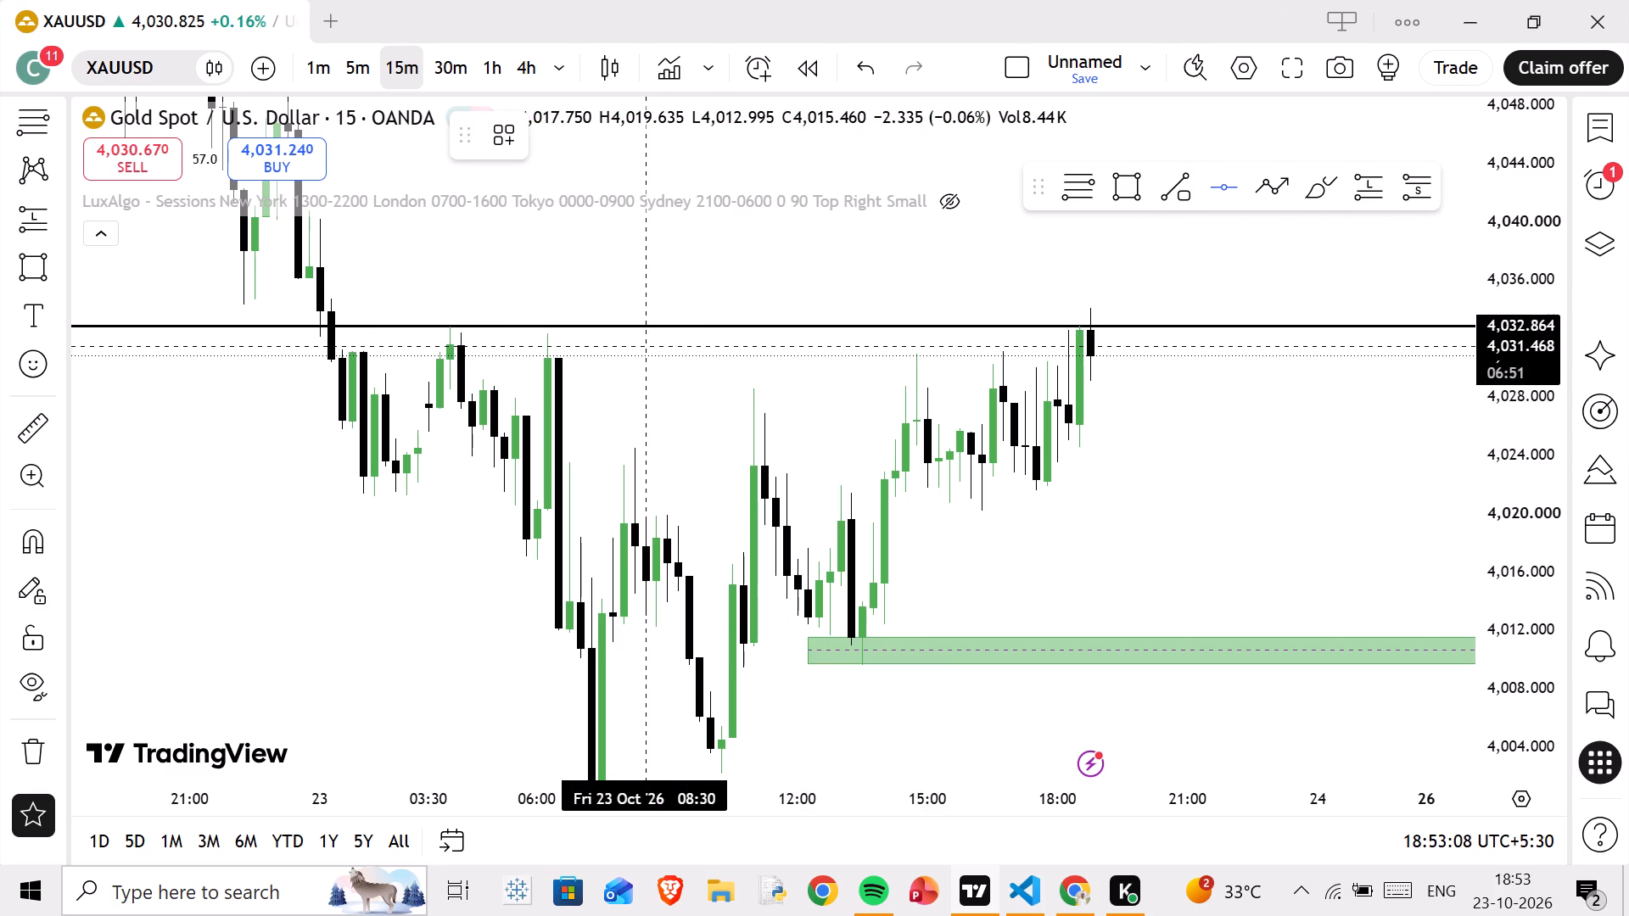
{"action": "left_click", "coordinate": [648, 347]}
Draw a rectangle zone between the two horizontal lines, from about 4,031.6 to 4,033.0, spanning 00:45 to 21:45 on 23 Oct.
{"action": "left_click_drag", "start_coordinate": [800, 254], "coordinate": [661, 265]}
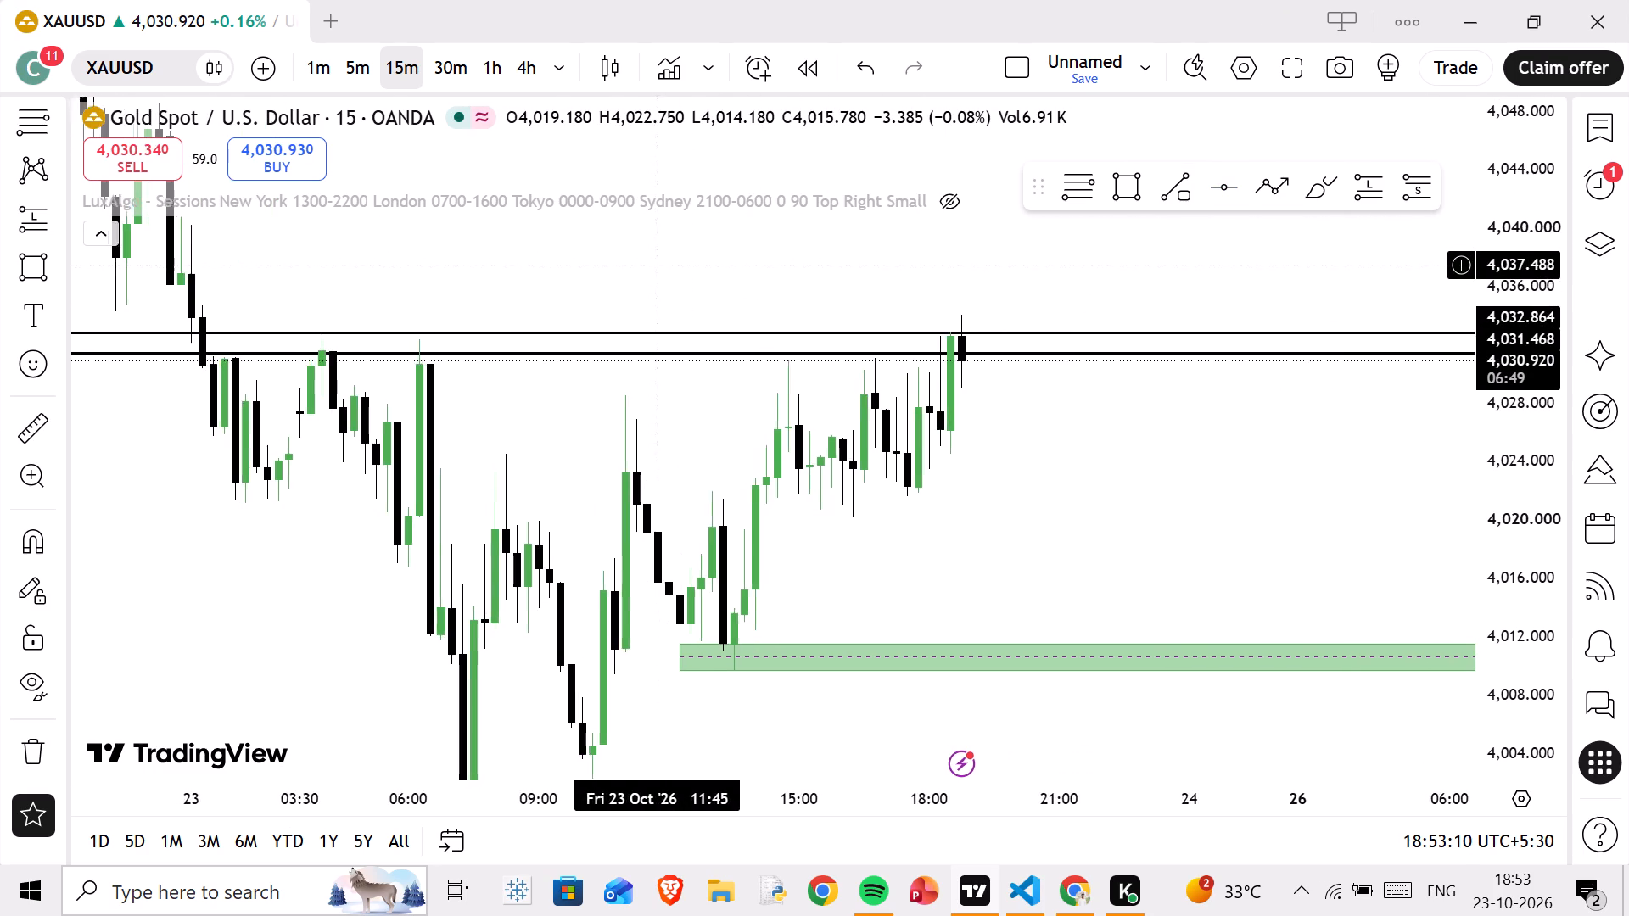
{"action": "left_click_drag", "start_coordinate": [661, 265], "coordinate": [854, 237]}
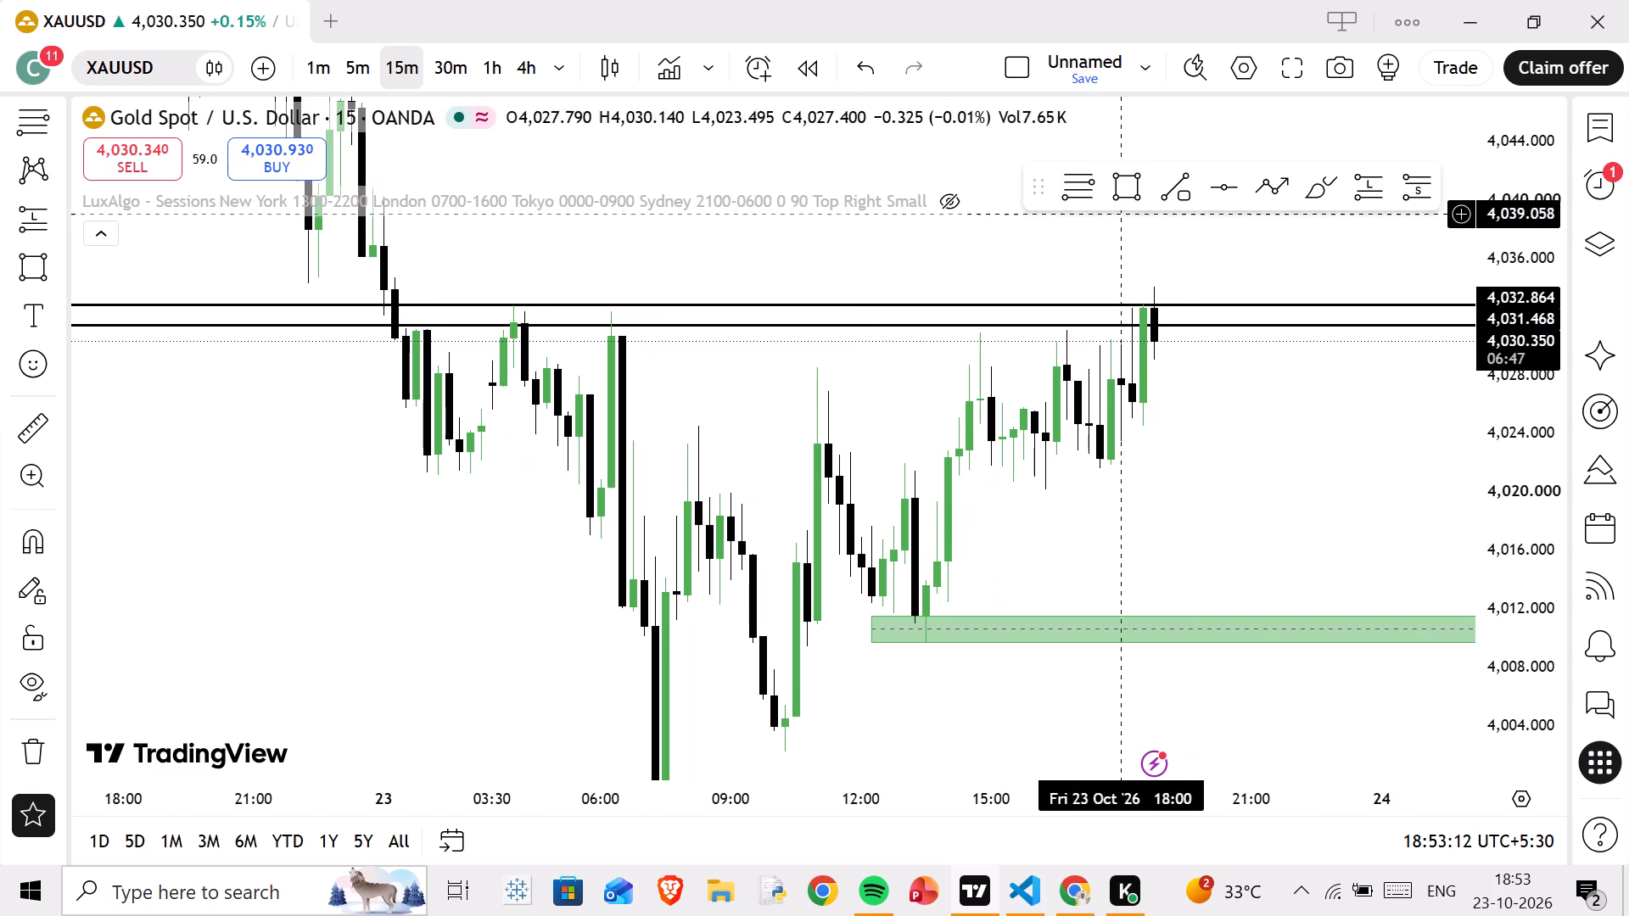
{"action": "left_click", "coordinate": [1121, 209]}
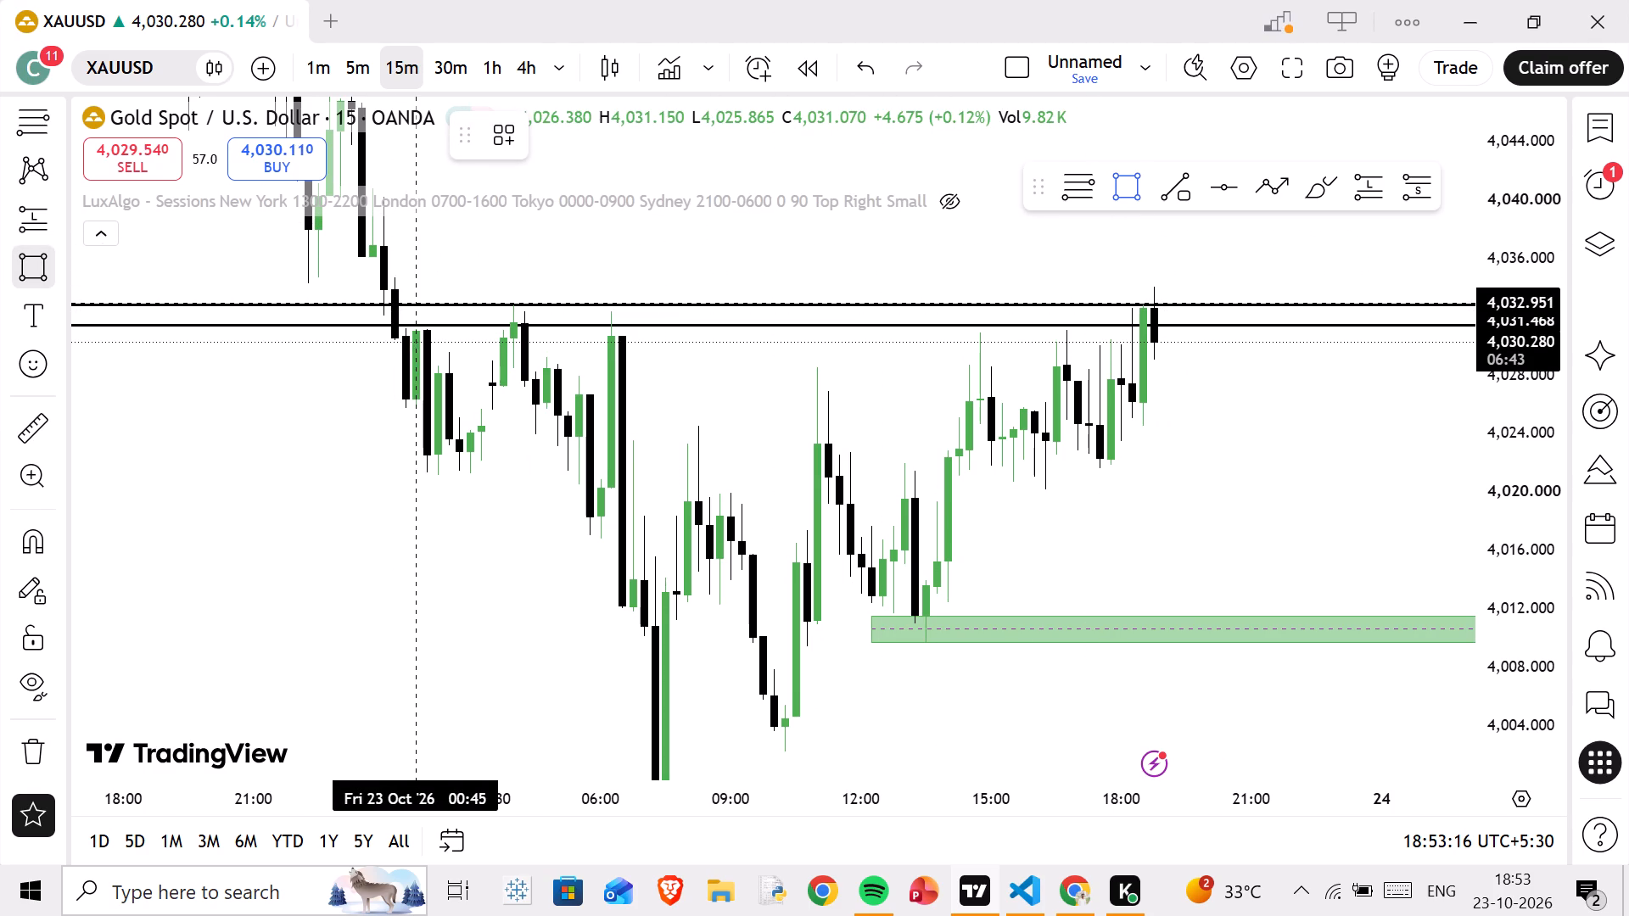
{"action": "left_click_drag", "start_coordinate": [417, 303], "coordinate": [1283, 322]}
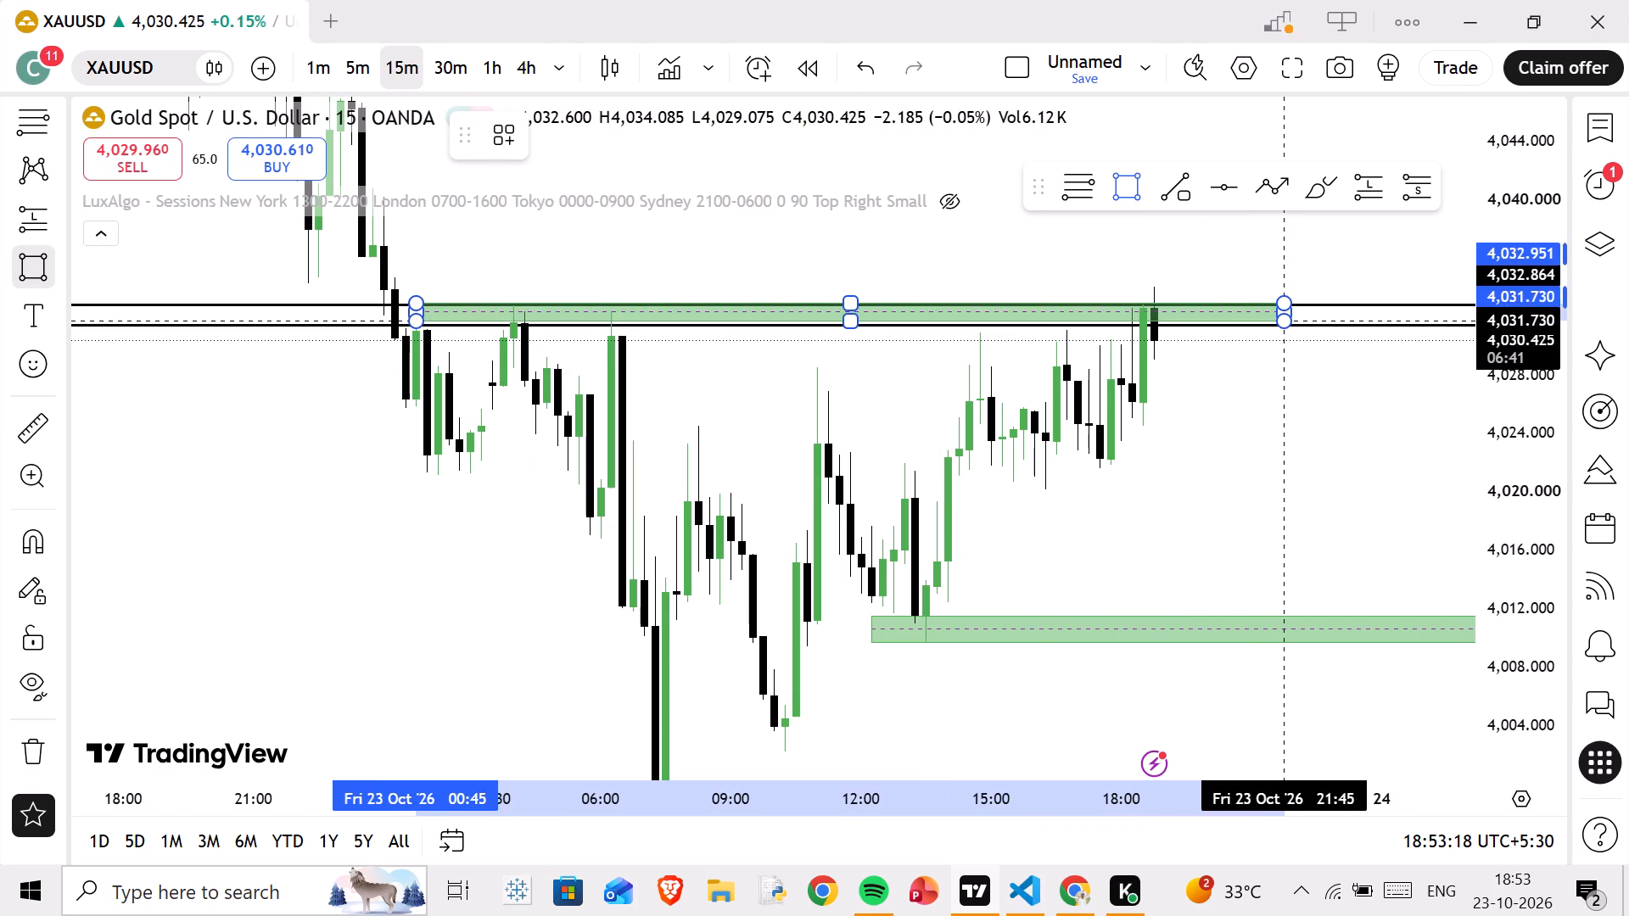
{"action": "left_click_drag", "start_coordinate": [1283, 322], "coordinate": [1285, 324]}
{"action": "left_click", "coordinate": [1285, 324]}
Change the fill colour of the resistance rectangle near 4,032 to red.
{"action": "left_click", "coordinate": [613, 135]}
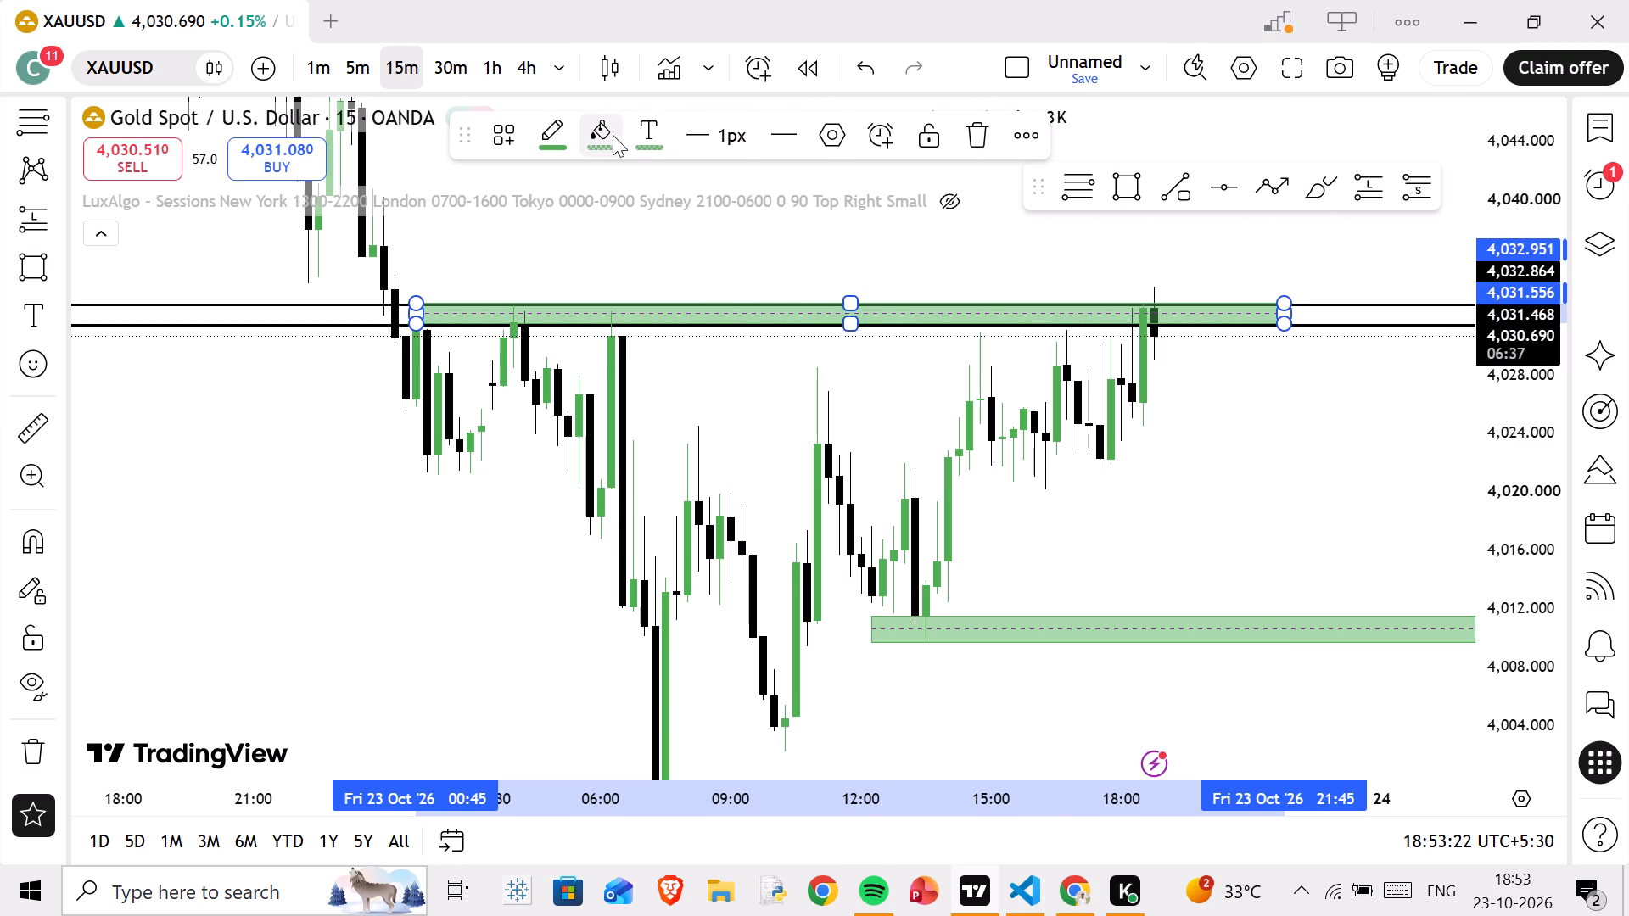
{"action": "left_click", "coordinate": [605, 223]}
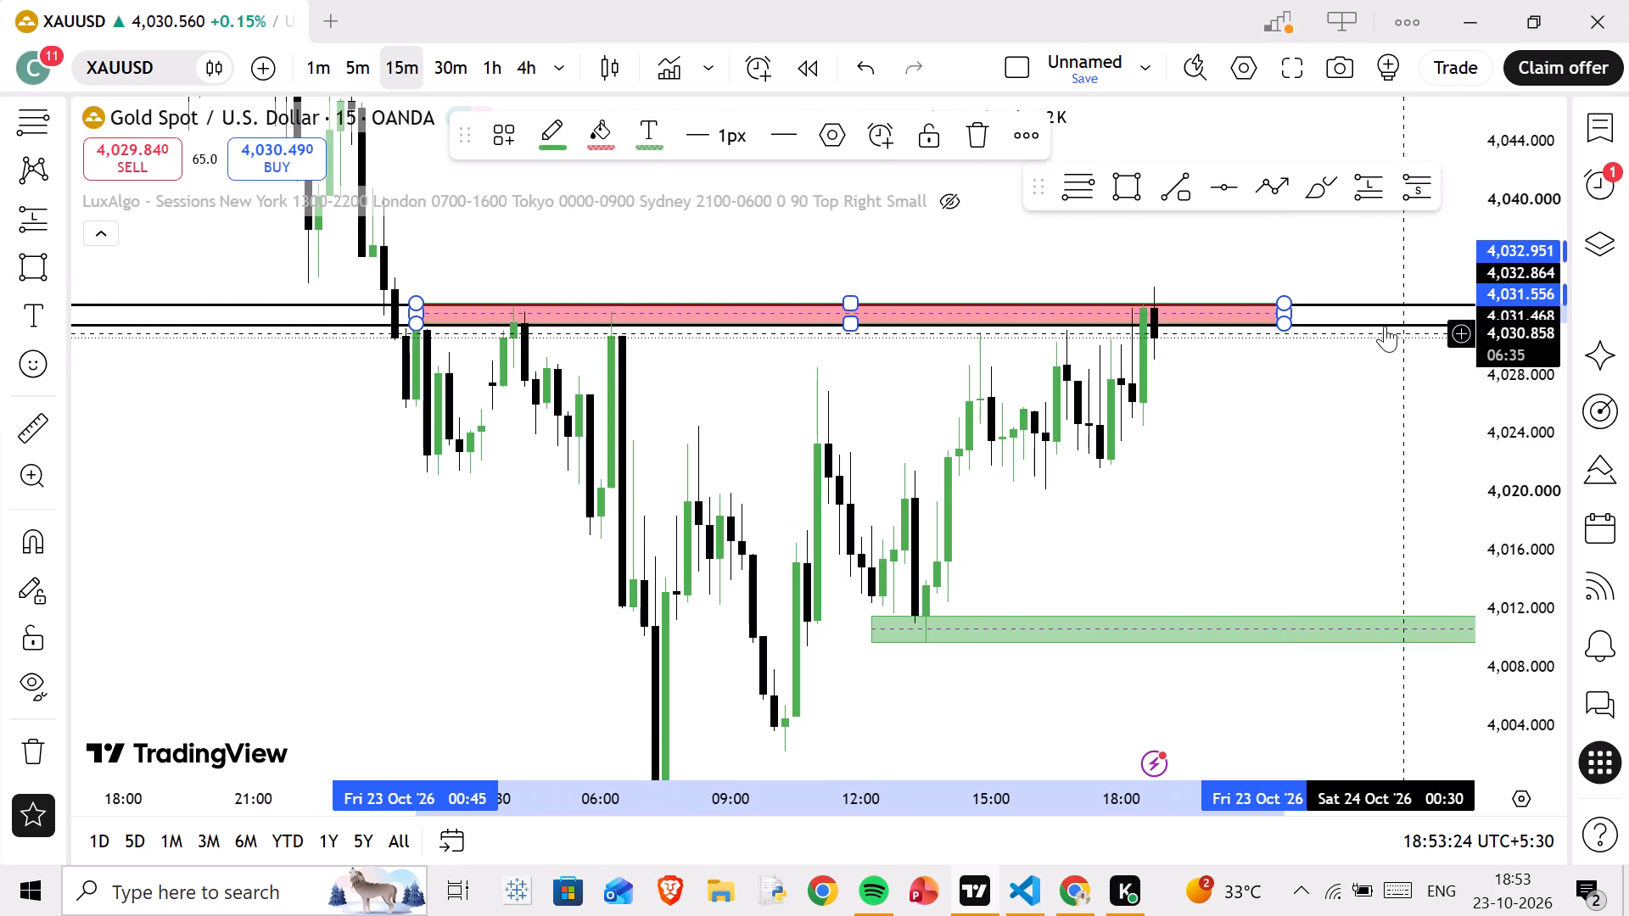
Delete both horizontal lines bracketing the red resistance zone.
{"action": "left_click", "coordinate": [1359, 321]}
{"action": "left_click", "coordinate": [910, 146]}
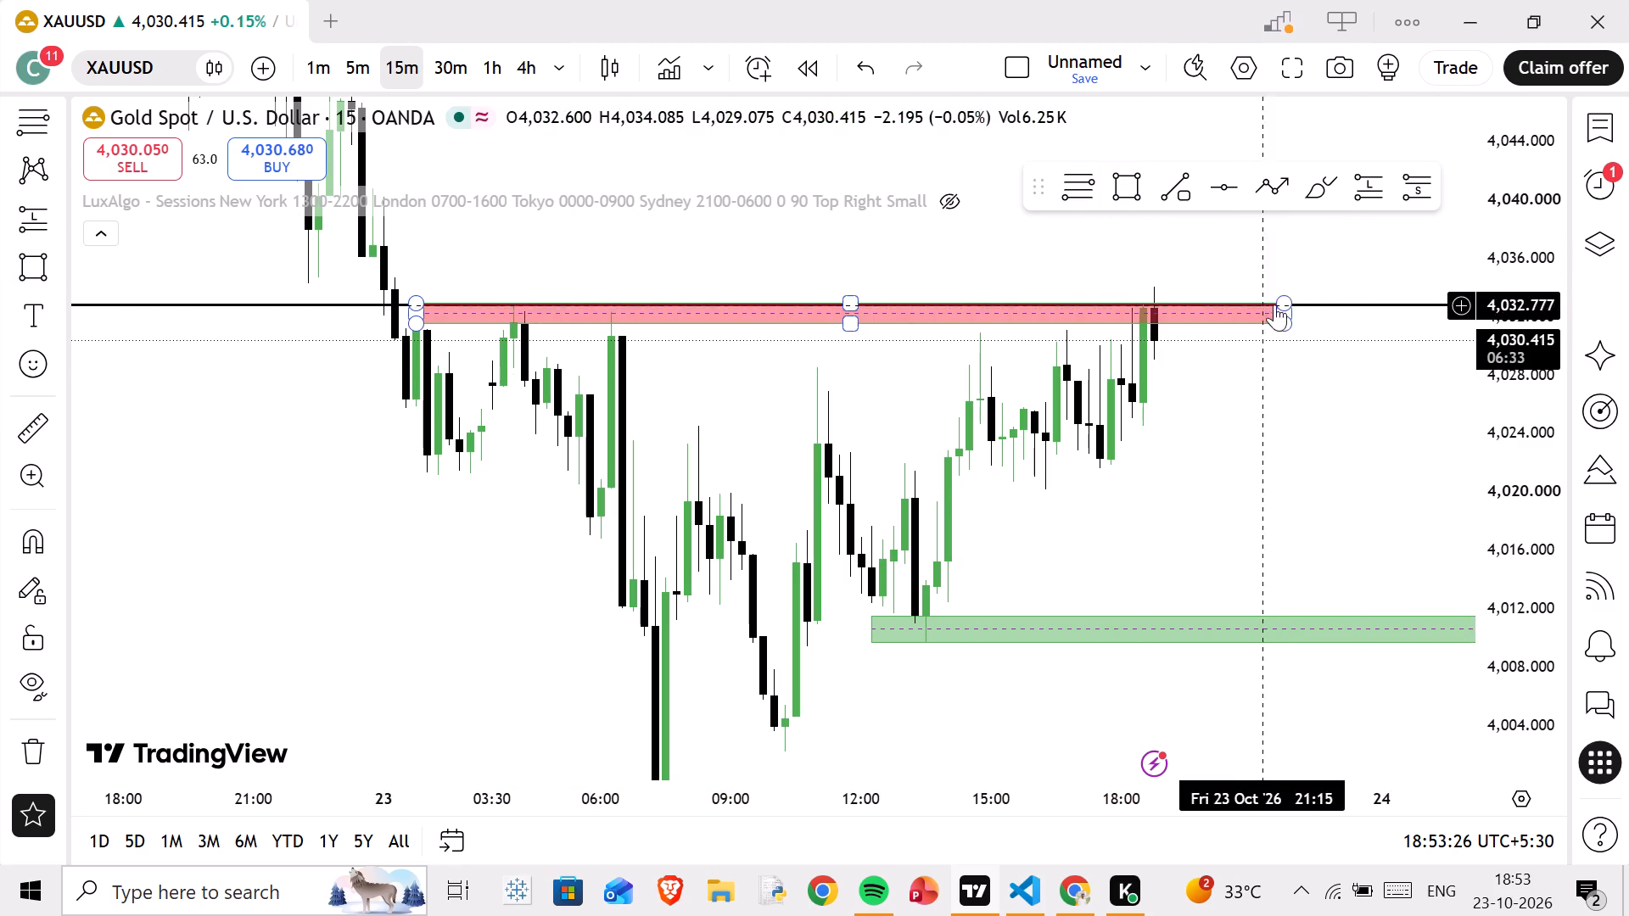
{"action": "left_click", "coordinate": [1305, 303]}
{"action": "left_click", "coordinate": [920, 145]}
Extend the red resistance zone forward in time to about 05:15 on 26 Oct.
{"action": "left_click_drag", "start_coordinate": [1068, 262], "coordinate": [996, 266]}
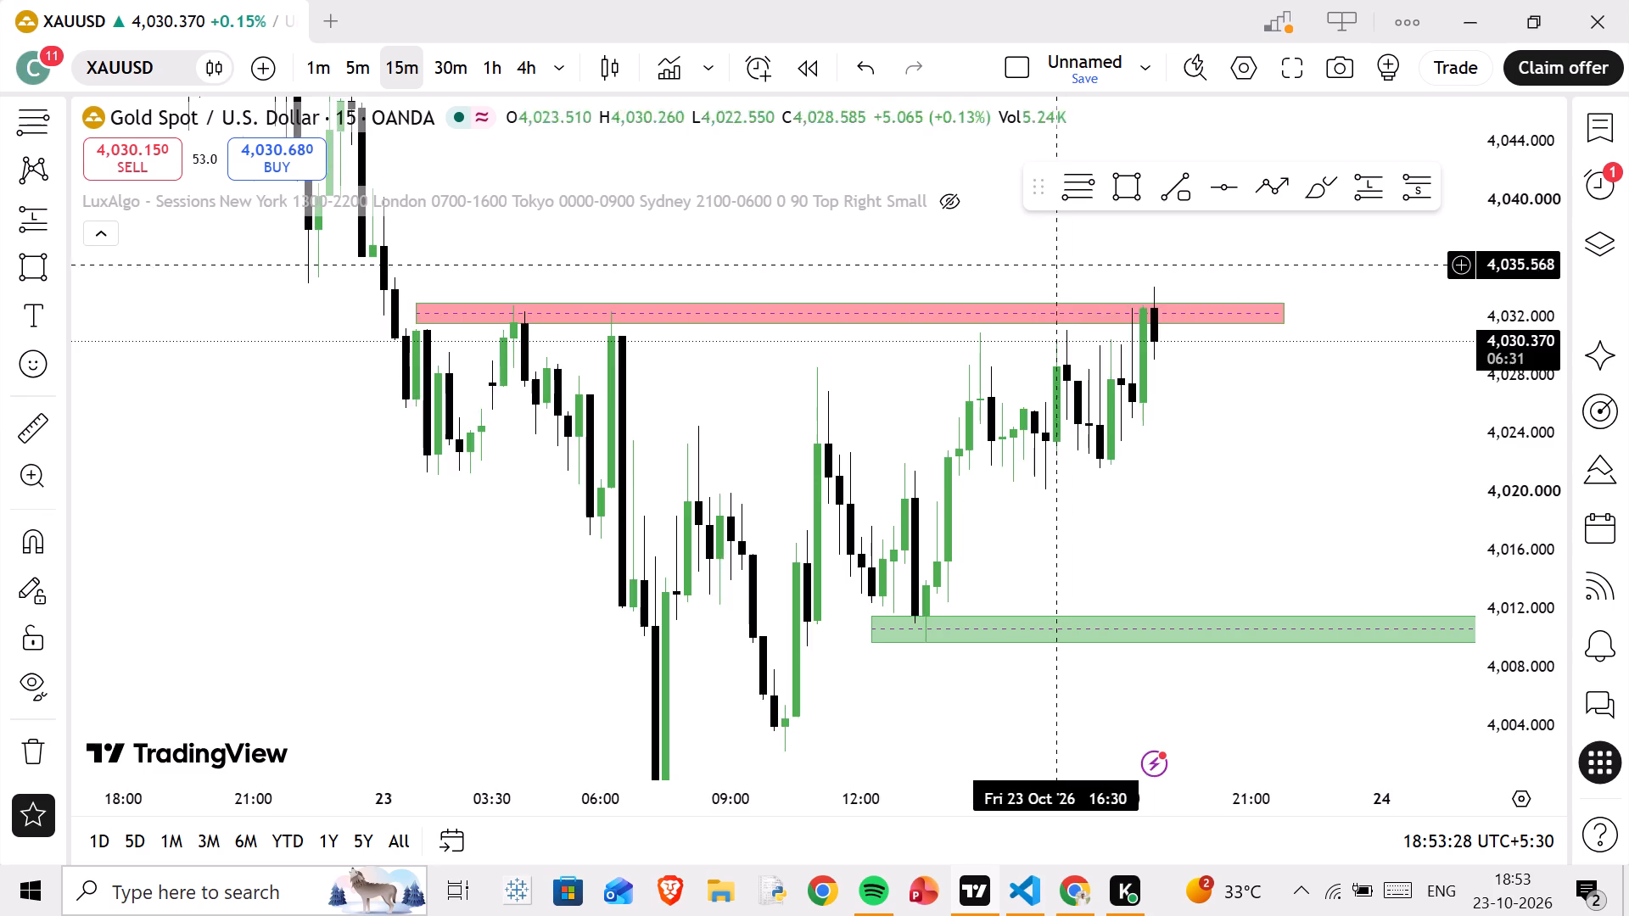
{"action": "left_click_drag", "start_coordinate": [996, 266], "coordinate": [715, 253]}
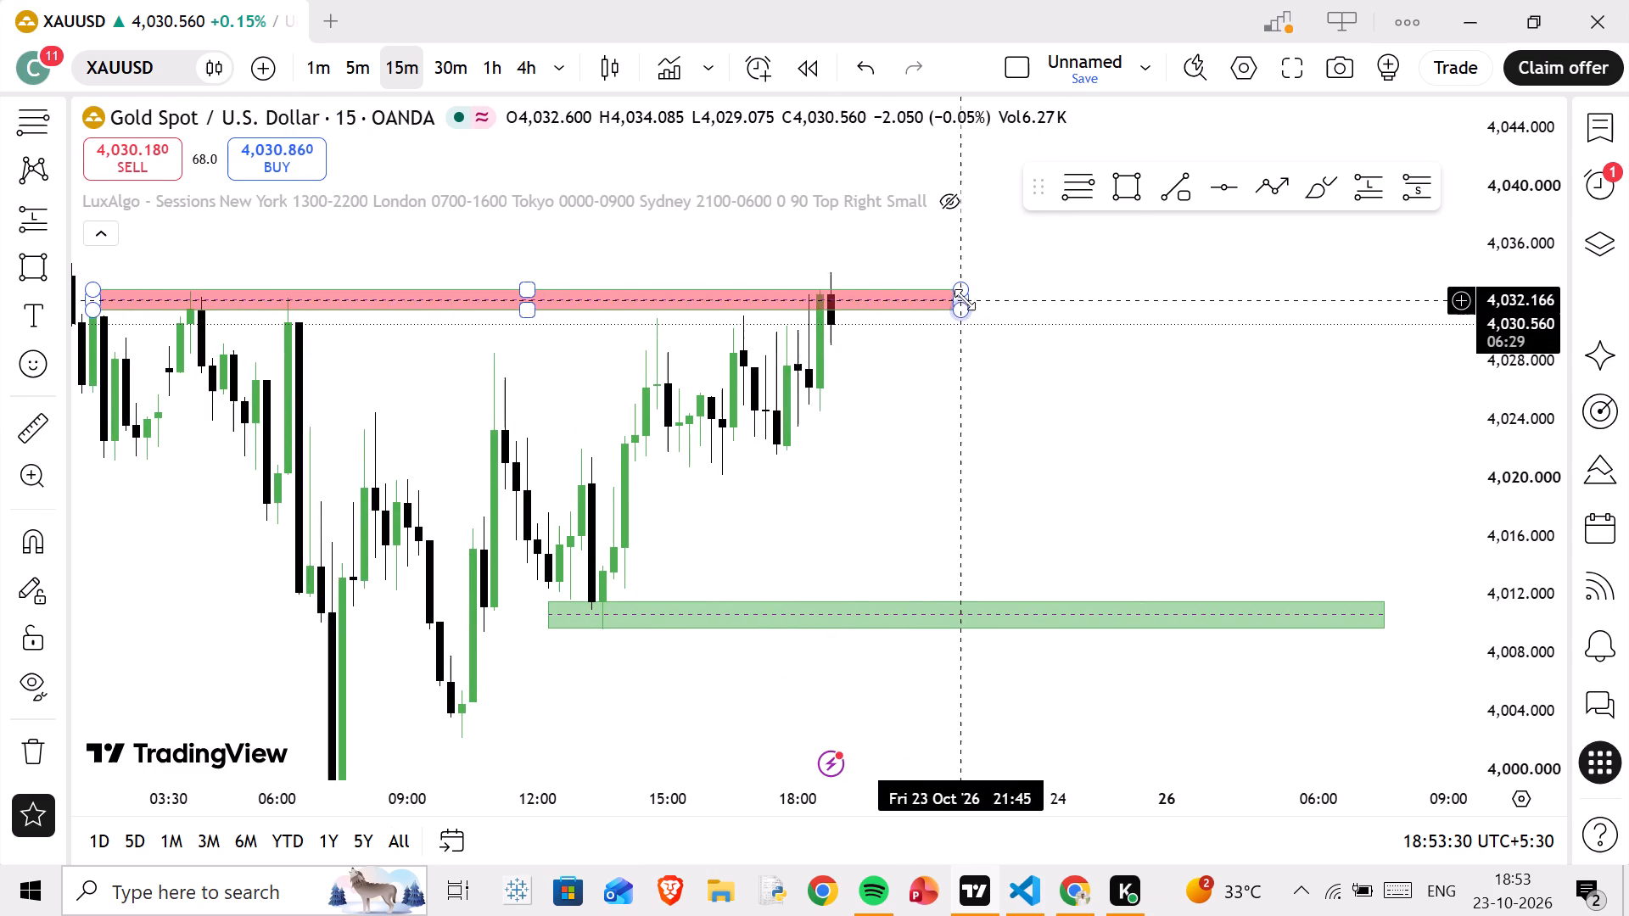
{"action": "left_click_drag", "start_coordinate": [967, 299], "coordinate": [1289, 301]}
Examine the 15-minute XAUUSD price action between the red resistance zone and the green support zone.
{"action": "scroll", "coordinate": [910, 403], "scroll_direction": "down", "scroll_amount": 4}
{"action": "left_click_drag", "start_coordinate": [1216, 388], "coordinate": [1108, 533]}
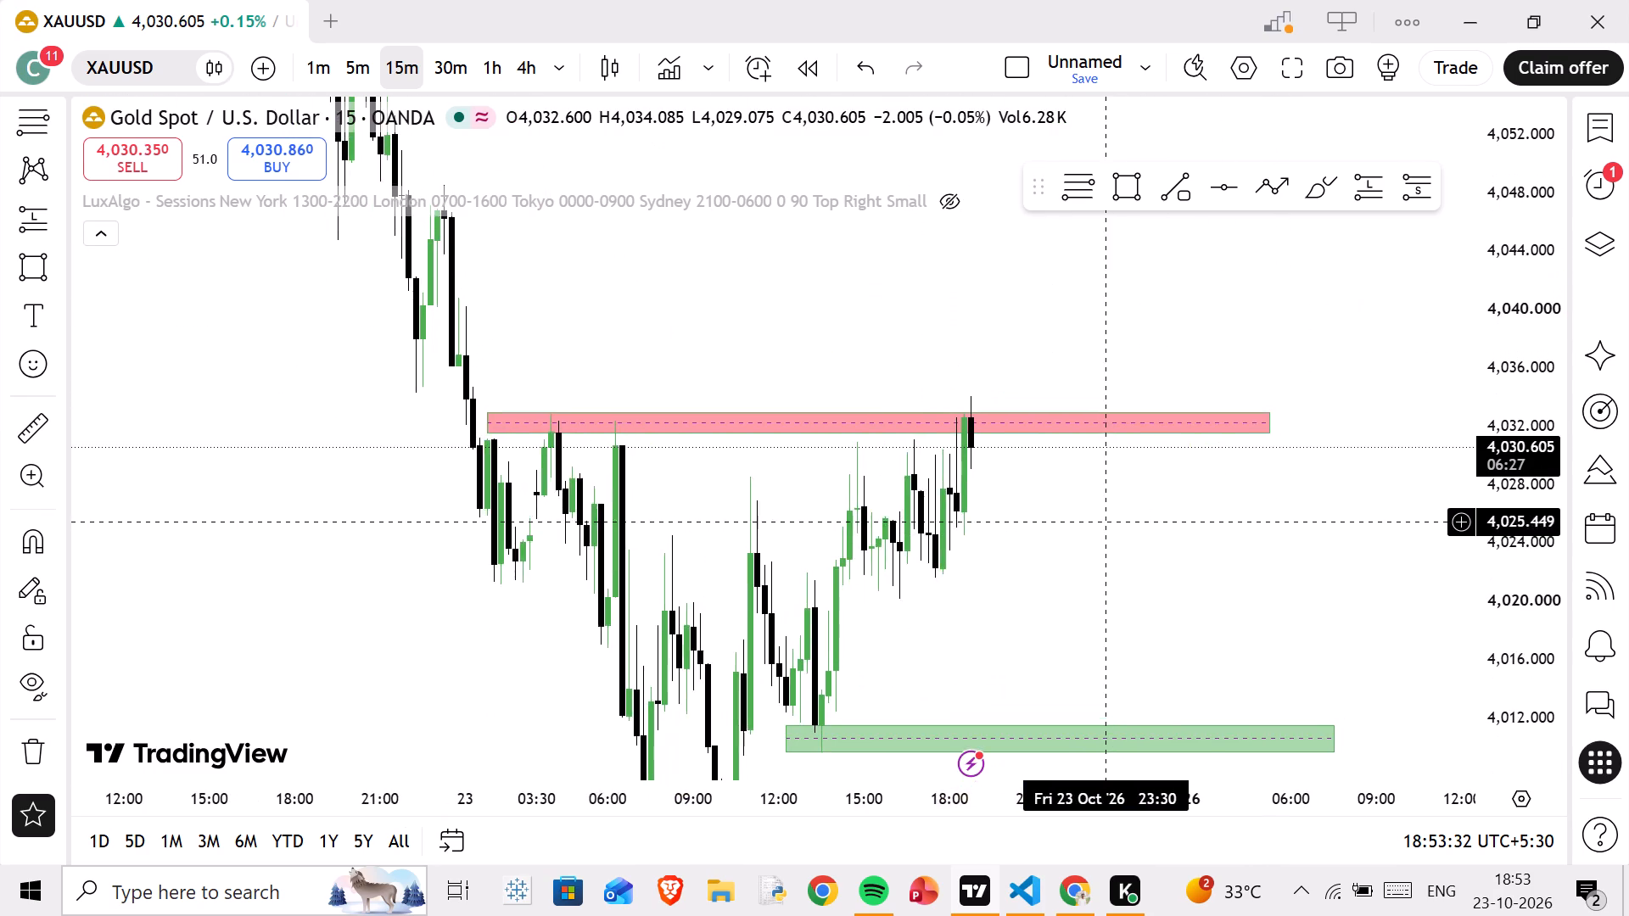
{"action": "scroll", "coordinate": [1104, 510], "scroll_direction": "up", "scroll_amount": 1}
{"action": "left_click_drag", "start_coordinate": [1040, 538], "coordinate": [1131, 376]}
{"action": "left_click_drag", "start_coordinate": [1074, 414], "coordinate": [1027, 495]}
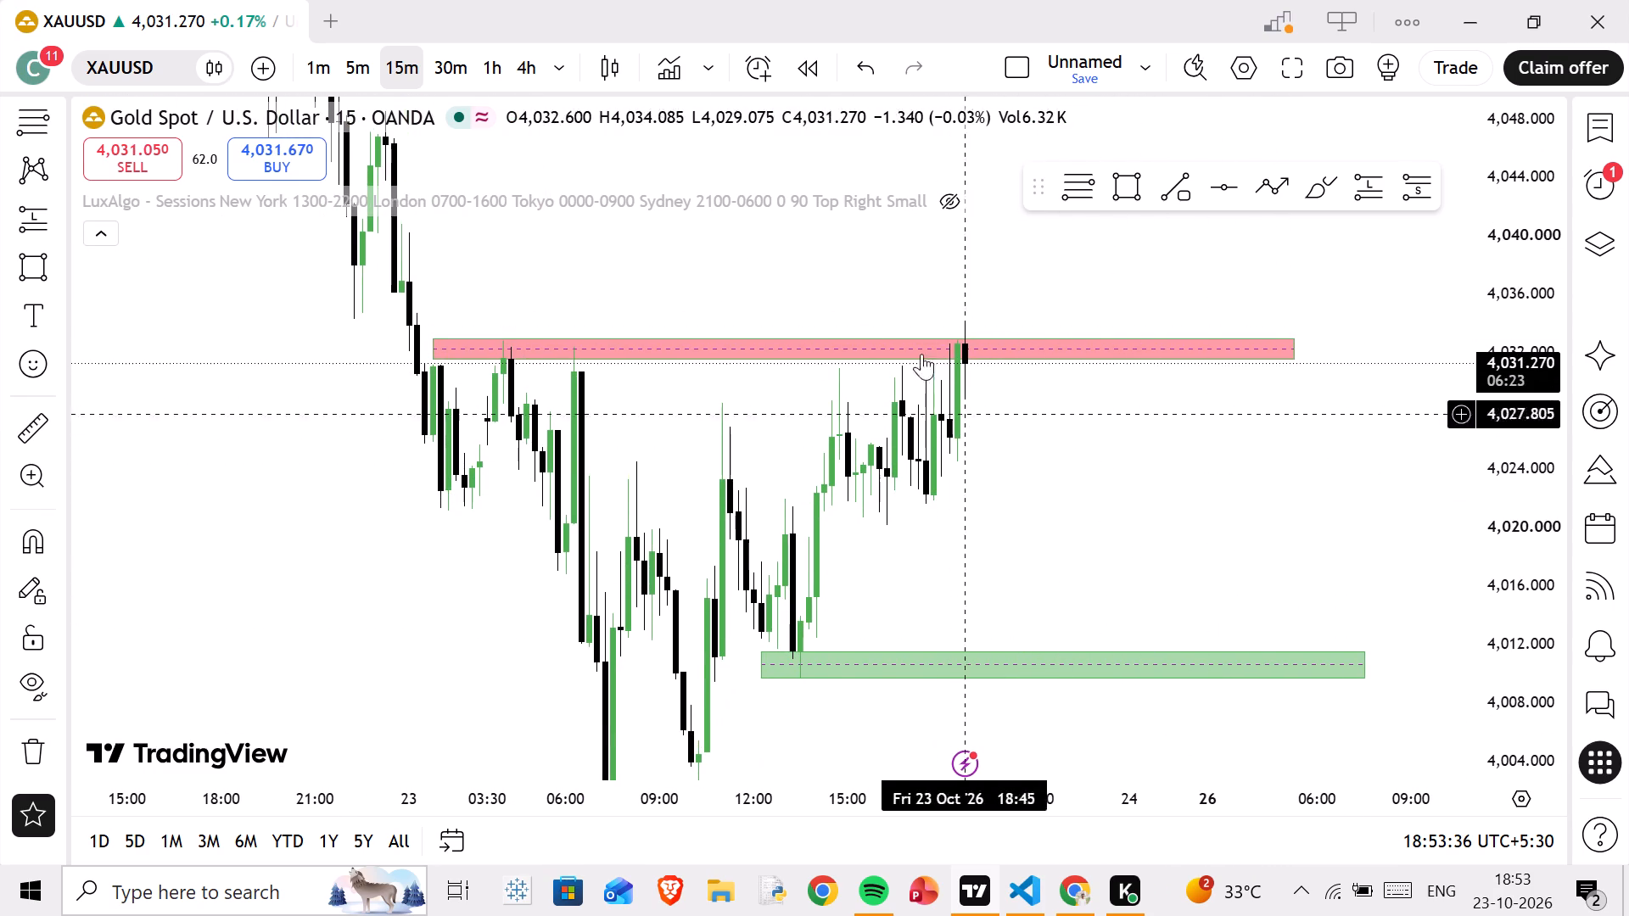
{"action": "scroll", "coordinate": [1131, 455], "scroll_direction": "up", "scroll_amount": 2}
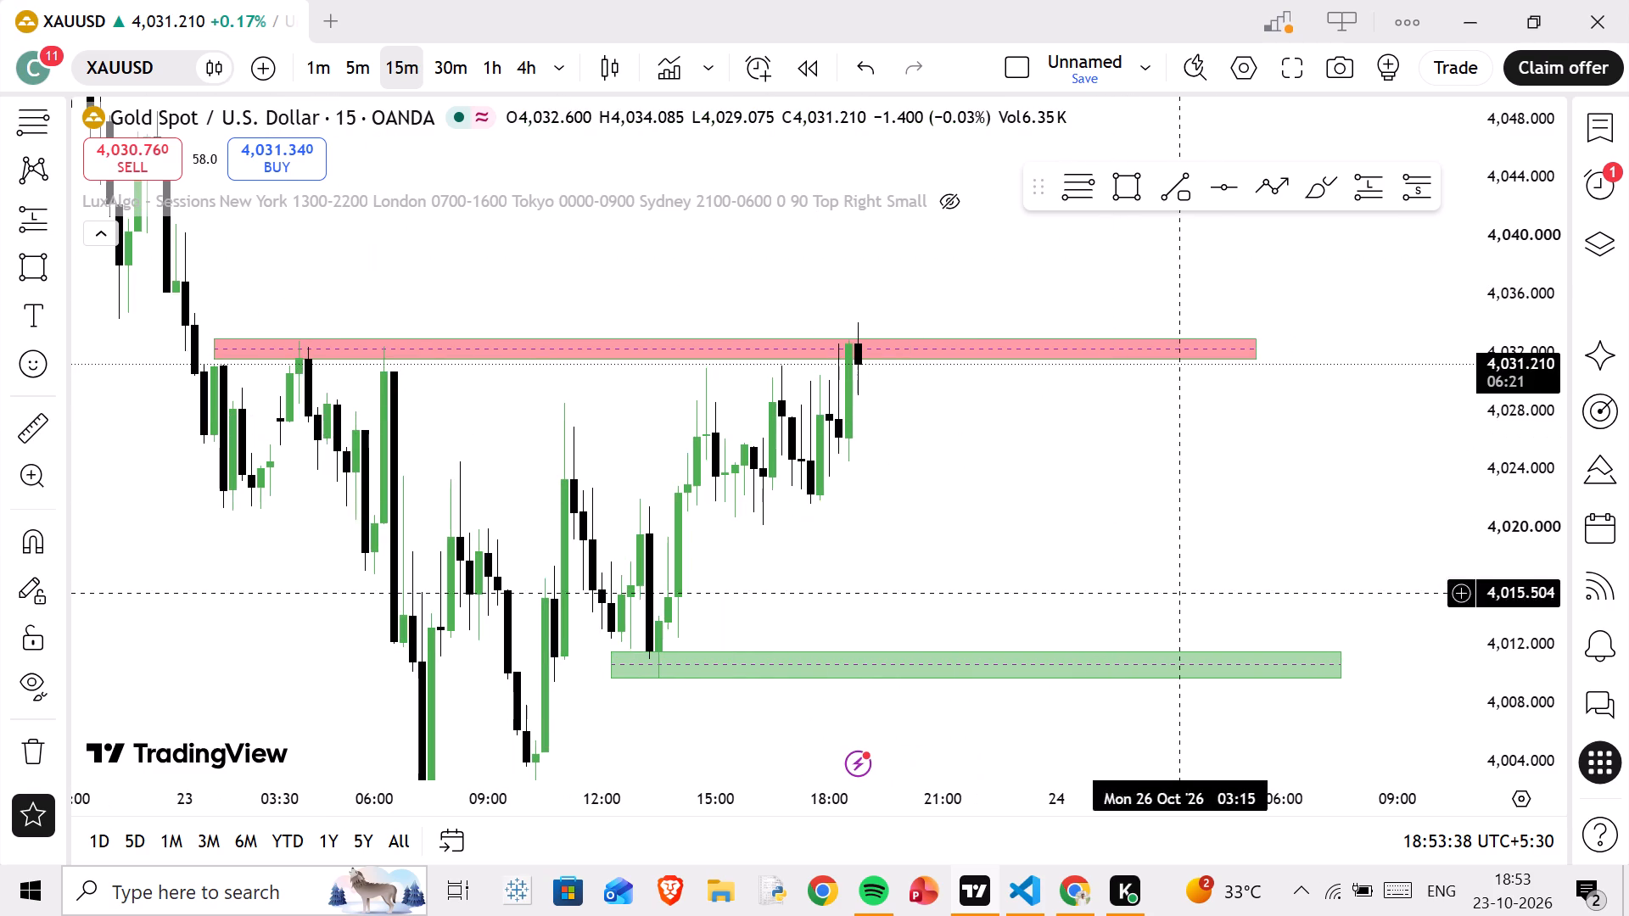
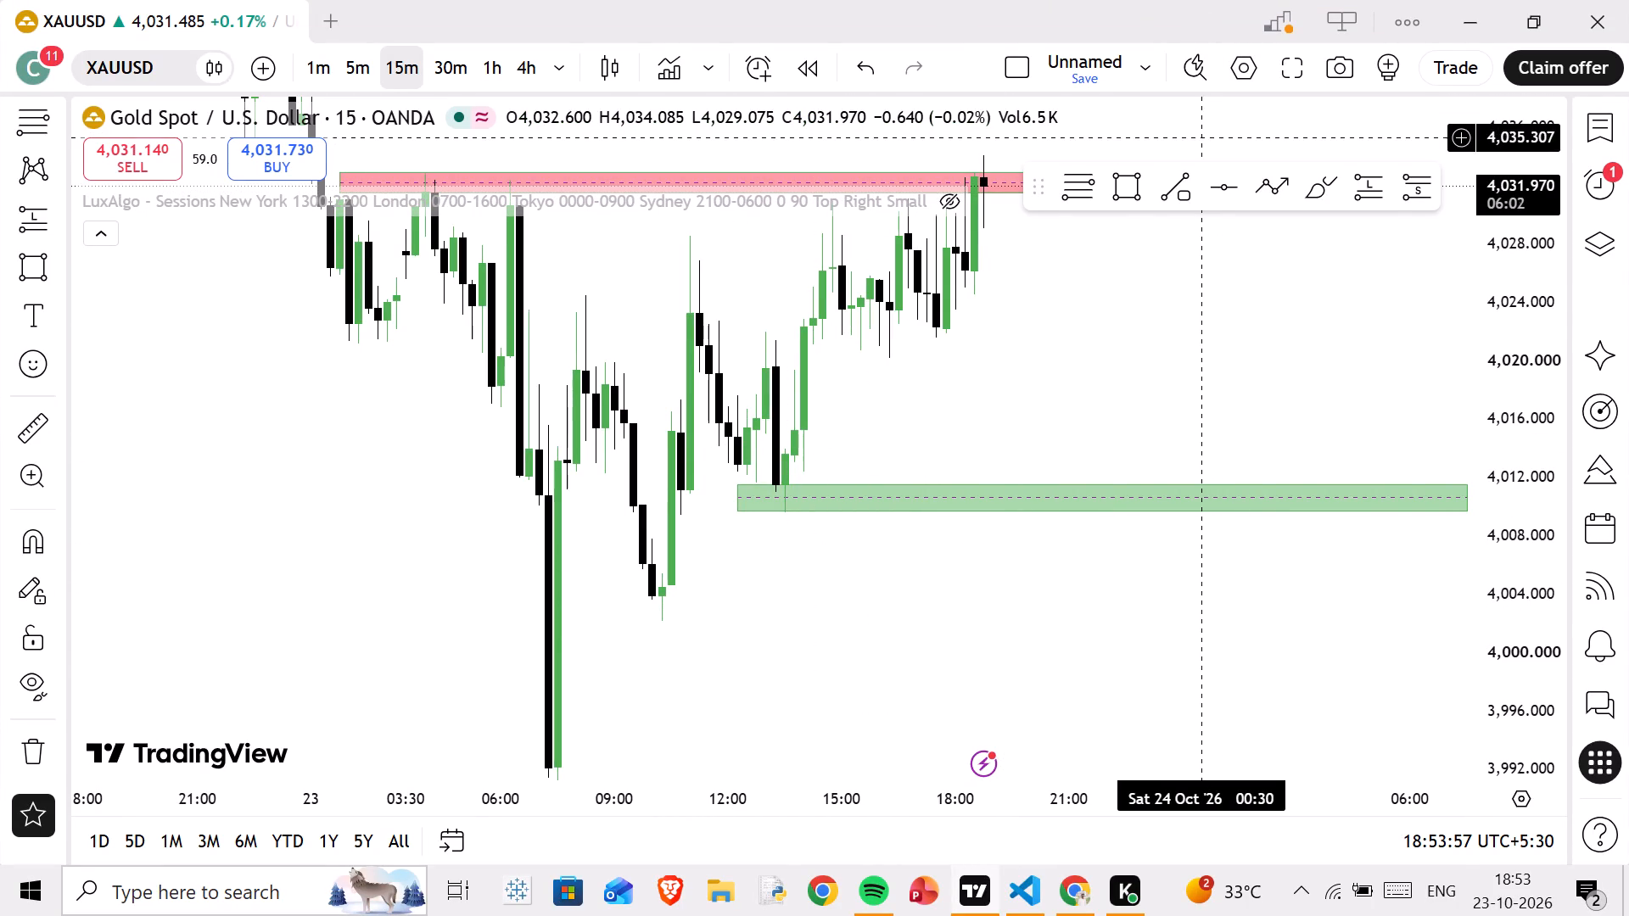
Extend the start of the red resistance zone back in time to 23:45 on 22 Oct.
{"action": "left_click_drag", "start_coordinate": [1184, 297], "coordinate": [959, 511]}
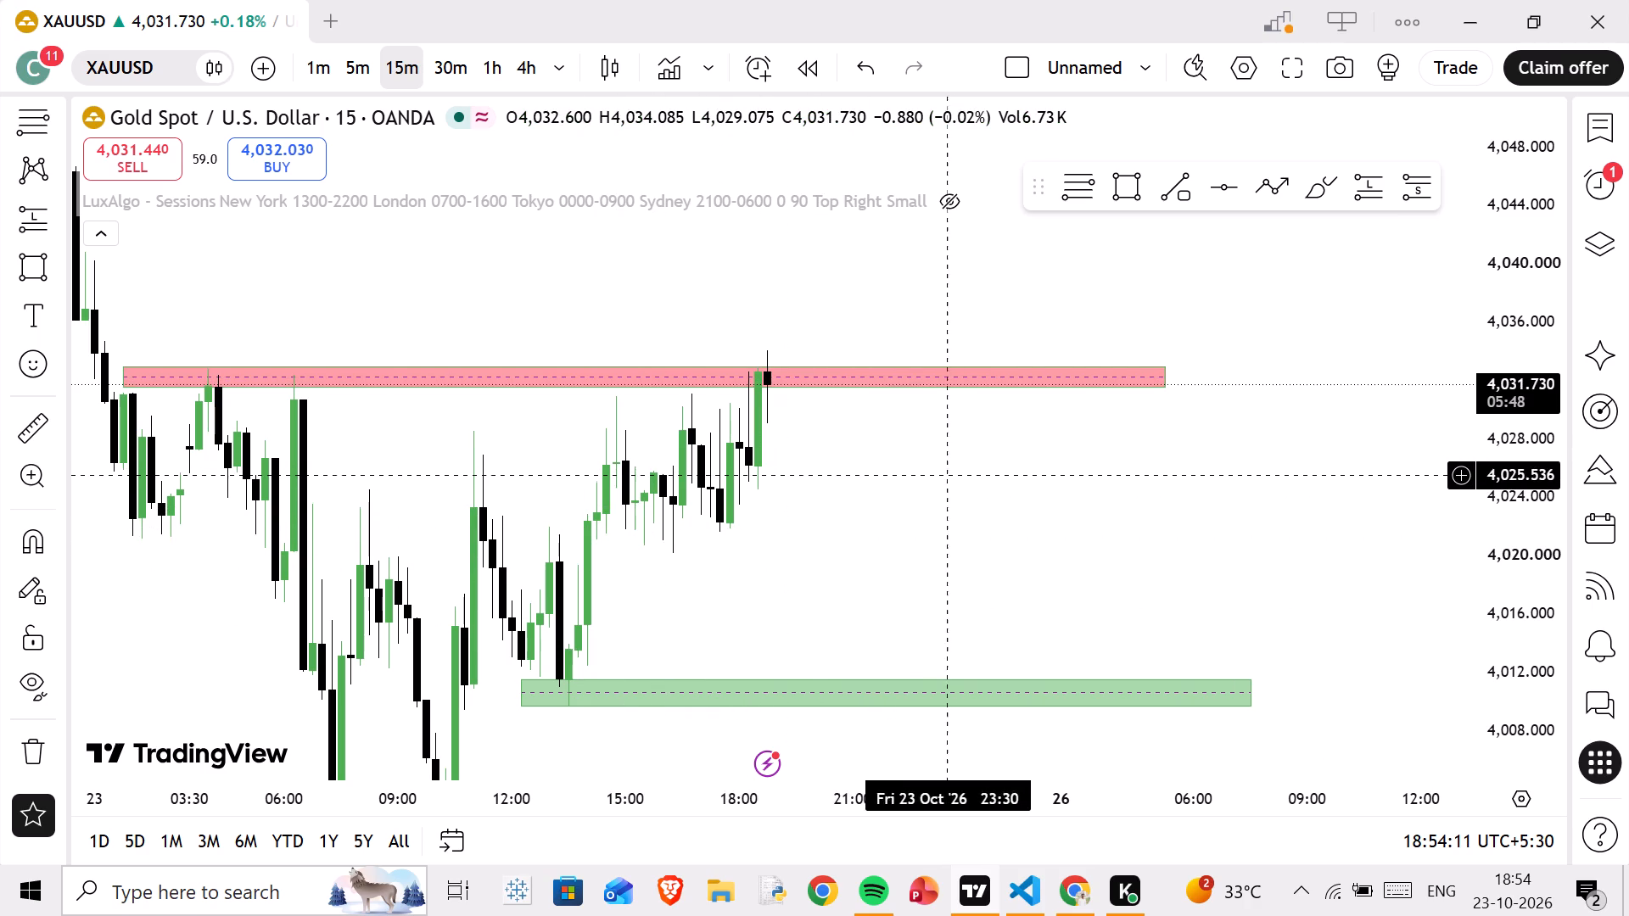
{"action": "left_click_drag", "start_coordinate": [895, 427], "coordinate": [1188, 428]}
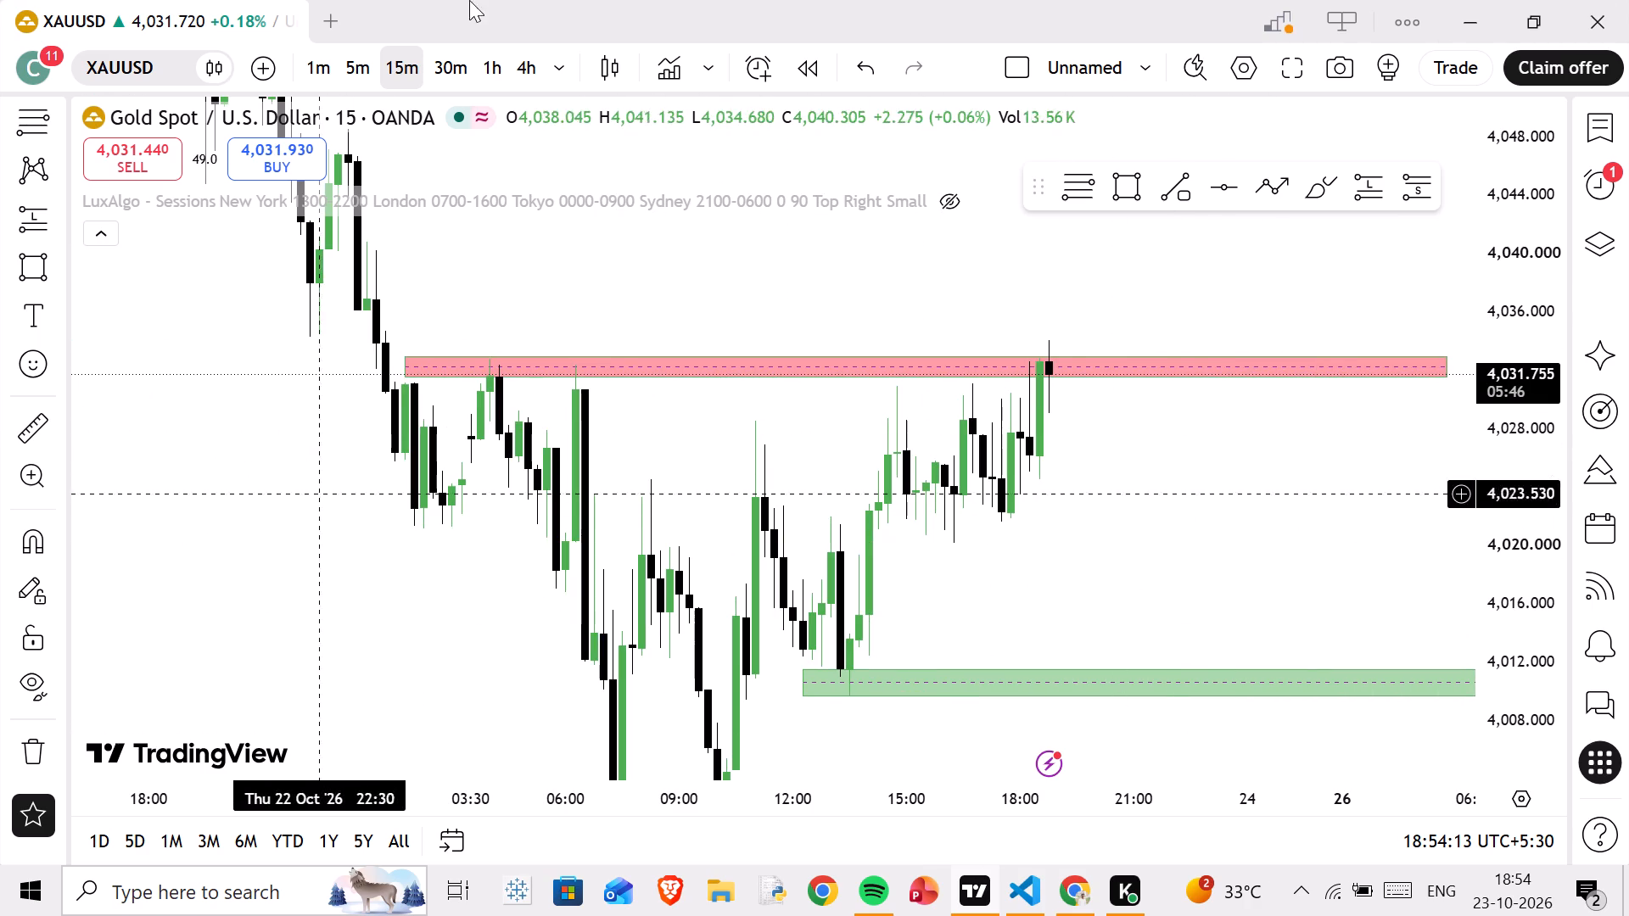
{"action": "left_click_drag", "start_coordinate": [397, 365], "coordinate": [362, 361]}
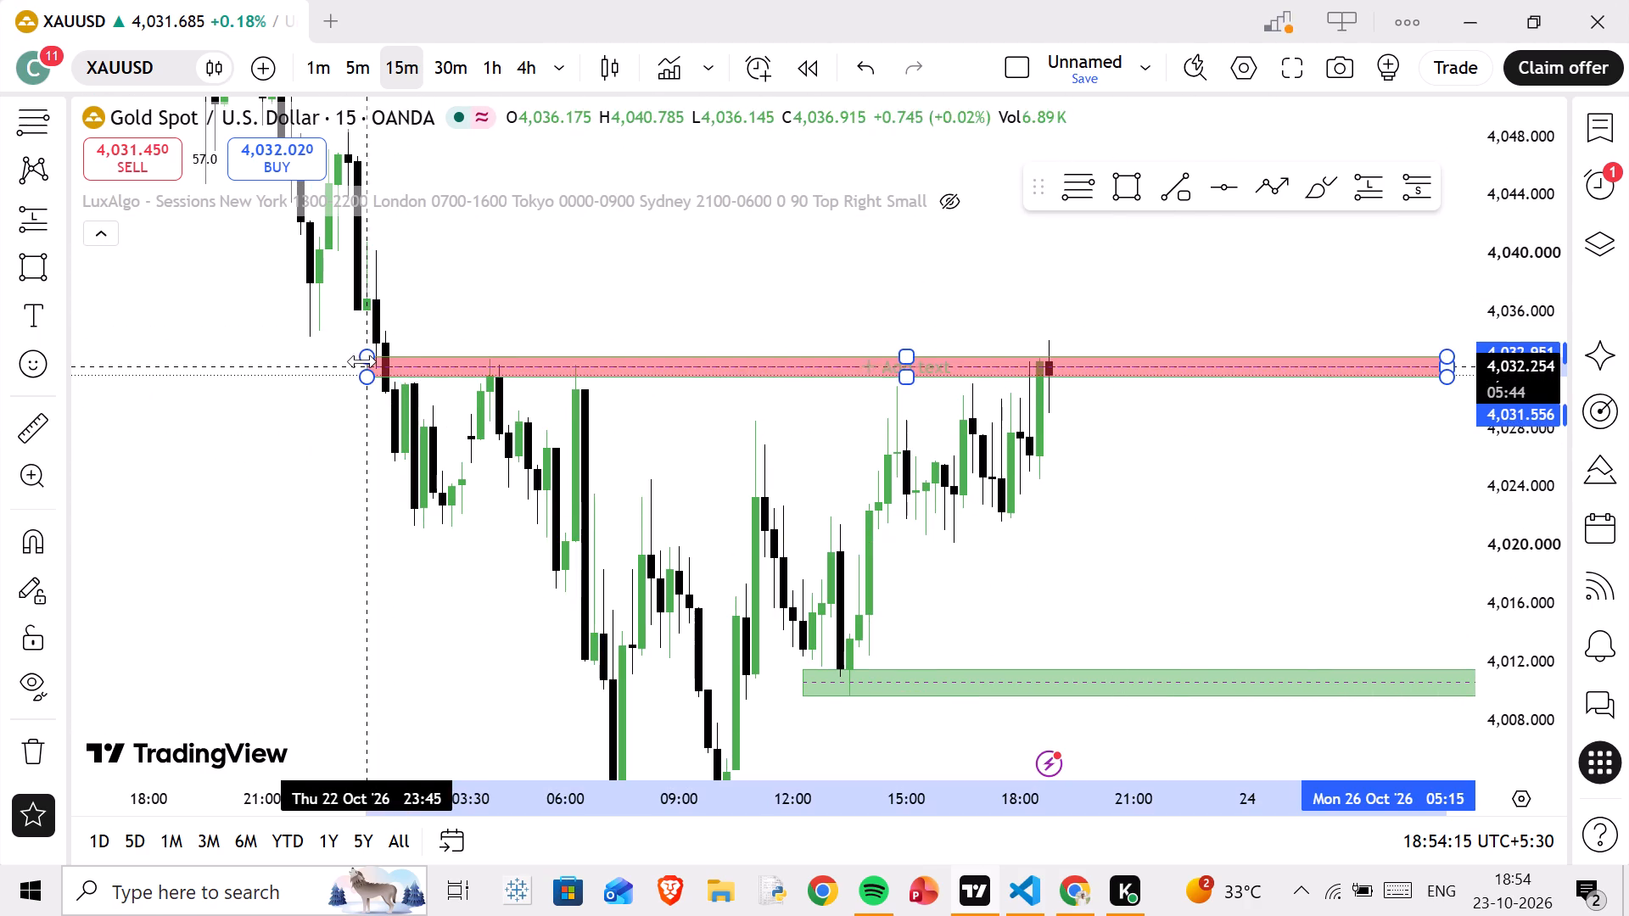
{"action": "left_click_drag", "start_coordinate": [362, 361], "coordinate": [366, 361]}
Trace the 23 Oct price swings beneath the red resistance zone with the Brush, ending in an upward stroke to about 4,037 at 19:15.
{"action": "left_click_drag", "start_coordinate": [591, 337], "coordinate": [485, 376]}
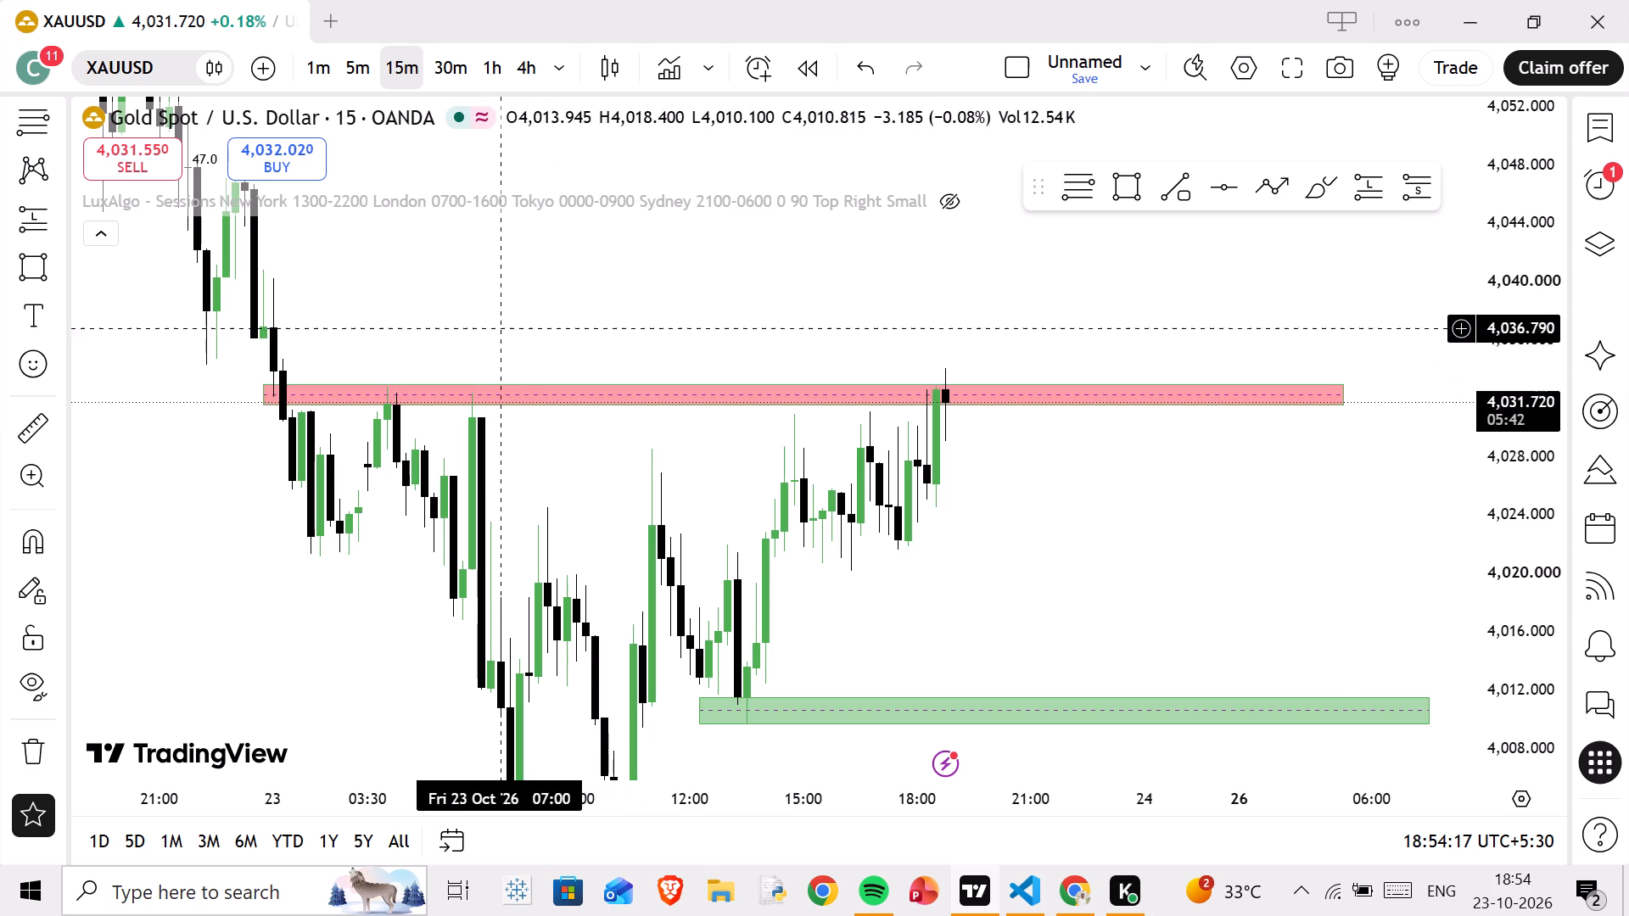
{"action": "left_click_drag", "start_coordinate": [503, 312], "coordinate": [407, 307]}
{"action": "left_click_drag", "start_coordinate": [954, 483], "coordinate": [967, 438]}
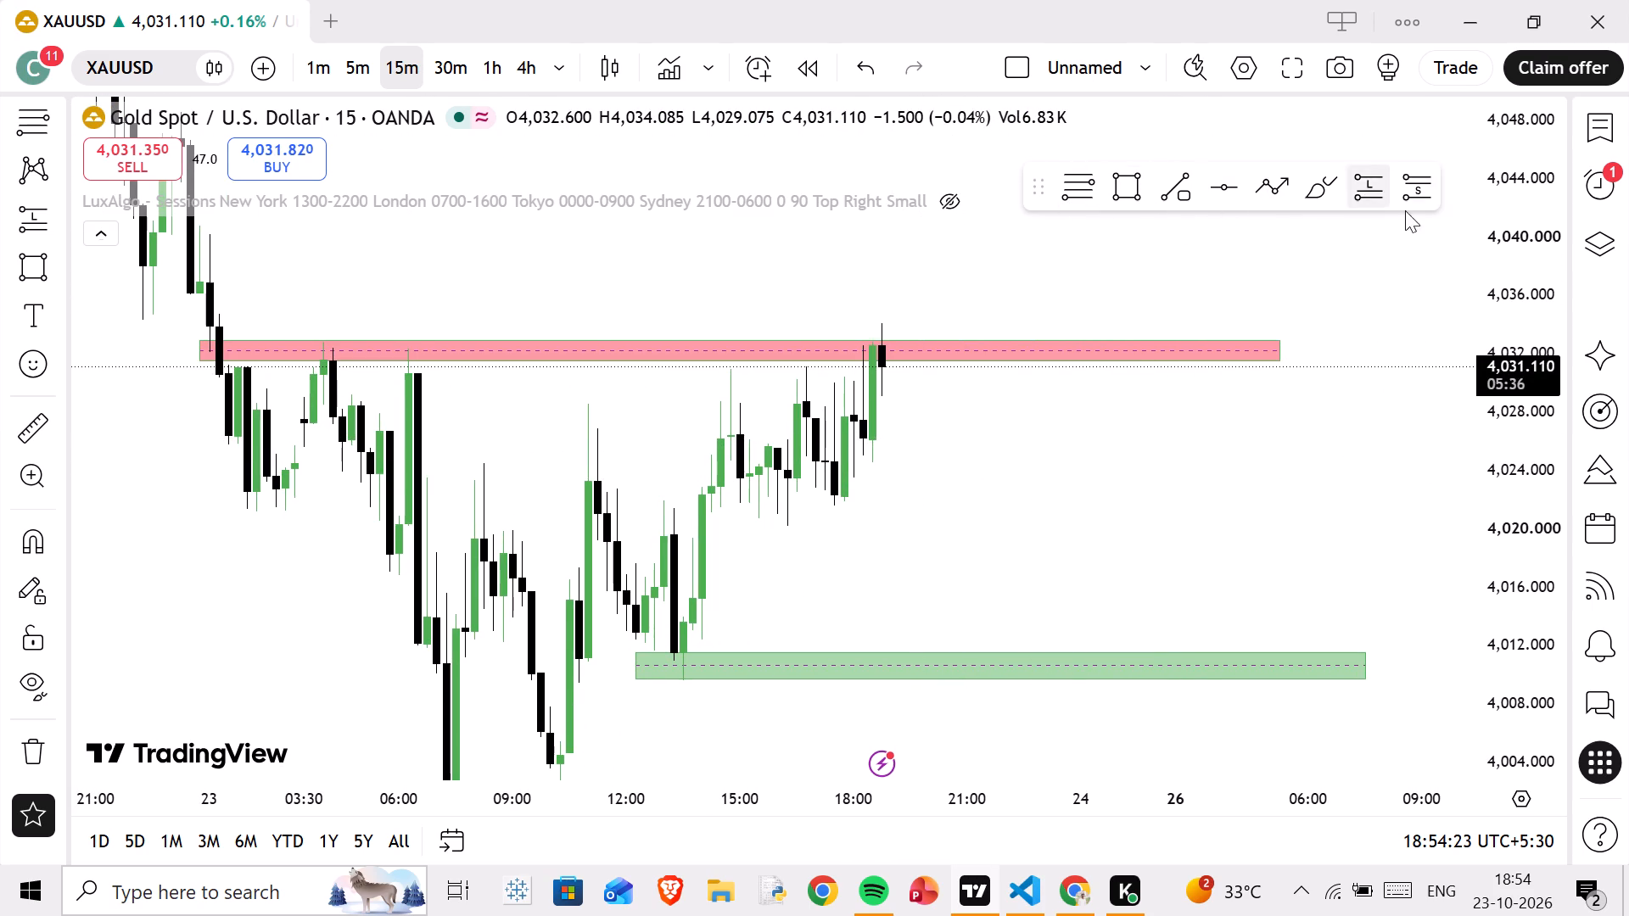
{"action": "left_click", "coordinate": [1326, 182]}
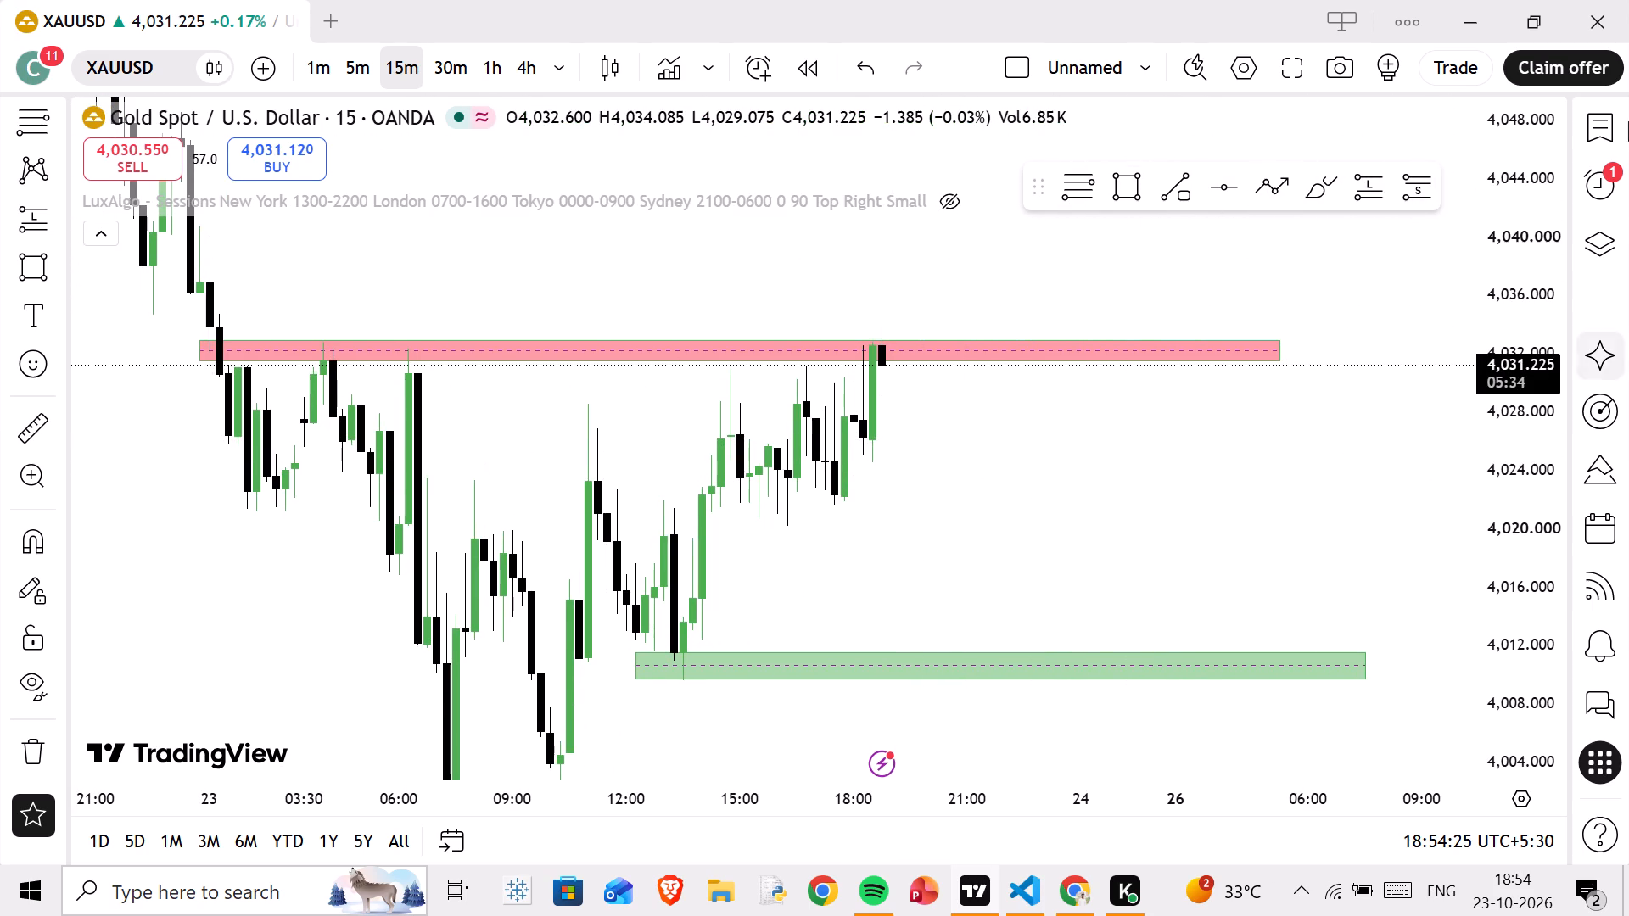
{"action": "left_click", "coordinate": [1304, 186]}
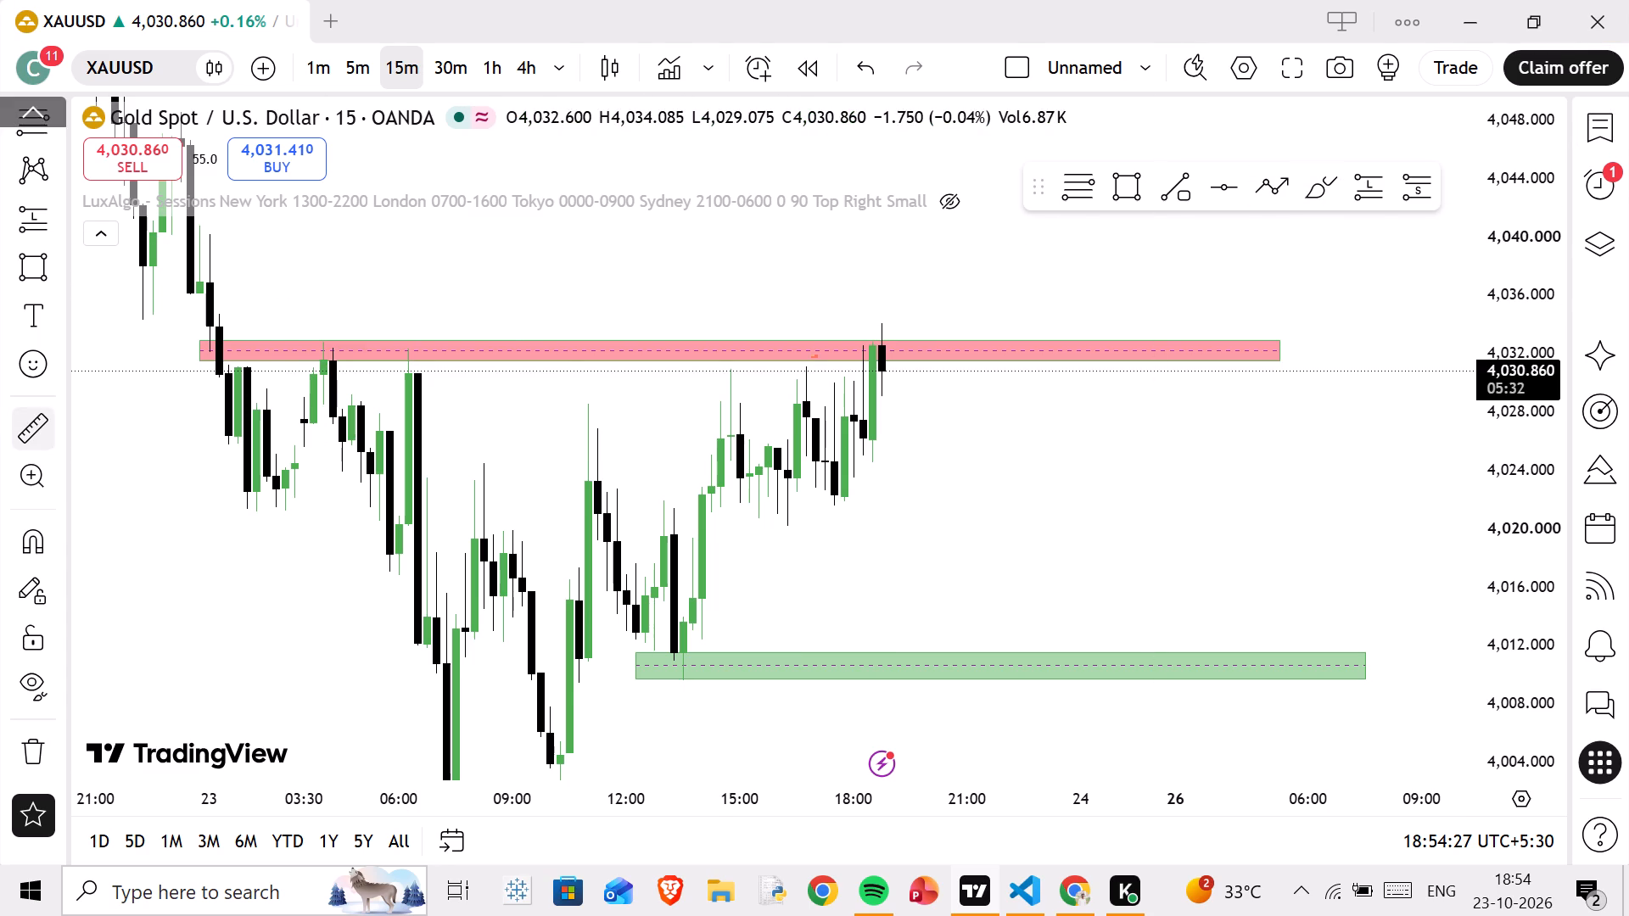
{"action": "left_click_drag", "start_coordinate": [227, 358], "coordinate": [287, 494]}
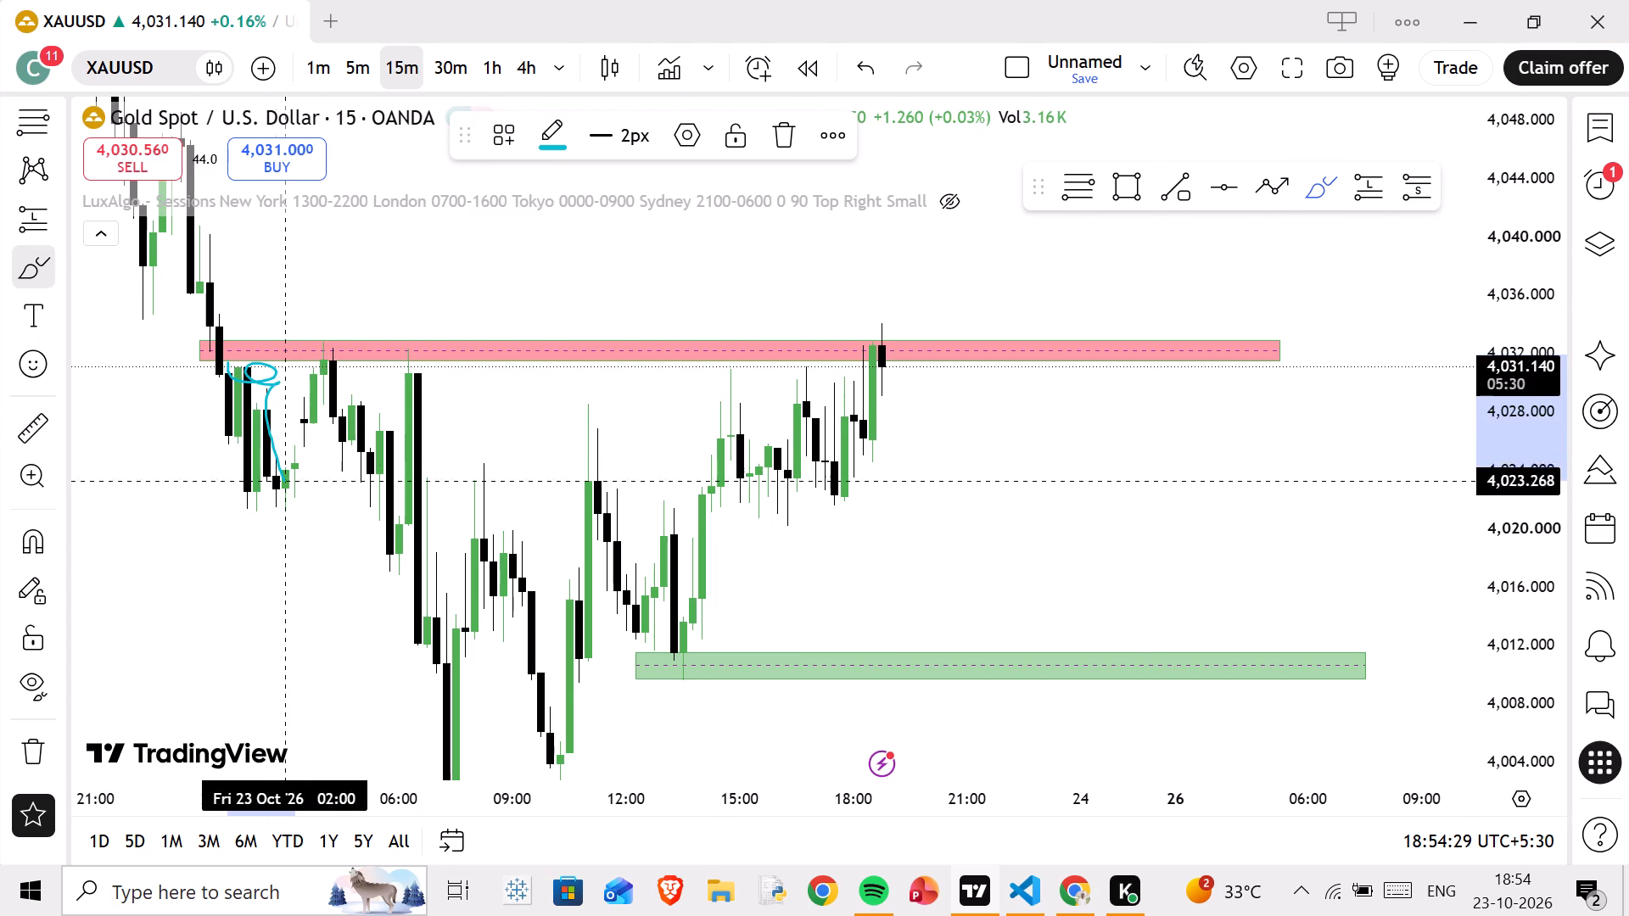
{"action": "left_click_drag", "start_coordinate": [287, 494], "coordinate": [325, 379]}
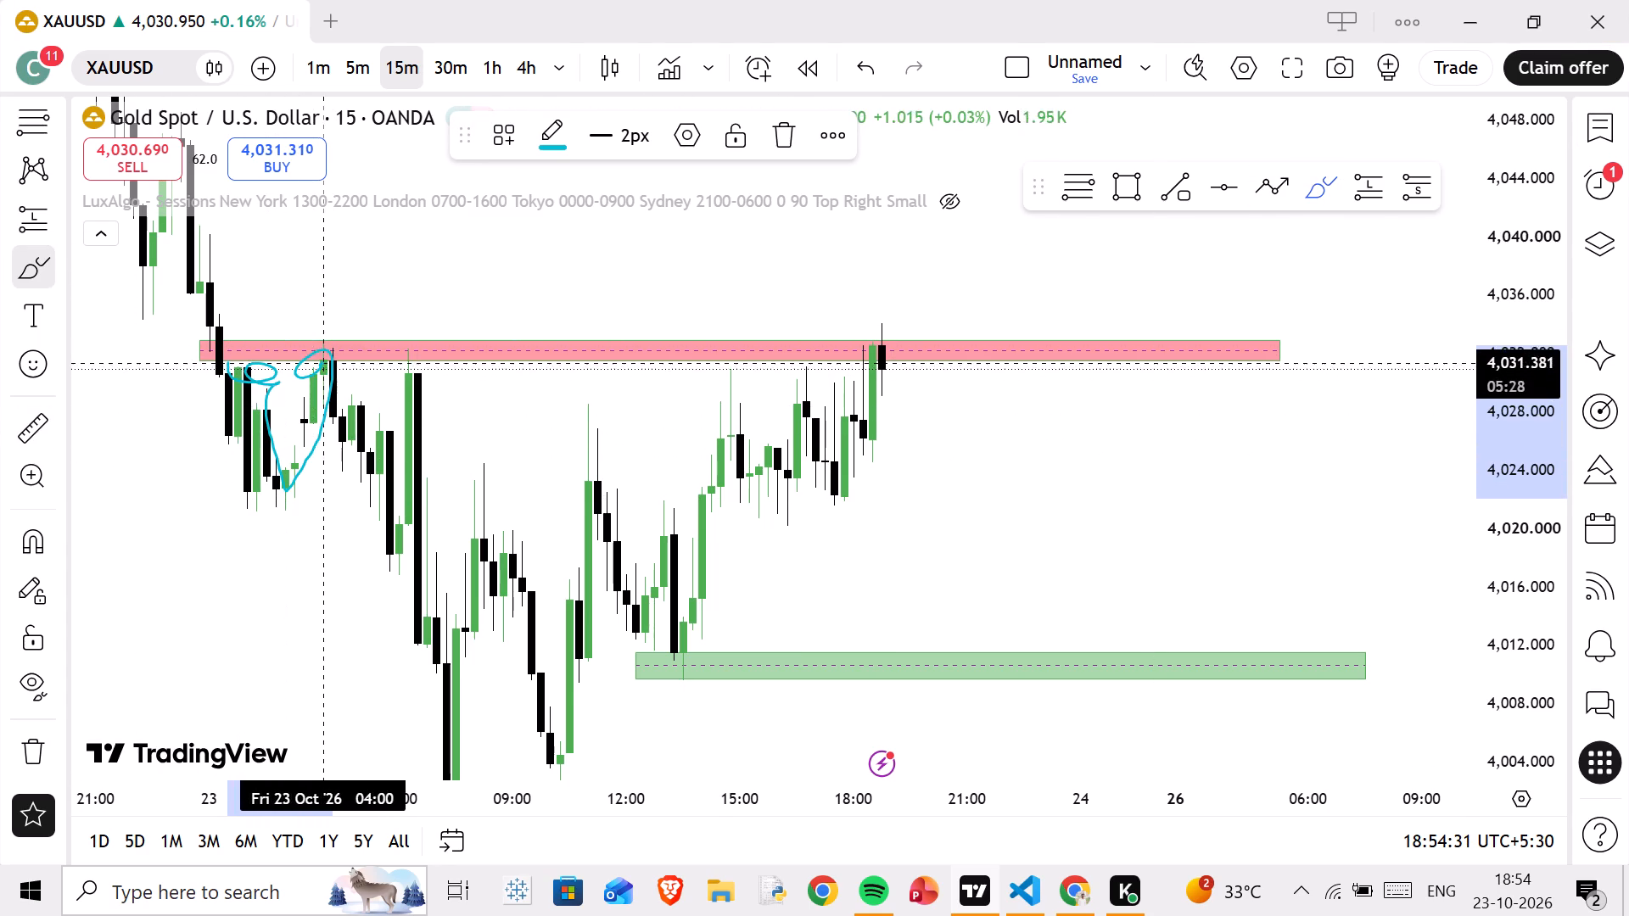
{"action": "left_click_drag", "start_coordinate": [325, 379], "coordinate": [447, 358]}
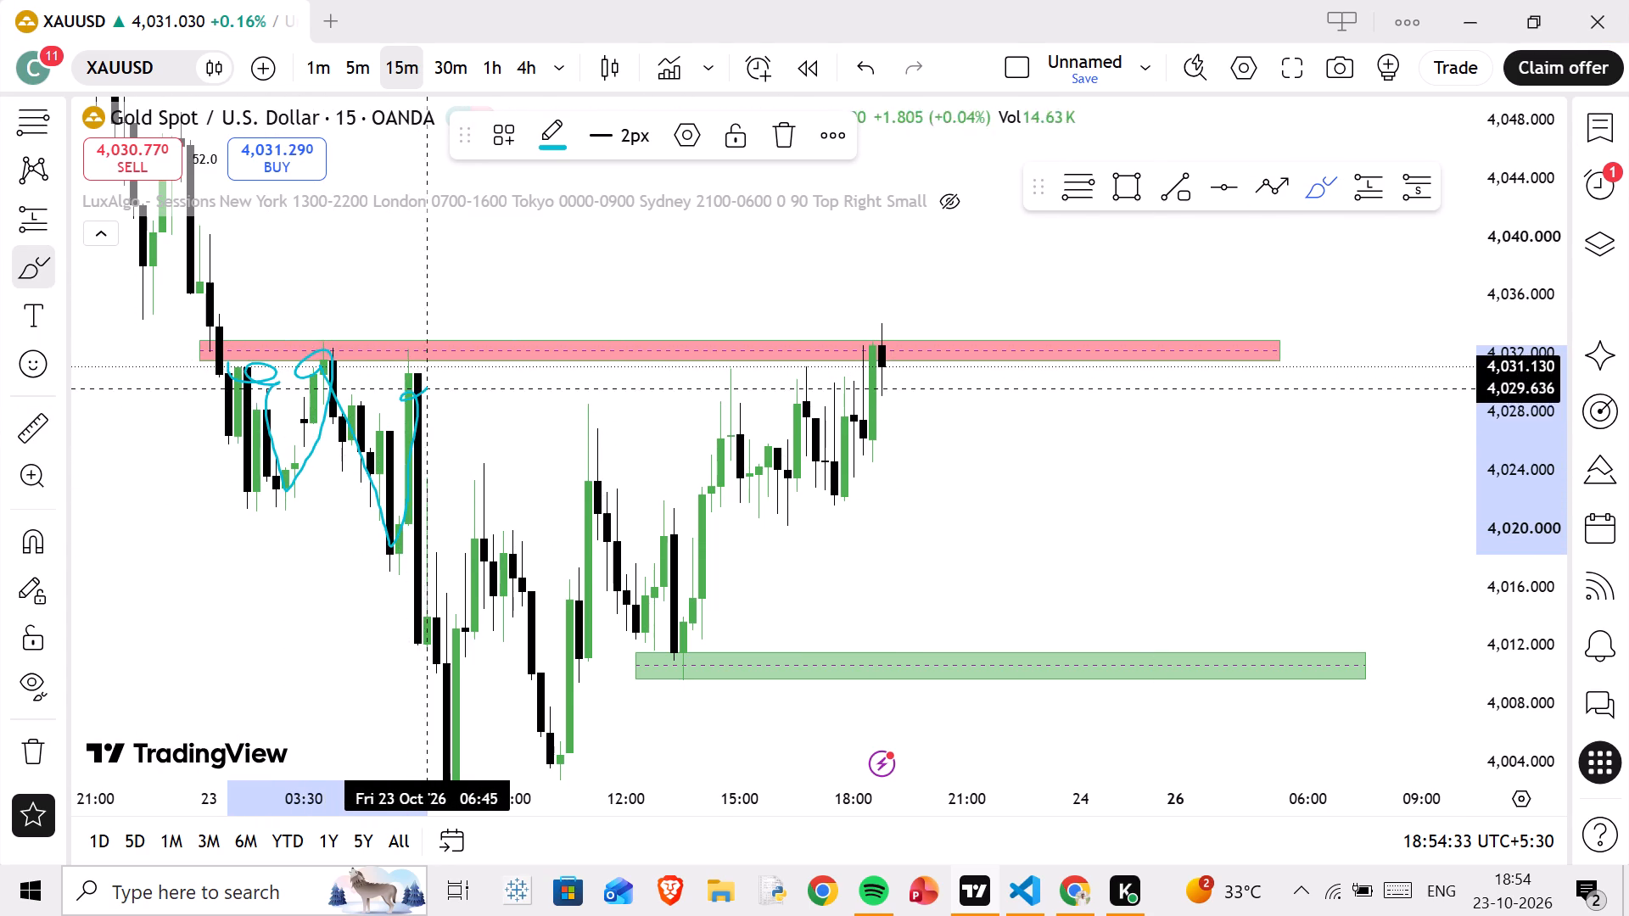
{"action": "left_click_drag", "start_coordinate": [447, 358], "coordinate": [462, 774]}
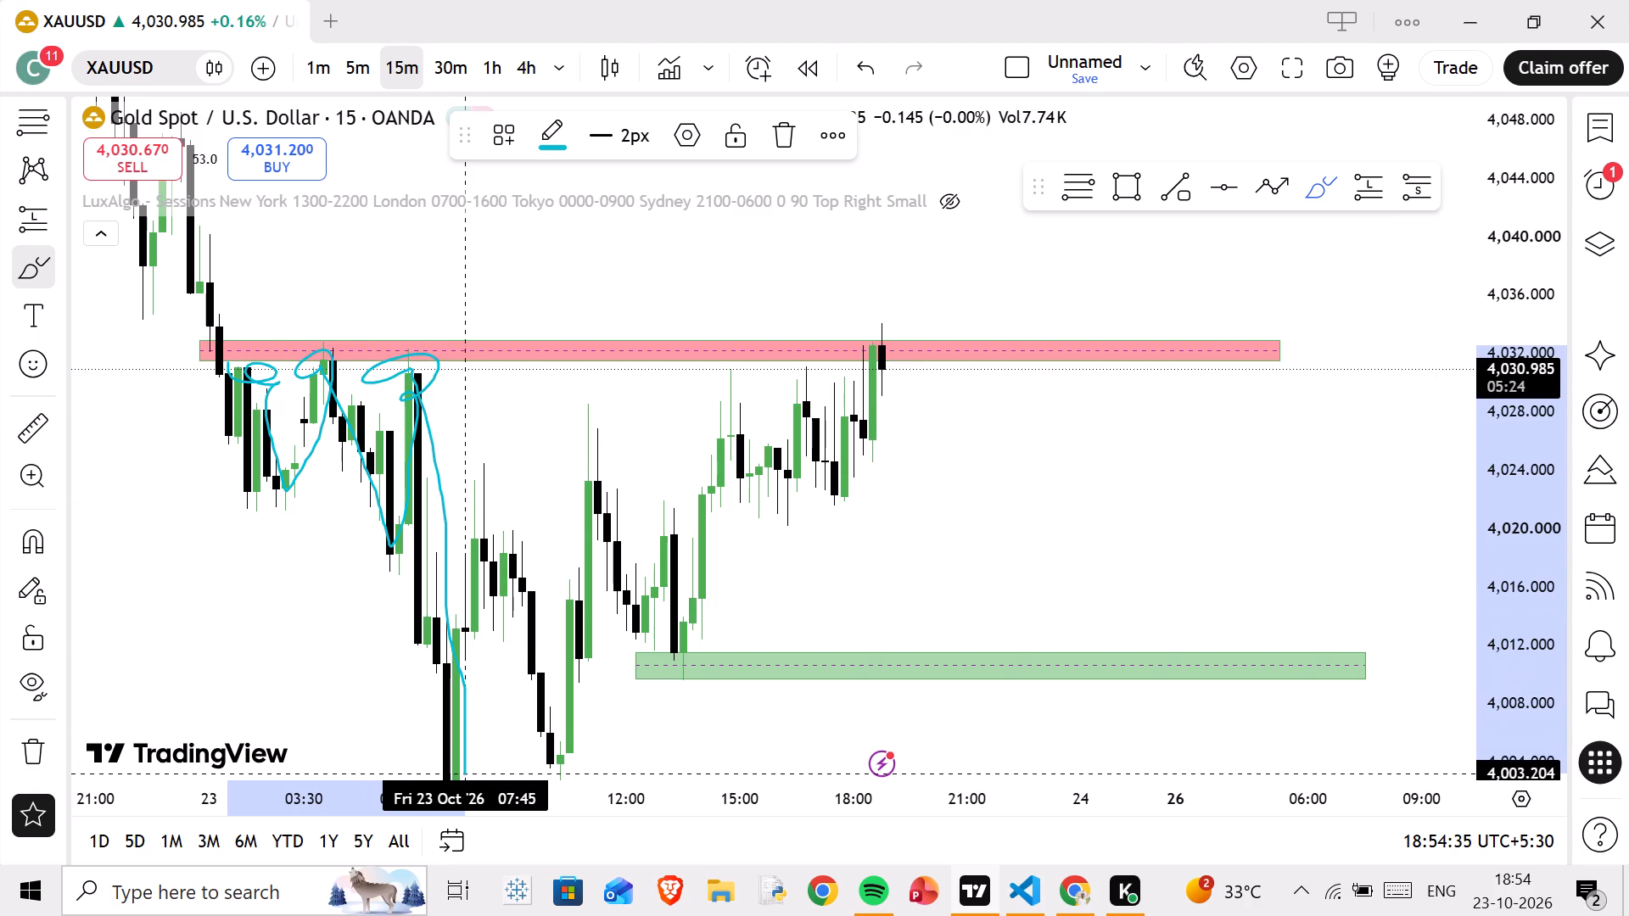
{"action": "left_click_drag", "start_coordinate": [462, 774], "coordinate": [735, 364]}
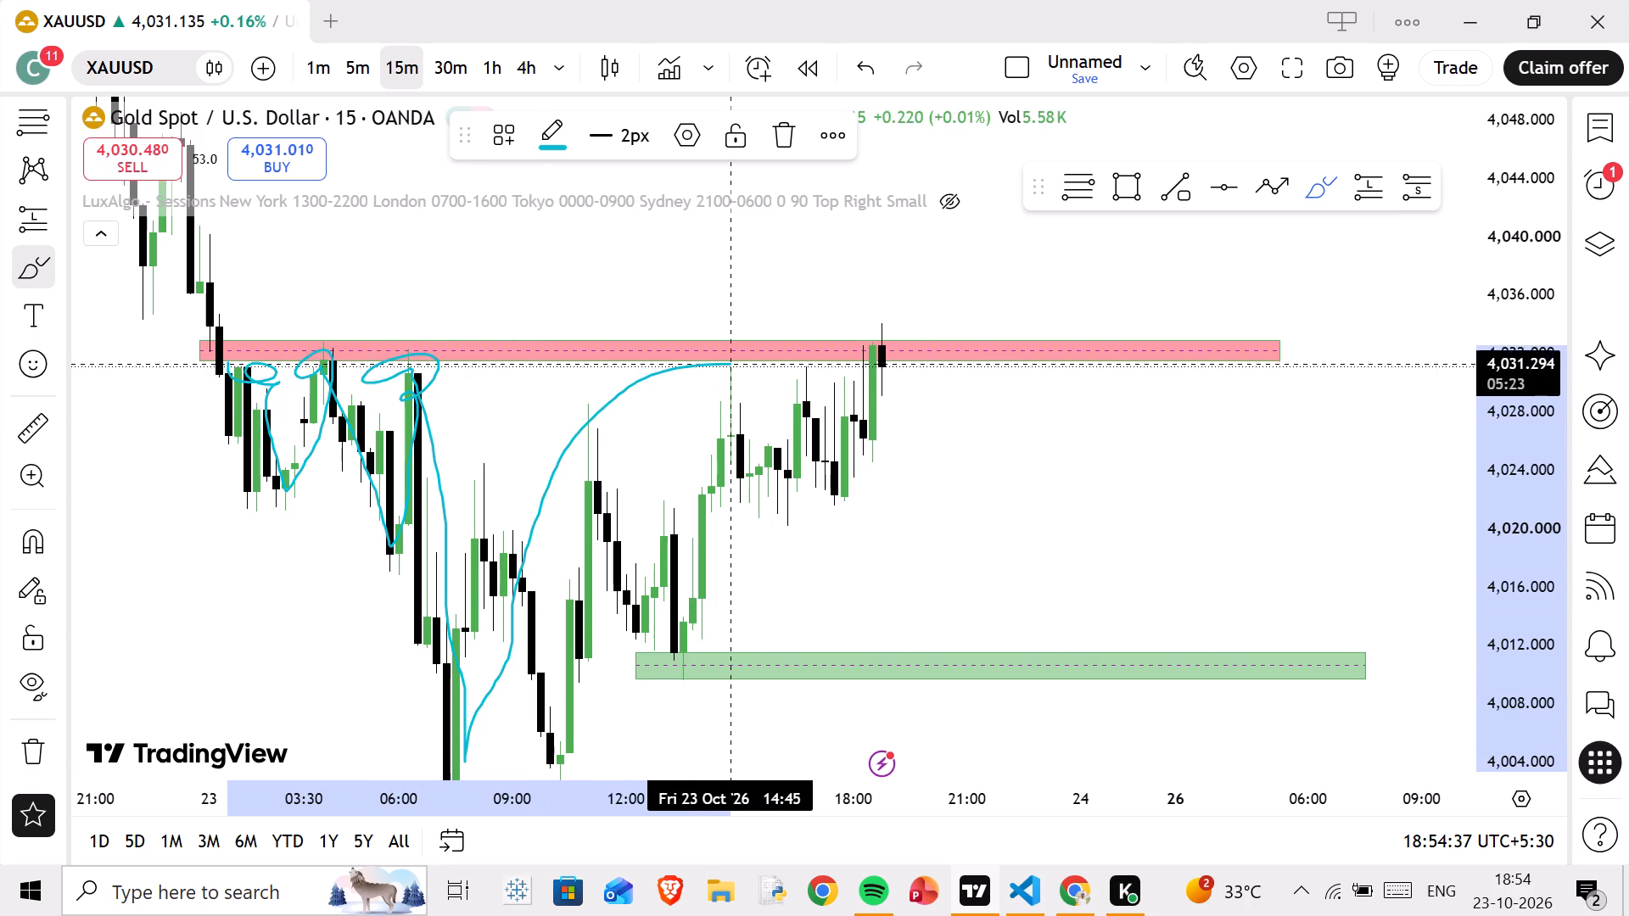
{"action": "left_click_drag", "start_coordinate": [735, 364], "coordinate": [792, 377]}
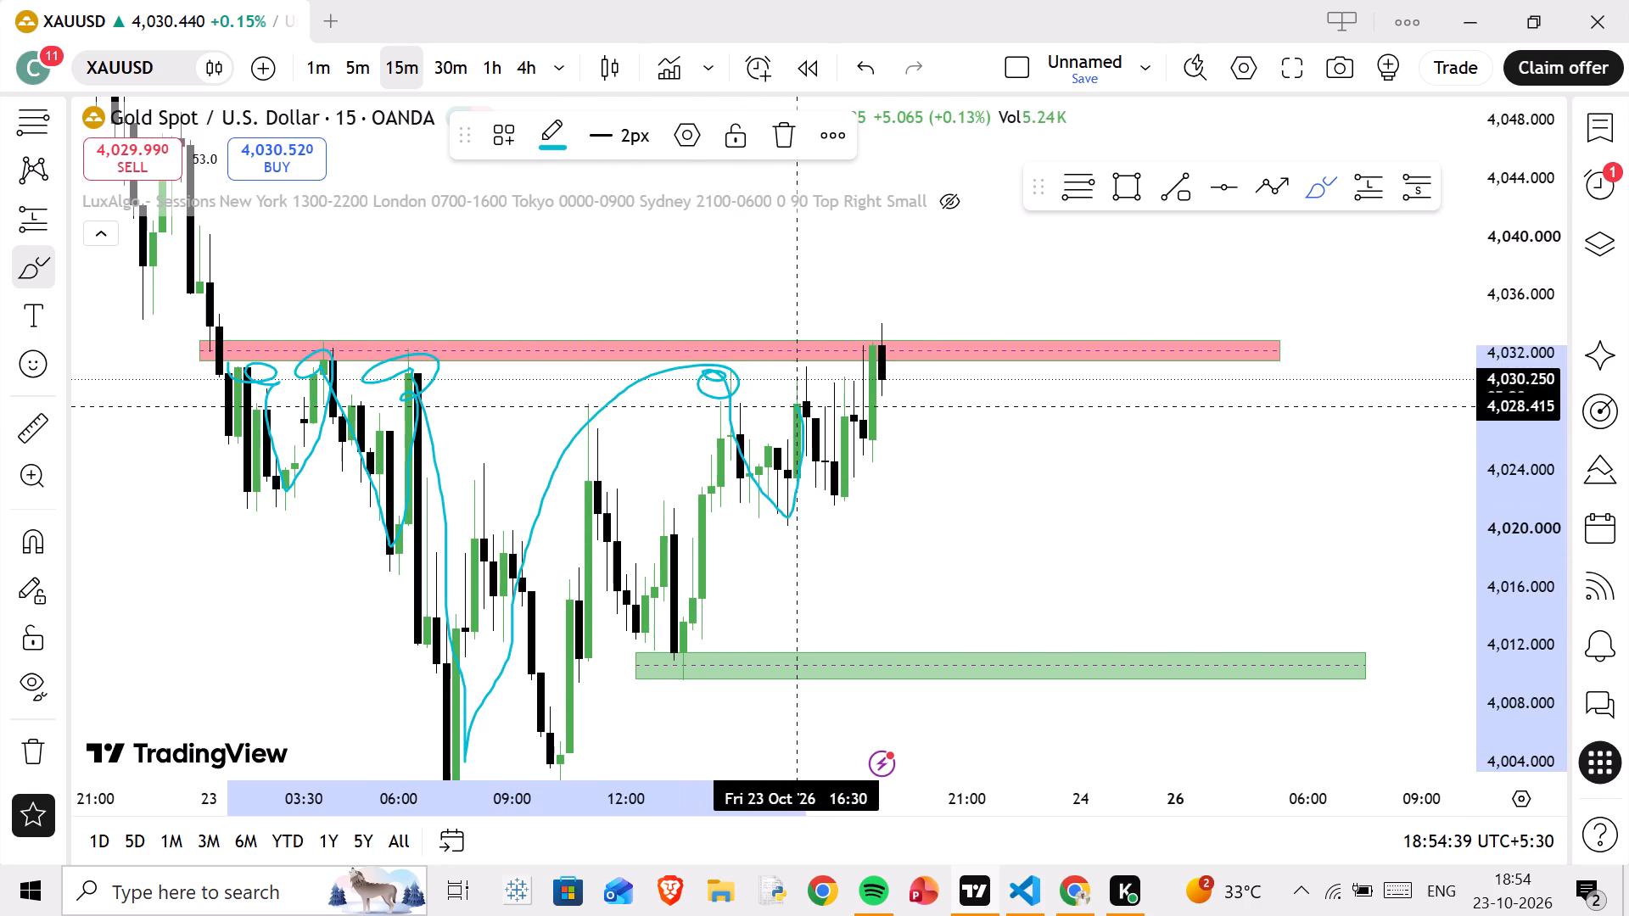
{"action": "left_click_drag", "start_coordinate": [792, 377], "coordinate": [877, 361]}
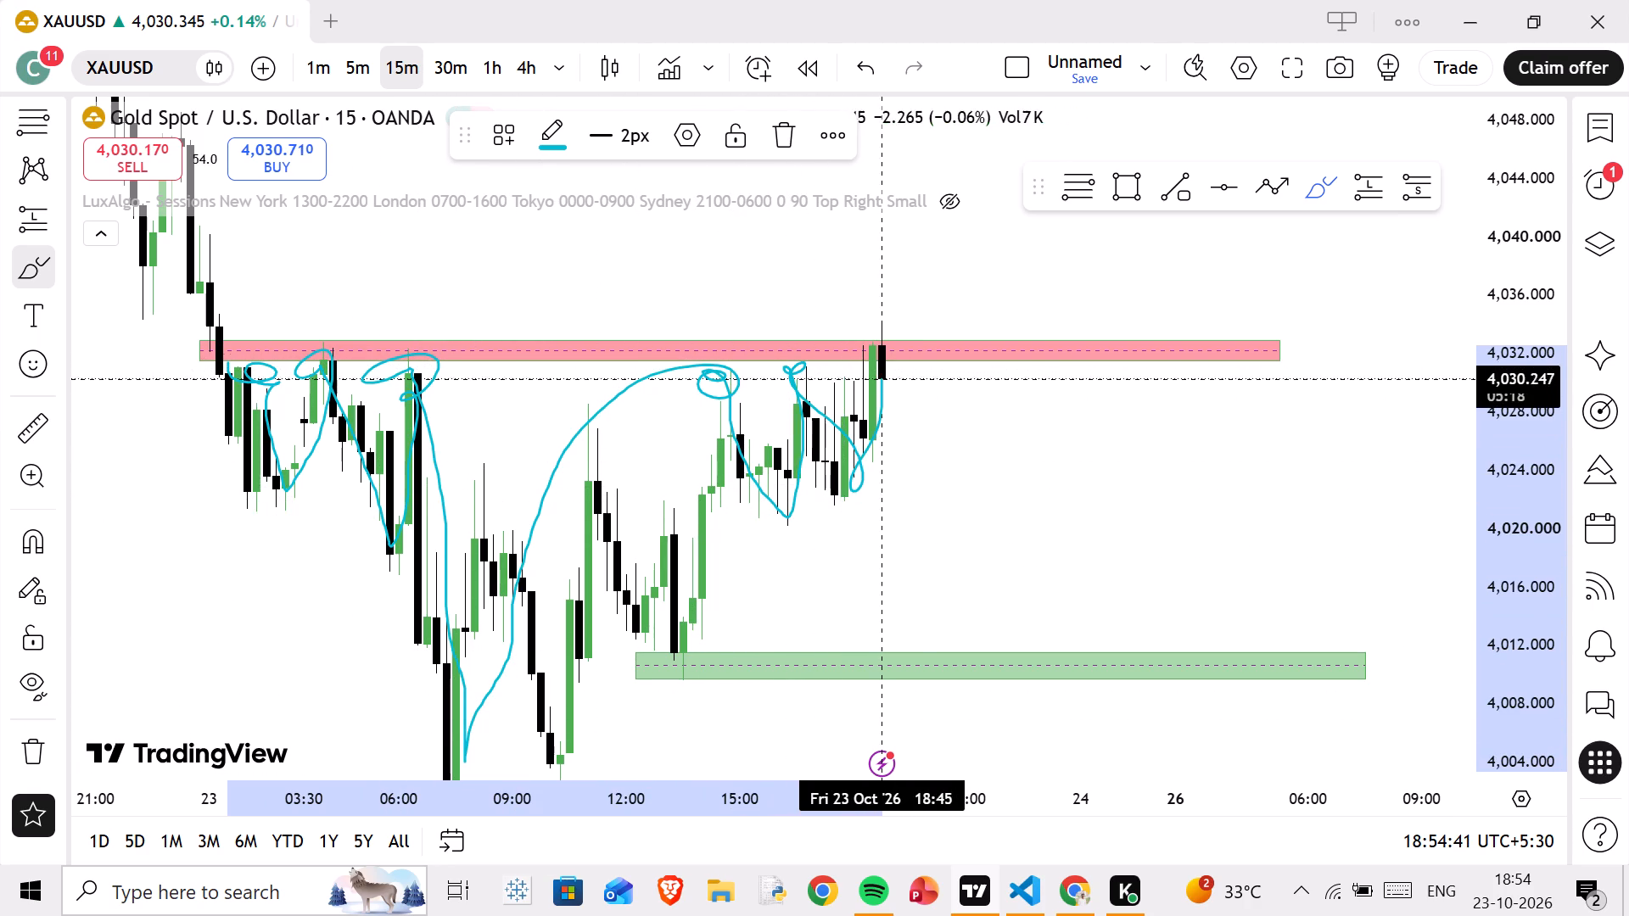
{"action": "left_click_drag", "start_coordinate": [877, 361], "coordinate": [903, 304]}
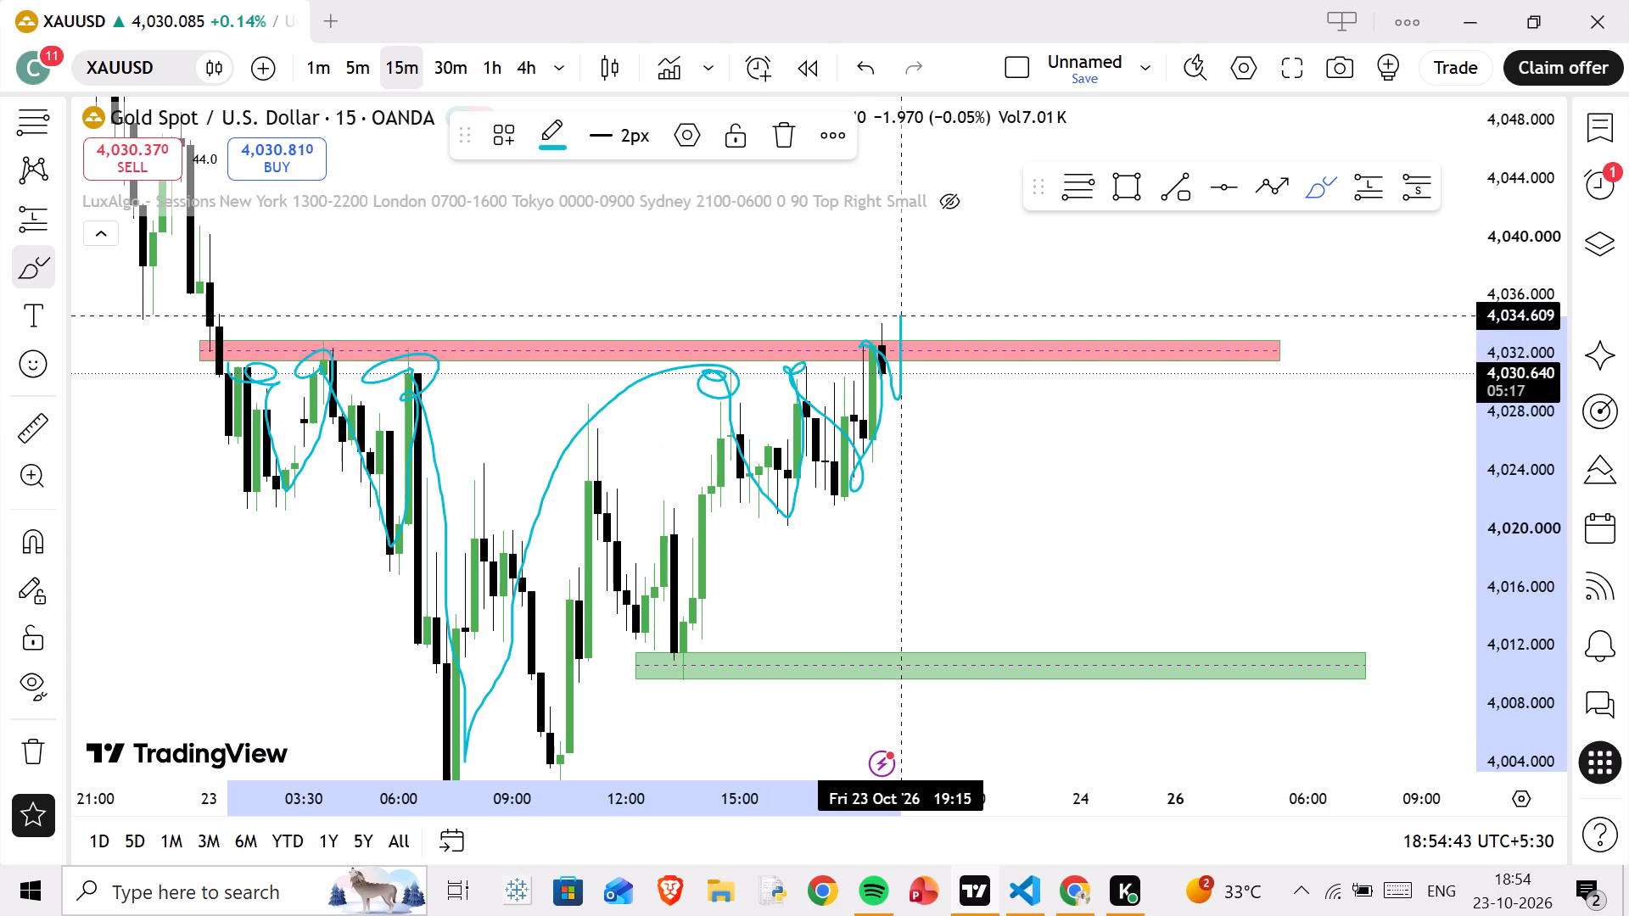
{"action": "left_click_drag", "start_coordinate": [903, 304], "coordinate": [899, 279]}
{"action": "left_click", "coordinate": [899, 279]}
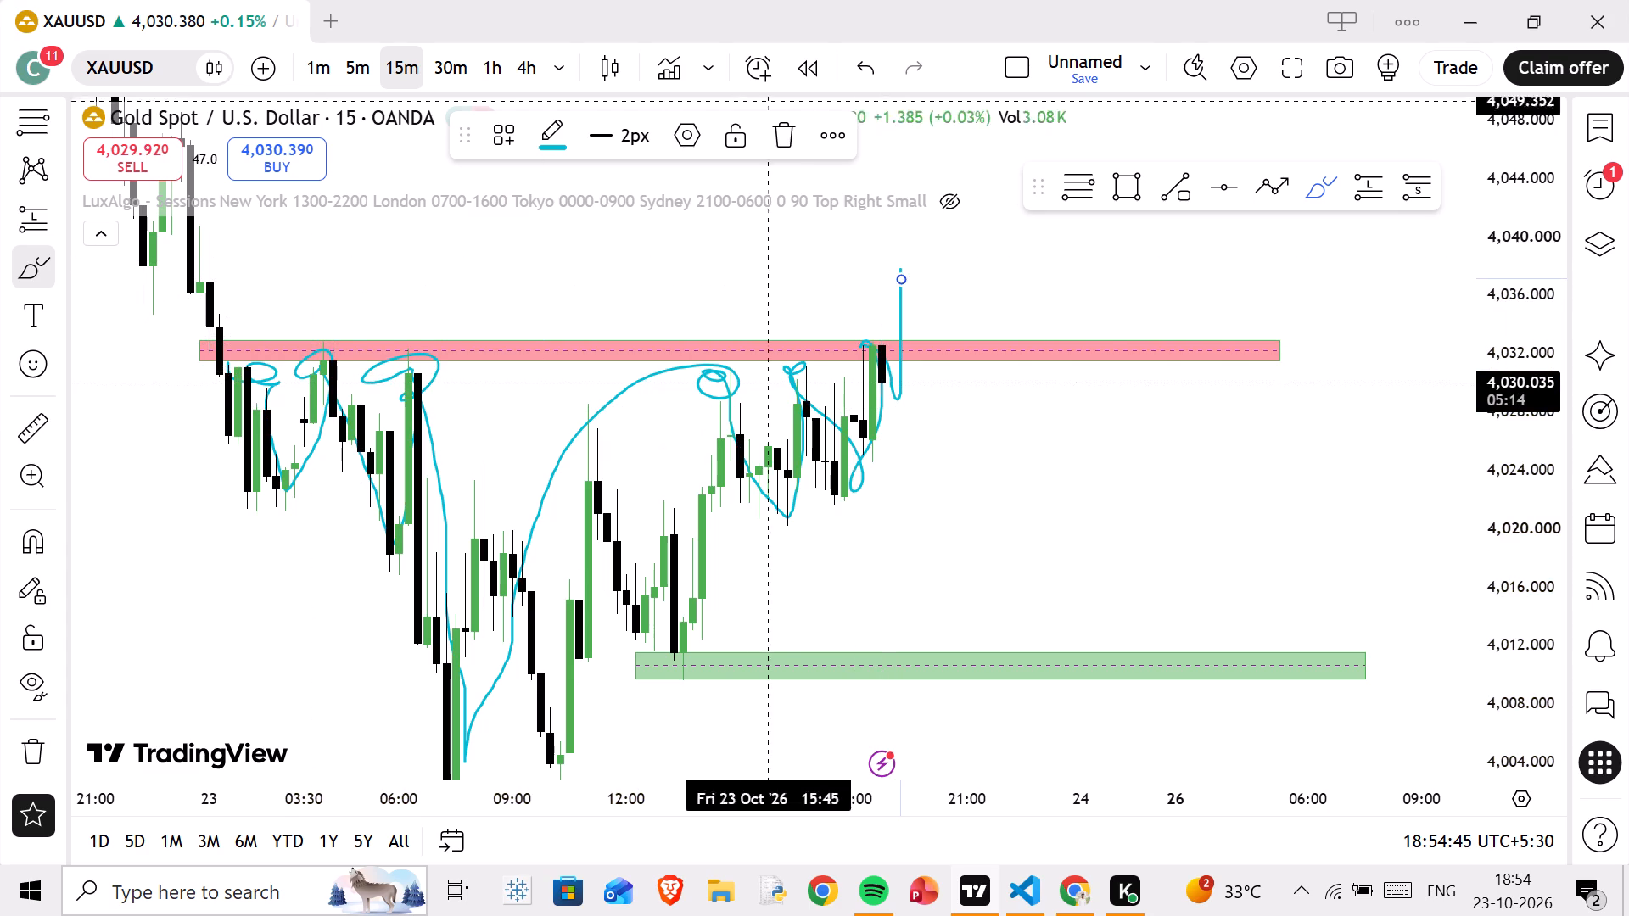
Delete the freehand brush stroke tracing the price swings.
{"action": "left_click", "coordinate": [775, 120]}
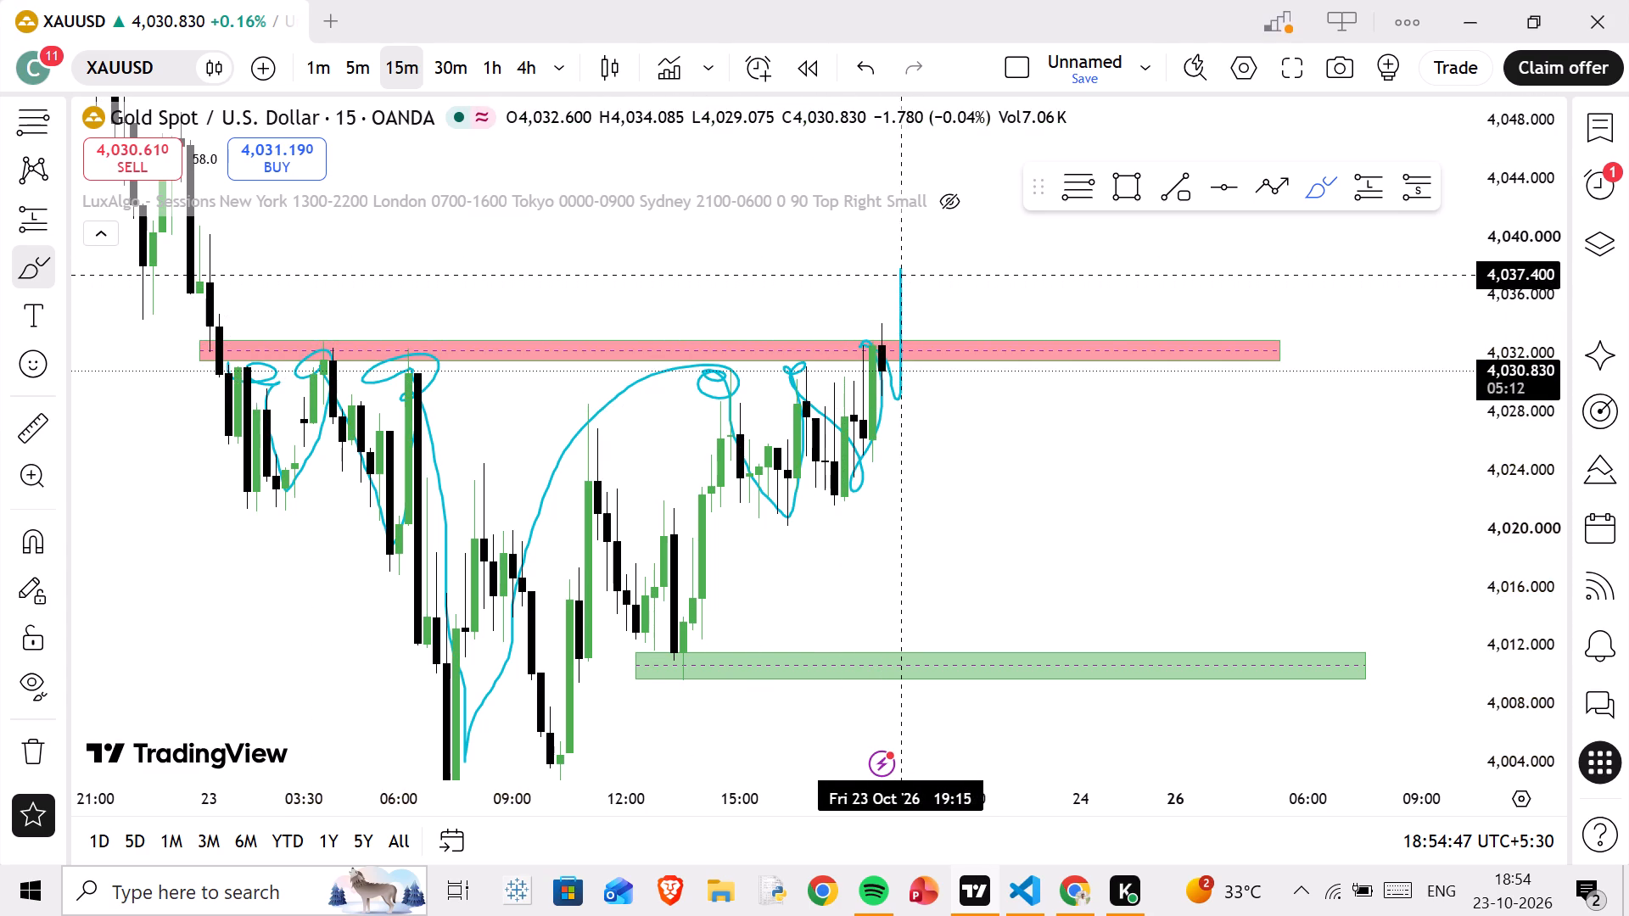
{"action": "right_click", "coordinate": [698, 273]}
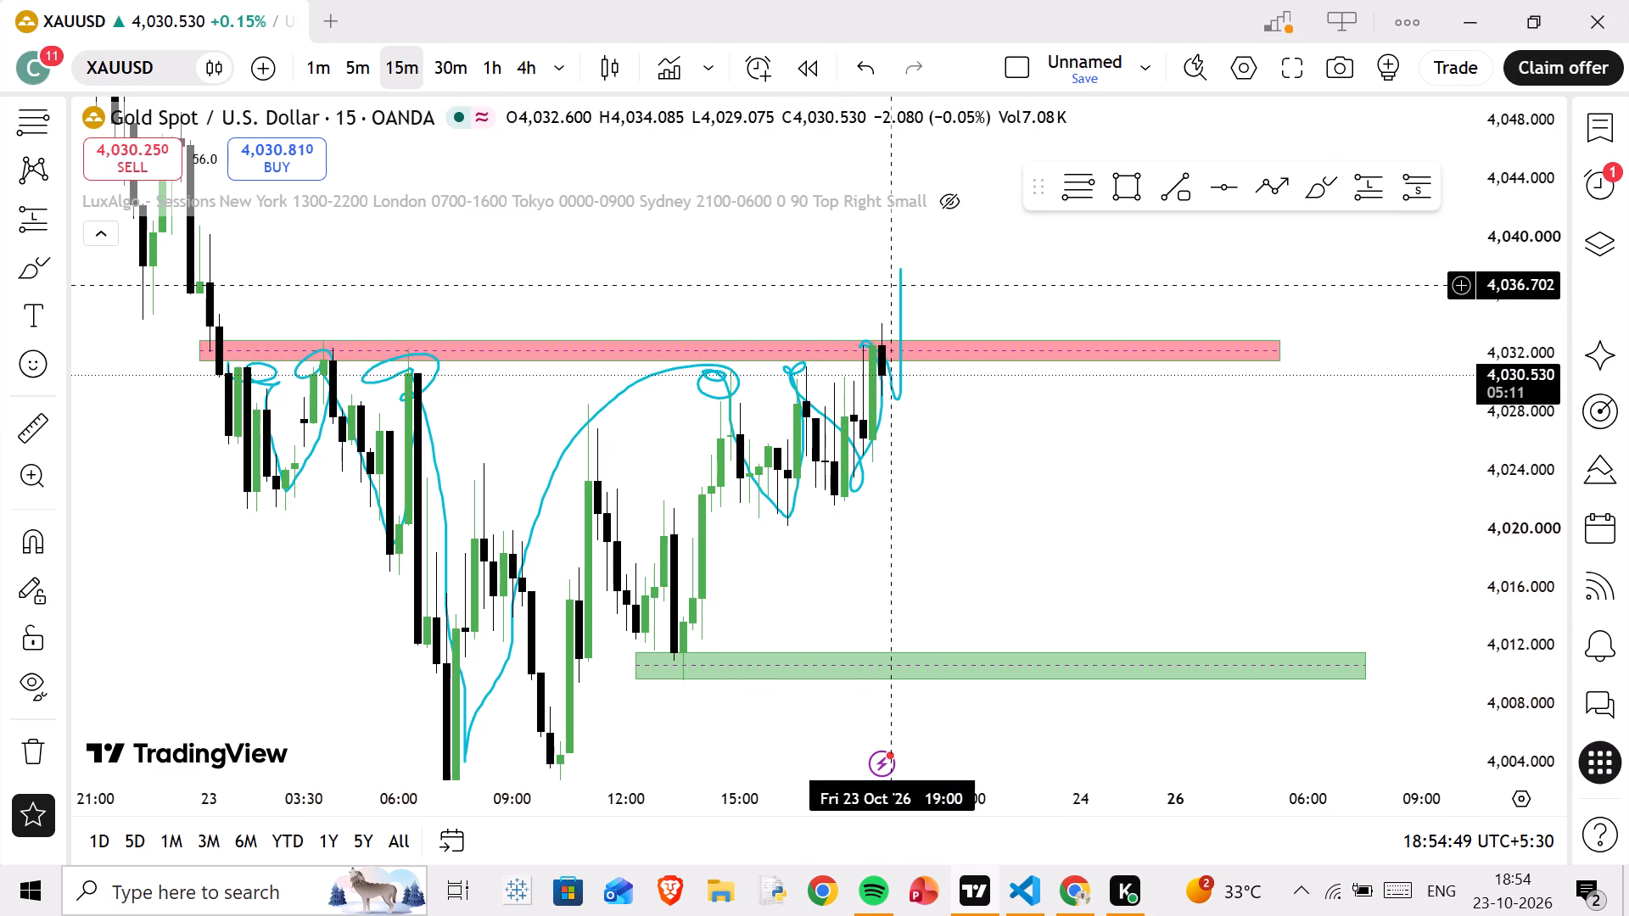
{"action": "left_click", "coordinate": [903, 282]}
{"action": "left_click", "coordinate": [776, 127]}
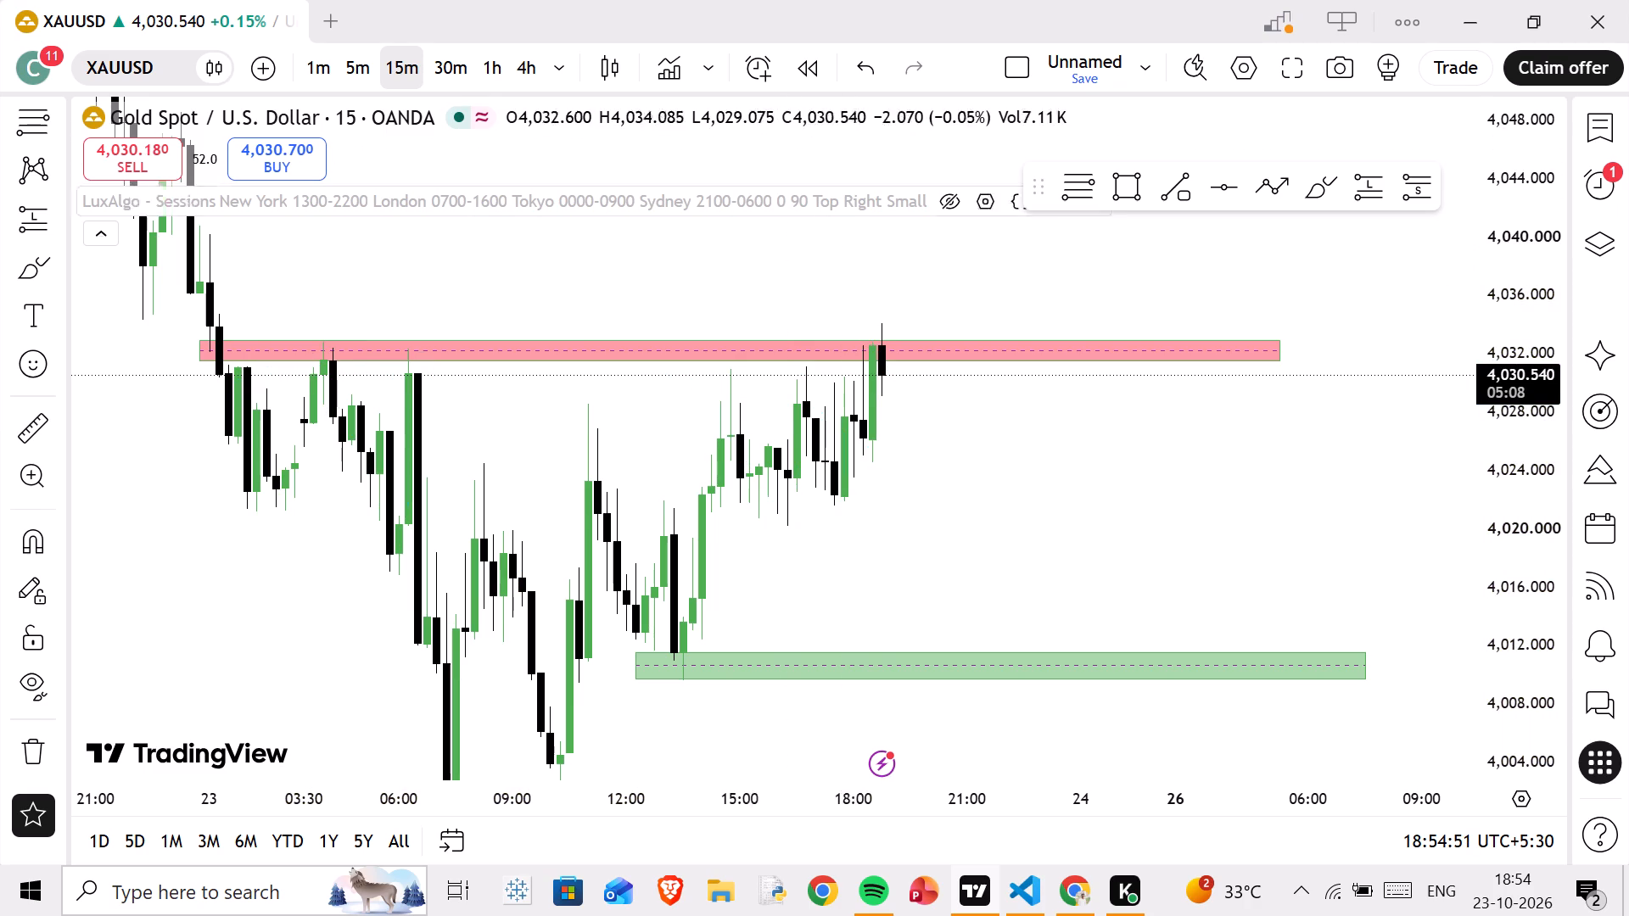
Examine the 23 Oct candles between the green support zone and the red resistance zone.
{"action": "left_click_drag", "start_coordinate": [931, 418], "coordinate": [773, 389]}
{"action": "scroll", "coordinate": [778, 417], "scroll_direction": "up", "scroll_amount": 2}
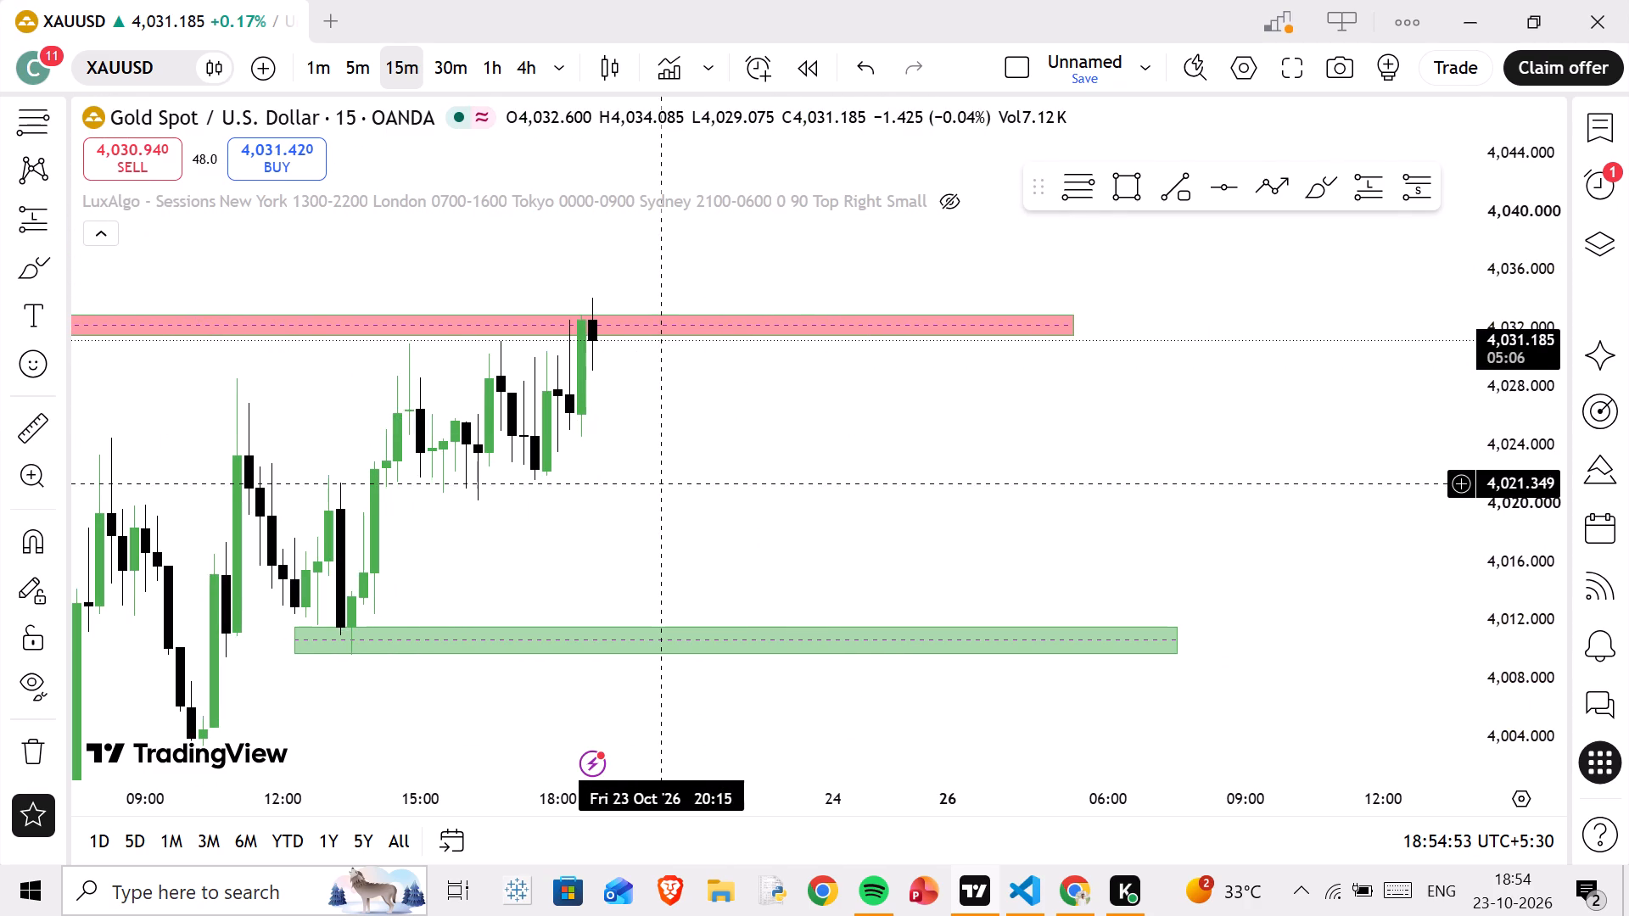
{"action": "left_click", "coordinate": [656, 486]}
{"action": "left_click_drag", "start_coordinate": [605, 432], "coordinate": [613, 441]}
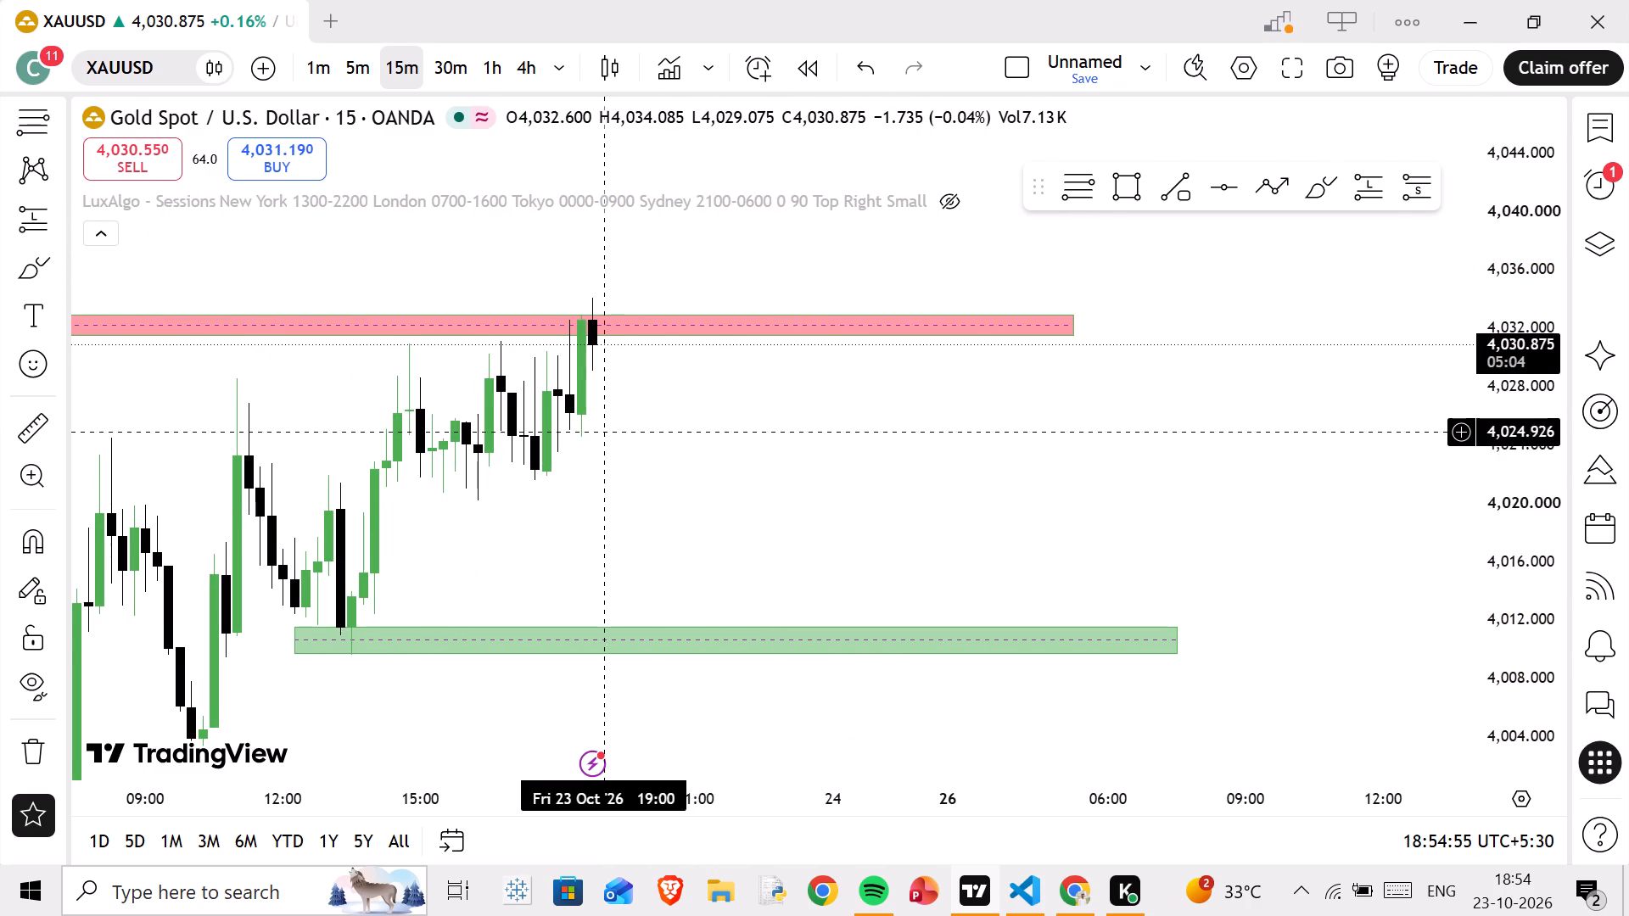
{"action": "left_click_drag", "start_coordinate": [613, 441], "coordinate": [680, 489]}
{"action": "scroll", "coordinate": [688, 487], "scroll_direction": "down", "scroll_amount": 2}
{"action": "left_click_drag", "start_coordinate": [651, 317], "coordinate": [658, 352]}
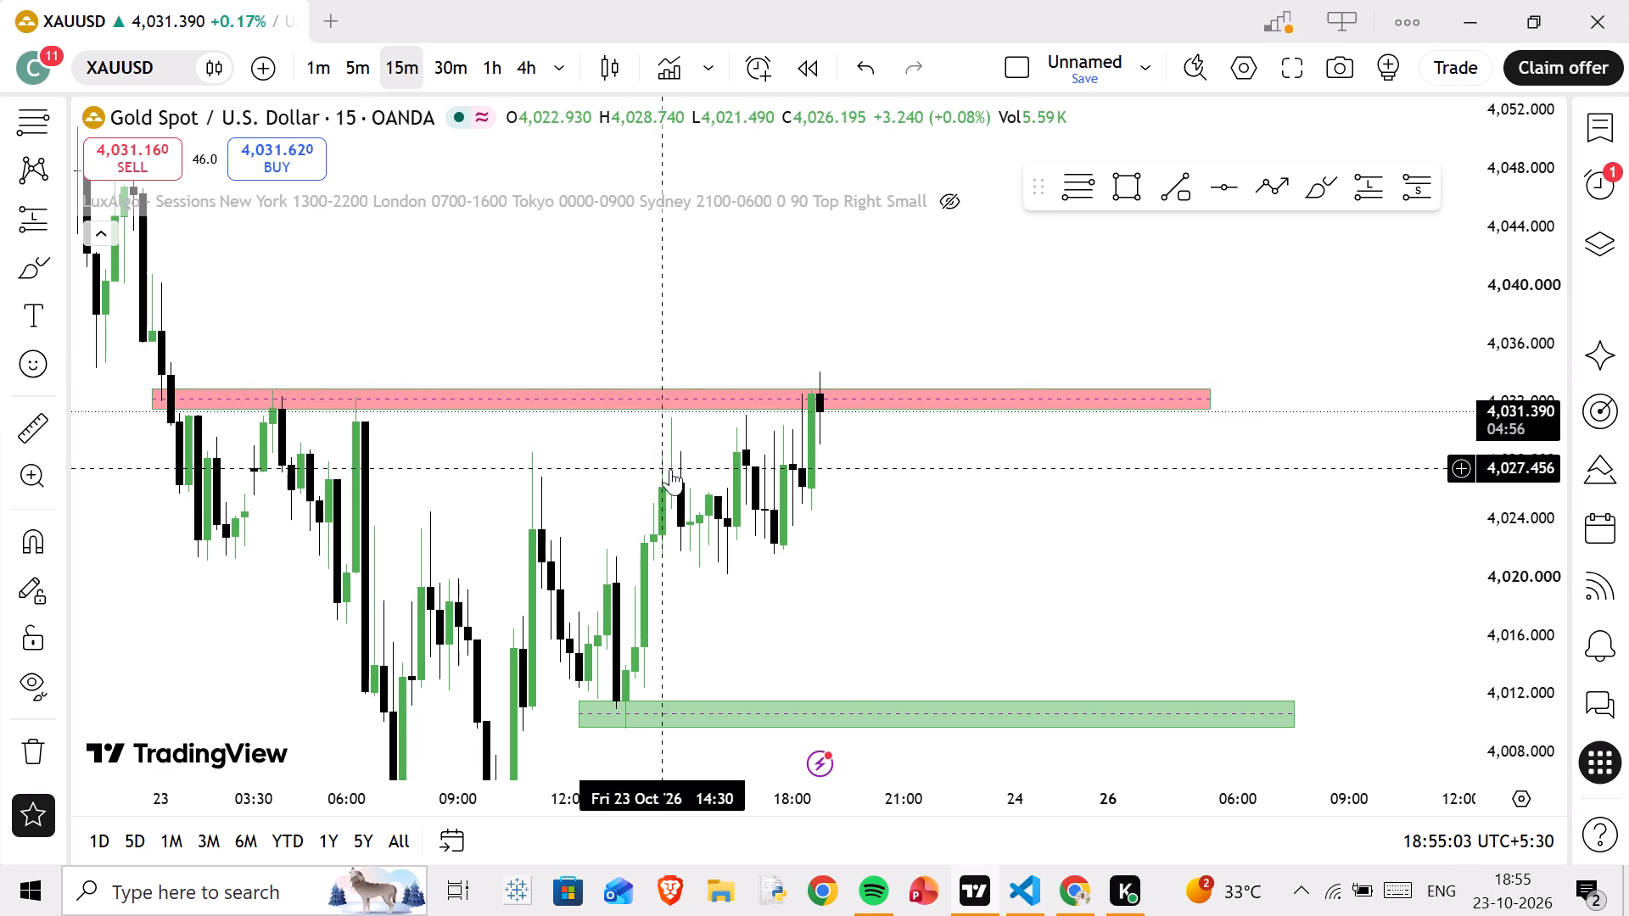
{"action": "left_click_drag", "start_coordinate": [855, 516], "coordinate": [864, 416]}
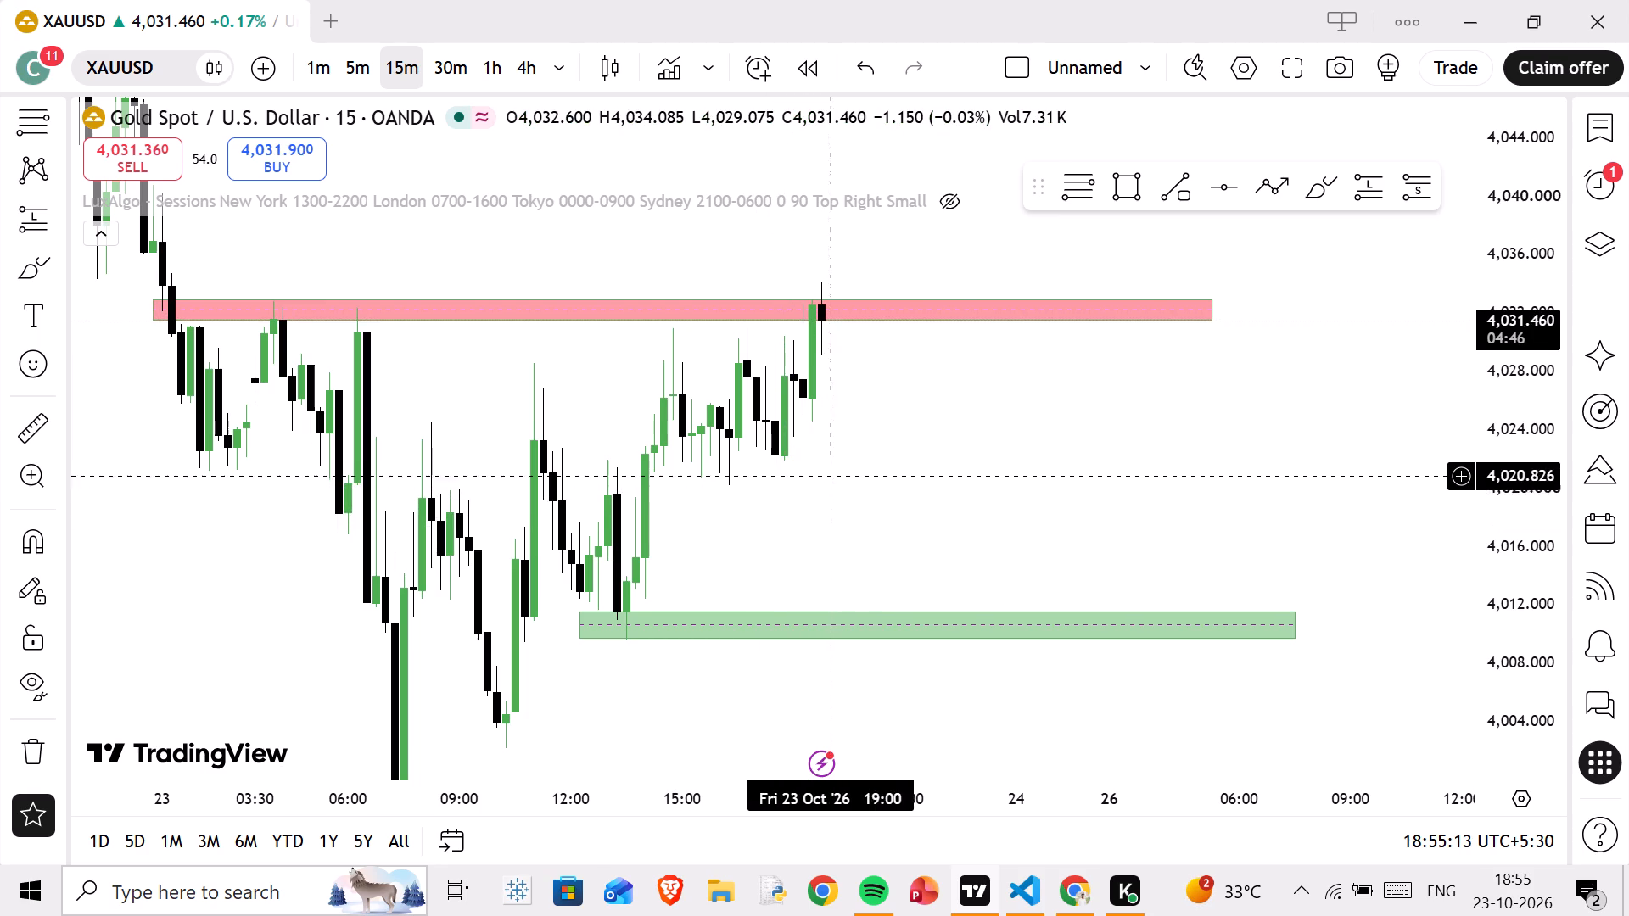
{"action": "left_click_drag", "start_coordinate": [876, 457], "coordinate": [894, 545]}
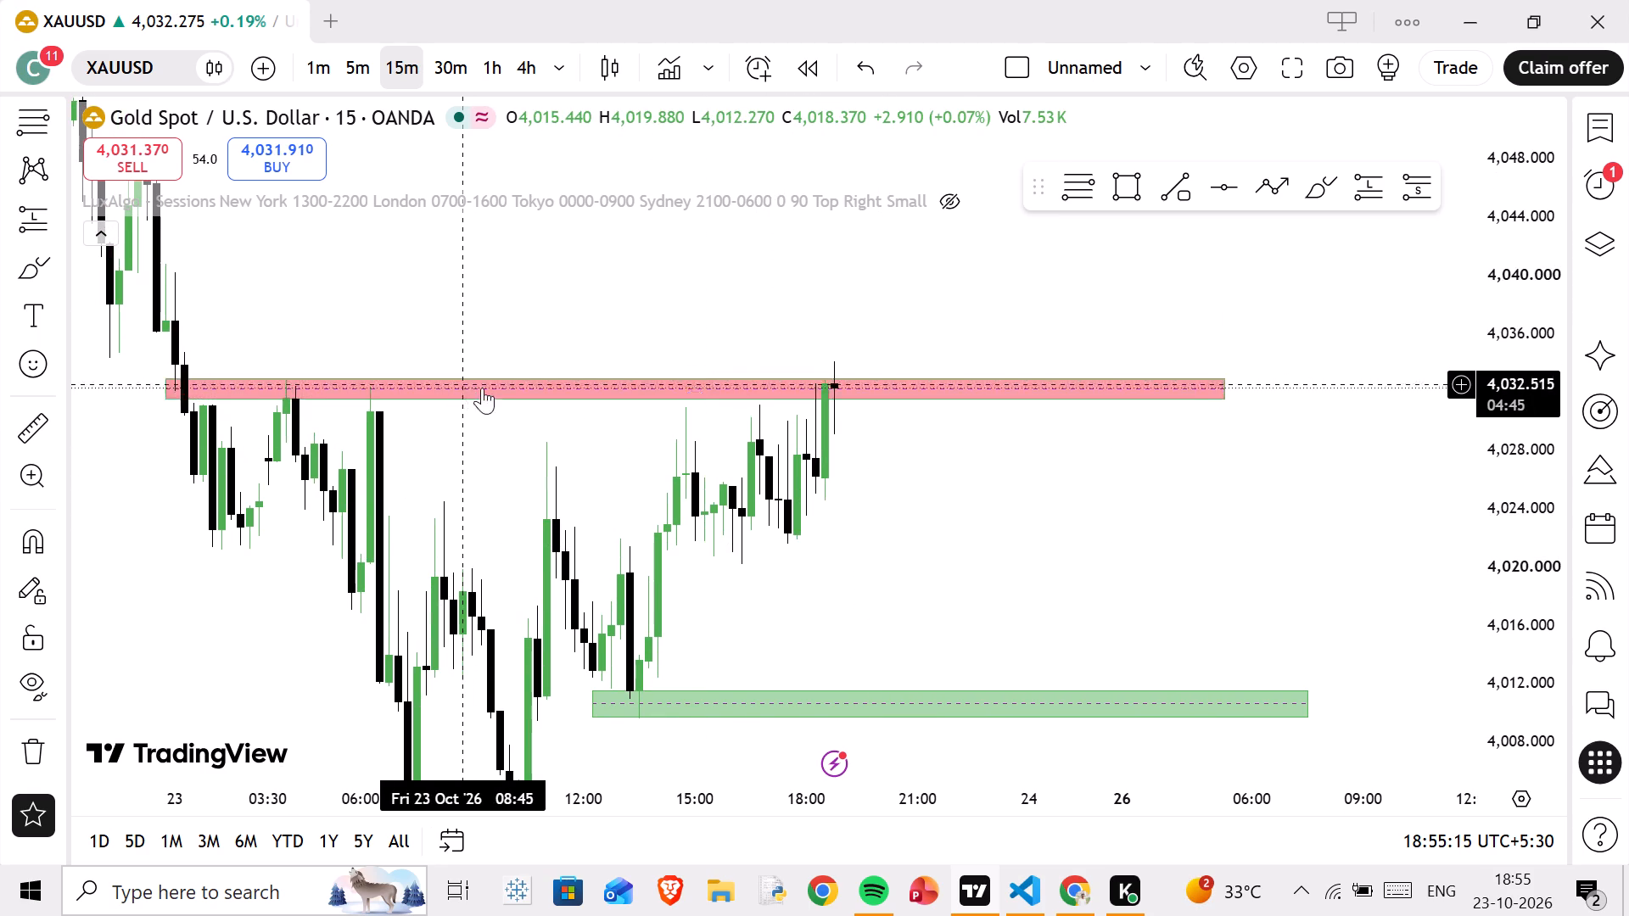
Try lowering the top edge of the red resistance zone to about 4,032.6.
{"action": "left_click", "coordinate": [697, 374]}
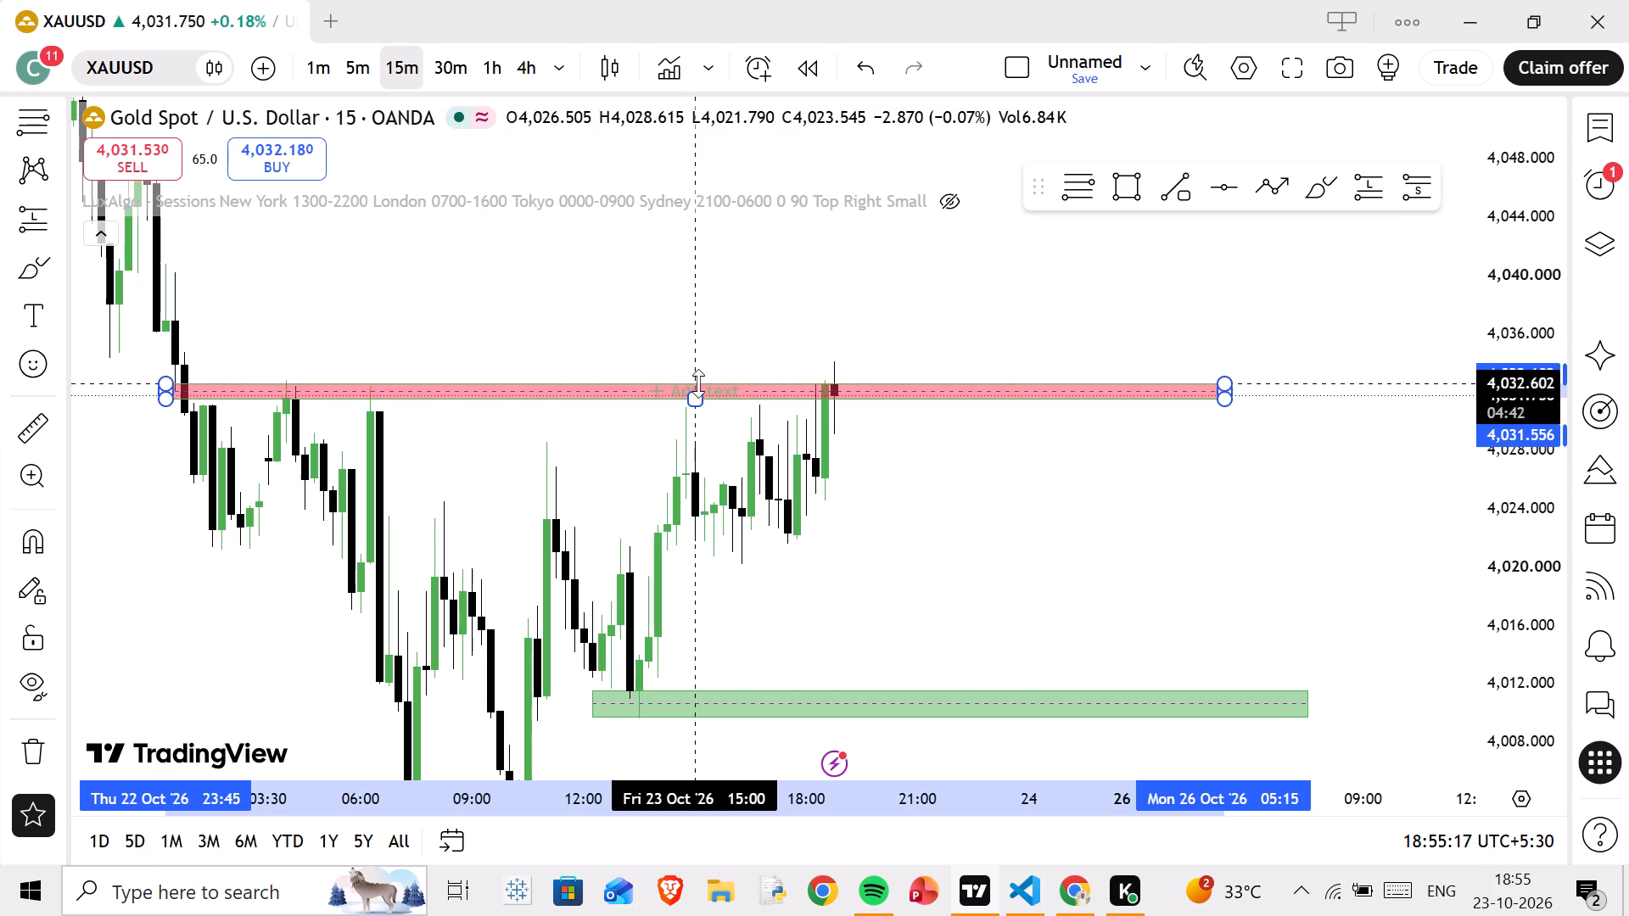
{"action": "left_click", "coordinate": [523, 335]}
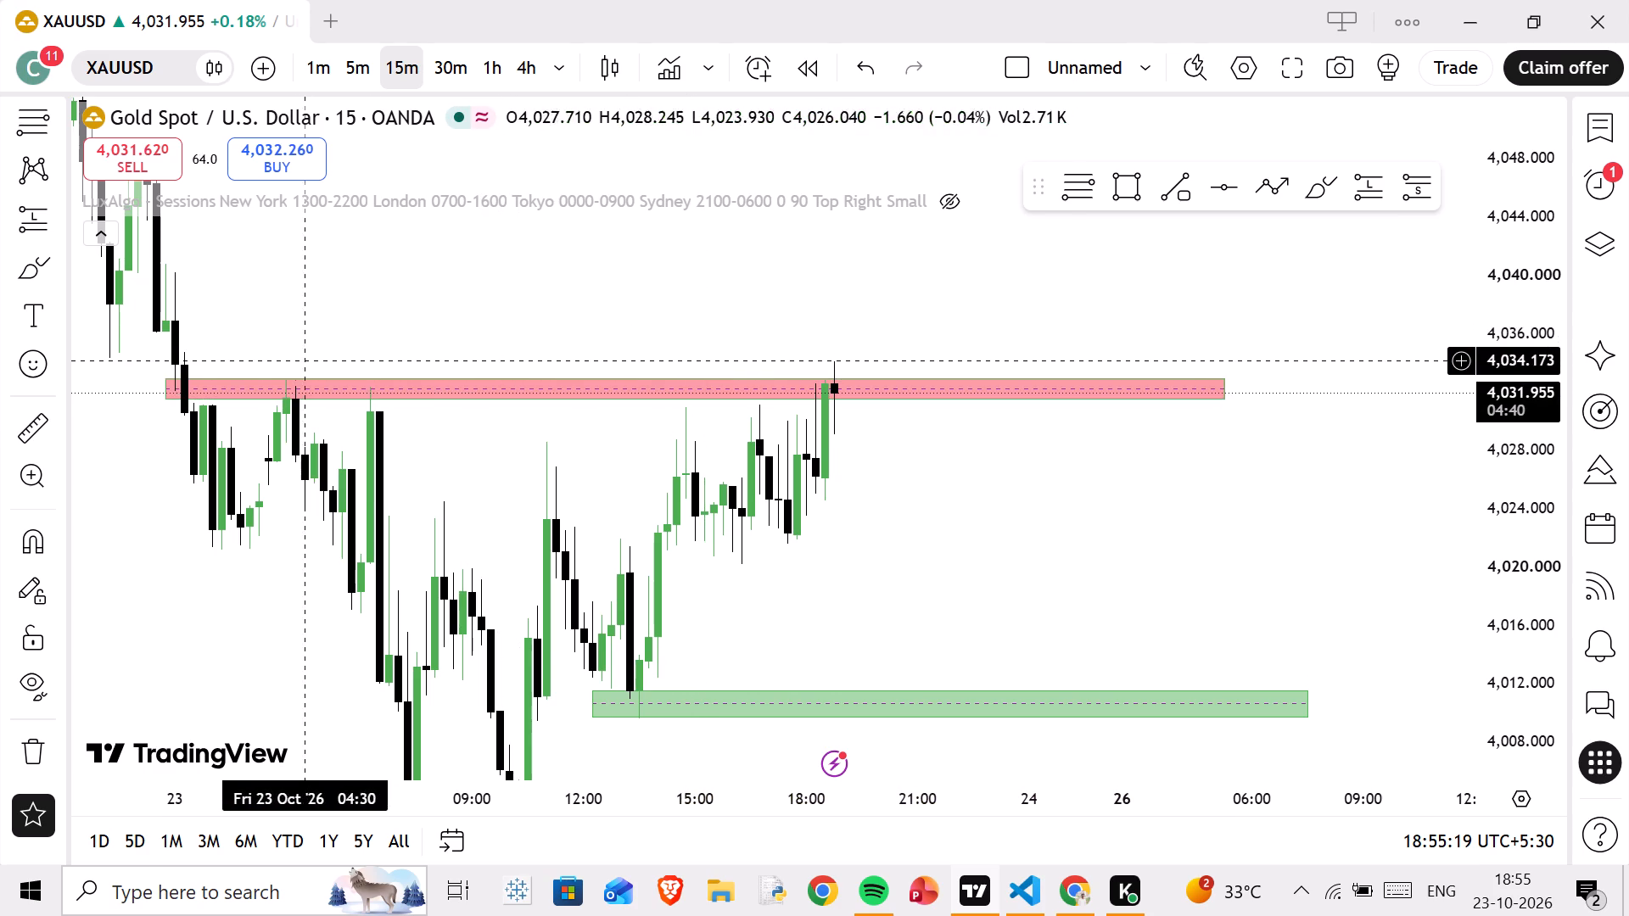
Examine price reactions at the red resistance zone, from its earliest touches to the latest candle.
{"action": "left_click_drag", "start_coordinate": [113, 386], "coordinate": [760, 377]}
{"action": "scroll", "coordinate": [787, 383], "scroll_direction": "down", "scroll_amount": 6}
{"action": "scroll", "coordinate": [899, 418], "scroll_direction": "up", "scroll_amount": 8}
{"action": "left_click_drag", "start_coordinate": [1021, 442], "coordinate": [439, 482]}
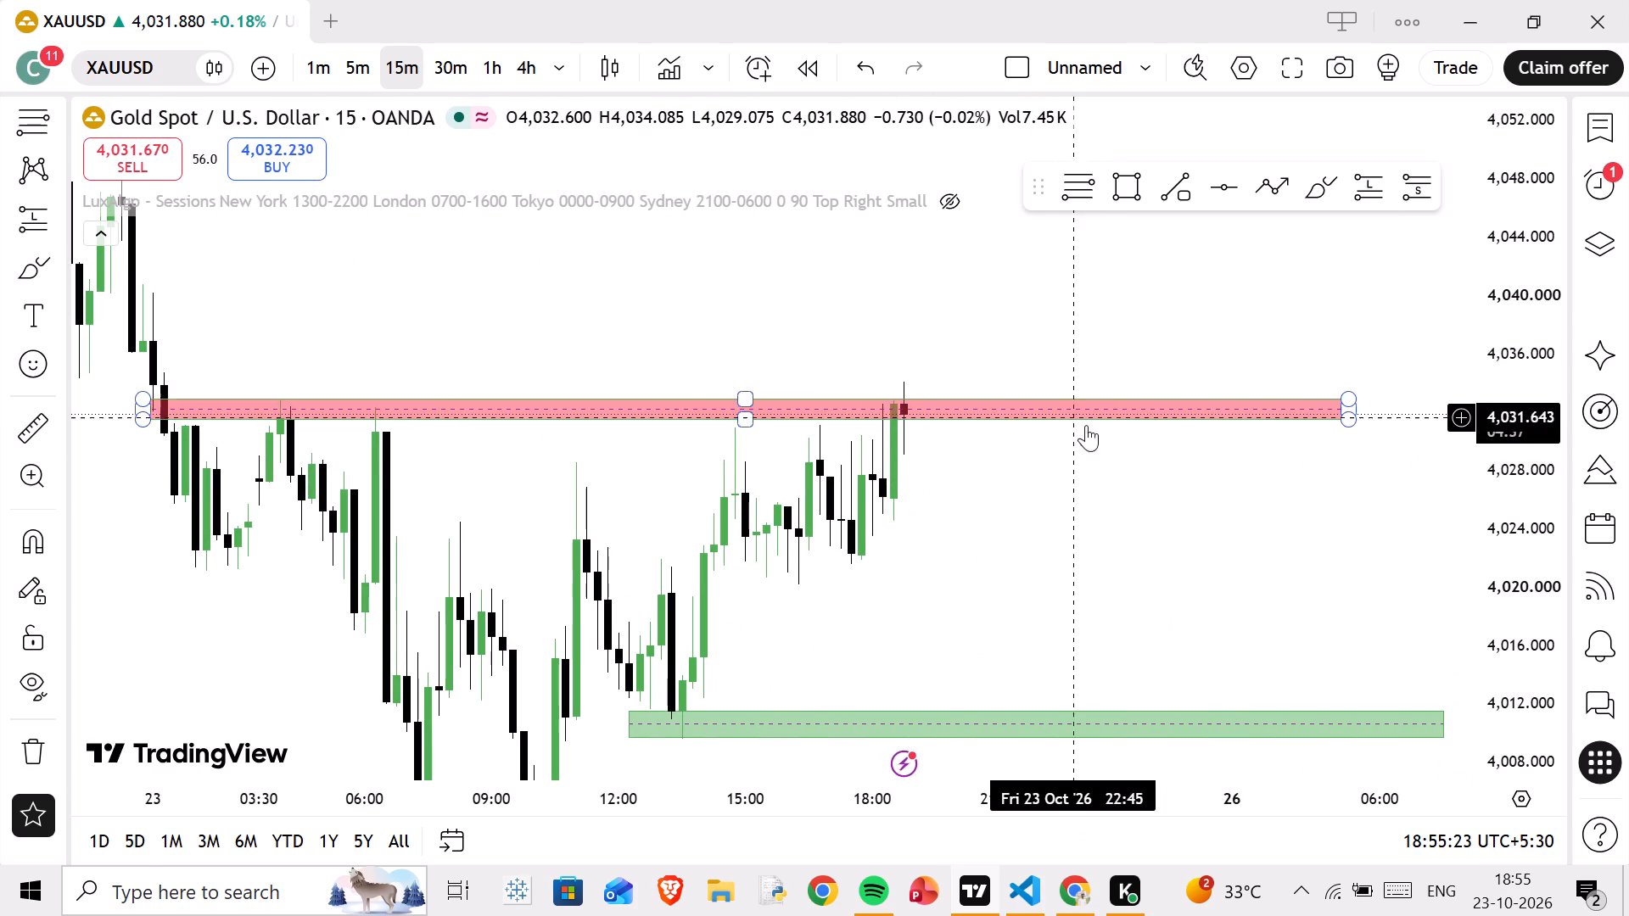
{"action": "left_click_drag", "start_coordinate": [1086, 519], "coordinate": [1096, 438]}
{"action": "scroll", "coordinate": [1564, 511], "scroll_direction": "up", "scroll_amount": 6}
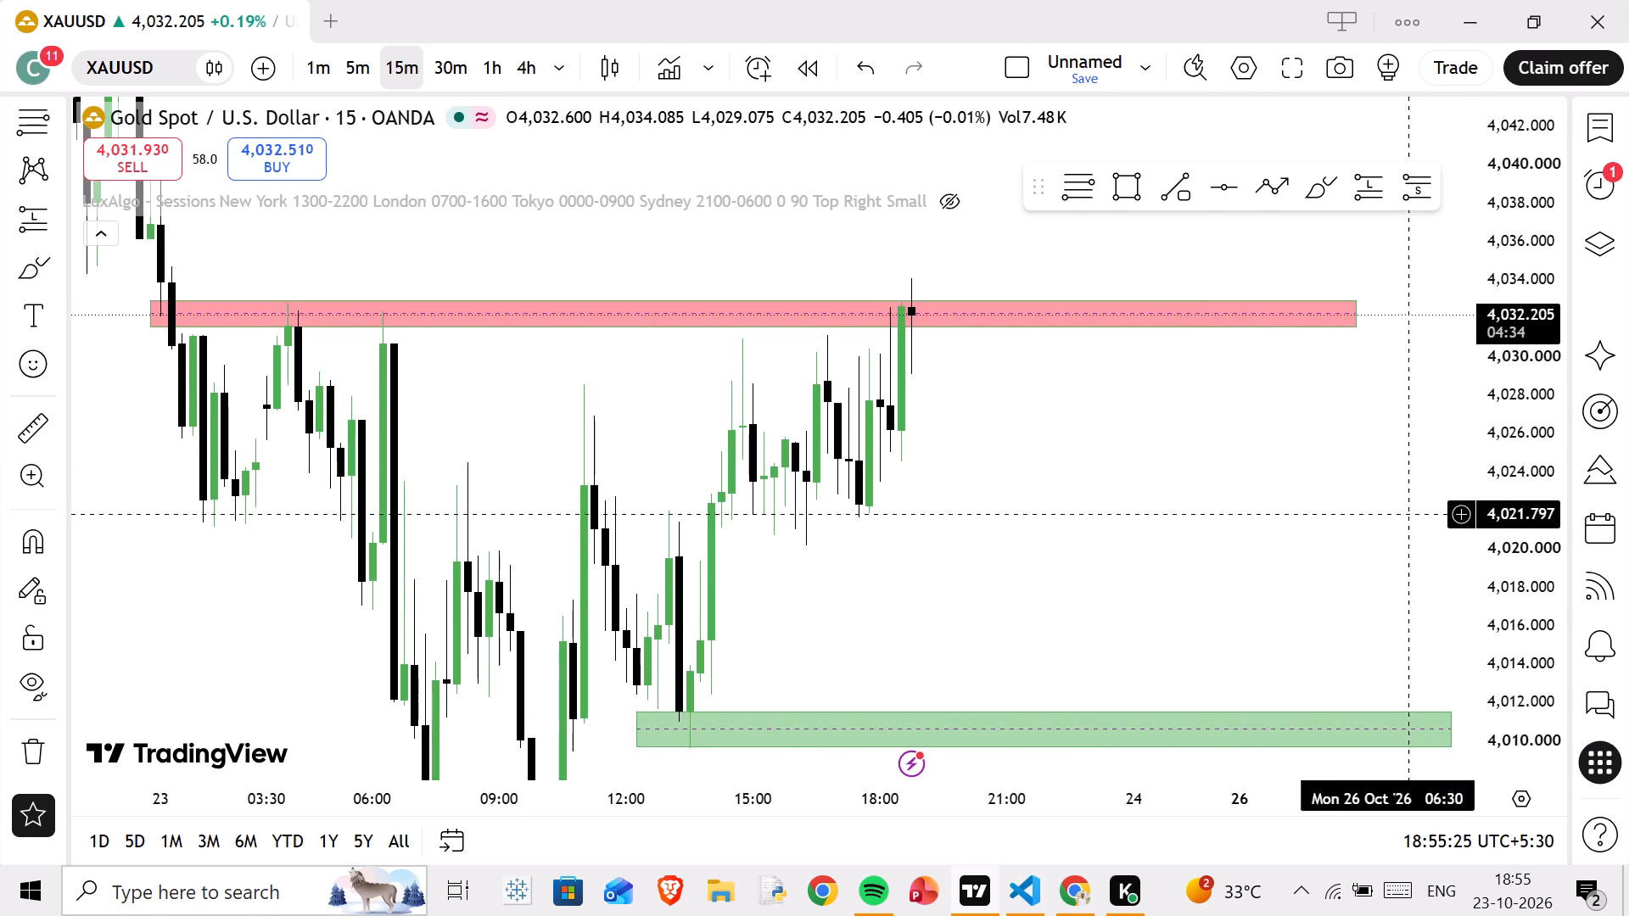
{"action": "left_click_drag", "start_coordinate": [1080, 451], "coordinate": [1065, 582]}
{"action": "scroll", "coordinate": [1027, 573], "scroll_direction": "up", "scroll_amount": 2}
{"action": "left_click_drag", "start_coordinate": [841, 393], "coordinate": [842, 435]}
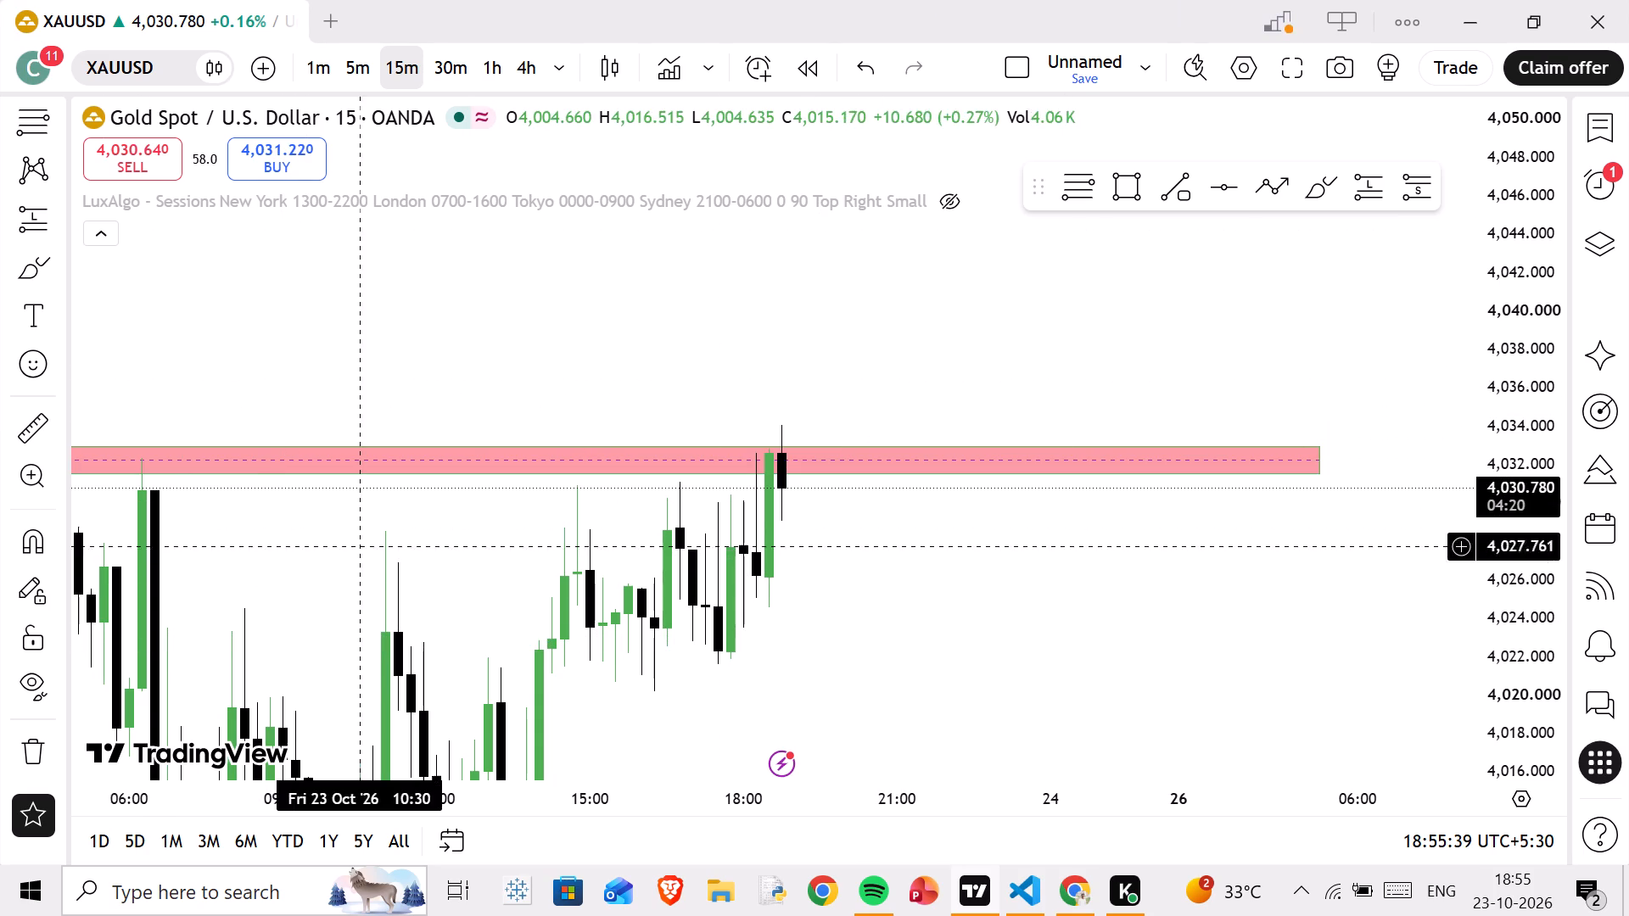
{"action": "left_click_drag", "start_coordinate": [306, 634], "coordinate": [383, 505]}
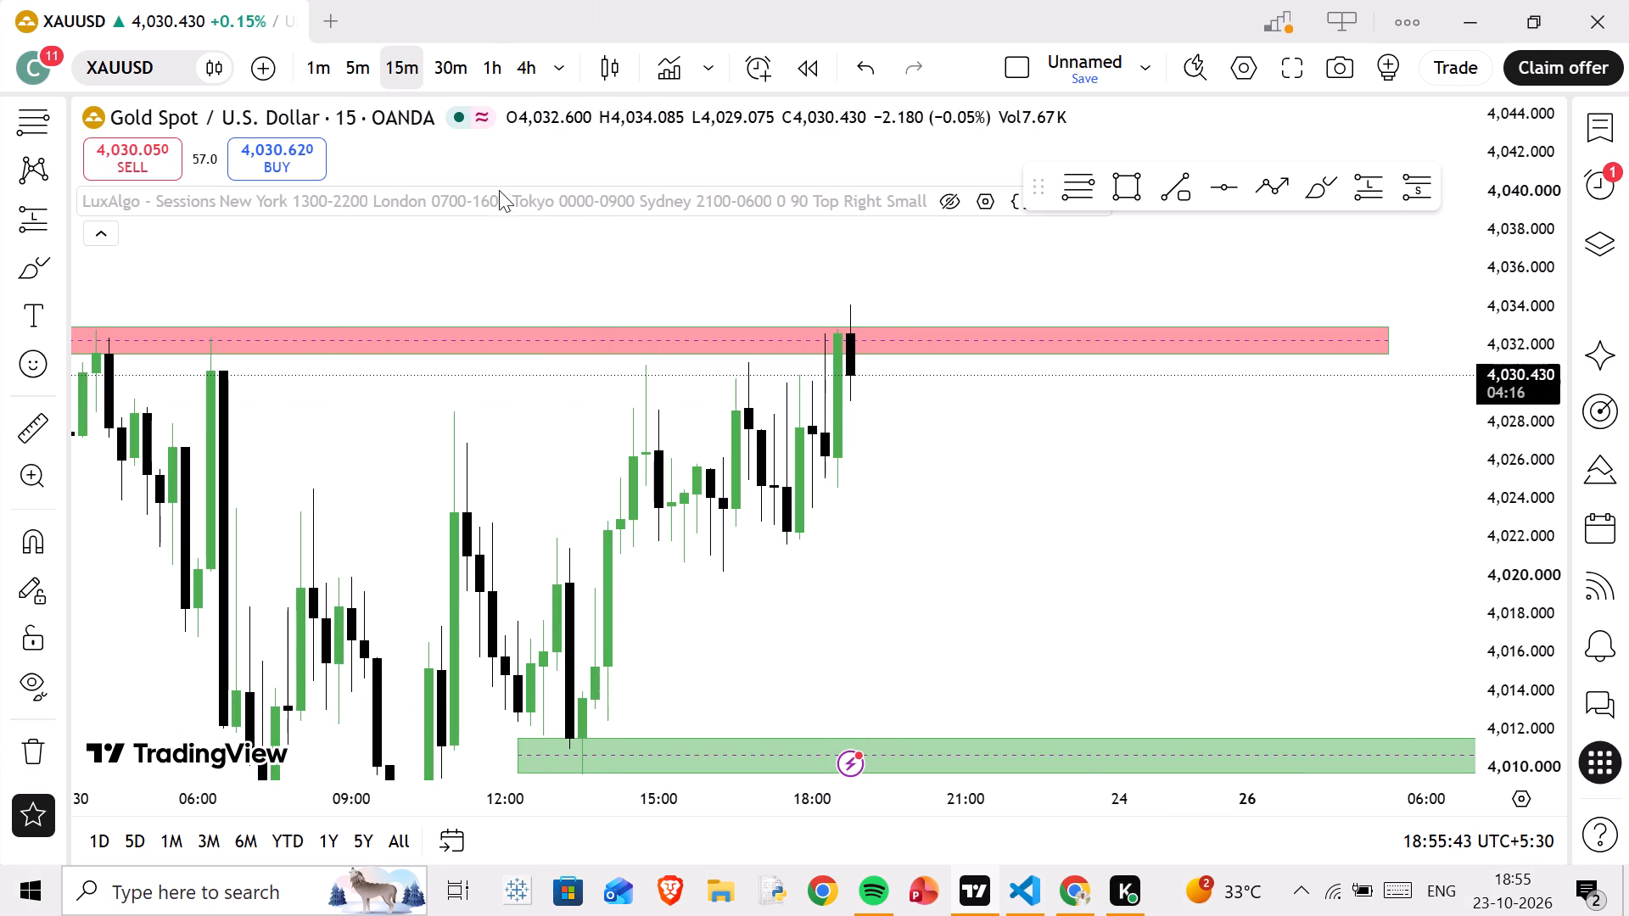
{"action": "scroll", "coordinate": [764, 430], "scroll_direction": "up", "scroll_amount": 1}
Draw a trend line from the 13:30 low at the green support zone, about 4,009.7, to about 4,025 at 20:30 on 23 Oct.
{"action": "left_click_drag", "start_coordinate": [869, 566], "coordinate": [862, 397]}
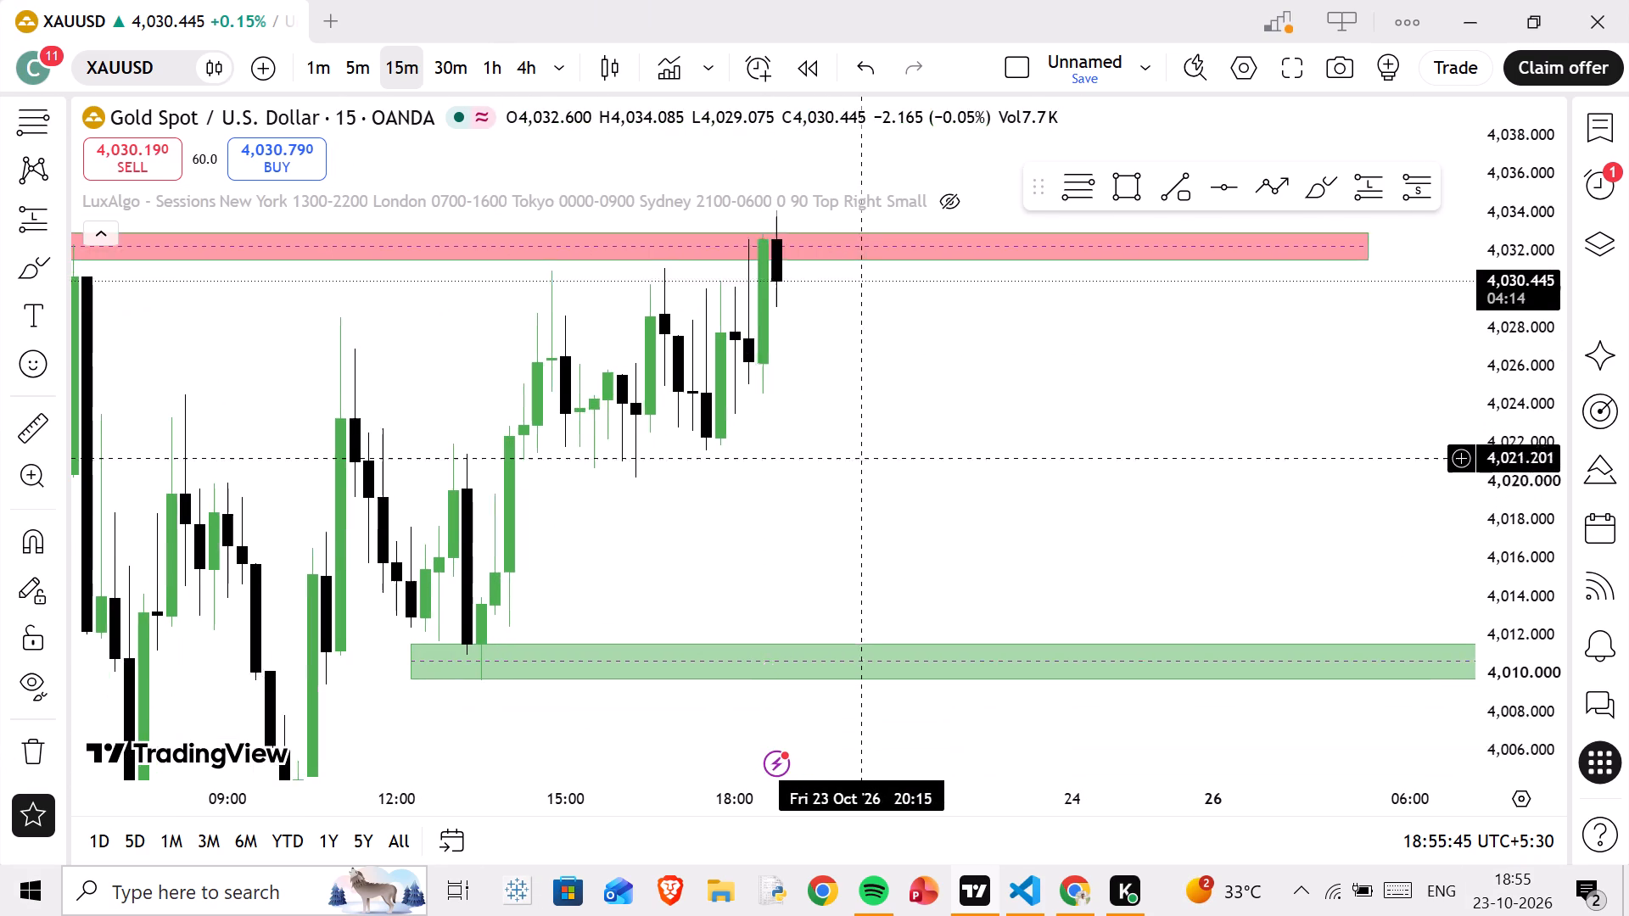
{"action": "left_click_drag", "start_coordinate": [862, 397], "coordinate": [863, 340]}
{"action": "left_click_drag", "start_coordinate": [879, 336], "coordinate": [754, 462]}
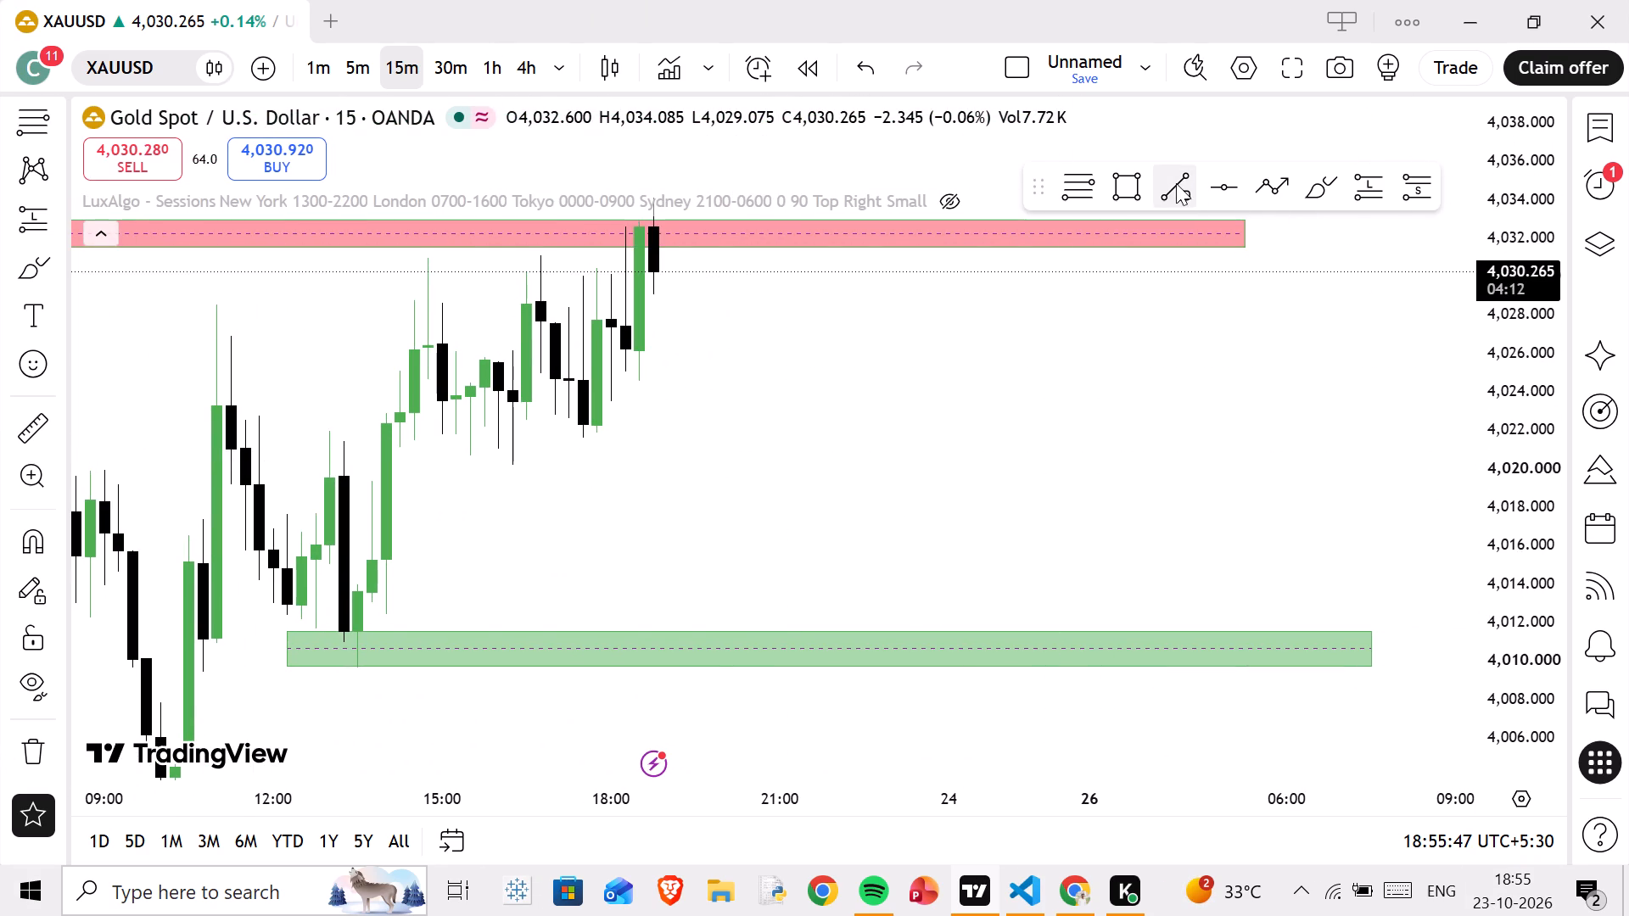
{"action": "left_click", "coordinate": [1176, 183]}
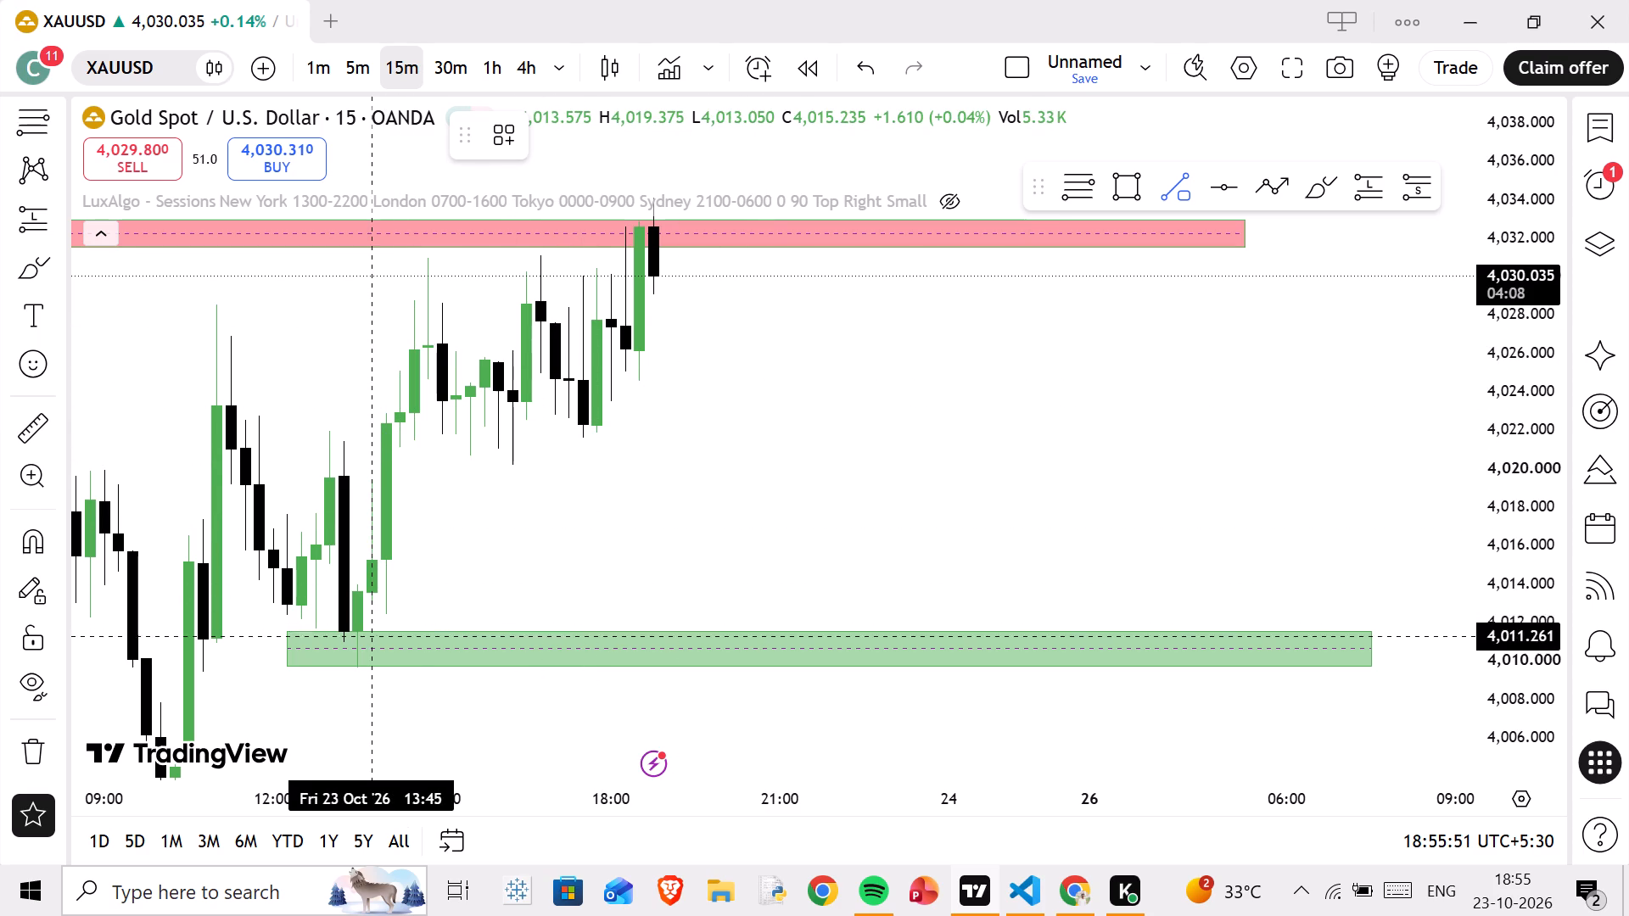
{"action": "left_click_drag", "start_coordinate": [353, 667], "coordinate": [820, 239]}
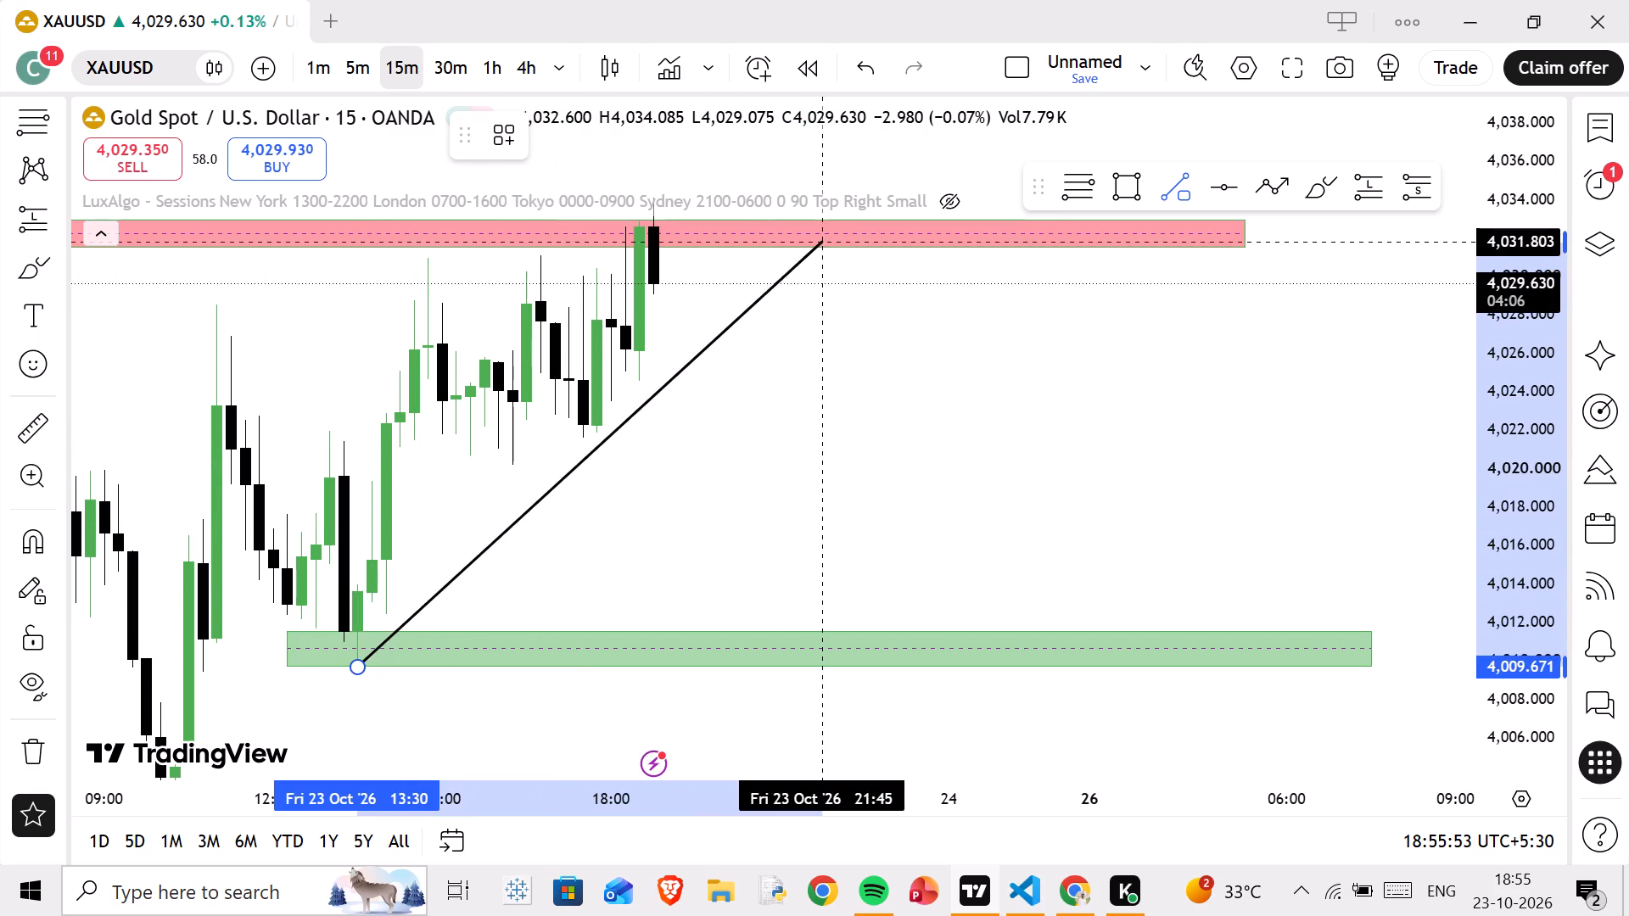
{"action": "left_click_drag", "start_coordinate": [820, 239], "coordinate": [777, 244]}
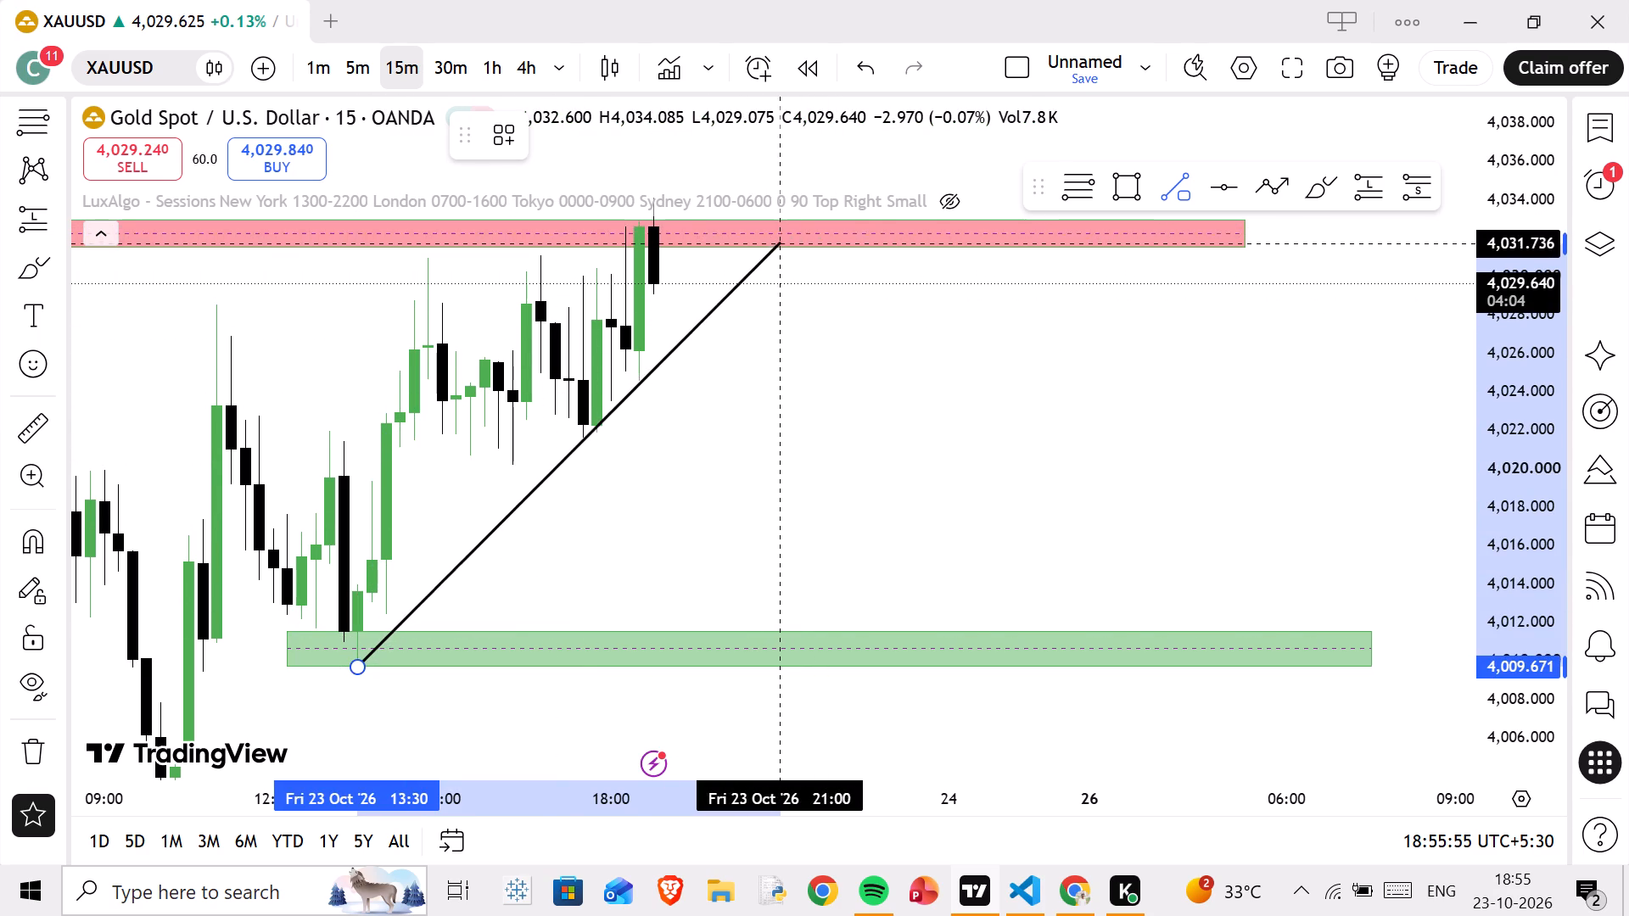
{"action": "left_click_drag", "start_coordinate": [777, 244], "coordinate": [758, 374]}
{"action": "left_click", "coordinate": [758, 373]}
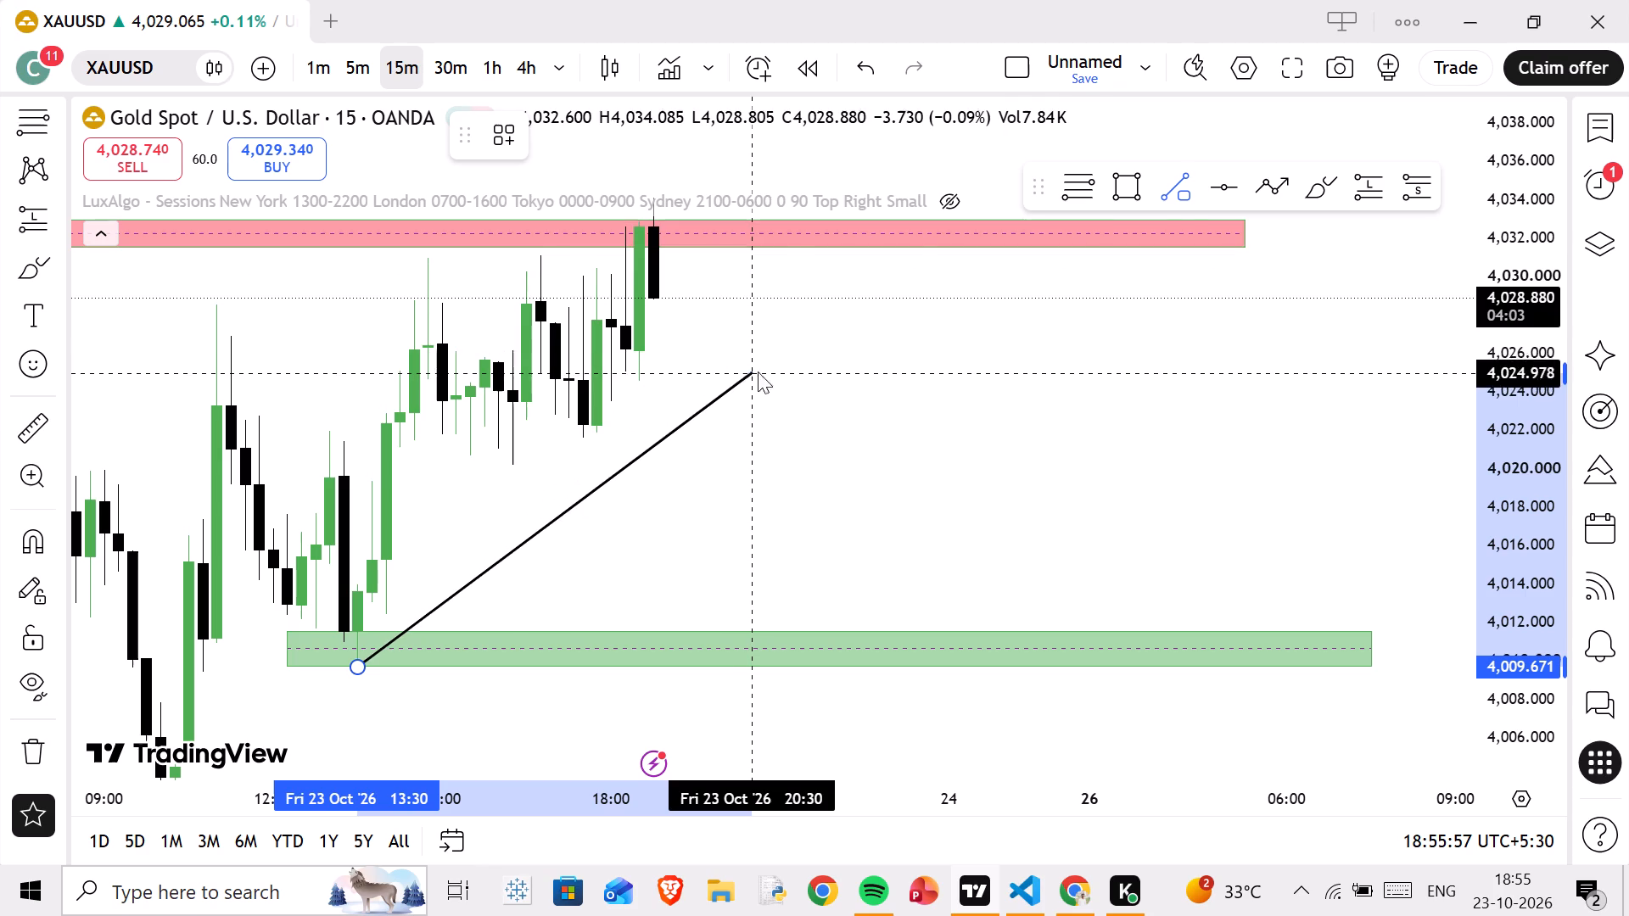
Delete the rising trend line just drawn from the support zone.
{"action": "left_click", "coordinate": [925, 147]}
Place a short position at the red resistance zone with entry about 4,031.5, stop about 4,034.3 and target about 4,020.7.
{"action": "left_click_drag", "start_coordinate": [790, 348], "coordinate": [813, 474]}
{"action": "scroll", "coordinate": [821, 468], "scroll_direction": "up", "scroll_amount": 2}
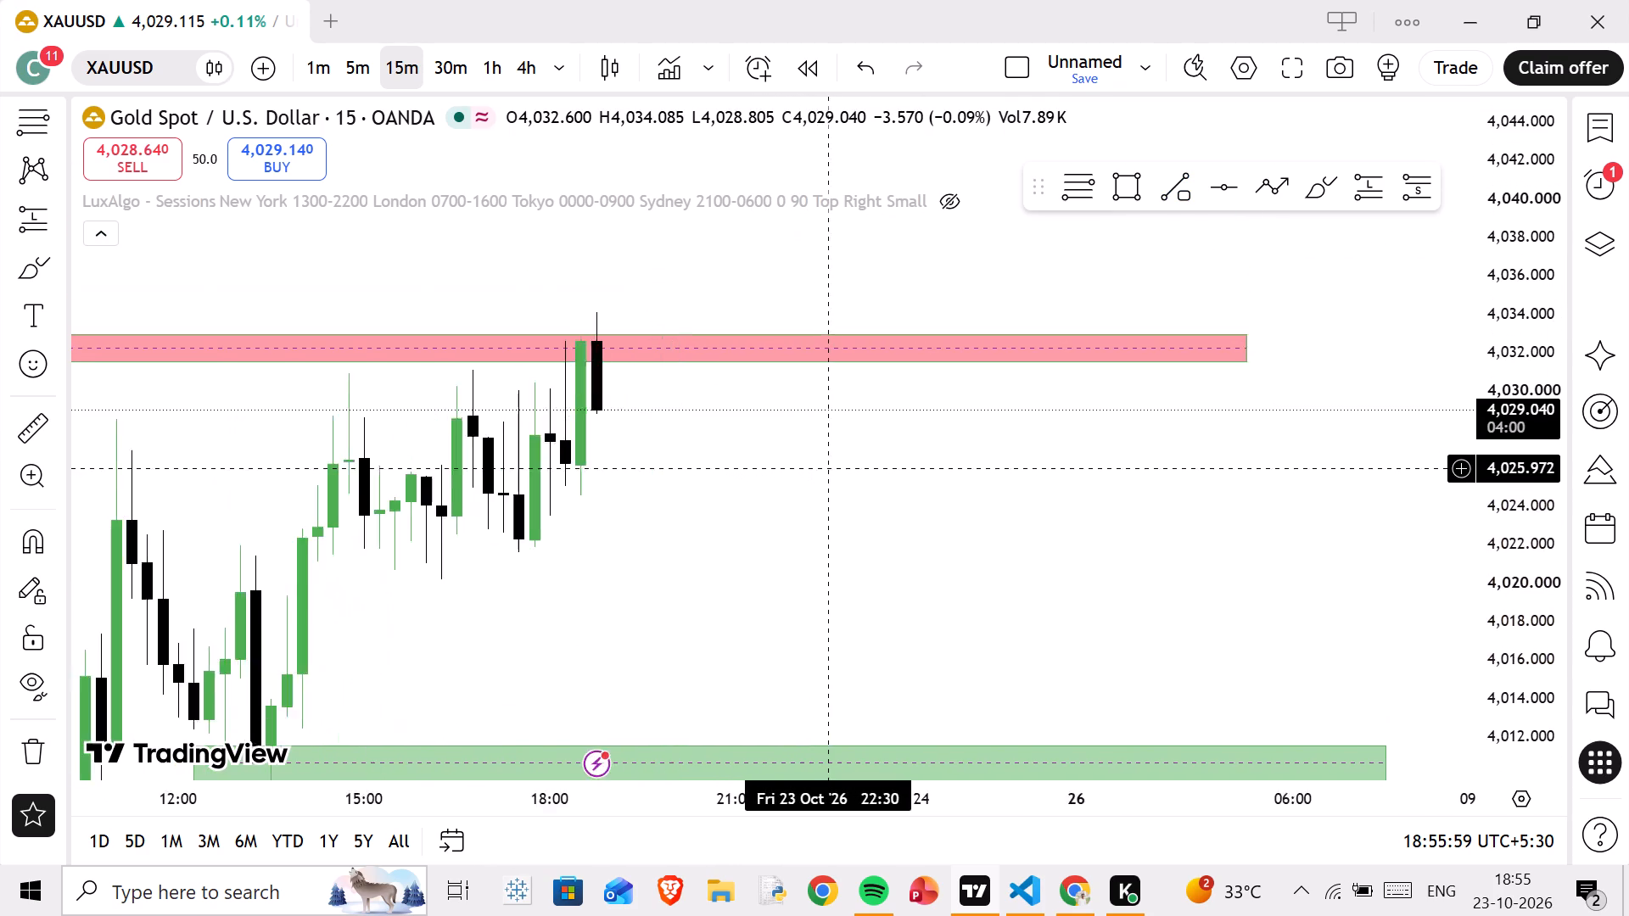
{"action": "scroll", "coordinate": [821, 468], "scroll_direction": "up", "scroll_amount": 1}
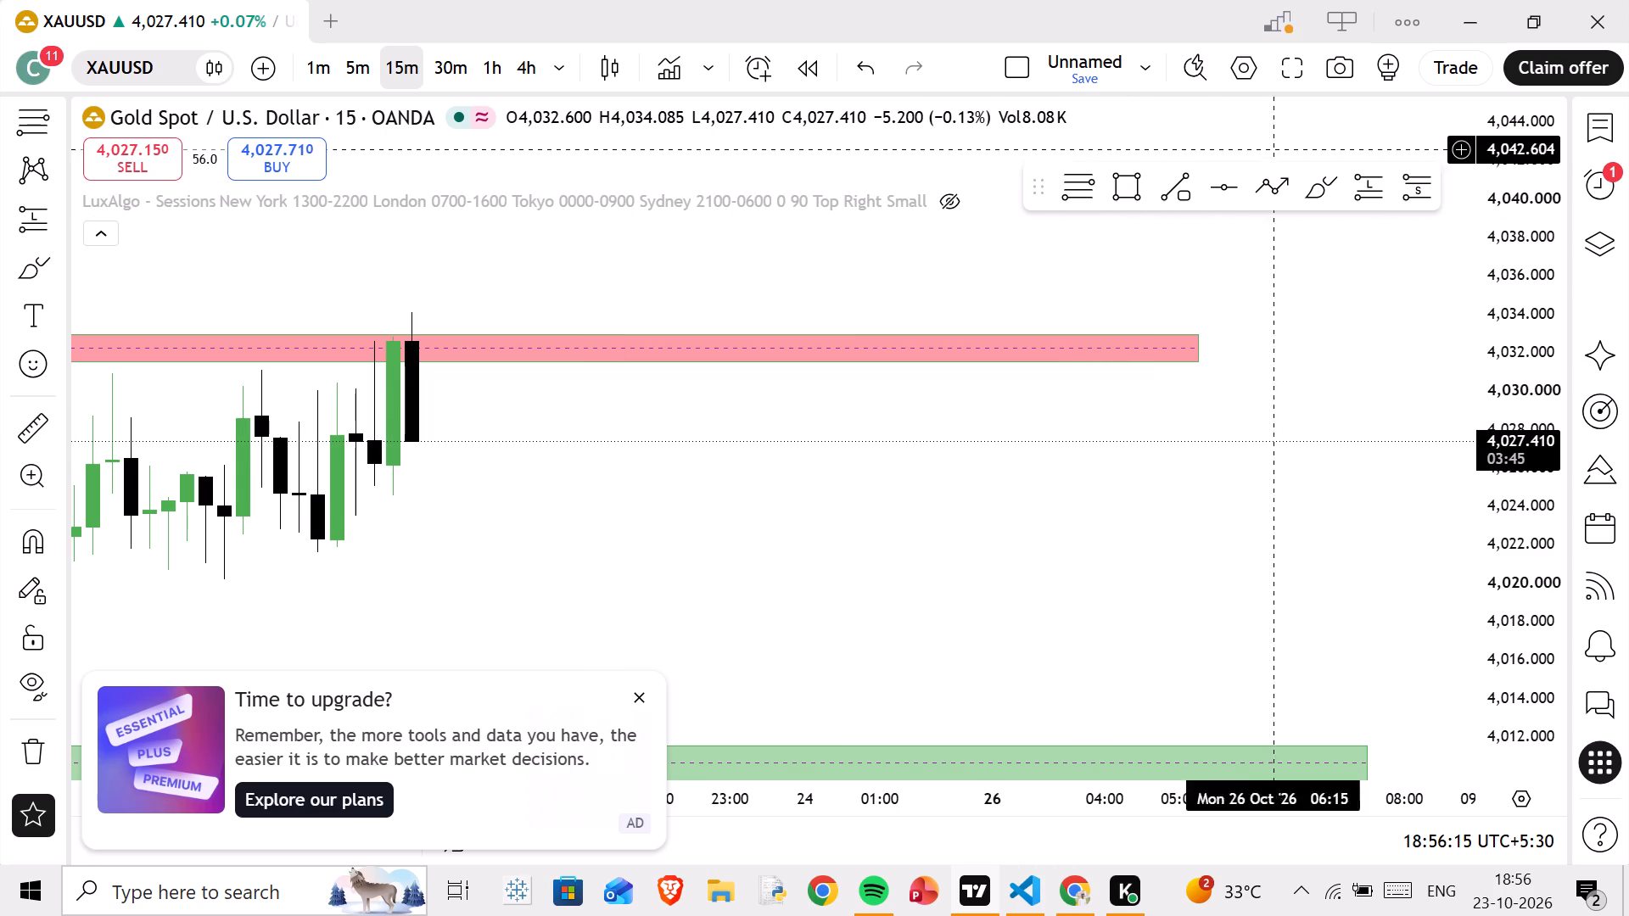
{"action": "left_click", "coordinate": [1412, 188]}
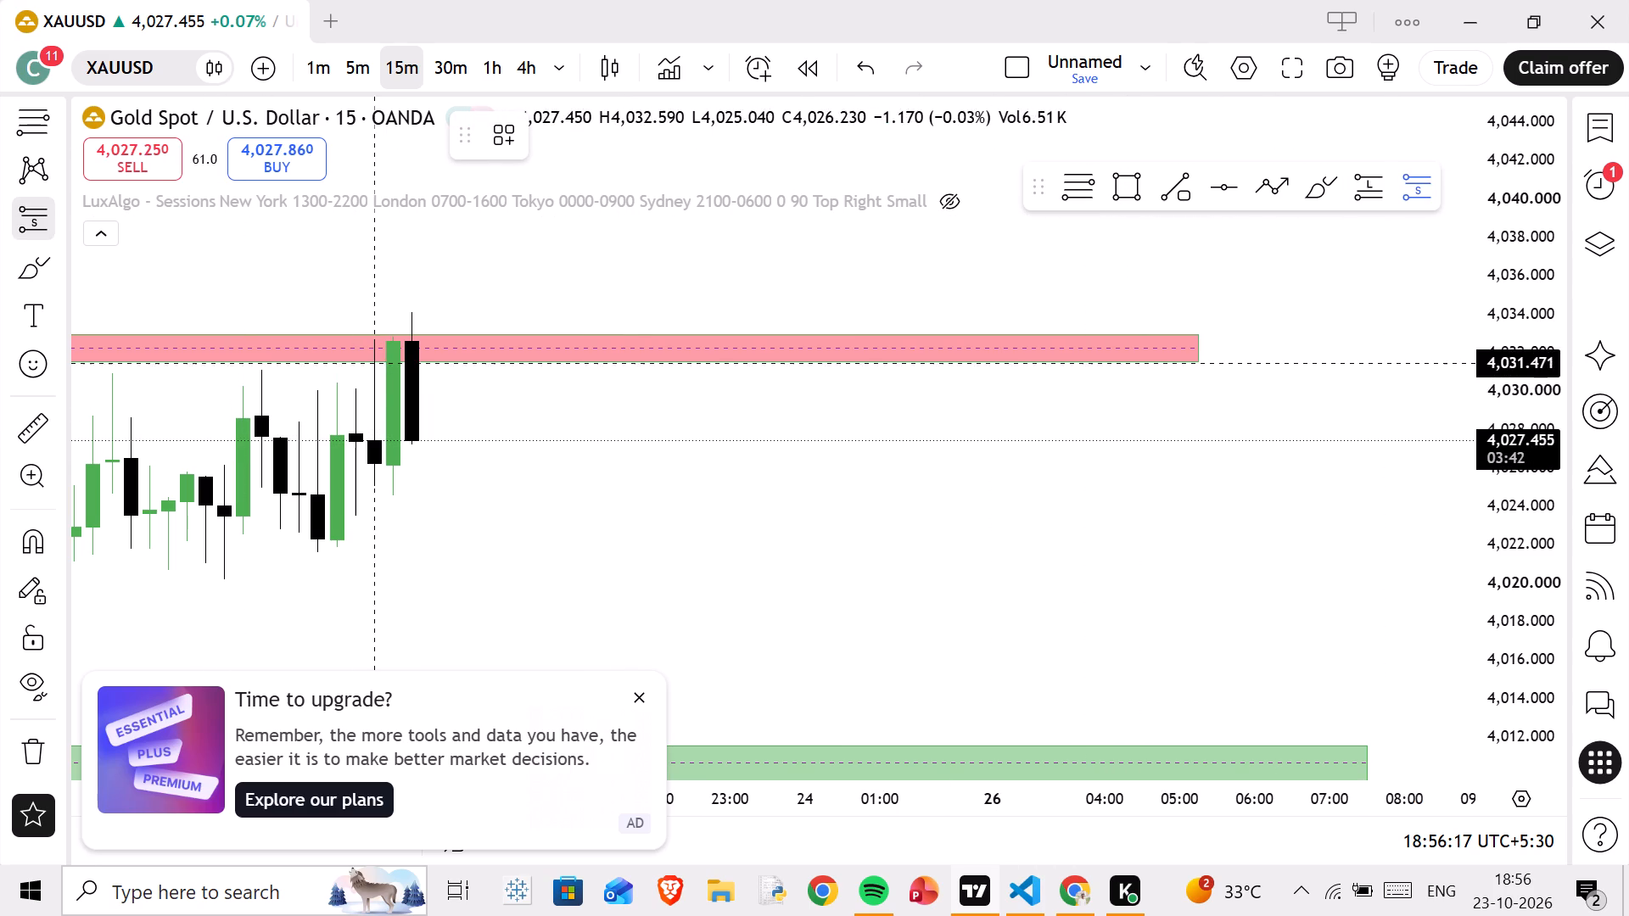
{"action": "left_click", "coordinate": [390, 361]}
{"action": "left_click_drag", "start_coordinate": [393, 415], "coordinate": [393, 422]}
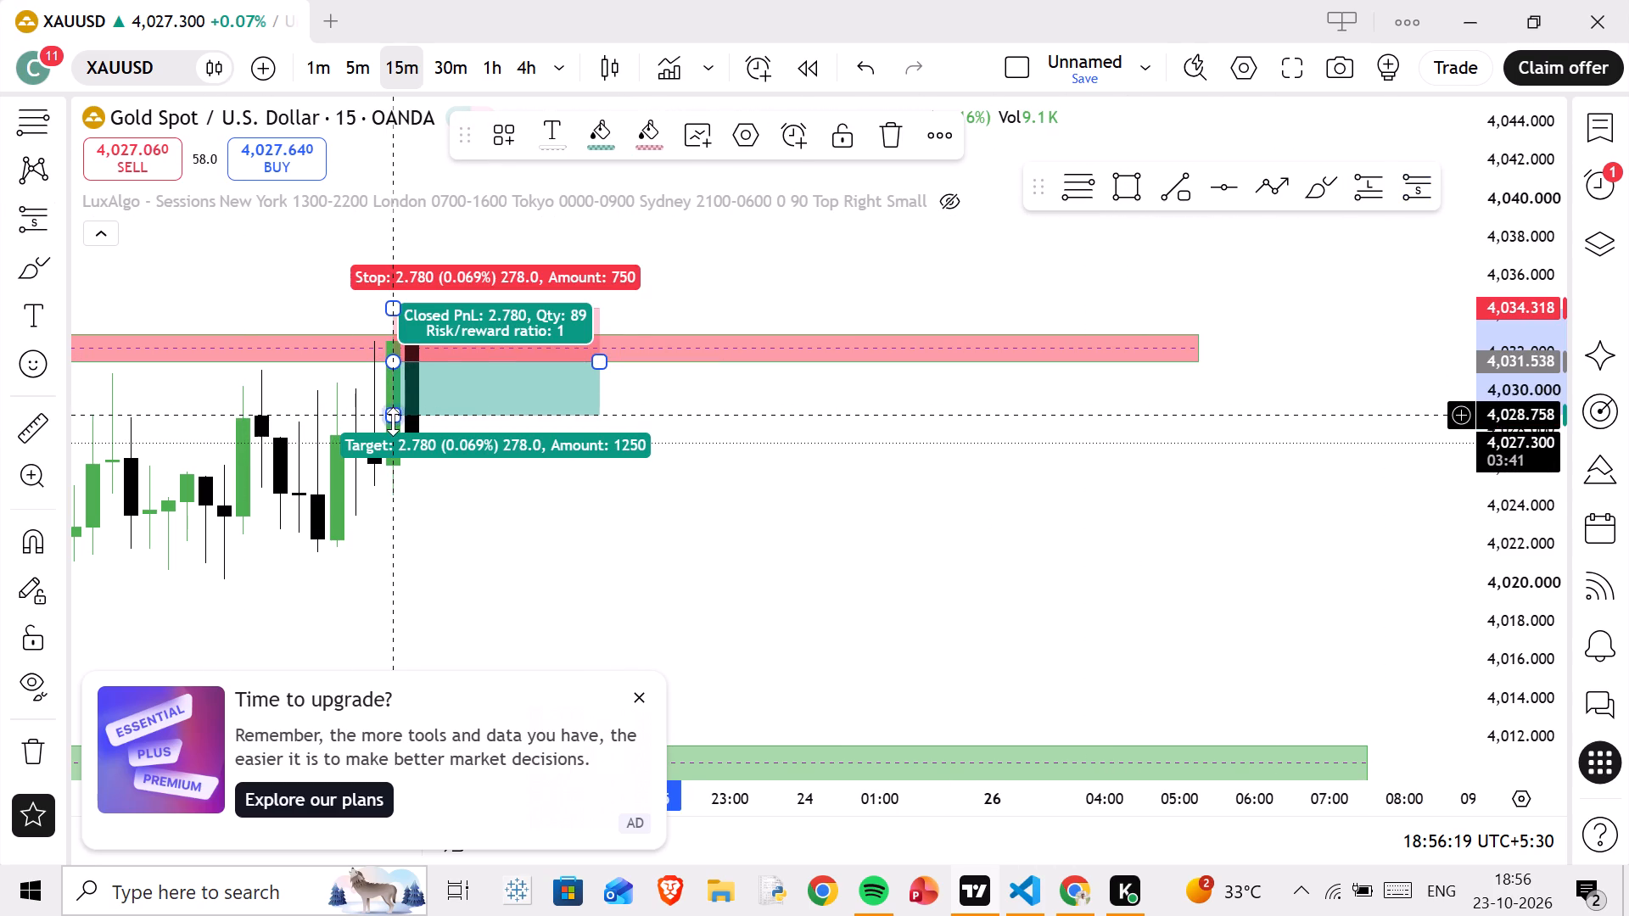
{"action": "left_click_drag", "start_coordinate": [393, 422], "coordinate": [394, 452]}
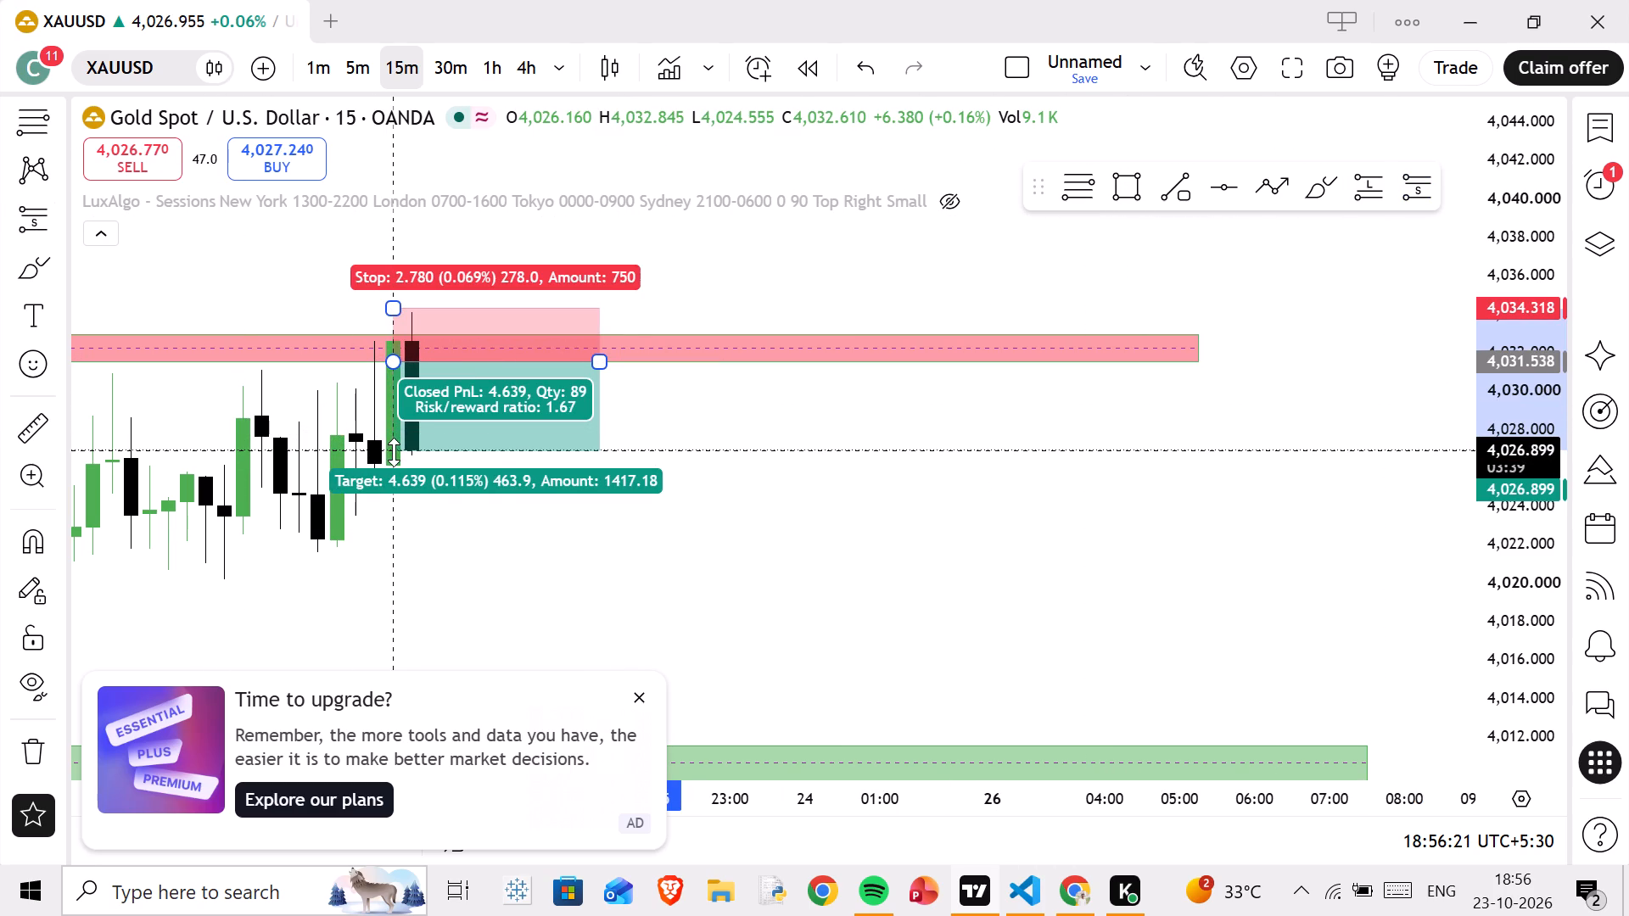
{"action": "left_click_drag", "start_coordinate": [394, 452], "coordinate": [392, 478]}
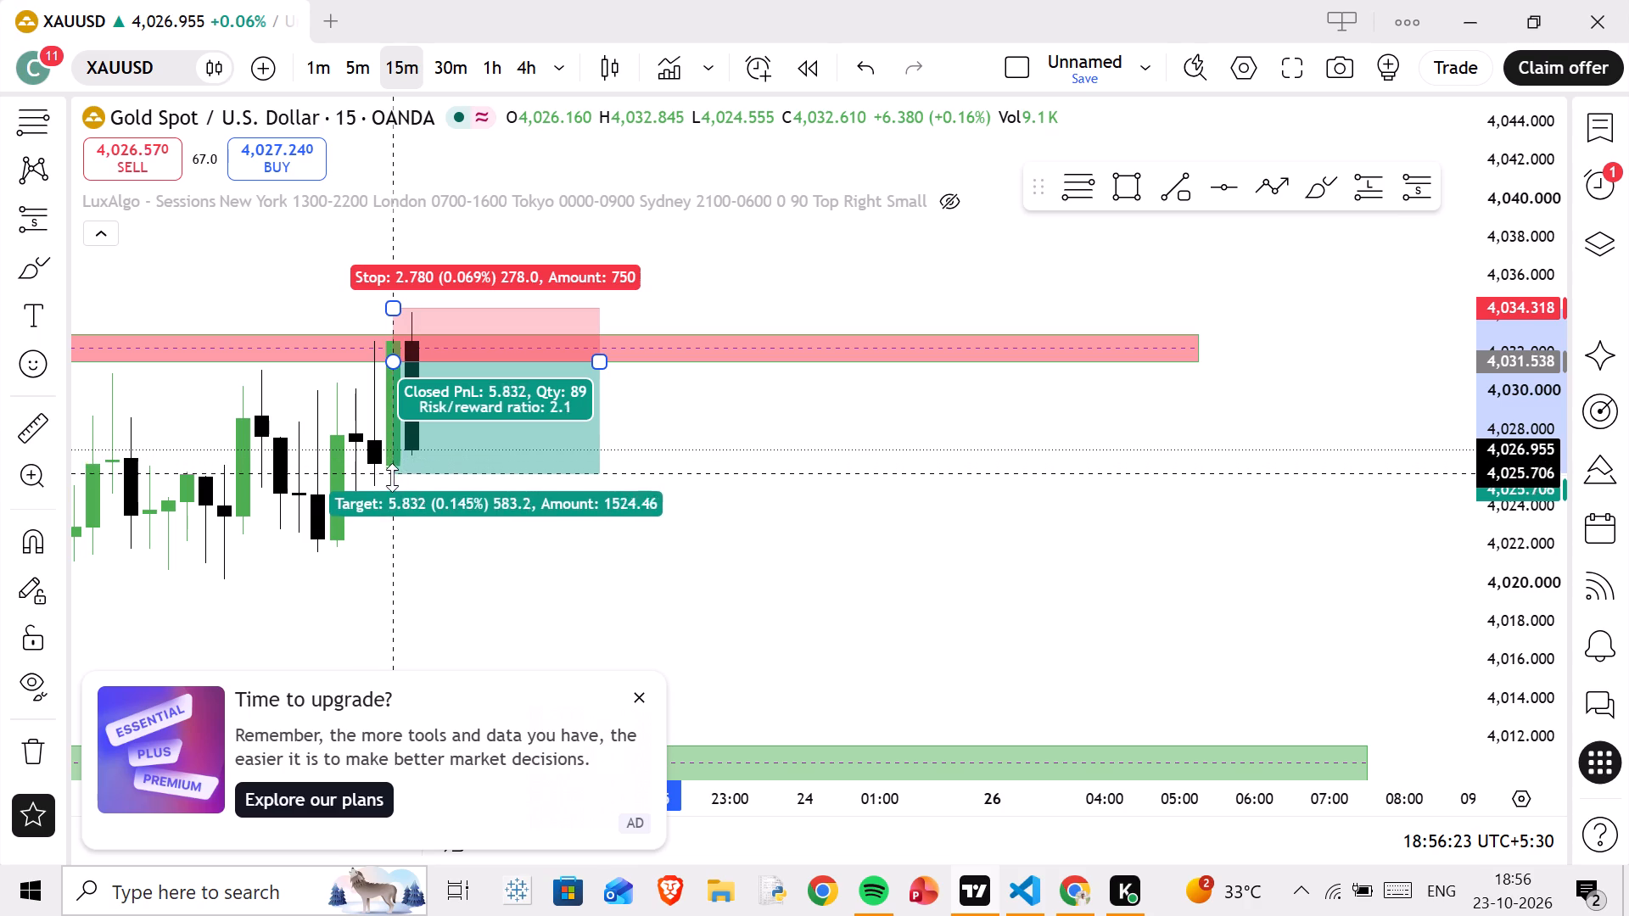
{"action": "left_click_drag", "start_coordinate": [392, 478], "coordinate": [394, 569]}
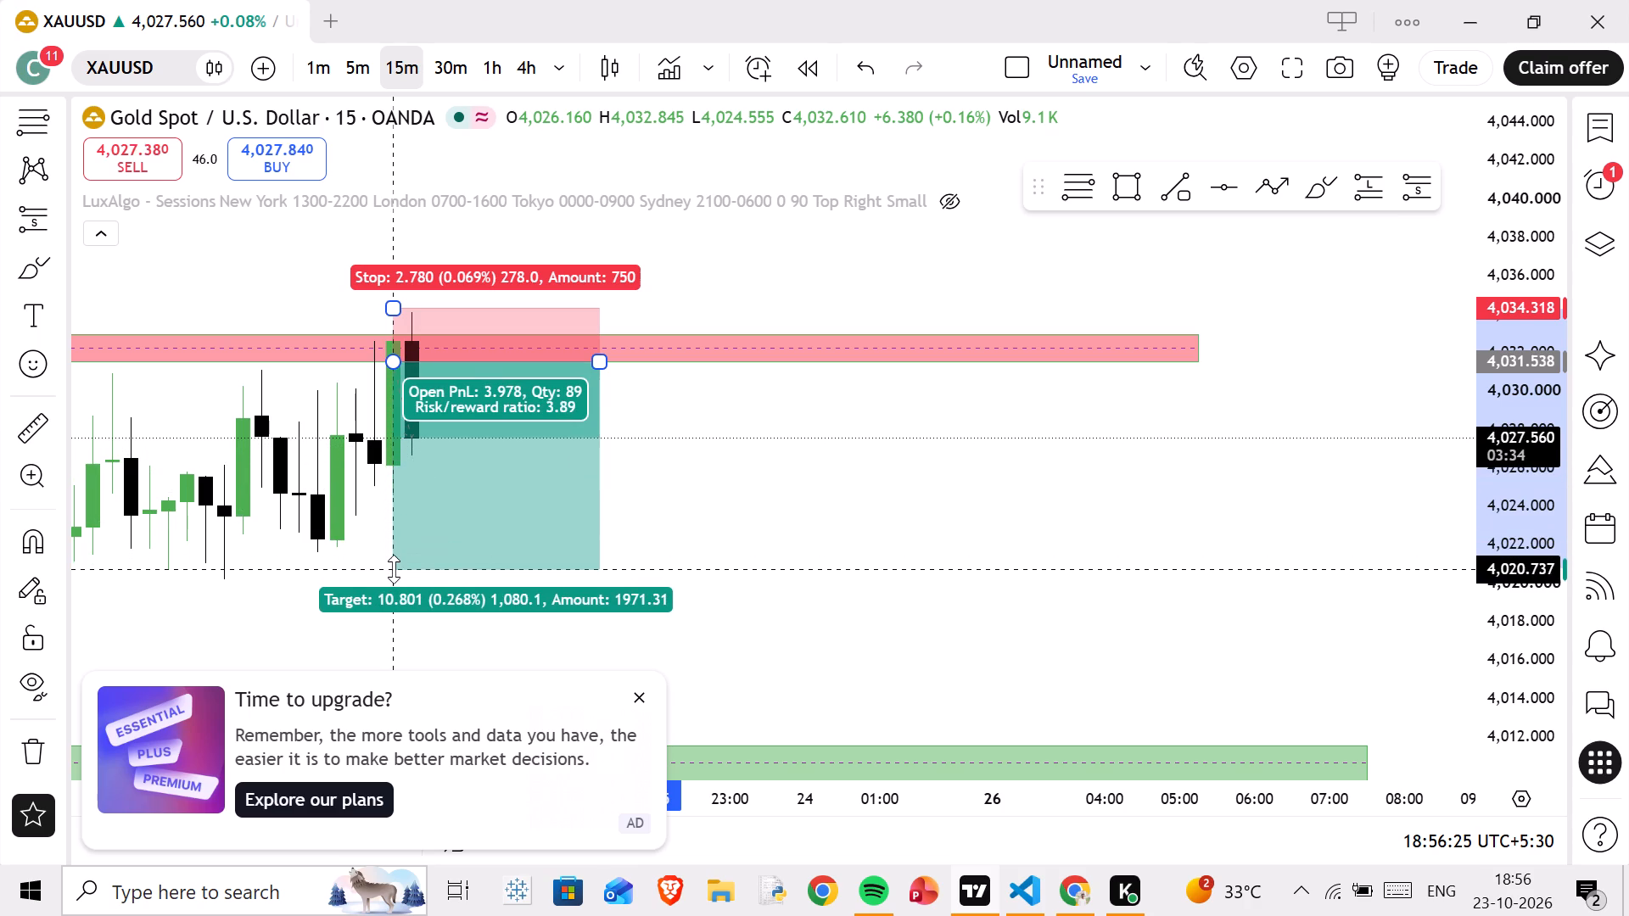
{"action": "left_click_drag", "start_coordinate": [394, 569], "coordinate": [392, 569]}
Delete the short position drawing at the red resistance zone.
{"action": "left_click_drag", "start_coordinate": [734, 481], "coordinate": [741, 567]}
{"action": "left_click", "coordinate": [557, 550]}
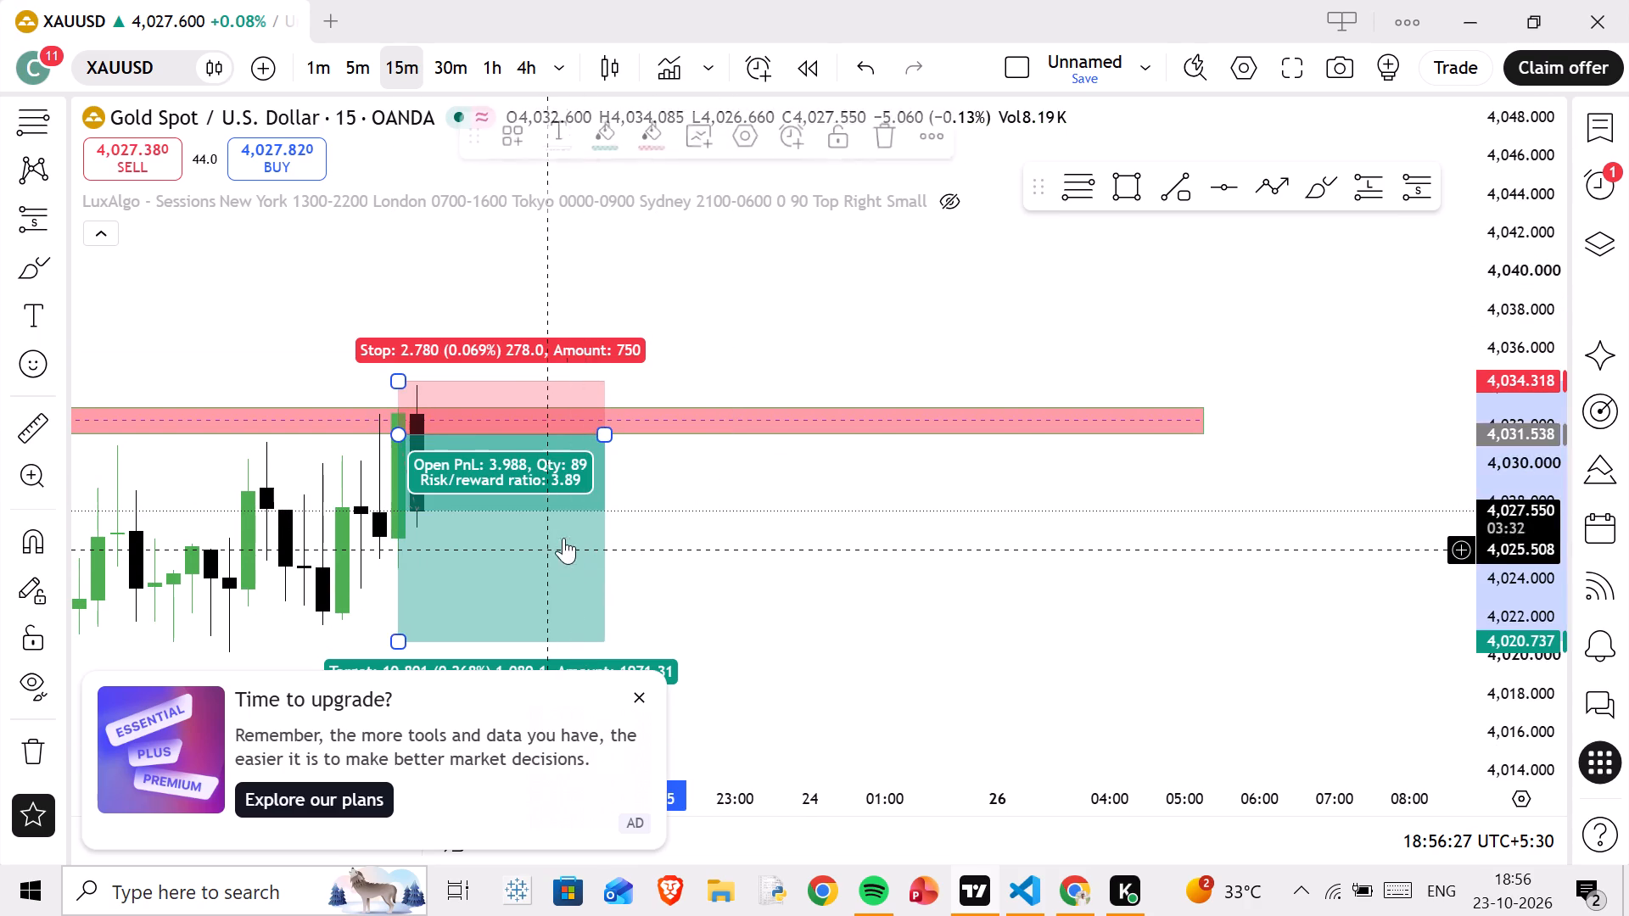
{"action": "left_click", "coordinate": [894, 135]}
Dismiss the plan-upgrade advertisement covering the chart.
{"action": "left_click_drag", "start_coordinate": [737, 539], "coordinate": [1090, 359]}
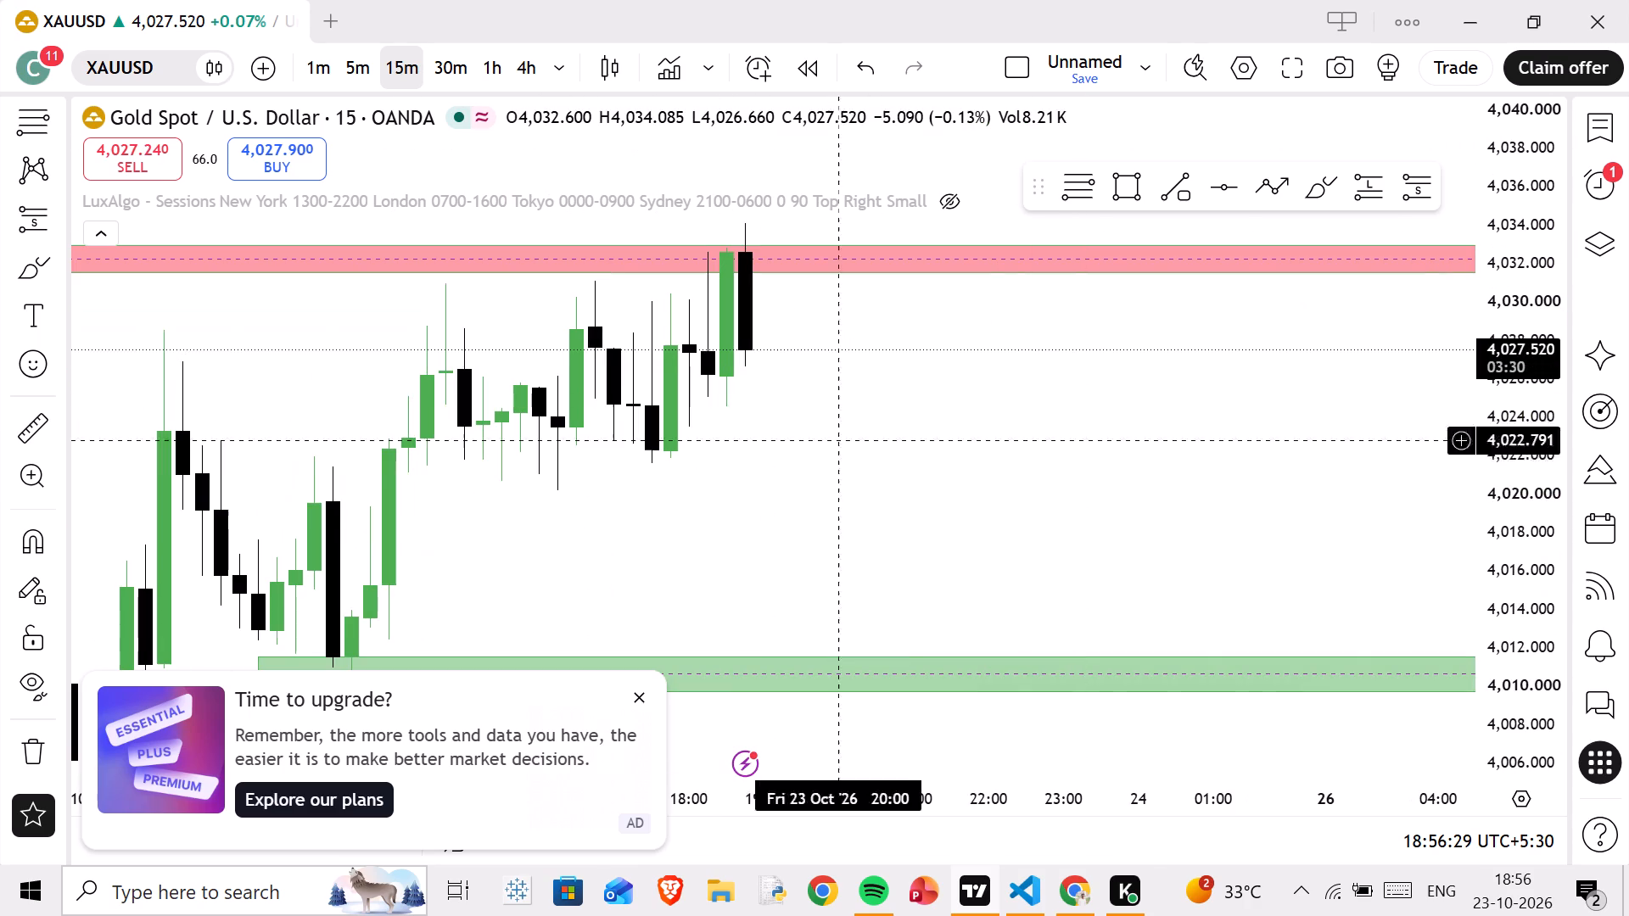
{"action": "left_click_drag", "start_coordinate": [571, 627], "coordinate": [655, 713]}
{"action": "left_click", "coordinate": [641, 695]}
Change the red resistance zone's fill colour to green.
{"action": "left_click_drag", "start_coordinate": [836, 556], "coordinate": [830, 556]}
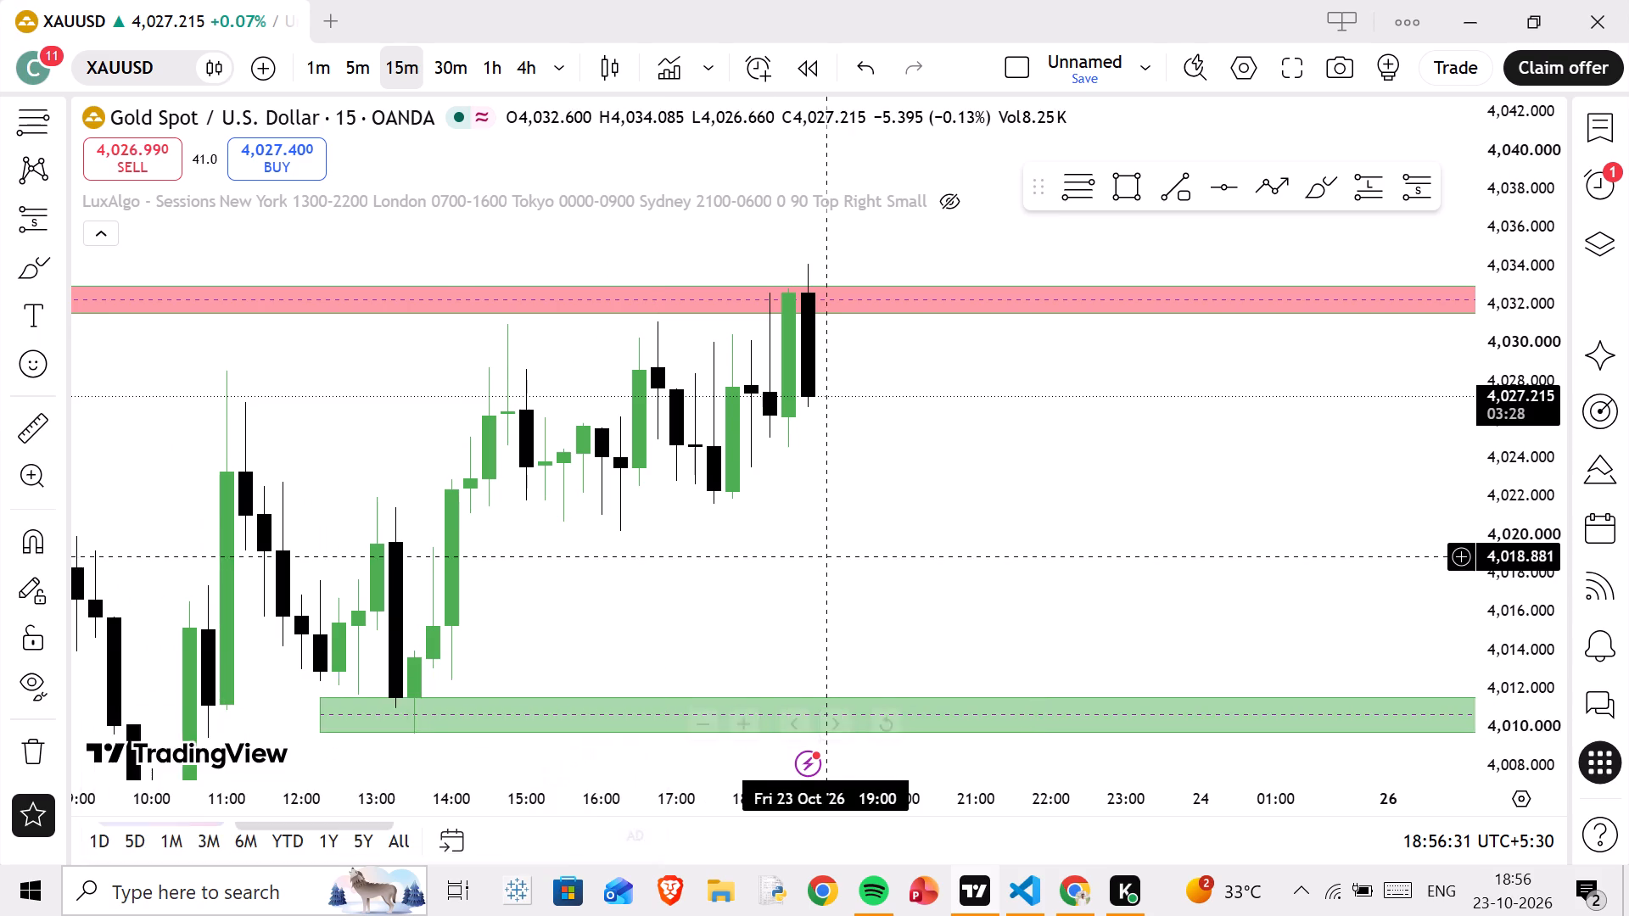
{"action": "left_click_drag", "start_coordinate": [830, 556], "coordinate": [388, 511]}
{"action": "scroll", "coordinate": [375, 462], "scroll_direction": "down", "scroll_amount": 4}
{"action": "left_click_drag", "start_coordinate": [945, 455], "coordinate": [691, 540]}
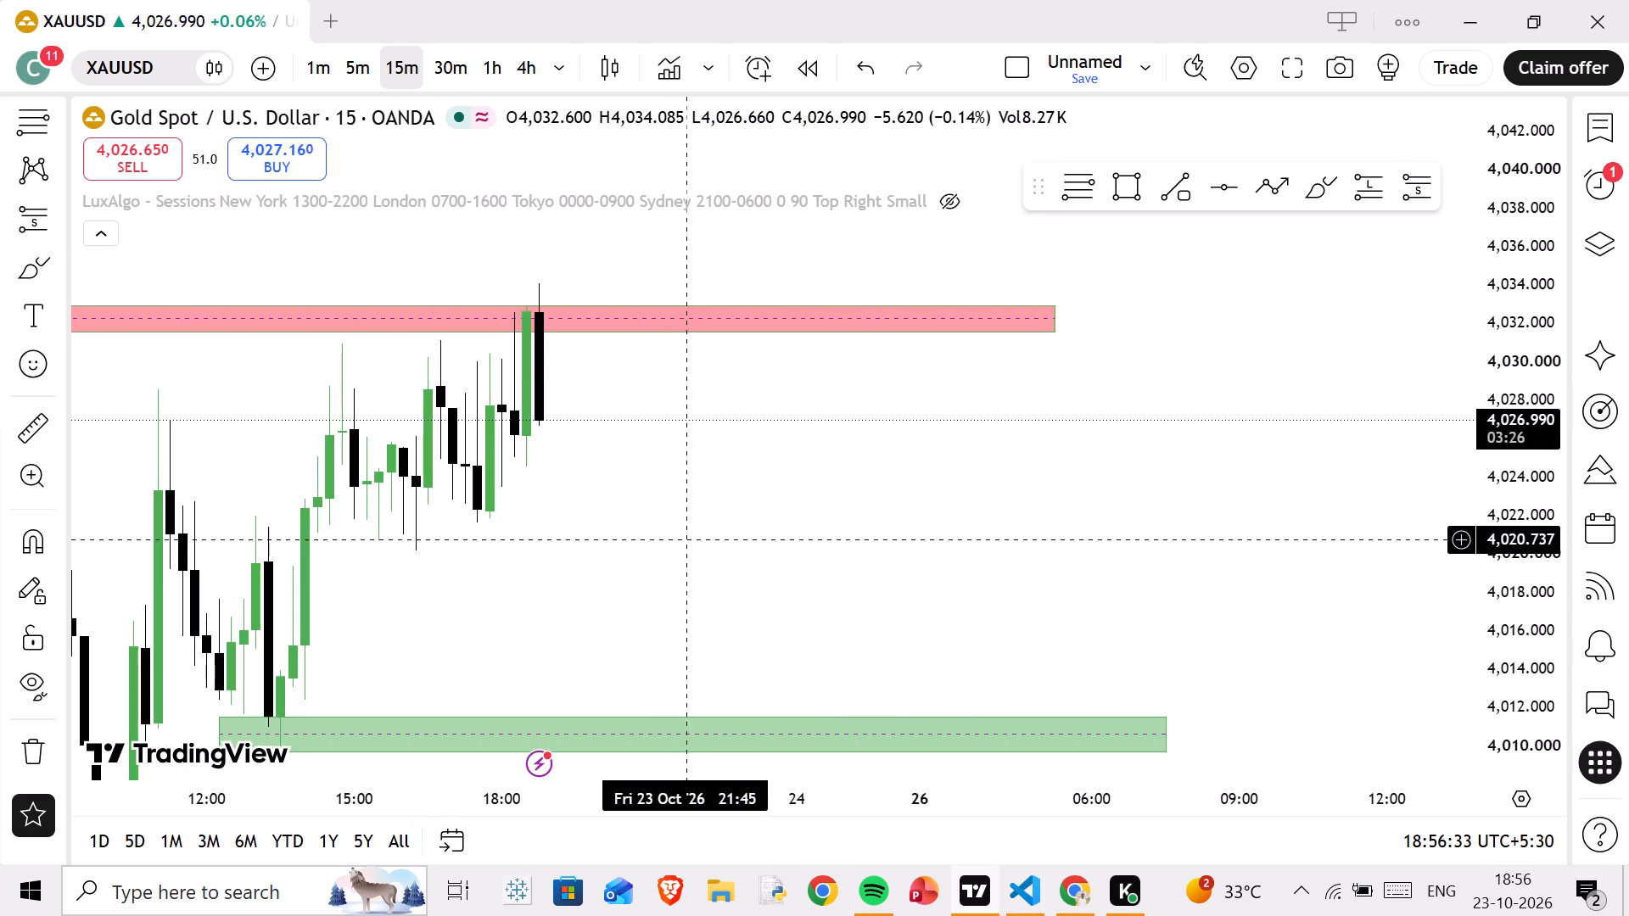
{"action": "left_click_drag", "start_coordinate": [701, 450], "coordinate": [1024, 566]}
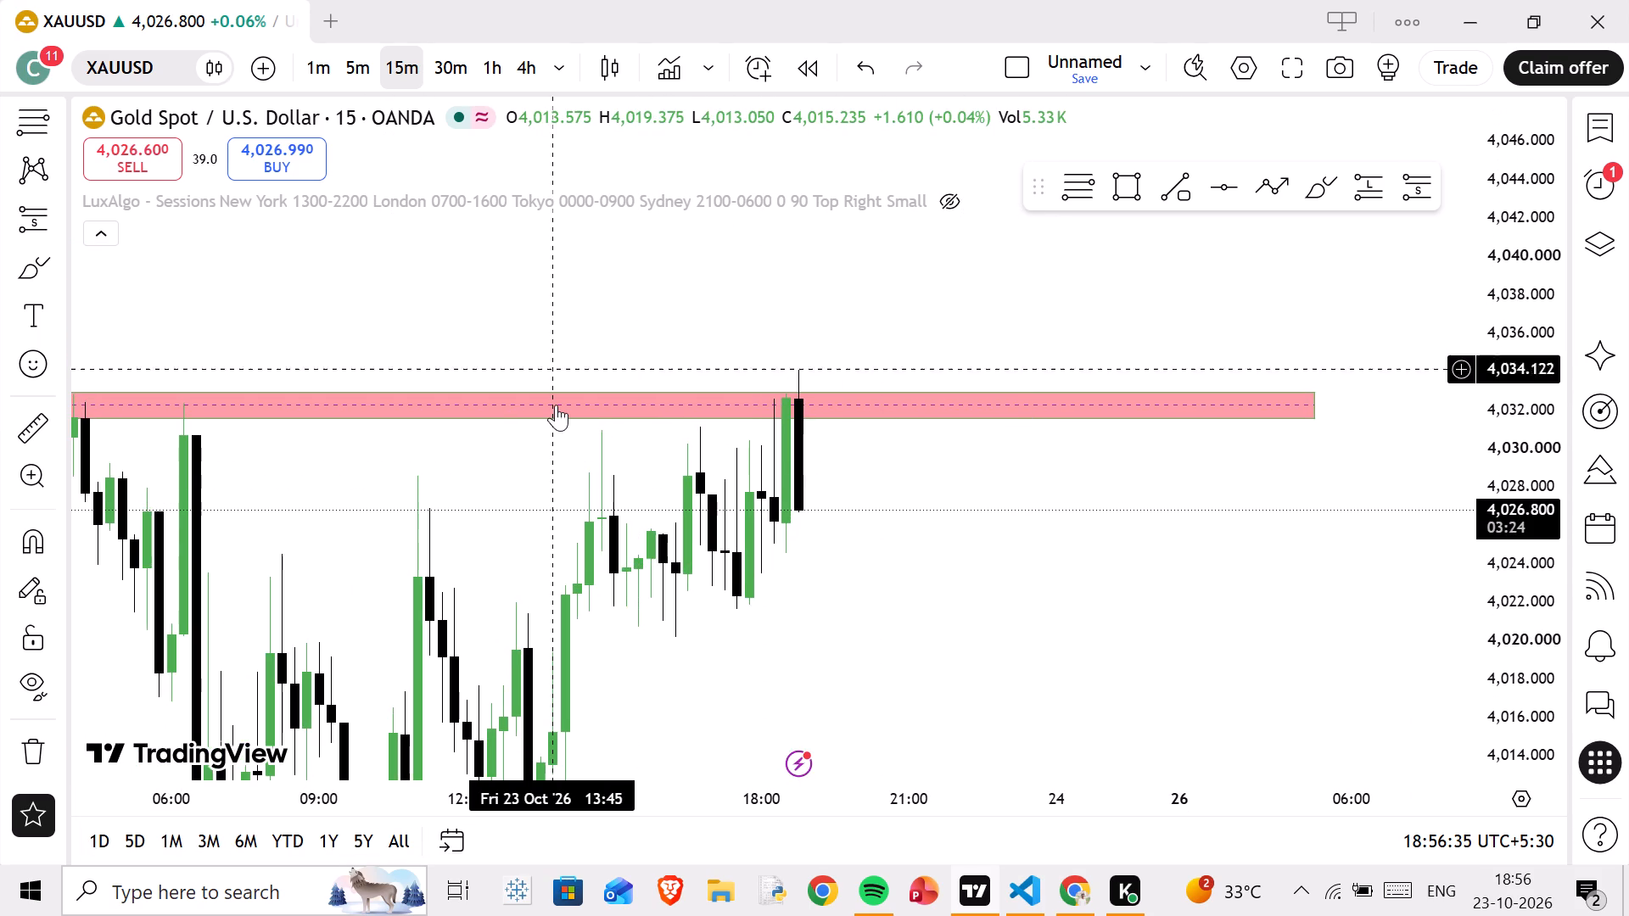
{"action": "left_click", "coordinate": [557, 401]}
{"action": "left_click", "coordinate": [567, 393]}
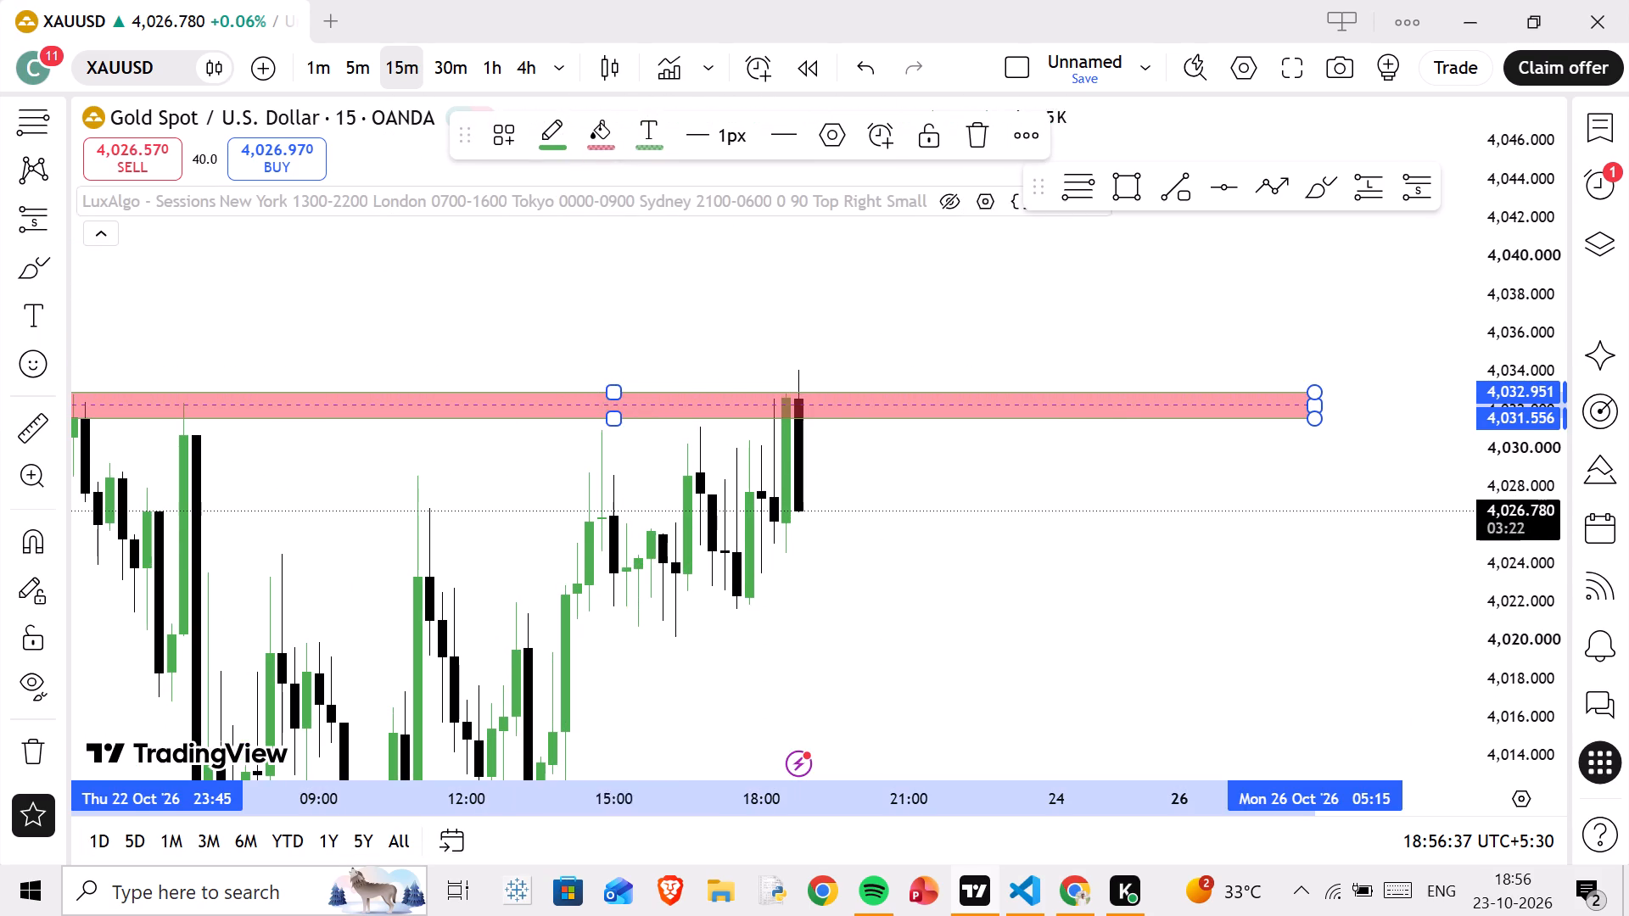
{"action": "left_click", "coordinate": [608, 140]}
{"action": "left_click", "coordinate": [698, 222]}
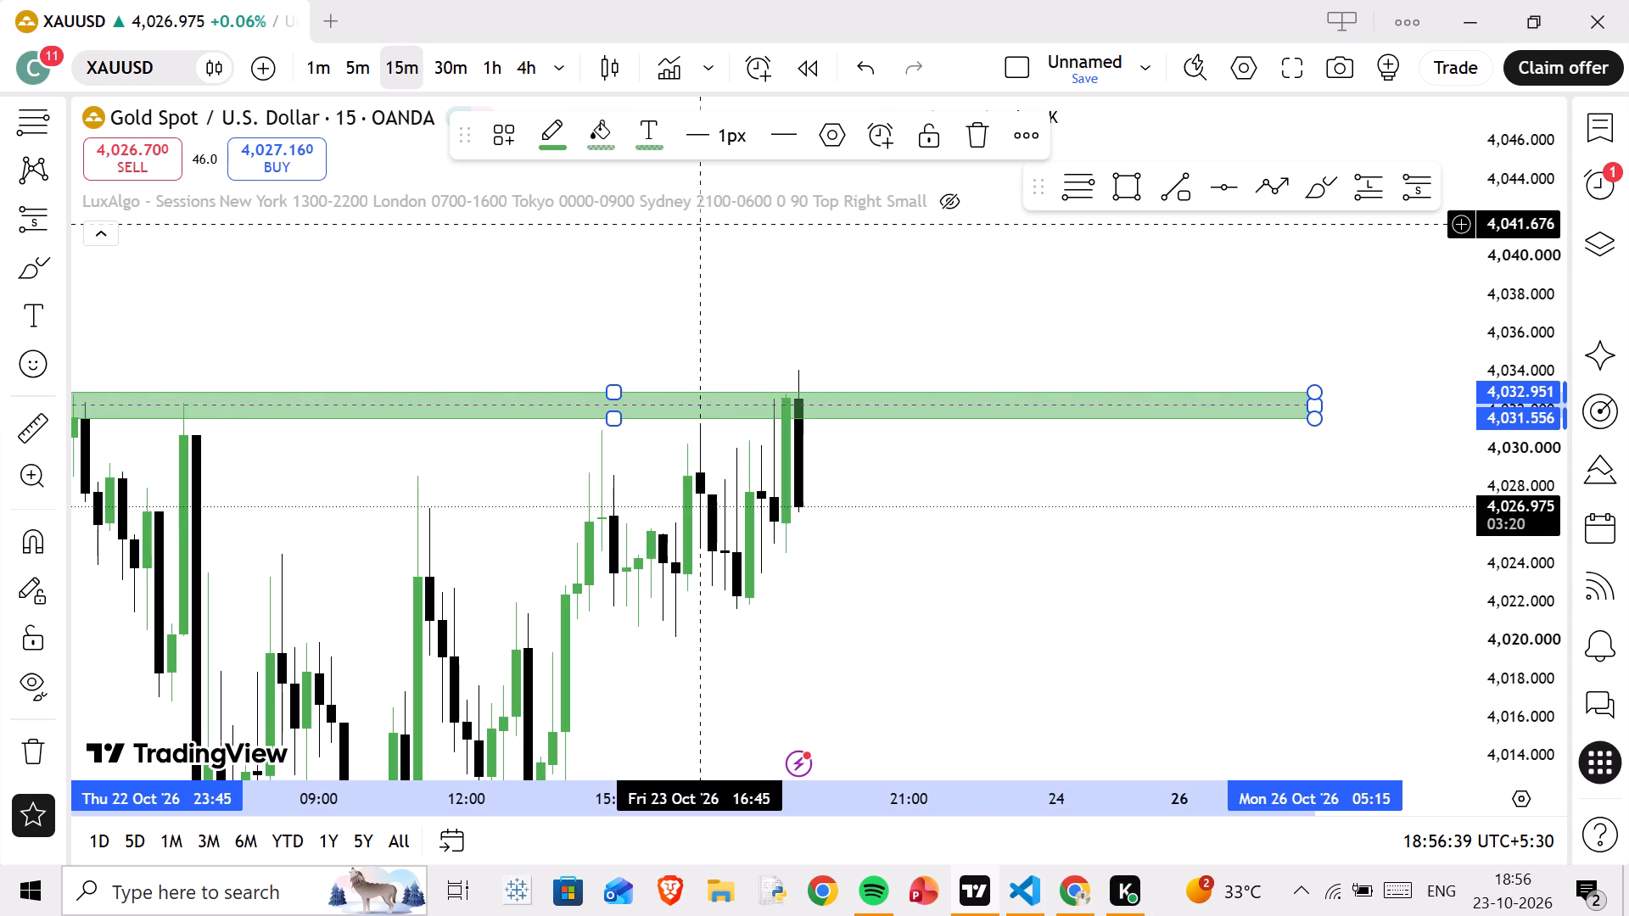
Examine the 23 Oct candles between the upper green zone and the lower green support zone.
{"action": "left_click_drag", "start_coordinate": [709, 298], "coordinate": [840, 330]}
{"action": "scroll", "coordinate": [843, 311], "scroll_direction": "down", "scroll_amount": 2}
{"action": "left_click_drag", "start_coordinate": [839, 373], "coordinate": [634, 338]}
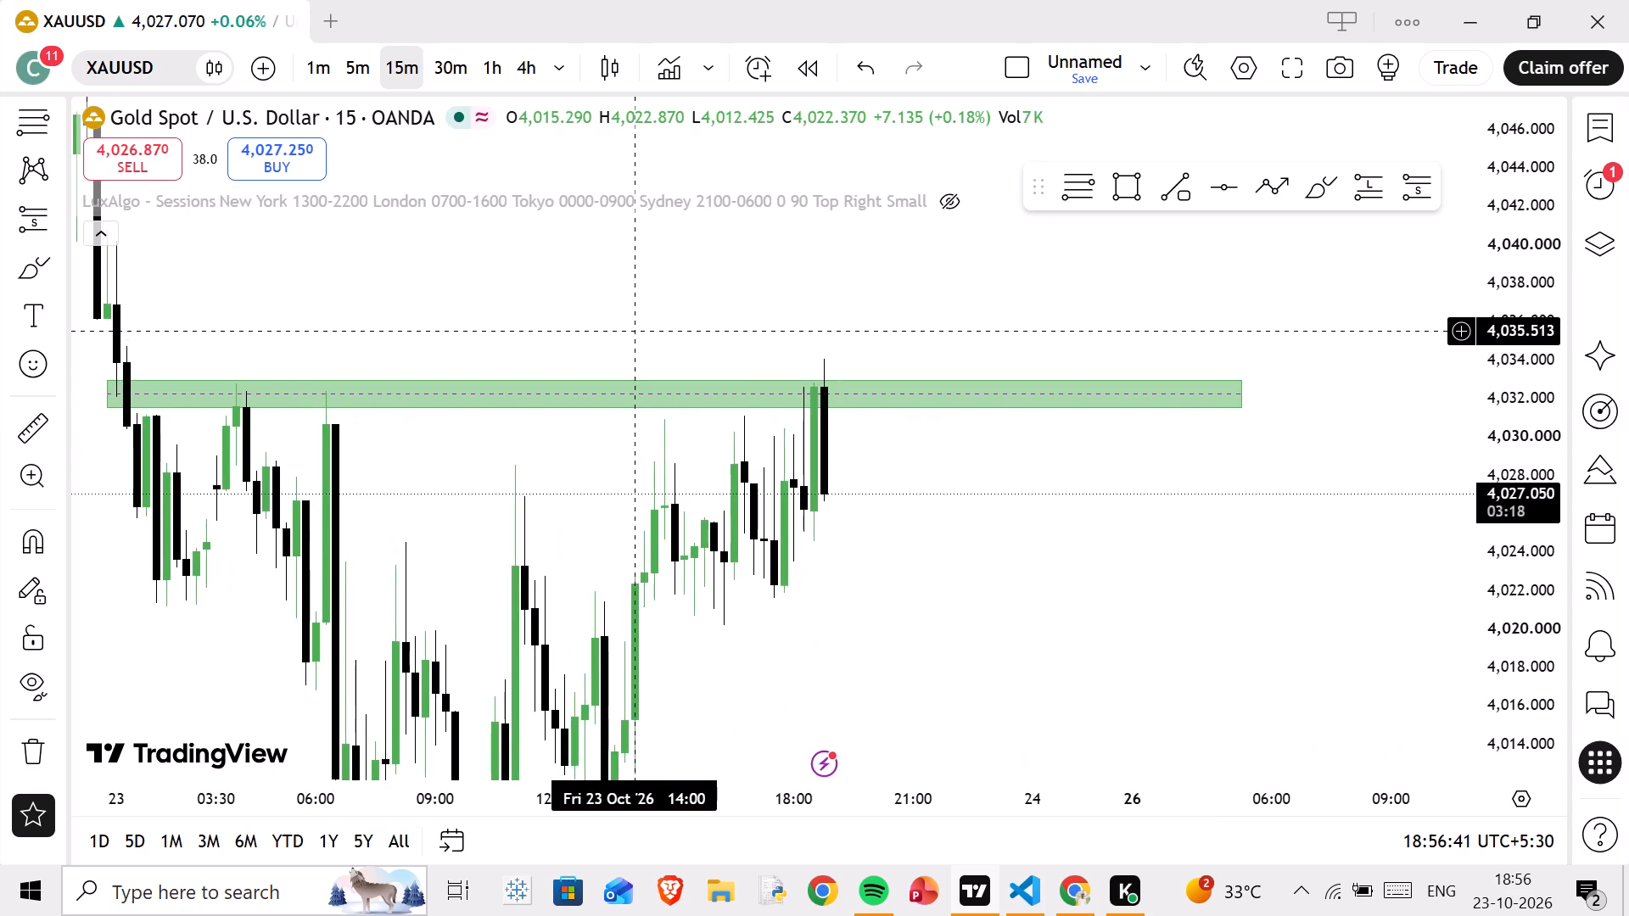
{"action": "scroll", "coordinate": [632, 331], "scroll_direction": "up", "scroll_amount": 2}
{"action": "left_click_drag", "start_coordinate": [750, 535], "coordinate": [753, 453]}
{"action": "scroll", "coordinate": [753, 453], "scroll_direction": "up", "scroll_amount": 1}
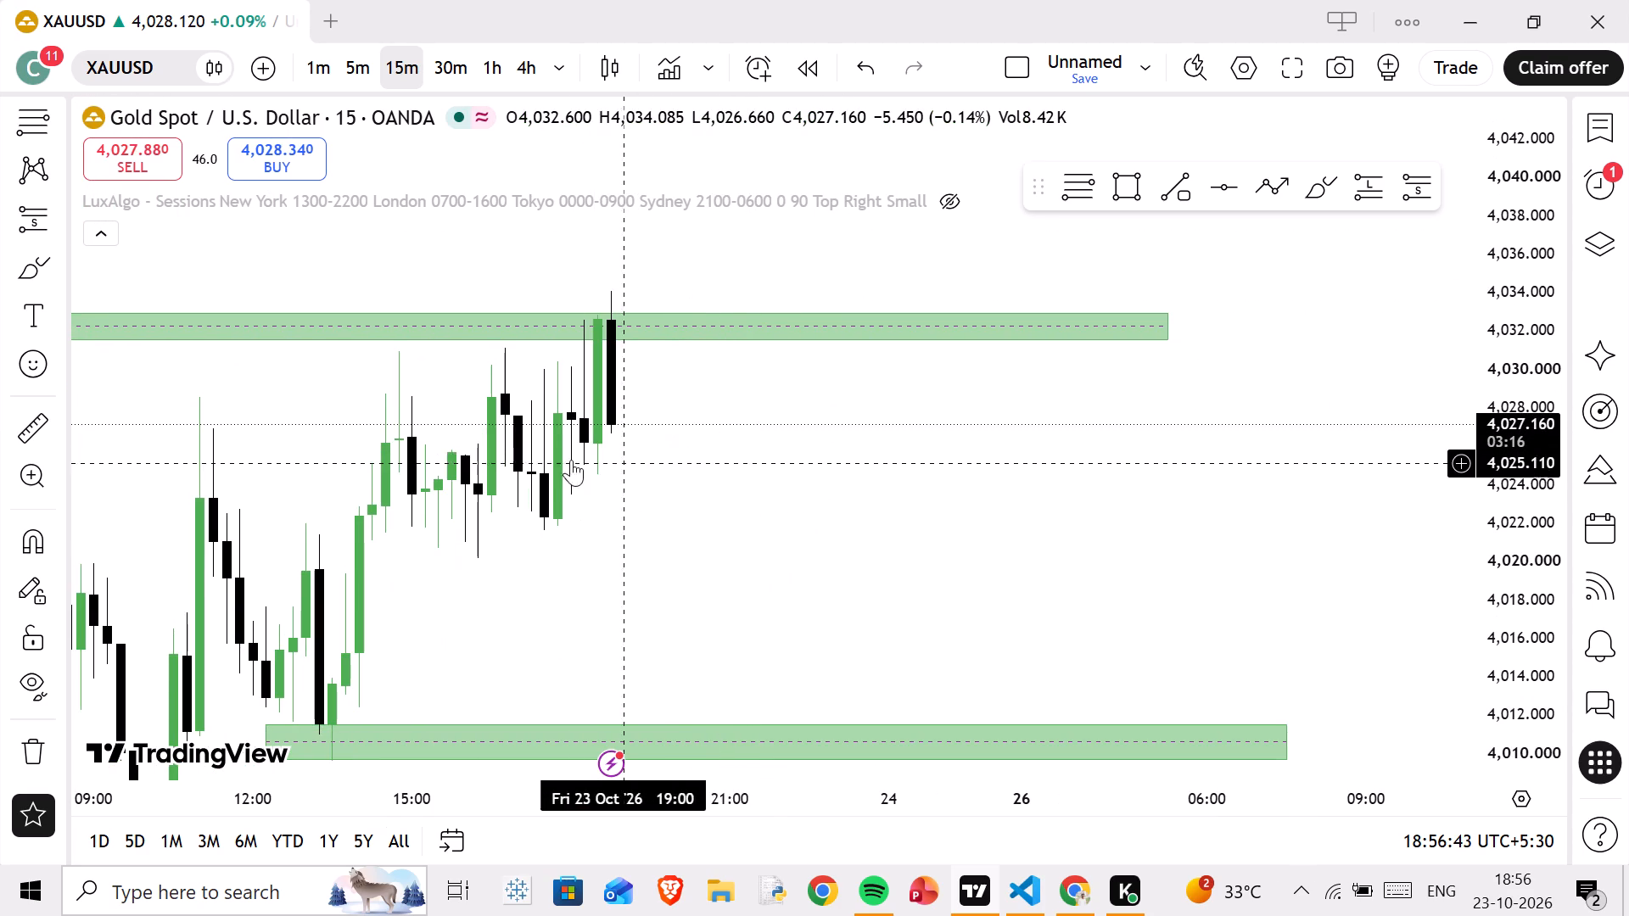
{"action": "left_click_drag", "start_coordinate": [607, 548], "coordinate": [616, 427]}
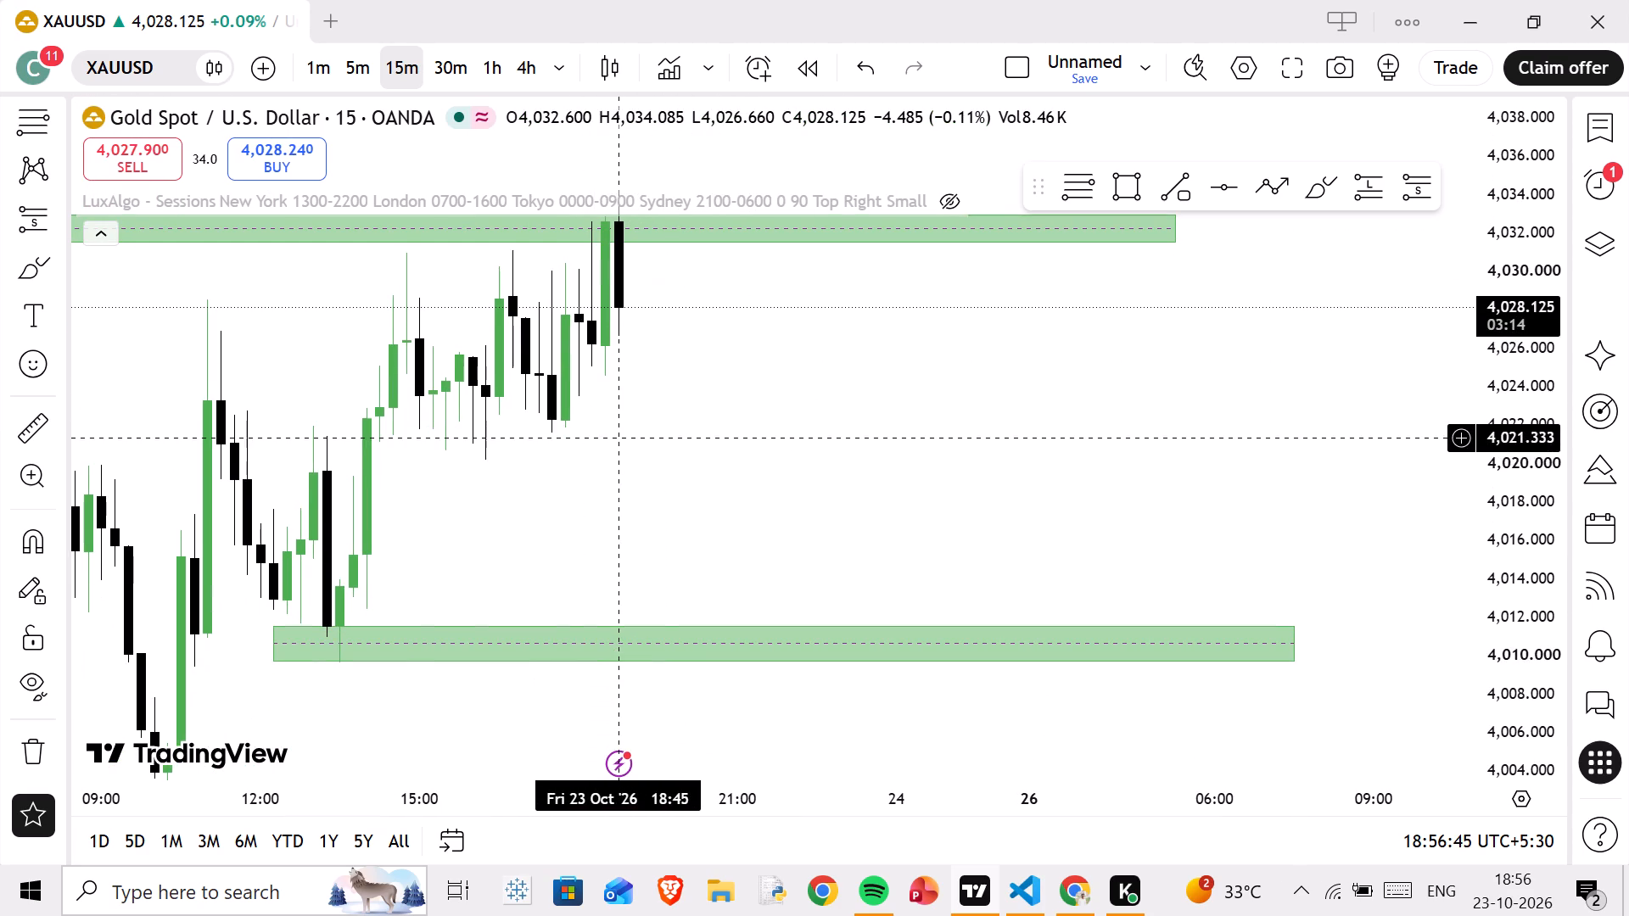
{"action": "left_click_drag", "start_coordinate": [691, 357], "coordinate": [746, 415]}
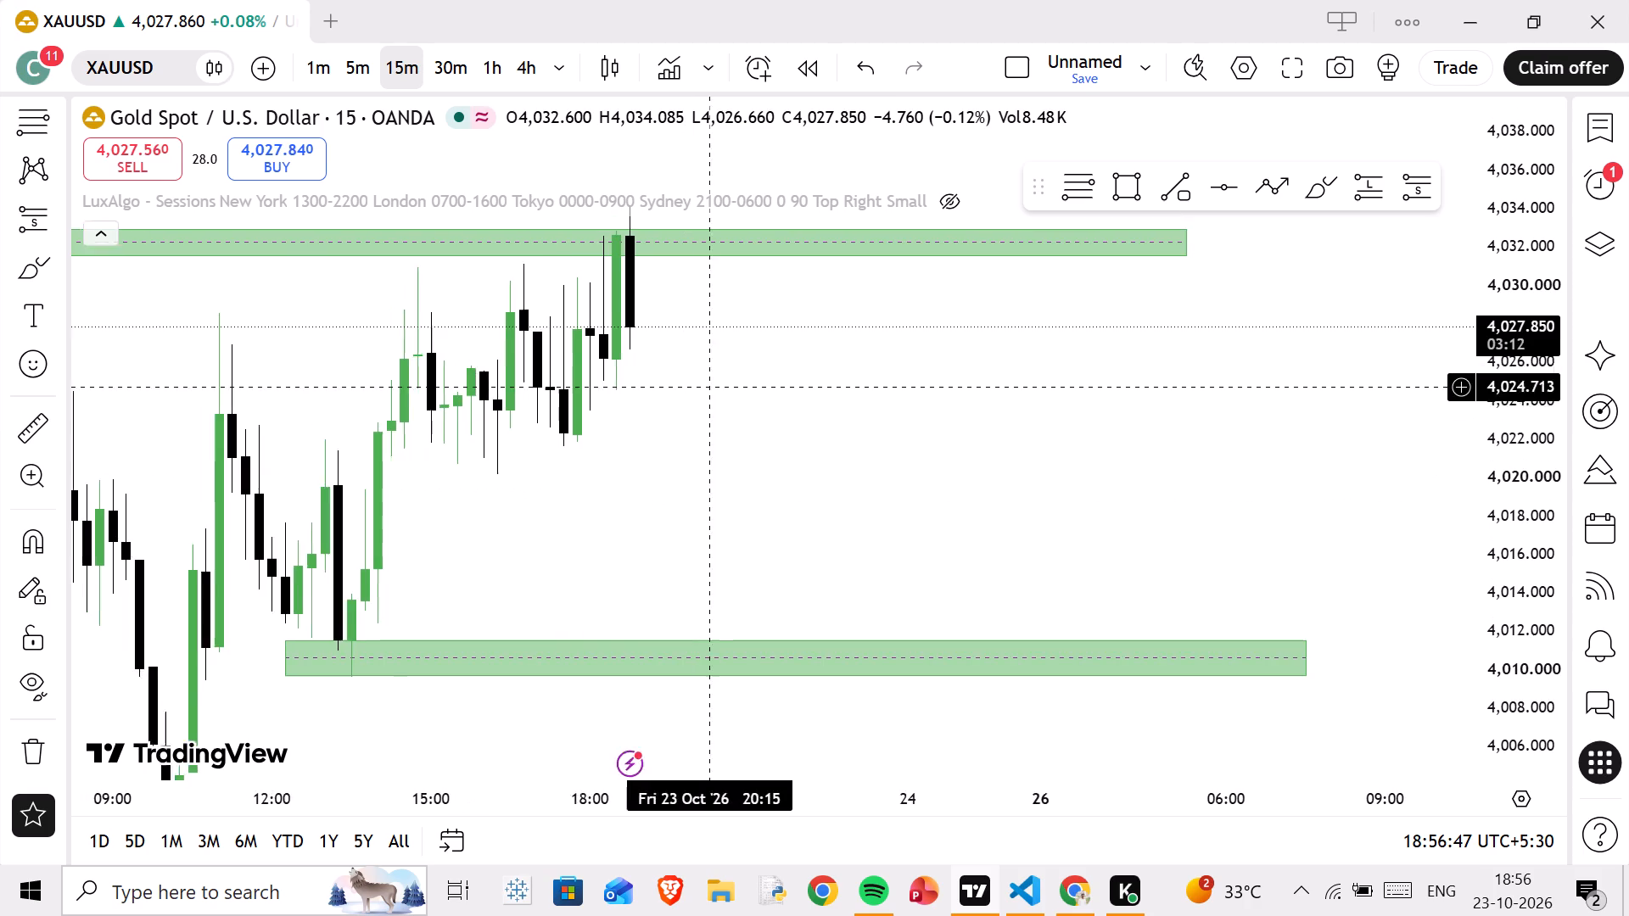
{"action": "left_click_drag", "start_coordinate": [746, 415], "coordinate": [752, 416]}
Examine the earlier price action, going back through the 22 Oct decline to the 21 Oct candles.
{"action": "left_click_drag", "start_coordinate": [762, 310], "coordinate": [803, 466]}
{"action": "left_click_drag", "start_coordinate": [590, 265], "coordinate": [820, 416]}
{"action": "left_click_drag", "start_coordinate": [532, 348], "coordinate": [1248, 404]}
{"action": "left_click_drag", "start_coordinate": [882, 399], "coordinate": [1611, 511]}
{"action": "left_click_drag", "start_coordinate": [1373, 343], "coordinate": [1240, 535]}
{"action": "left_click_drag", "start_coordinate": [1195, 399], "coordinate": [1089, 551]}
{"action": "left_click_drag", "start_coordinate": [1064, 383], "coordinate": [956, 495]}
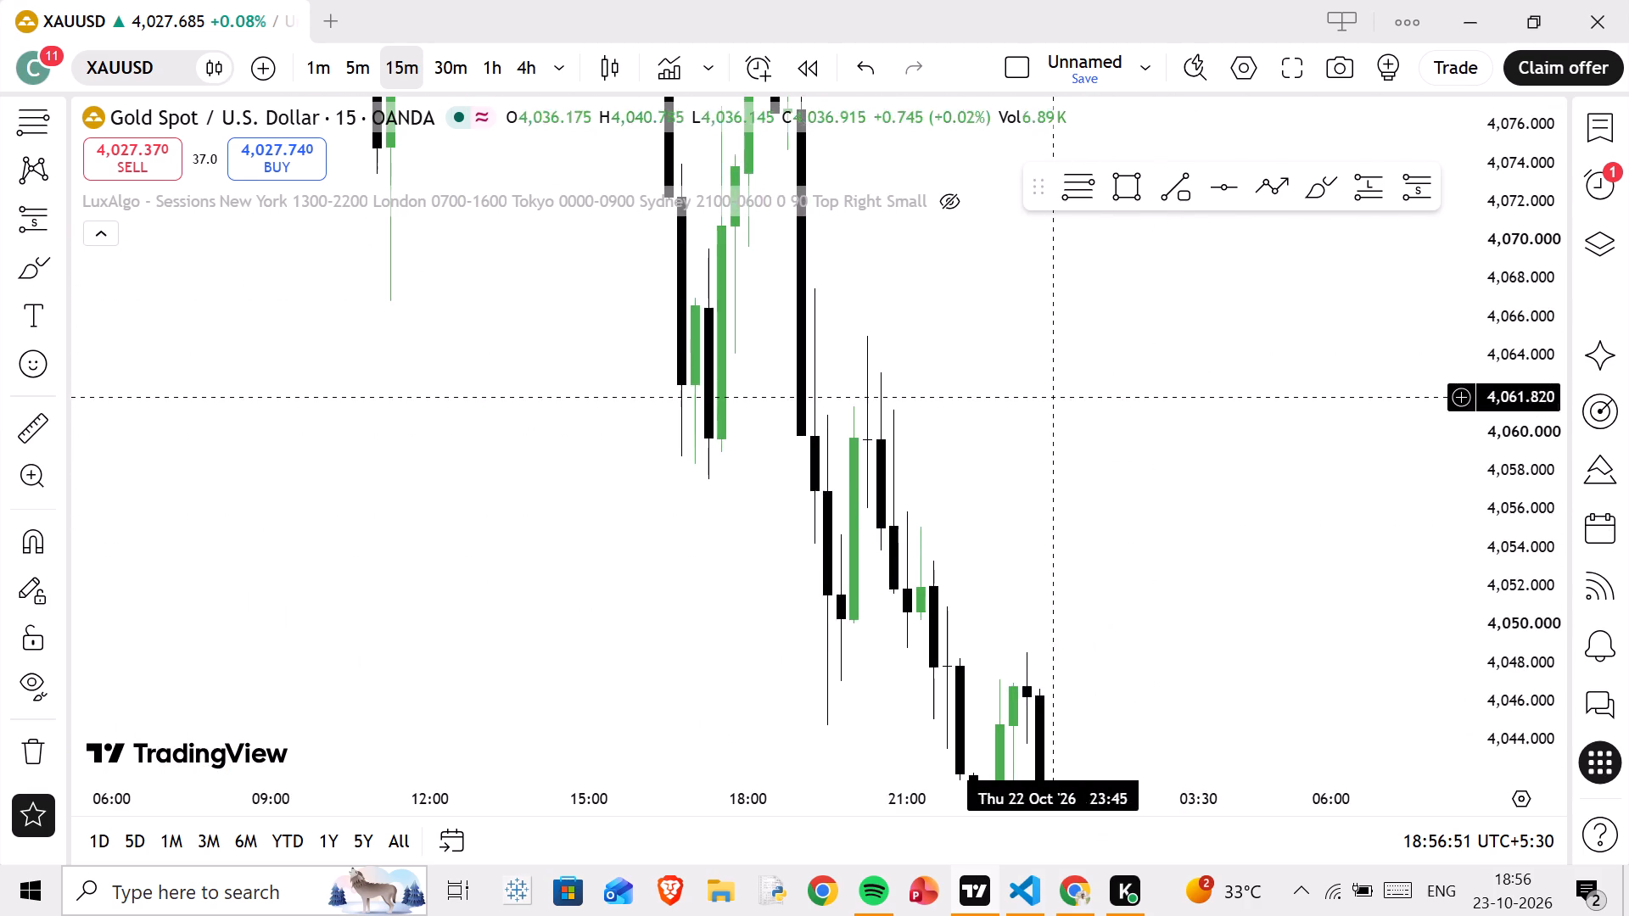
{"action": "left_click_drag", "start_coordinate": [956, 495], "coordinate": [881, 541]}
{"action": "left_click_drag", "start_coordinate": [888, 370], "coordinate": [842, 544]}
{"action": "left_click_drag", "start_coordinate": [828, 349], "coordinate": [812, 458]}
{"action": "left_click_drag", "start_coordinate": [816, 432], "coordinate": [821, 546]}
{"action": "left_click_drag", "start_coordinate": [852, 438], "coordinate": [914, 548]}
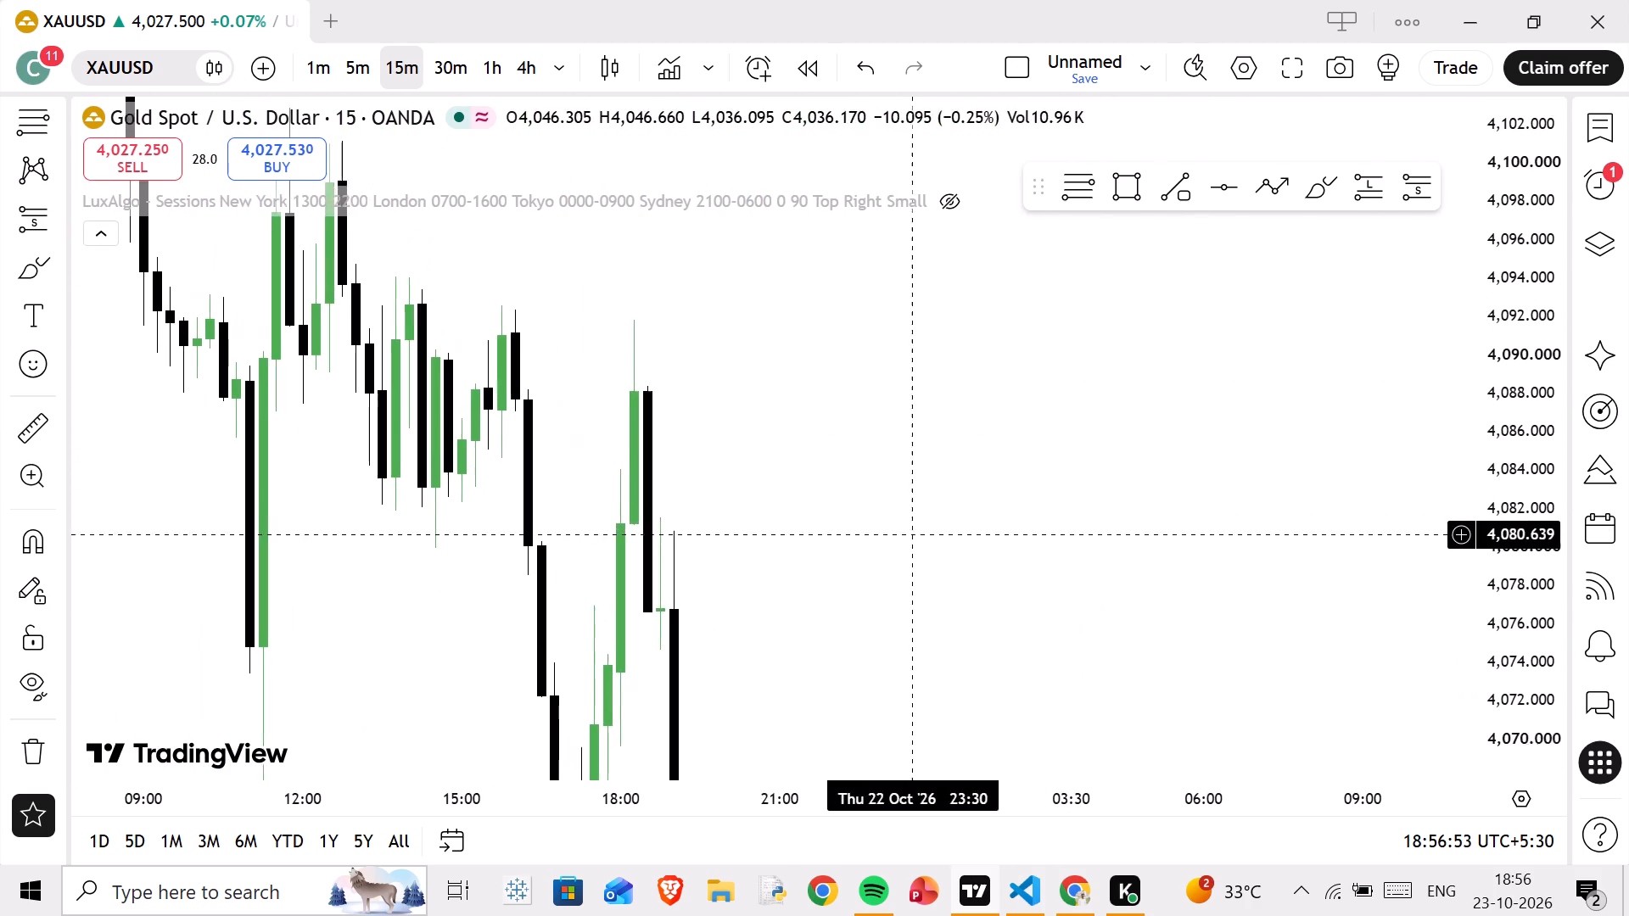
{"action": "left_click_drag", "start_coordinate": [818, 423], "coordinate": [851, 537]}
{"action": "left_click_drag", "start_coordinate": [713, 419], "coordinate": [765, 517]}
{"action": "left_click_drag", "start_coordinate": [698, 451], "coordinate": [807, 575]}
{"action": "left_click_drag", "start_coordinate": [678, 496], "coordinate": [913, 608]}
{"action": "left_click_drag", "start_coordinate": [680, 470], "coordinate": [721, 547]}
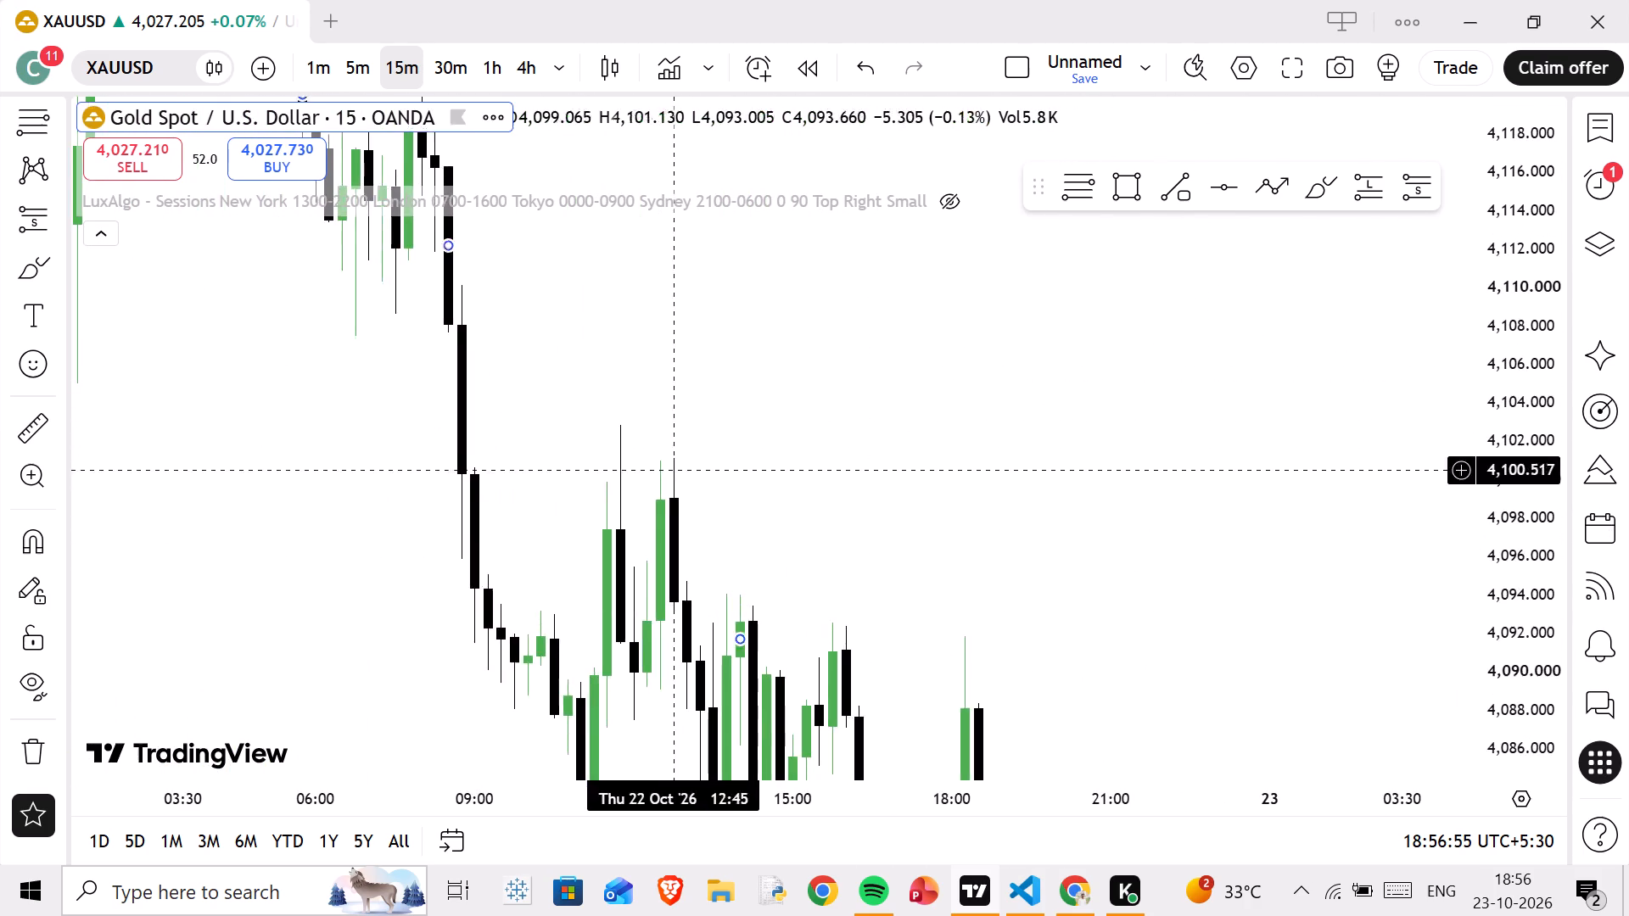
{"action": "left_click_drag", "start_coordinate": [721, 547], "coordinate": [846, 616]}
{"action": "left_click_drag", "start_coordinate": [634, 450], "coordinate": [917, 595]}
{"action": "left_click_drag", "start_coordinate": [635, 474], "coordinate": [1199, 622]}
{"action": "left_click_drag", "start_coordinate": [740, 550], "coordinate": [1332, 565]}
{"action": "left_click", "coordinate": [1246, 509]}
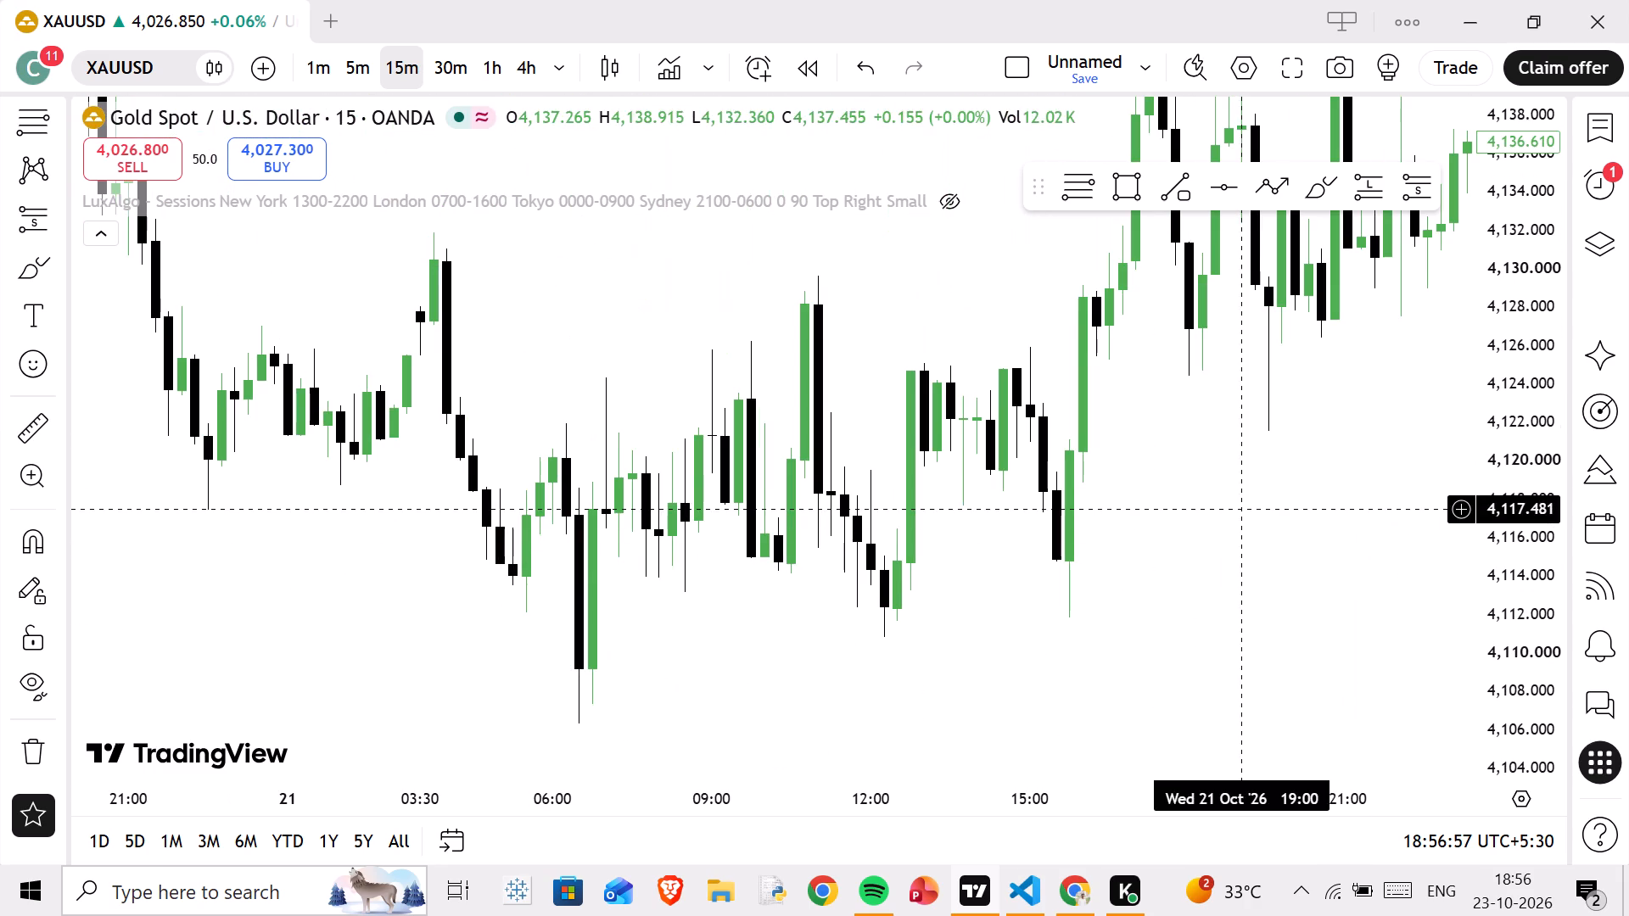
{"action": "left_click_drag", "start_coordinate": [432, 486], "coordinate": [1144, 489]}
Return to the latest 23 Oct candles and examine their reaction at the upper green zone.
{"action": "left_click_drag", "start_coordinate": [425, 476], "coordinate": [57, 417]}
{"action": "left_click_drag", "start_coordinate": [1045, 535], "coordinate": [88, 419]}
{"action": "left_click_drag", "start_coordinate": [1017, 492], "coordinate": [0, 361]}
{"action": "left_click_drag", "start_coordinate": [1033, 455], "coordinate": [59, 265]}
{"action": "left_click_drag", "start_coordinate": [853, 787], "coordinate": [853, 717]}
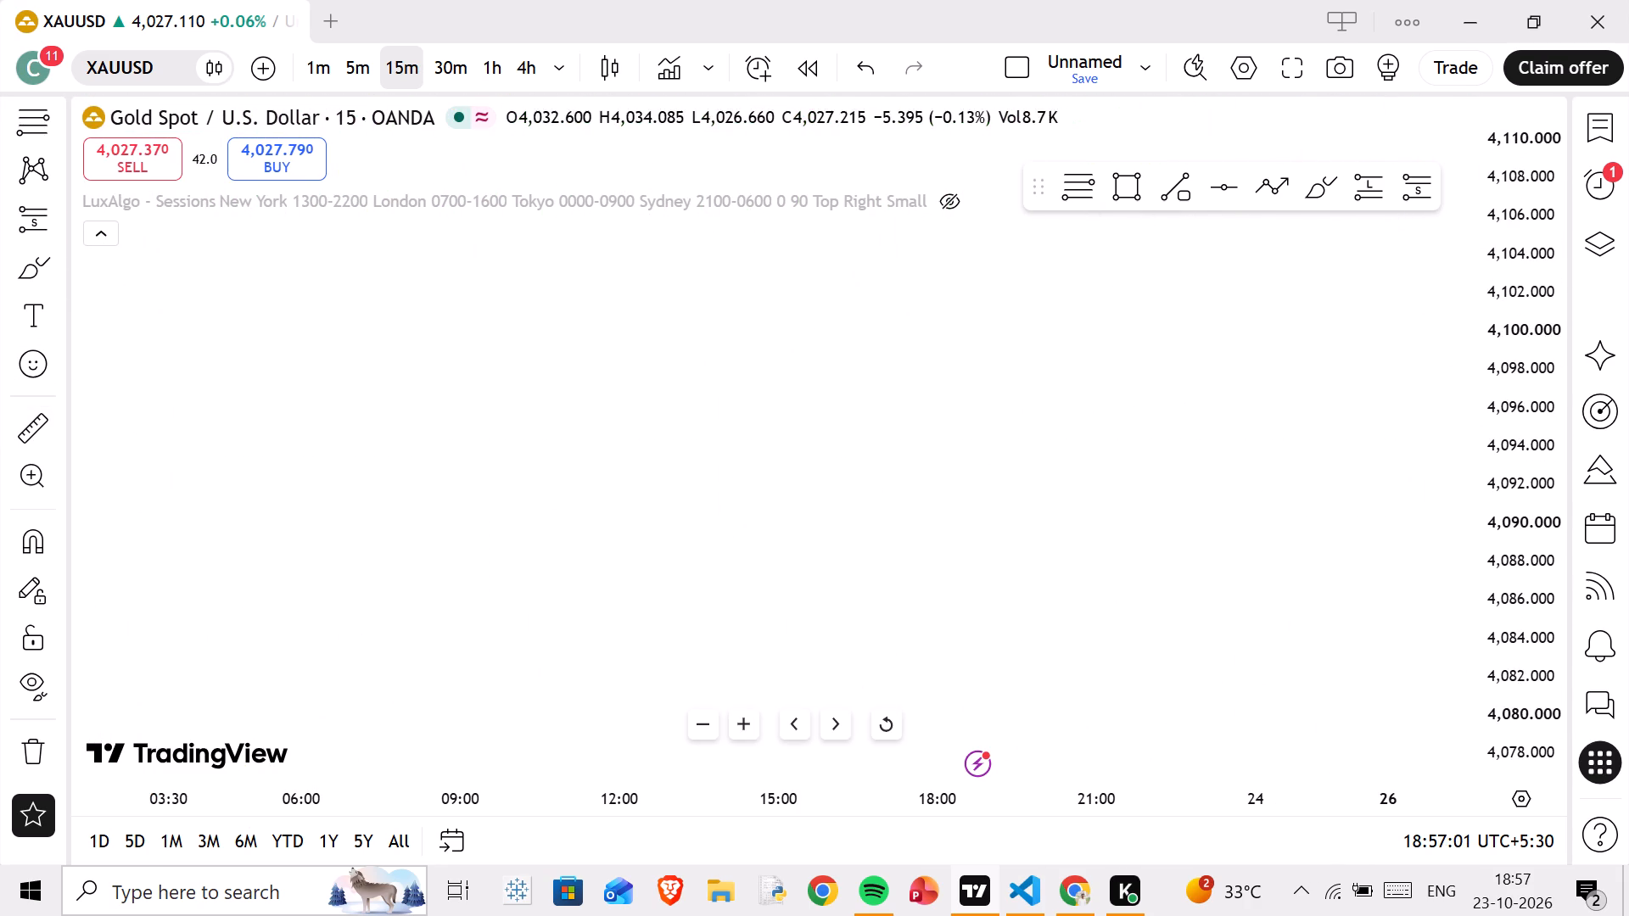
{"action": "left_click_drag", "start_coordinate": [853, 717], "coordinate": [854, 617]}
{"action": "left_click_drag", "start_coordinate": [776, 638], "coordinate": [956, 92]}
{"action": "left_click_drag", "start_coordinate": [808, 481], "coordinate": [747, 137]}
{"action": "left_click_drag", "start_coordinate": [722, 484], "coordinate": [720, 486]}
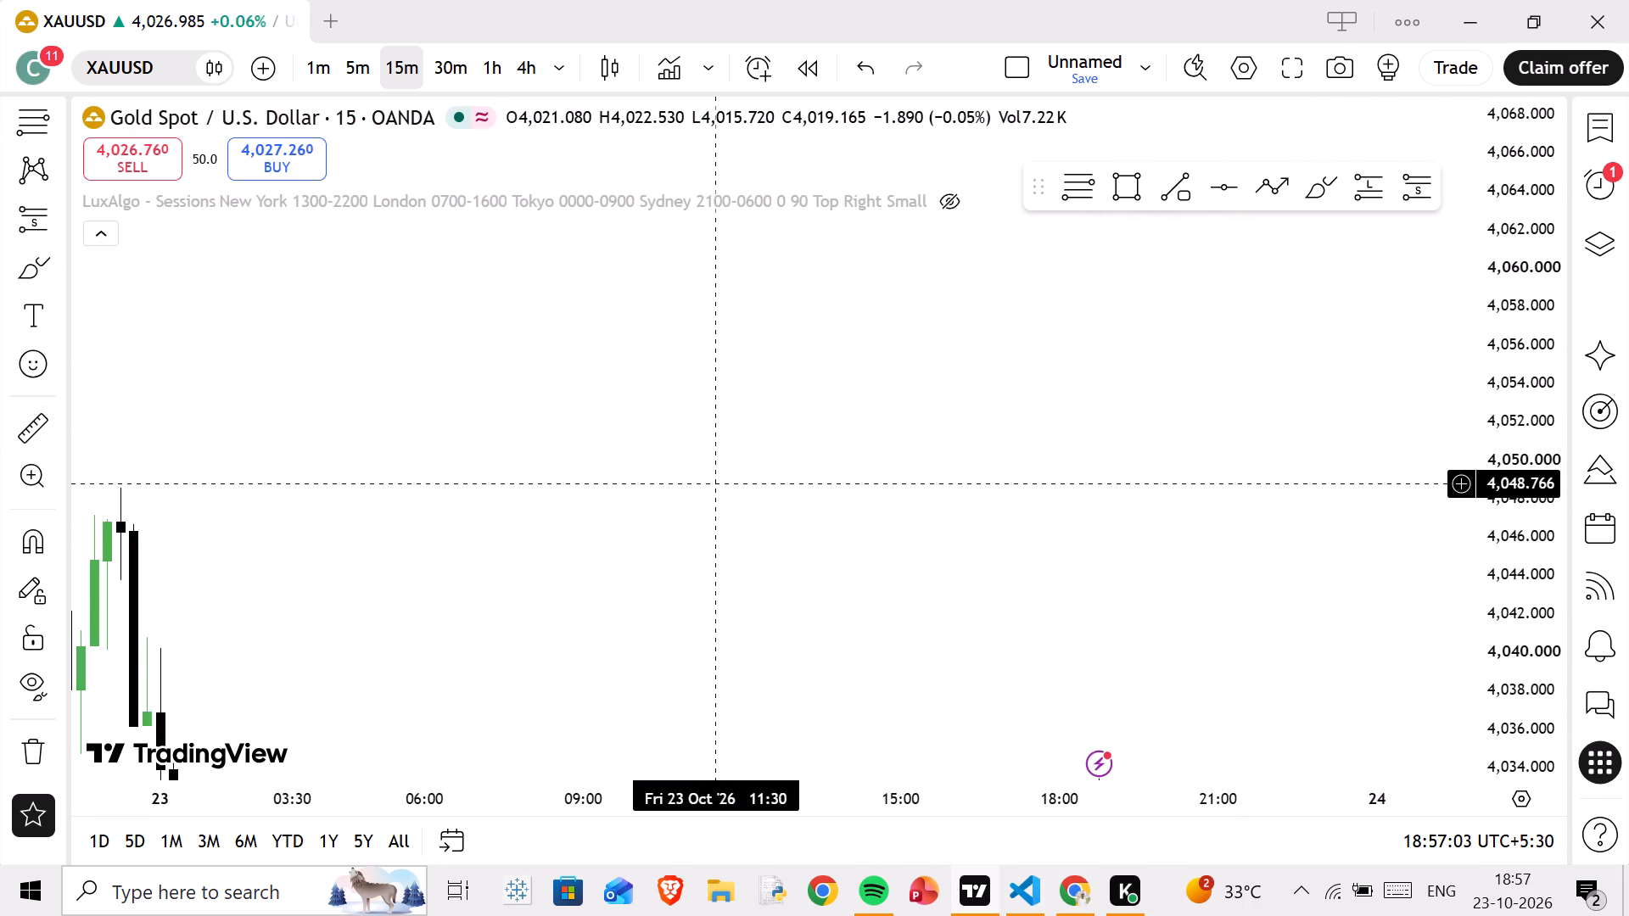
{"action": "left_click_drag", "start_coordinate": [720, 486], "coordinate": [809, 190]}
{"action": "left_click_drag", "start_coordinate": [753, 452], "coordinate": [693, 241]}
{"action": "left_click_drag", "start_coordinate": [815, 429], "coordinate": [801, 355]}
{"action": "scroll", "coordinate": [804, 448], "scroll_direction": "up", "scroll_amount": 3}
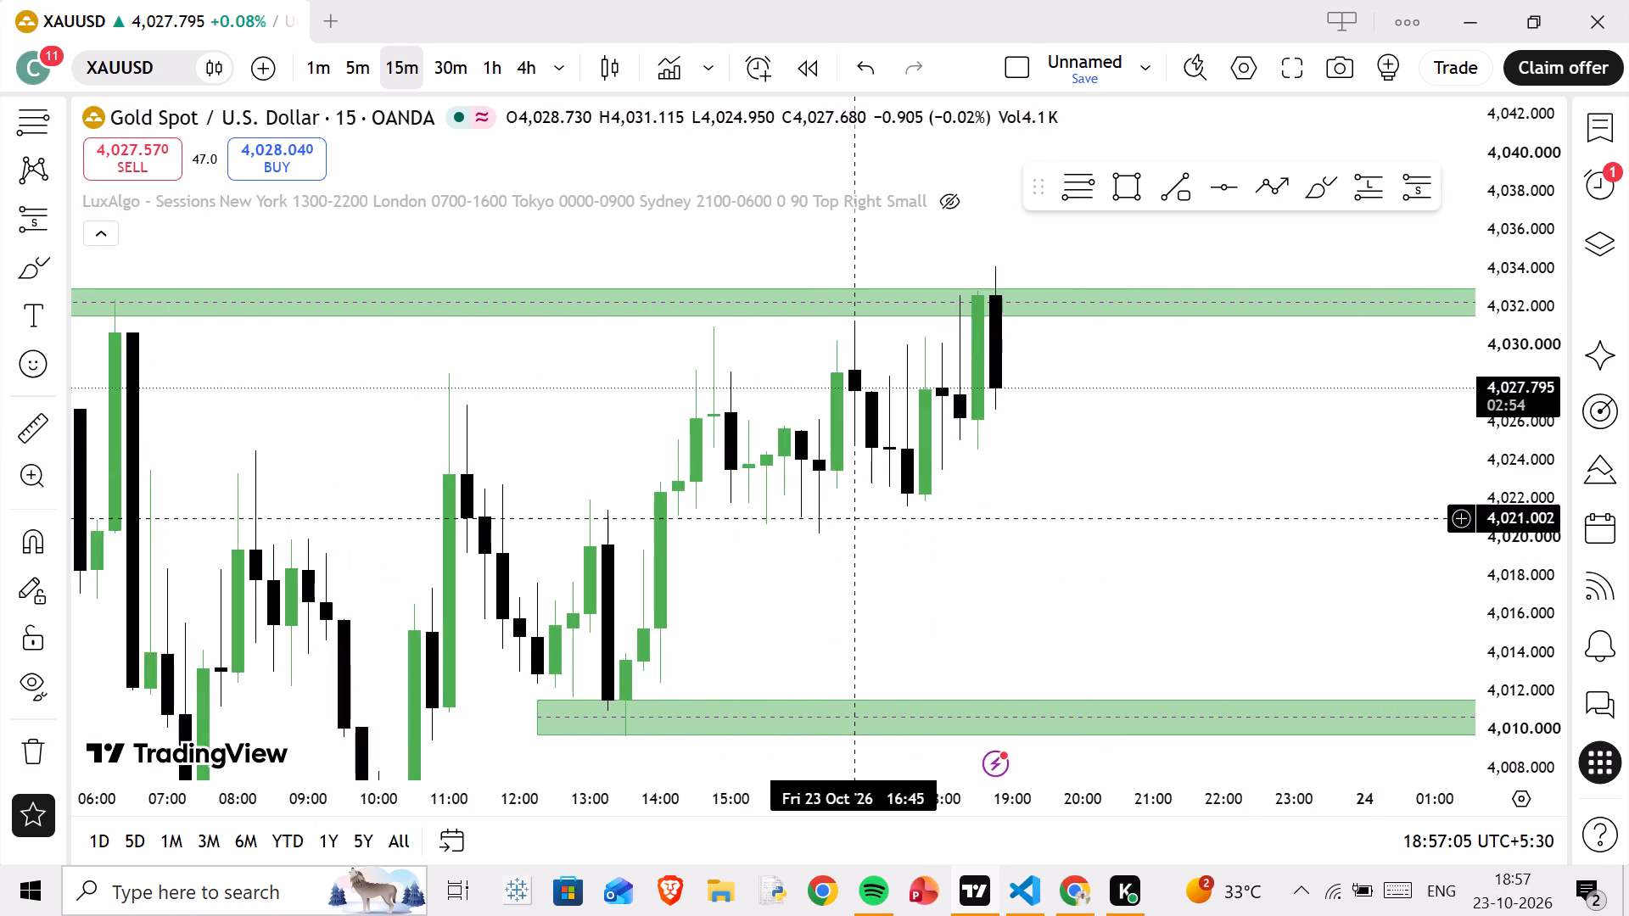
{"action": "scroll", "coordinate": [893, 534], "scroll_direction": "up", "scroll_amount": 2}
{"action": "left_click_drag", "start_coordinate": [988, 506], "coordinate": [618, 538]}
{"action": "scroll", "coordinate": [1560, 573], "scroll_direction": "up", "scroll_amount": 4}
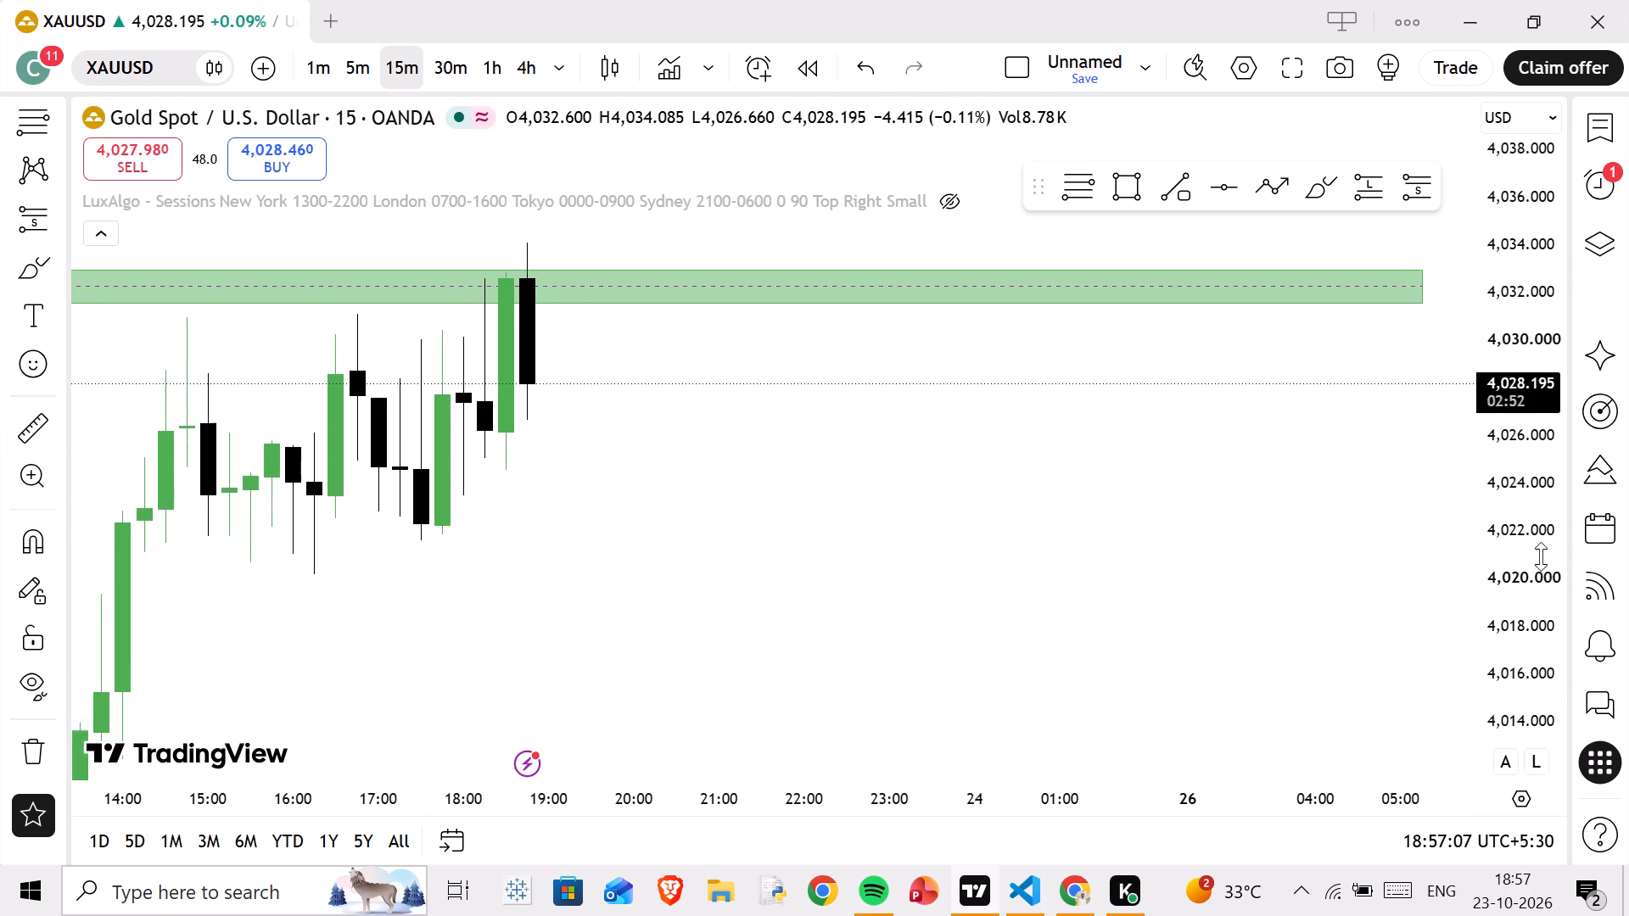
{"action": "scroll", "coordinate": [1541, 556], "scroll_direction": "up", "scroll_amount": 19}
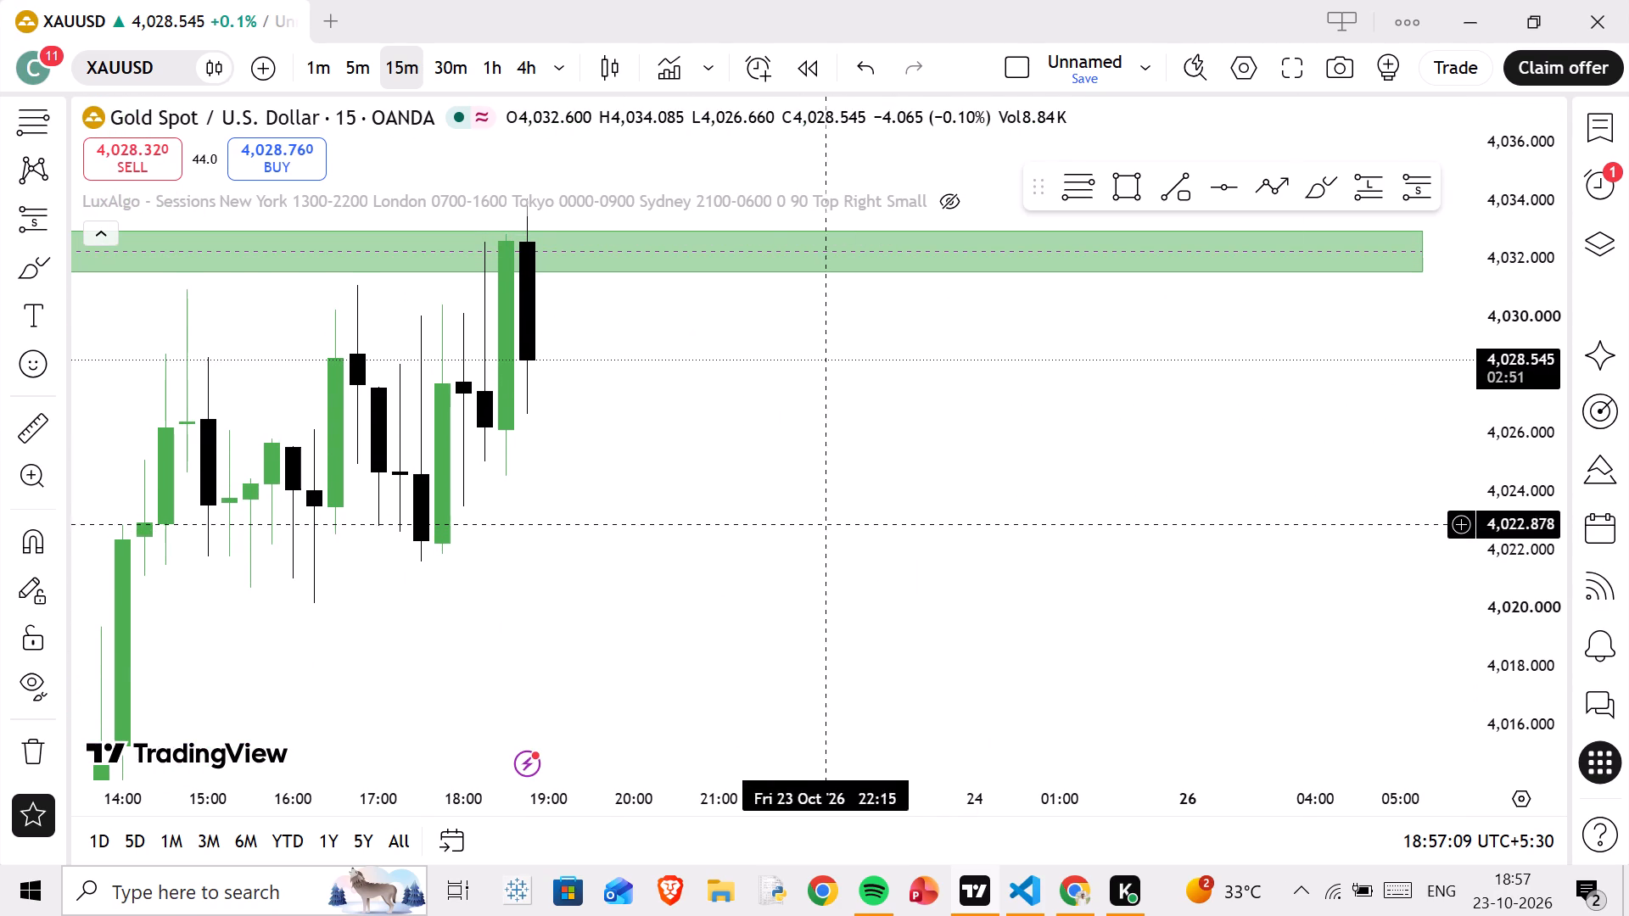
Move the upper green zone's starting edge one candle later, to about 00:00 on 23 Oct.
{"action": "left_click_drag", "start_coordinate": [795, 515], "coordinate": [1061, 661]}
{"action": "scroll", "coordinate": [1062, 653], "scroll_direction": "down", "scroll_amount": 5}
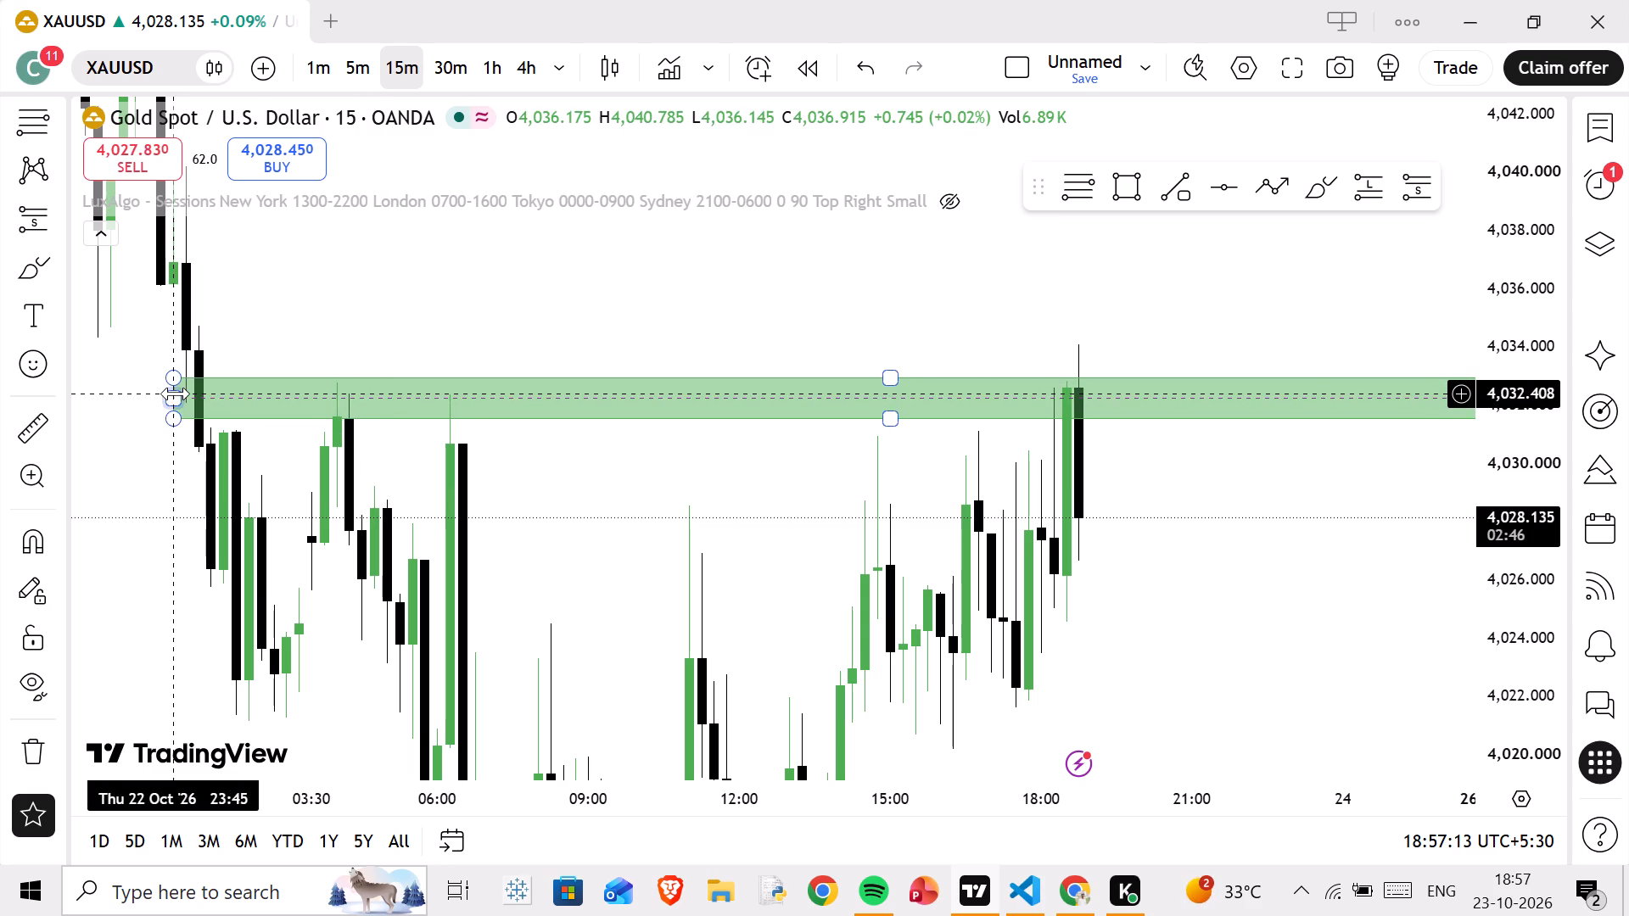
{"action": "left_click_drag", "start_coordinate": [176, 394], "coordinate": [172, 399]}
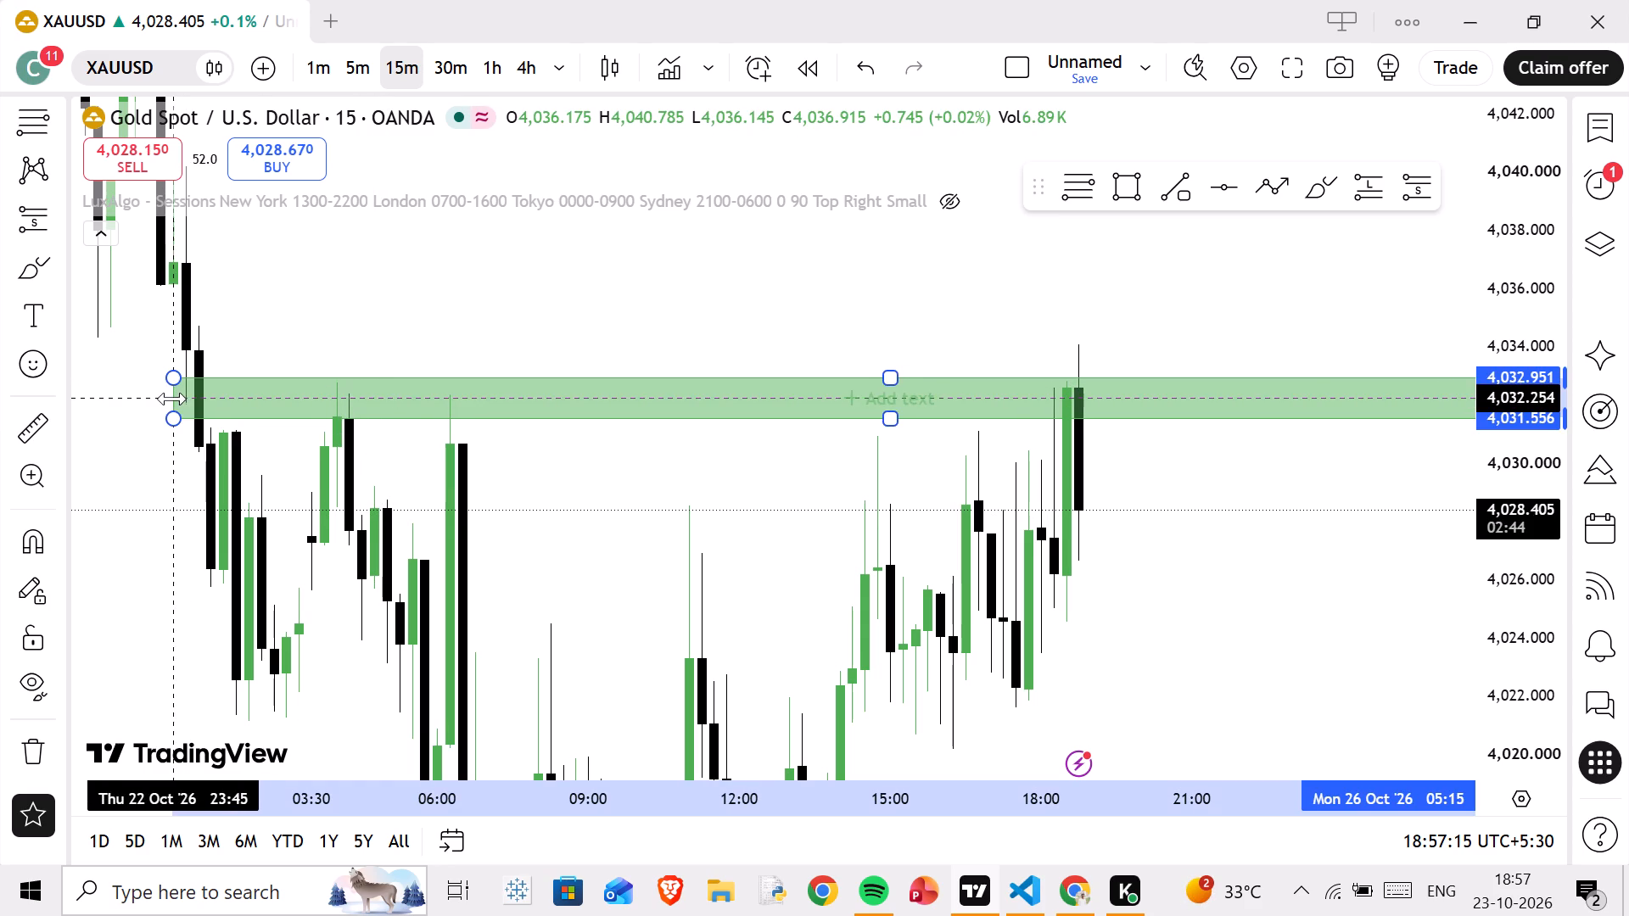
{"action": "left_click_drag", "start_coordinate": [172, 399], "coordinate": [180, 401]}
{"action": "left_click", "coordinate": [264, 338]}
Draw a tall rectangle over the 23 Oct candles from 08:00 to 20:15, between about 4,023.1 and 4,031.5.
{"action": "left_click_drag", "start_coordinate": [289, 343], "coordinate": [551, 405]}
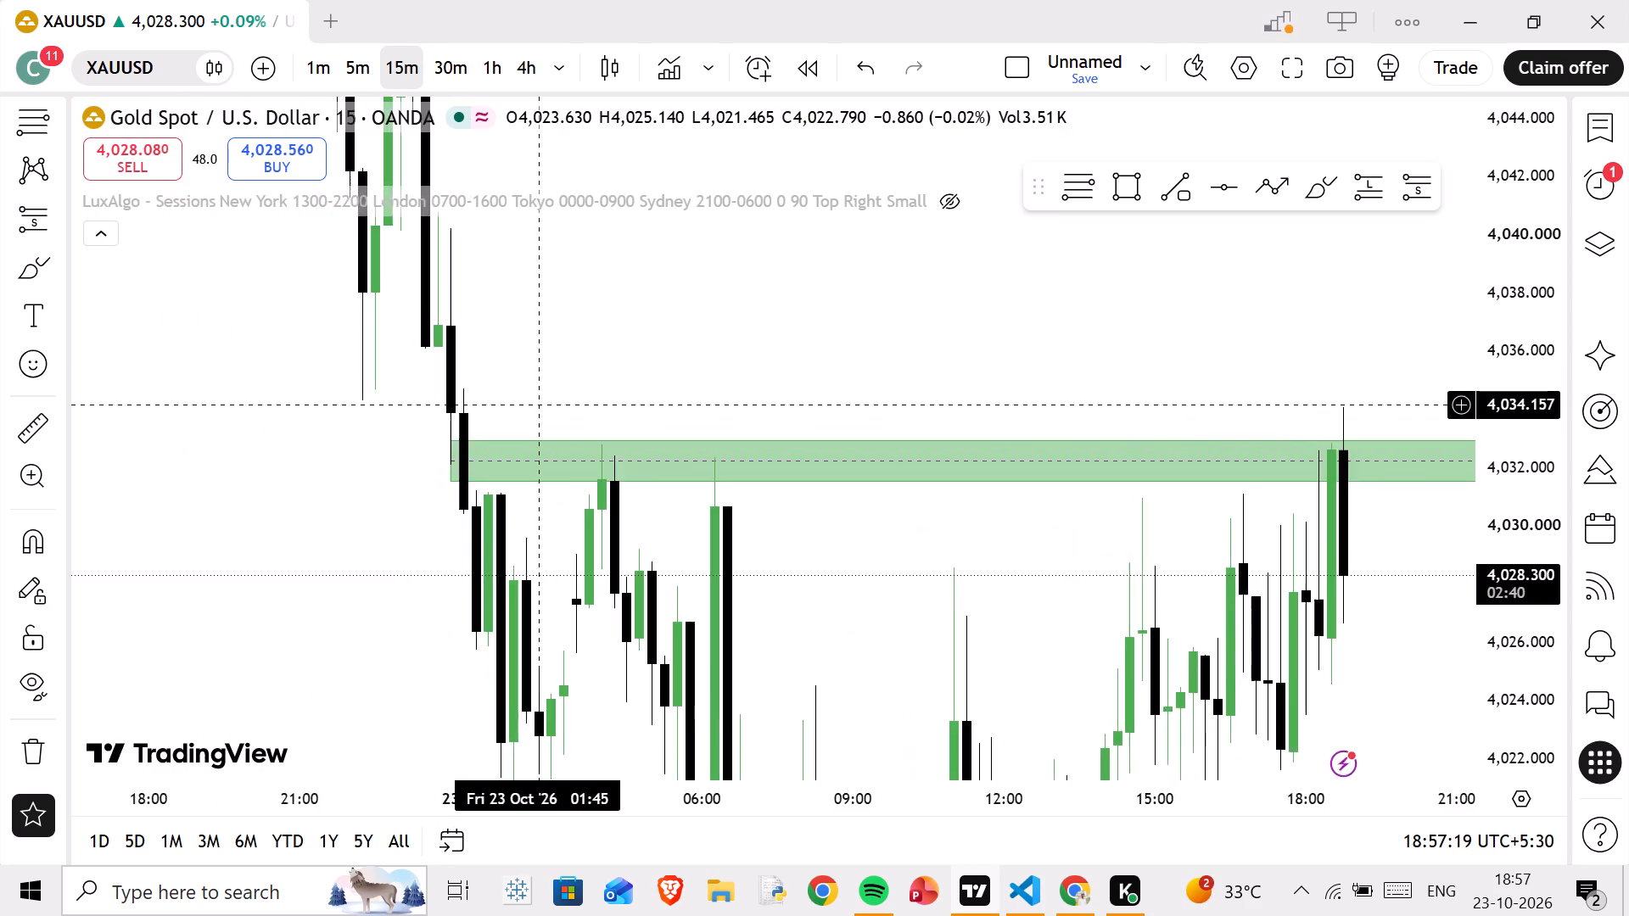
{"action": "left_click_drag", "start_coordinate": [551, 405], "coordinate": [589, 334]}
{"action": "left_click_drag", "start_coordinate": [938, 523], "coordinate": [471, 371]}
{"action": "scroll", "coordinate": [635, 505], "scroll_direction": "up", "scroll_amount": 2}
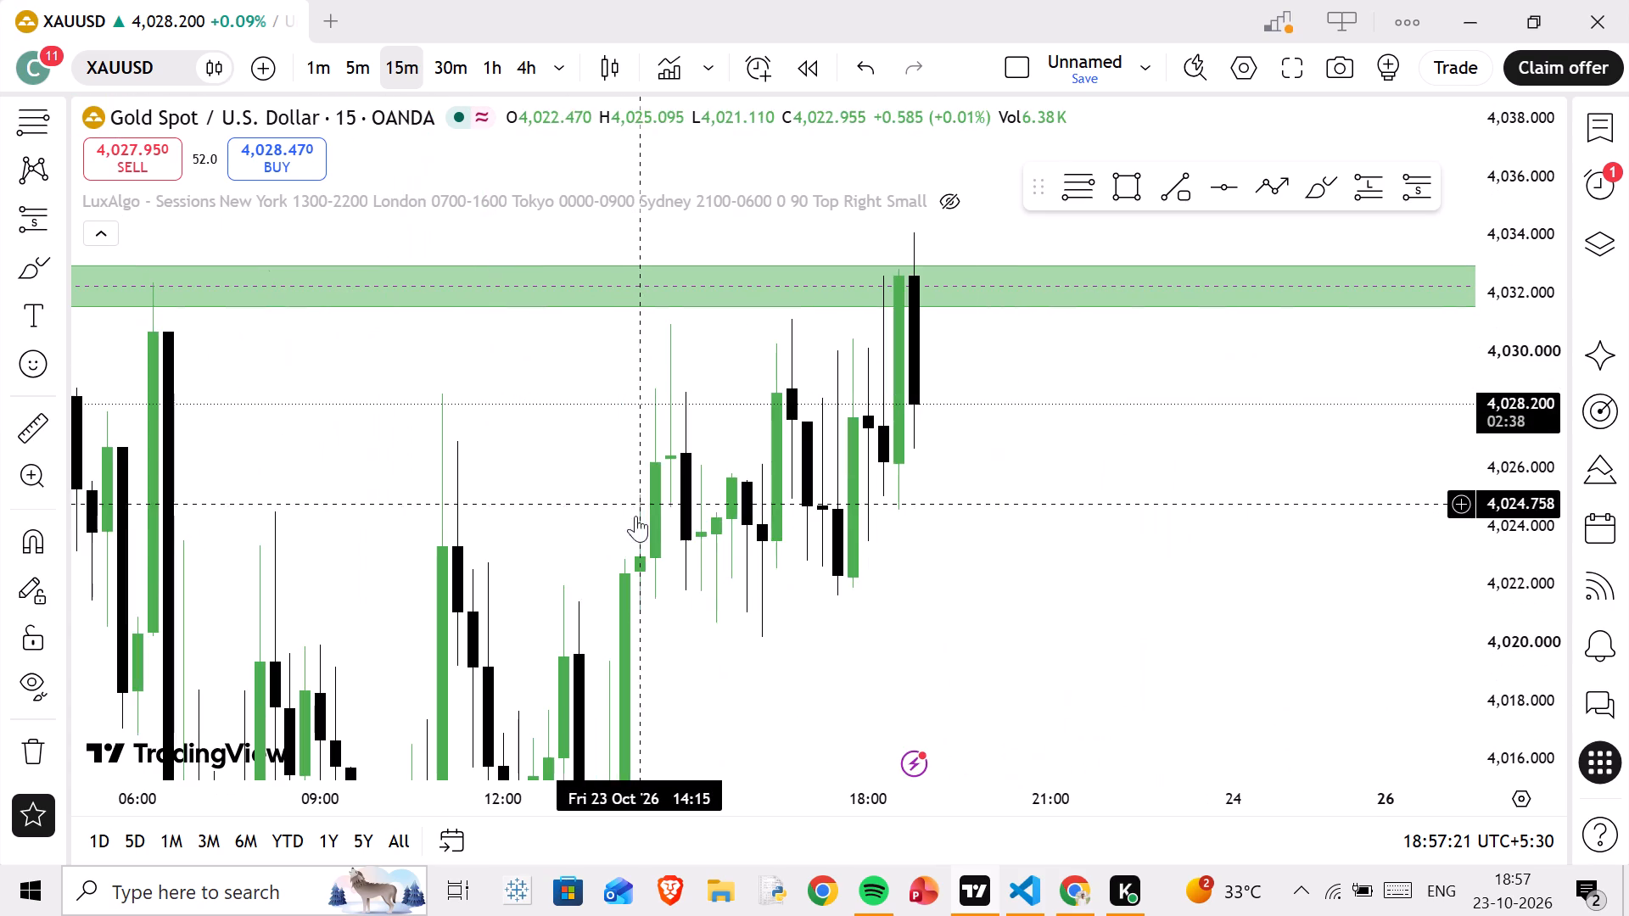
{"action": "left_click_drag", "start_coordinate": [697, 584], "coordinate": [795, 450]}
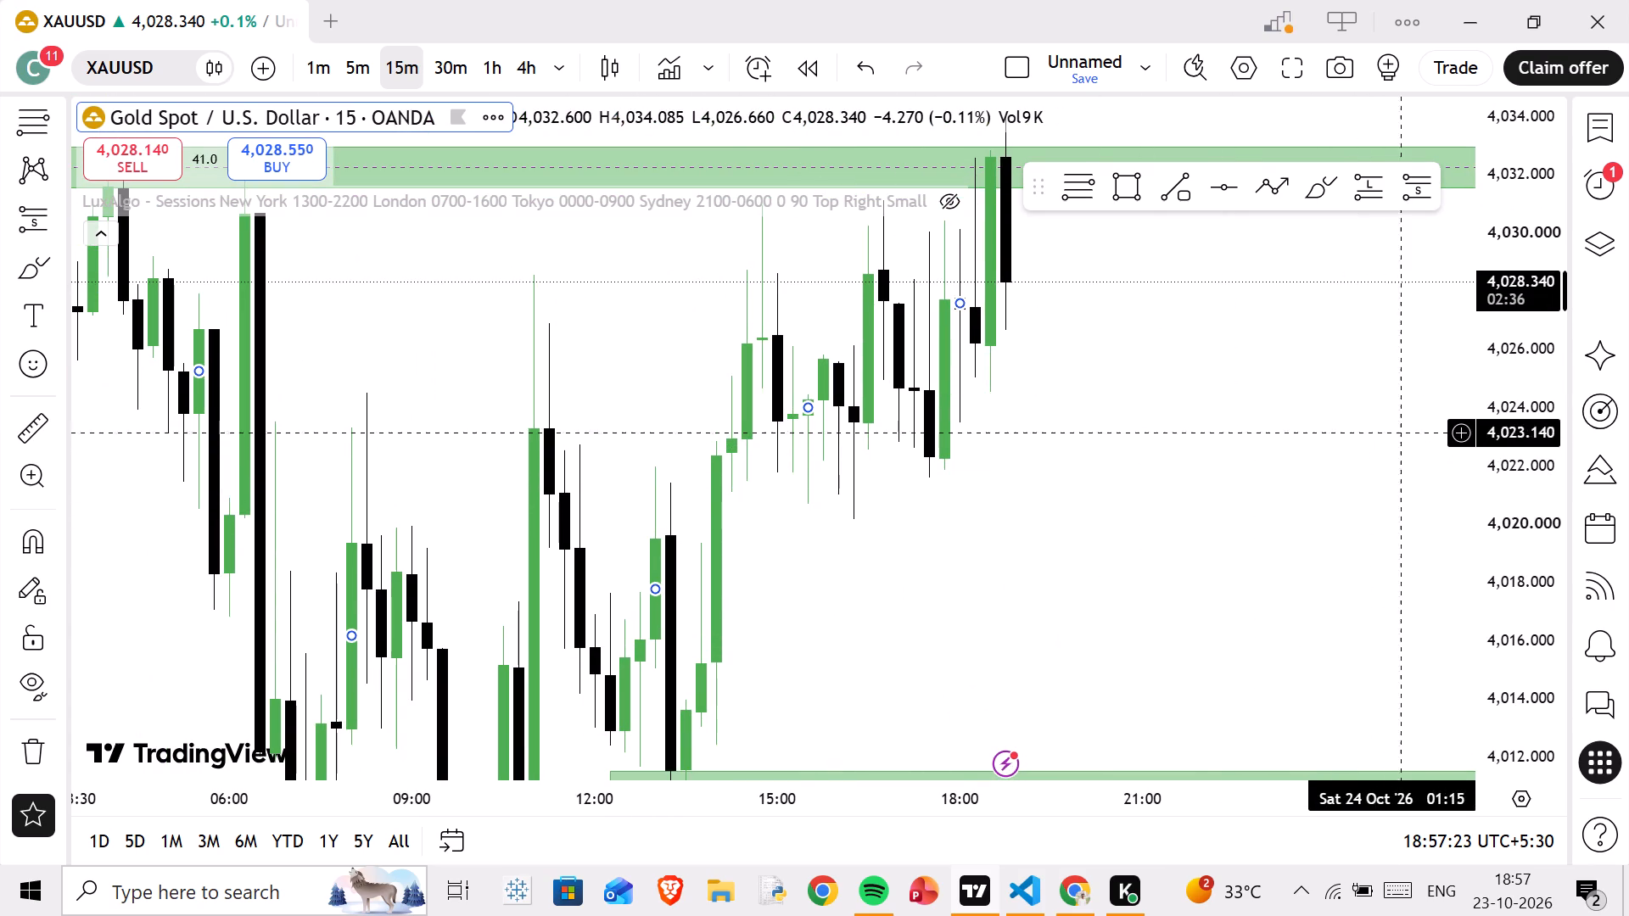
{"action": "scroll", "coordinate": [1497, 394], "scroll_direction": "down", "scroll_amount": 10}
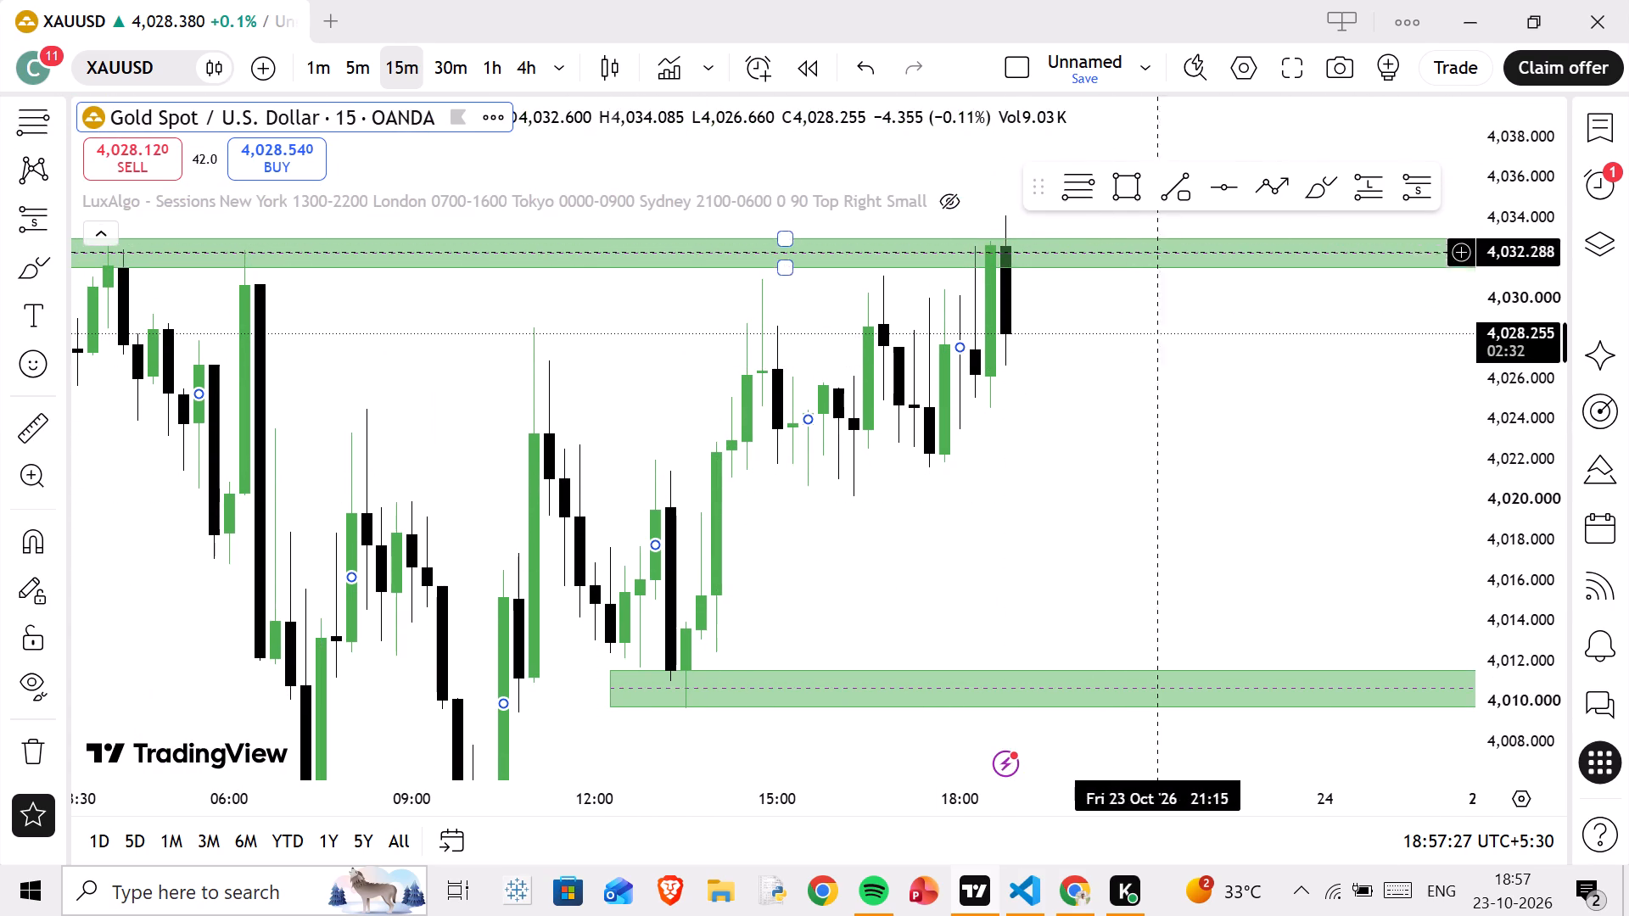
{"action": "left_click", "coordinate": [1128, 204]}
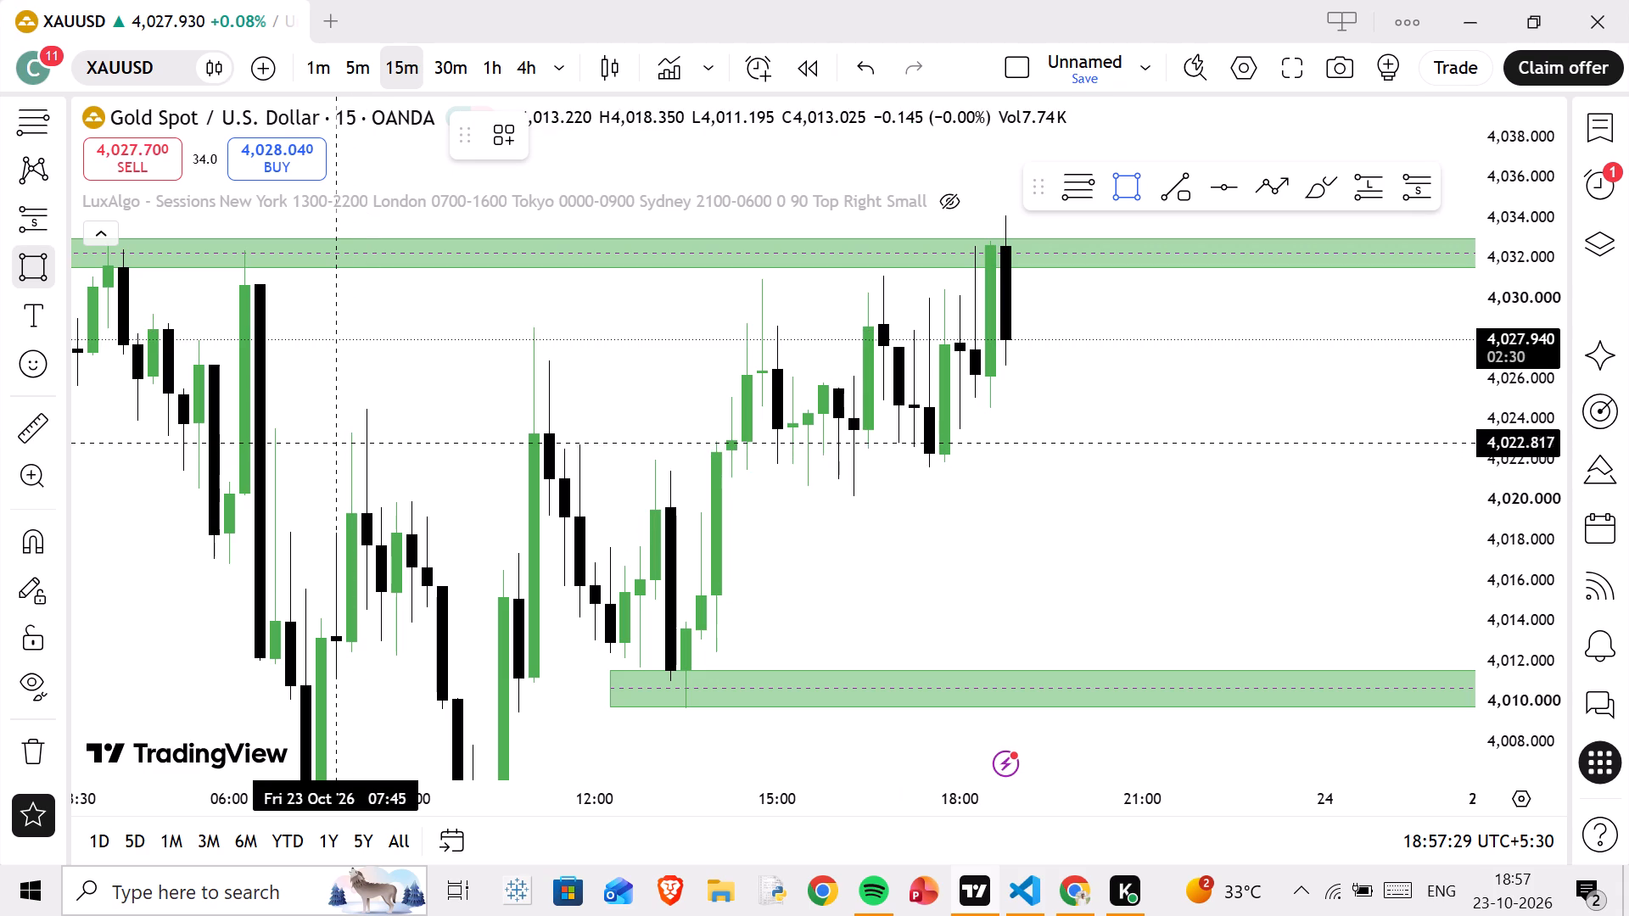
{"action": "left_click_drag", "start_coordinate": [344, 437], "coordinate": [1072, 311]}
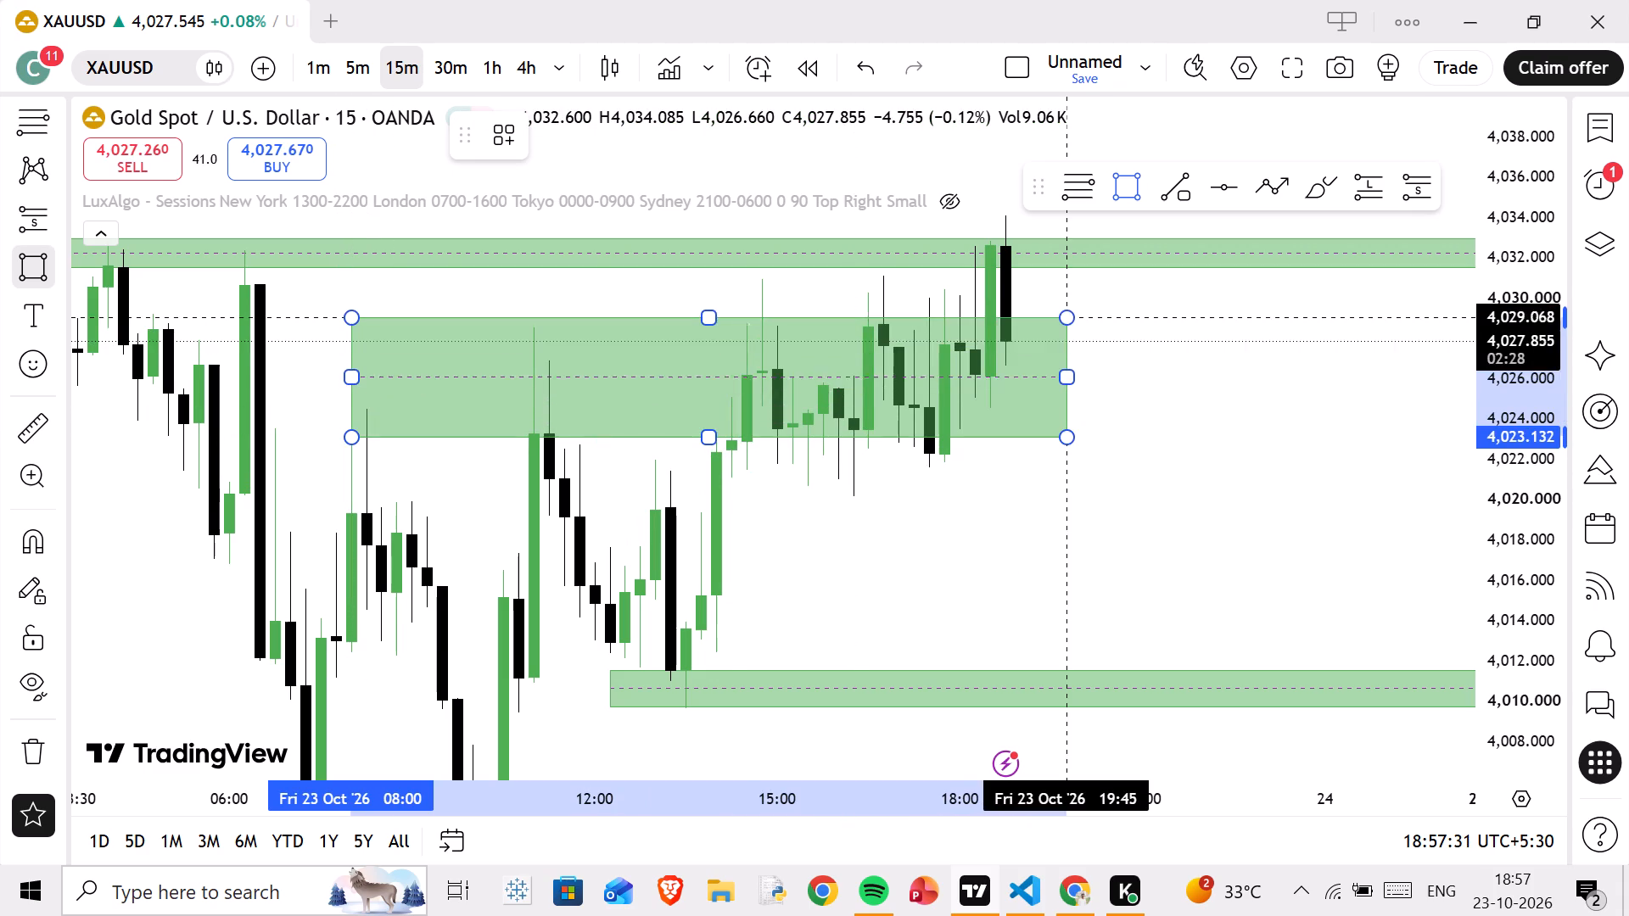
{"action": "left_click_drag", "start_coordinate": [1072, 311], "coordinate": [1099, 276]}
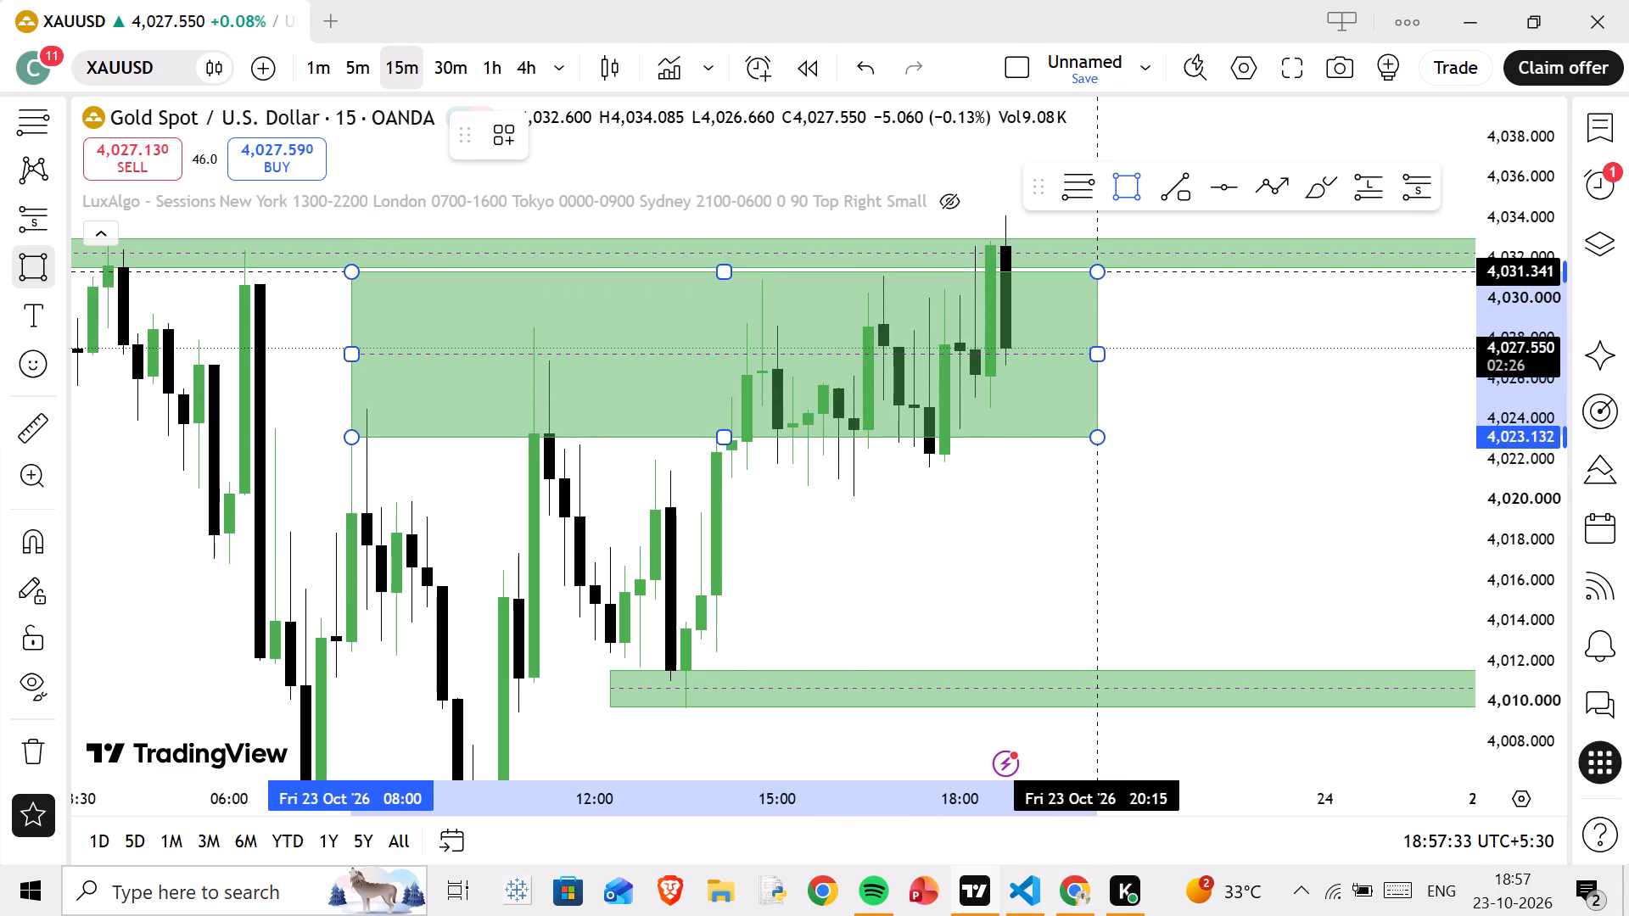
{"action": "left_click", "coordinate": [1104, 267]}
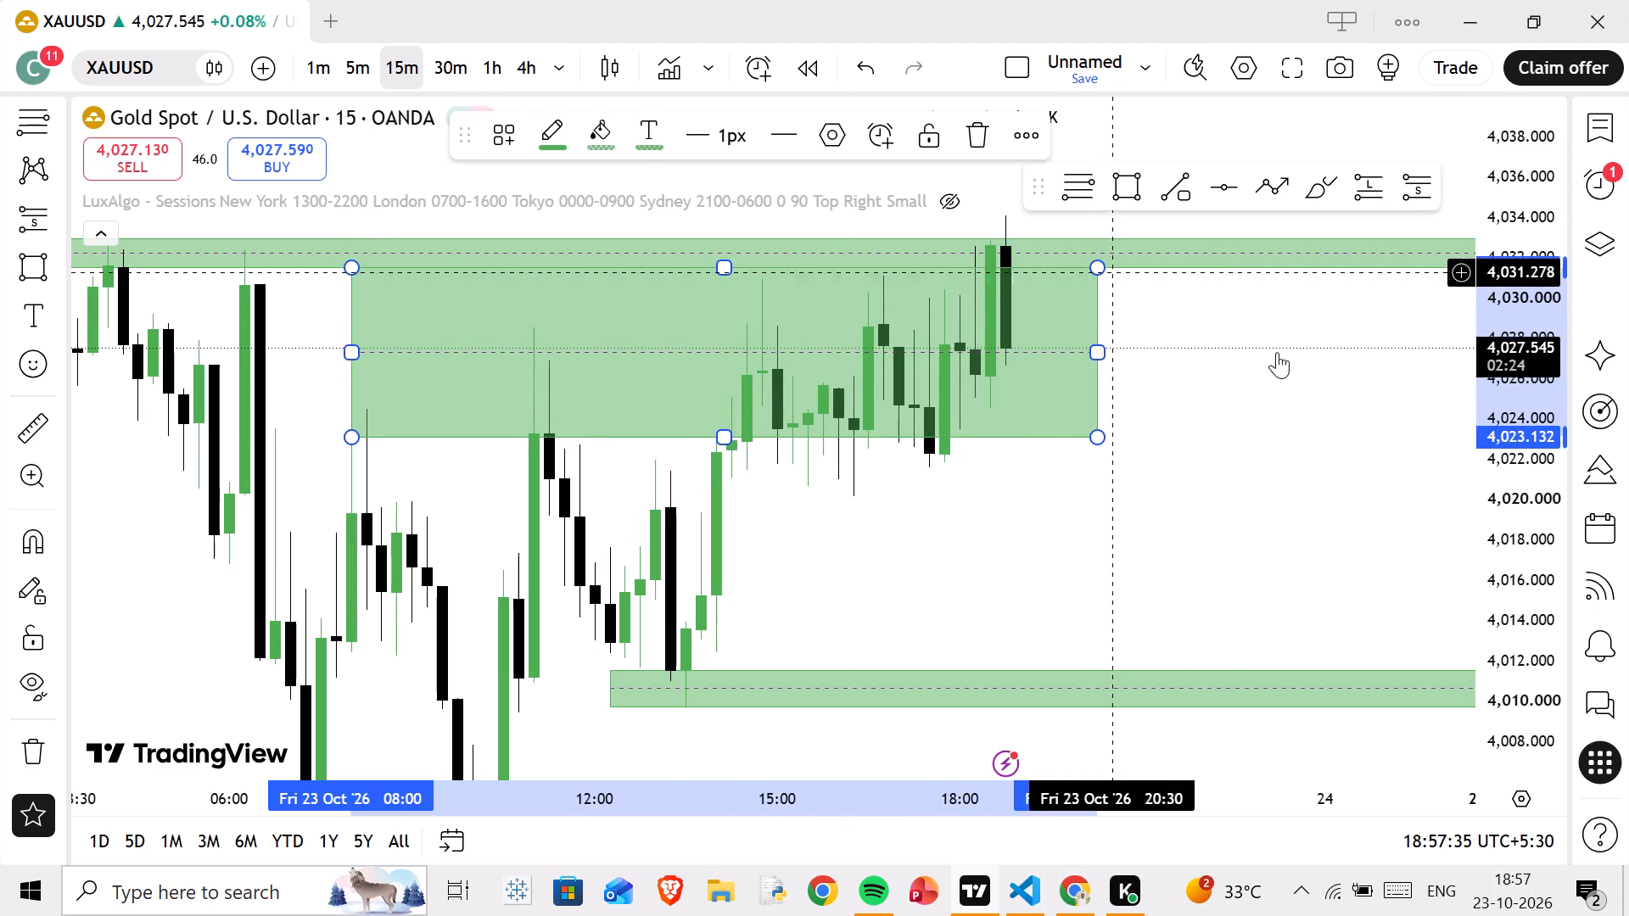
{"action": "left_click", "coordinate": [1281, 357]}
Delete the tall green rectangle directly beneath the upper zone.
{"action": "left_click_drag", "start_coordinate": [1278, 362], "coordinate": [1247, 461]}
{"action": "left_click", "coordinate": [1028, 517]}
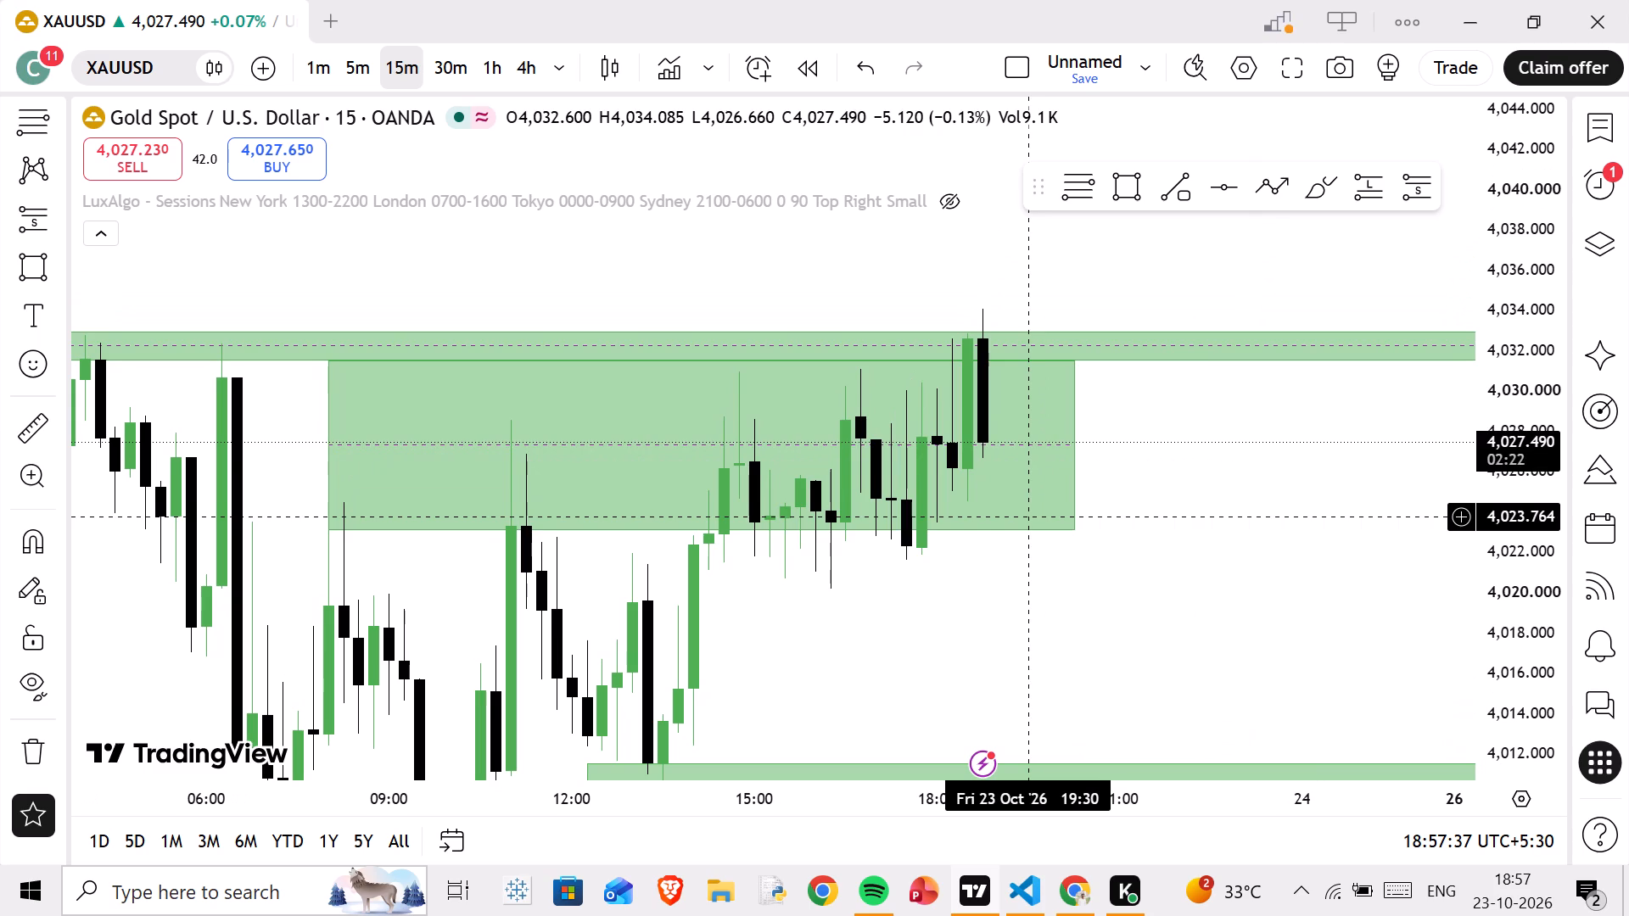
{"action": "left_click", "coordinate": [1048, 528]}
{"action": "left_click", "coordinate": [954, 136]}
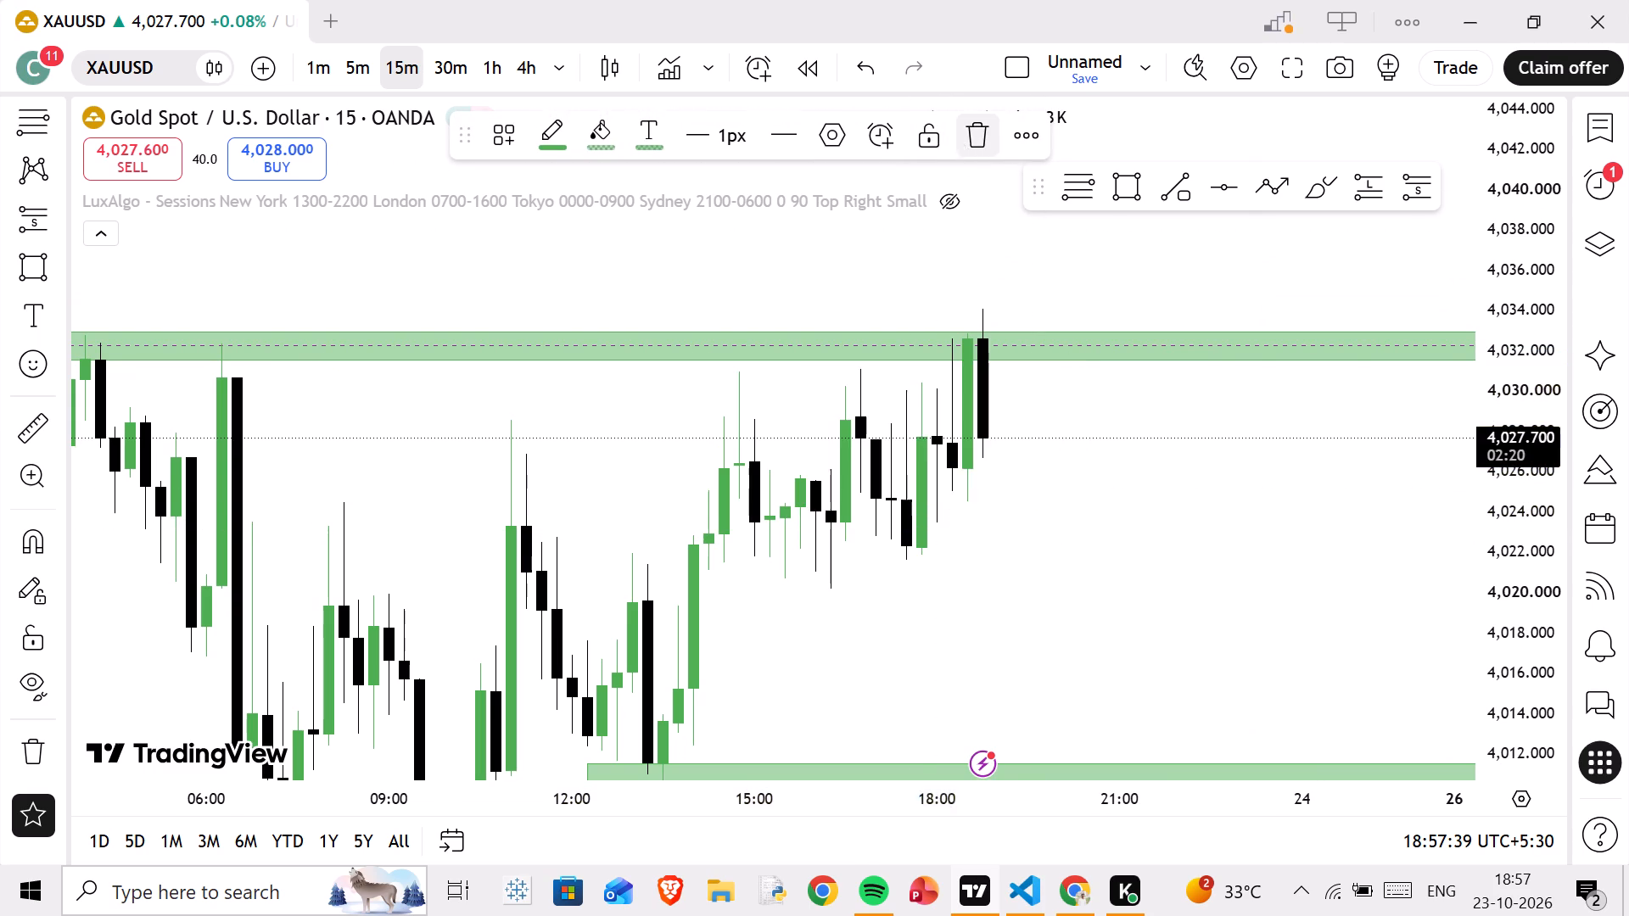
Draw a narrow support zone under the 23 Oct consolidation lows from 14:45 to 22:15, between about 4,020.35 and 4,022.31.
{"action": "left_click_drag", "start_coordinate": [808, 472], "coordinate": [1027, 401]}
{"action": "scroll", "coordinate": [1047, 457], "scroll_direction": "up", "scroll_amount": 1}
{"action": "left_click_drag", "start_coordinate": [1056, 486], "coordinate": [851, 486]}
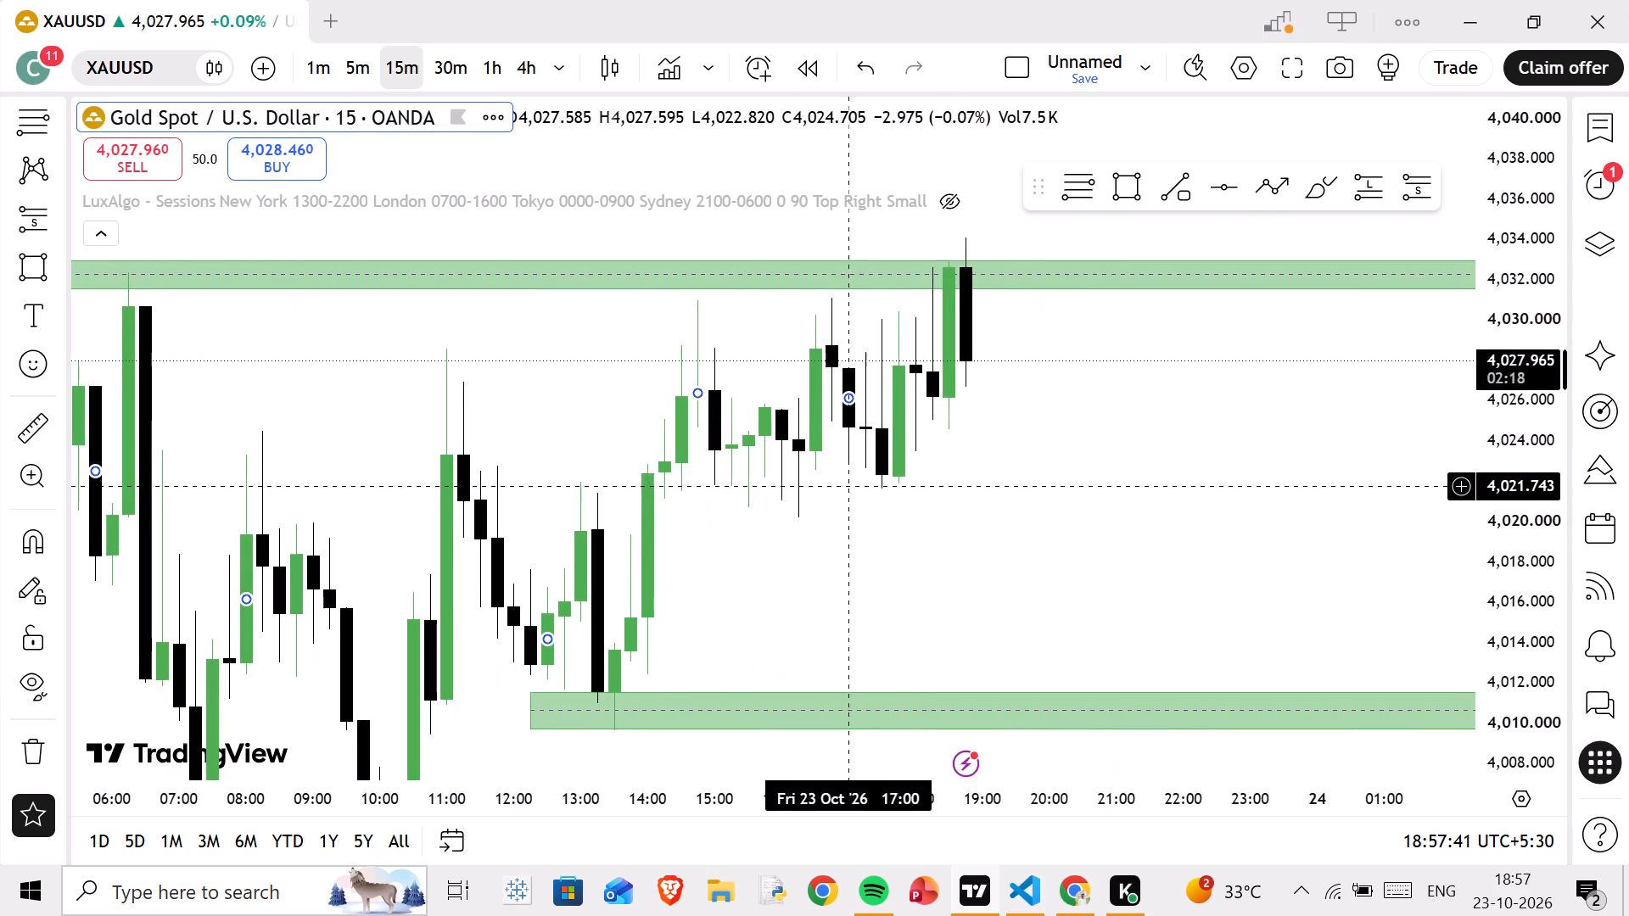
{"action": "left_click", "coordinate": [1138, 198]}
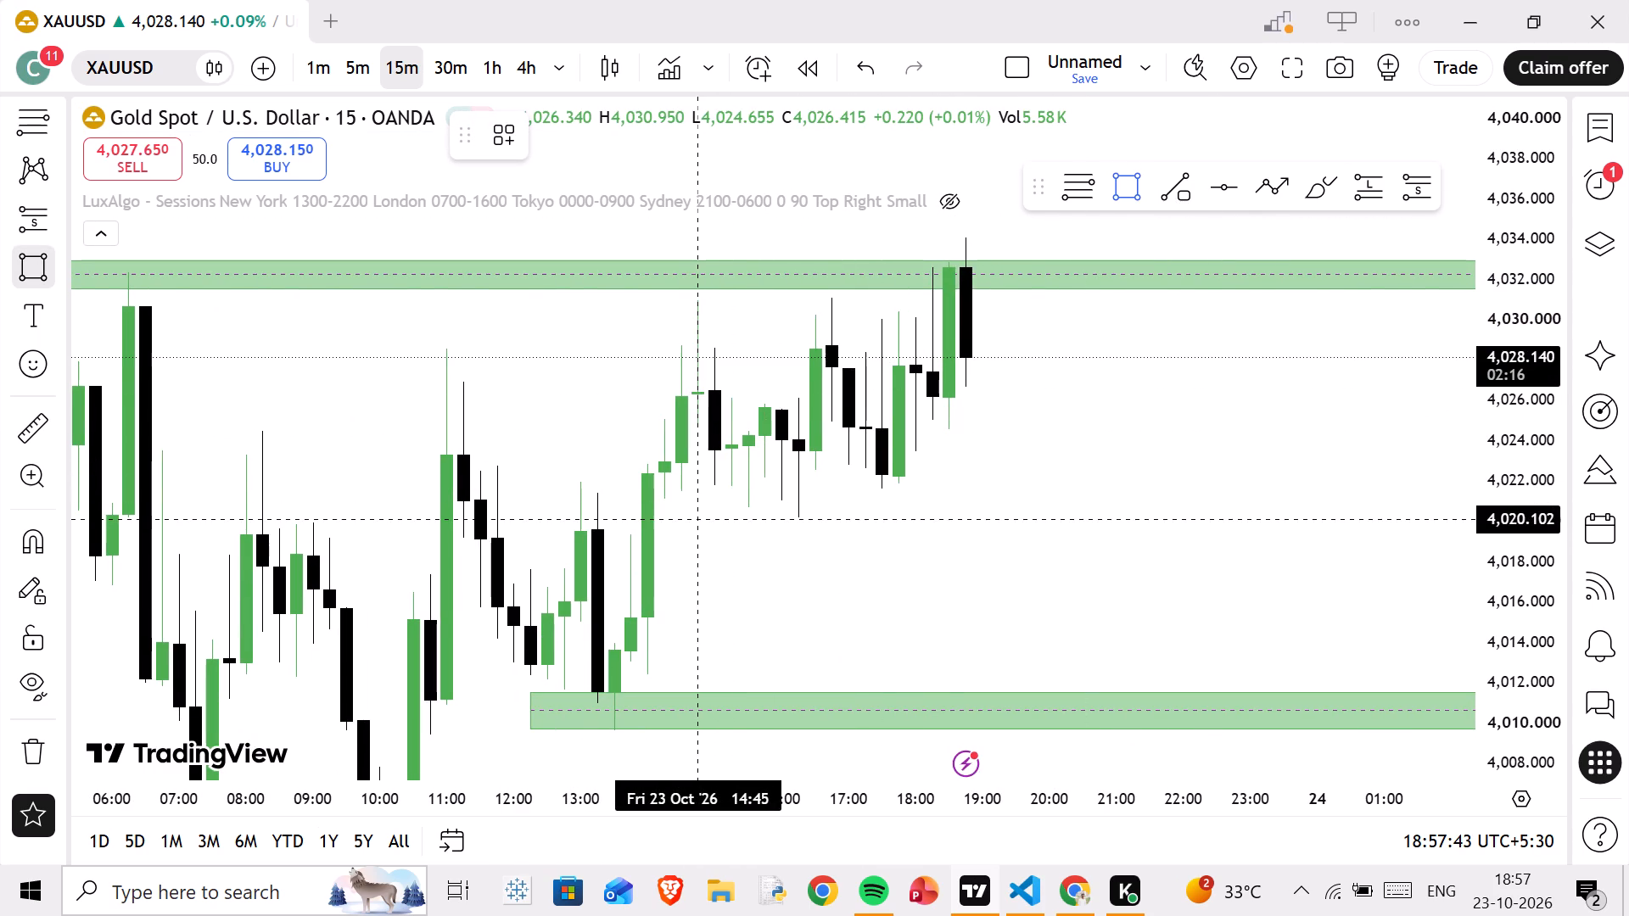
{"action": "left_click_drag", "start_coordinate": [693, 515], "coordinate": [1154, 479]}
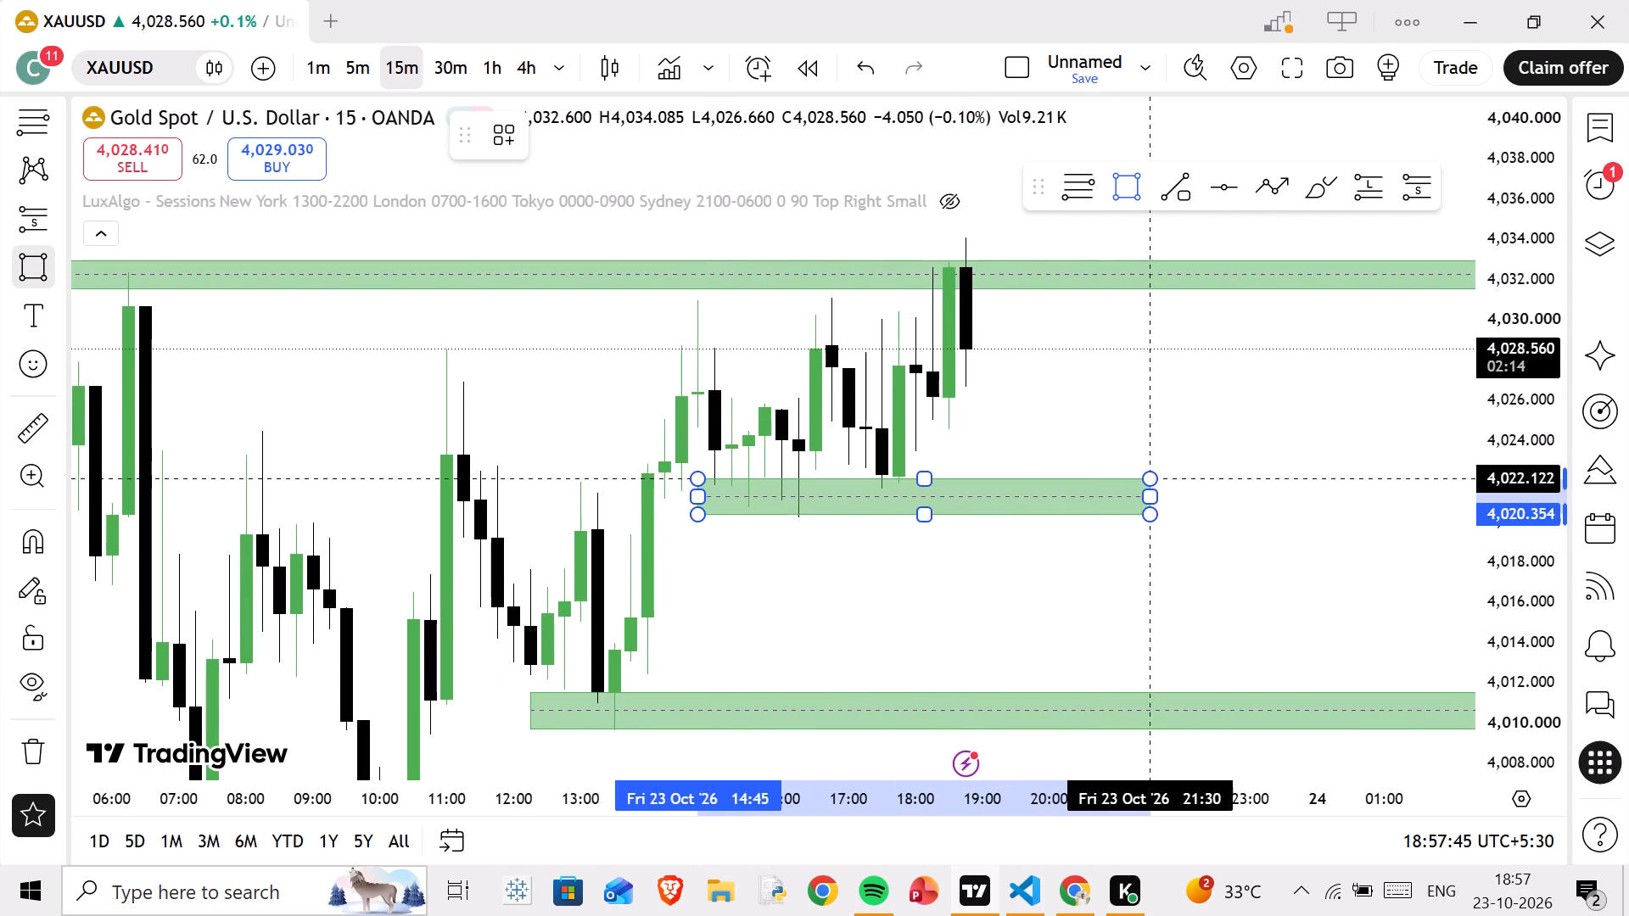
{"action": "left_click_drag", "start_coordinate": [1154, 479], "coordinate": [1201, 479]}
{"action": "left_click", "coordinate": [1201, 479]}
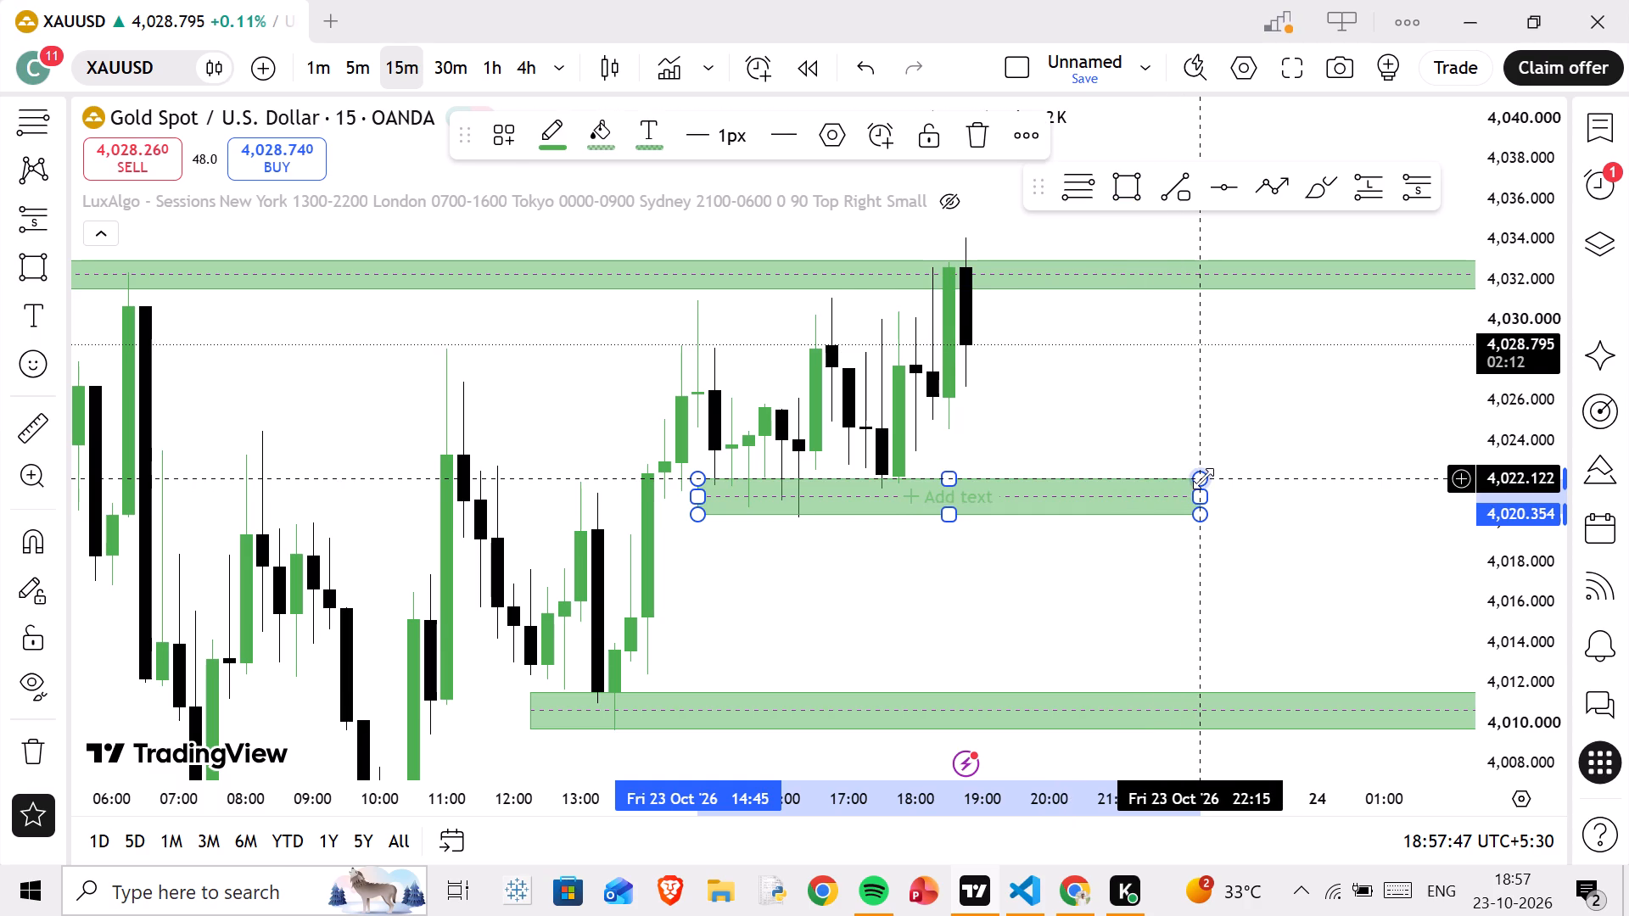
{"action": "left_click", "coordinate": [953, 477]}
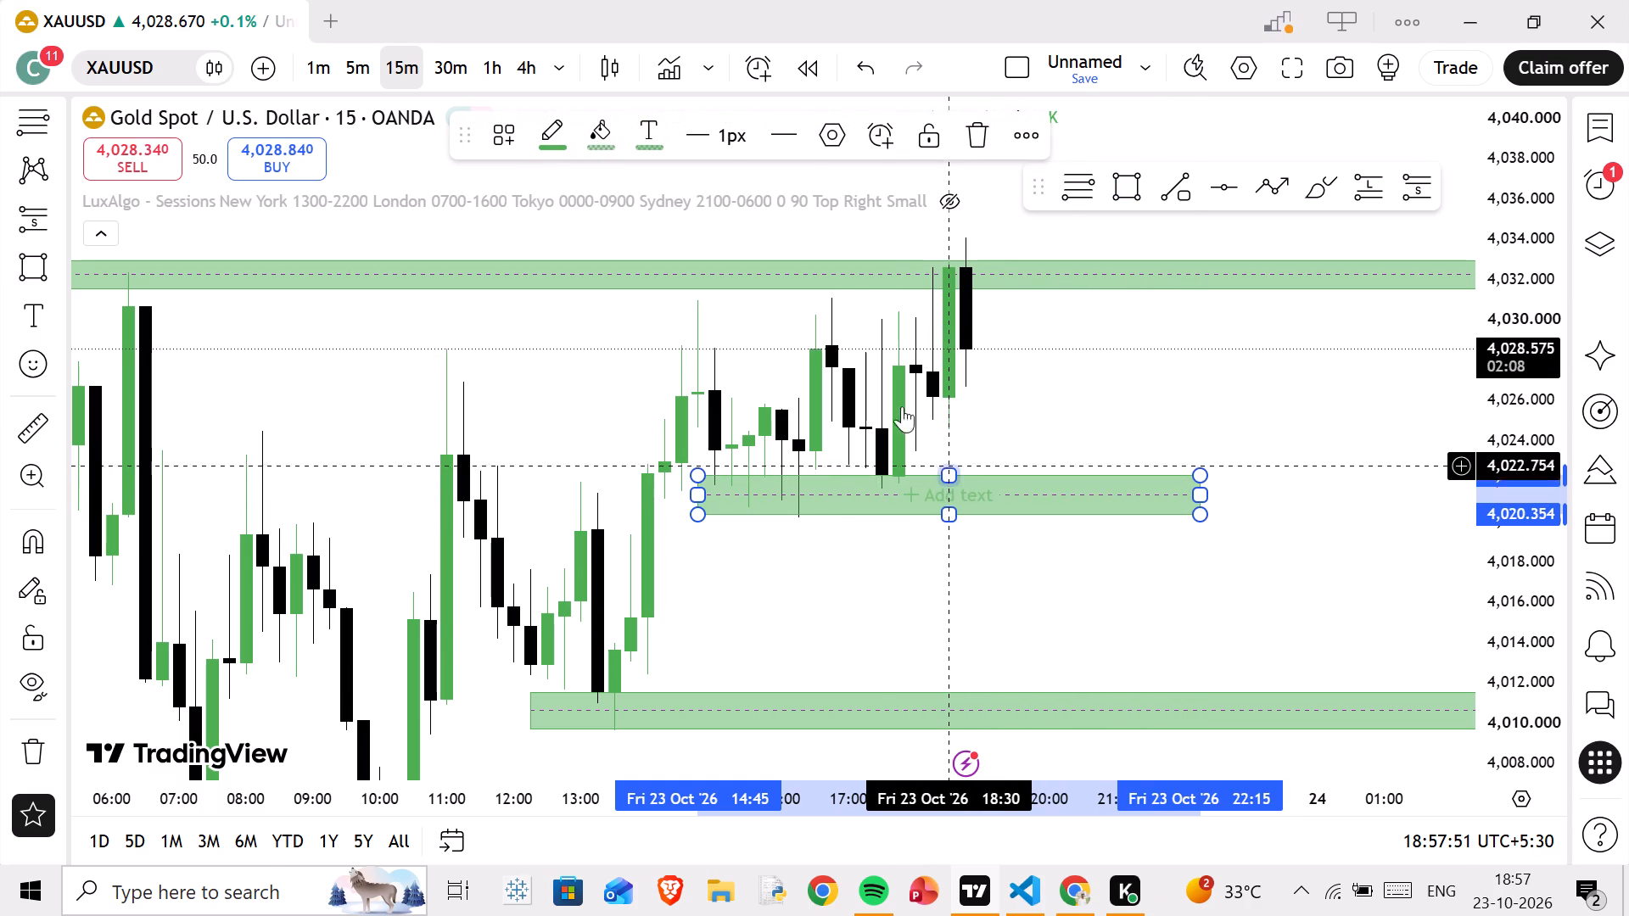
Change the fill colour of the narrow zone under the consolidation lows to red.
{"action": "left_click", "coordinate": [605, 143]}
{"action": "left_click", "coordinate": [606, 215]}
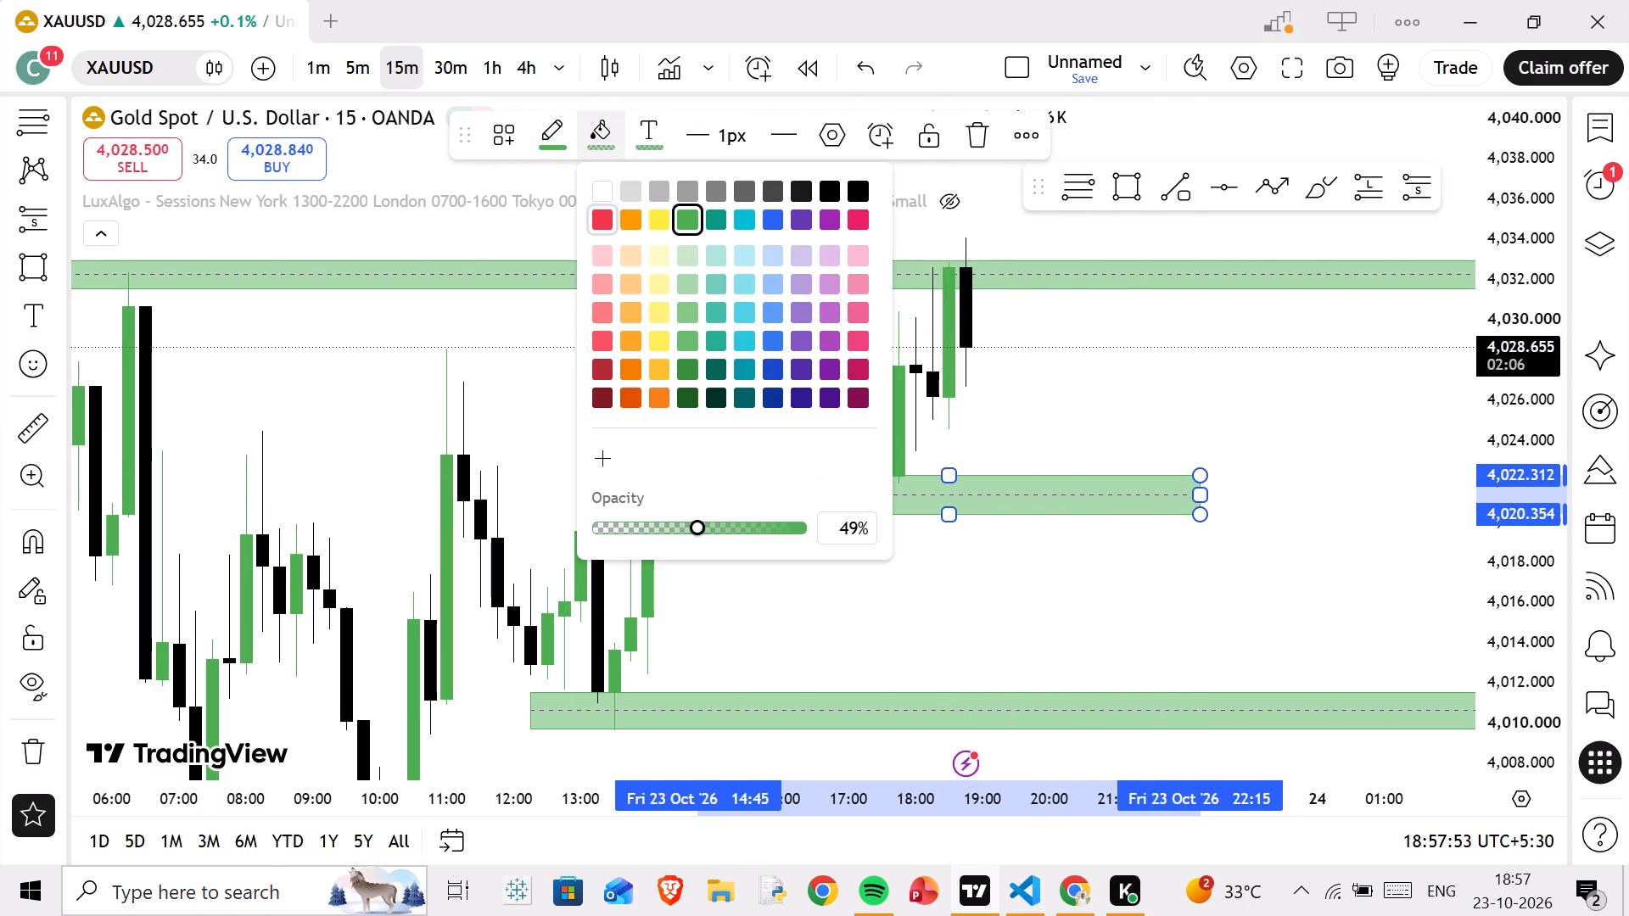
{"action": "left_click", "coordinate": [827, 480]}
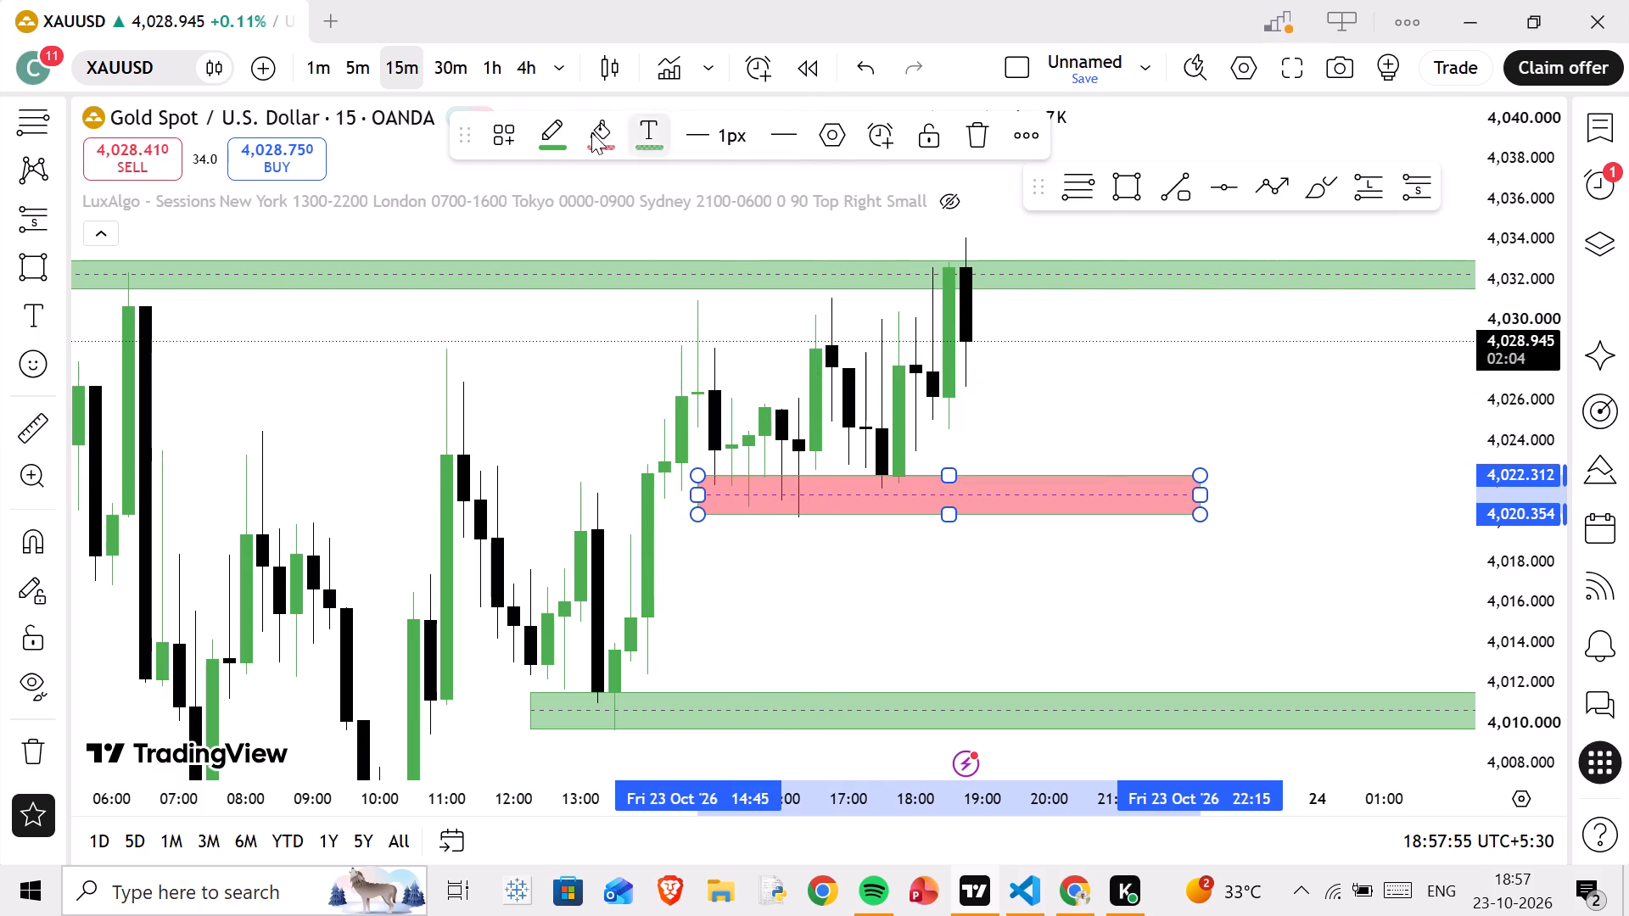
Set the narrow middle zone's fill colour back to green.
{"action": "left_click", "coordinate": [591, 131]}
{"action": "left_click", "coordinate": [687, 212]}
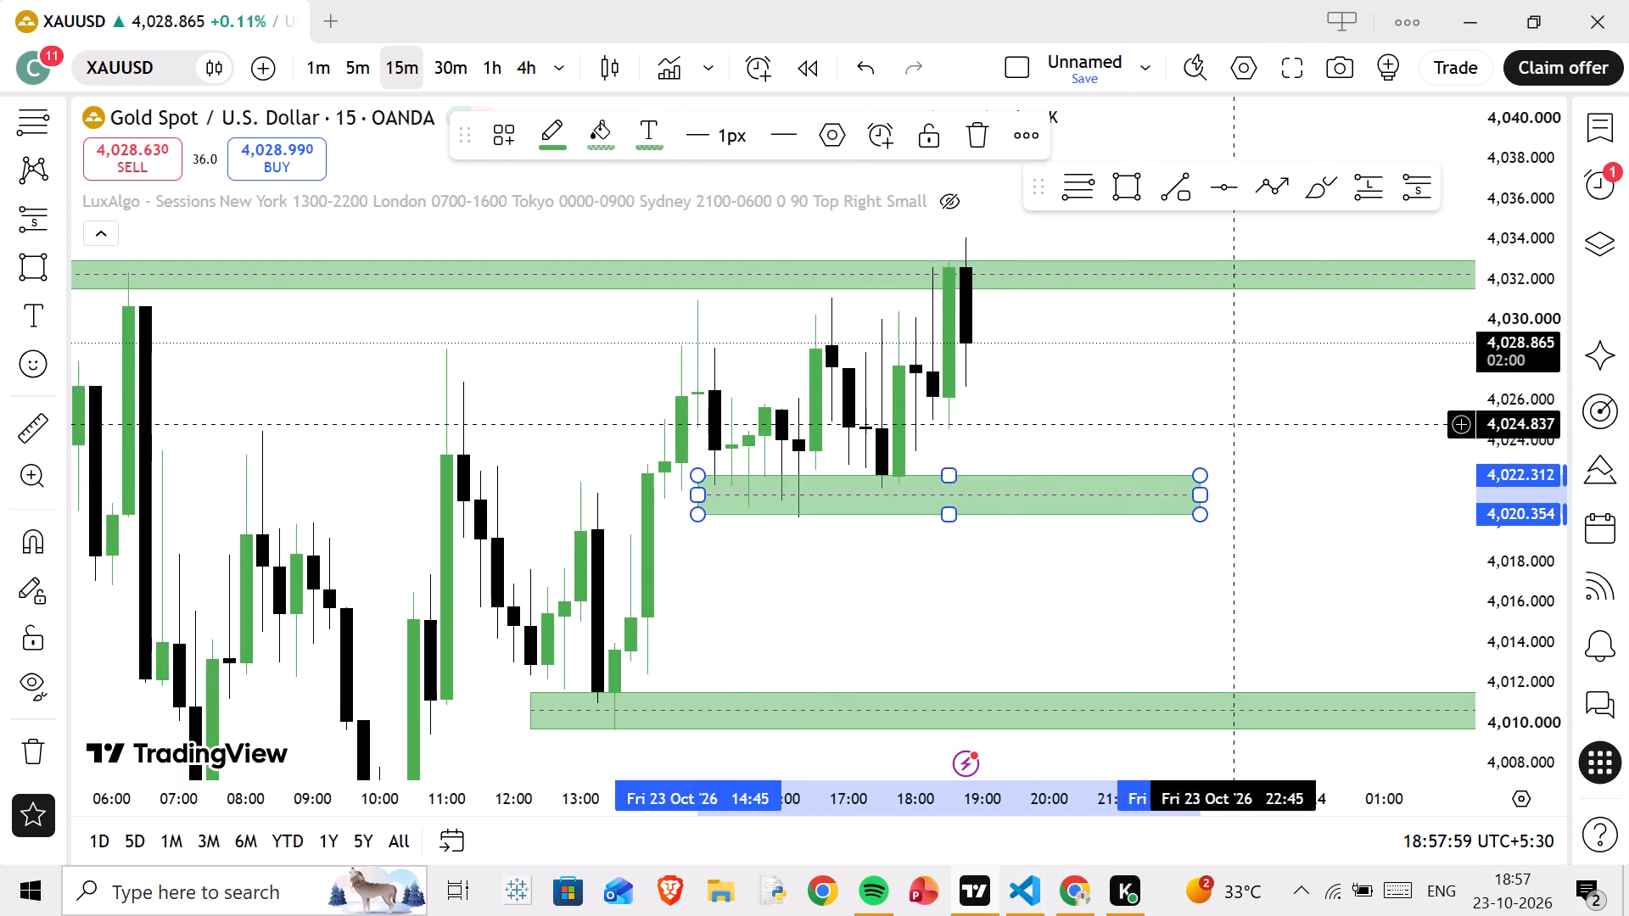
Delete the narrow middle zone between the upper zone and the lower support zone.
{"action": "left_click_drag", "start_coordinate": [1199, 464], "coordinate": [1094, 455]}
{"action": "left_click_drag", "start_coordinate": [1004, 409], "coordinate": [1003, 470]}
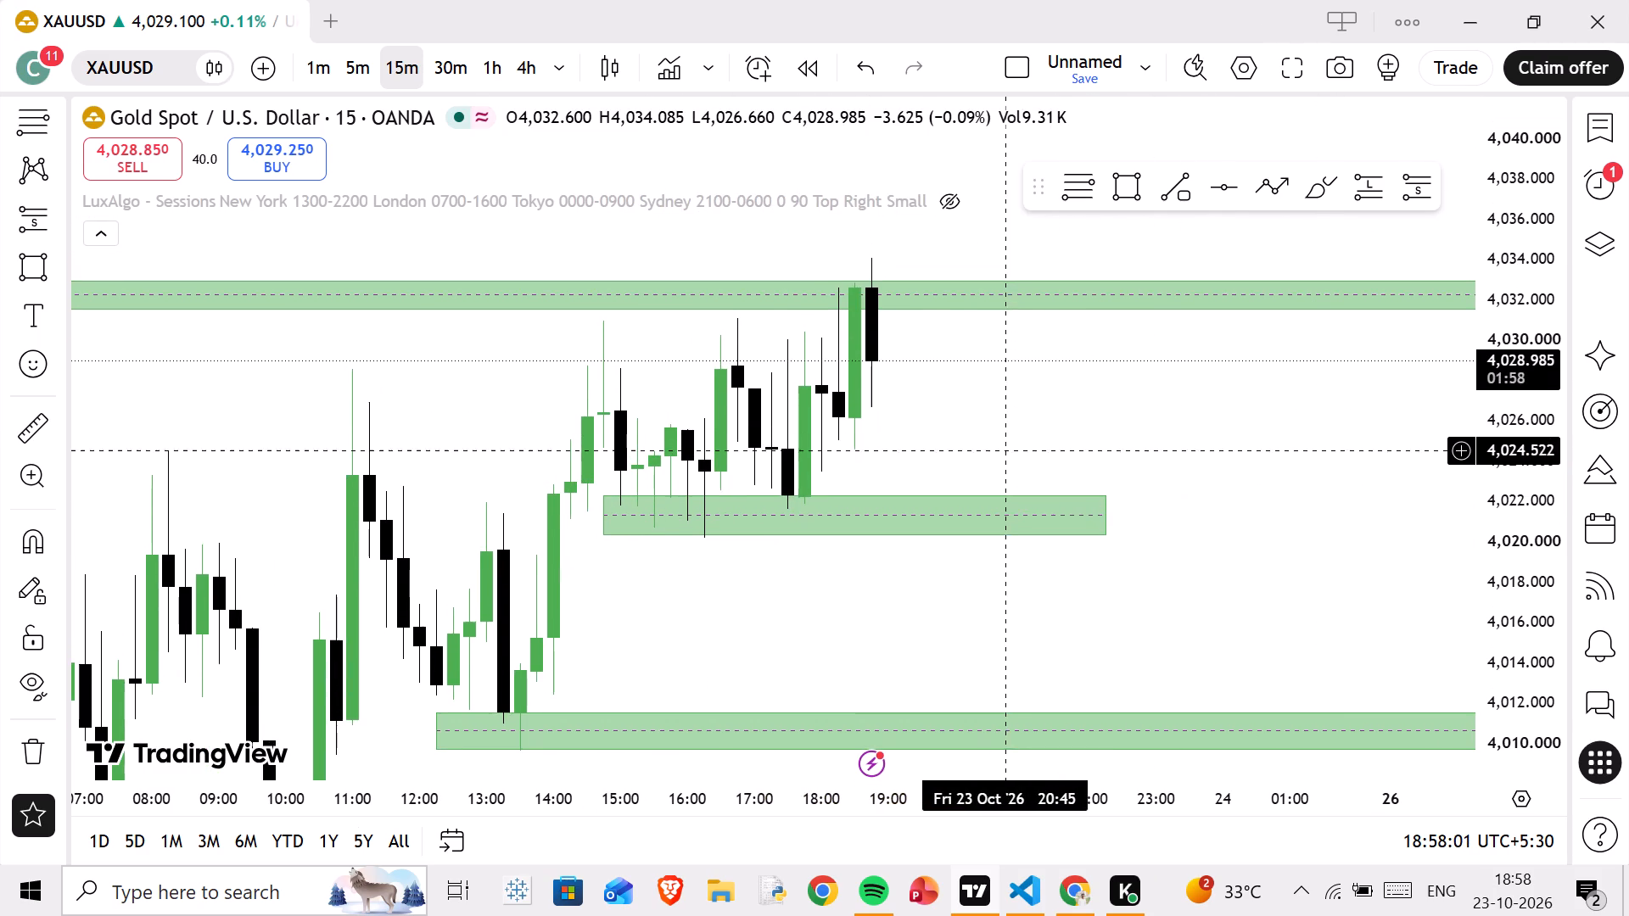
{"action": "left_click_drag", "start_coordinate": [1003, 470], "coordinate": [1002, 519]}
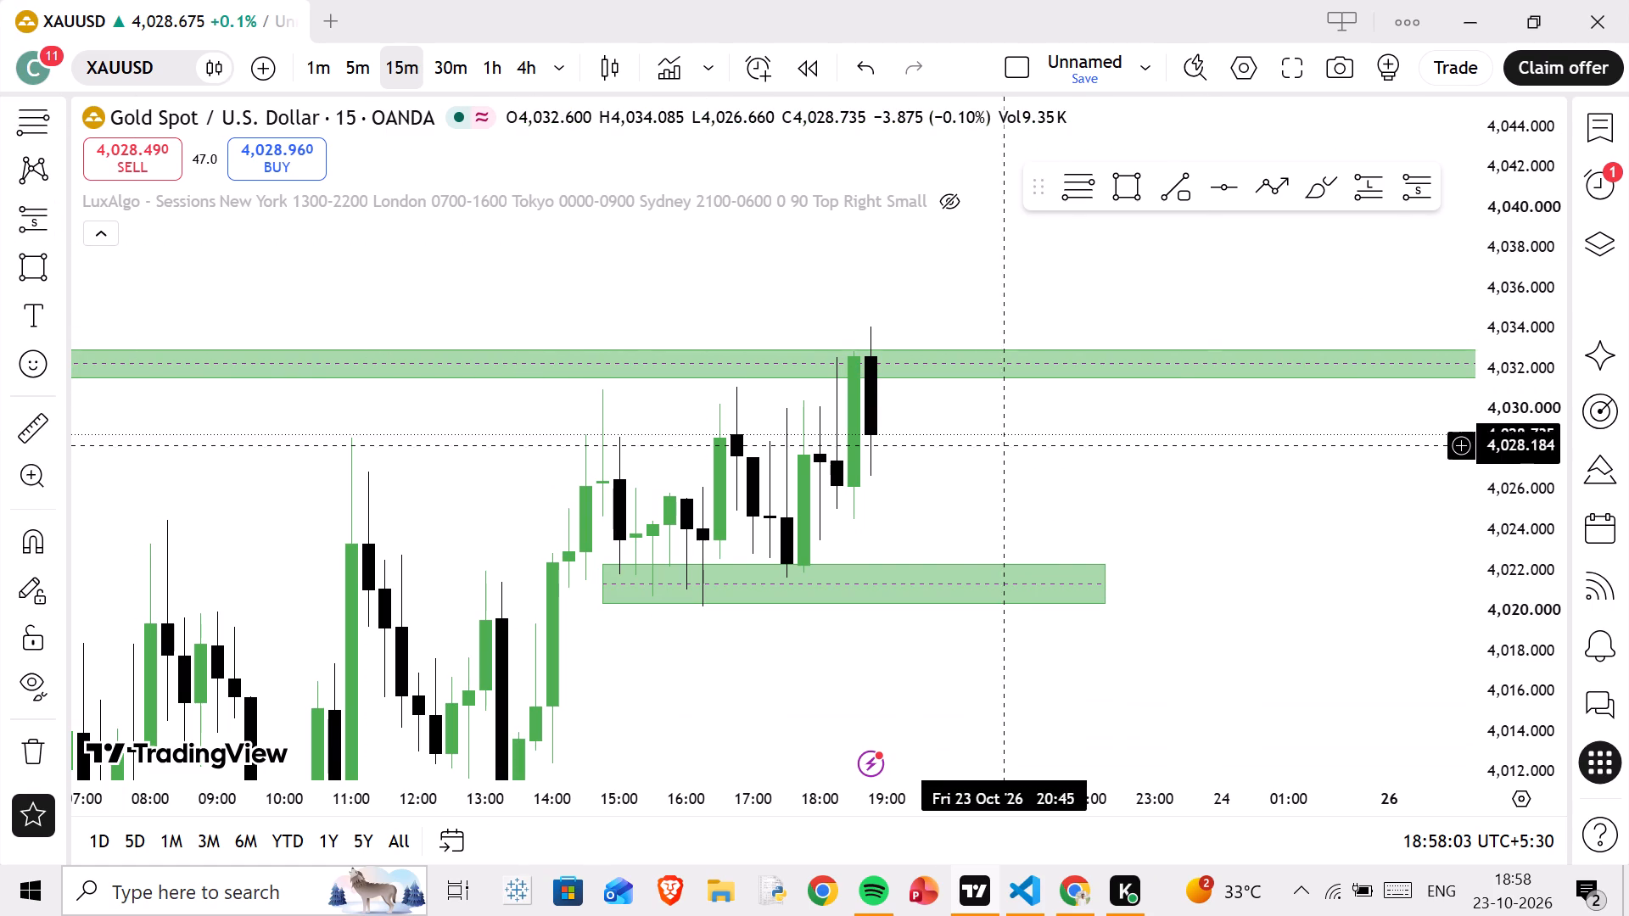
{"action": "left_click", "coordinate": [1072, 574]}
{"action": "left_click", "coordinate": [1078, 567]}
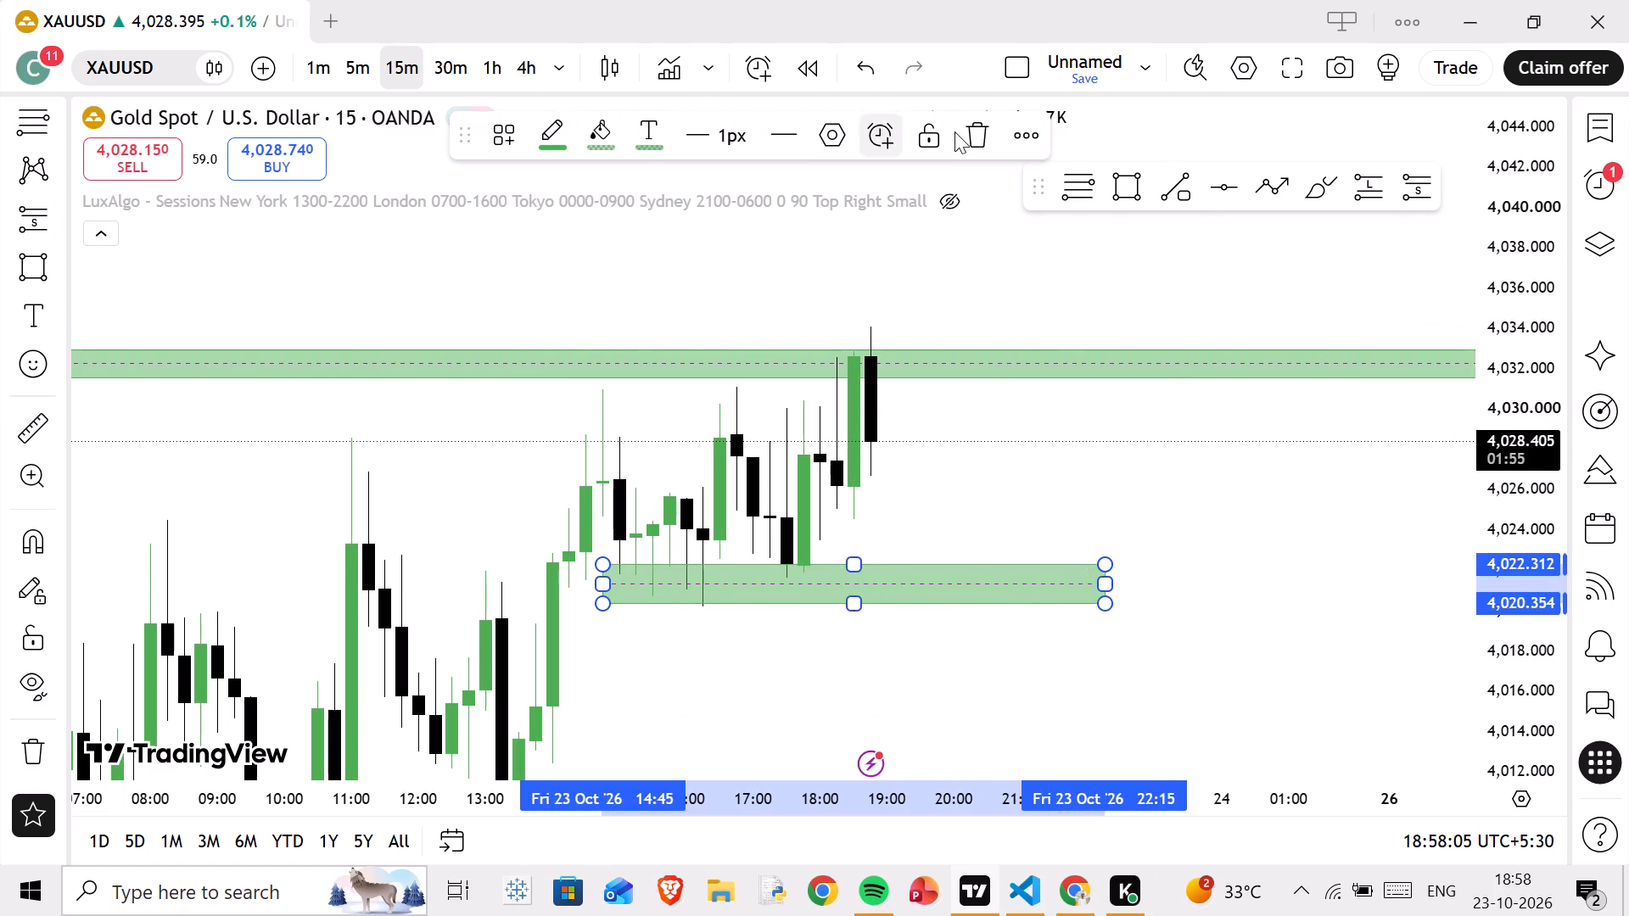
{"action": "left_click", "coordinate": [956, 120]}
Examine the 15-minute XAUUSD price action between the upper zone and the lower support zone at wider and closer ranges.
{"action": "left_click_drag", "start_coordinate": [901, 485], "coordinate": [921, 330]}
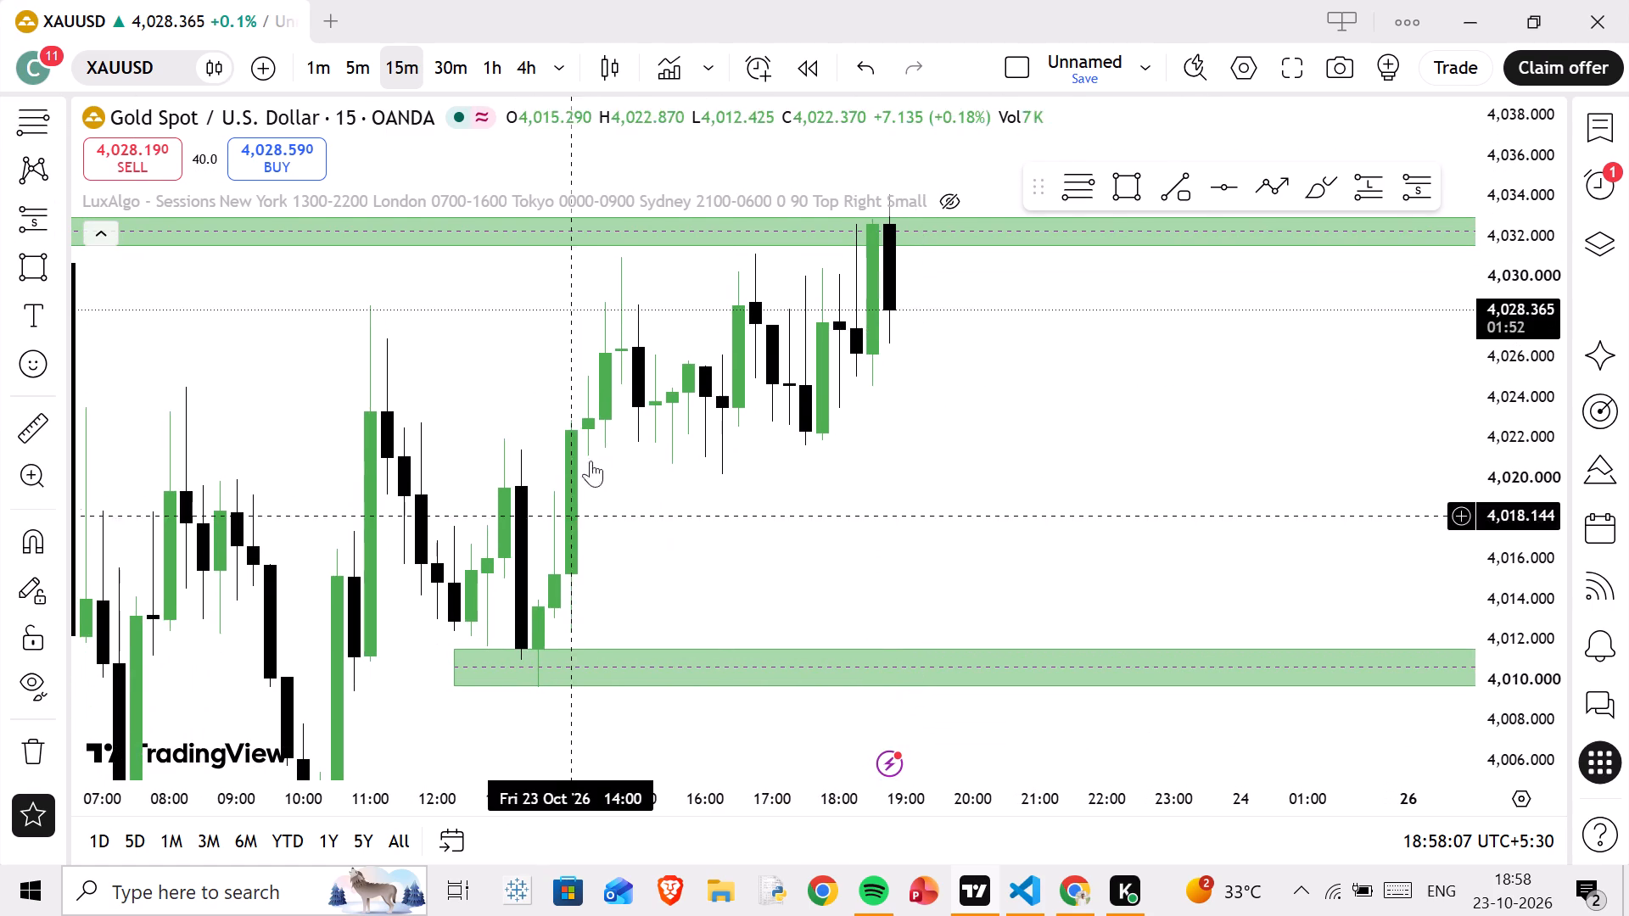
{"action": "left_click_drag", "start_coordinate": [1059, 528], "coordinate": [711, 500]}
{"action": "scroll", "coordinate": [725, 481], "scroll_direction": "up", "scroll_amount": 1}
{"action": "scroll", "coordinate": [725, 480], "scroll_direction": "down", "scroll_amount": 8}
{"action": "left_click_drag", "start_coordinate": [1143, 545], "coordinate": [824, 501]}
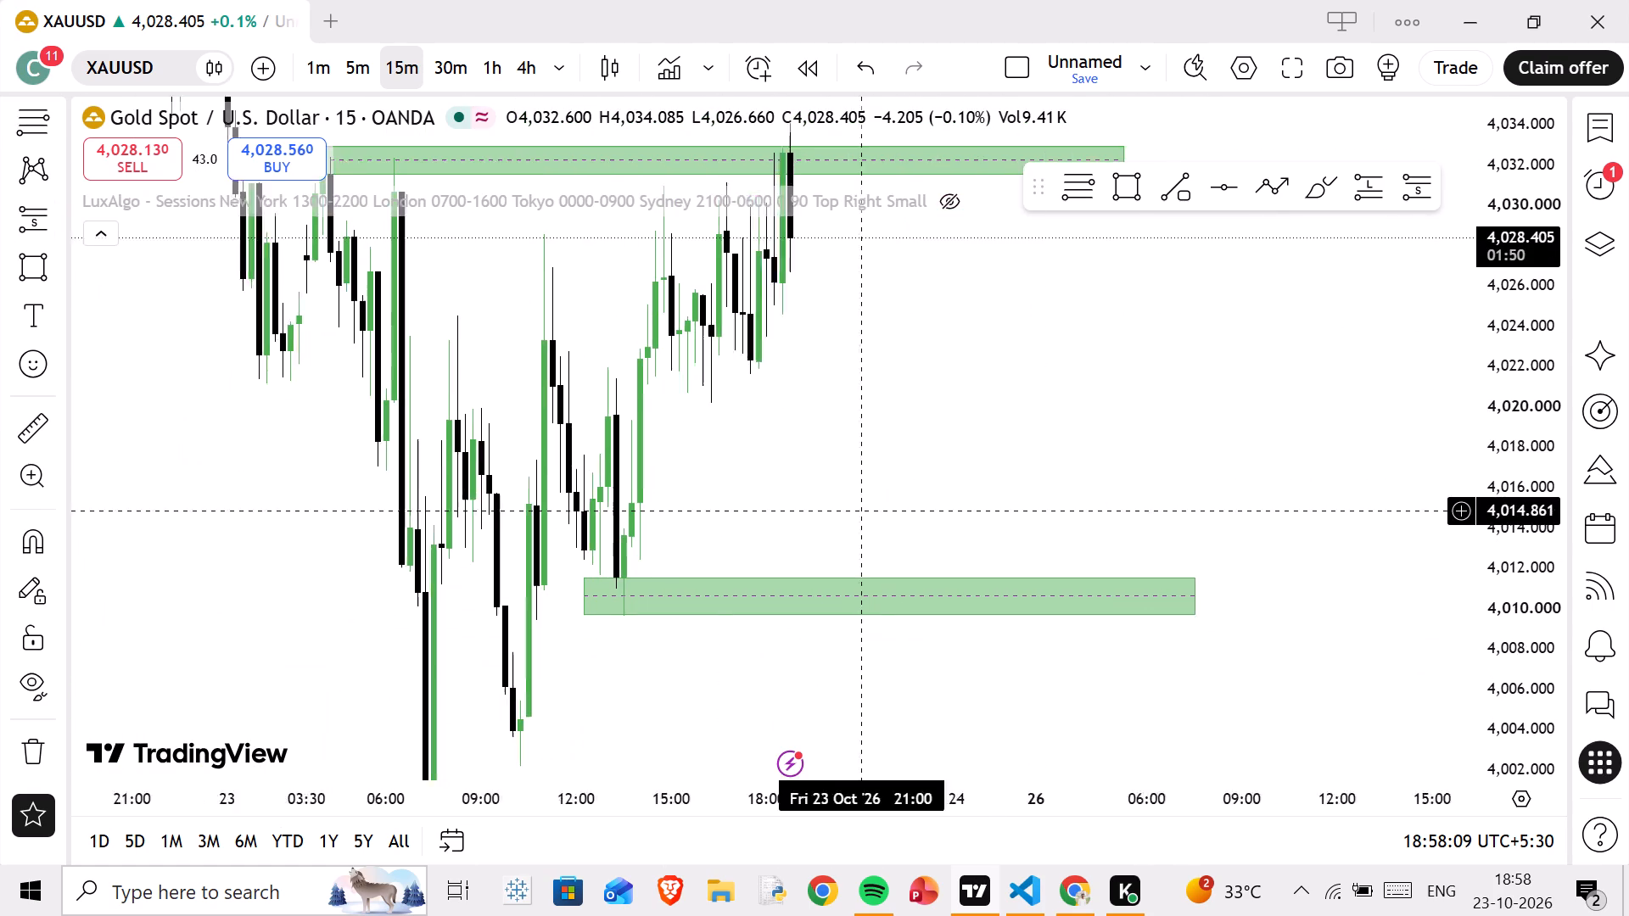
{"action": "scroll", "coordinate": [1493, 395], "scroll_direction": "down", "scroll_amount": 15}
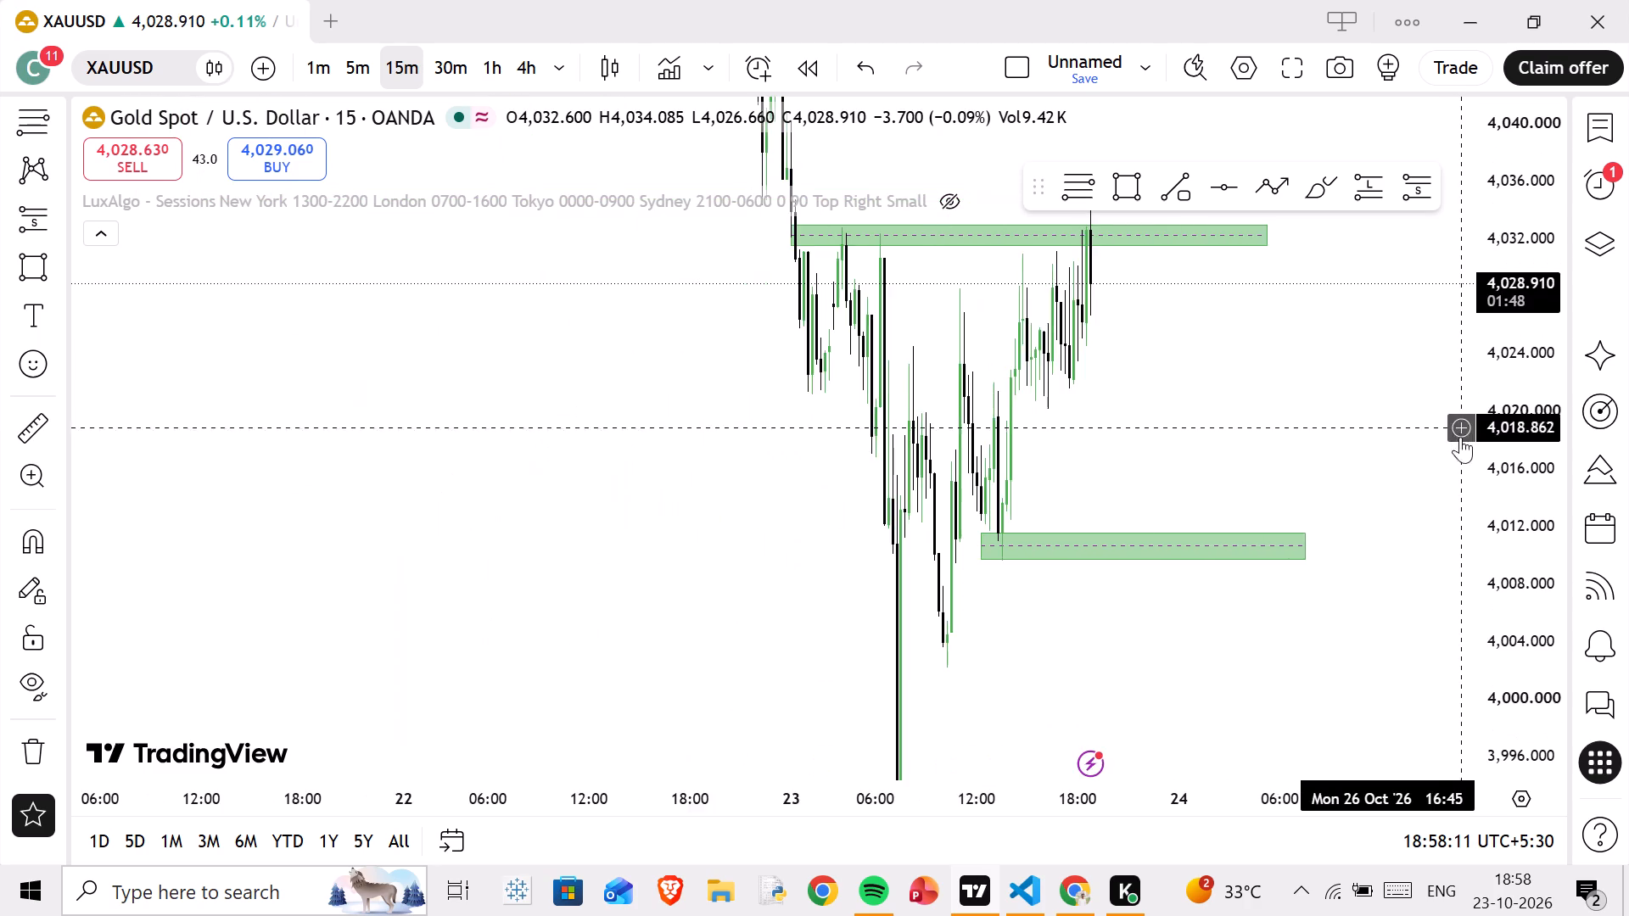
{"action": "scroll", "coordinate": [1408, 458], "scroll_direction": "up", "scroll_amount": 7}
{"action": "scroll", "coordinate": [1534, 424], "scroll_direction": "up", "scroll_amount": 1}
{"action": "scroll", "coordinate": [1556, 421], "scroll_direction": "down", "scroll_amount": 12}
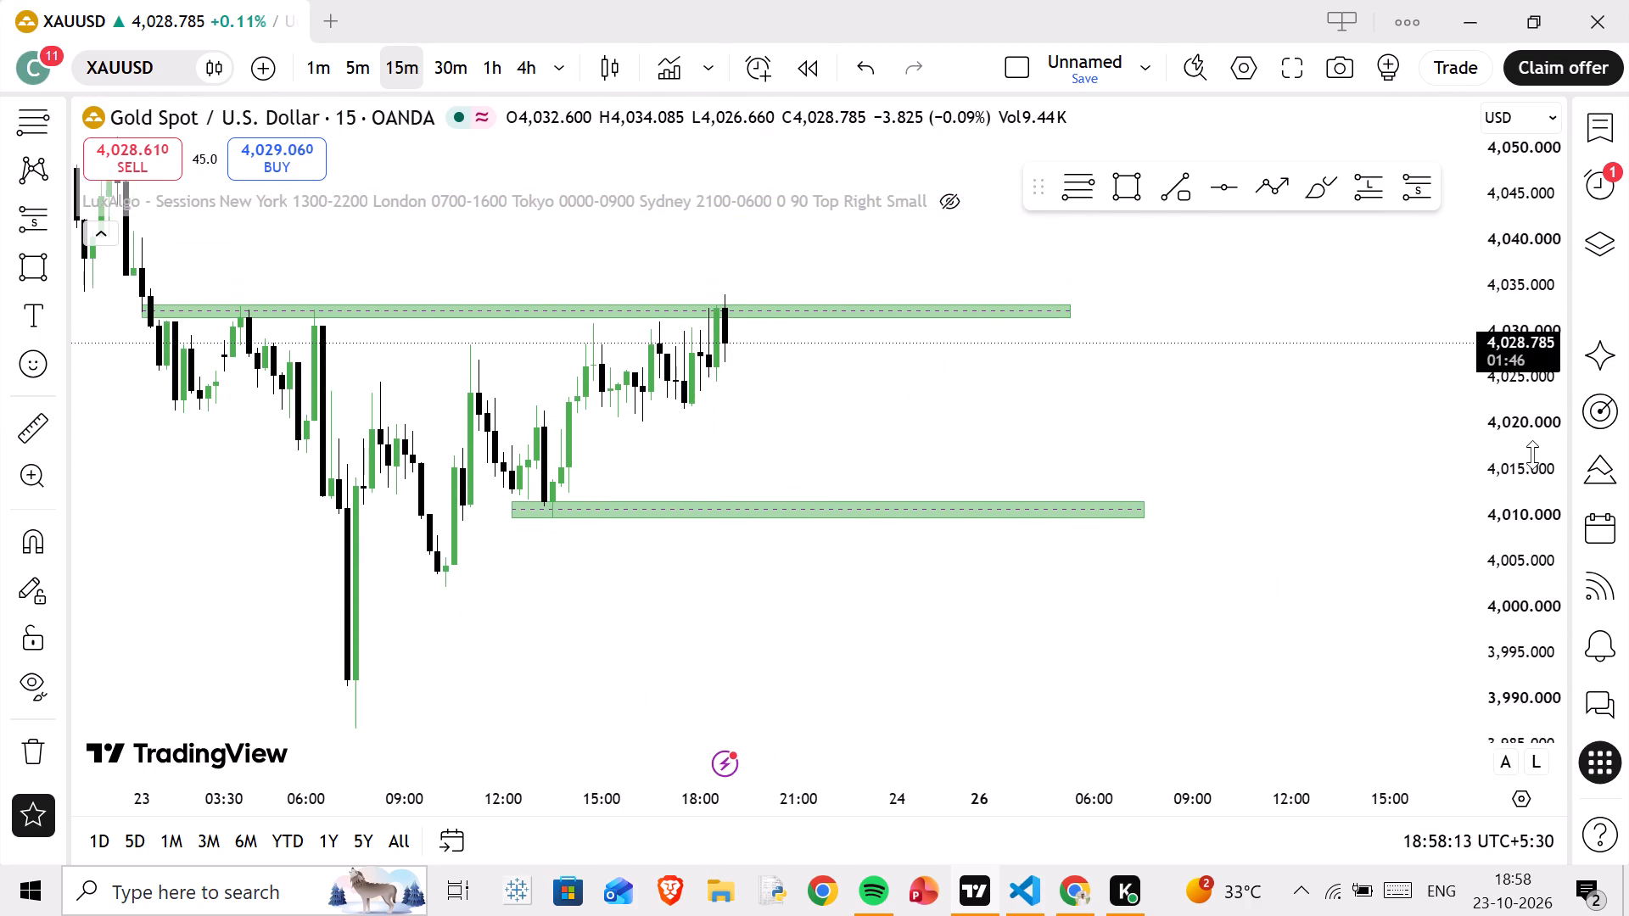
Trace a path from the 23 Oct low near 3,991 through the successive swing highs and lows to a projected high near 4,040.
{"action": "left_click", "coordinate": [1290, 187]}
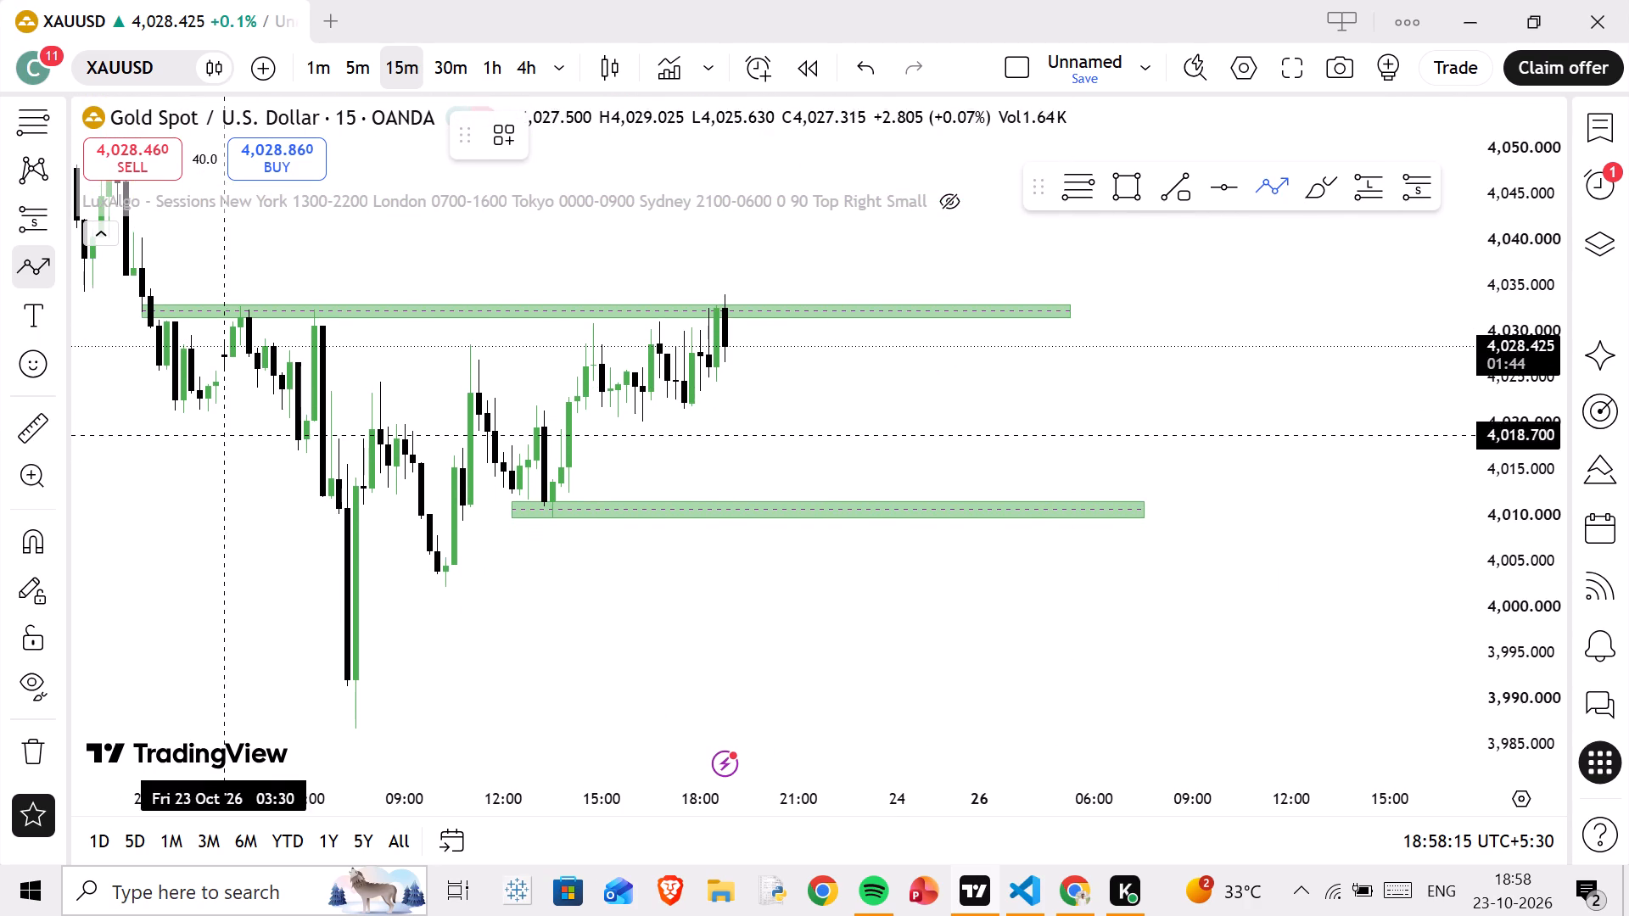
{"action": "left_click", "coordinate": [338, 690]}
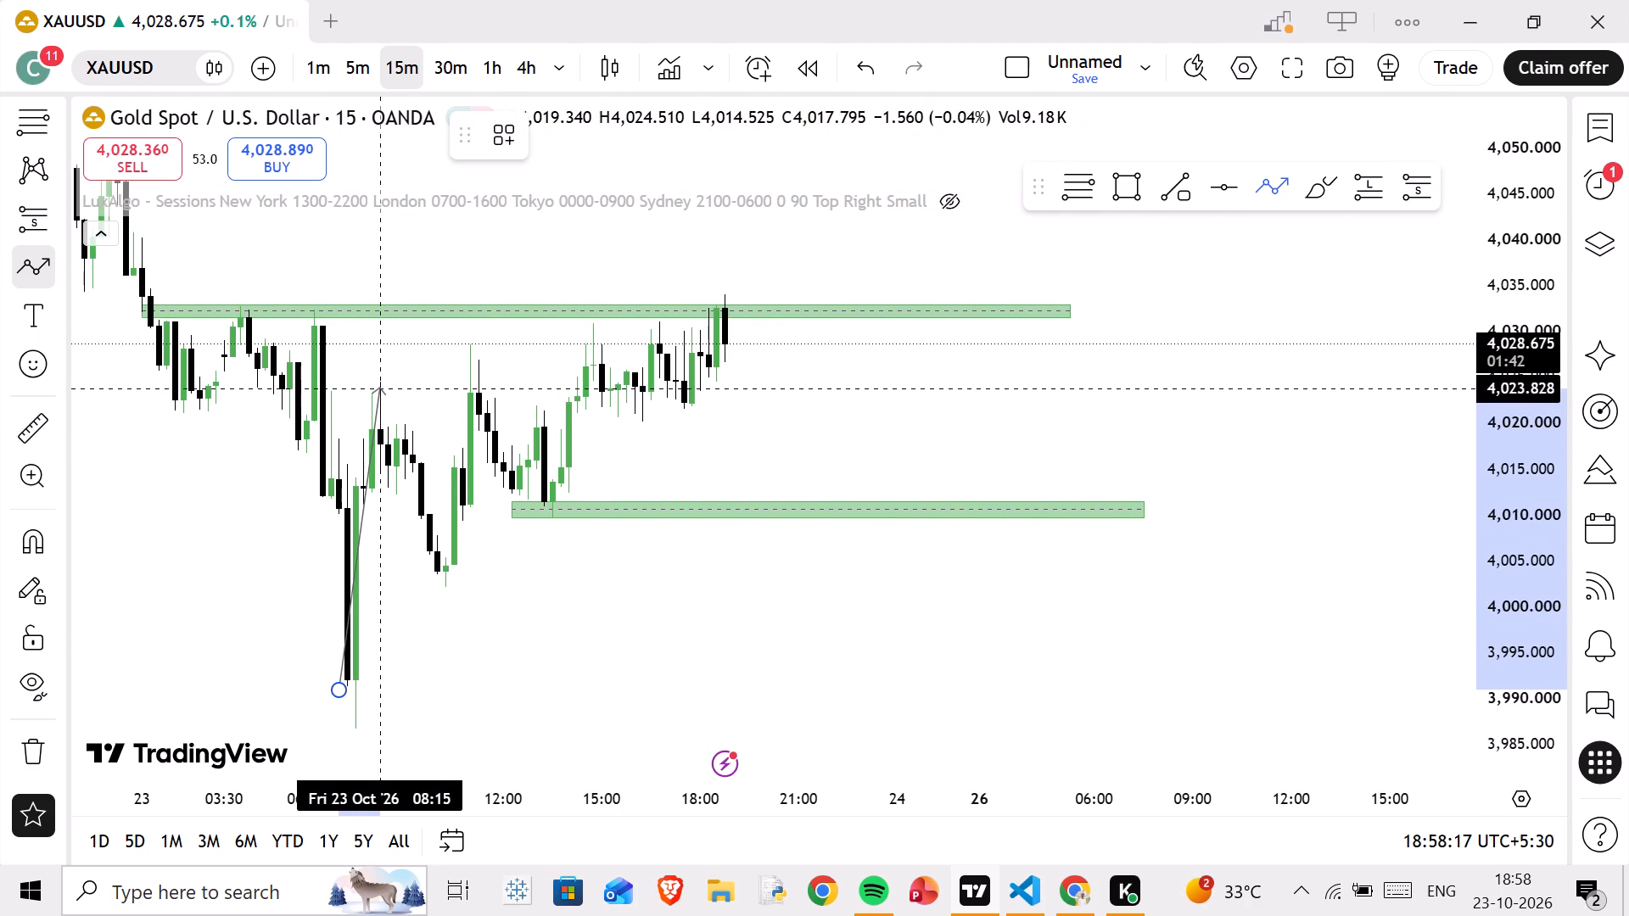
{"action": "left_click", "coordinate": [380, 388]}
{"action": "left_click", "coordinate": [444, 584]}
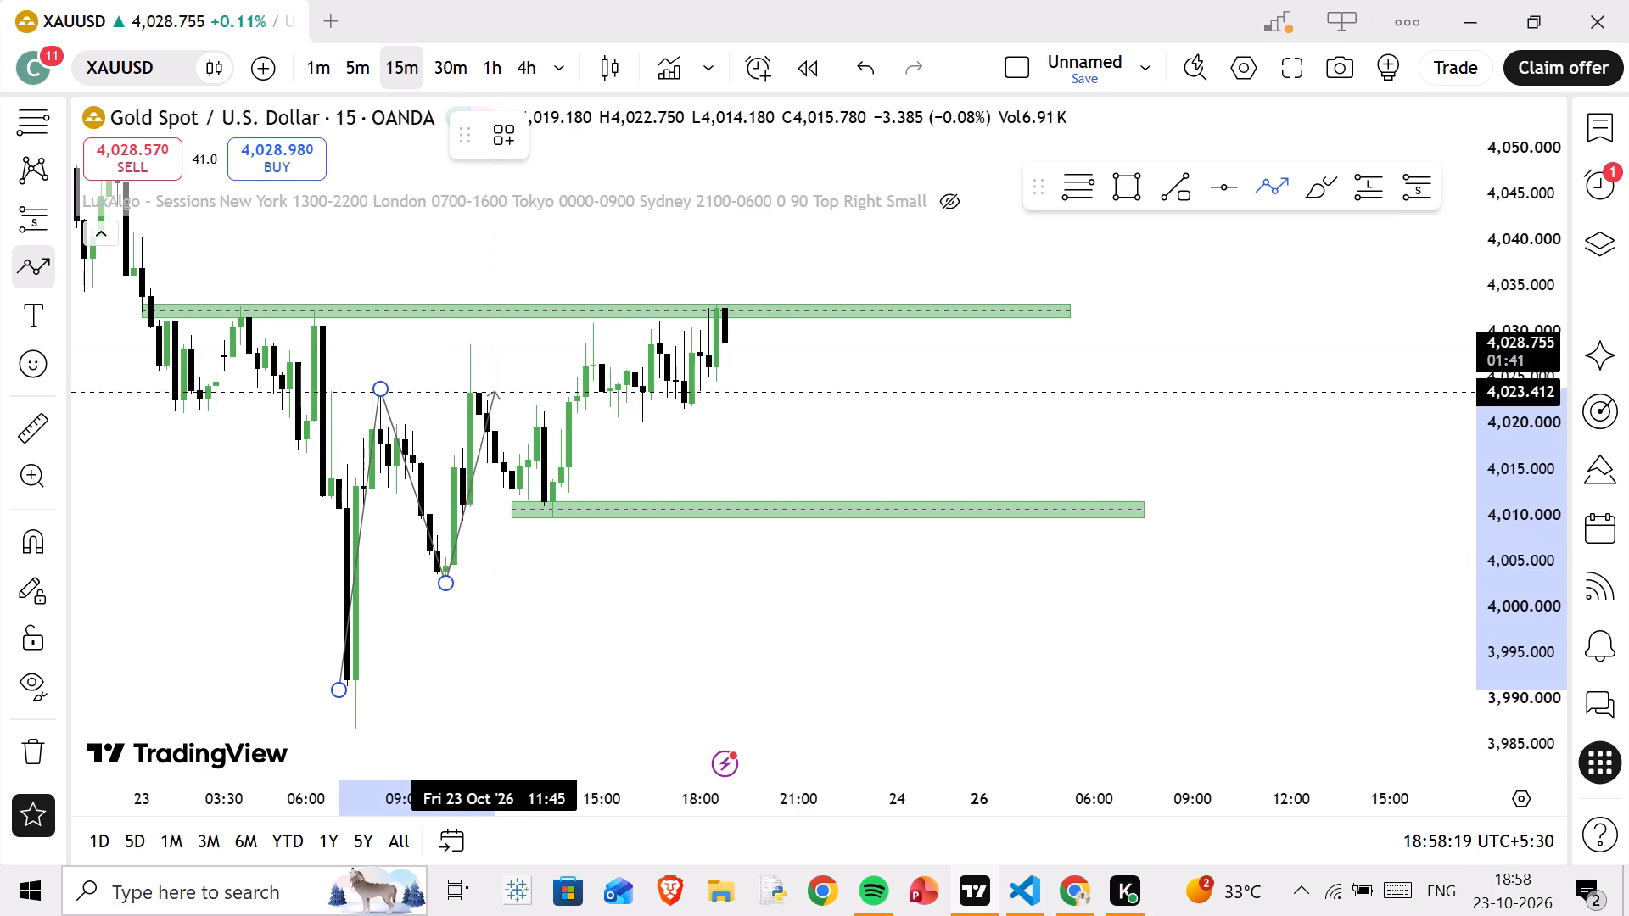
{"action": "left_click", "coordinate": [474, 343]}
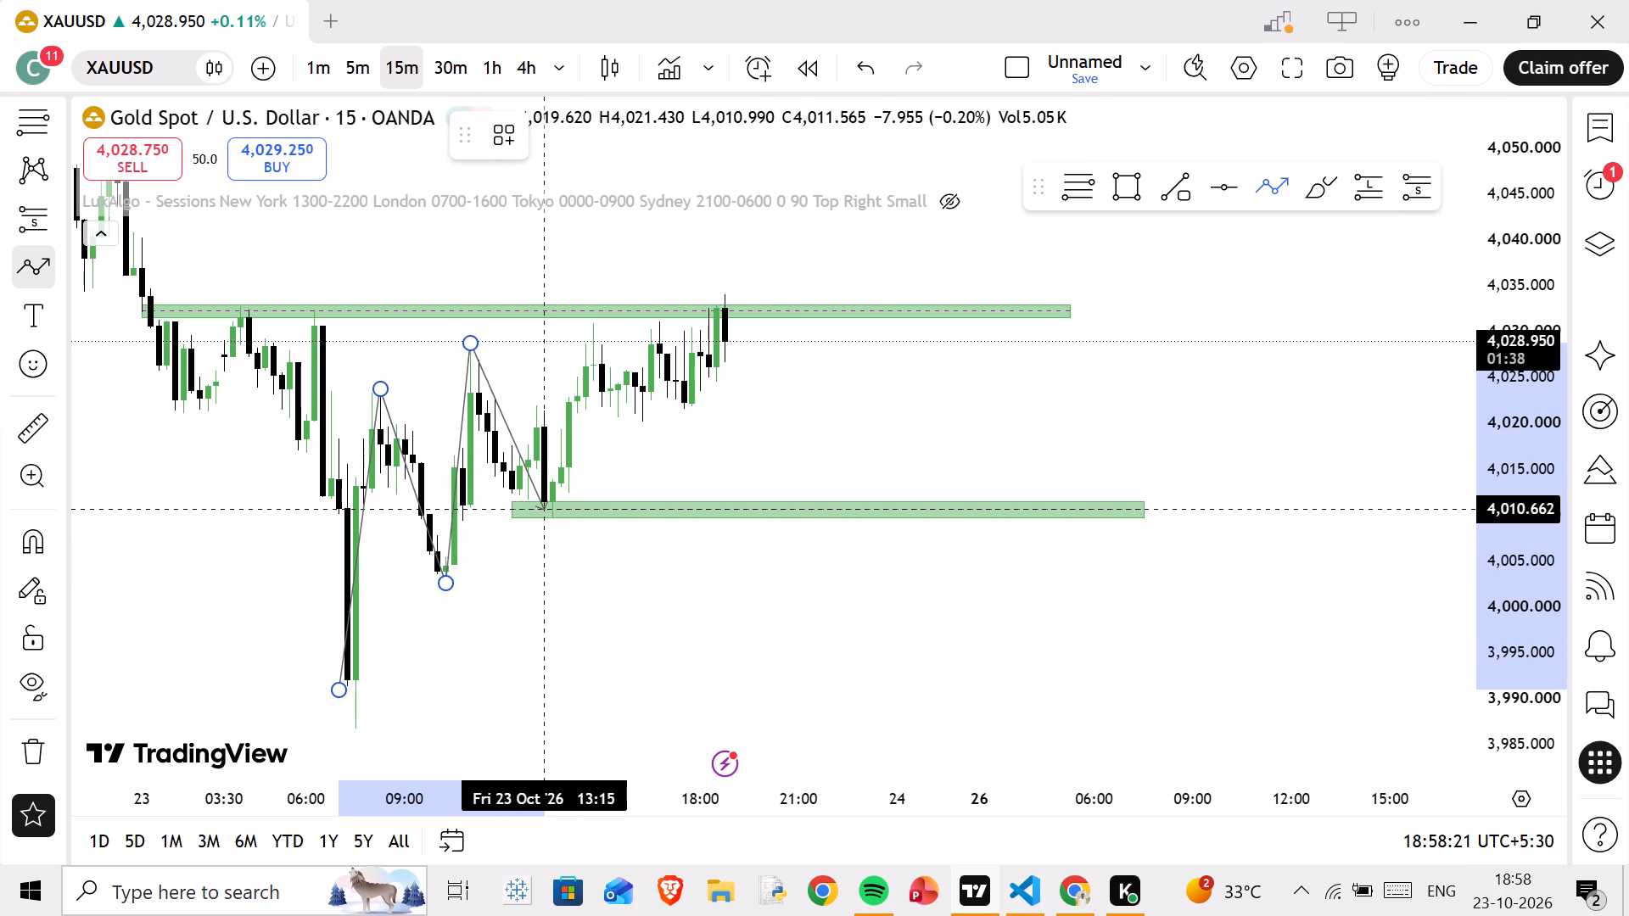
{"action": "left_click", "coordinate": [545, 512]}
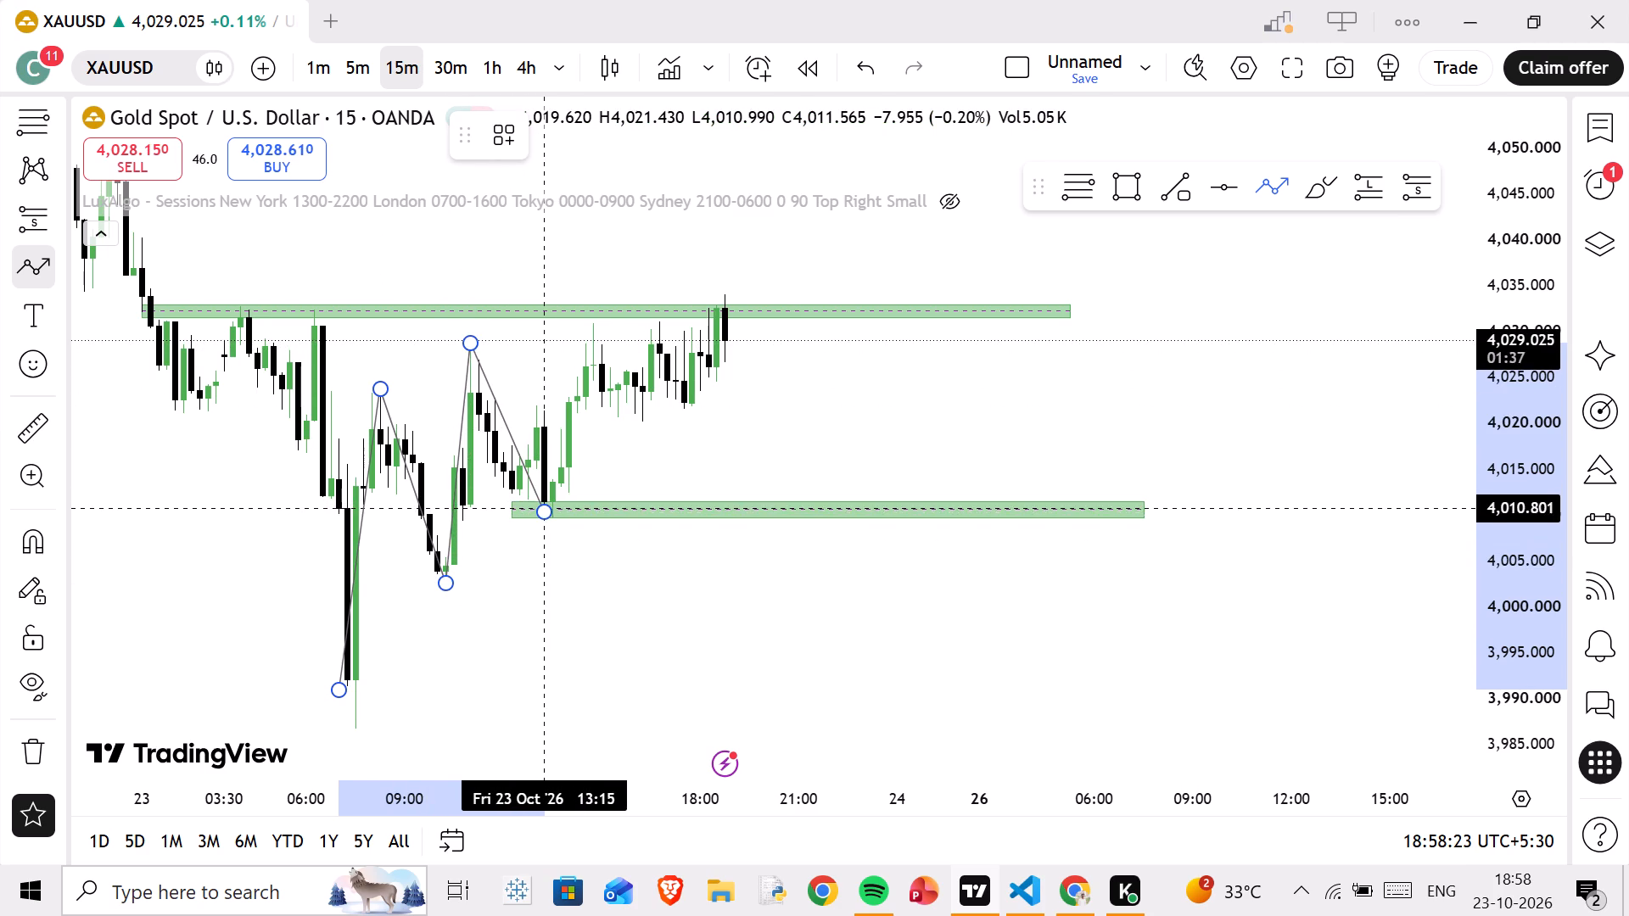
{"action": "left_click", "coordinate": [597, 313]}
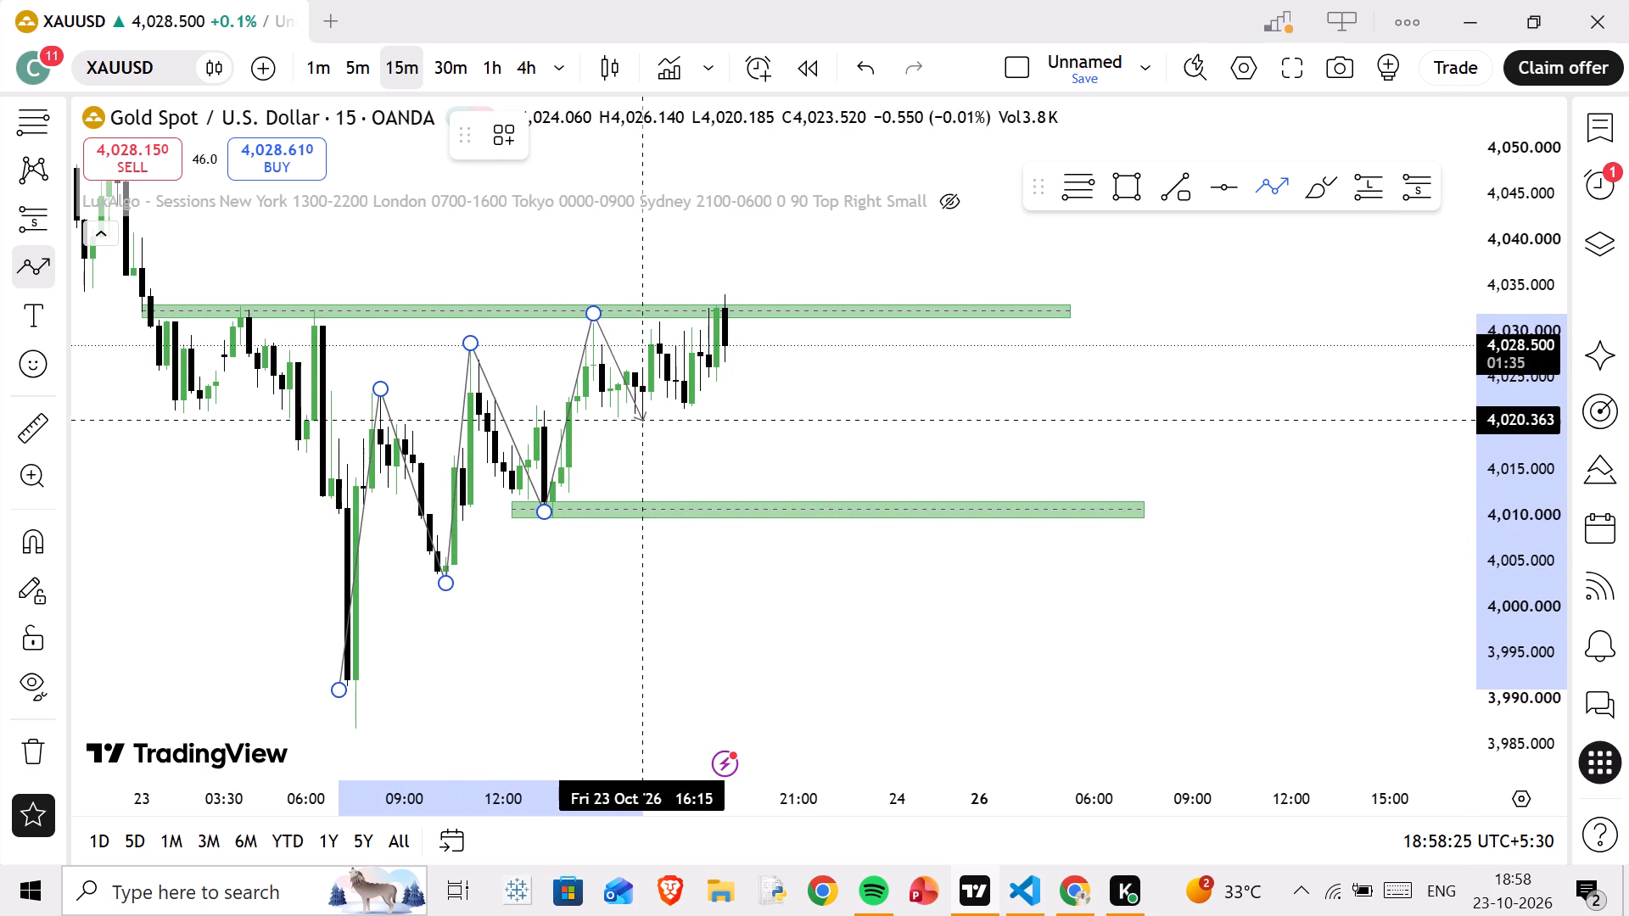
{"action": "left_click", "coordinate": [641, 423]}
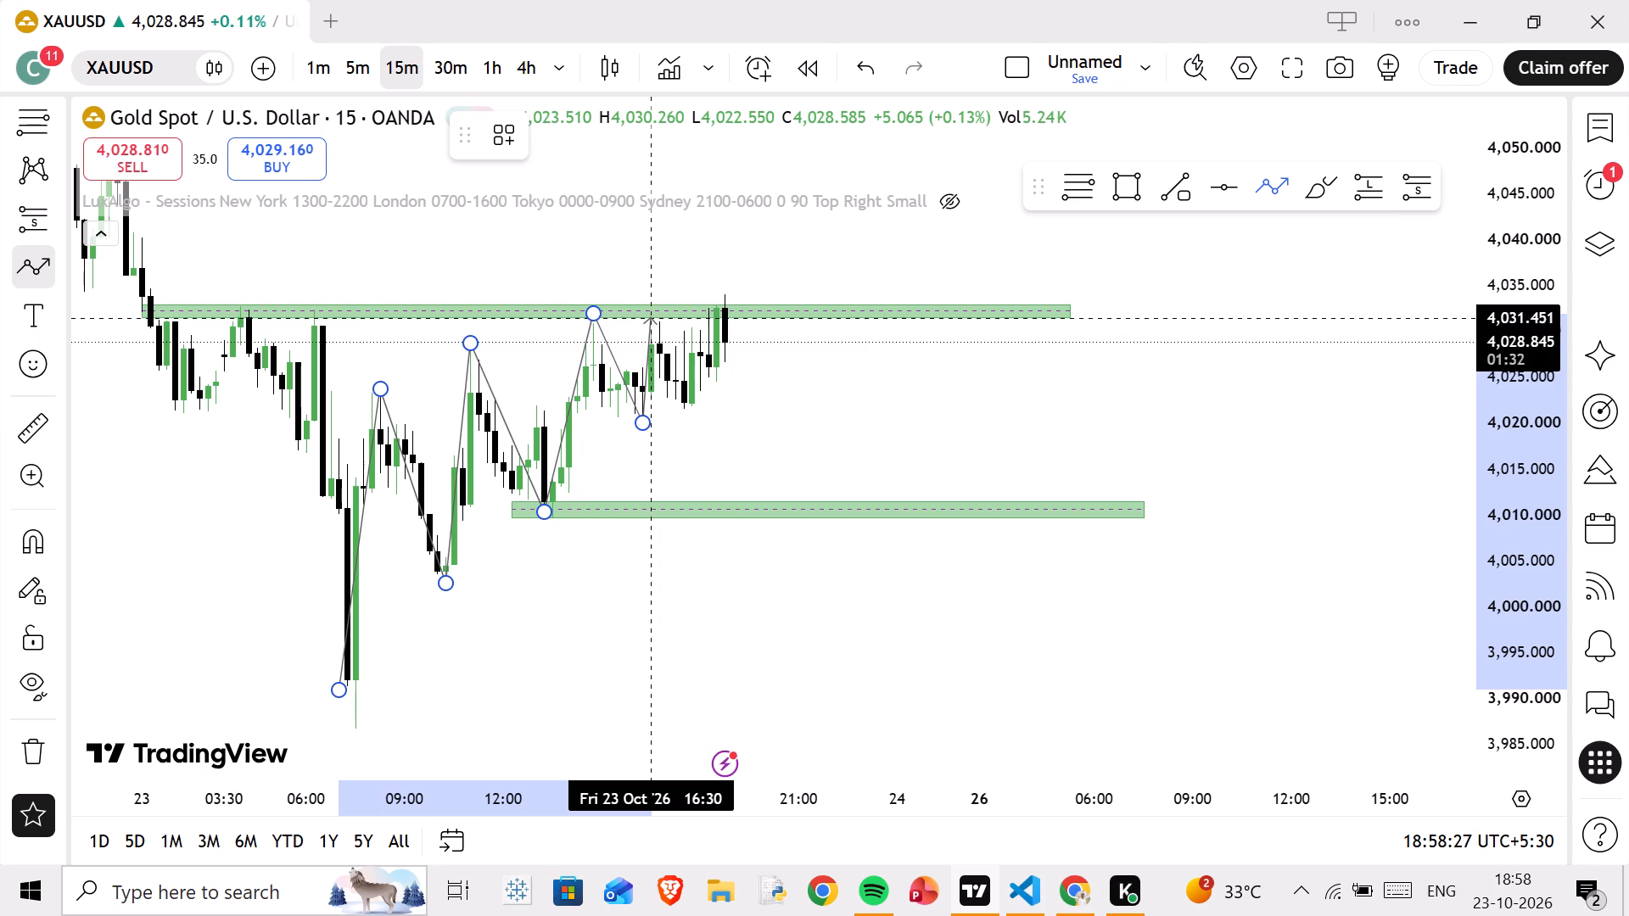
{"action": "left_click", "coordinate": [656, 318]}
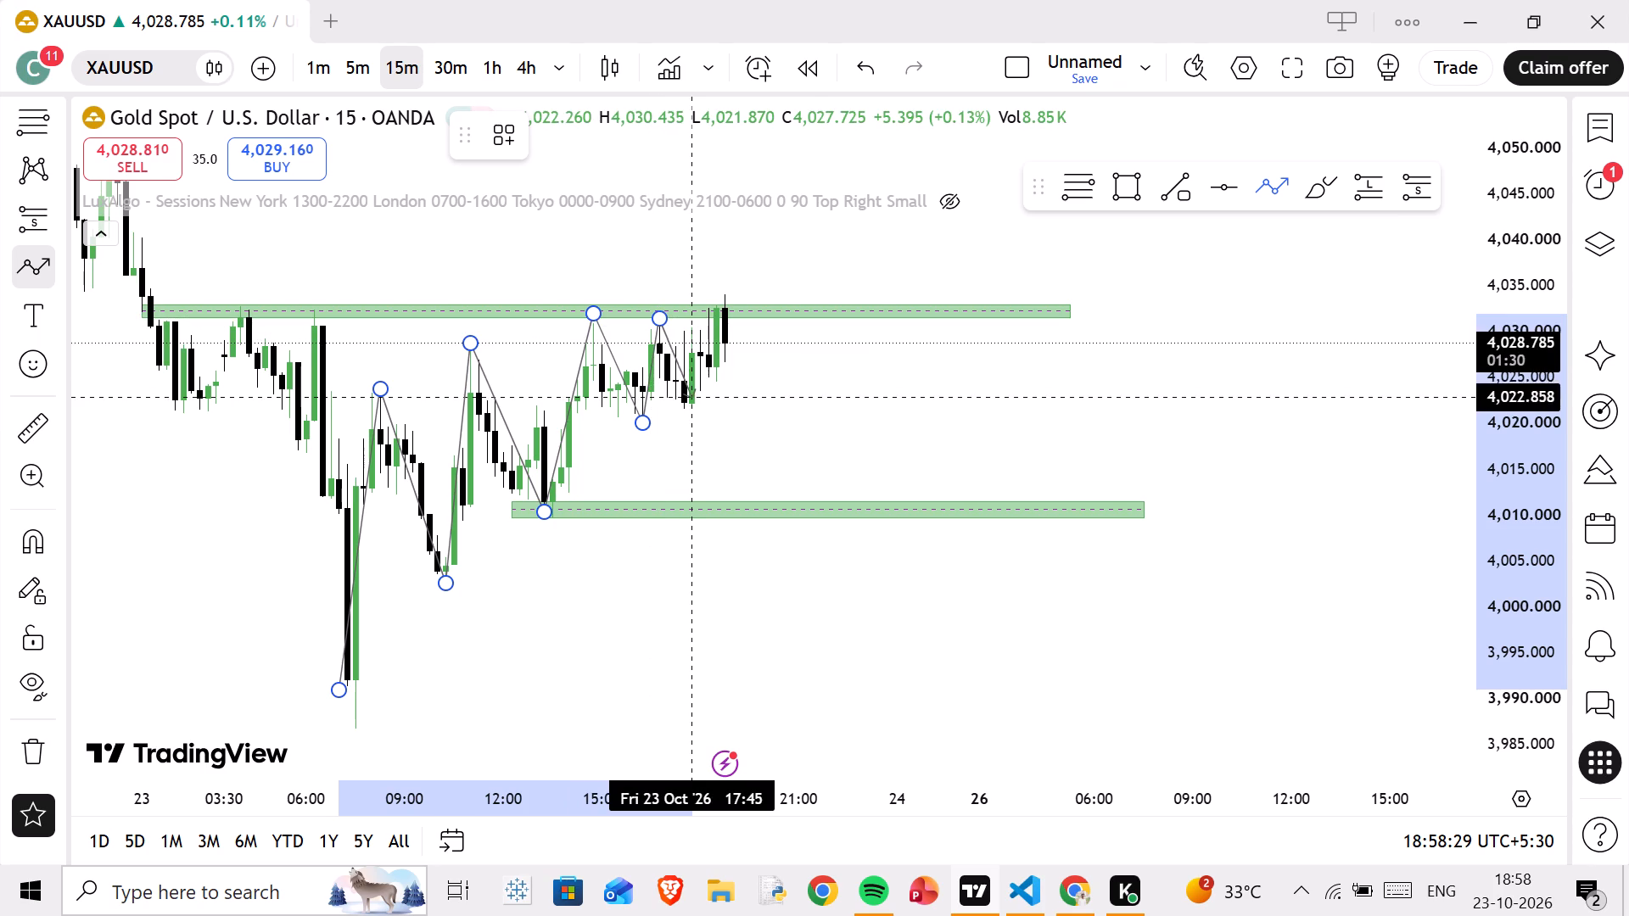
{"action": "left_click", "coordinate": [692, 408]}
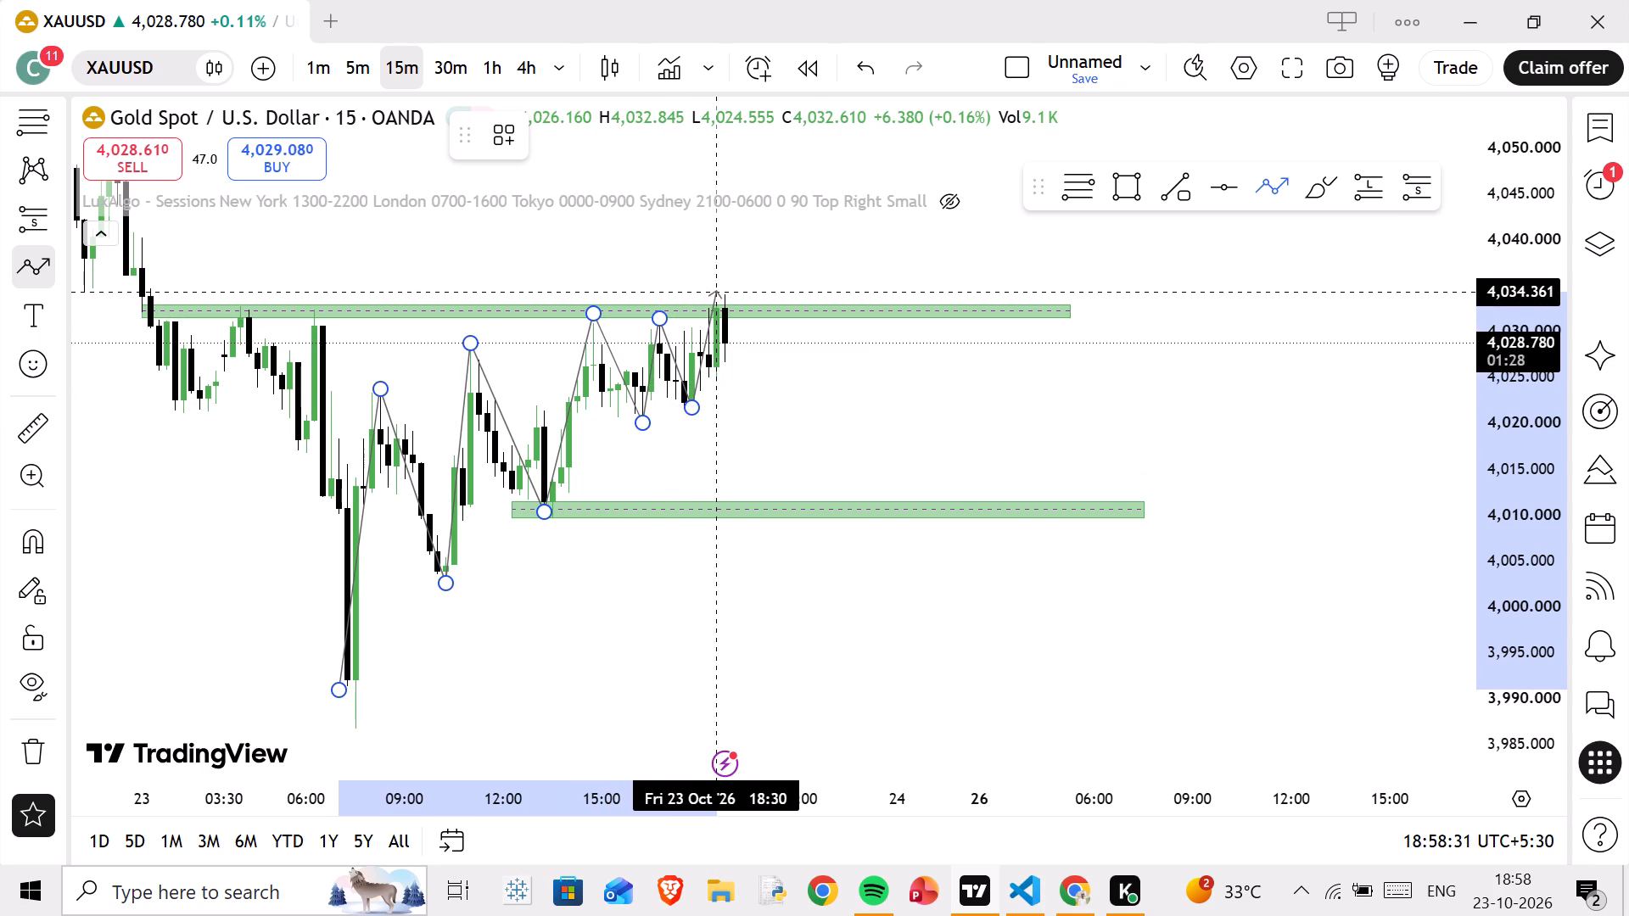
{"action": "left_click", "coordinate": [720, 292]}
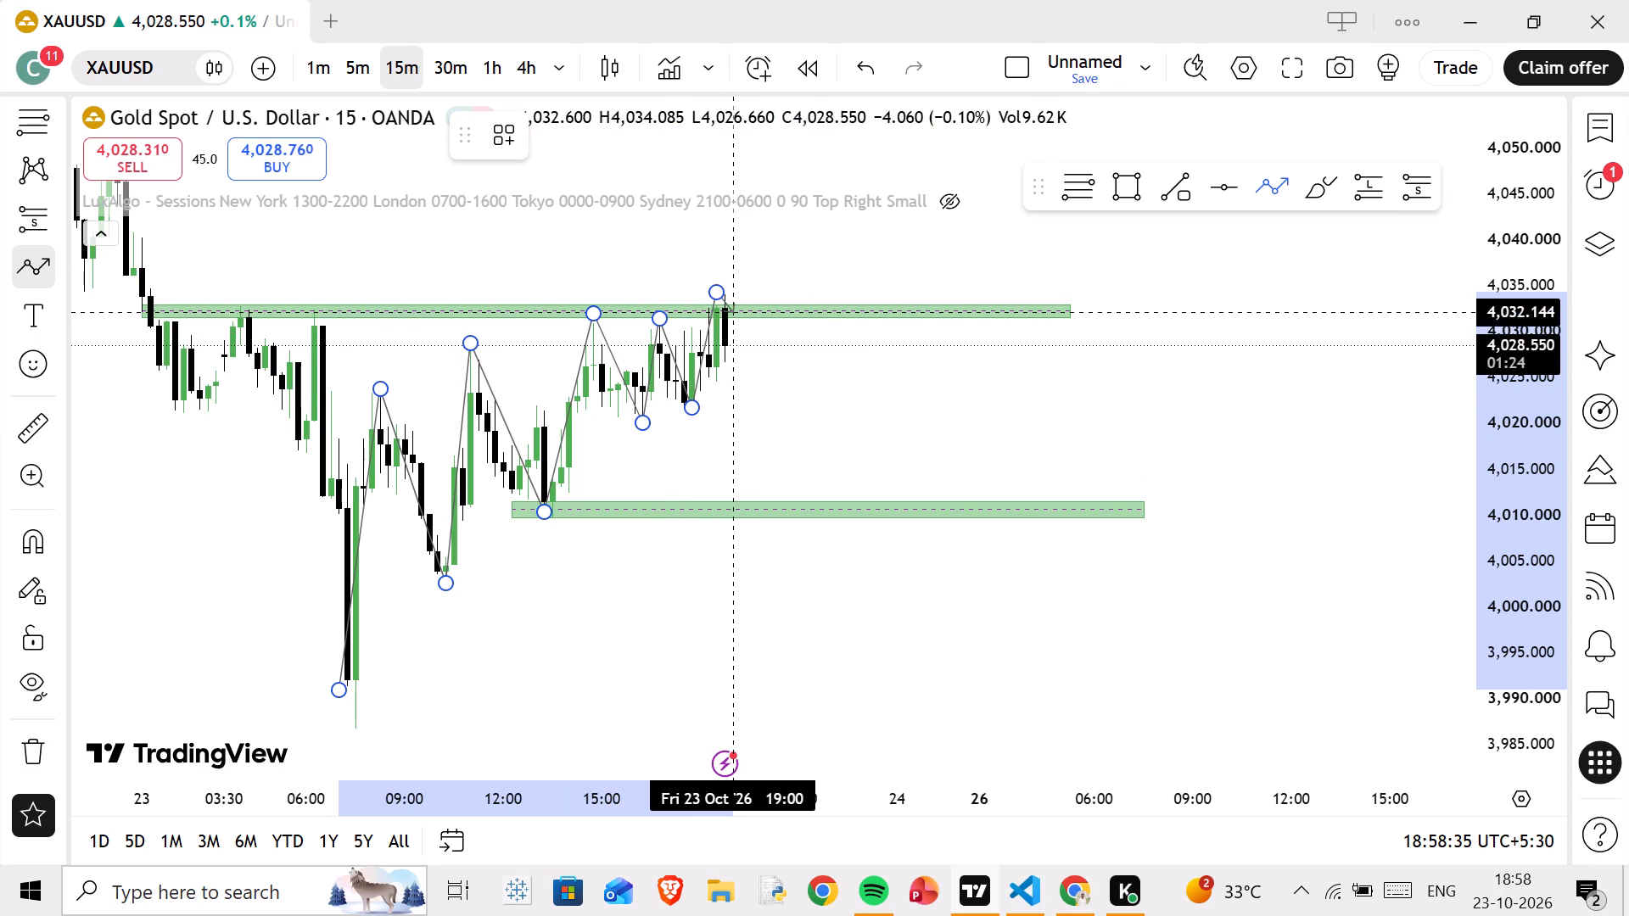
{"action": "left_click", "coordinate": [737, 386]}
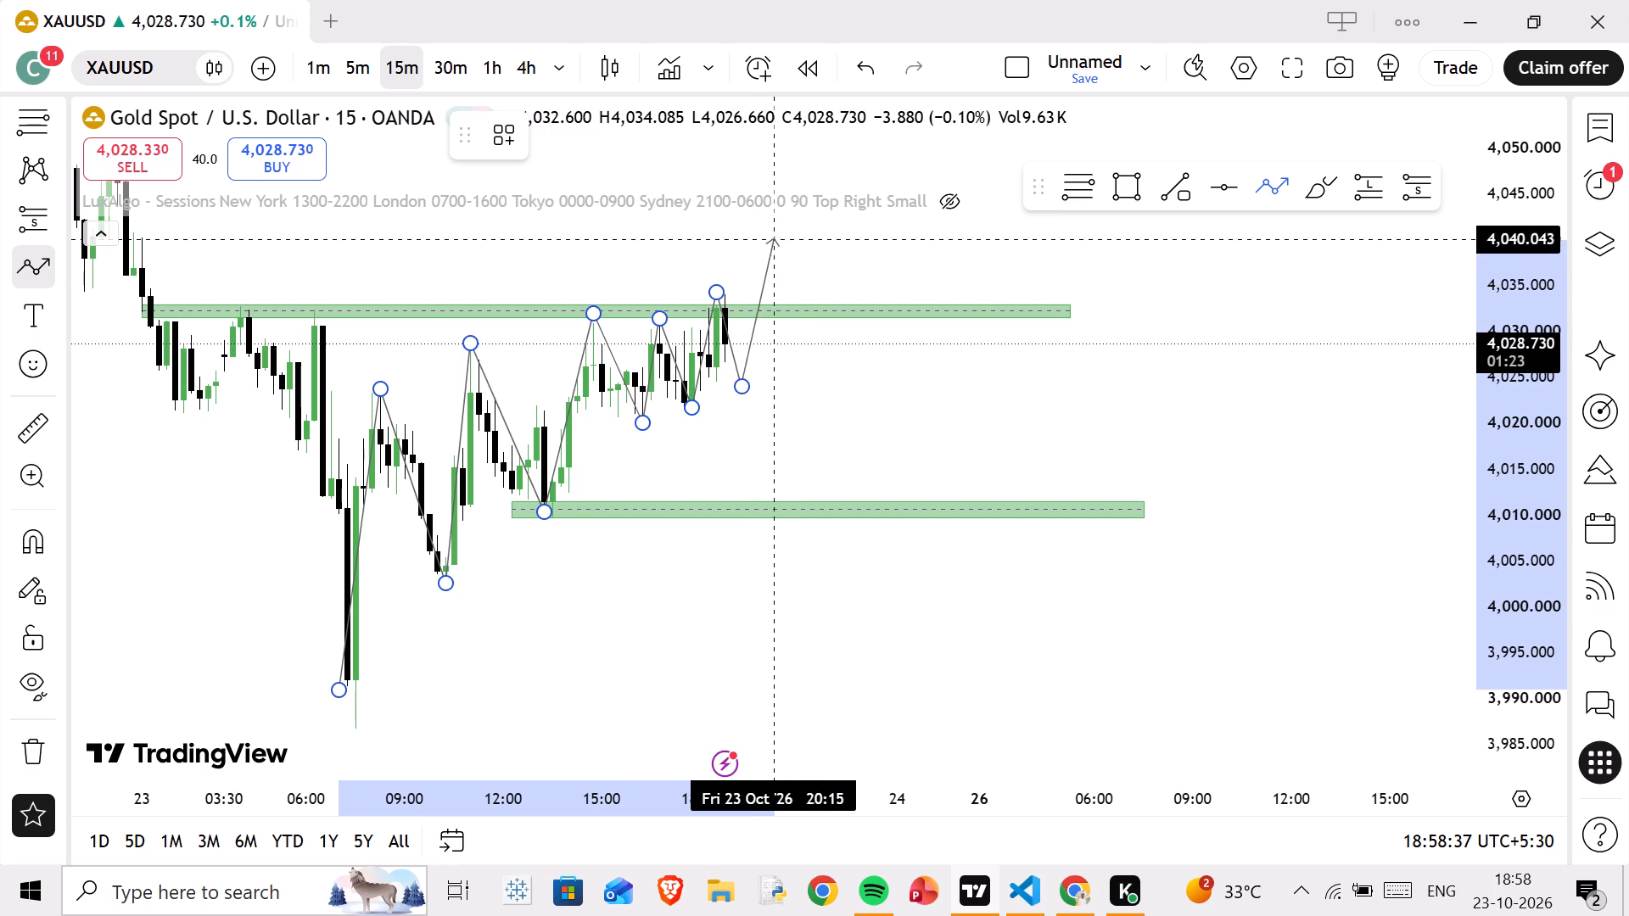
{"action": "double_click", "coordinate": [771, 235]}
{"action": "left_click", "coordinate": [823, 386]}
Draw a support rectangle at the 23 Oct 10:00 swing low, extending to 24 Oct 00:15, between about 4,001.79 and 4,004.01.
{"action": "scroll", "coordinate": [674, 455], "scroll_direction": "up", "scroll_amount": 1}
{"action": "left_click_drag", "start_coordinate": [647, 463], "coordinate": [652, 459]}
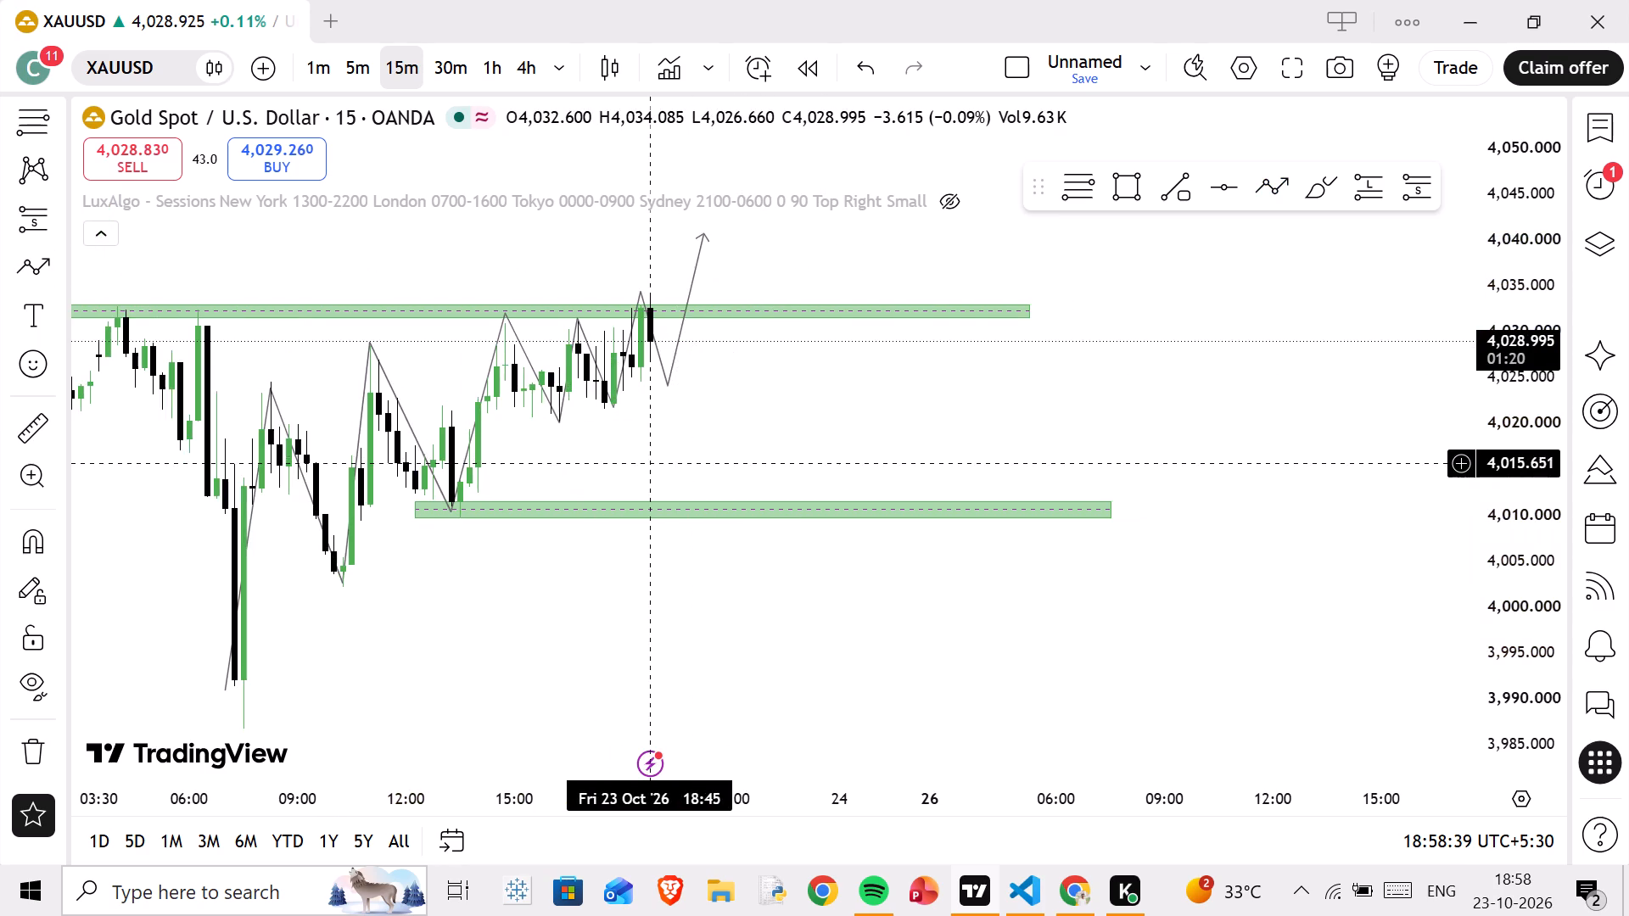
{"action": "left_click_drag", "start_coordinate": [652, 459], "coordinate": [971, 373]}
{"action": "scroll", "coordinate": [951, 378], "scroll_direction": "up", "scroll_amount": 2}
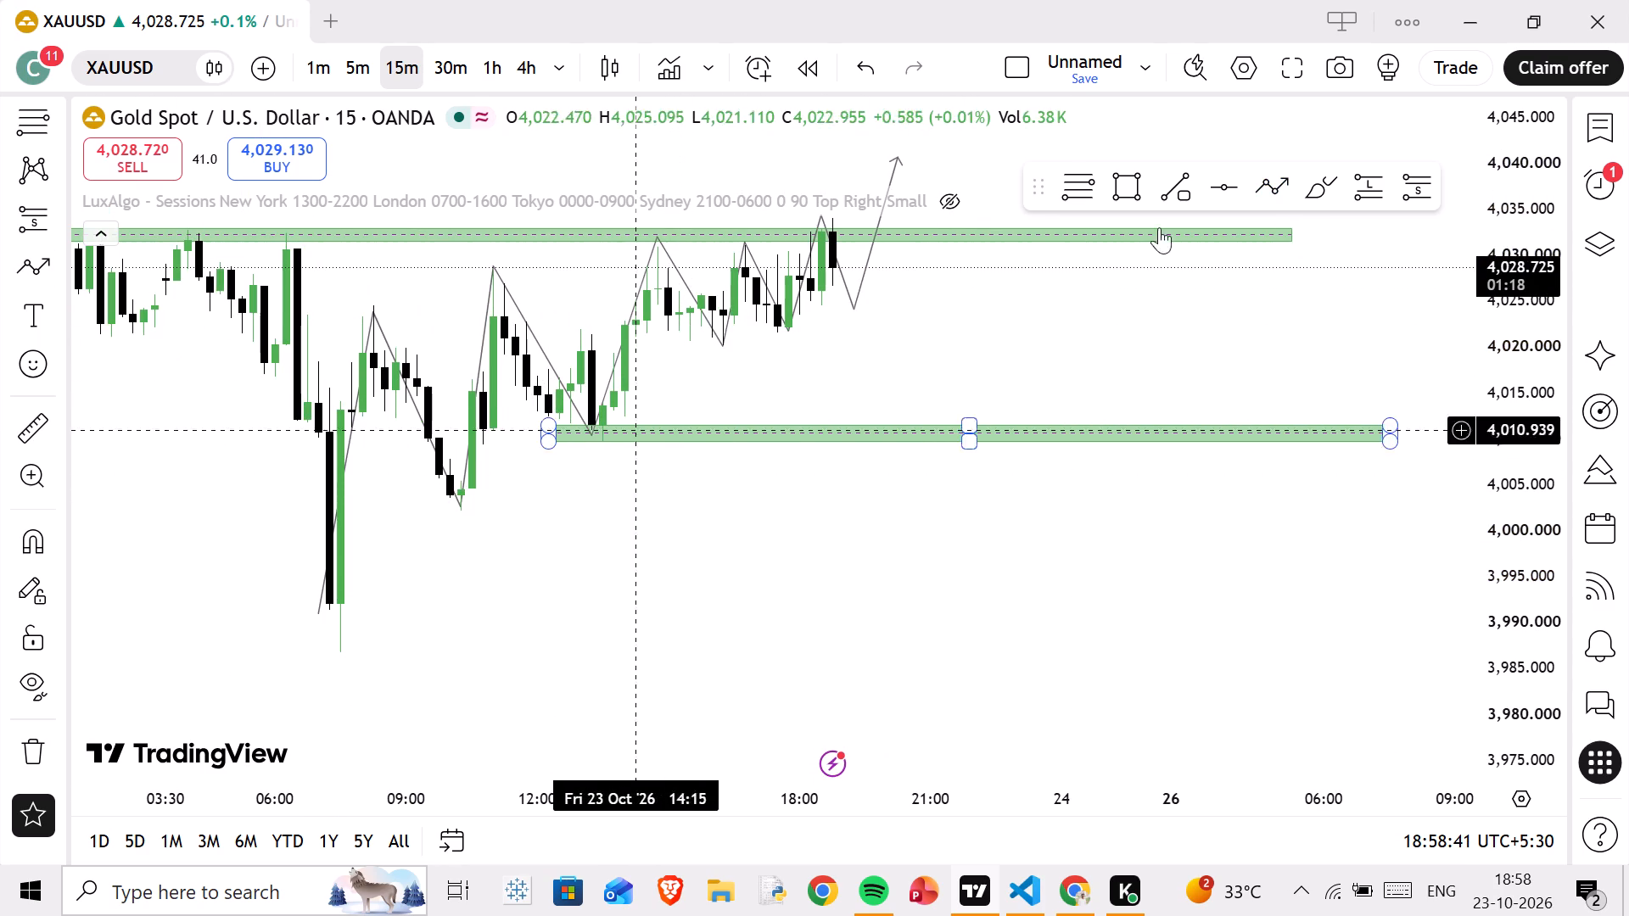
{"action": "left_click", "coordinate": [1128, 204]}
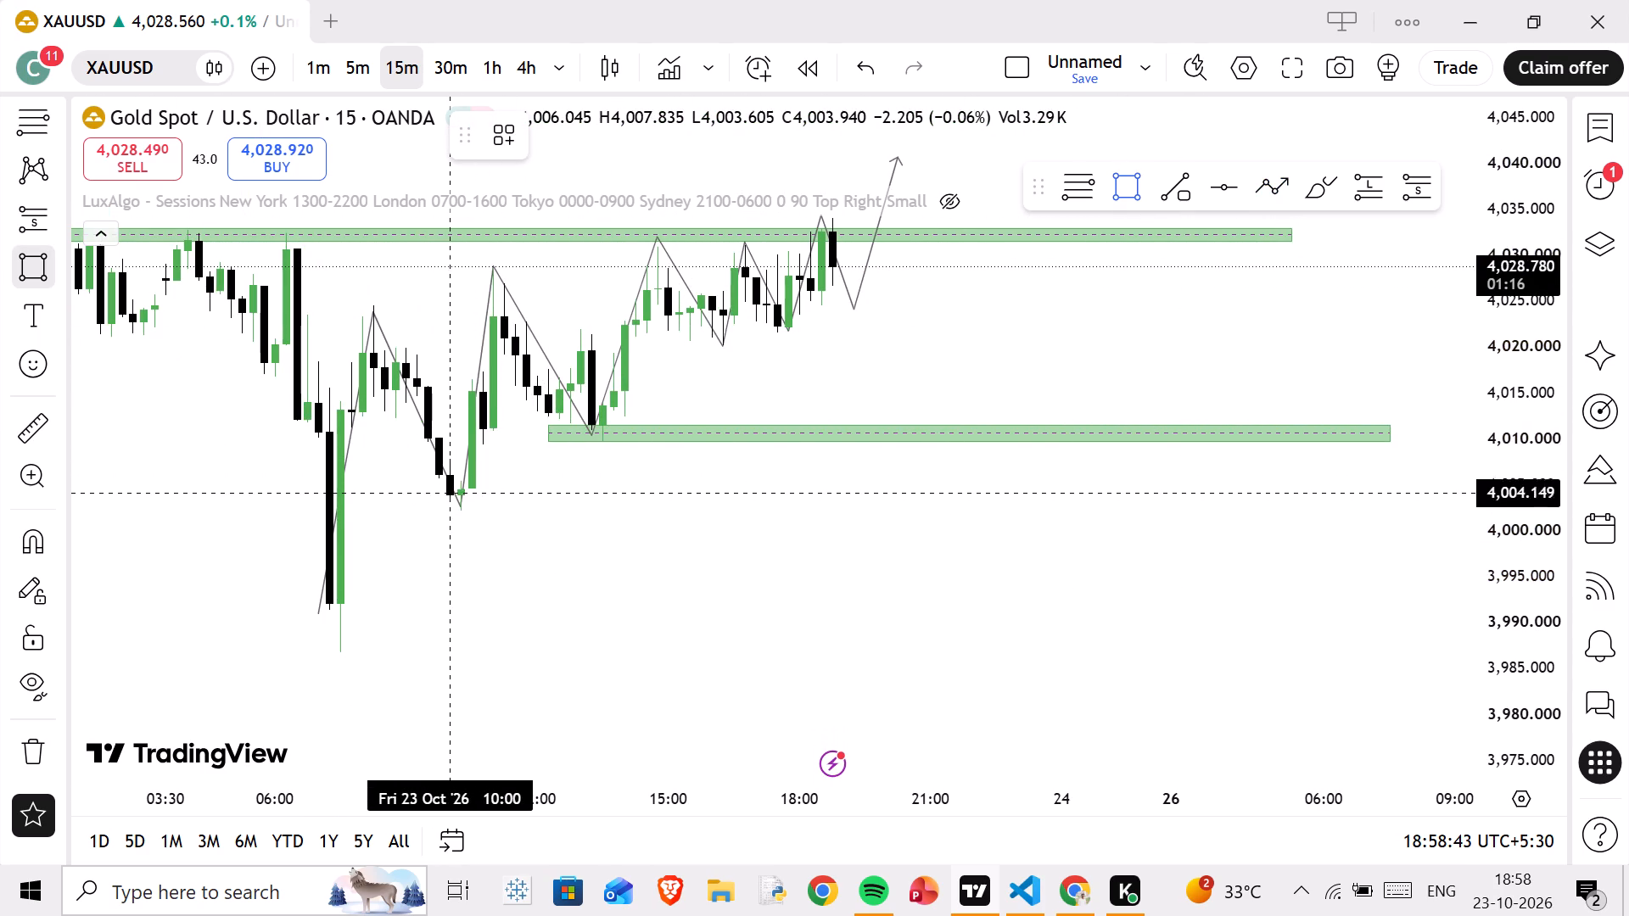
{"action": "left_click_drag", "start_coordinate": [446, 494], "coordinate": [977, 517]}
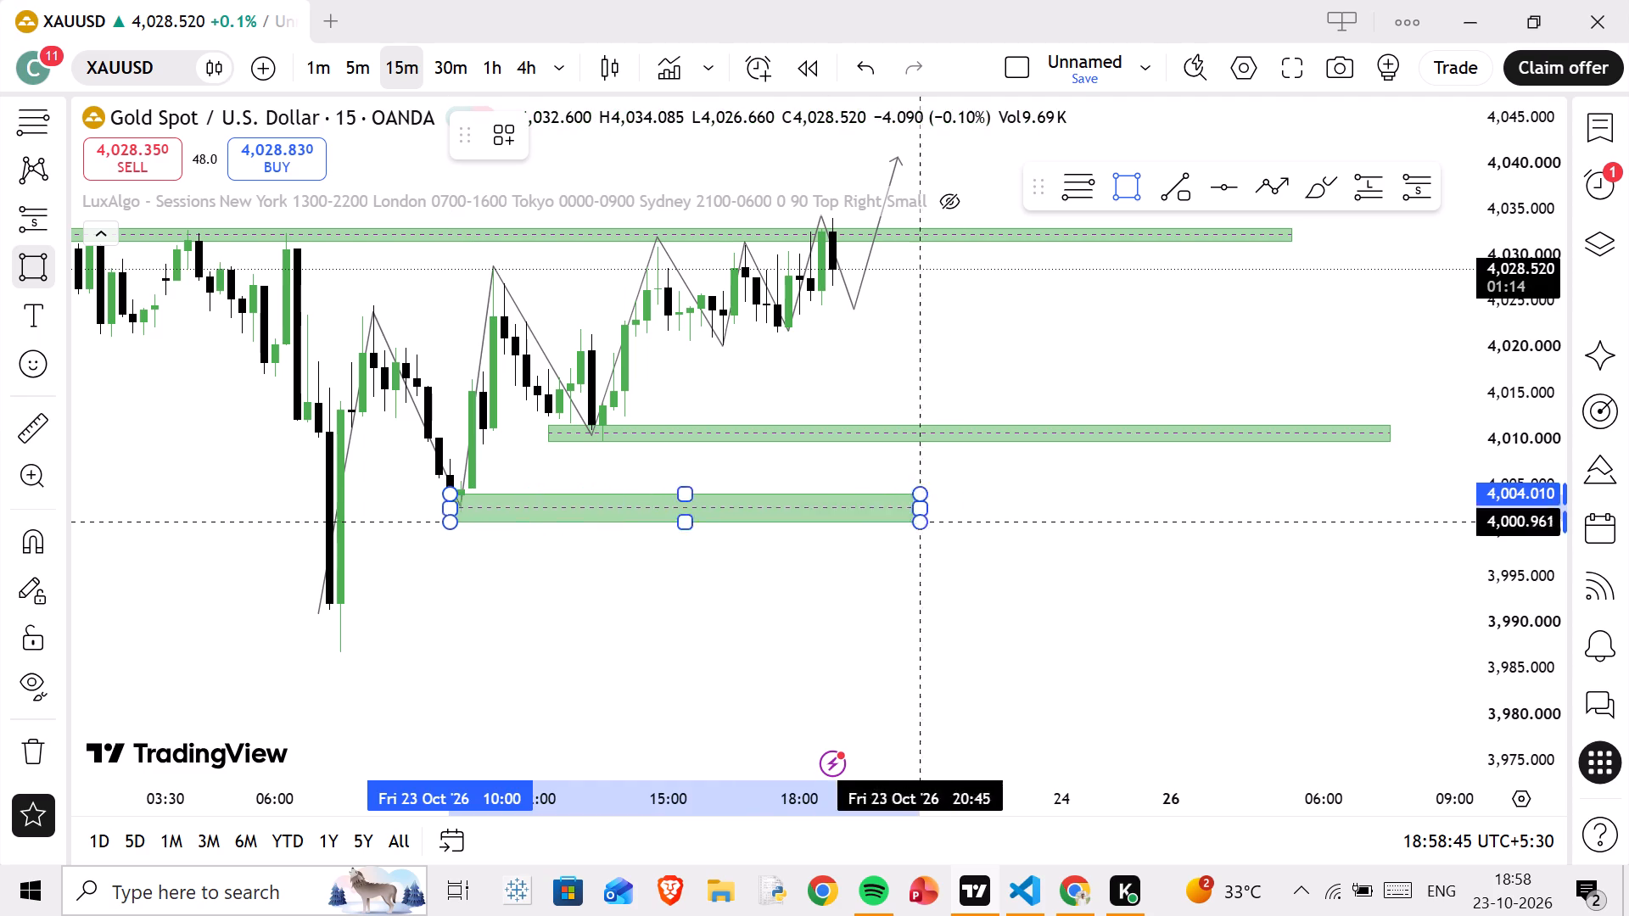
{"action": "left_click_drag", "start_coordinate": [977, 517], "coordinate": [1071, 515]}
{"action": "left_click", "coordinate": [1071, 515]}
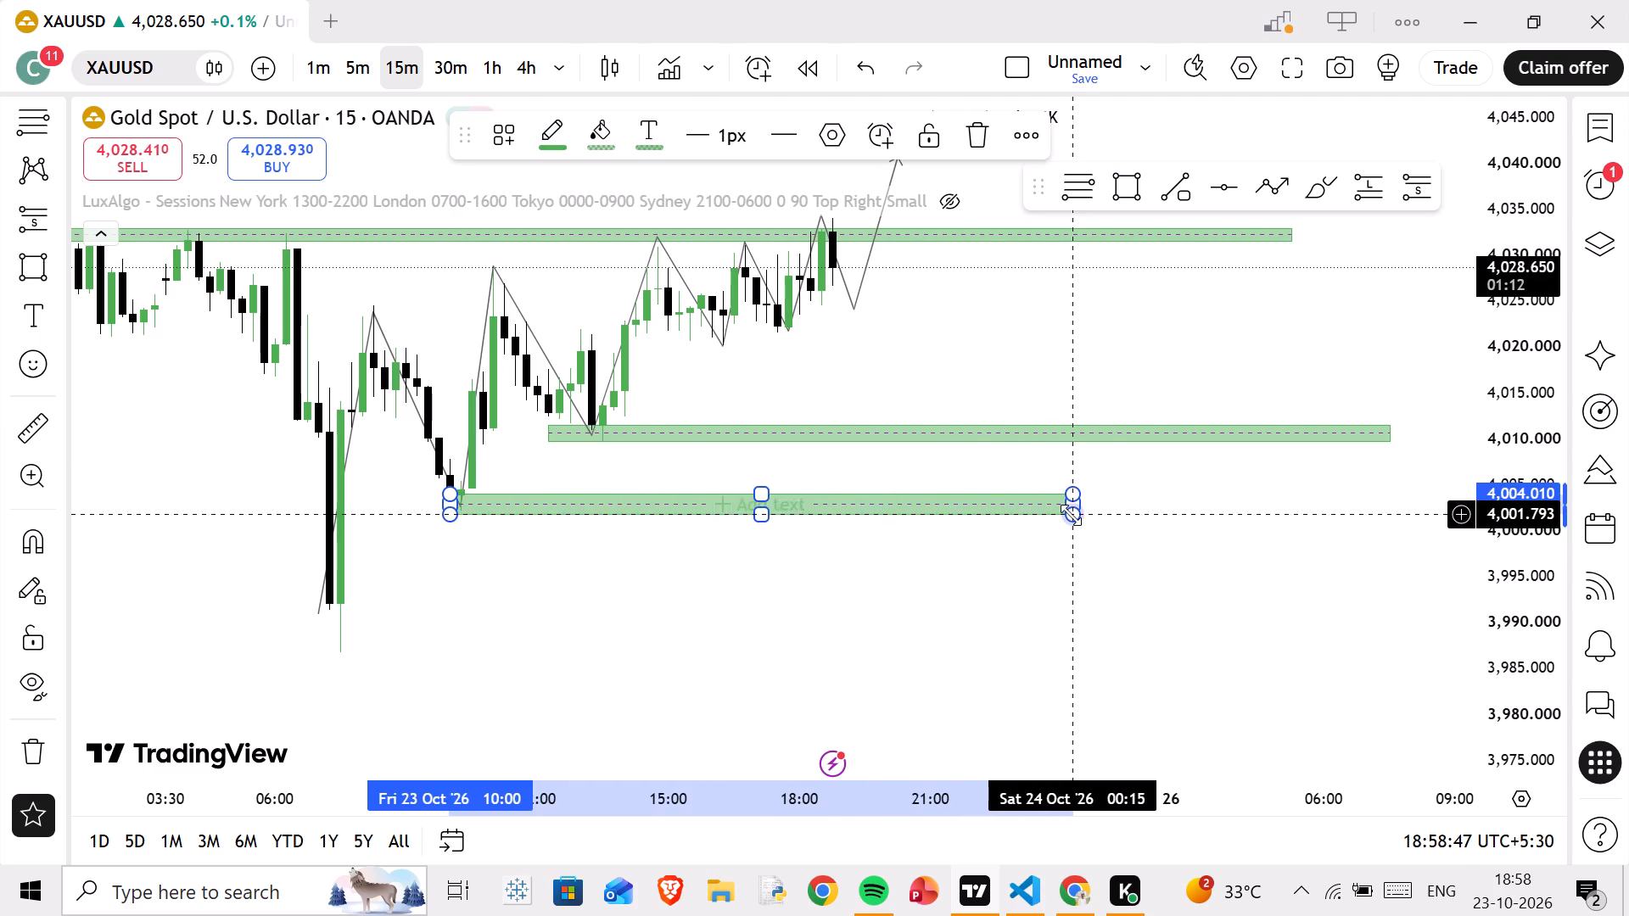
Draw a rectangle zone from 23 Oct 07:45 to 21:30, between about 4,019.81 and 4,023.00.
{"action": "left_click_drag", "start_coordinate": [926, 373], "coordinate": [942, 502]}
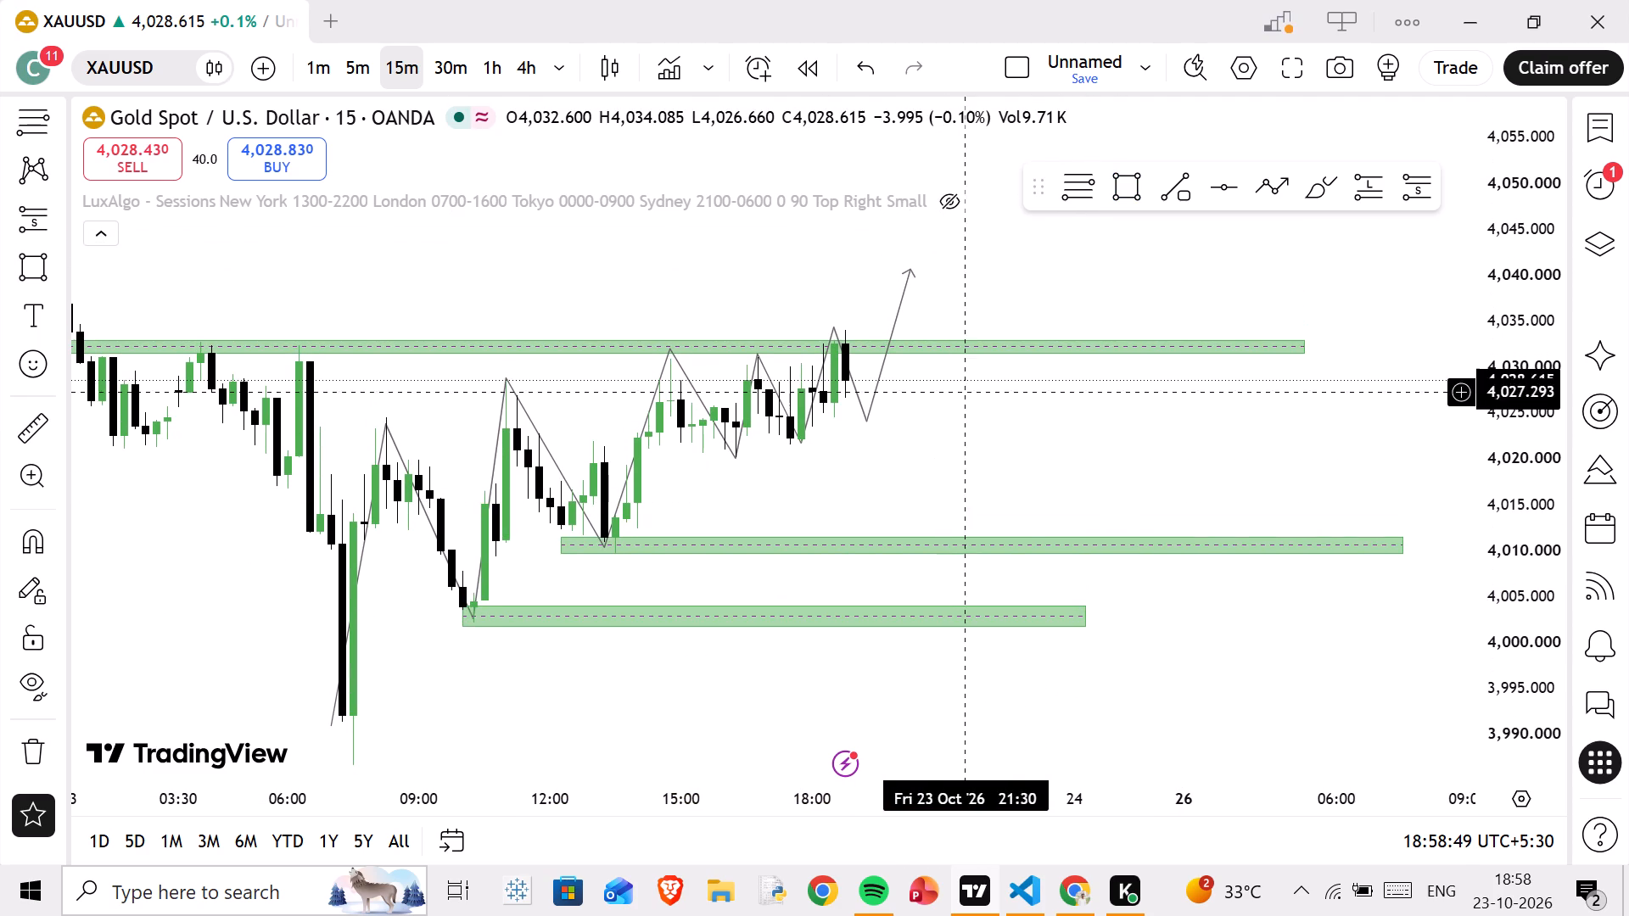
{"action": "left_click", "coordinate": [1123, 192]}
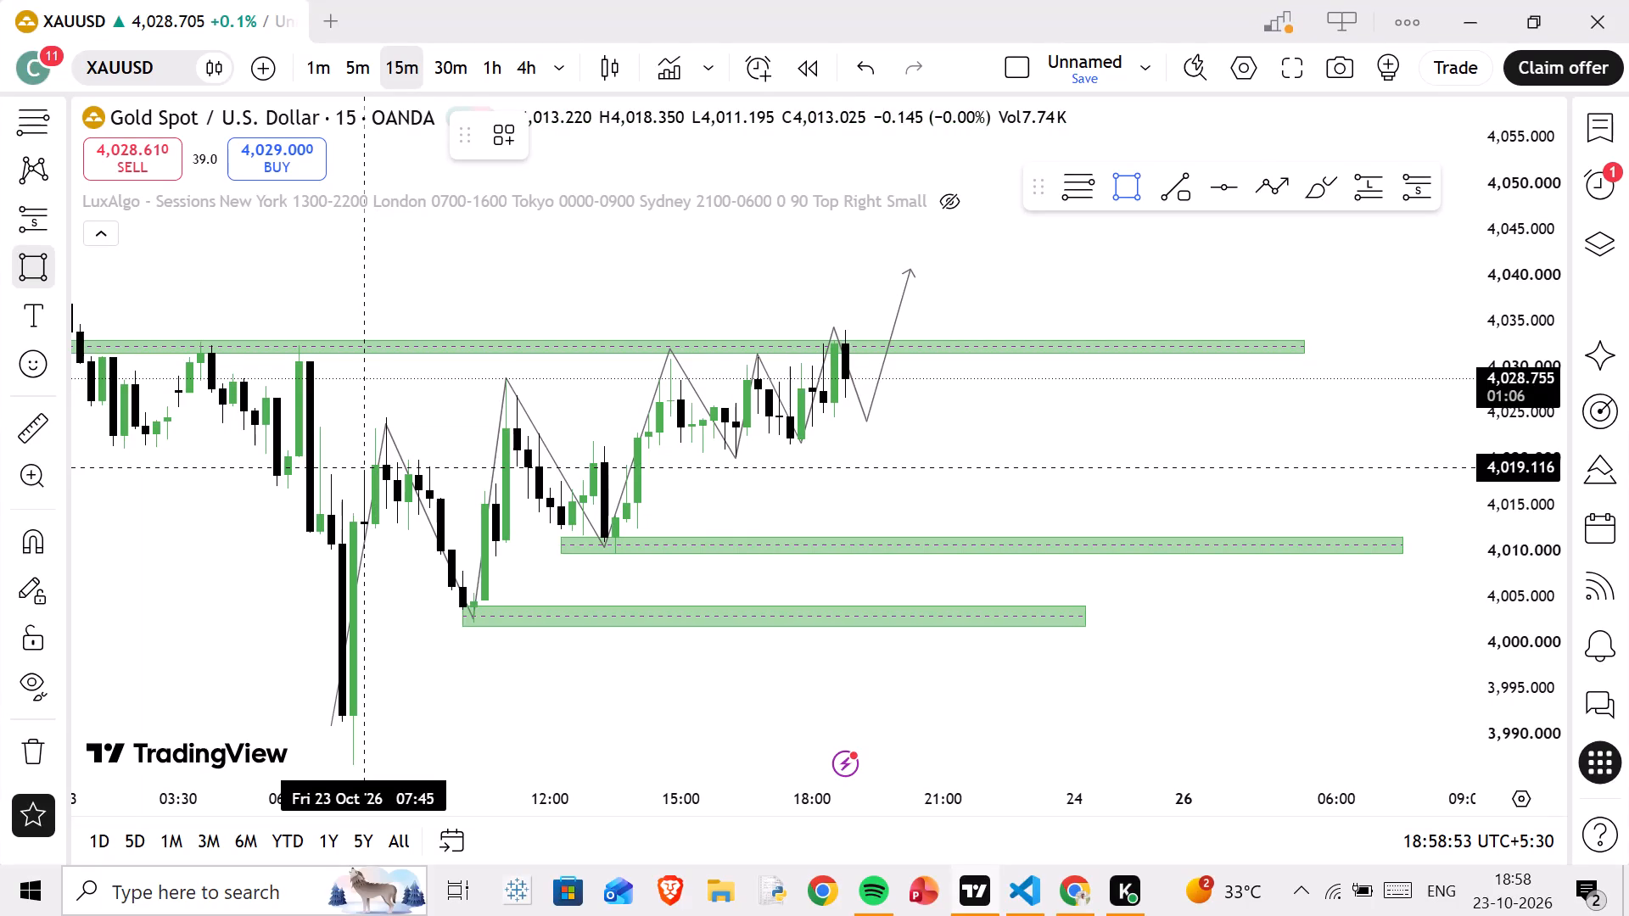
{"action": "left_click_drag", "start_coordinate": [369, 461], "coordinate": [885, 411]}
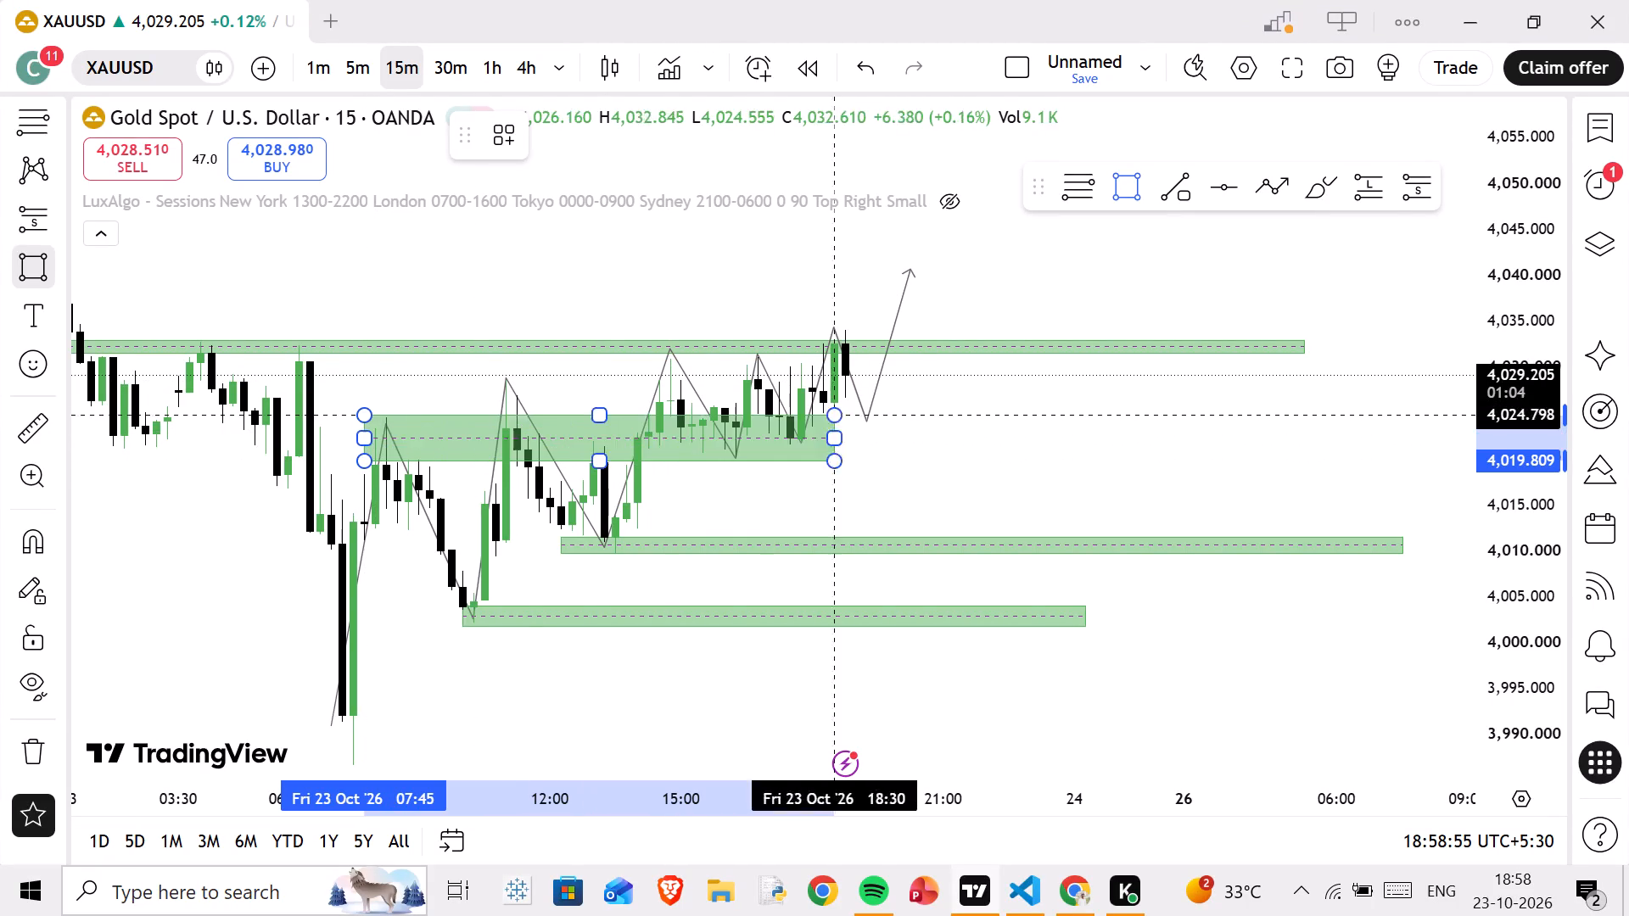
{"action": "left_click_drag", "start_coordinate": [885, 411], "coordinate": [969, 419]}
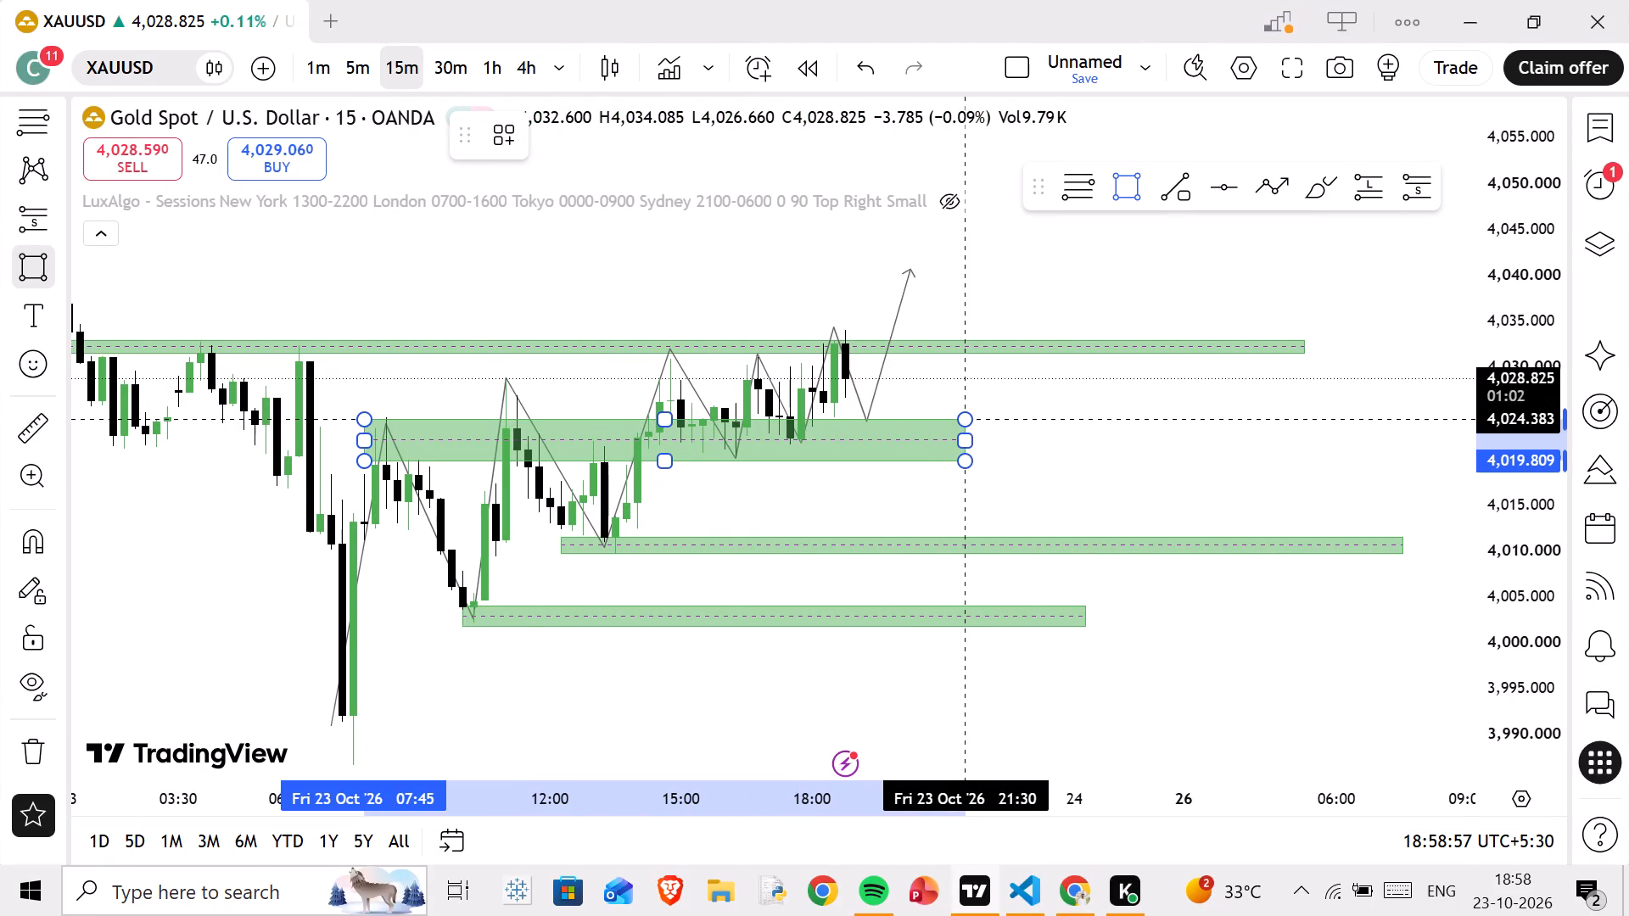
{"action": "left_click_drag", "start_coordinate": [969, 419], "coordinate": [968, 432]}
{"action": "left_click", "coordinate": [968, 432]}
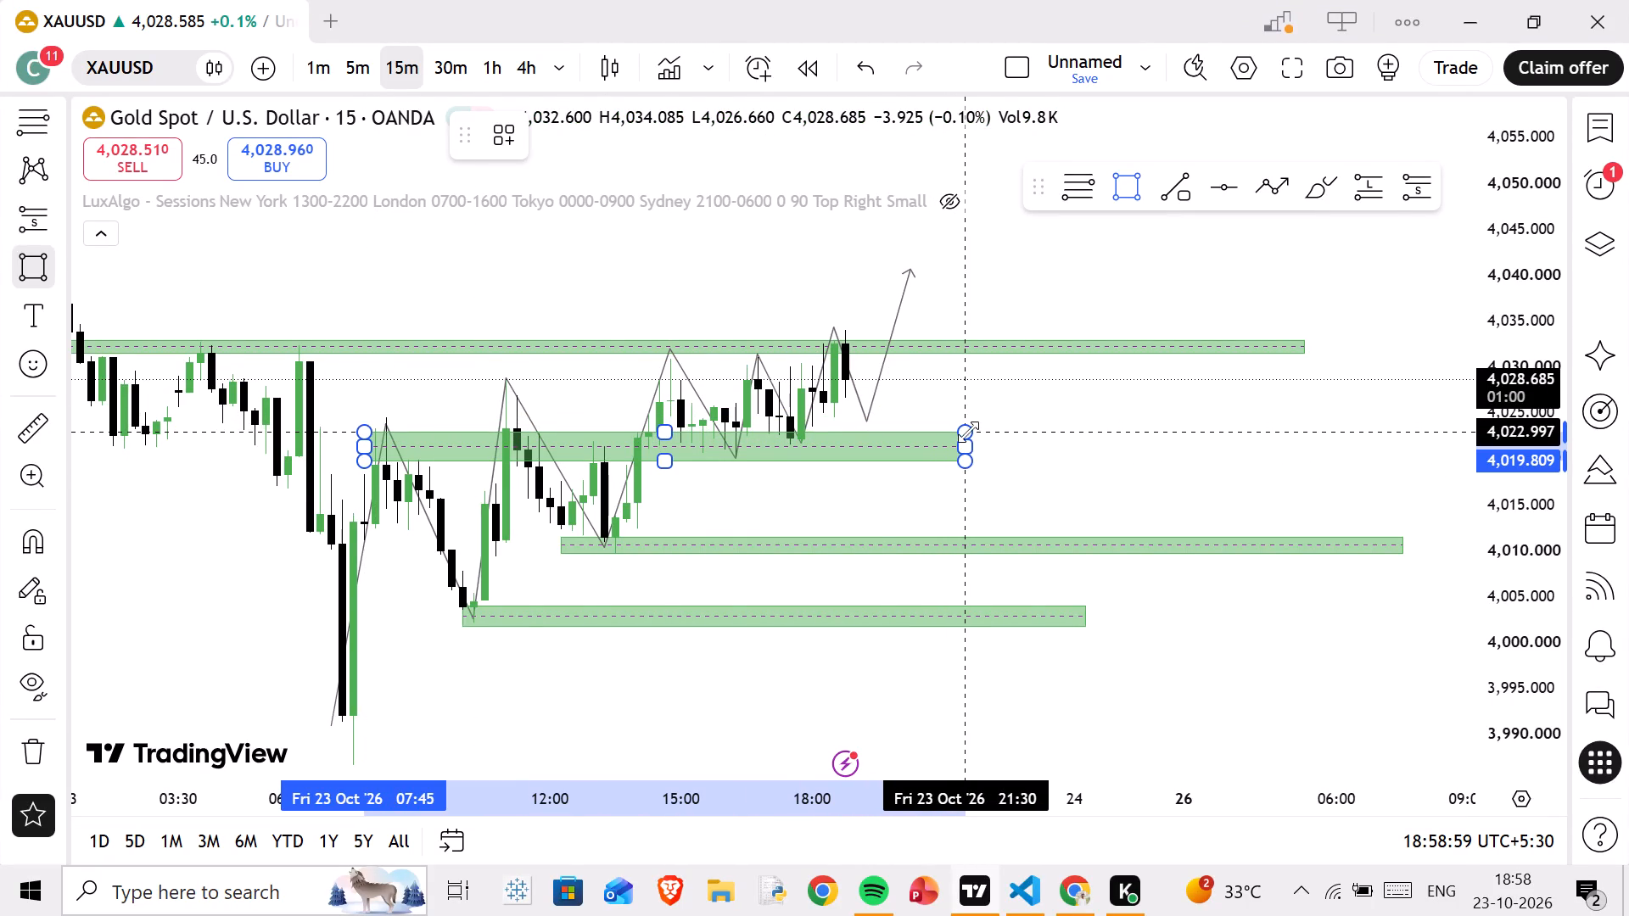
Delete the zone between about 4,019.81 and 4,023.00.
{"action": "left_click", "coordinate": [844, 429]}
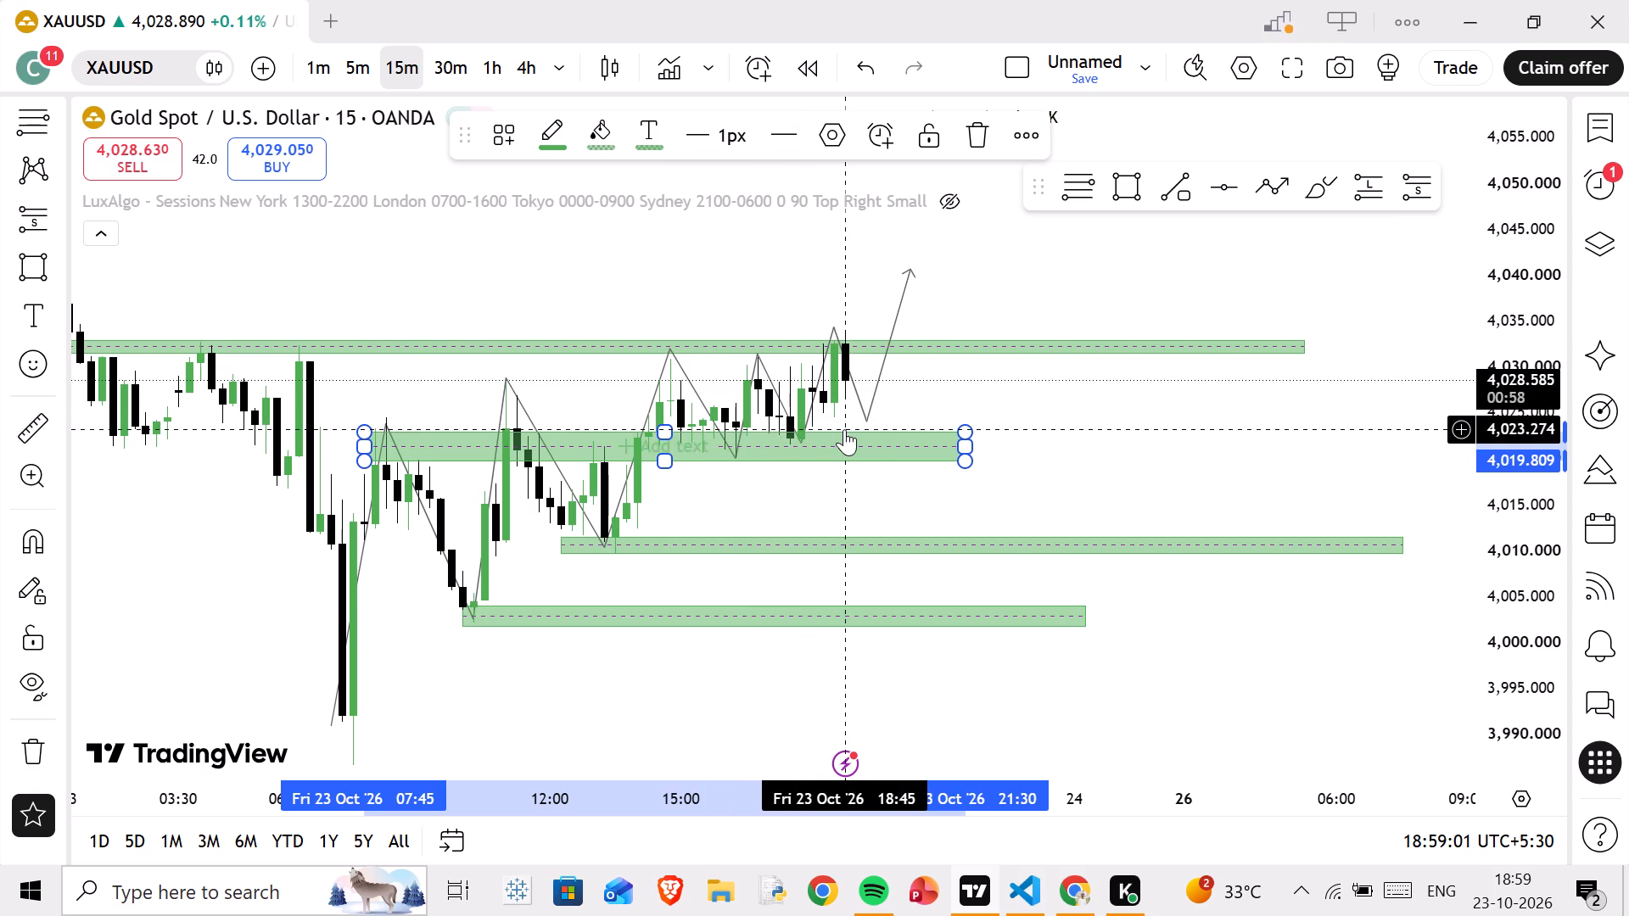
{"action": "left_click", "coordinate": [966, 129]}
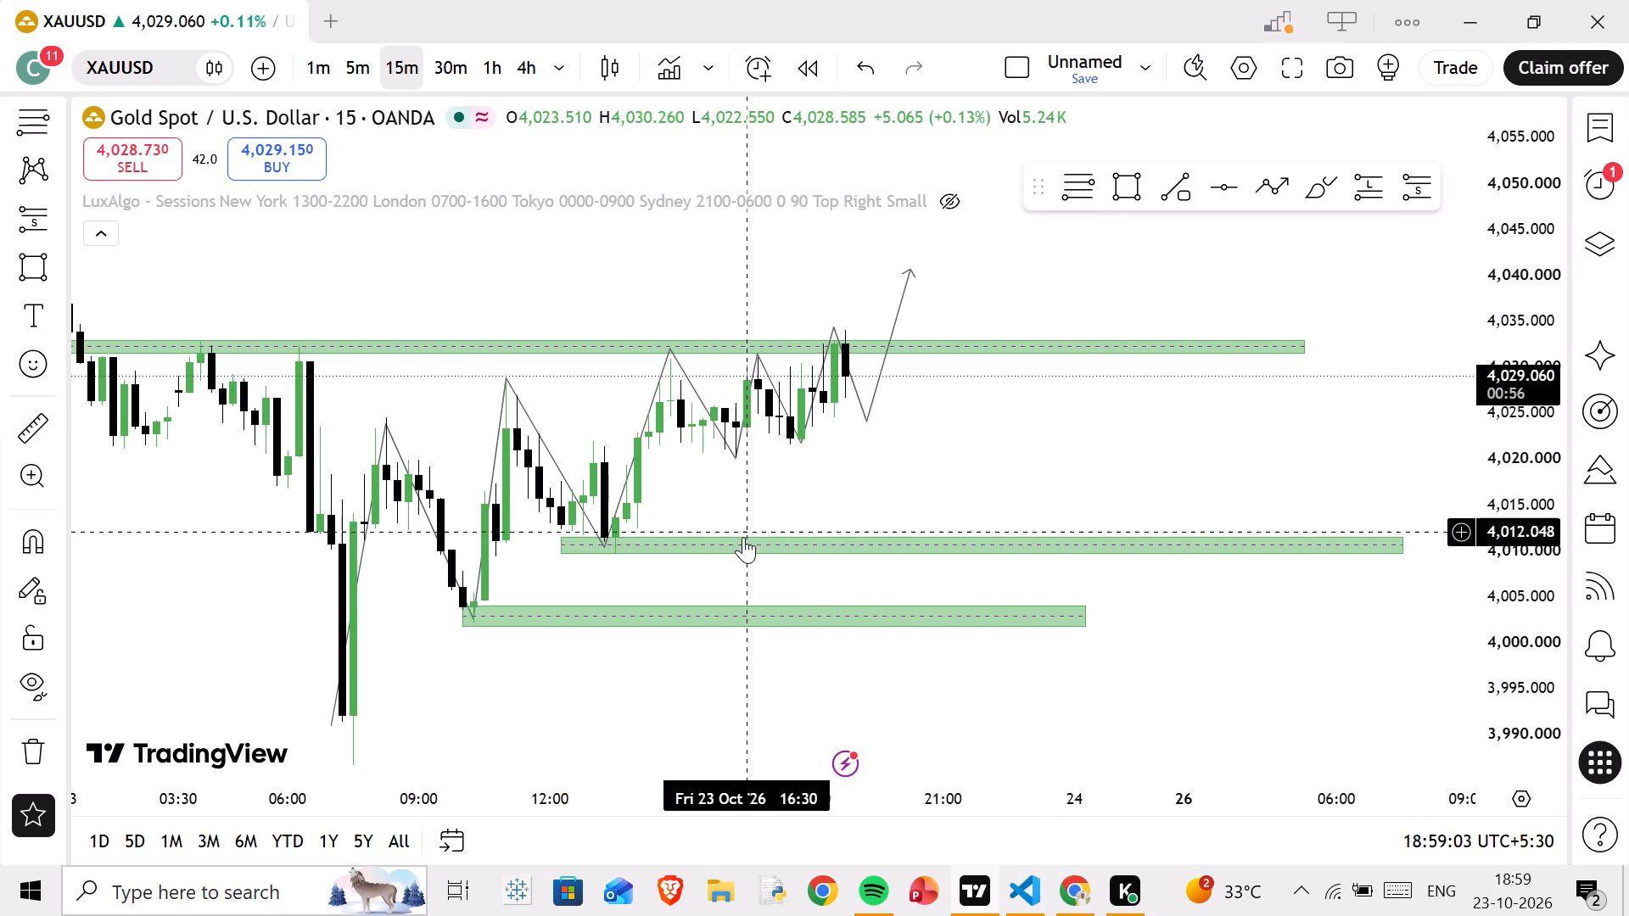
Delete the support zone near 4,010, between the upper zone and the lowest support zone.
{"action": "left_click", "coordinate": [743, 539]}
{"action": "left_click", "coordinate": [974, 159]}
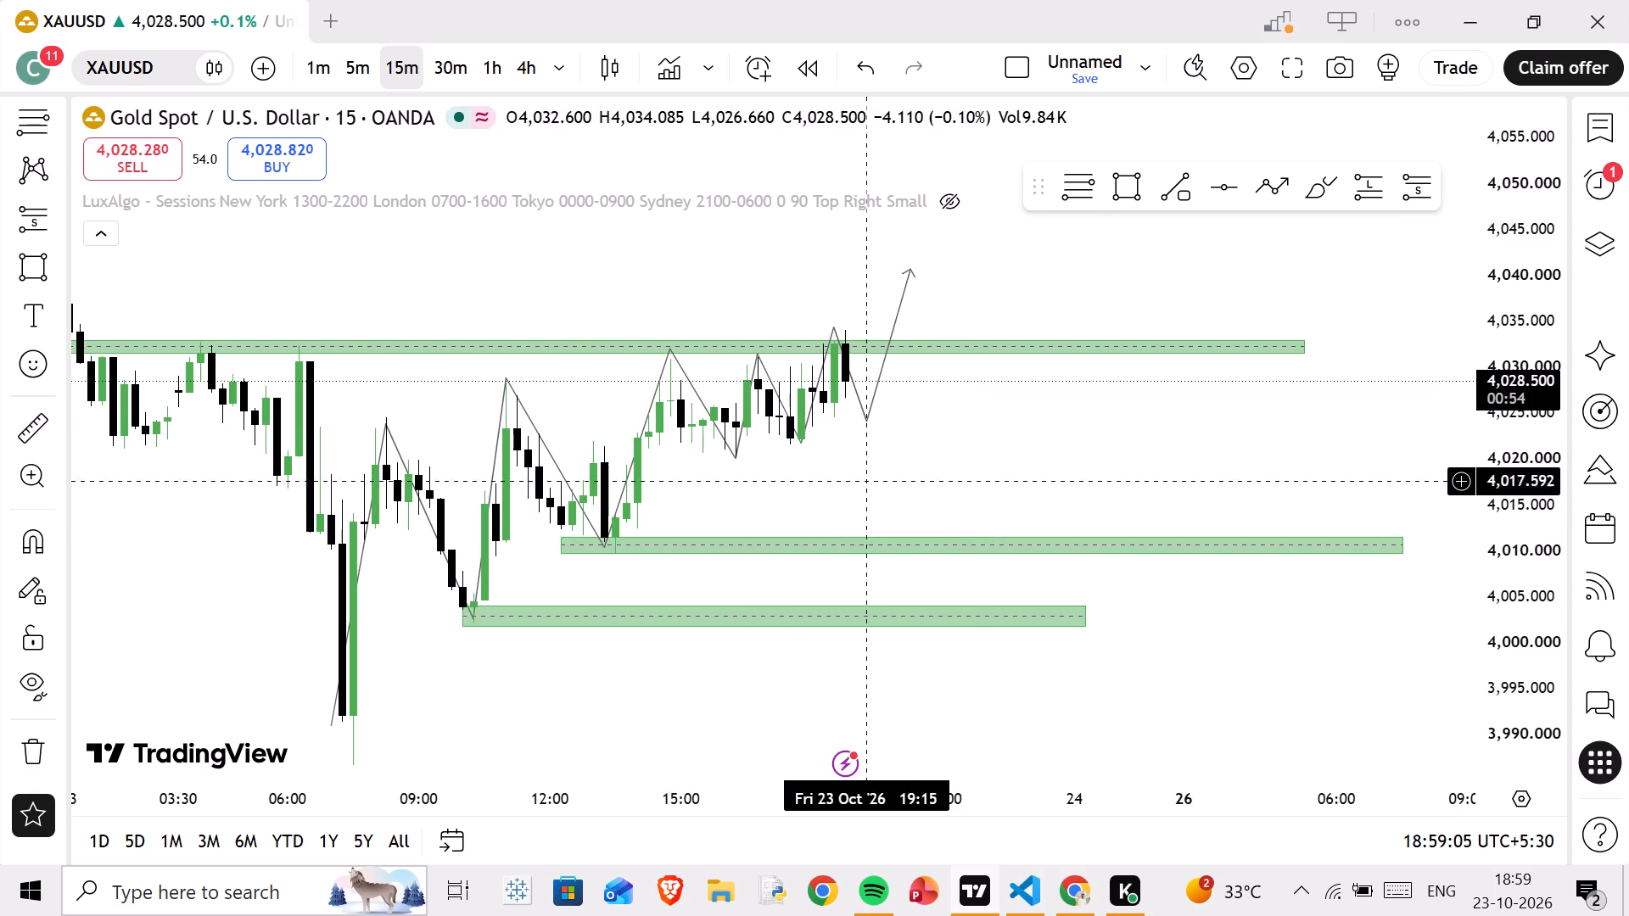
{"action": "left_click", "coordinate": [855, 556]}
{"action": "left_click", "coordinate": [961, 143]}
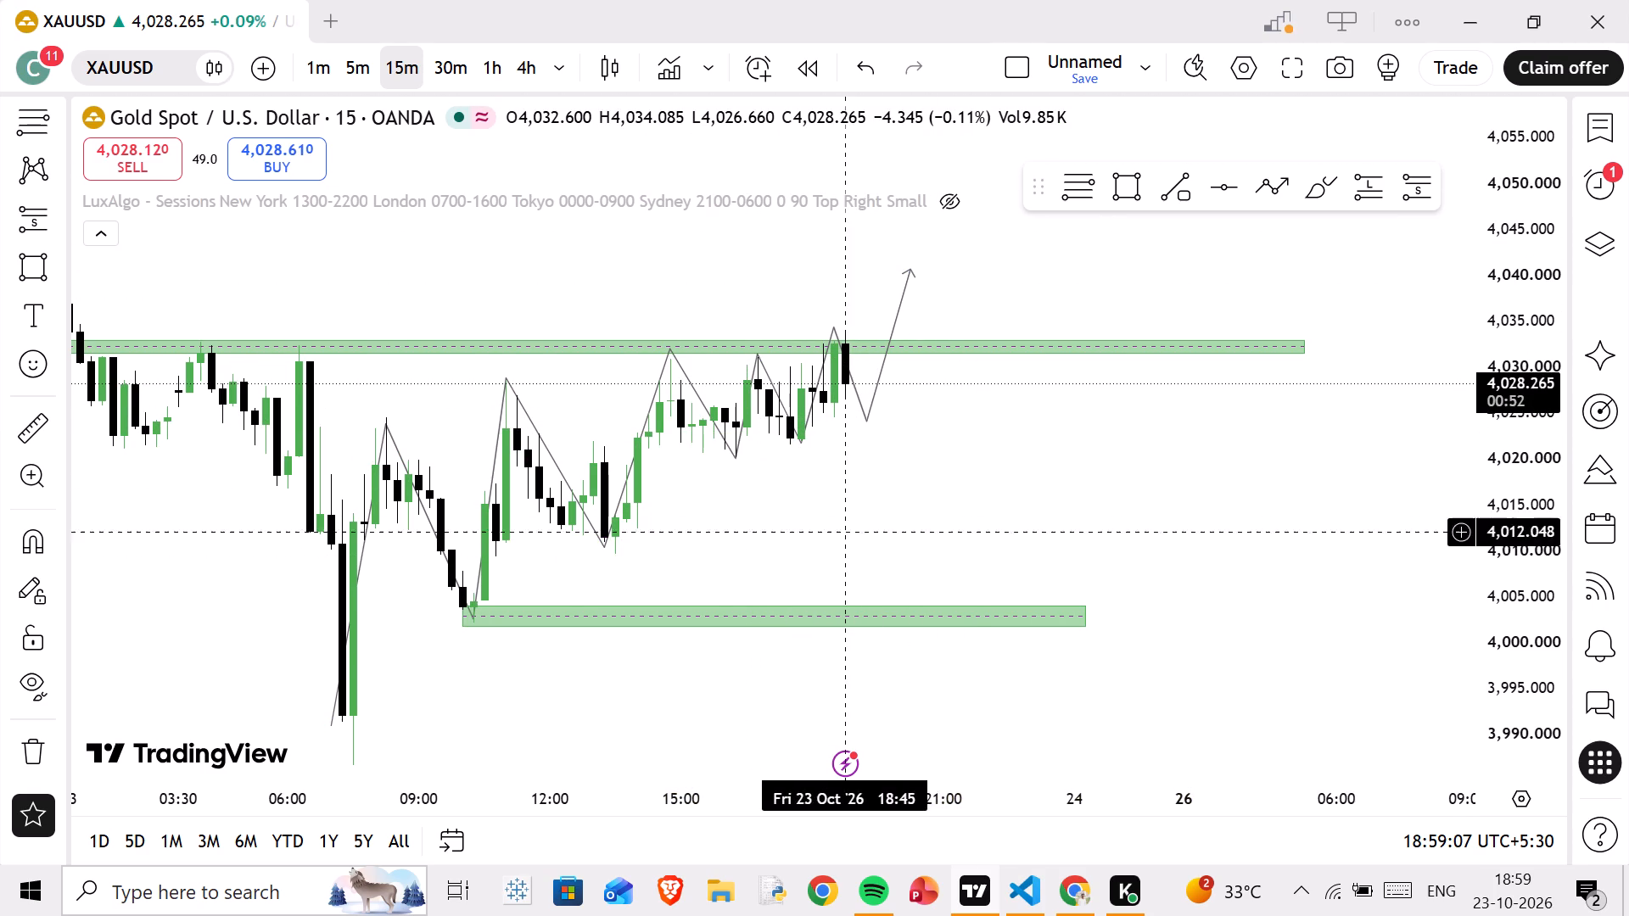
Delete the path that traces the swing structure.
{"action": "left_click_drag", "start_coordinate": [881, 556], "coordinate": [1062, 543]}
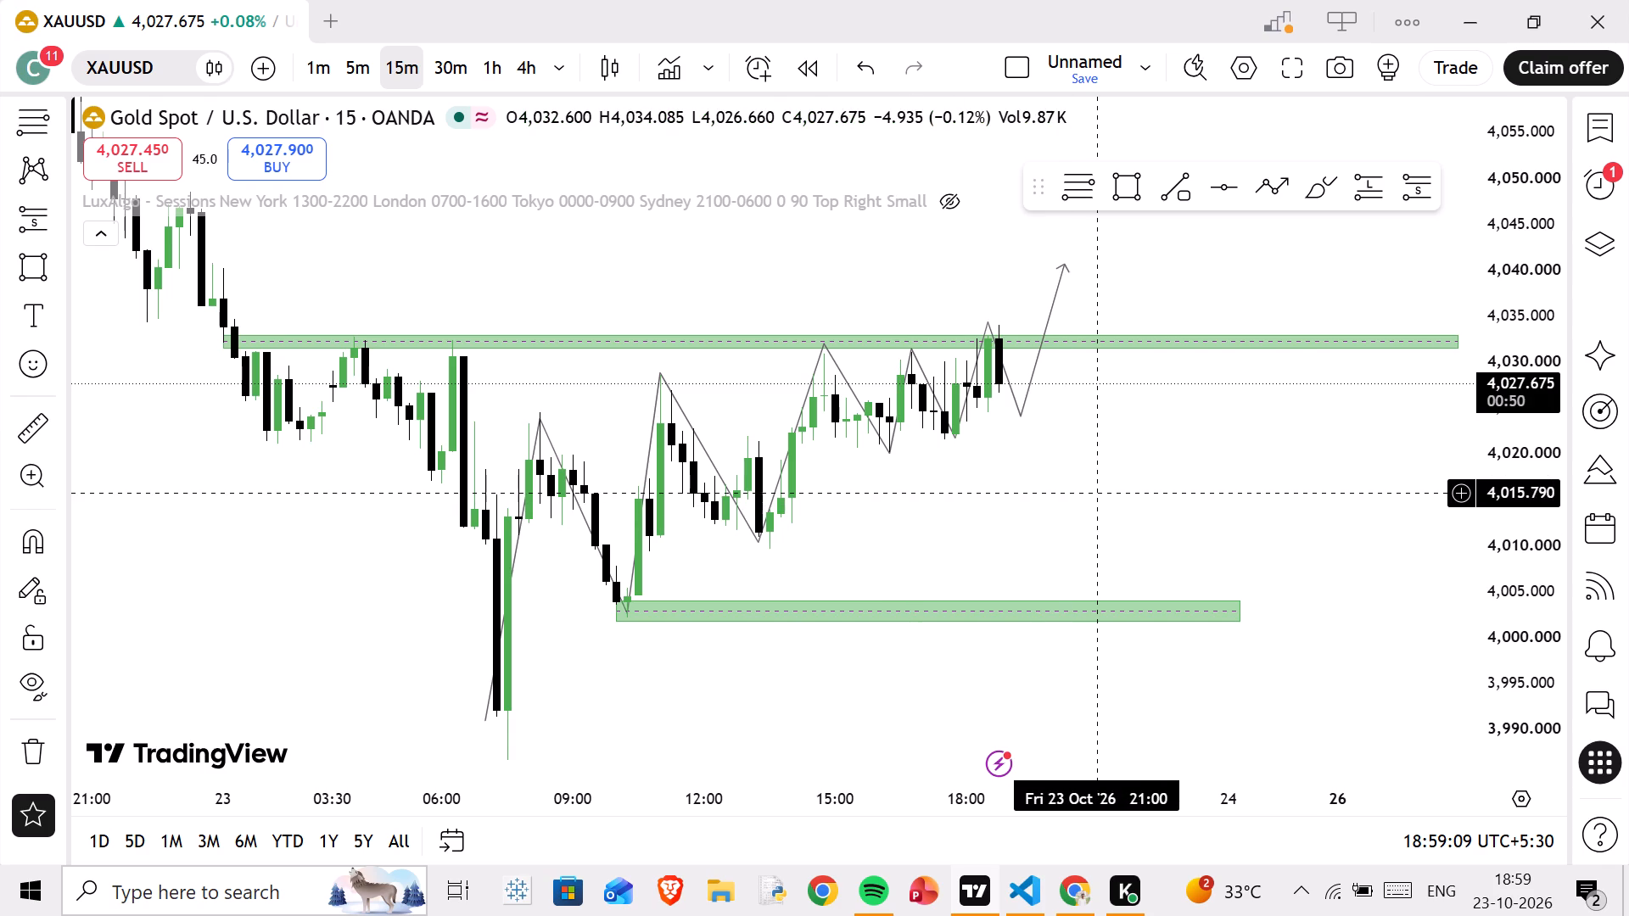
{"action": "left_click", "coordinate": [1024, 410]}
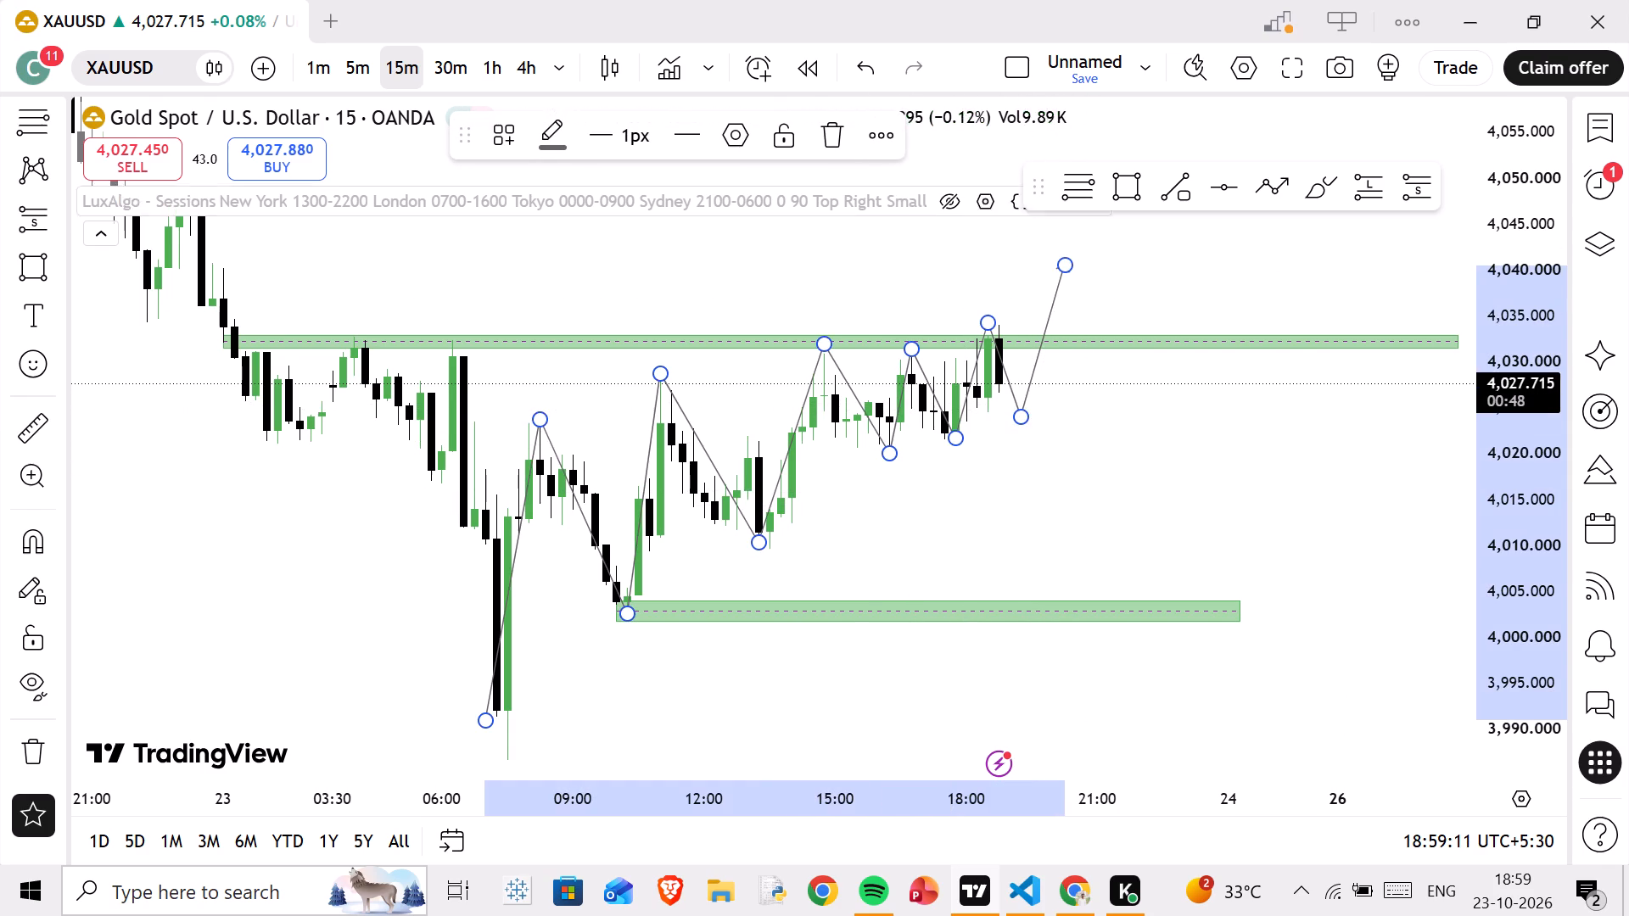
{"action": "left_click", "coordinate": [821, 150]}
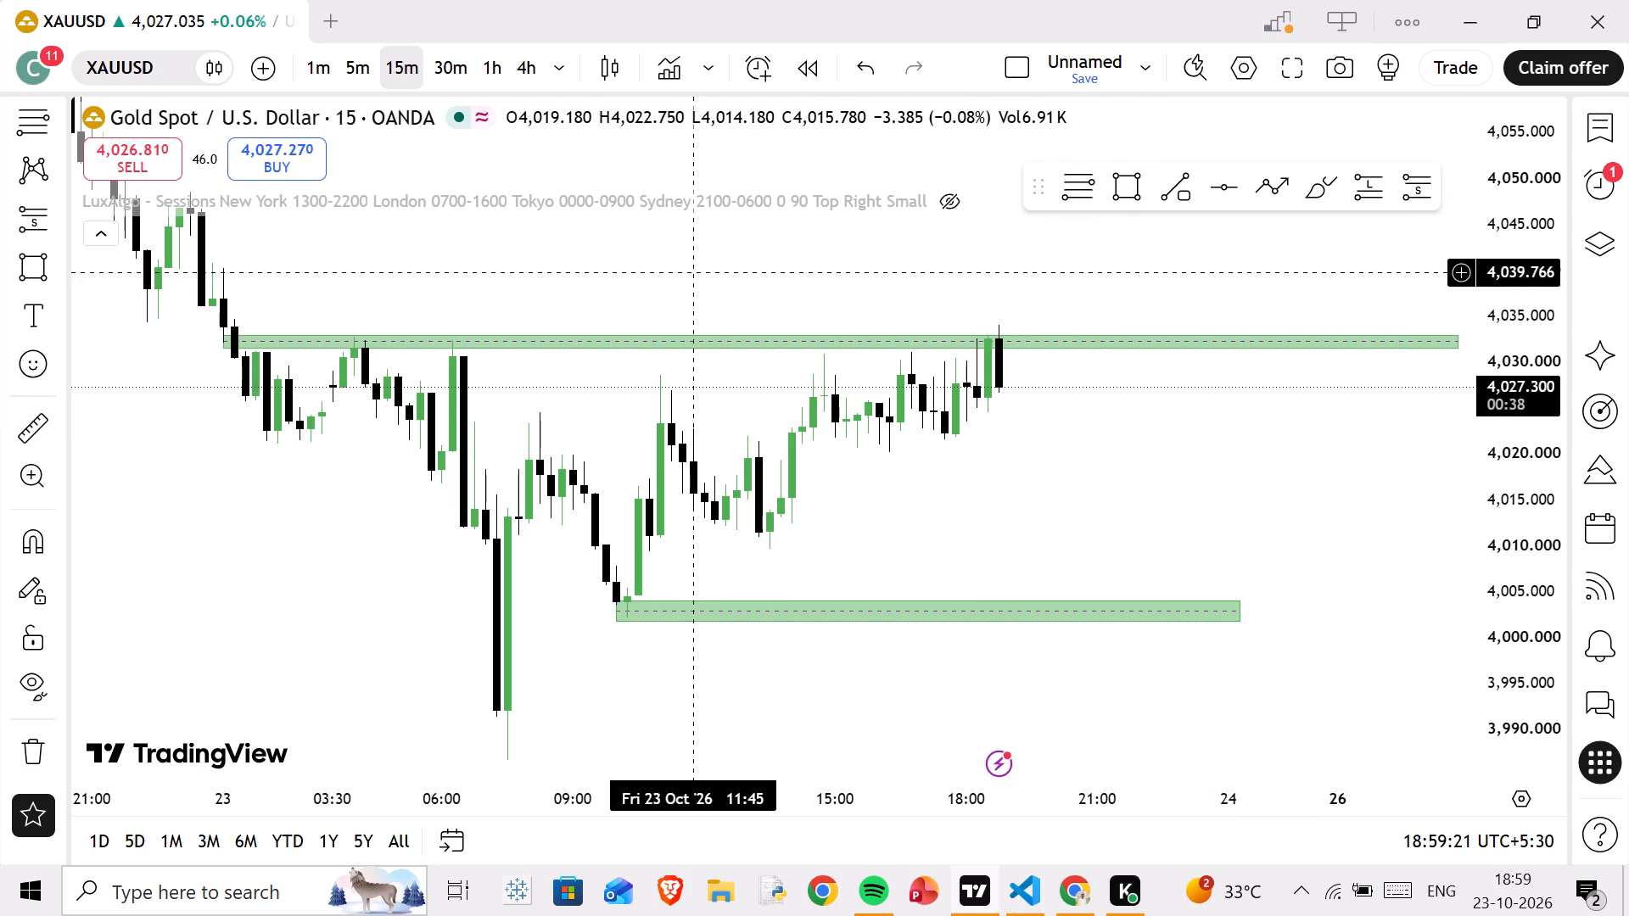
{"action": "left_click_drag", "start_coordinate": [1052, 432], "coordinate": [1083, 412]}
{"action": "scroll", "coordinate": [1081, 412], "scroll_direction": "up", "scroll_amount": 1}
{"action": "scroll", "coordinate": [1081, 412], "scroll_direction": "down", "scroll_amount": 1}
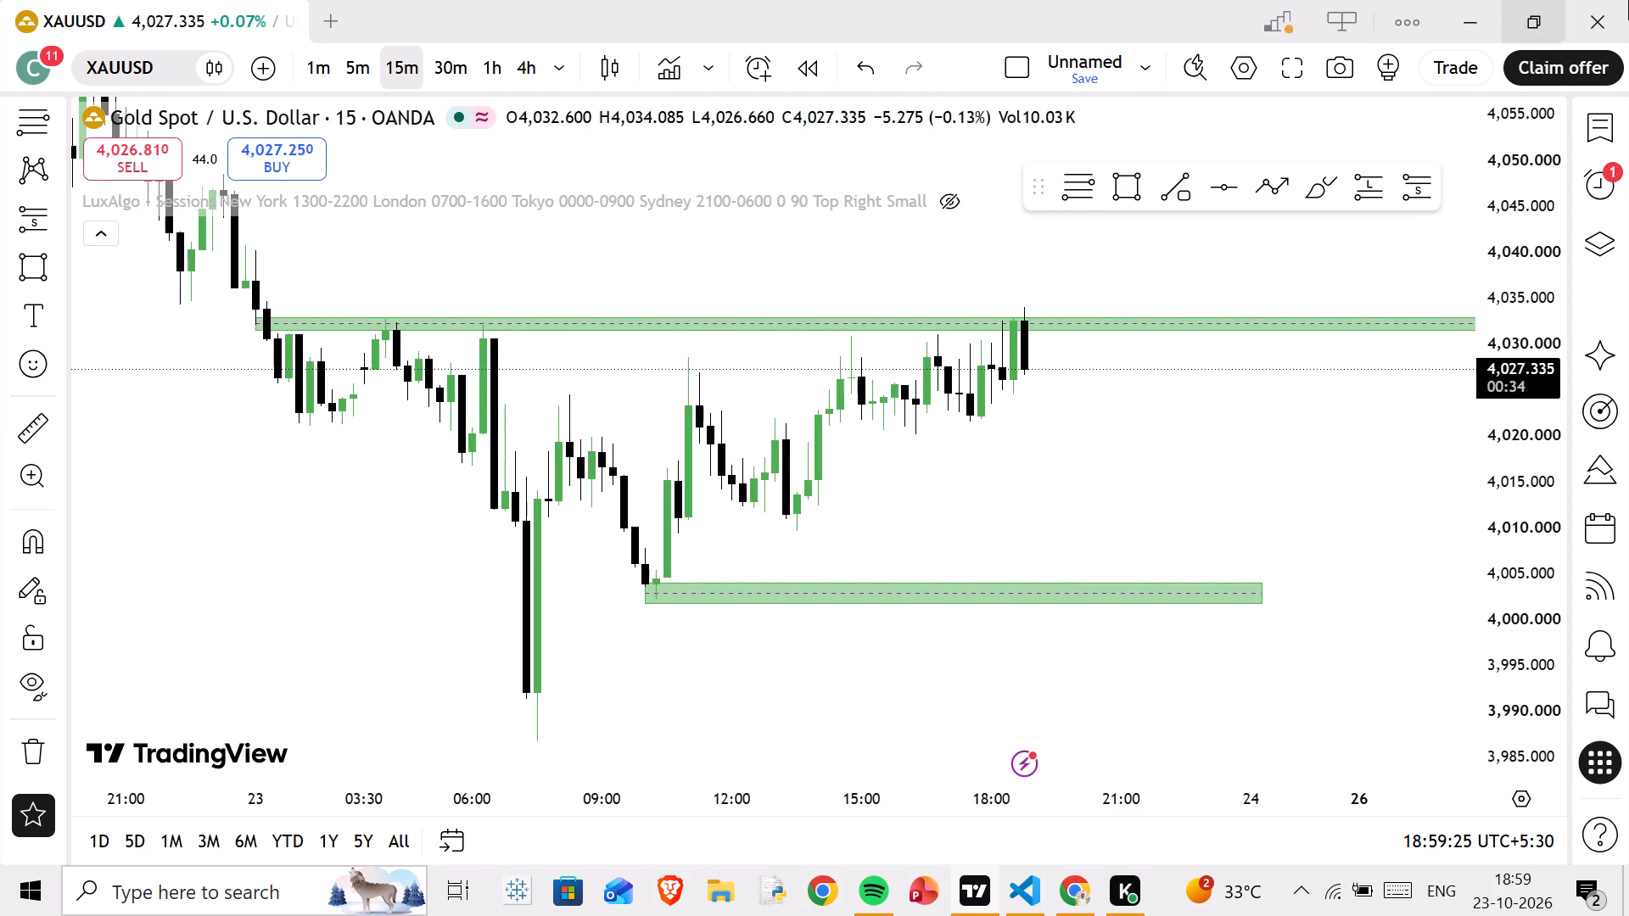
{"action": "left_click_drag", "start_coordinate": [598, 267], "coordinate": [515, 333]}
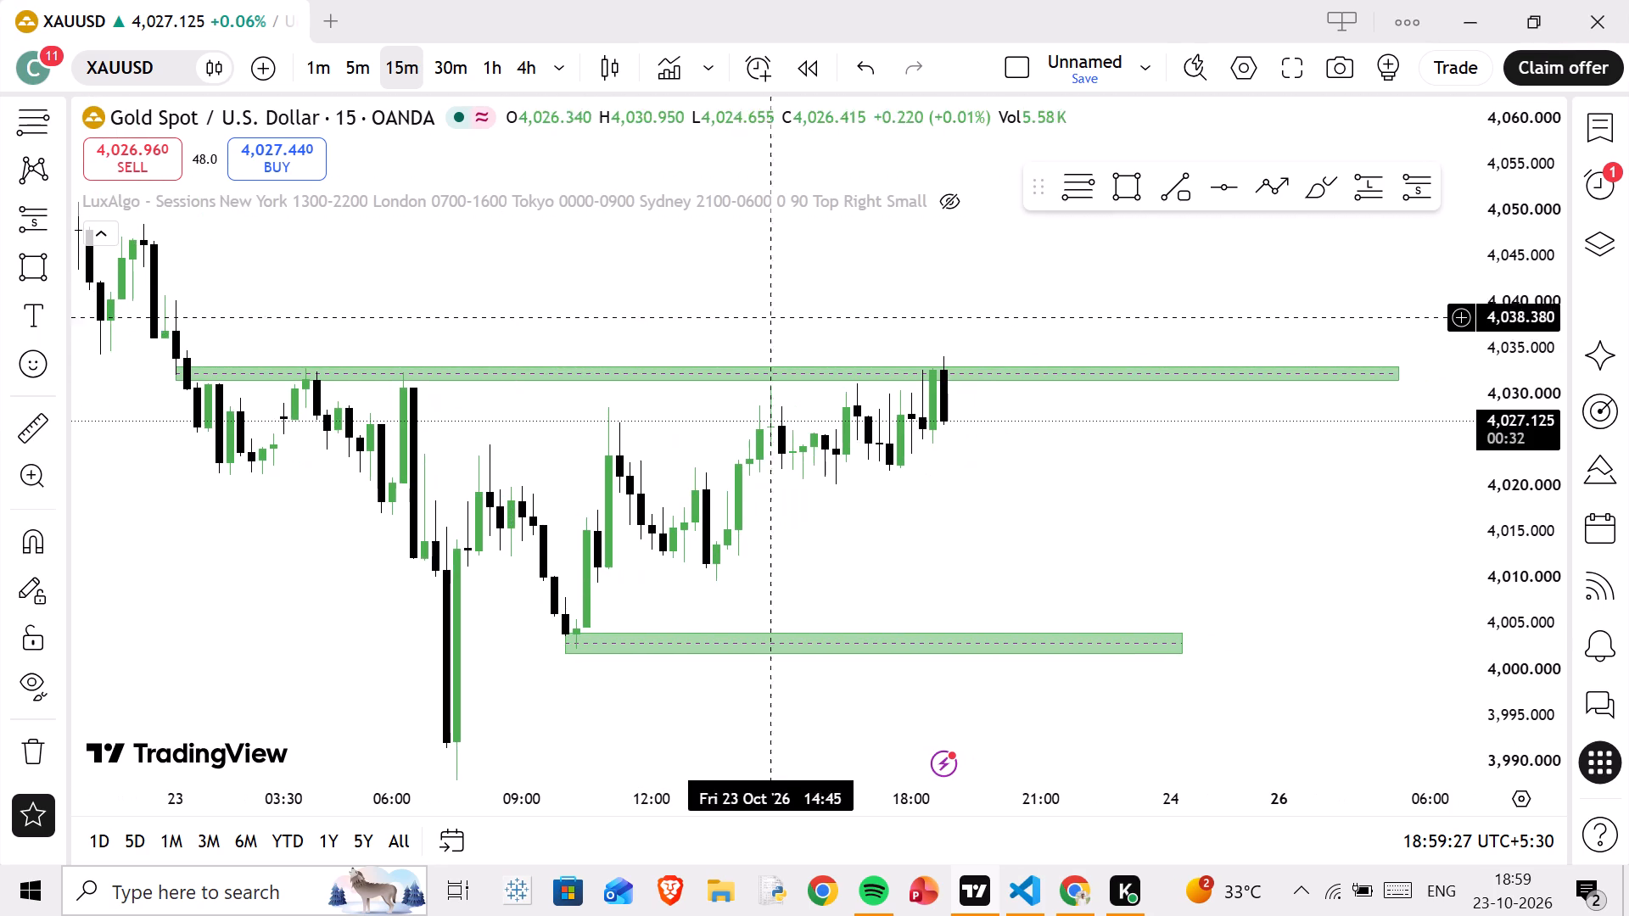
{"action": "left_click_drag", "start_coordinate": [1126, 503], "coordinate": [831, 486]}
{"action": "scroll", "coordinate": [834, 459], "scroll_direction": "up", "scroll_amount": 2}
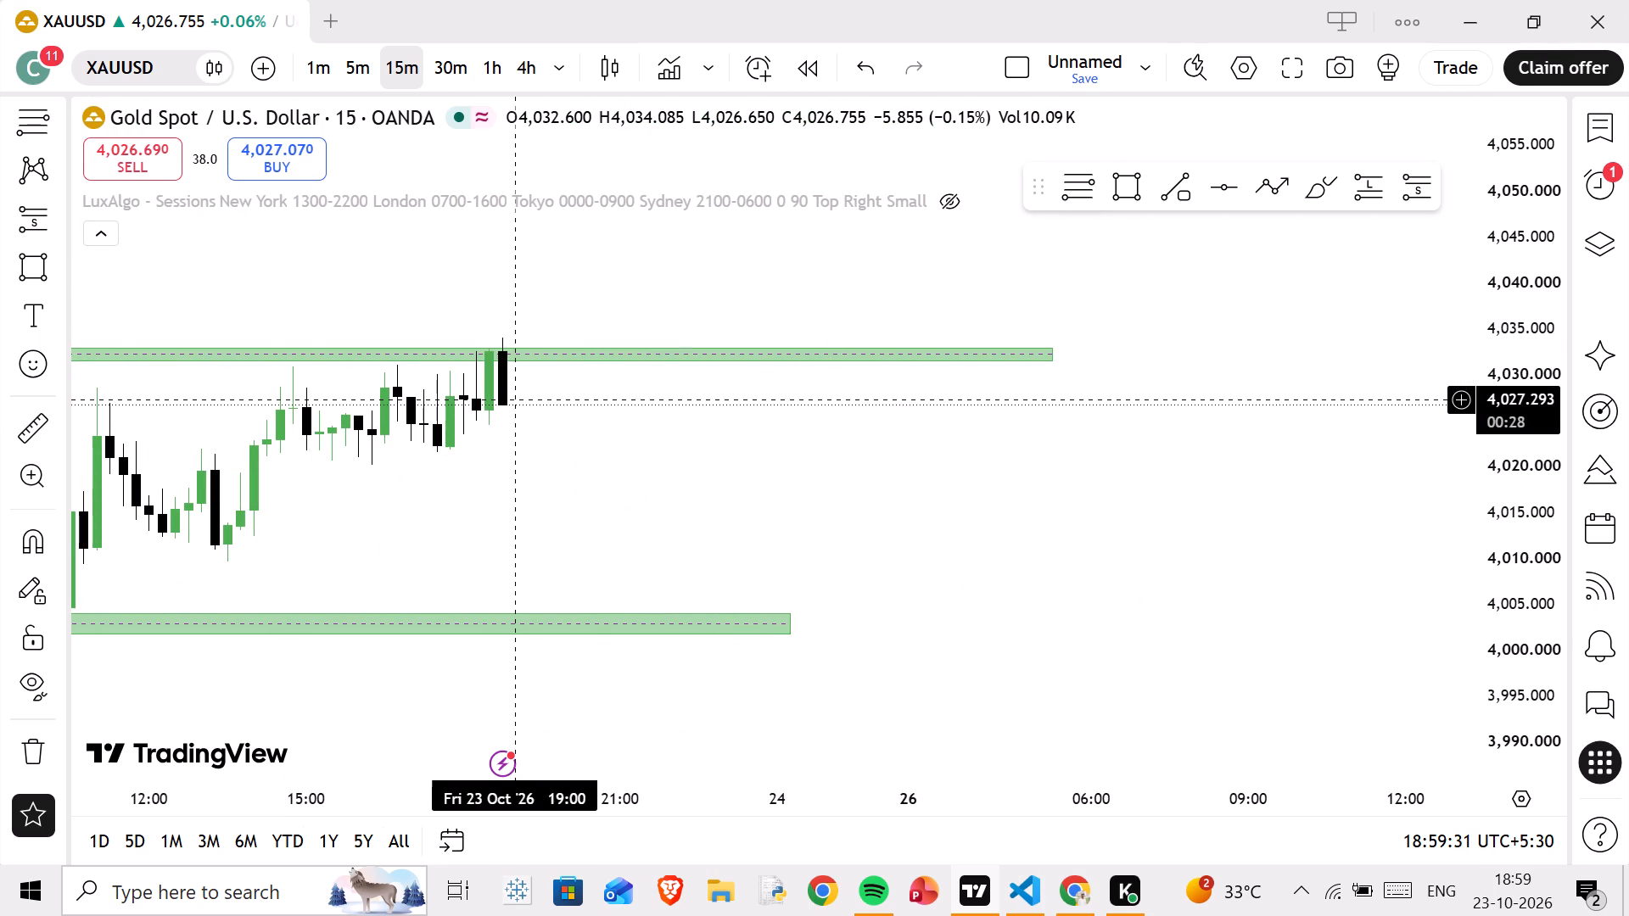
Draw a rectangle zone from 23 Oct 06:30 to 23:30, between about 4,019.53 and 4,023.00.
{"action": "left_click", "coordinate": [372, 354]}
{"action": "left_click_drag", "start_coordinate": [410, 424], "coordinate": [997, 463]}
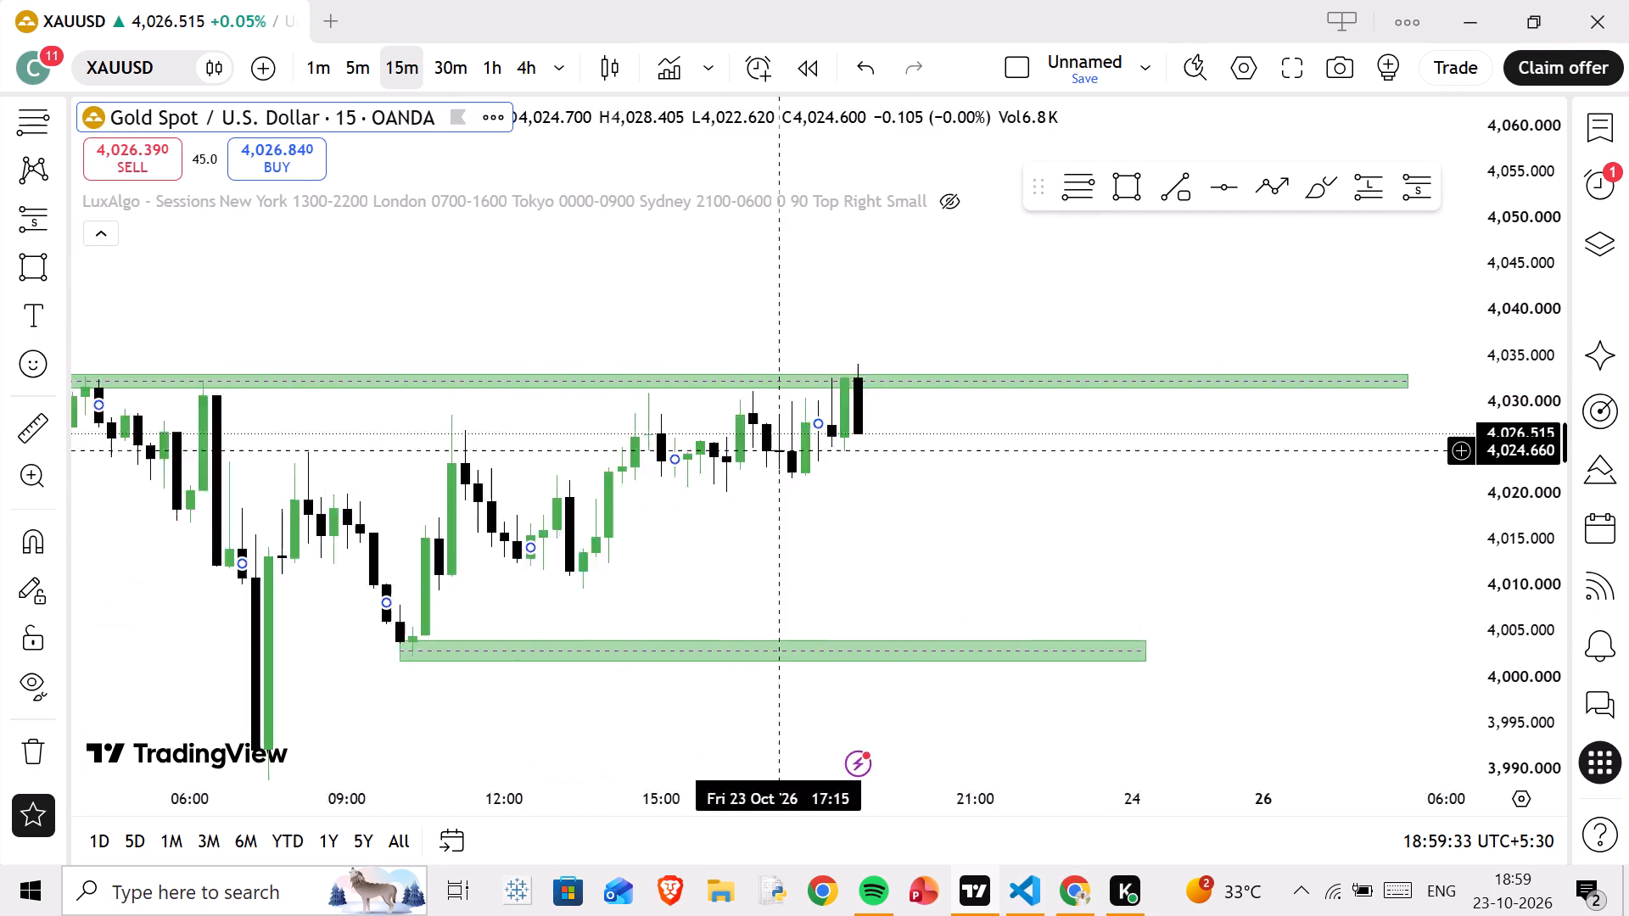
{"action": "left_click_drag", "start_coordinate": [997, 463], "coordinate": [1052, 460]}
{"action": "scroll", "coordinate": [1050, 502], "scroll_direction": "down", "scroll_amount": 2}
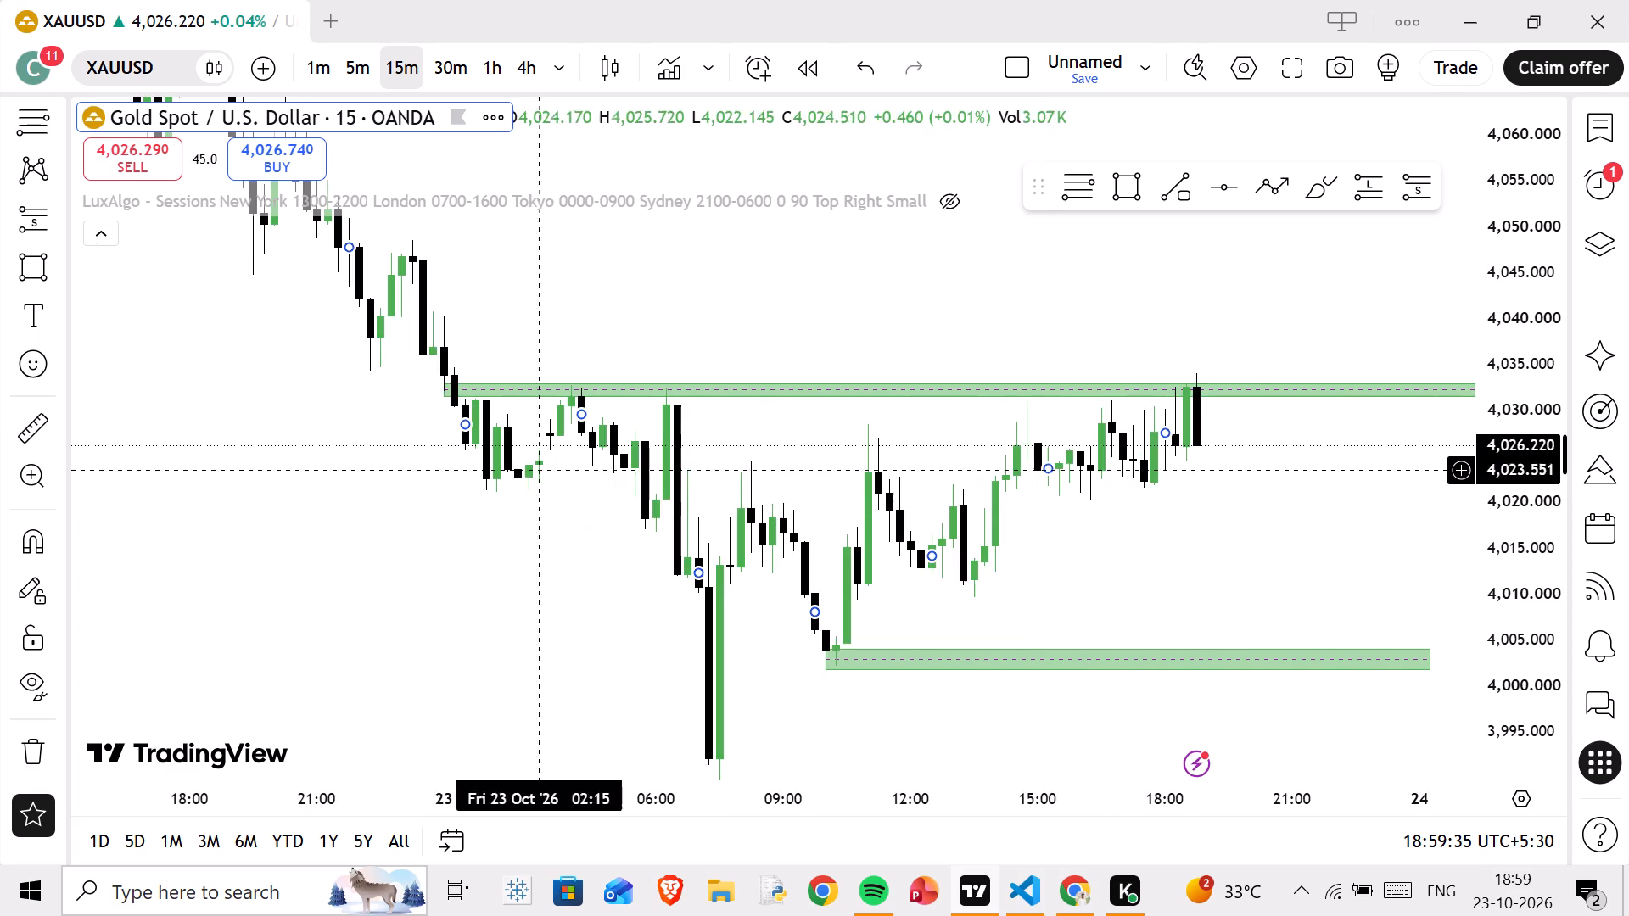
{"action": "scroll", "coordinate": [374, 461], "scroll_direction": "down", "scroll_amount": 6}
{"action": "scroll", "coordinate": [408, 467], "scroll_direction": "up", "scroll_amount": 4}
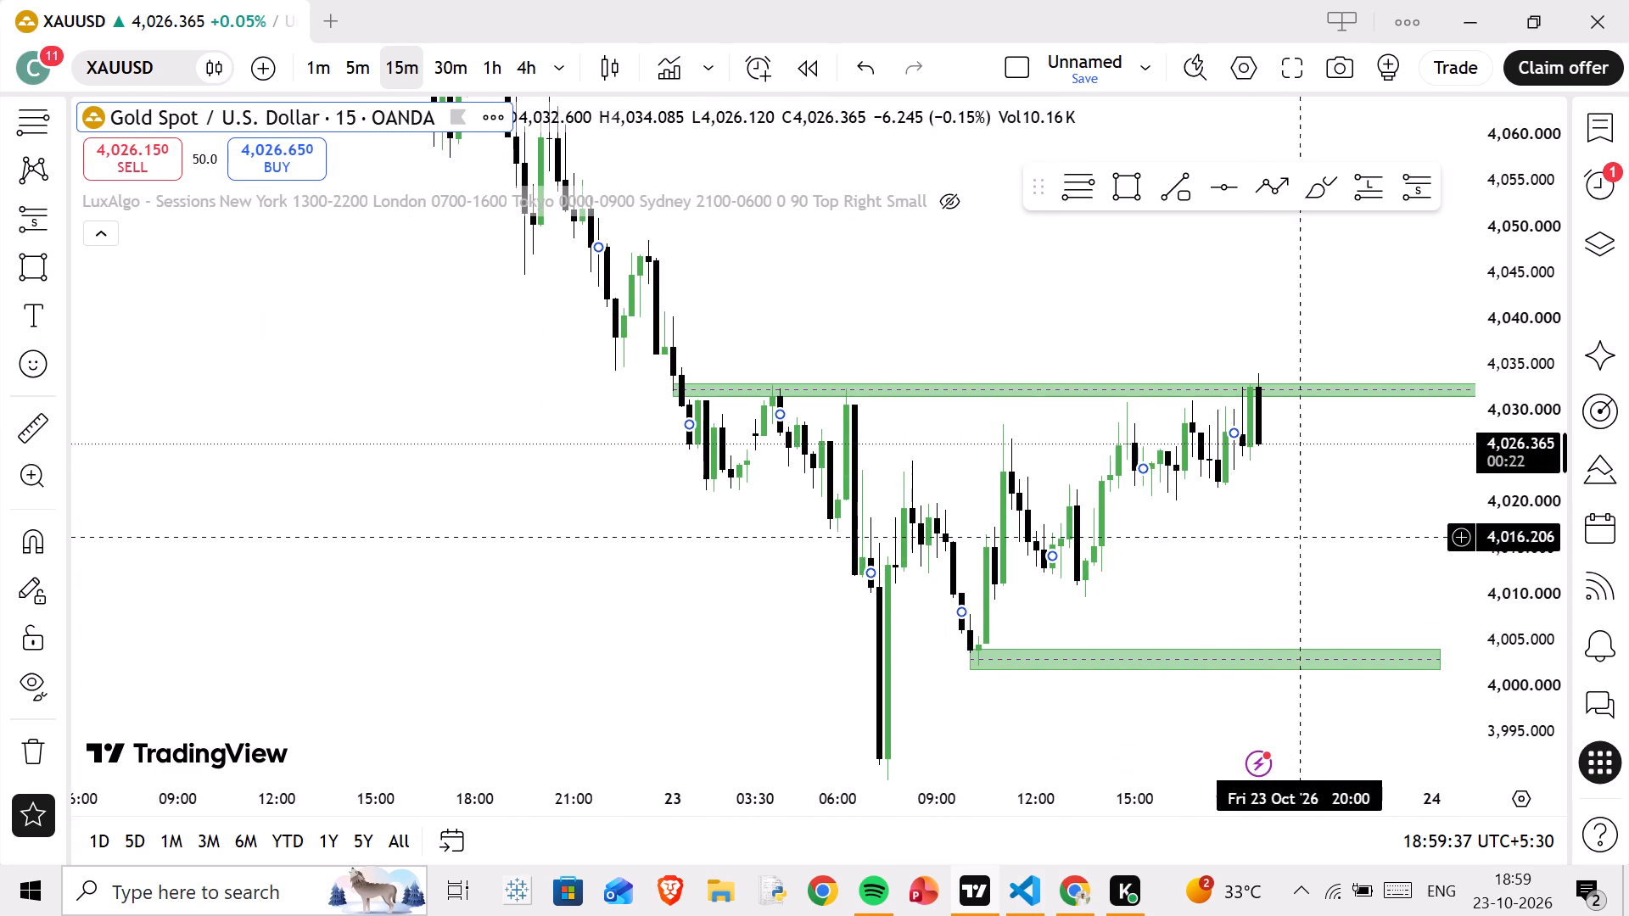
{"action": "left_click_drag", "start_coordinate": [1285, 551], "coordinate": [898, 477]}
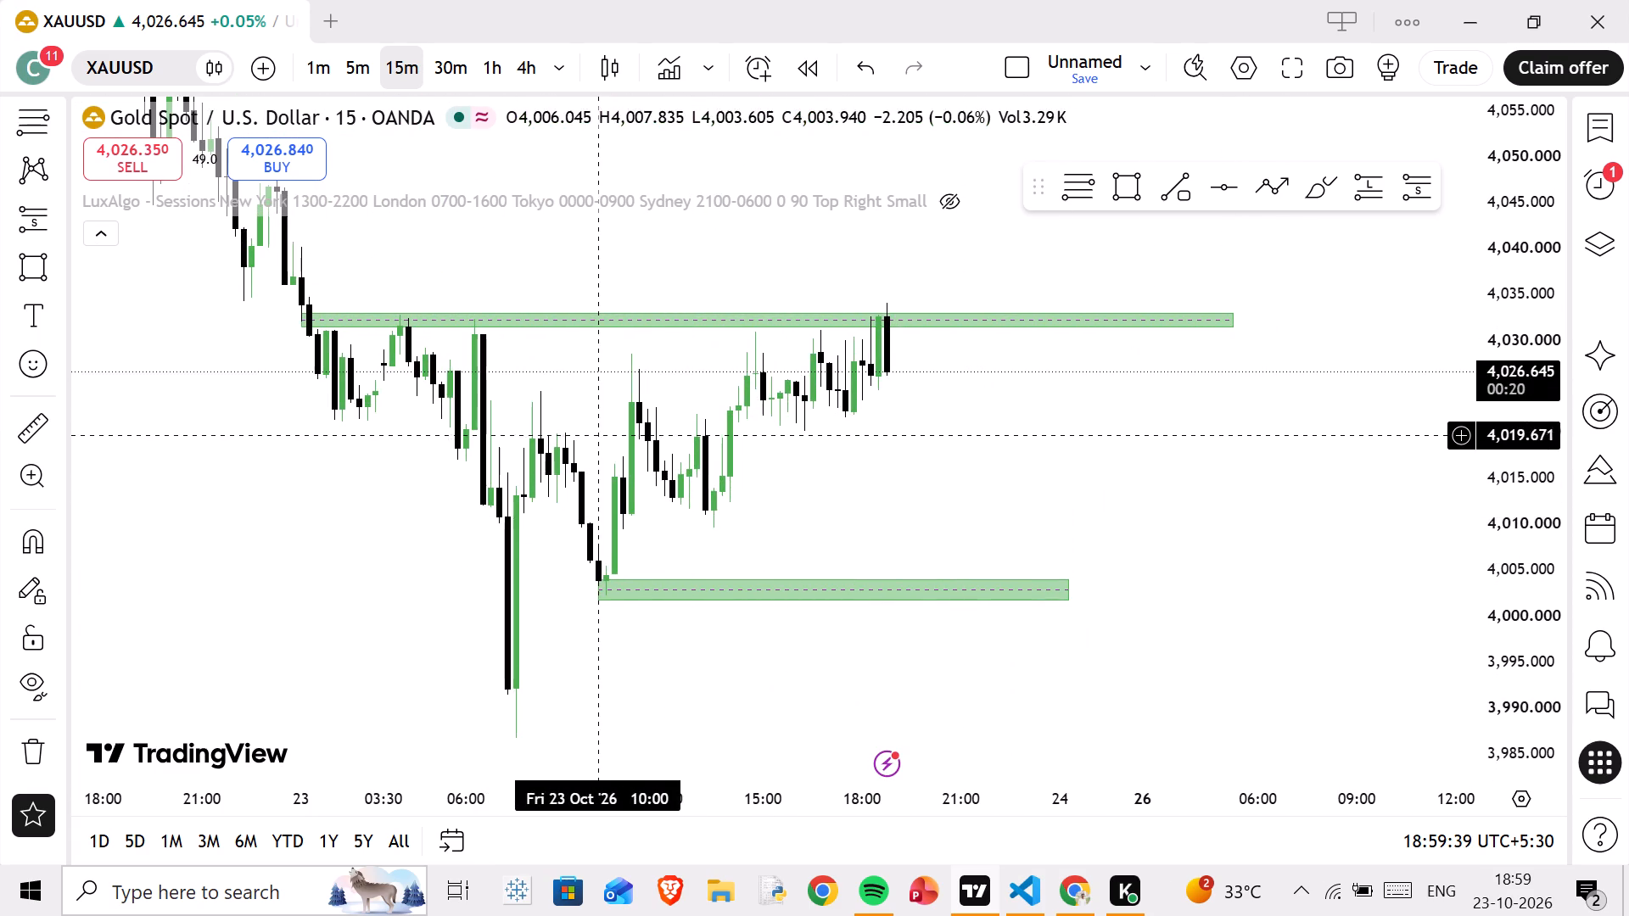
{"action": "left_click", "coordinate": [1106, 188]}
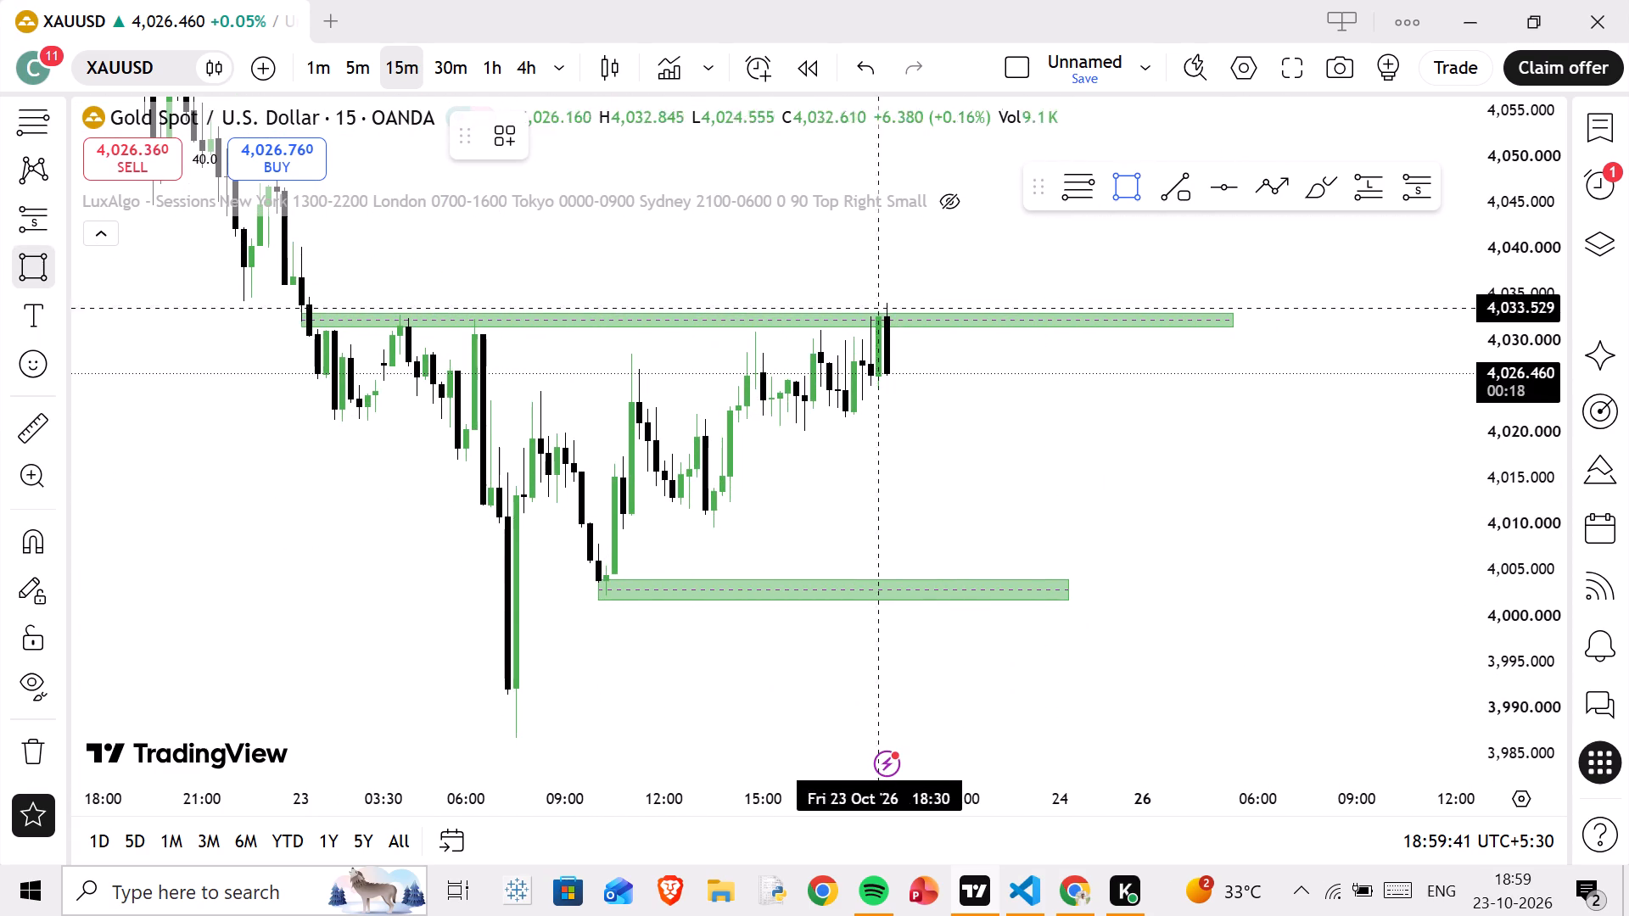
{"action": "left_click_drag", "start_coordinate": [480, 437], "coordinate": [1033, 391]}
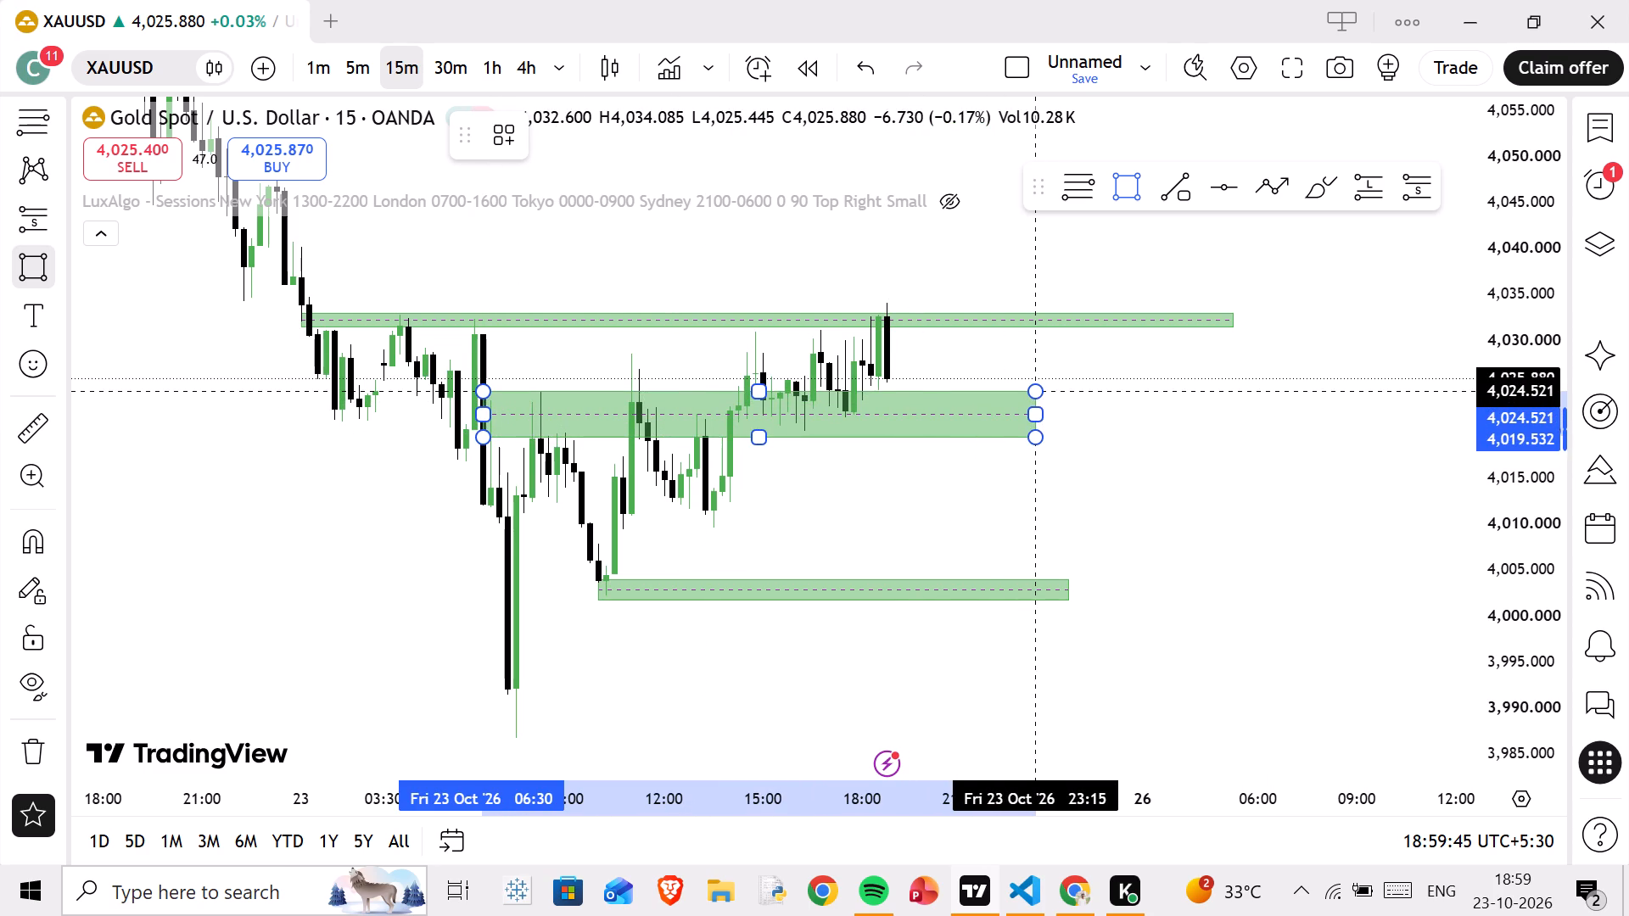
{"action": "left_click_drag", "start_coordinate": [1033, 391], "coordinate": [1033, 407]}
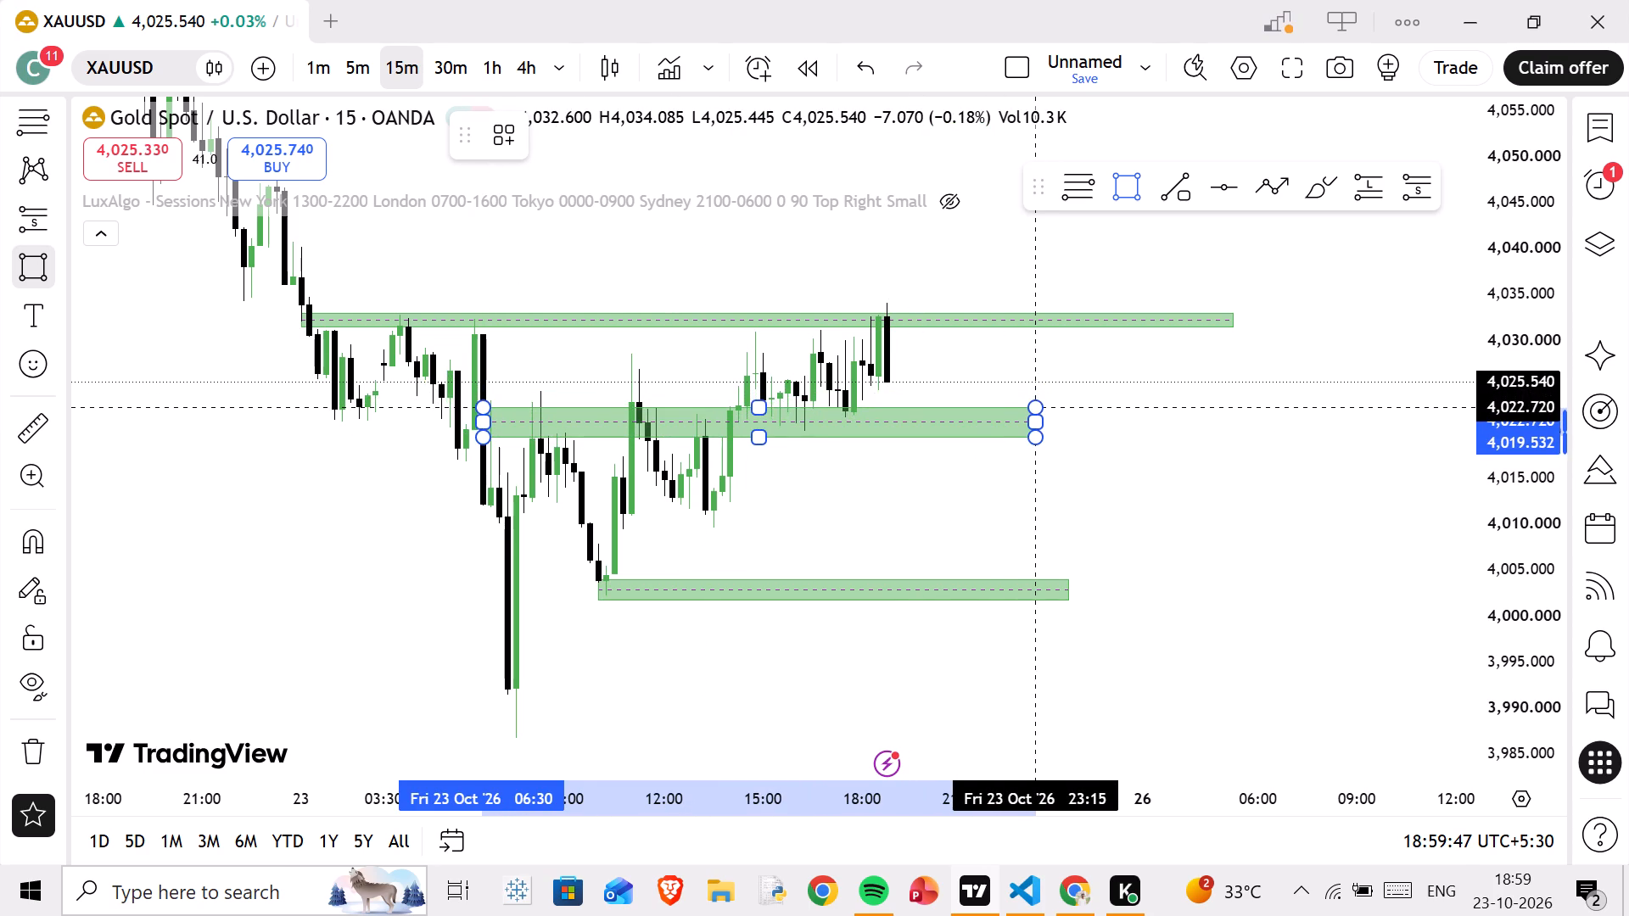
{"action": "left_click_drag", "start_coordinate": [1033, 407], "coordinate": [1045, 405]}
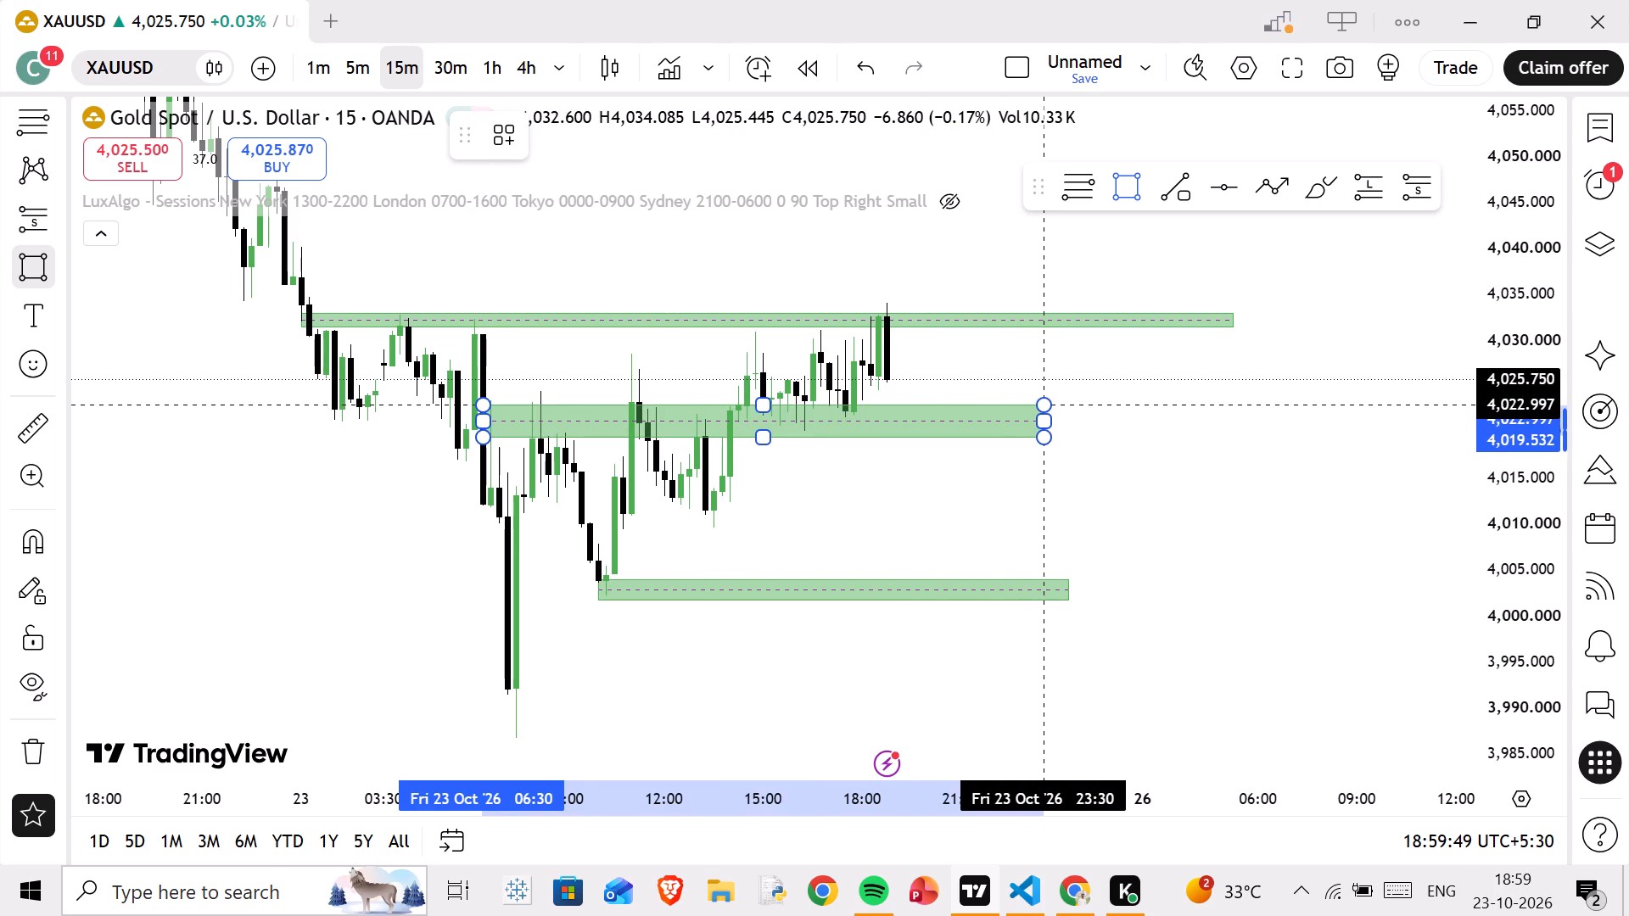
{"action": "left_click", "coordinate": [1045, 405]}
Measure the price move from the new zone's upper edge at the 18:00 candle up to just above the resistance zone.
{"action": "left_click_drag", "start_coordinate": [1125, 440], "coordinate": [1000, 416]}
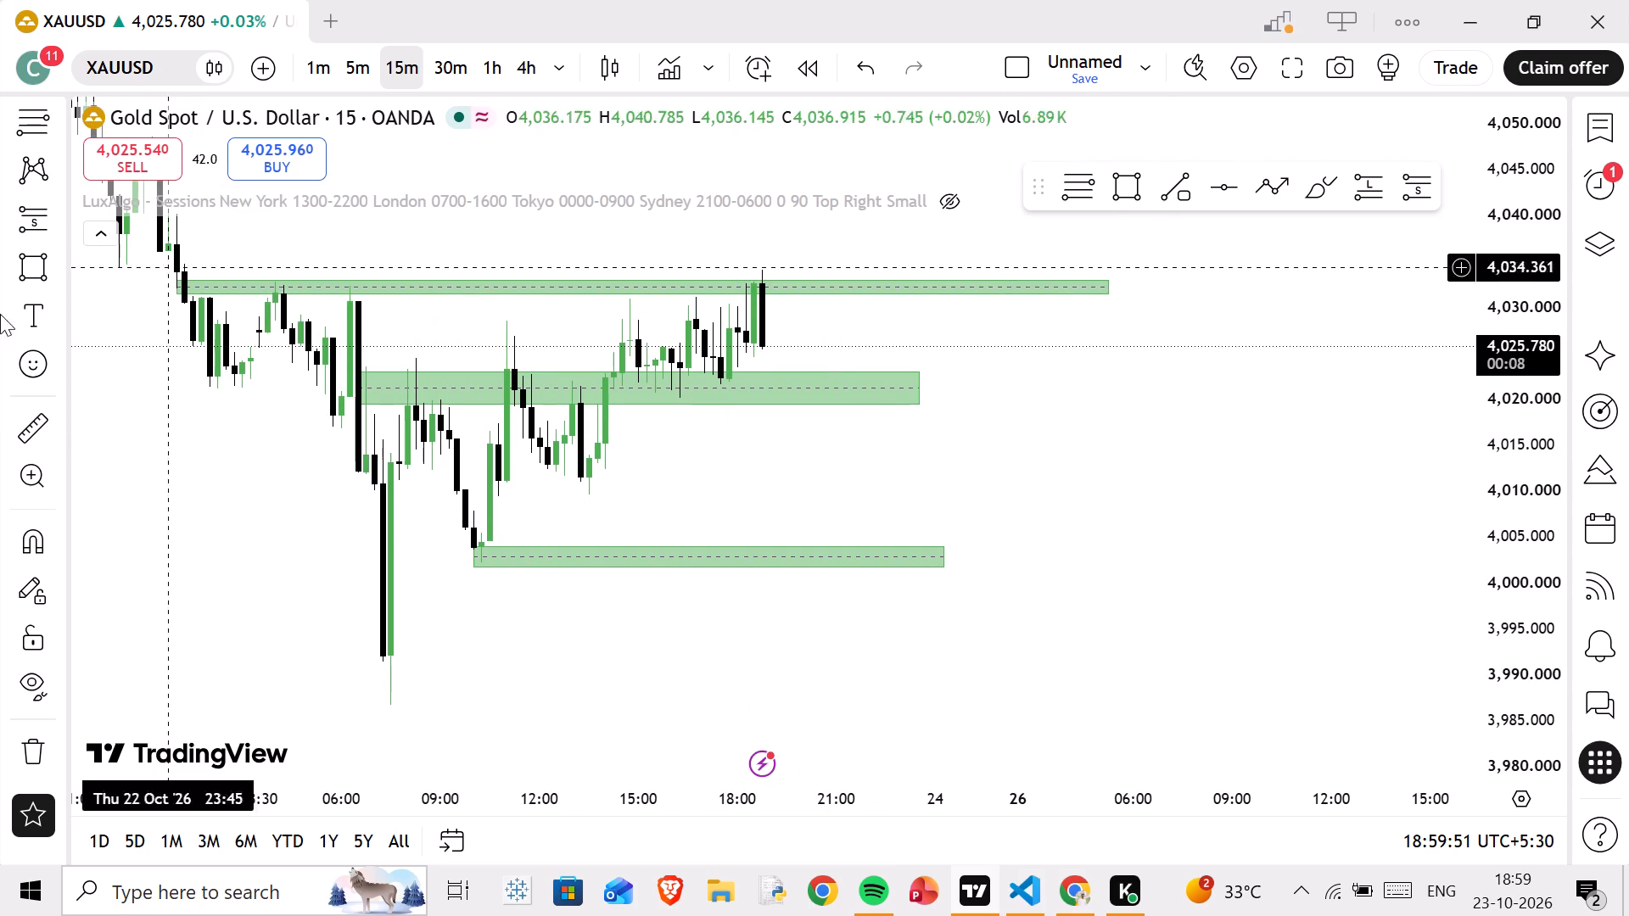
{"action": "left_click", "coordinate": [8, 414]}
{"action": "left_click", "coordinate": [739, 372]}
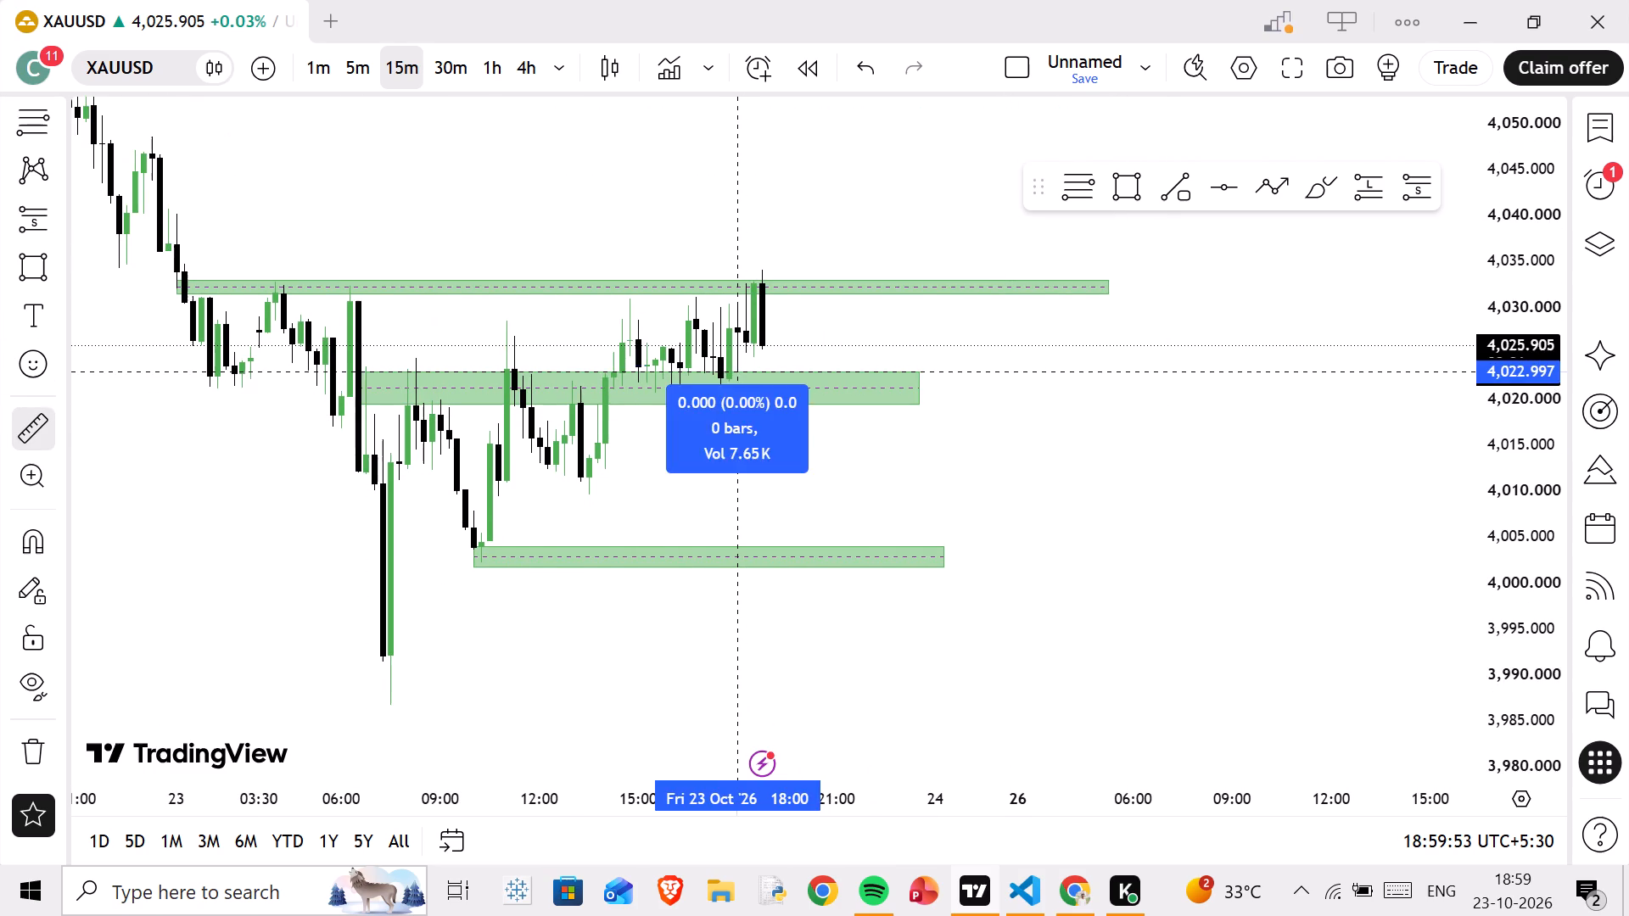
{"action": "left_click", "coordinate": [756, 264]}
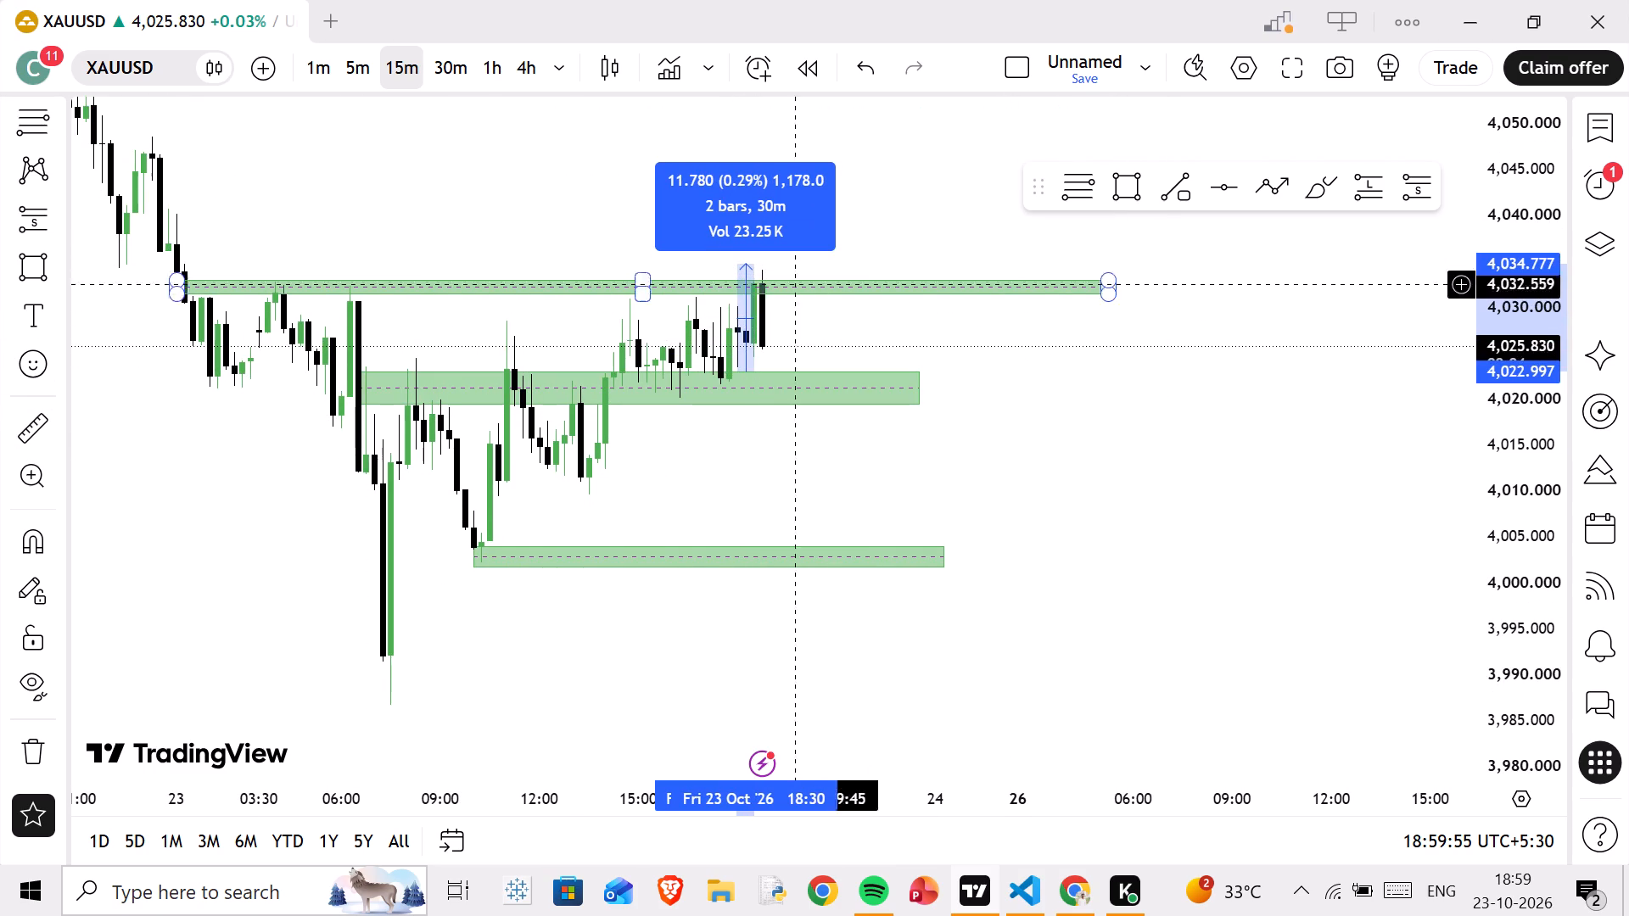
{"action": "left_click", "coordinate": [1271, 358]}
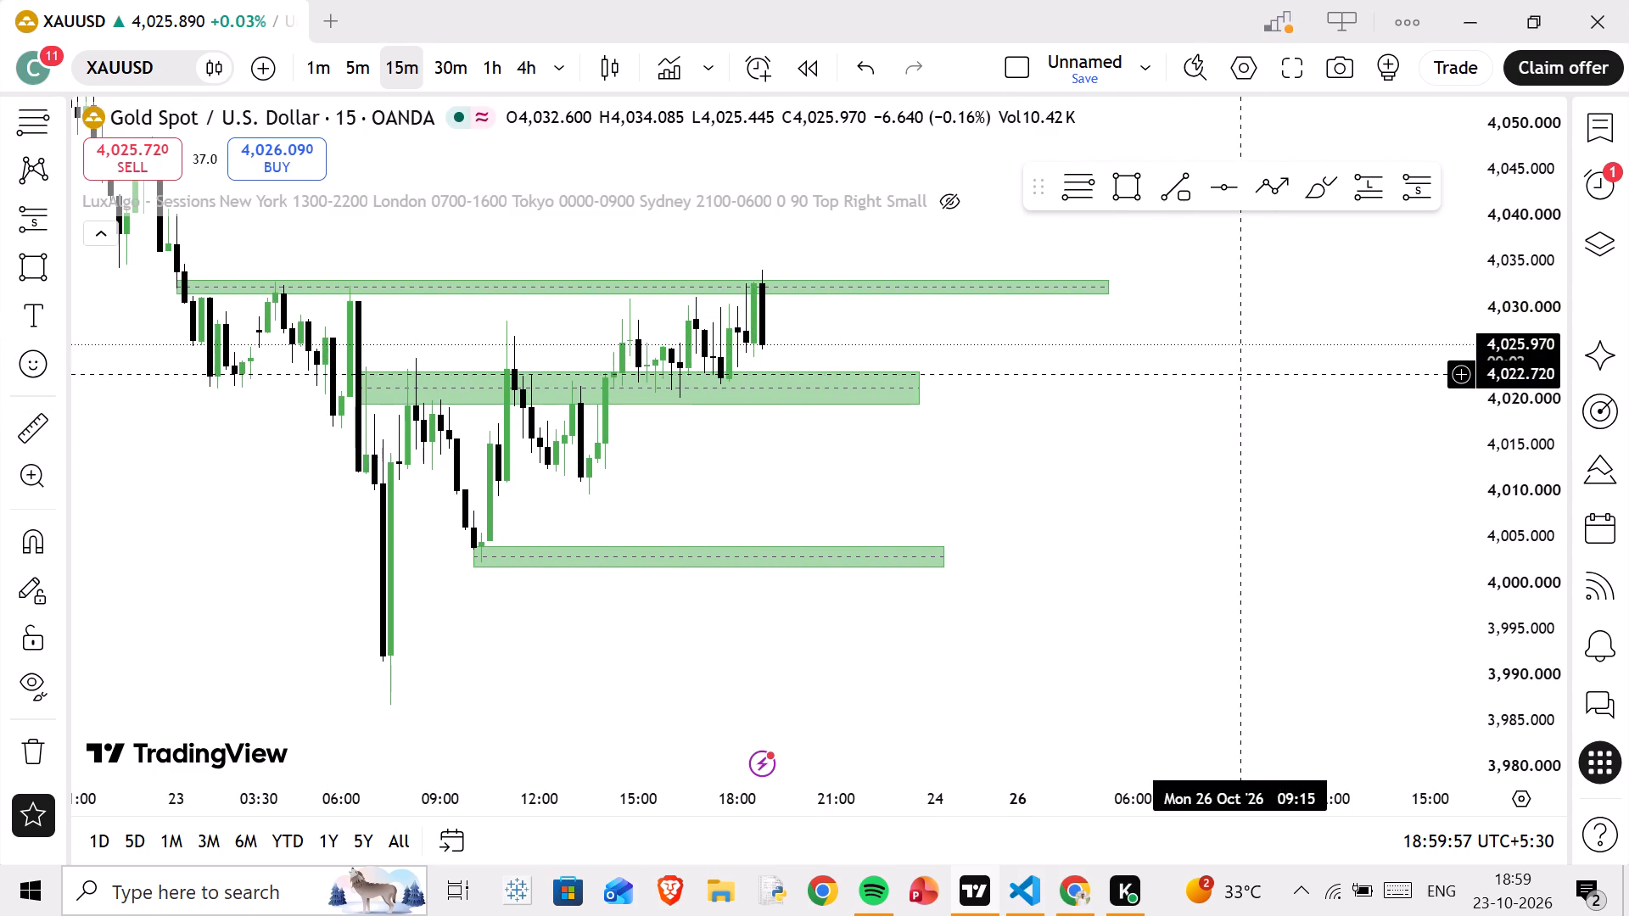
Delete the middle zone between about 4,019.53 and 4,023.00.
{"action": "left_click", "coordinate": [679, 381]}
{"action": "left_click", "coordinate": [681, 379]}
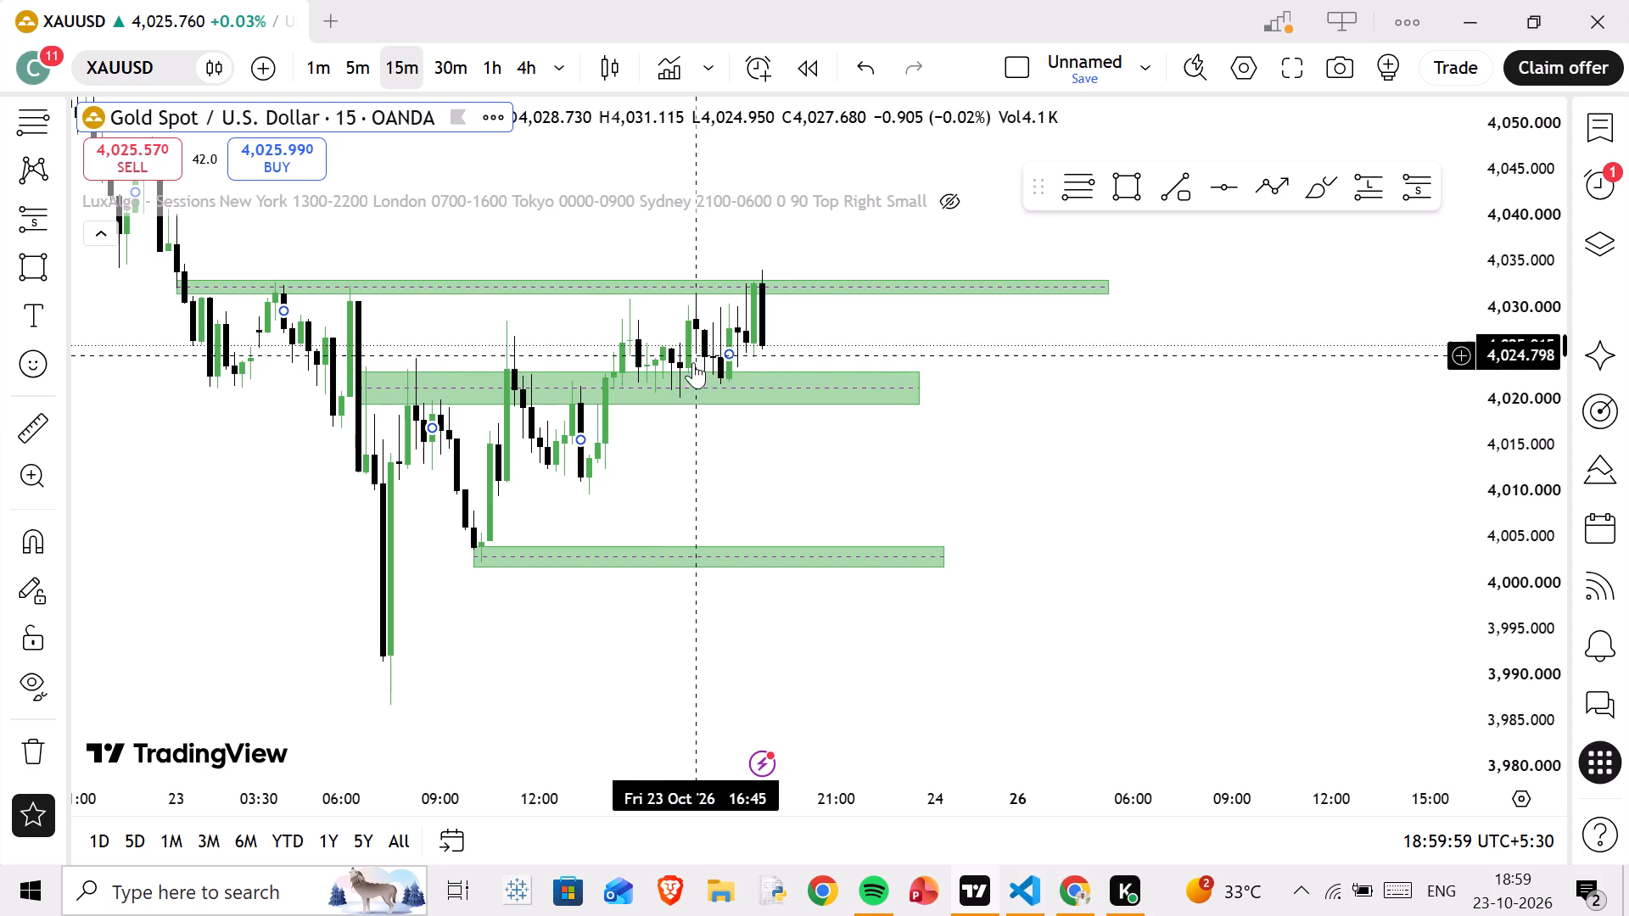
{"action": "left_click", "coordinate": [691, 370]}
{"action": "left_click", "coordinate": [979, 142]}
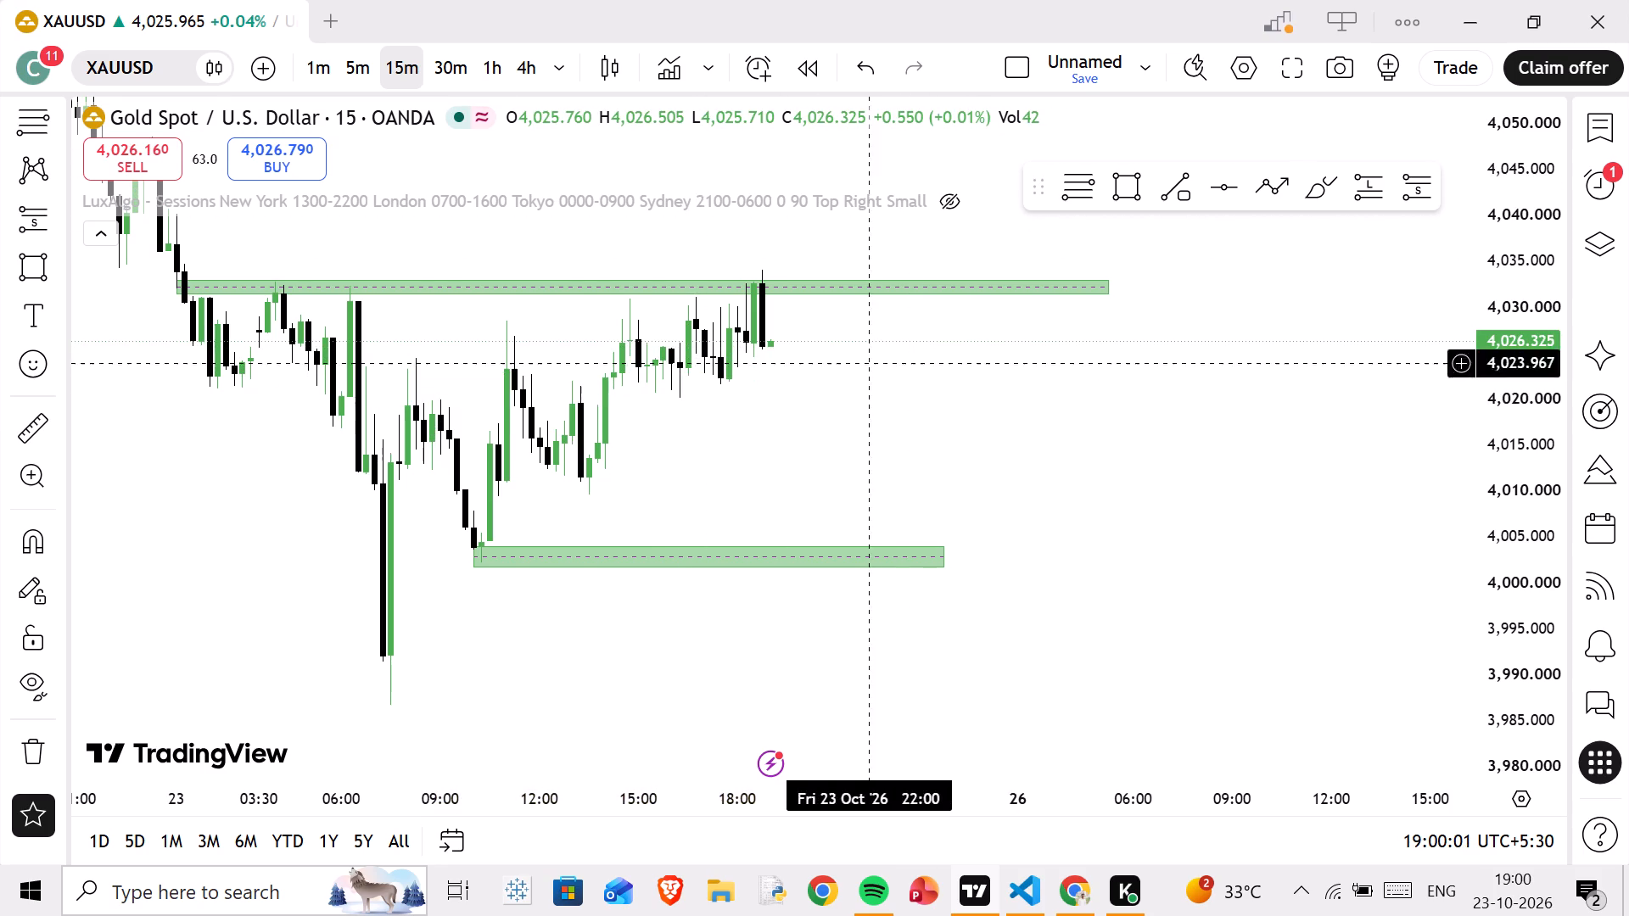
Draw a rising trend line from 23 Oct 10:15 at about 4,002.21 to 23:30 at about 4,031.59, along the swing lows.
{"action": "left_click_drag", "start_coordinate": [808, 421], "coordinate": [994, 399]}
{"action": "scroll", "coordinate": [989, 416], "scroll_direction": "up", "scroll_amount": 2}
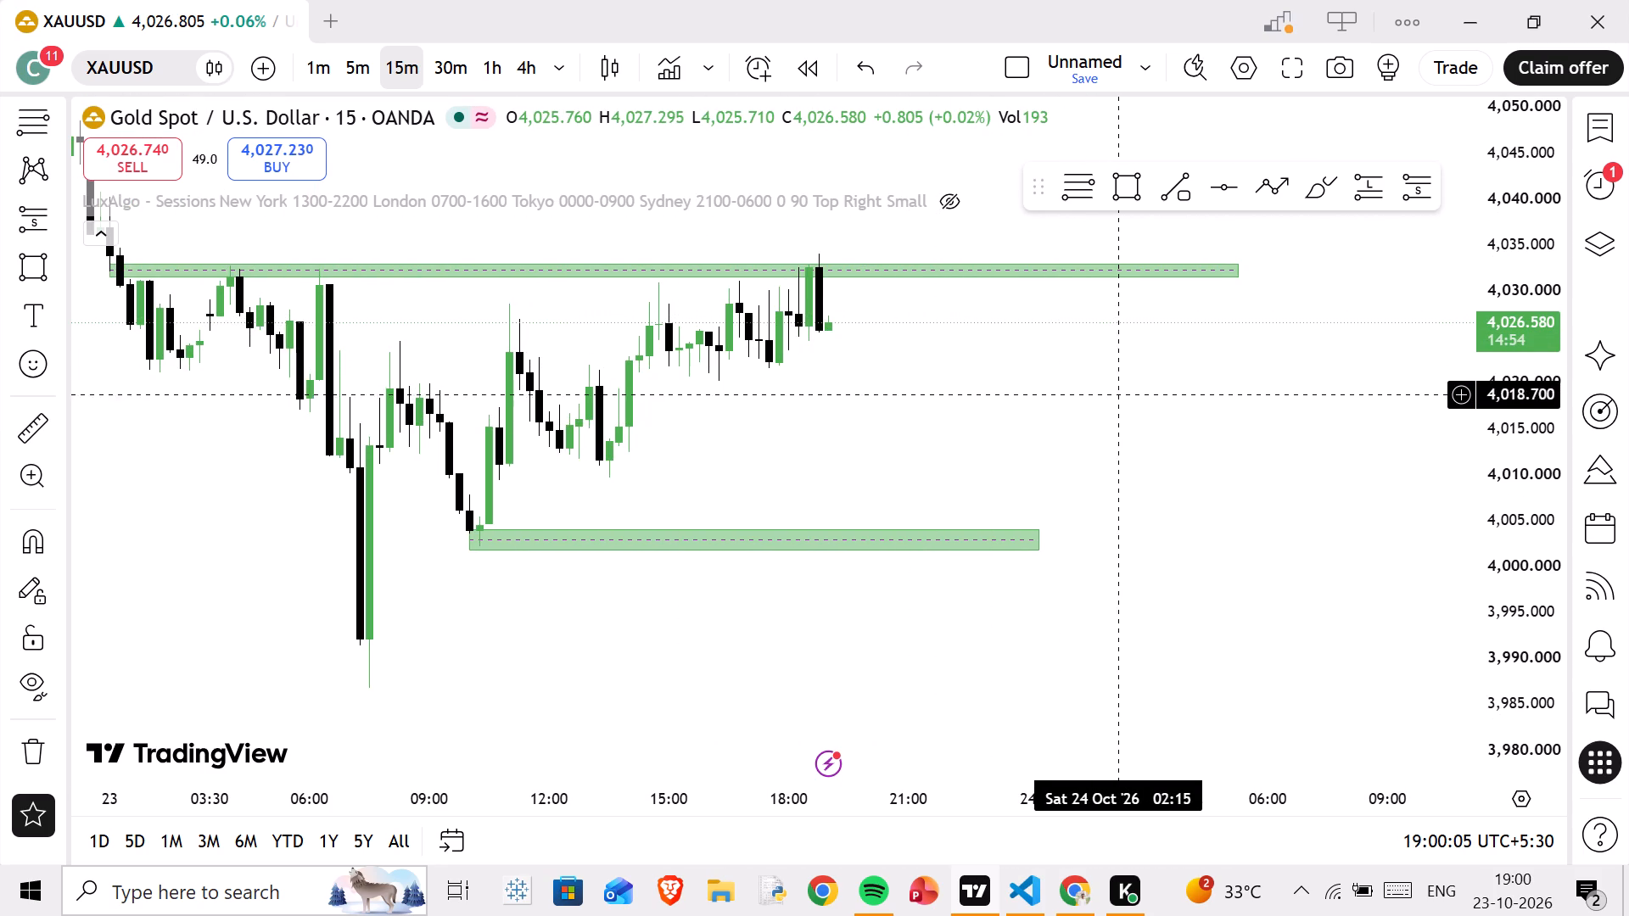
{"action": "left_click_drag", "start_coordinate": [1012, 421], "coordinate": [1013, 437]}
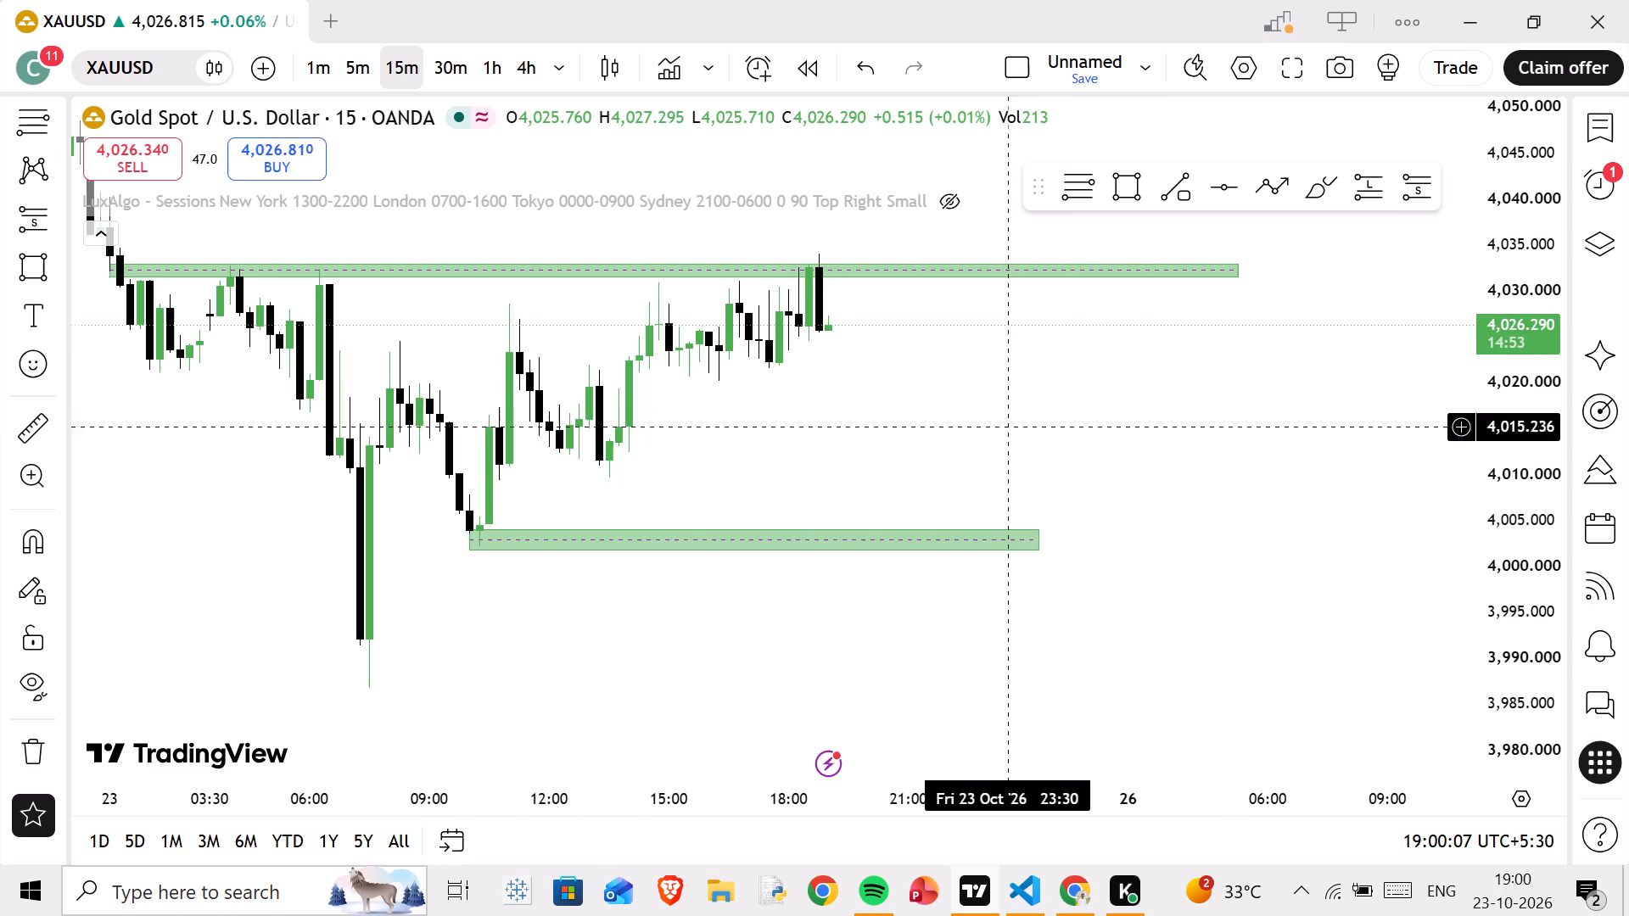
{"action": "left_click_drag", "start_coordinate": [1013, 437], "coordinate": [1017, 530]}
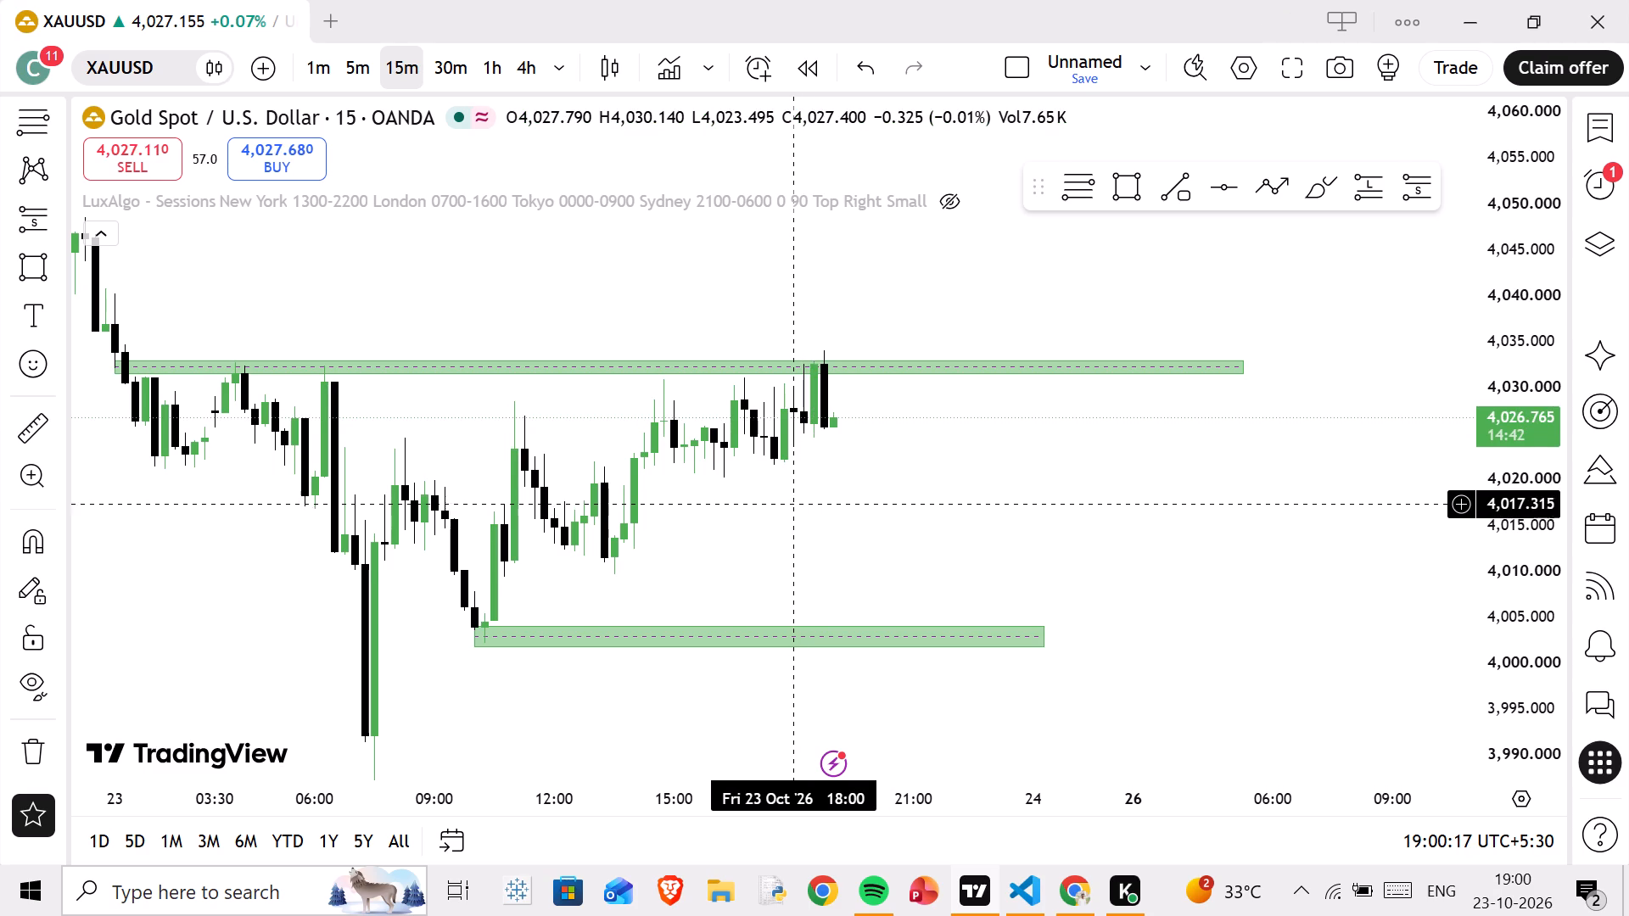
{"action": "left_click_drag", "start_coordinate": [793, 505], "coordinate": [889, 455]}
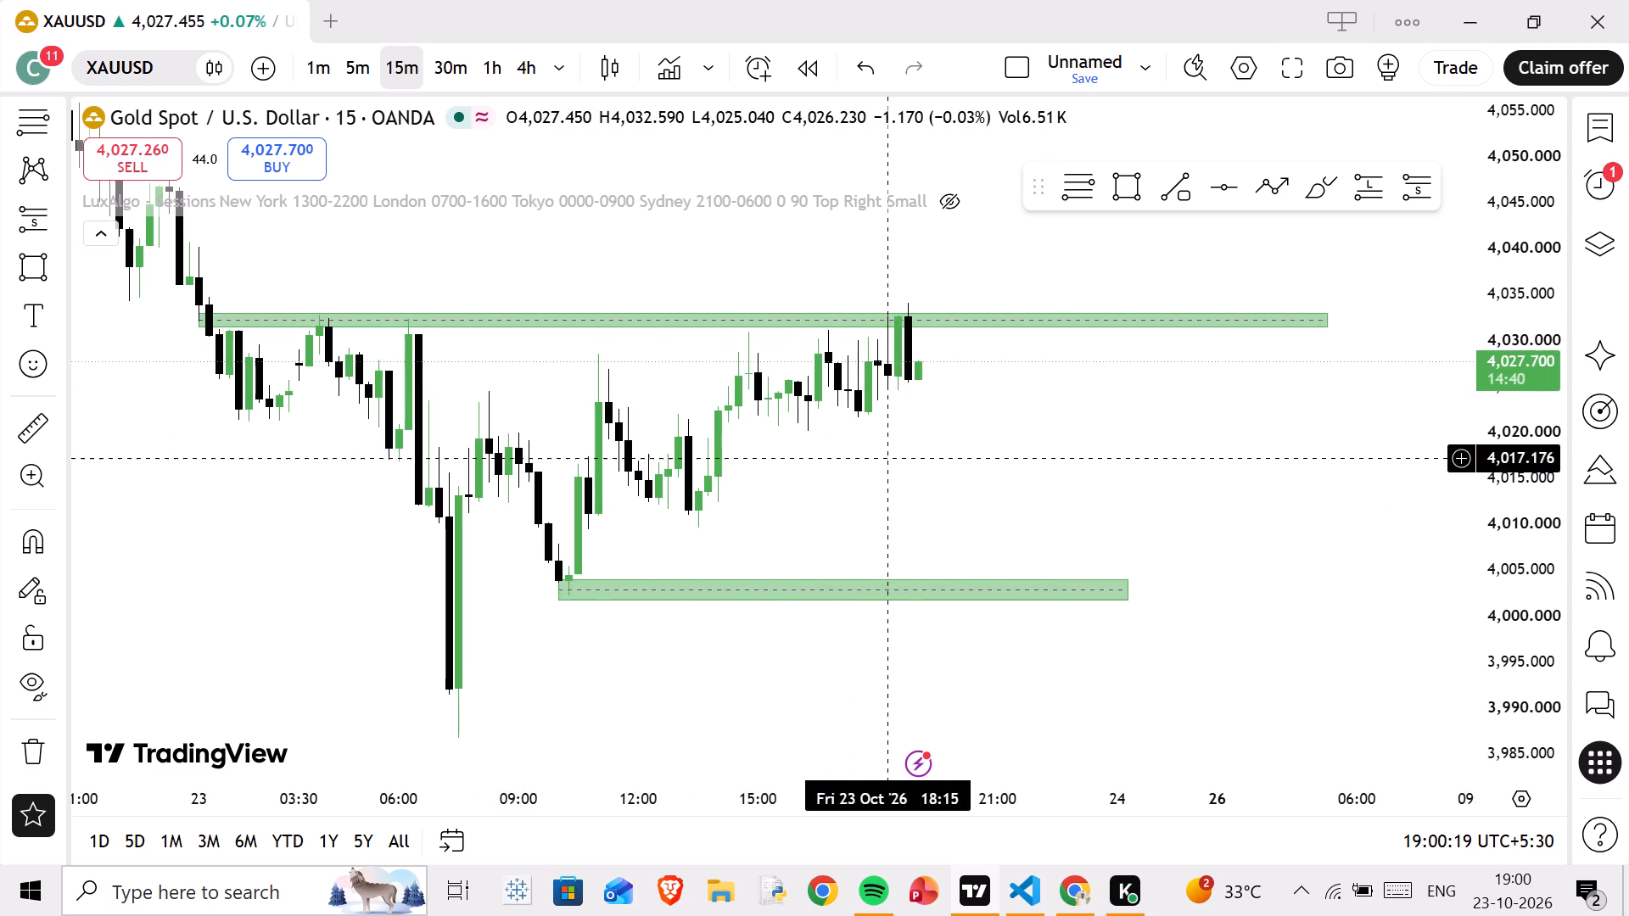
{"action": "left_click", "coordinate": [1198, 198]}
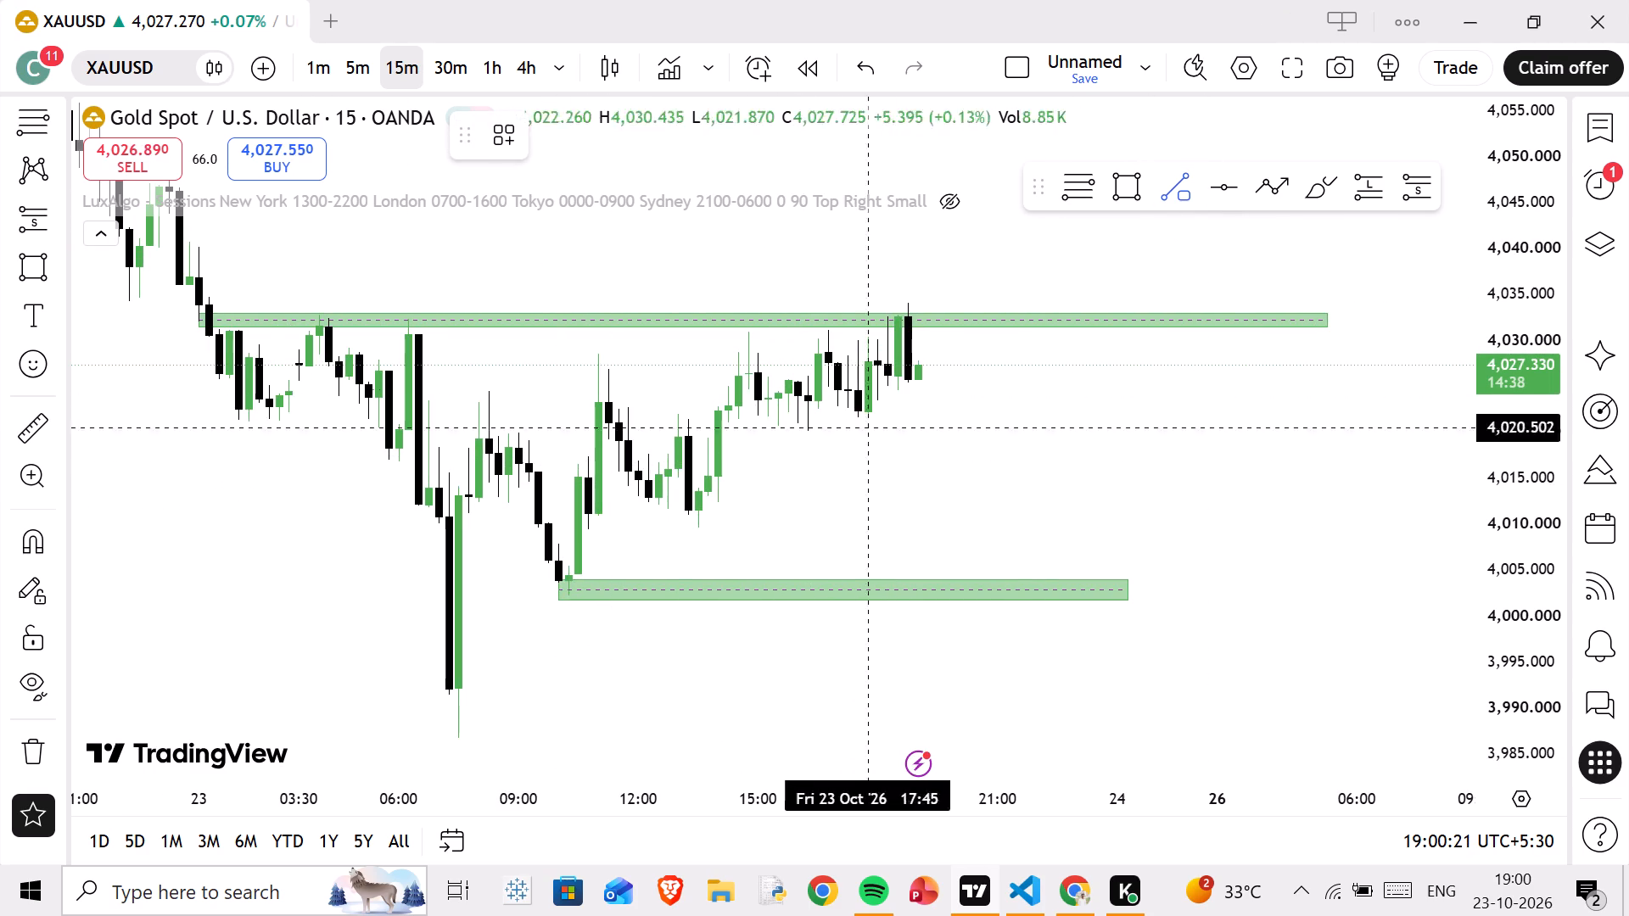
{"action": "left_click_drag", "start_coordinate": [565, 596], "coordinate": [1000, 363]}
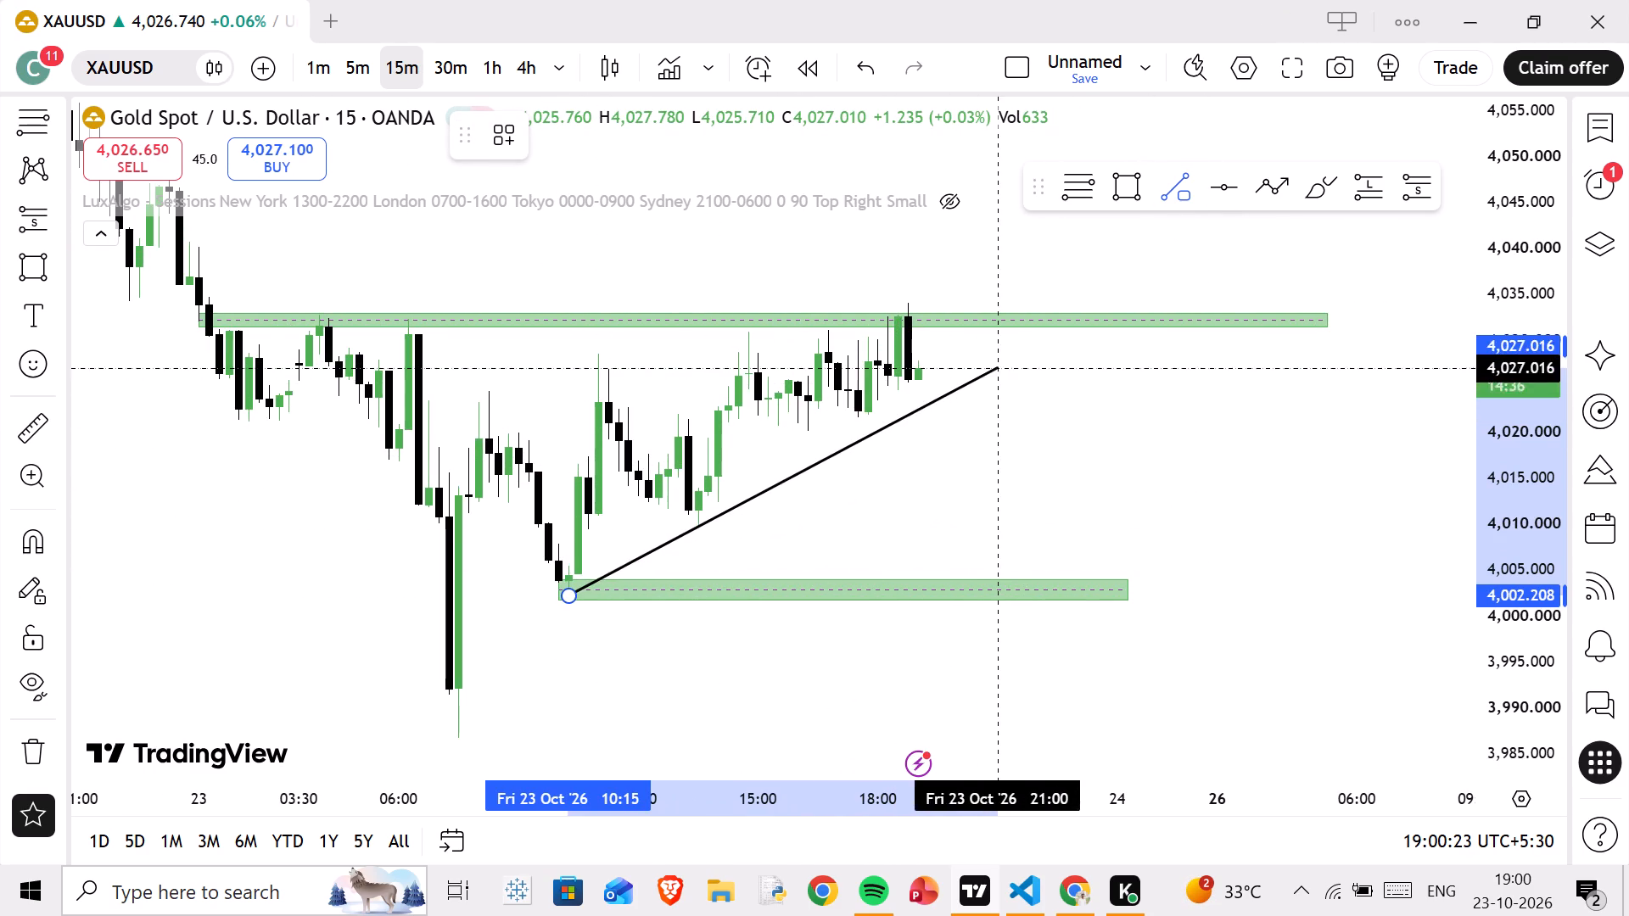
{"action": "left_click_drag", "start_coordinate": [1000, 363], "coordinate": [1094, 326]}
{"action": "left_click", "coordinate": [1094, 326]}
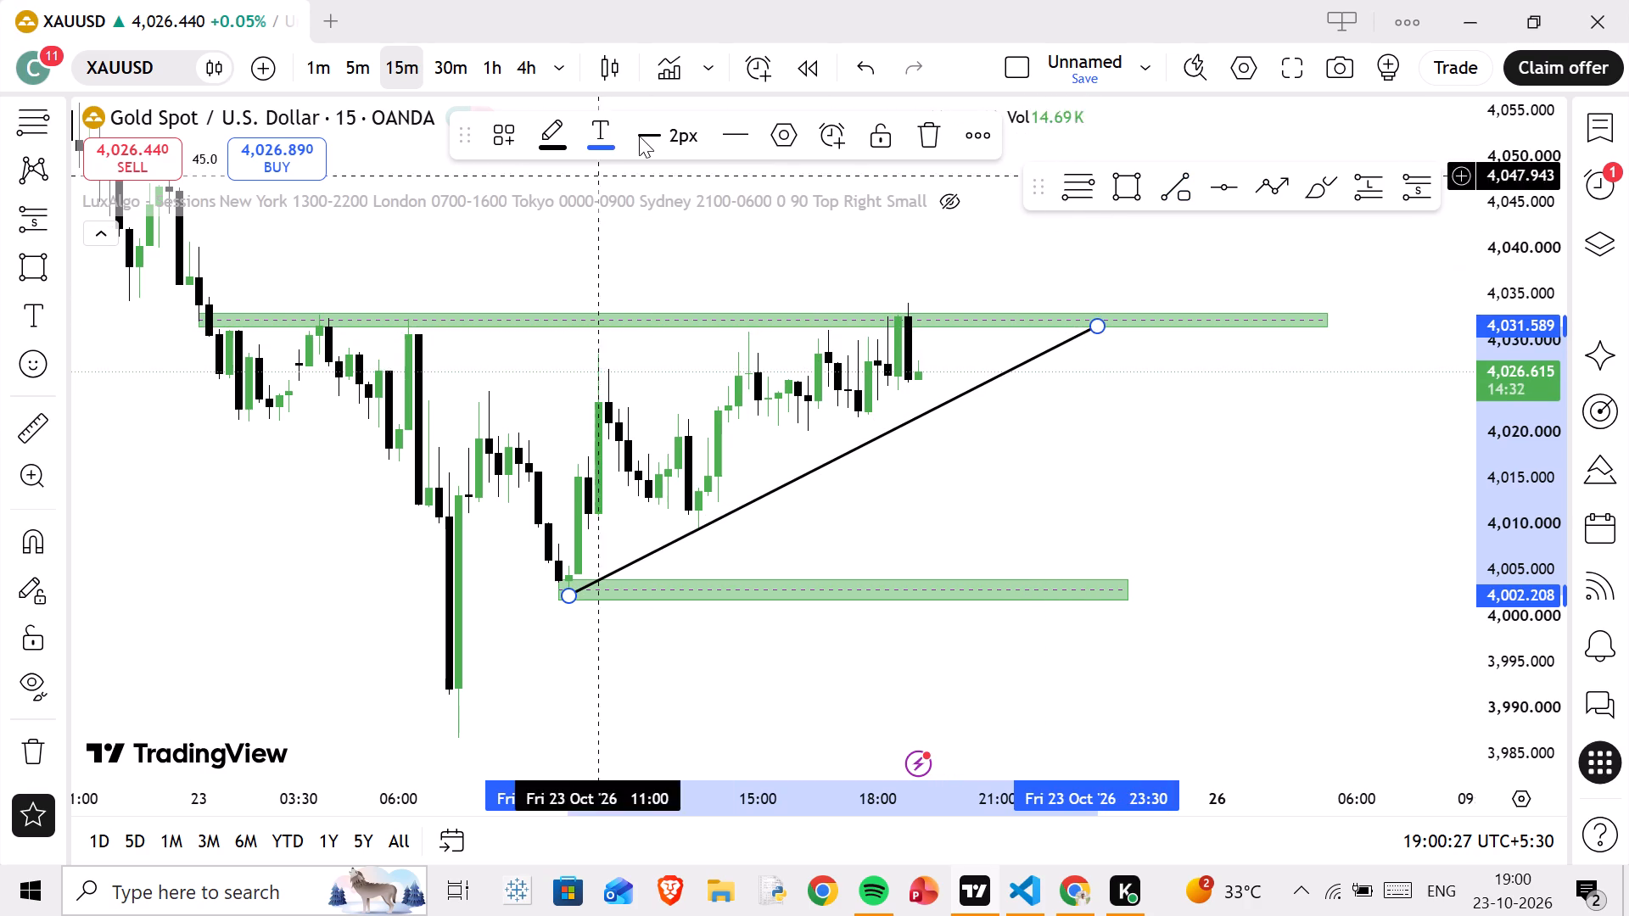
Make the rising trend line thinner.
{"action": "left_click", "coordinate": [640, 135]}
{"action": "left_click", "coordinate": [641, 197]}
{"action": "left_click", "coordinate": [948, 459]}
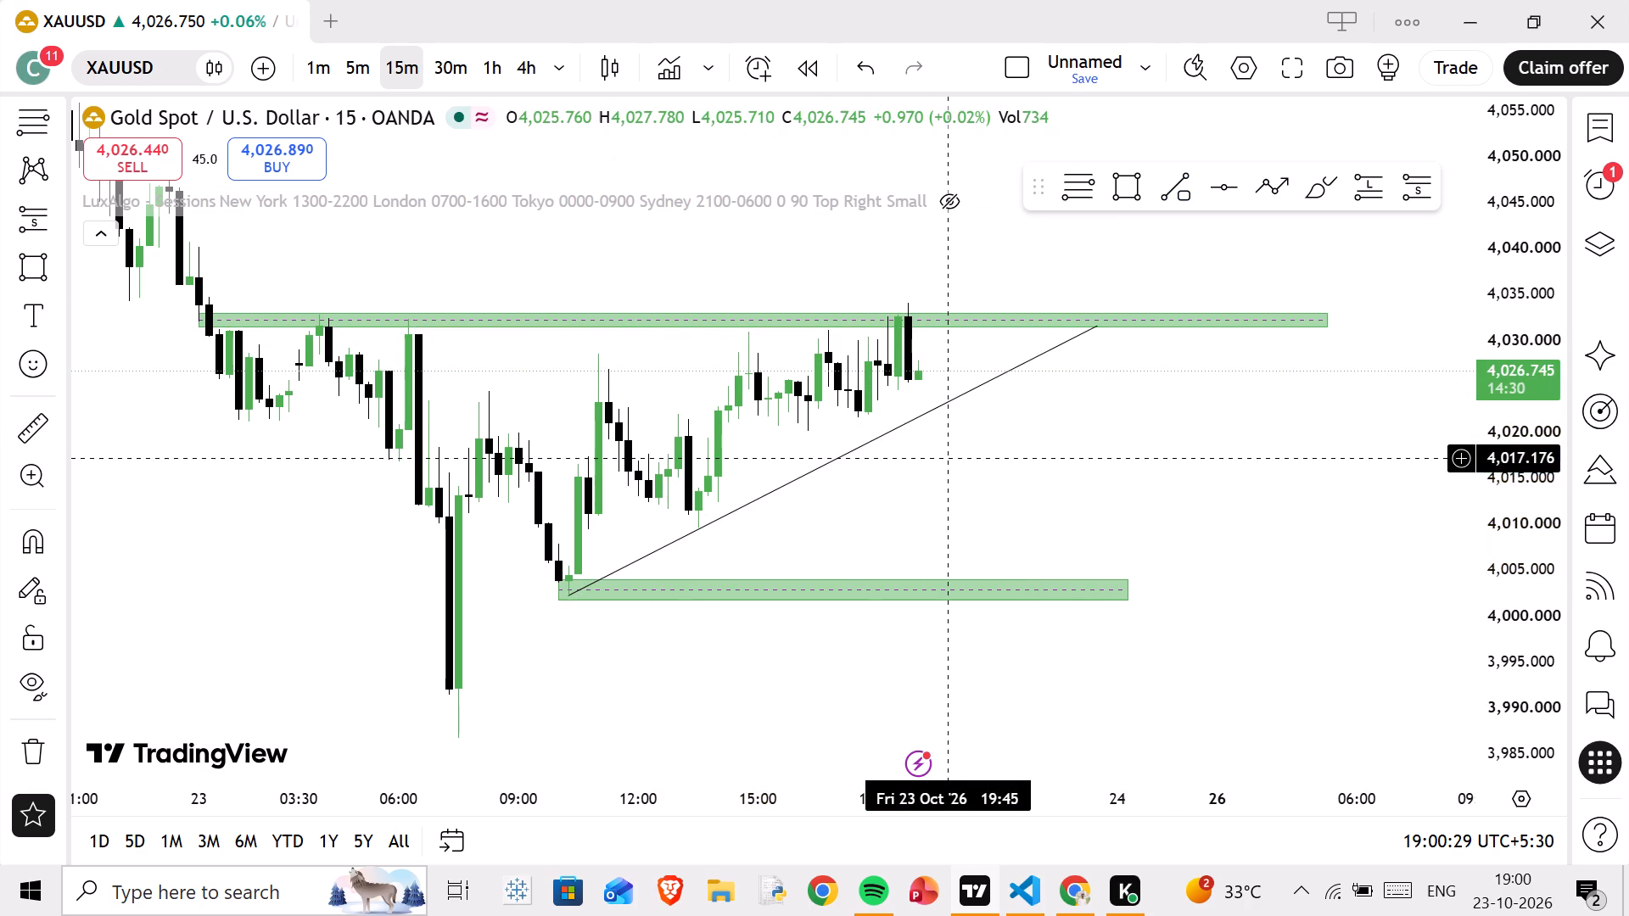
Trace the swing highs and lows with a Path, from the low at the support zone to the latest low near 4,025.
{"action": "scroll", "coordinate": [811, 542], "scroll_direction": "up", "scroll_amount": 1}
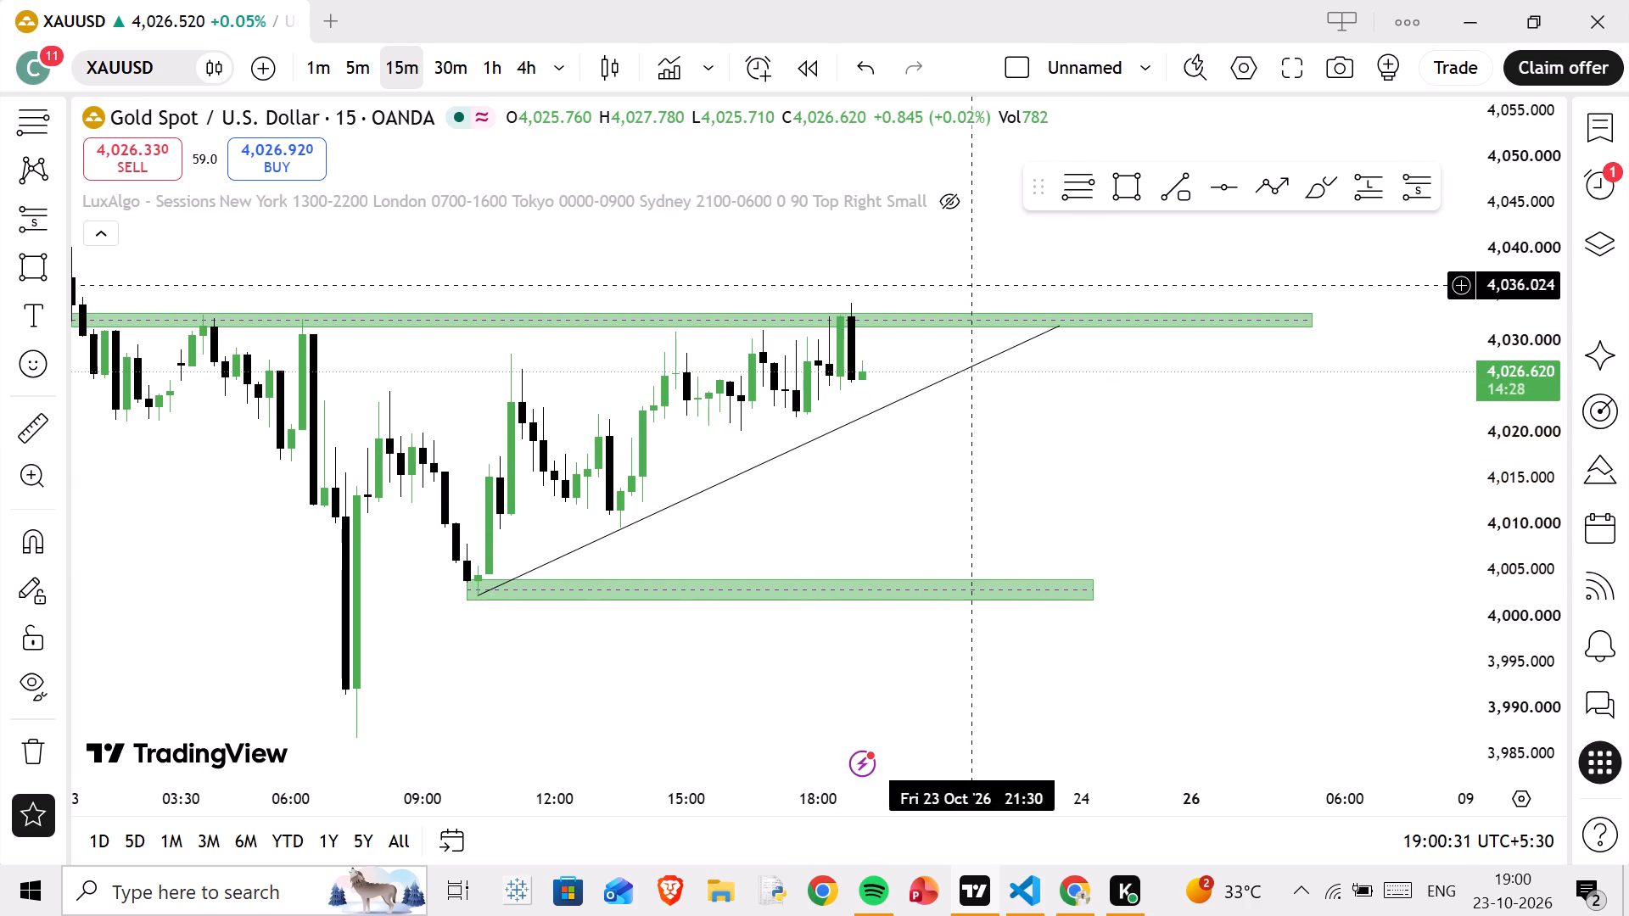
{"action": "left_click", "coordinate": [1262, 181]}
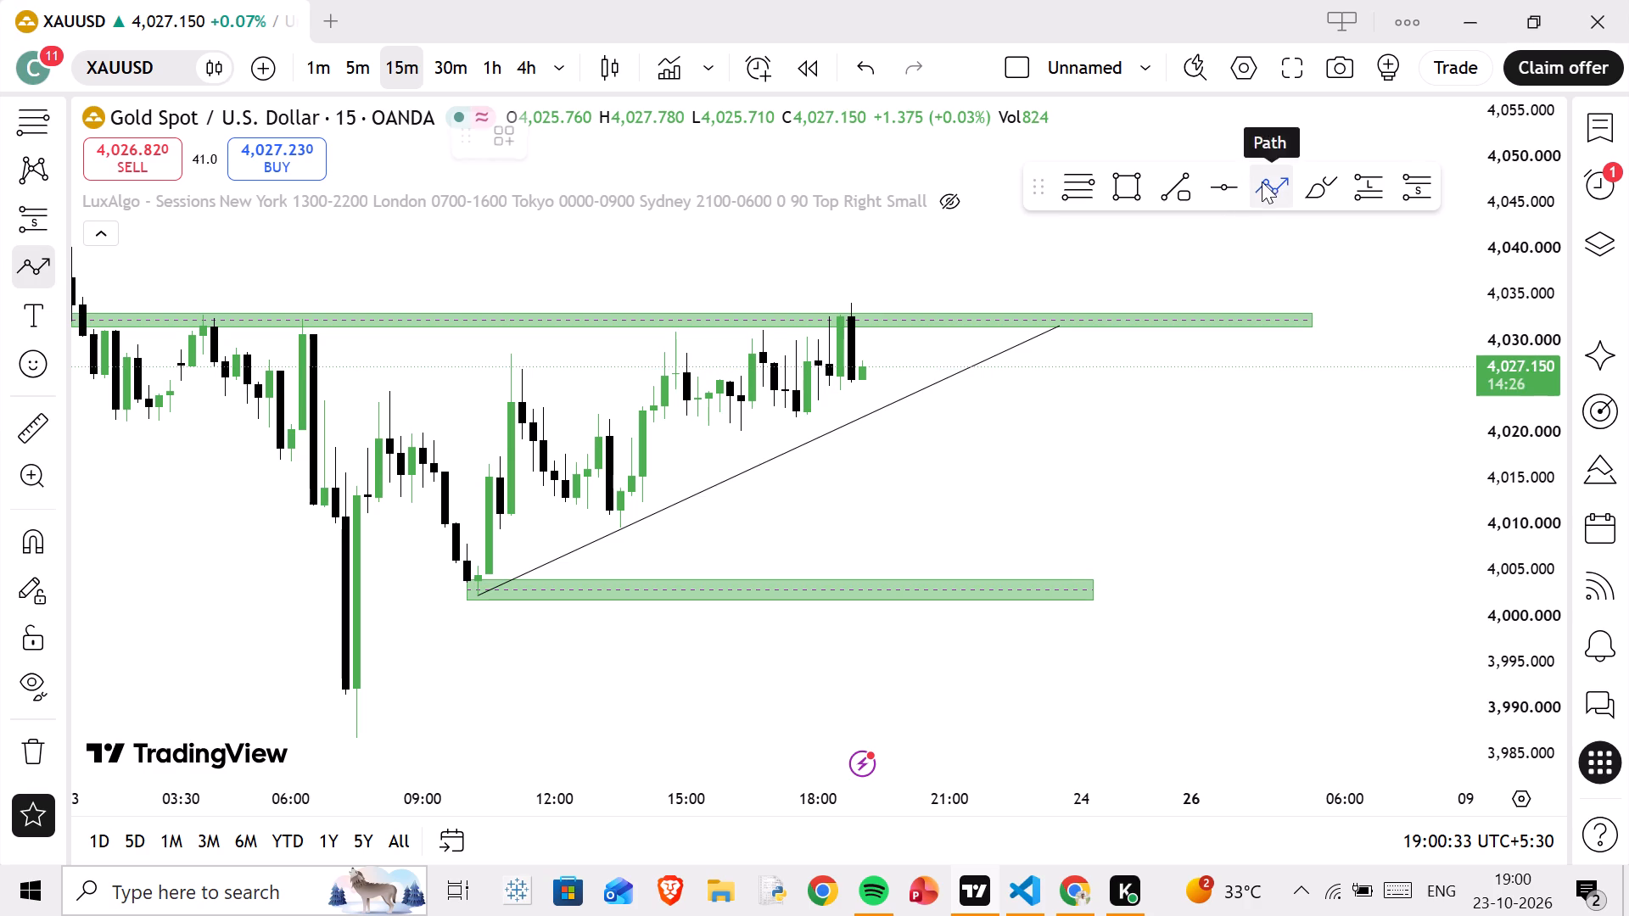
{"action": "left_click", "coordinate": [472, 595]}
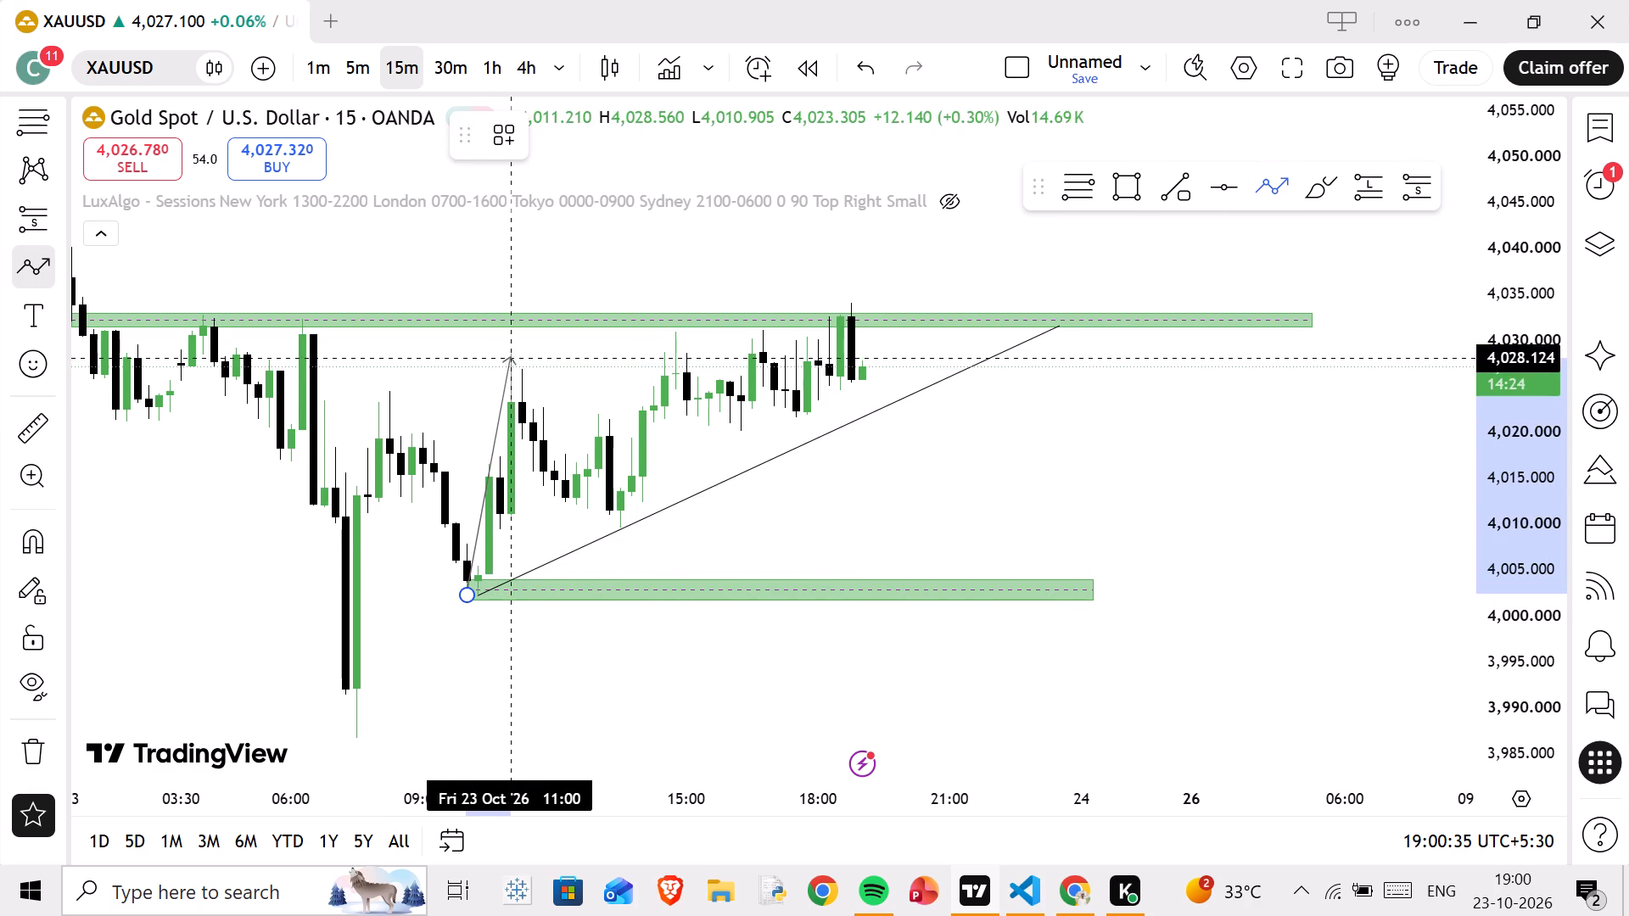
{"action": "left_click", "coordinate": [514, 358]}
{"action": "left_click", "coordinate": [624, 529]}
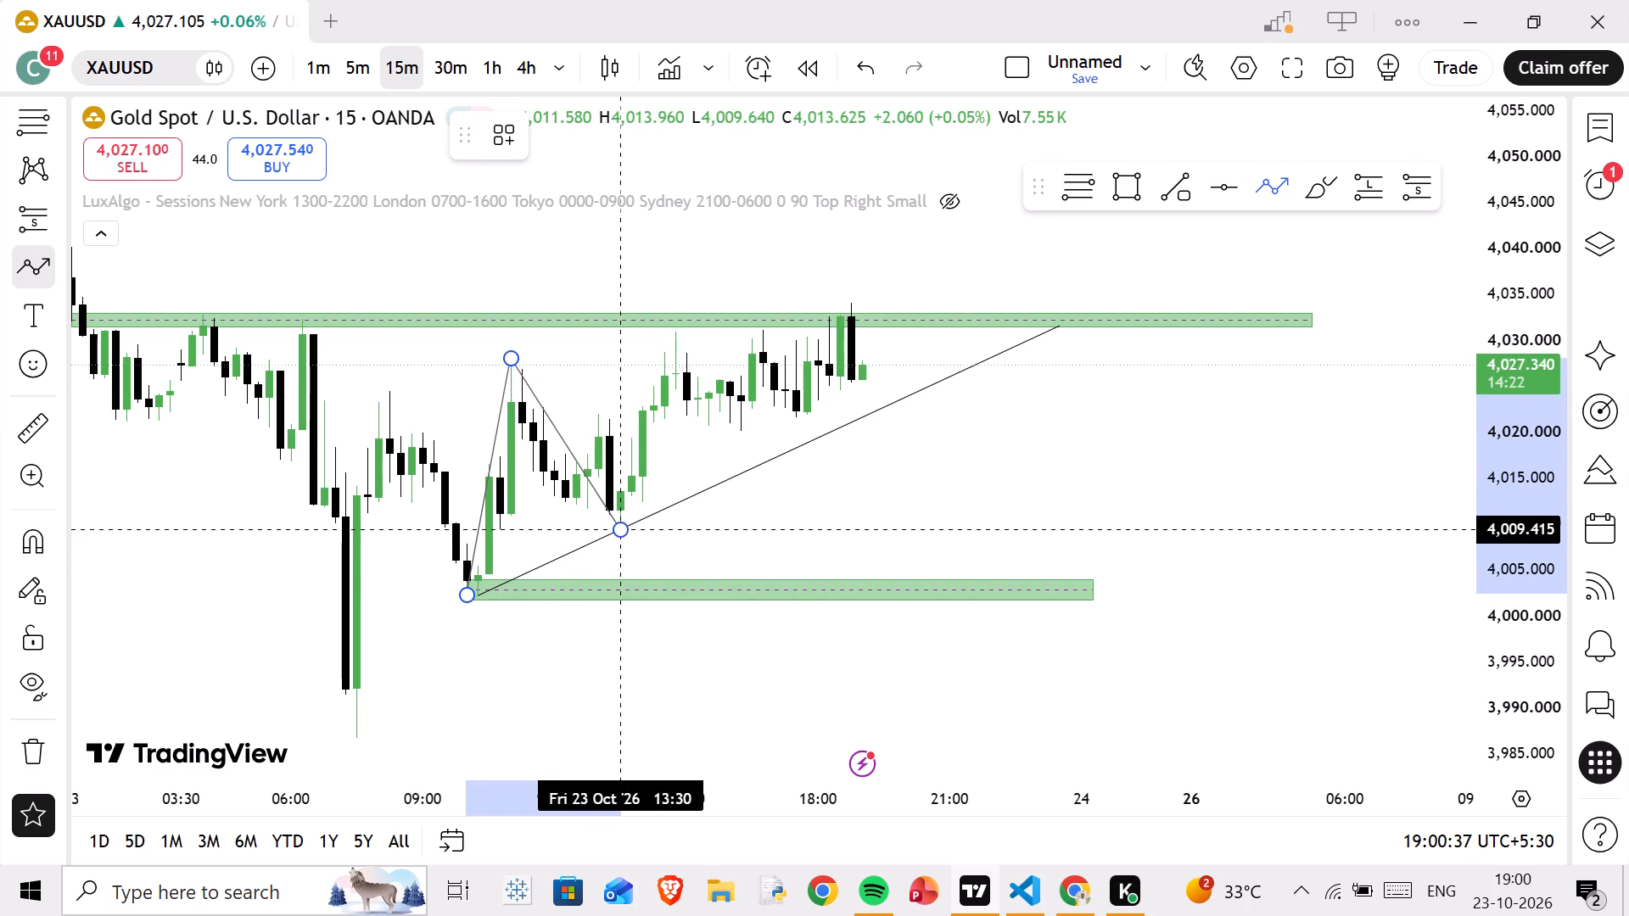
{"action": "left_click", "coordinate": [673, 329]}
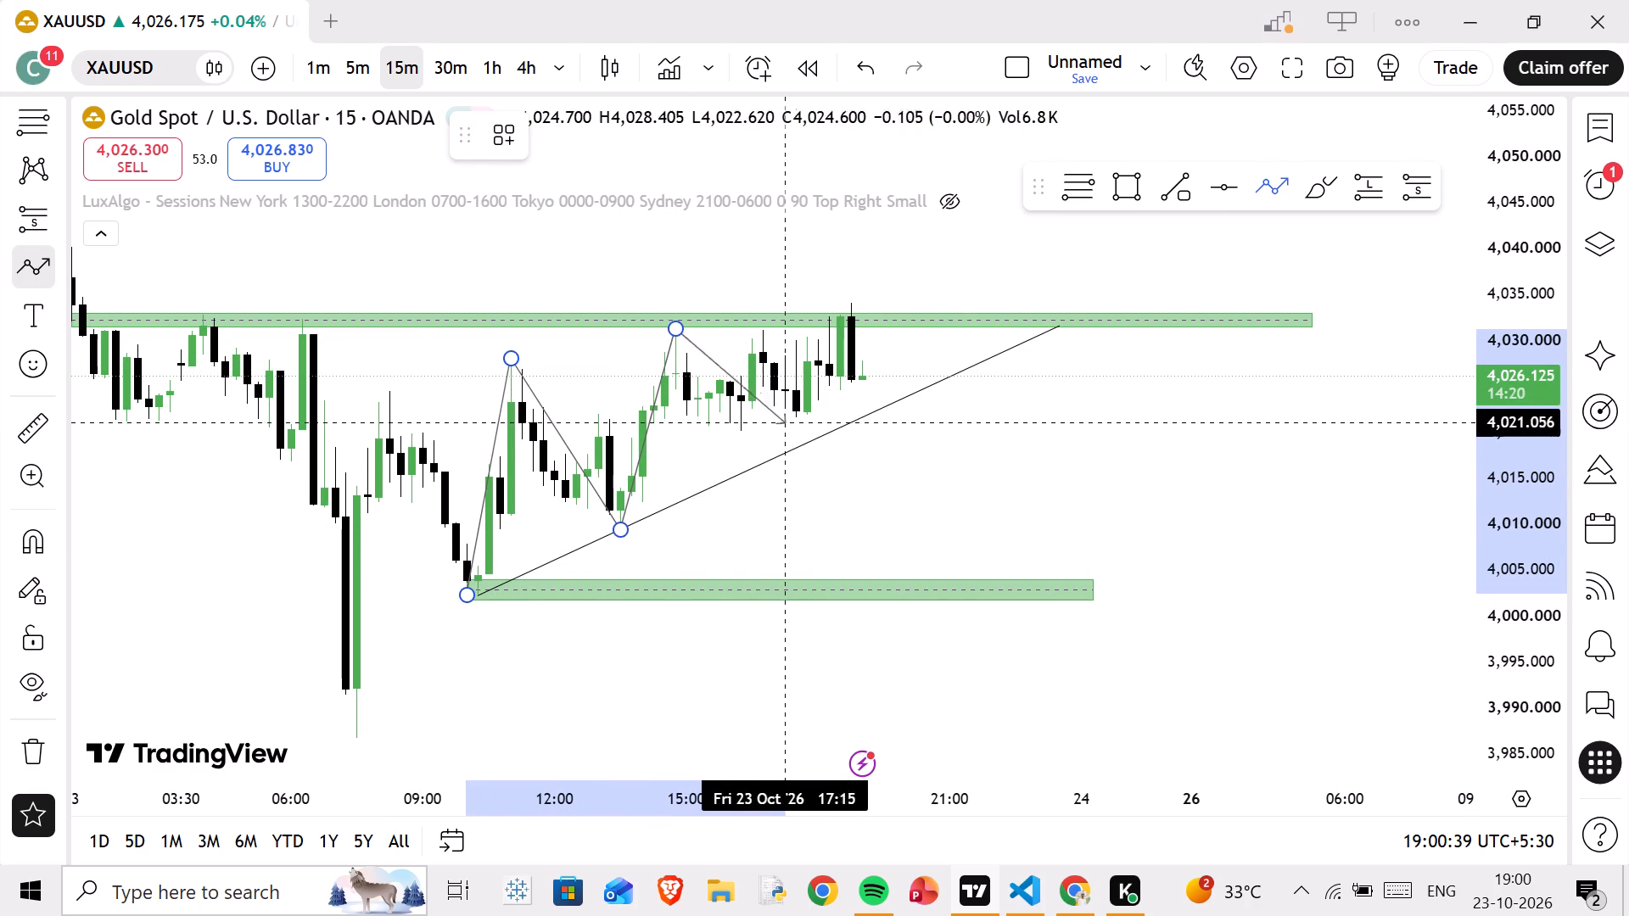
{"action": "left_click", "coordinate": [738, 428]}
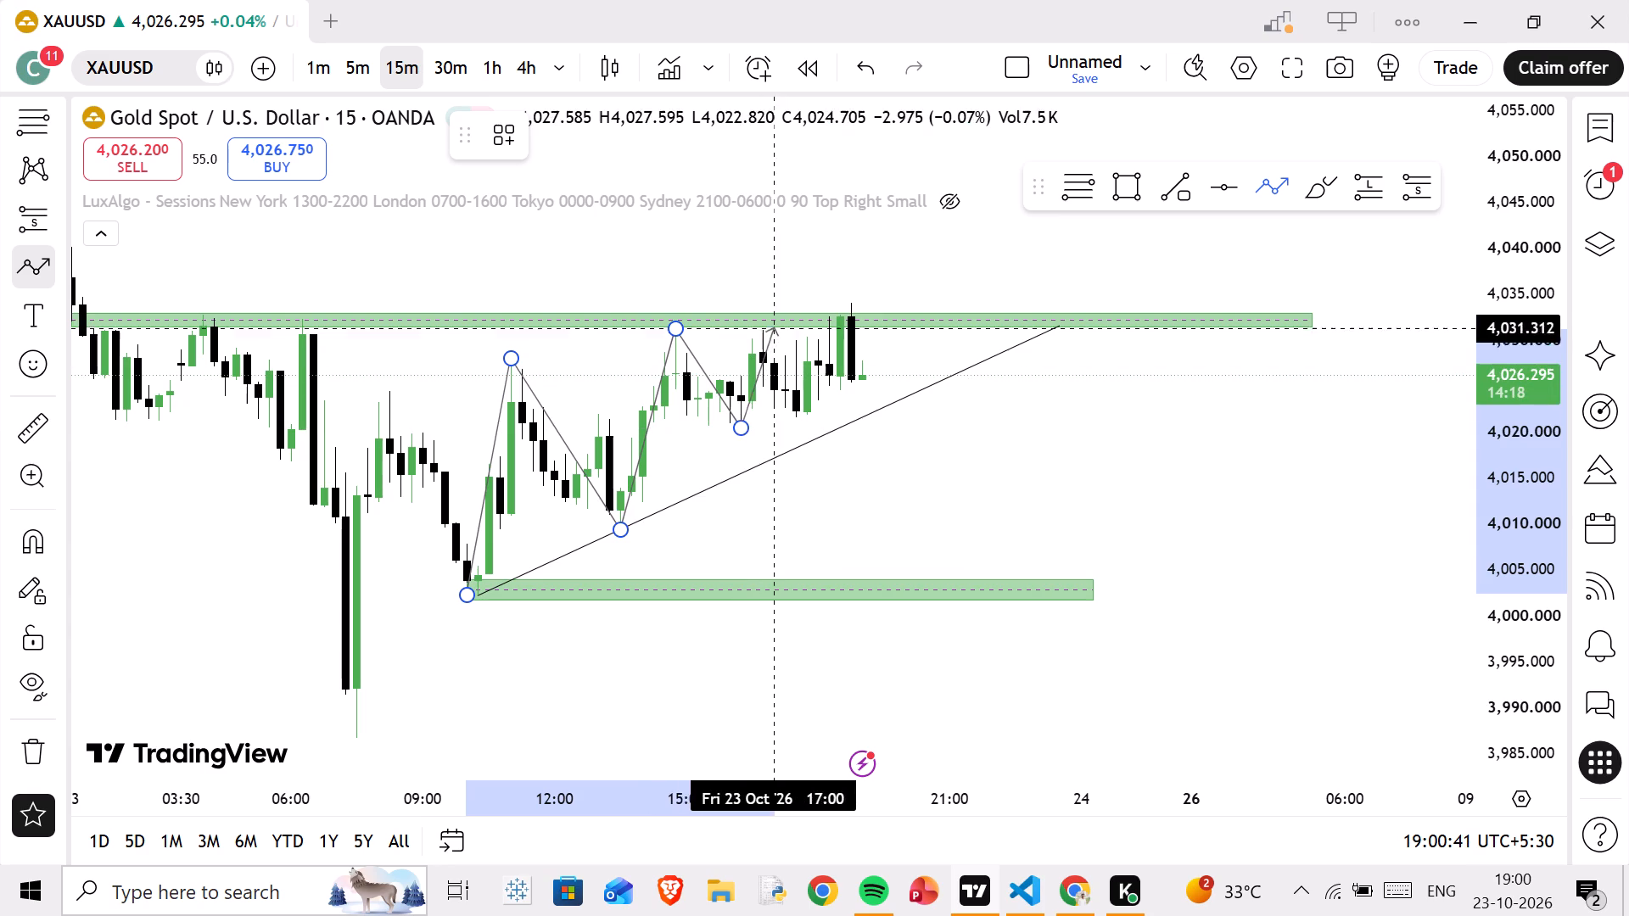
{"action": "left_click", "coordinate": [764, 330]}
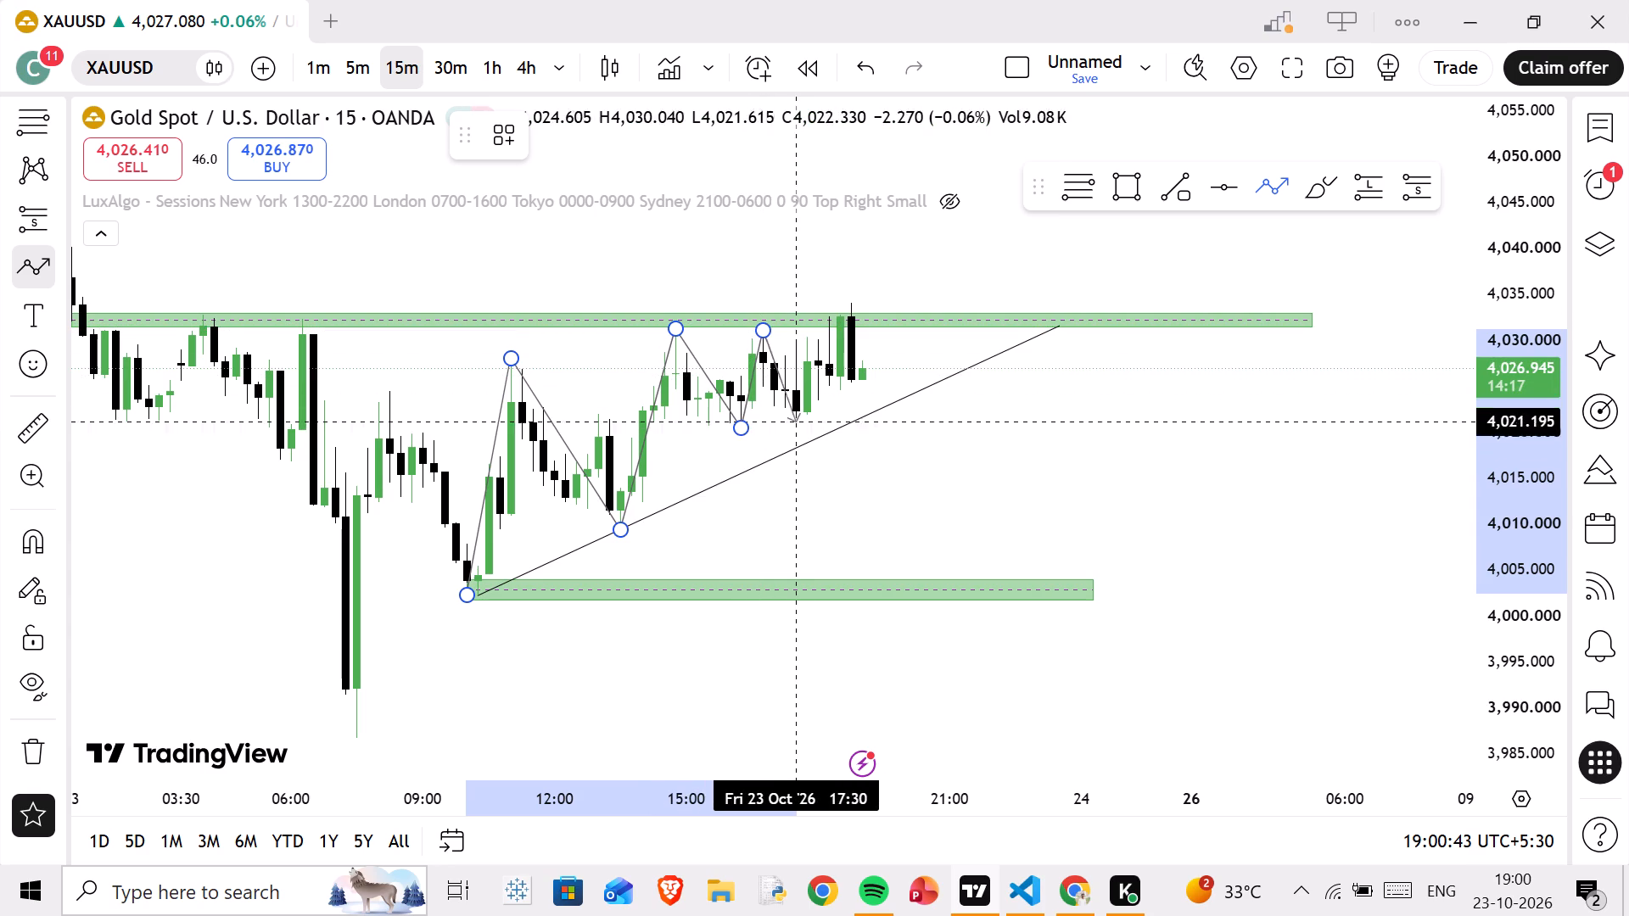
{"action": "left_click", "coordinate": [798, 416]}
{"action": "left_click", "coordinate": [838, 315]}
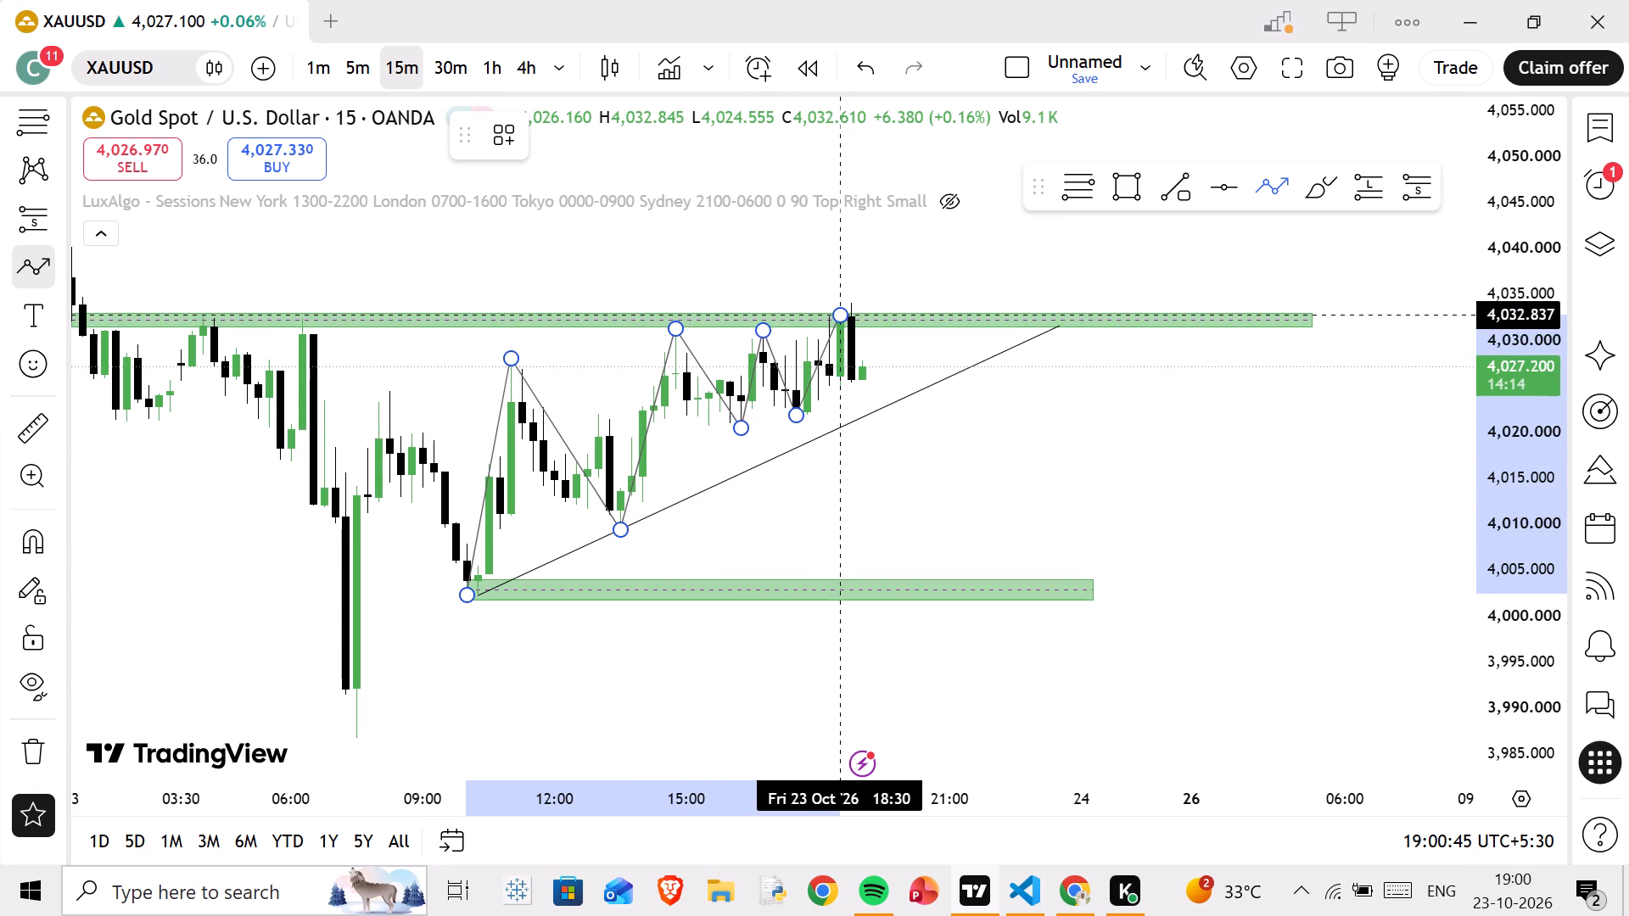
{"action": "left_click", "coordinate": [854, 388]}
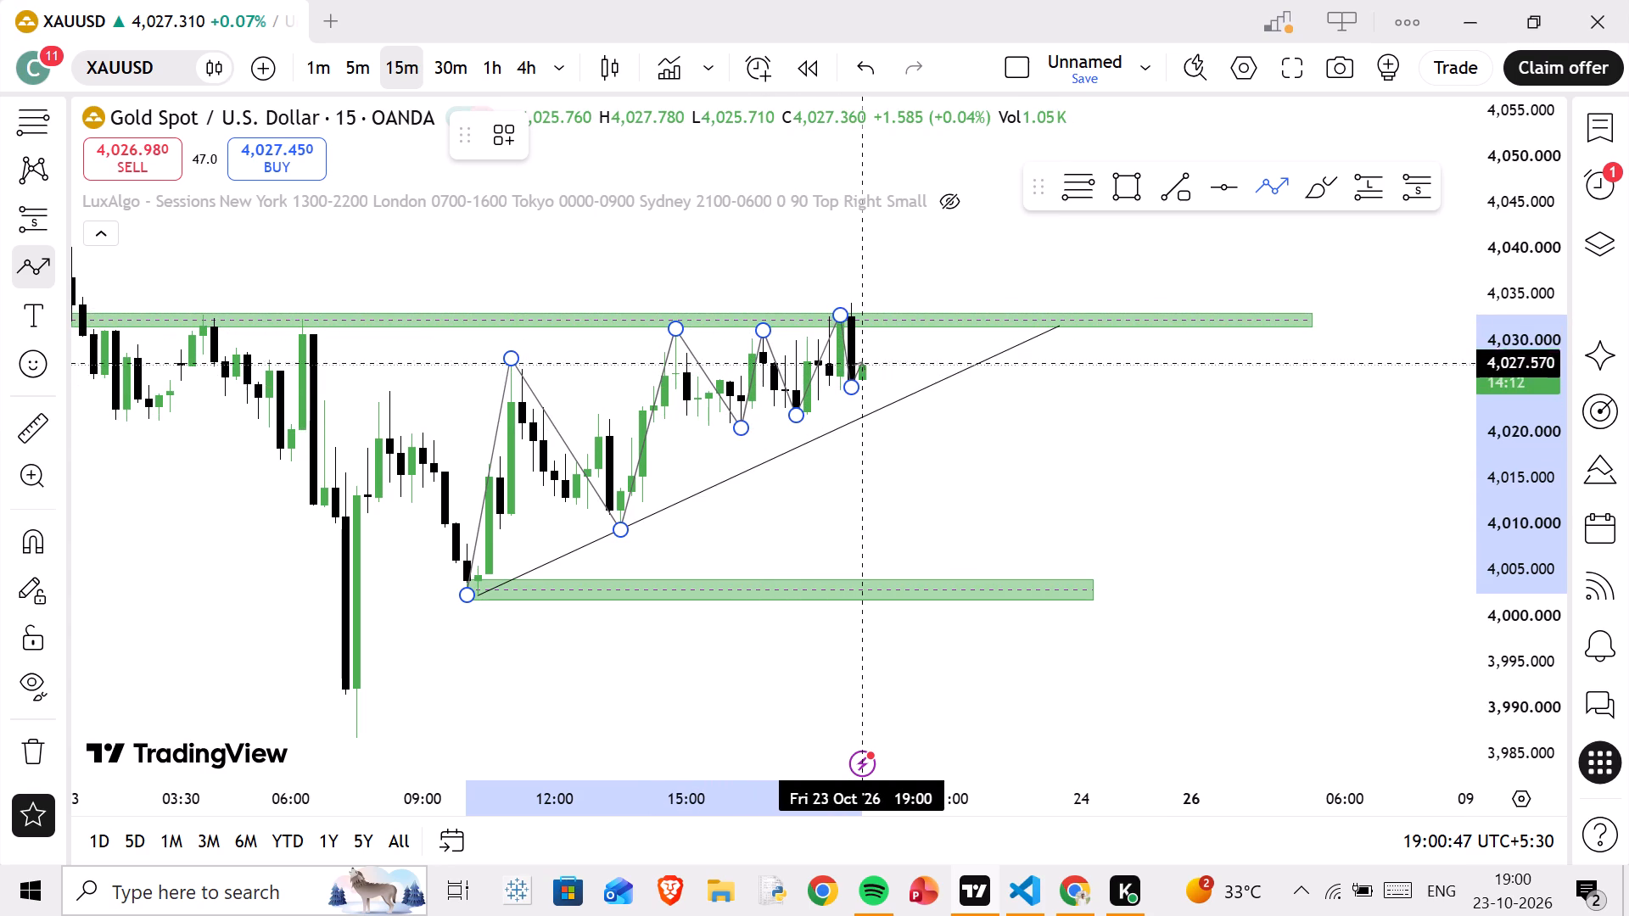
Extend the path with a projected move up to the resistance zone, down to the trend line and below it to about 4,017.
{"action": "left_click", "coordinate": [874, 321]}
{"action": "left_click", "coordinate": [911, 401]}
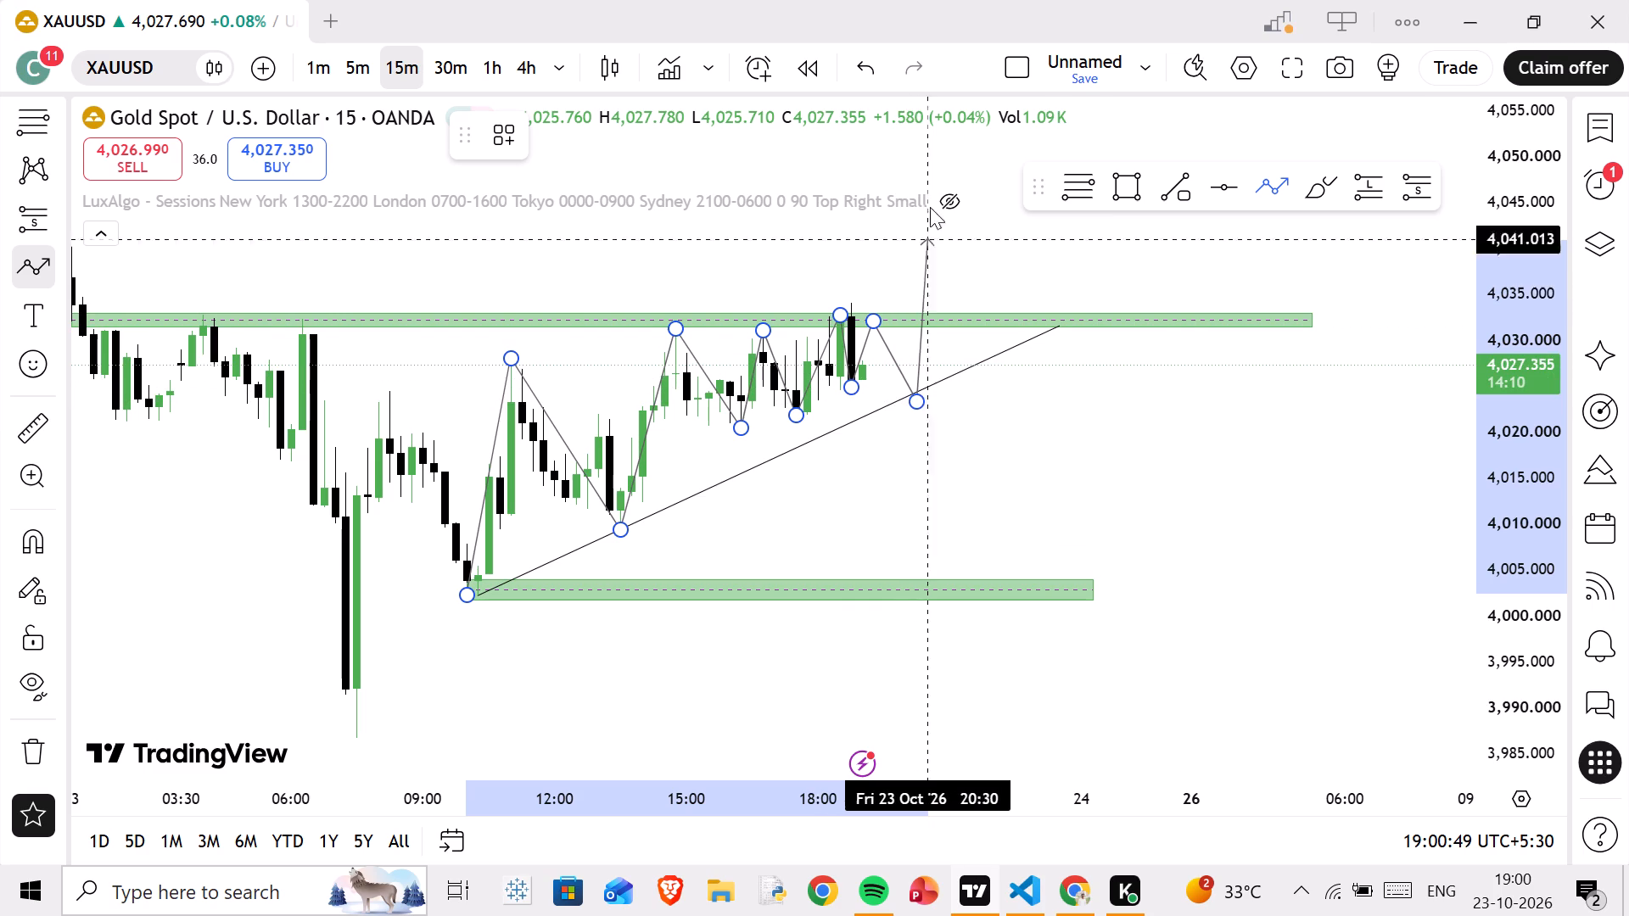
{"action": "left_click", "coordinate": [957, 462]}
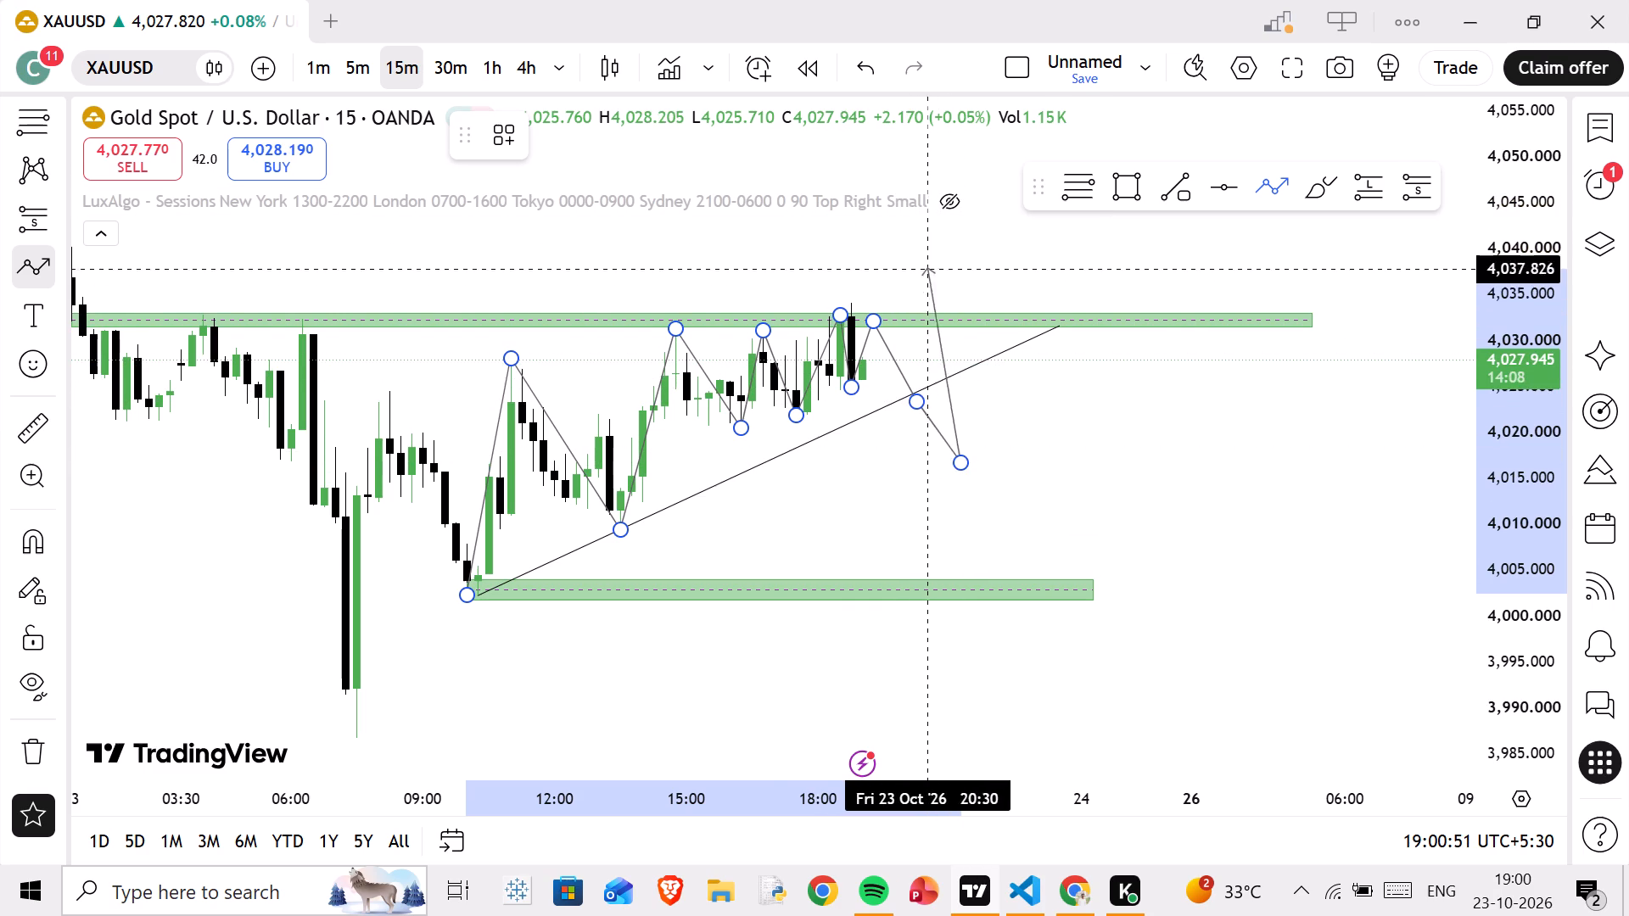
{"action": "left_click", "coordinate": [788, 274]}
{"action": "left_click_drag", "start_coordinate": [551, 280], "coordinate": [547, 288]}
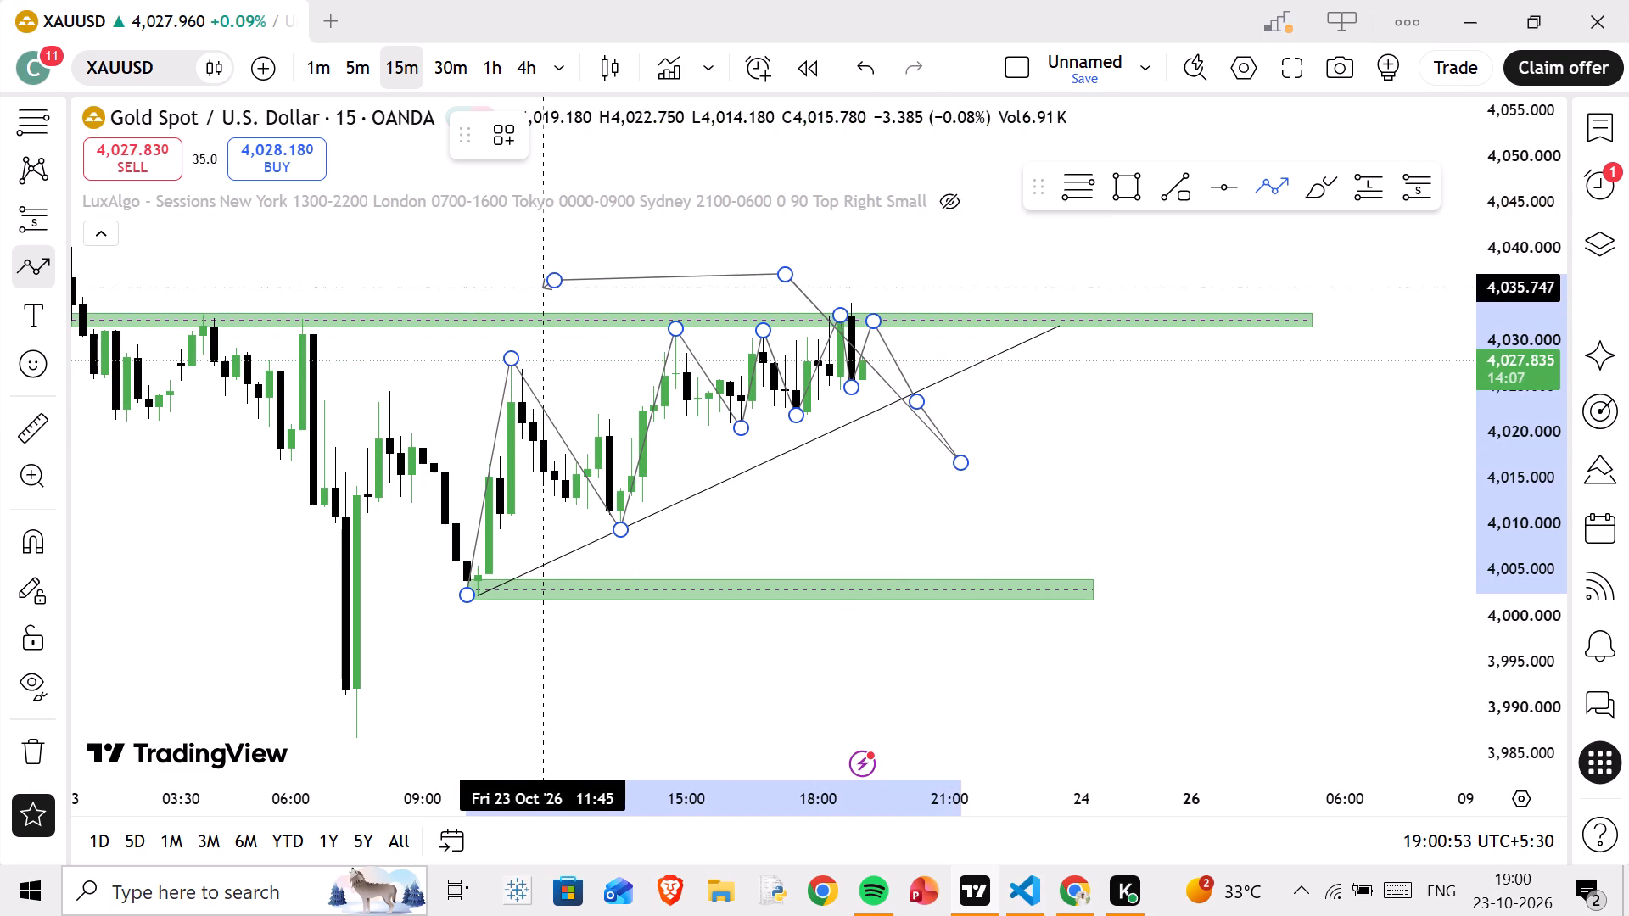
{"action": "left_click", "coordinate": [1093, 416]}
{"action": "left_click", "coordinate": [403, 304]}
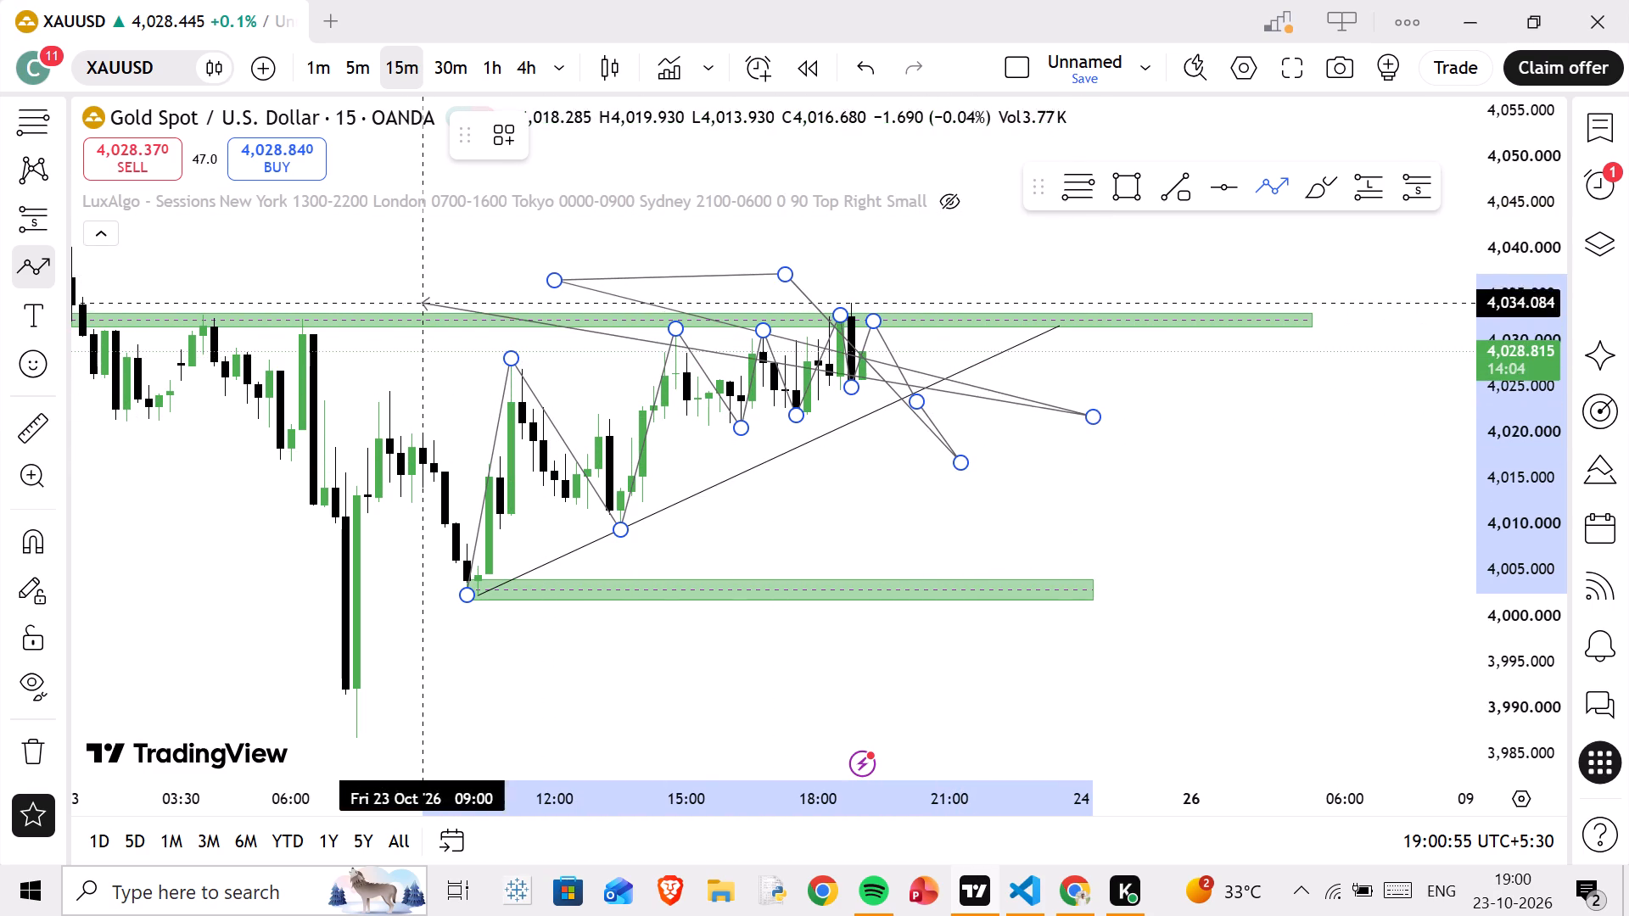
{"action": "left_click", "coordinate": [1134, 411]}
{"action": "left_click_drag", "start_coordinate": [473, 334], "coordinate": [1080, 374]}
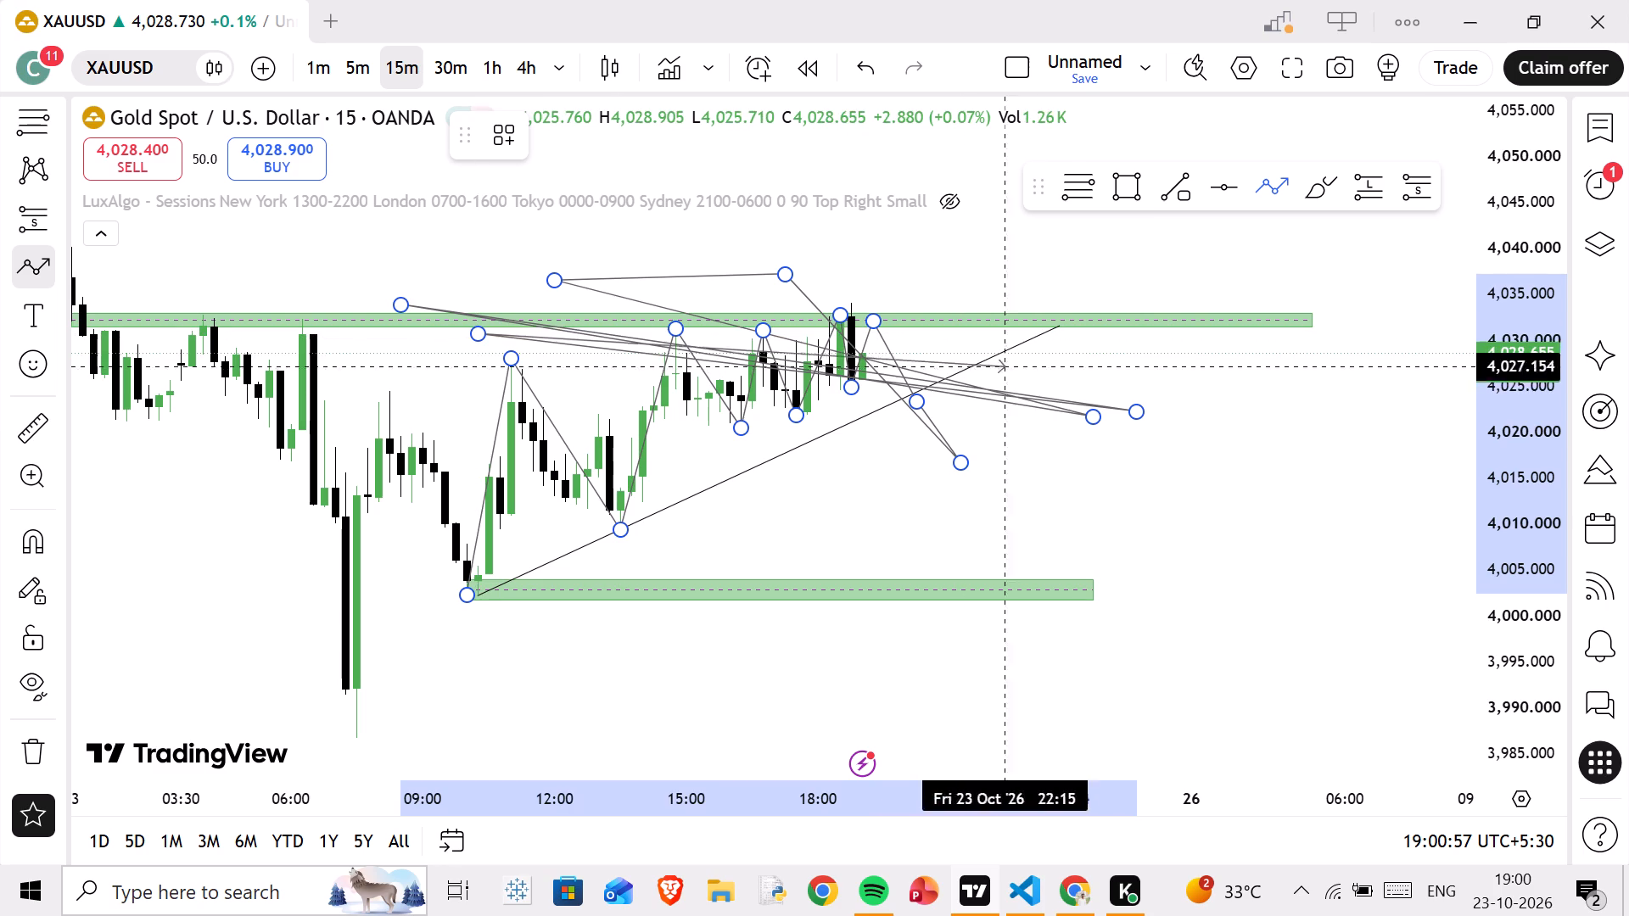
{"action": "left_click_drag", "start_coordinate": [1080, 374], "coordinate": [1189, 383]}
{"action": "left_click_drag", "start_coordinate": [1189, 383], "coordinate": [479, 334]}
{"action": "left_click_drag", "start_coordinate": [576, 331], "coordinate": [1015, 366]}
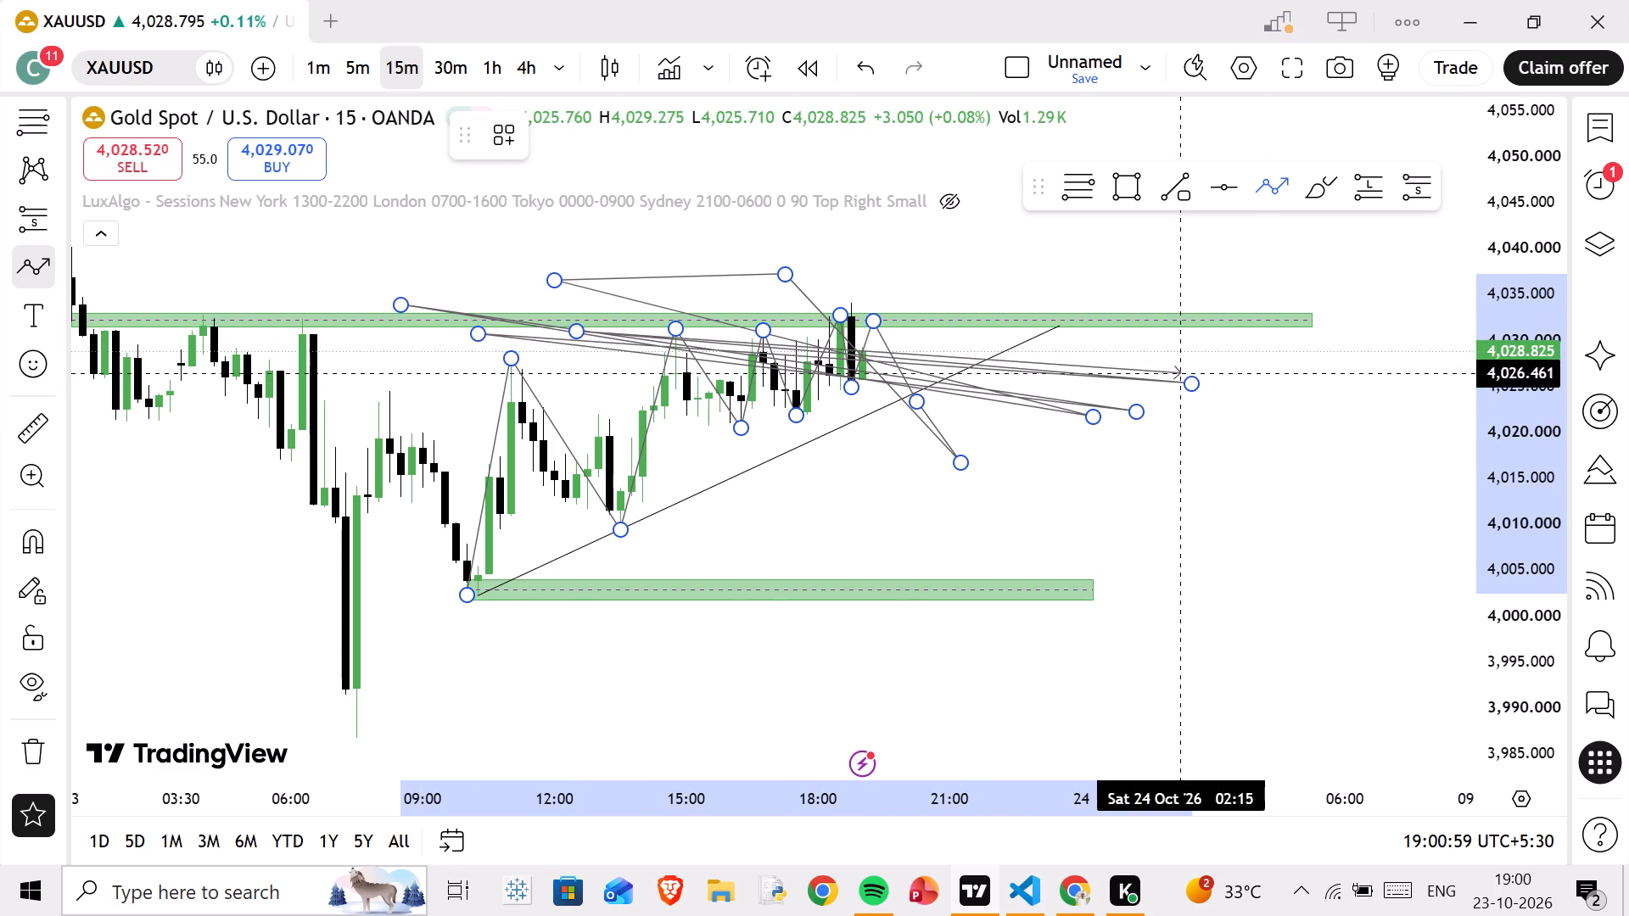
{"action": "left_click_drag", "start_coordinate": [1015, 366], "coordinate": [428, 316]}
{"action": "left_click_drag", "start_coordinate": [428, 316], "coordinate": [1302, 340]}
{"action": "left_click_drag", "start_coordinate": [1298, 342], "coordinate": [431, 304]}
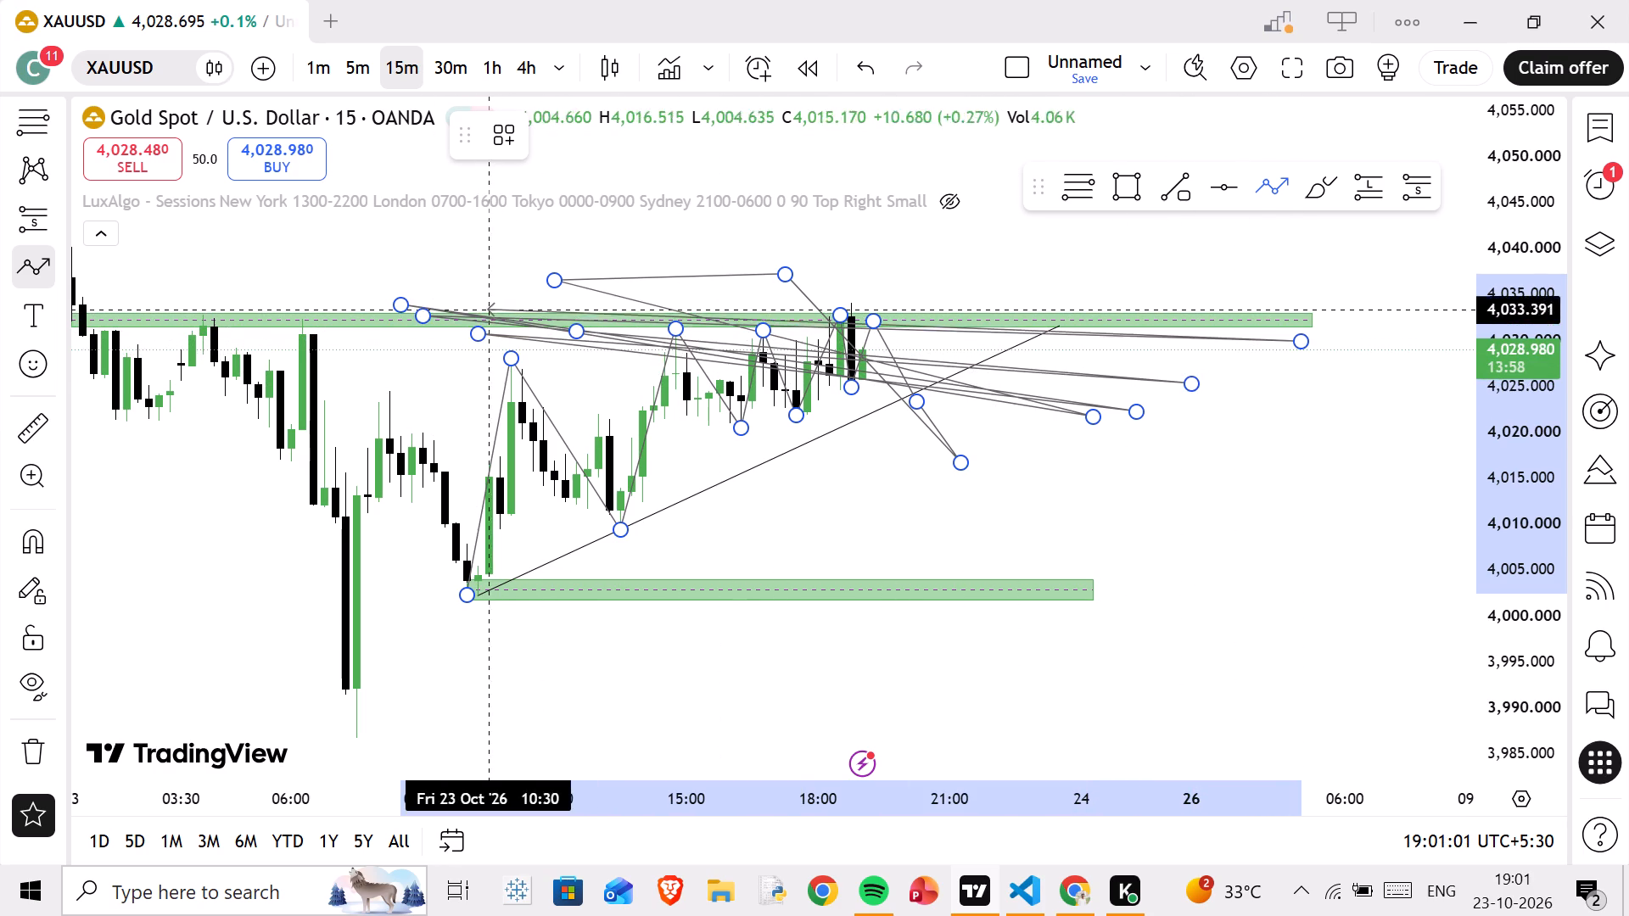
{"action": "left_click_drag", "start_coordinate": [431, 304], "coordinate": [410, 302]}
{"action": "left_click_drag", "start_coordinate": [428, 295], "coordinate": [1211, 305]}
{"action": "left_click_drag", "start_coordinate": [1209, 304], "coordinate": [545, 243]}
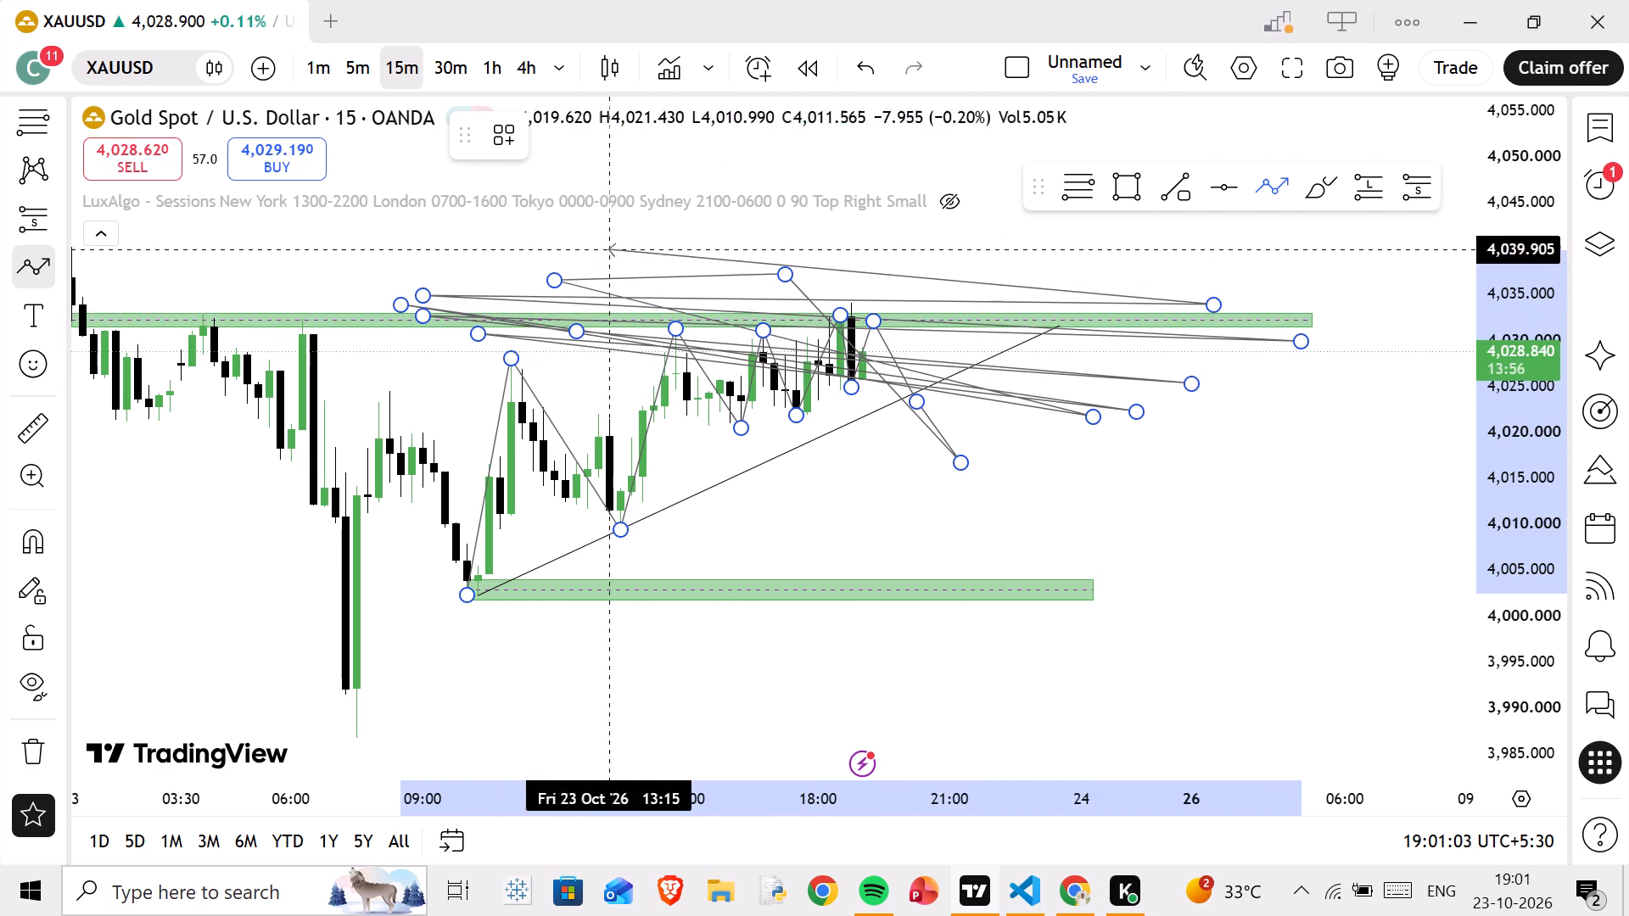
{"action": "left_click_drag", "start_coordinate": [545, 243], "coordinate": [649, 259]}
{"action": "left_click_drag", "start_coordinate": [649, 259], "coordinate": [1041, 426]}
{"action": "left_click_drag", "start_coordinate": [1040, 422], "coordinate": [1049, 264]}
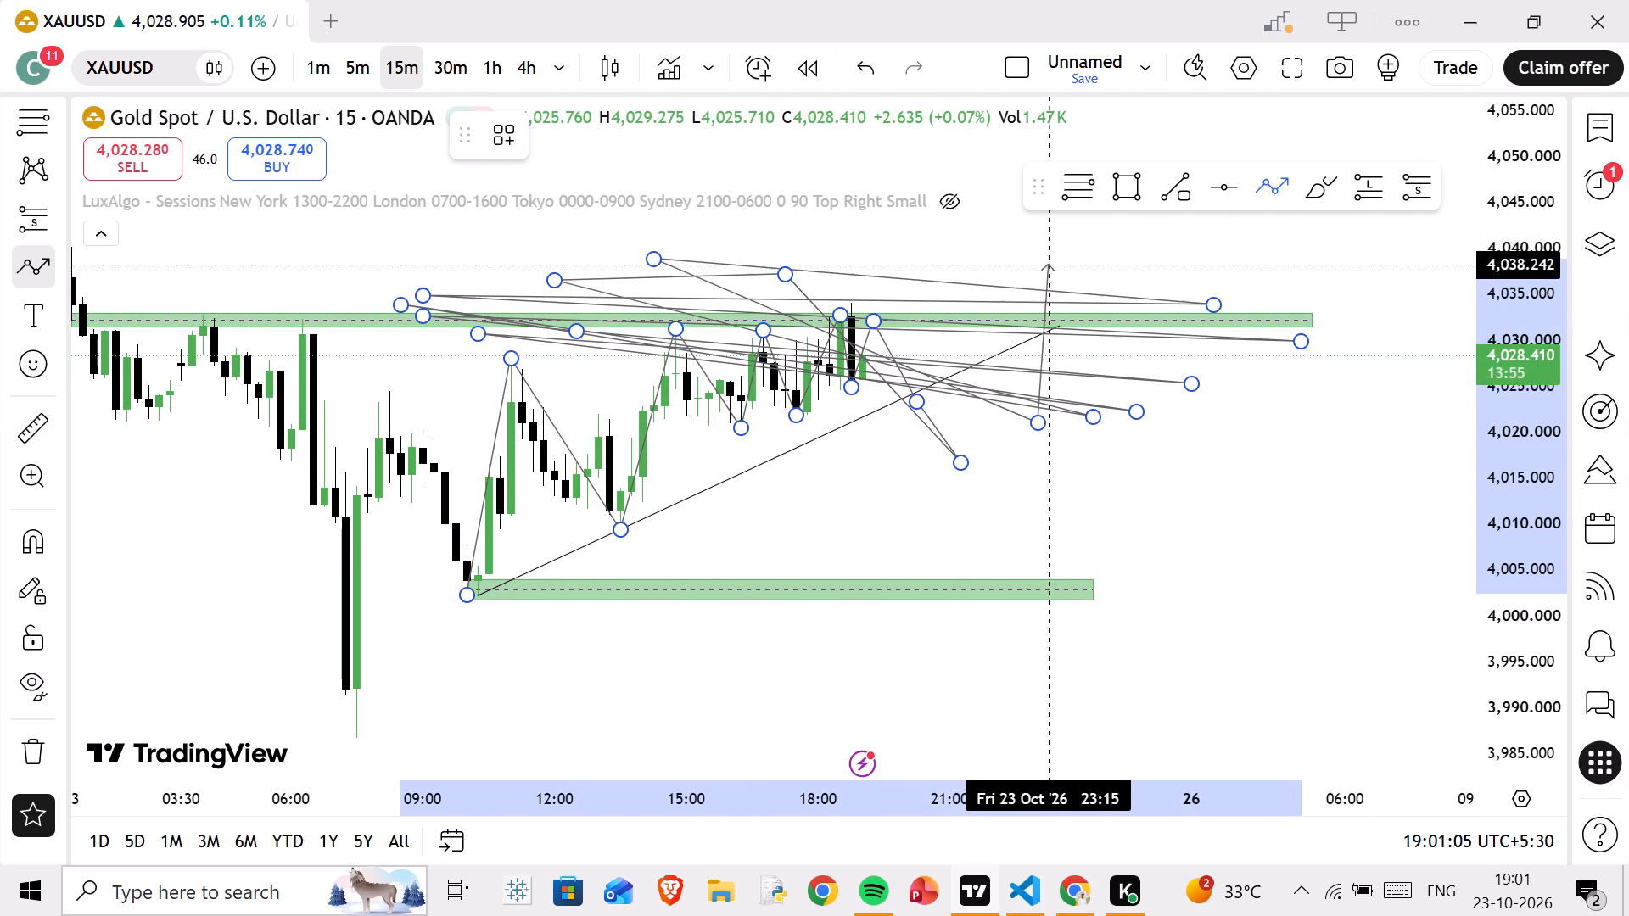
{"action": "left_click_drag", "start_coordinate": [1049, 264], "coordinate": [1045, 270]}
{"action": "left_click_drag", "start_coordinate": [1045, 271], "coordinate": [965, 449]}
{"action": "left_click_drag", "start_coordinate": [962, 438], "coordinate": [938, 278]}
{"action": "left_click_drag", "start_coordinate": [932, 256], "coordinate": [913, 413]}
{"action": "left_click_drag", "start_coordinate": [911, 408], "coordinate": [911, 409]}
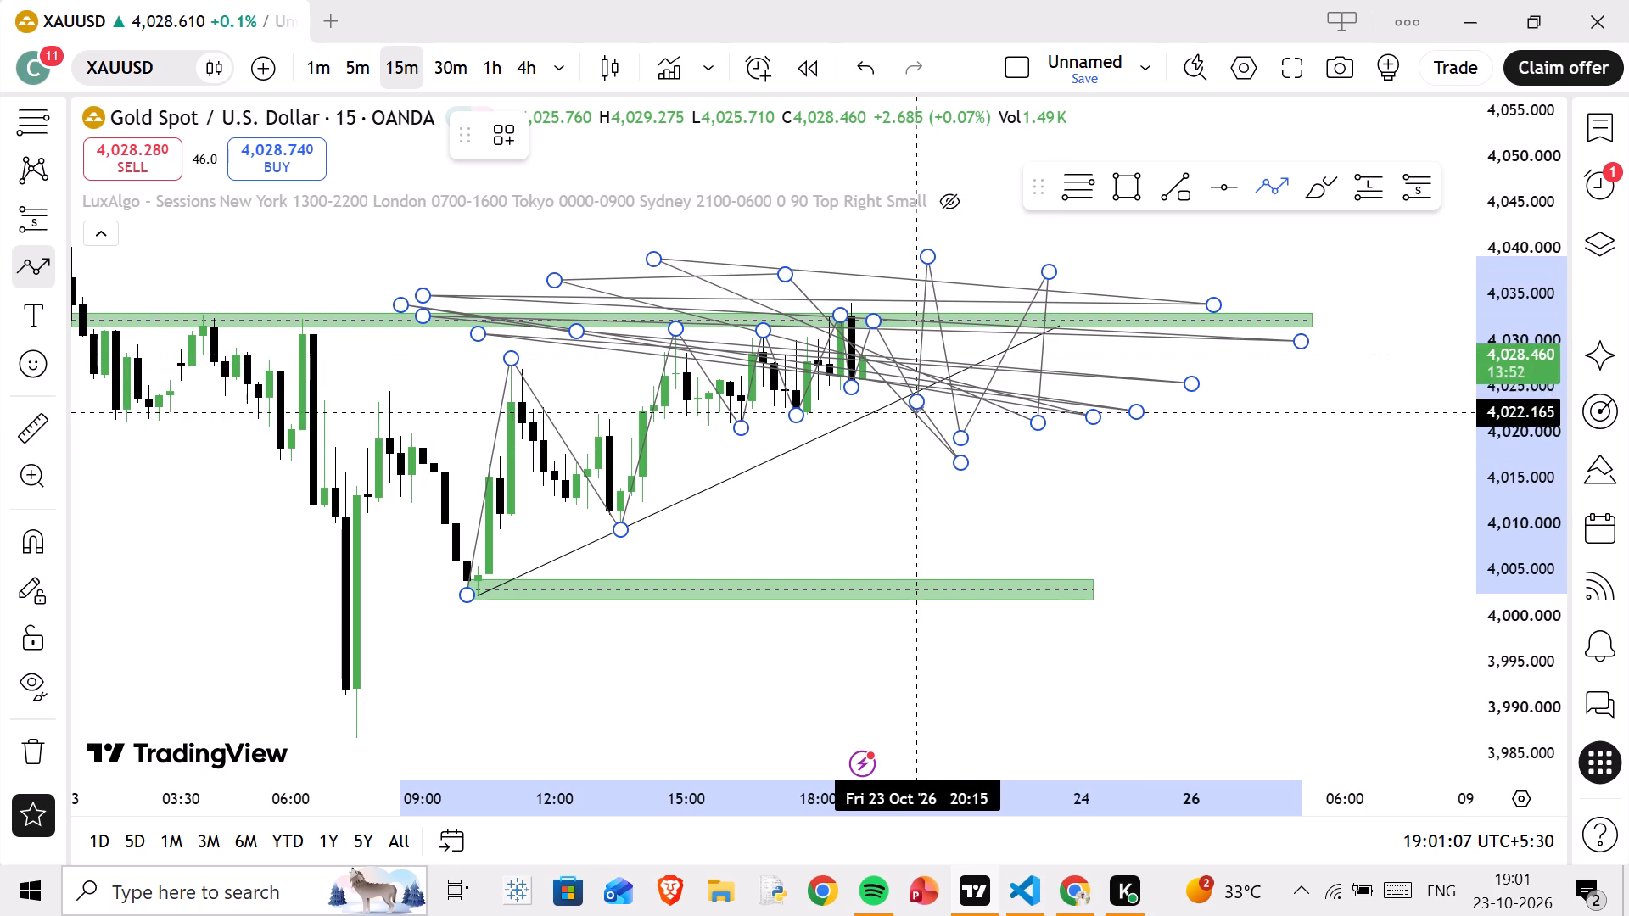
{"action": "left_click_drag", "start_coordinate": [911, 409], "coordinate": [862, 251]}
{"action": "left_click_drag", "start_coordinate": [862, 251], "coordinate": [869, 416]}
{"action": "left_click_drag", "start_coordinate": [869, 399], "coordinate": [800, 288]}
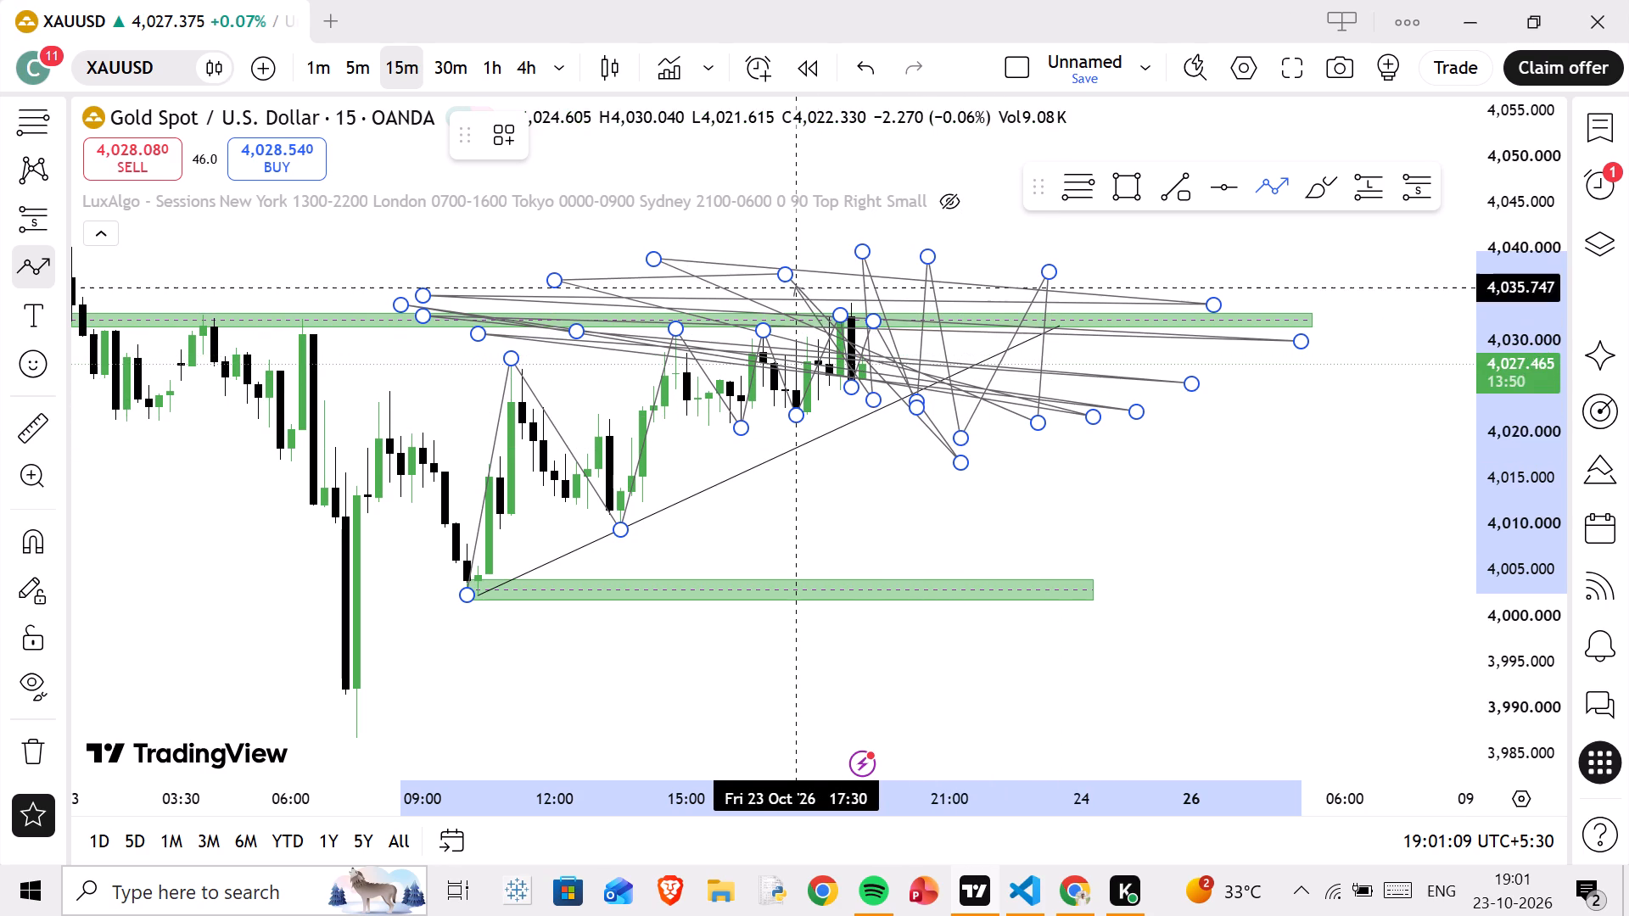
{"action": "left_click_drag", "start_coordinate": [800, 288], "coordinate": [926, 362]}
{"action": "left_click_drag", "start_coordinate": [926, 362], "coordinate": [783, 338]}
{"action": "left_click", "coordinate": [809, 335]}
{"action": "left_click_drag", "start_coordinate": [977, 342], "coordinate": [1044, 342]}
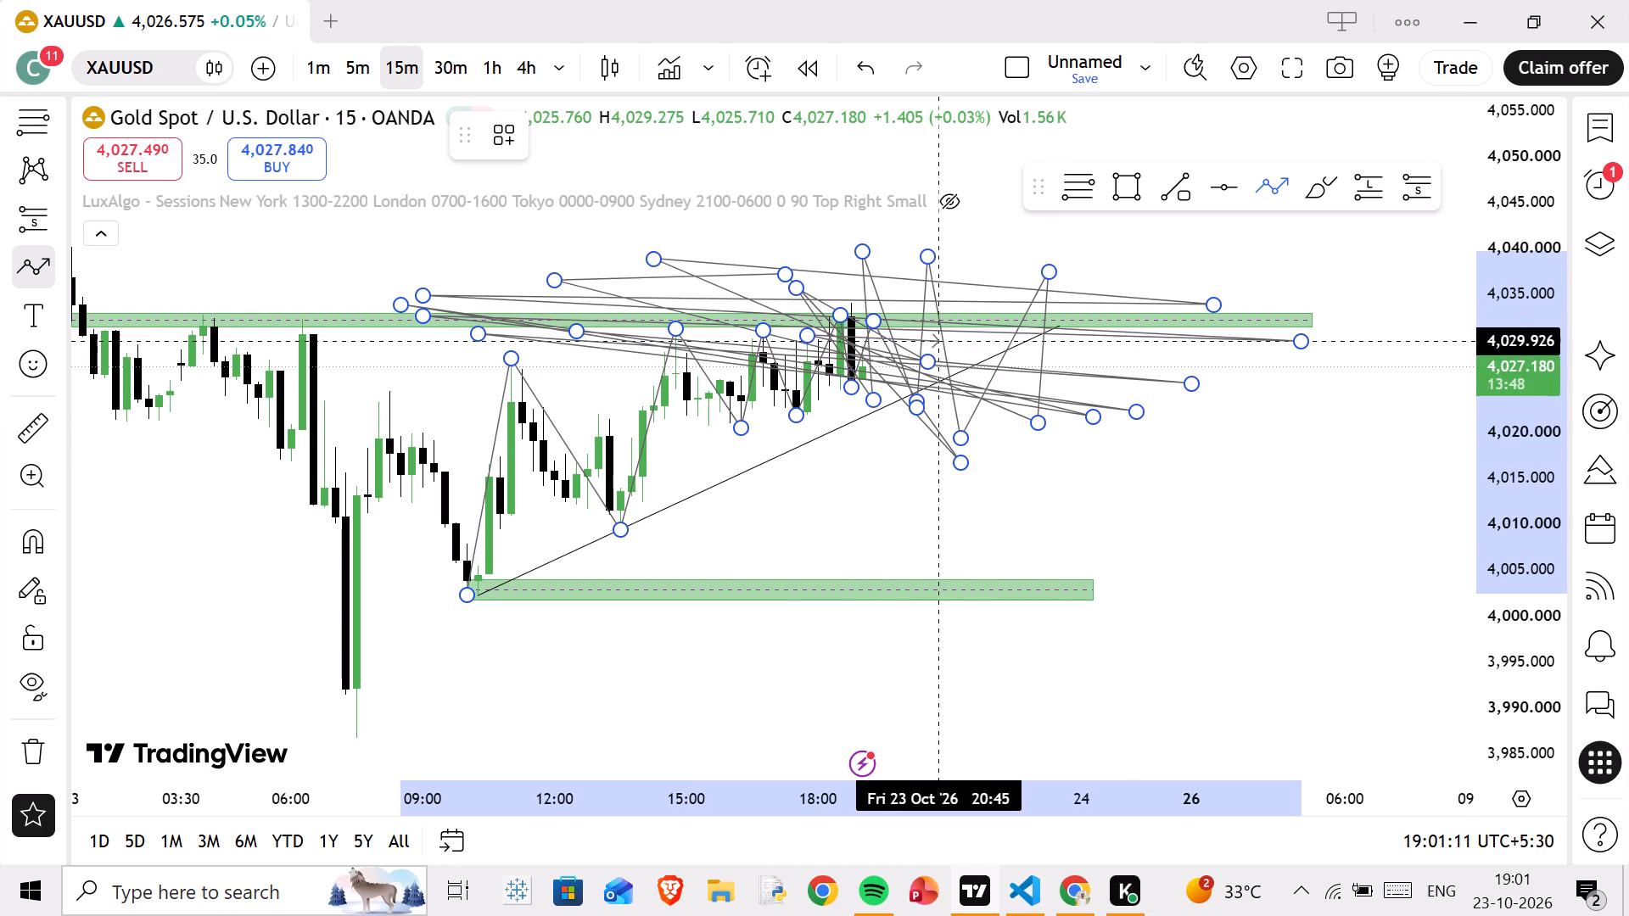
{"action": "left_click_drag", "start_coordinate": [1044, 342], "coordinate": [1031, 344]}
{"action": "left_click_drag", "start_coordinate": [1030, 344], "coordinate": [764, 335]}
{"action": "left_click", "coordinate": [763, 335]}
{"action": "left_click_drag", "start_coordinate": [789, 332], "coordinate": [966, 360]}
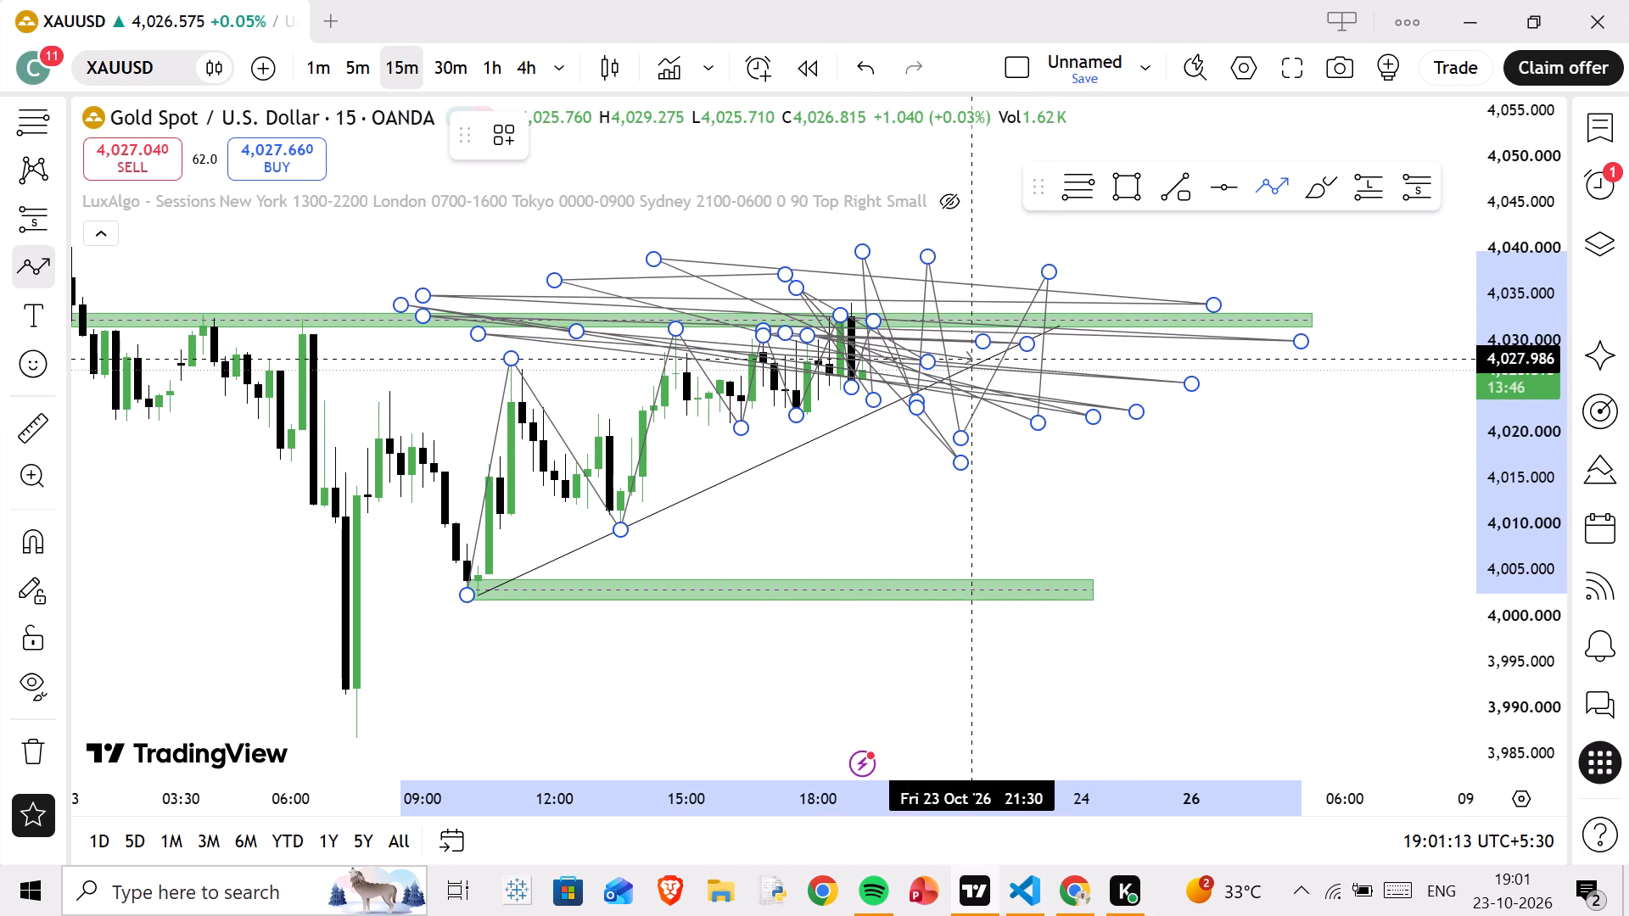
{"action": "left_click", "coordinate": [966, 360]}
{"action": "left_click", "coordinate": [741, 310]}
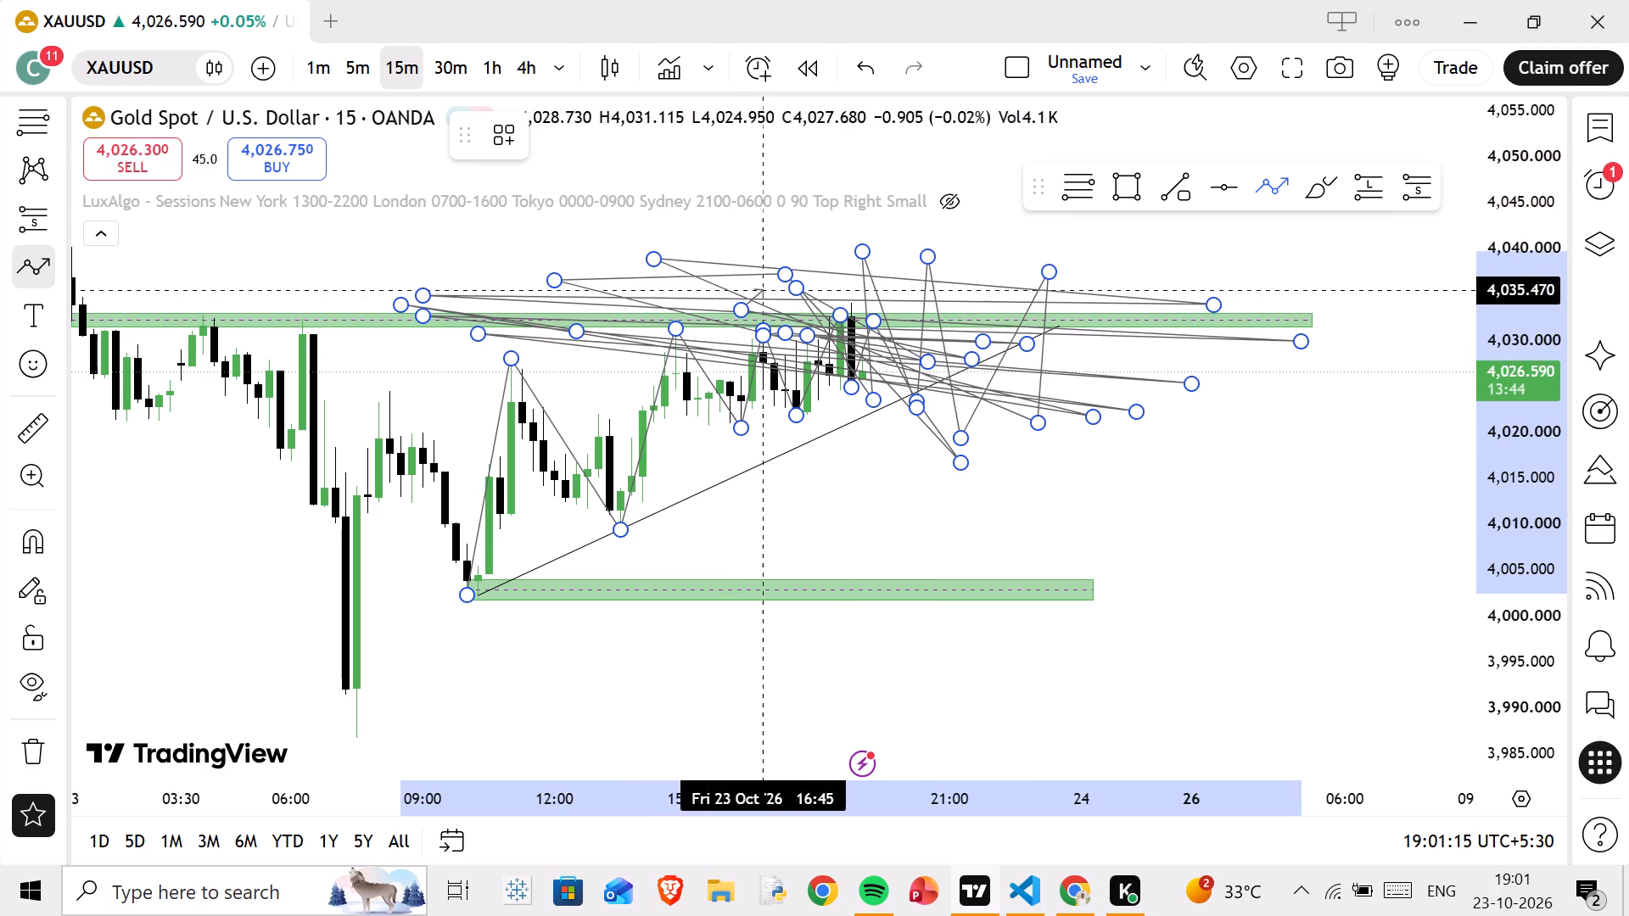
Finish the swing and projection path and delete the whole path from the chart.
{"action": "right_click", "coordinate": [844, 244]}
{"action": "left_click", "coordinate": [827, 128]}
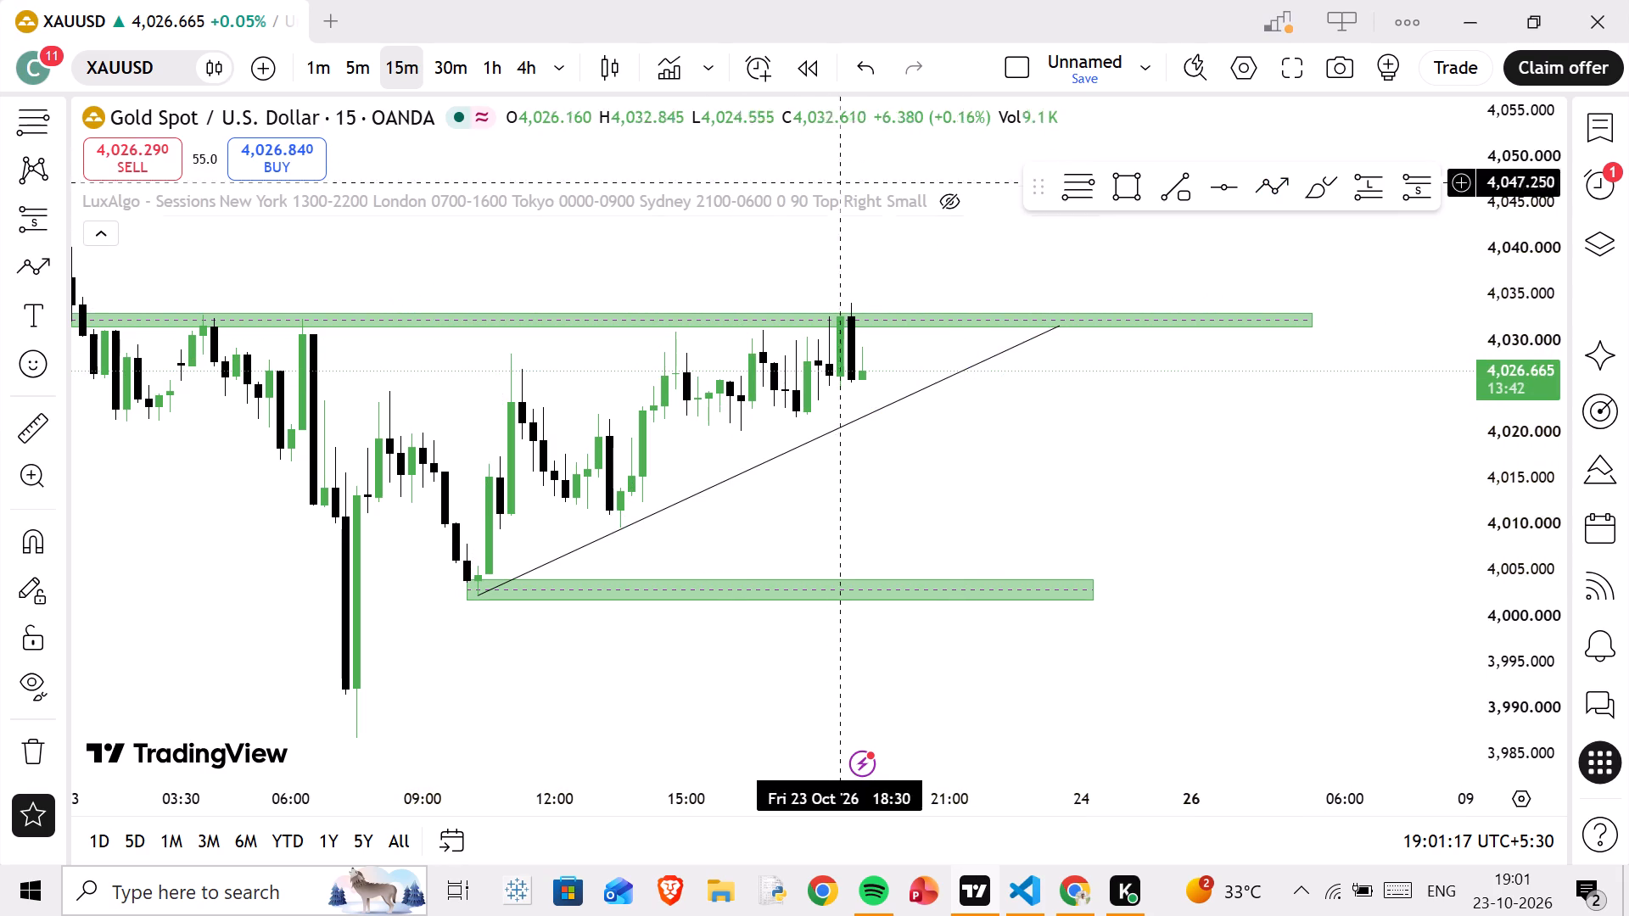
Draw a rectangle zone at the 23 Oct spike low from 06:45, spanning about 3,992.09 down to about 3,987, extended well past the latest candle.
{"action": "scroll", "coordinate": [982, 387], "scroll_direction": "up", "scroll_amount": 2}
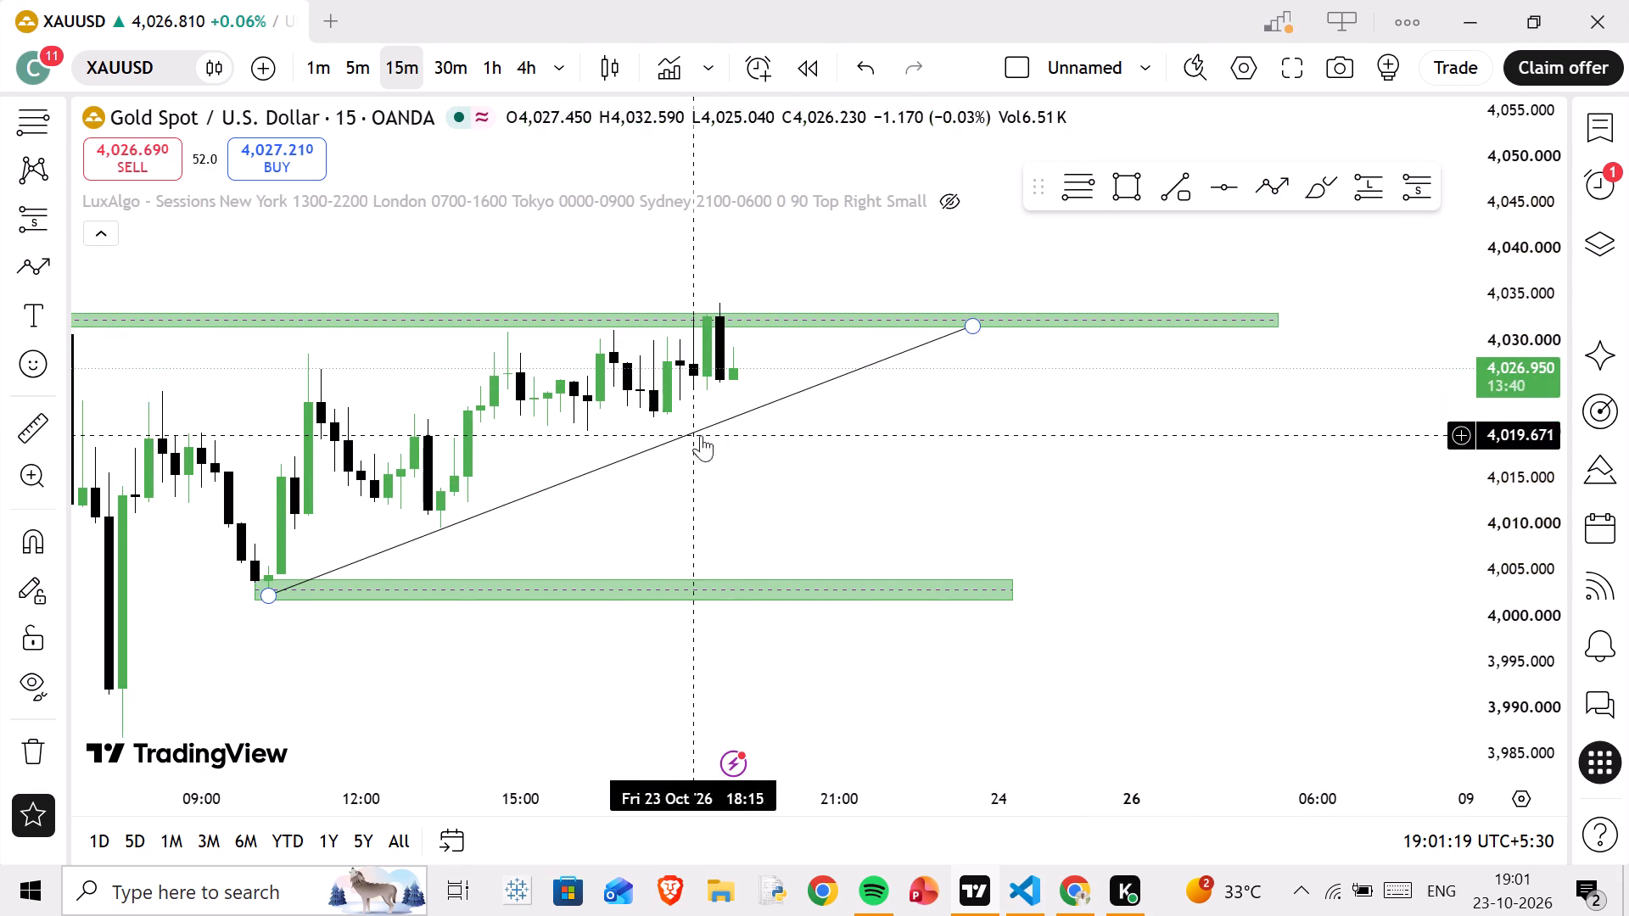
{"action": "scroll", "coordinate": [872, 460], "scroll_direction": "down", "scroll_amount": 2}
{"action": "scroll", "coordinate": [1149, 468], "scroll_direction": "down", "scroll_amount": 2}
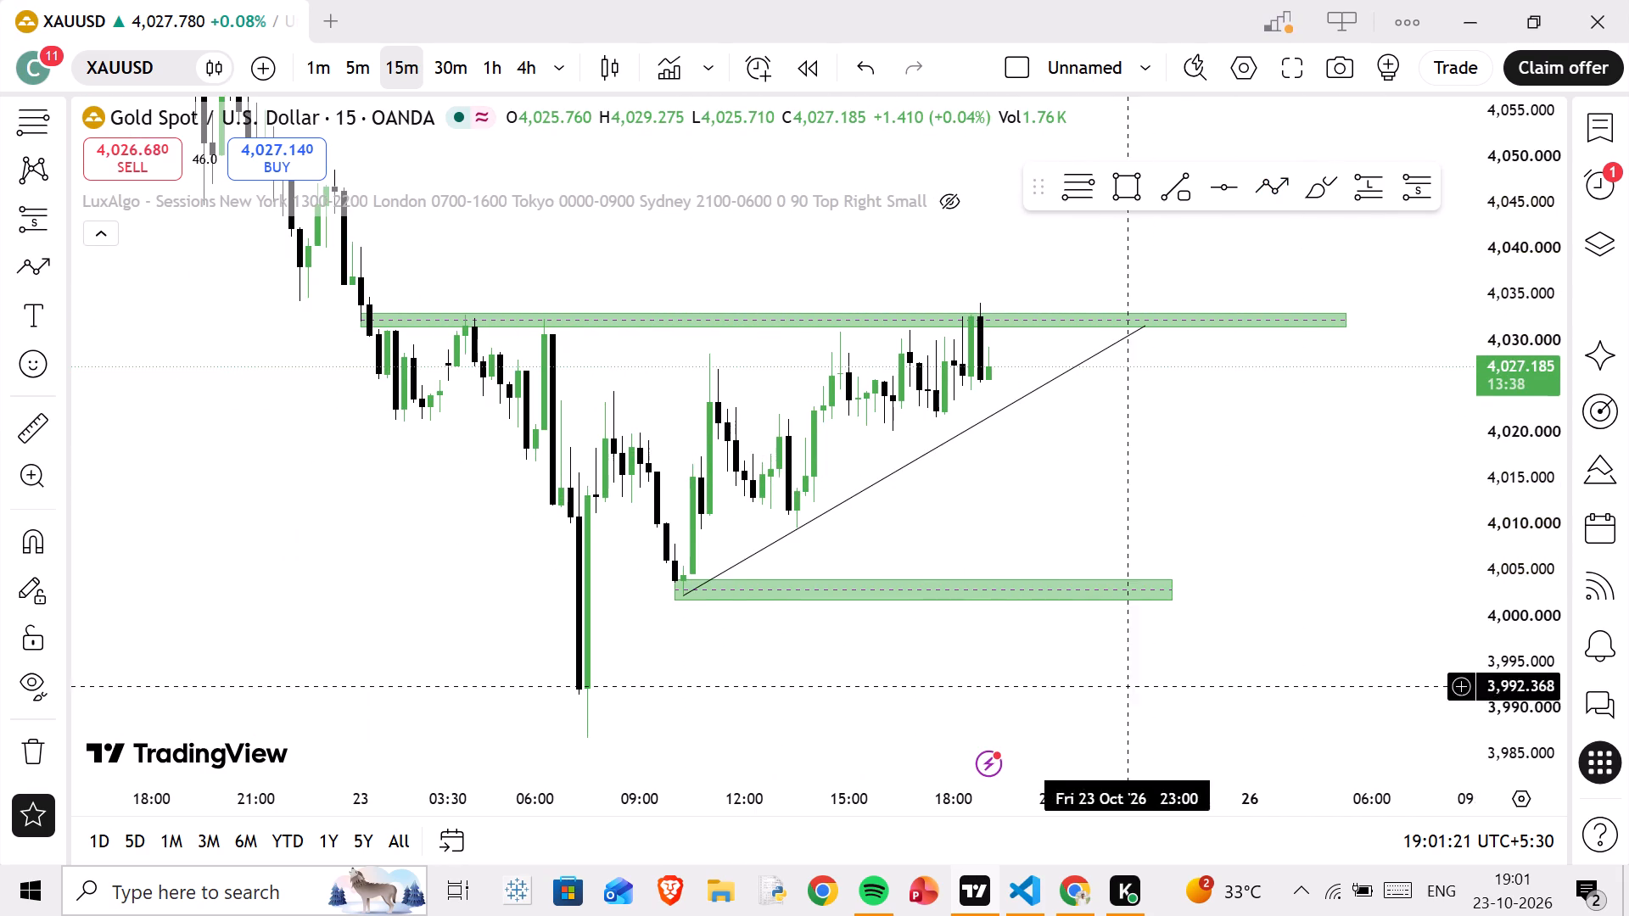
{"action": "left_click_drag", "start_coordinate": [809, 682], "coordinate": [757, 514]}
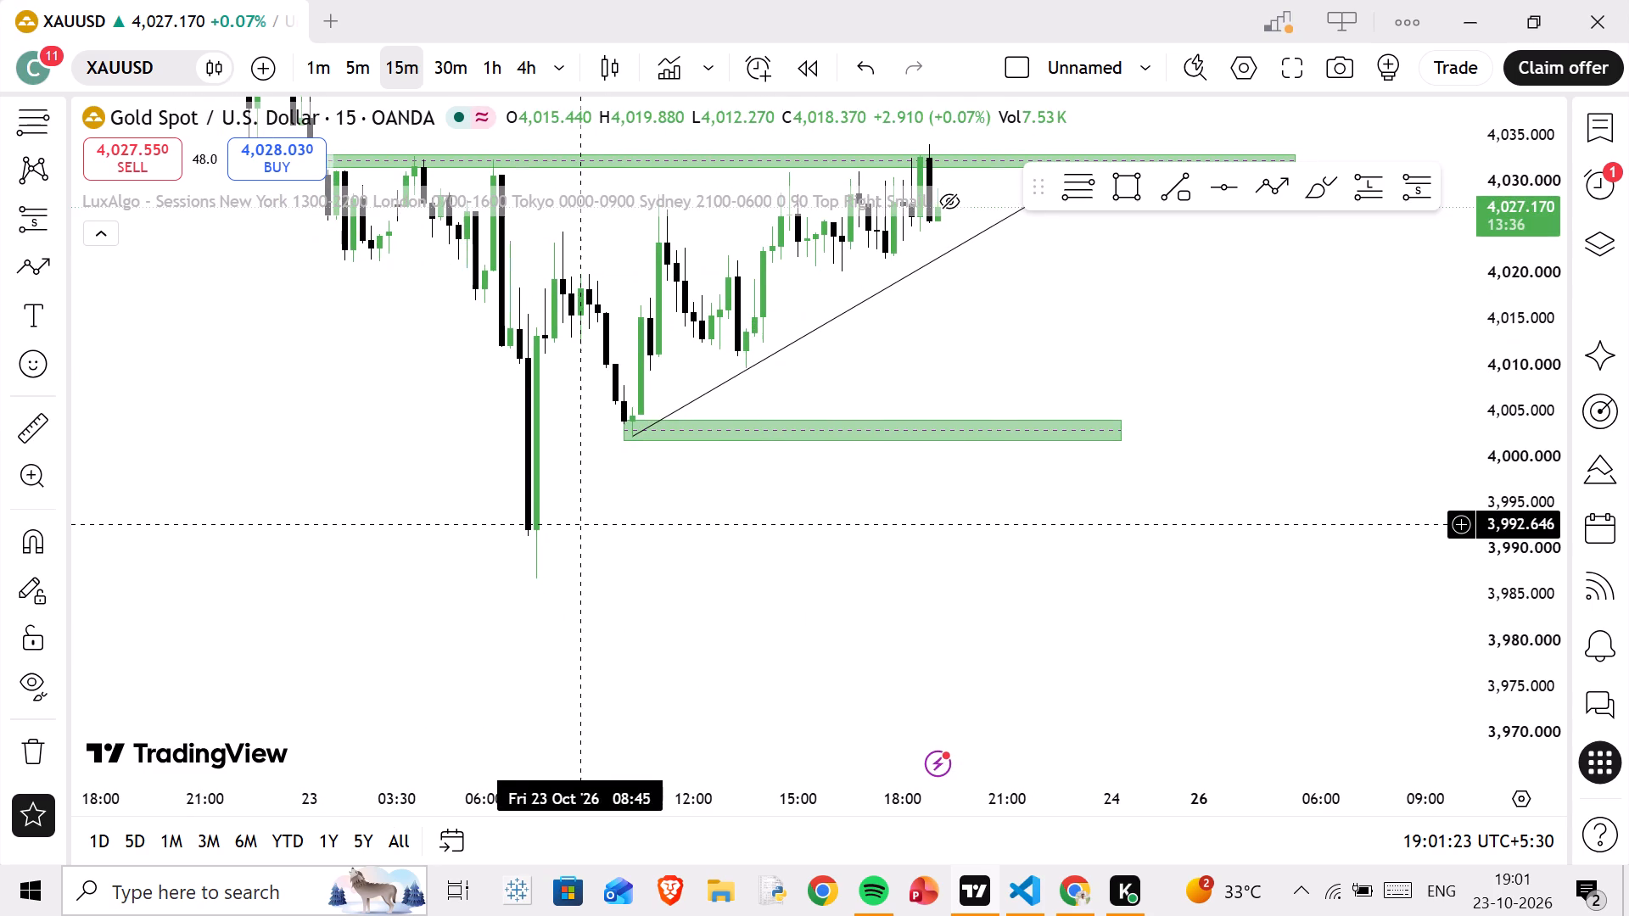
{"action": "left_click", "coordinate": [1100, 187]}
{"action": "left_click", "coordinate": [1122, 184]}
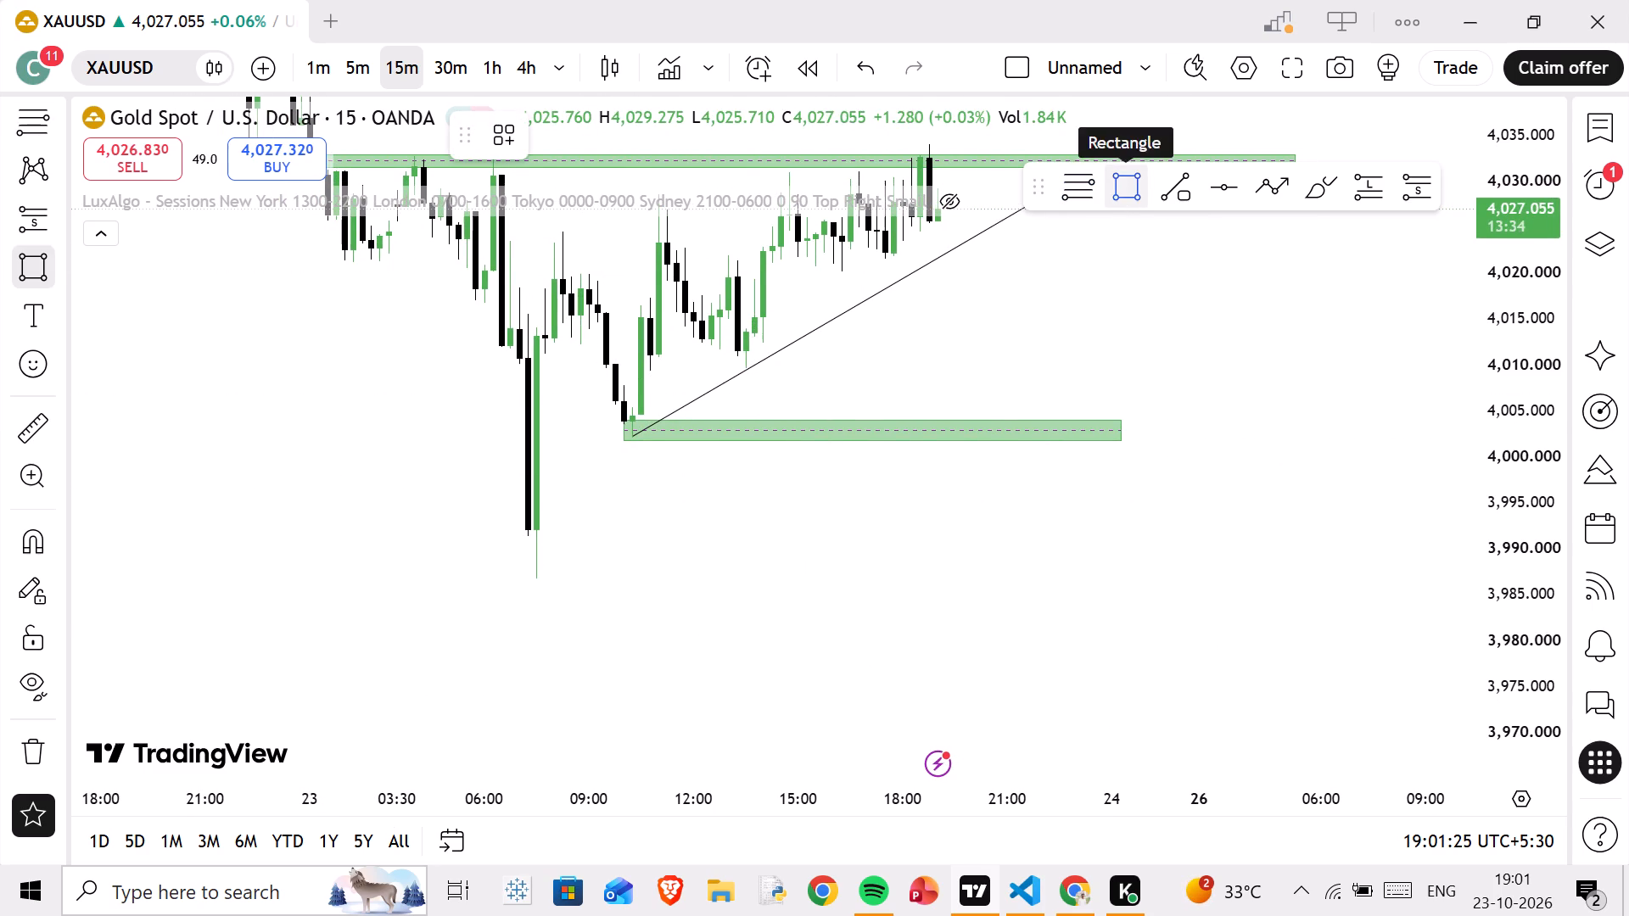
{"action": "left_click_drag", "start_coordinate": [511, 530], "coordinate": [515, 532]}
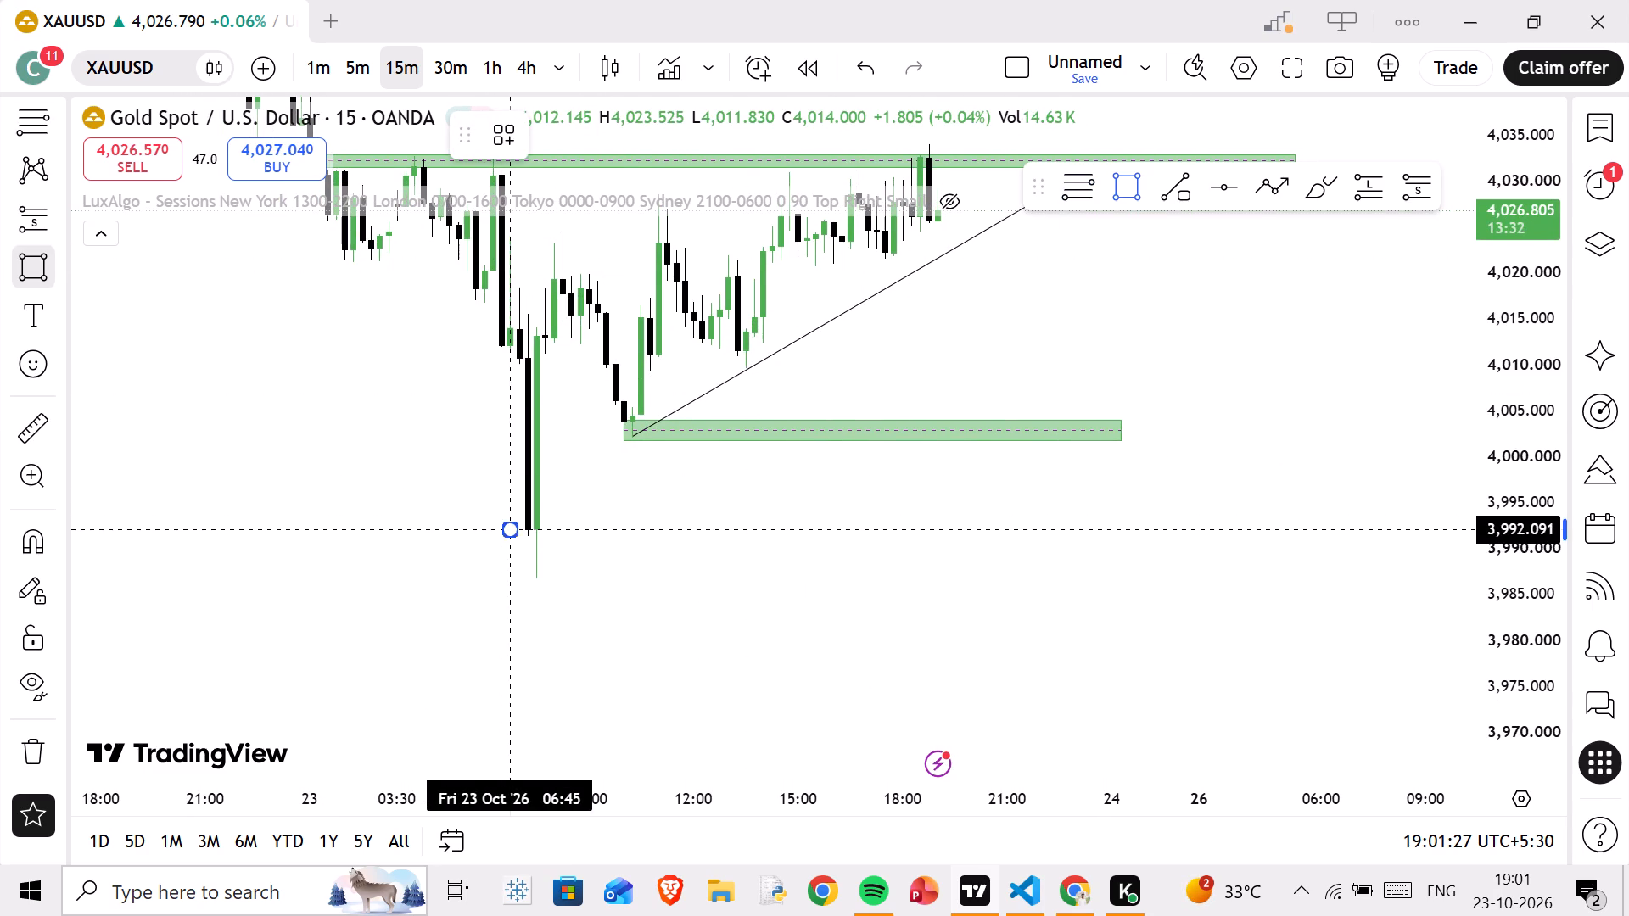
{"action": "left_click_drag", "start_coordinate": [515, 532], "coordinate": [1369, 578]}
{"action": "left_click", "coordinate": [1369, 578]}
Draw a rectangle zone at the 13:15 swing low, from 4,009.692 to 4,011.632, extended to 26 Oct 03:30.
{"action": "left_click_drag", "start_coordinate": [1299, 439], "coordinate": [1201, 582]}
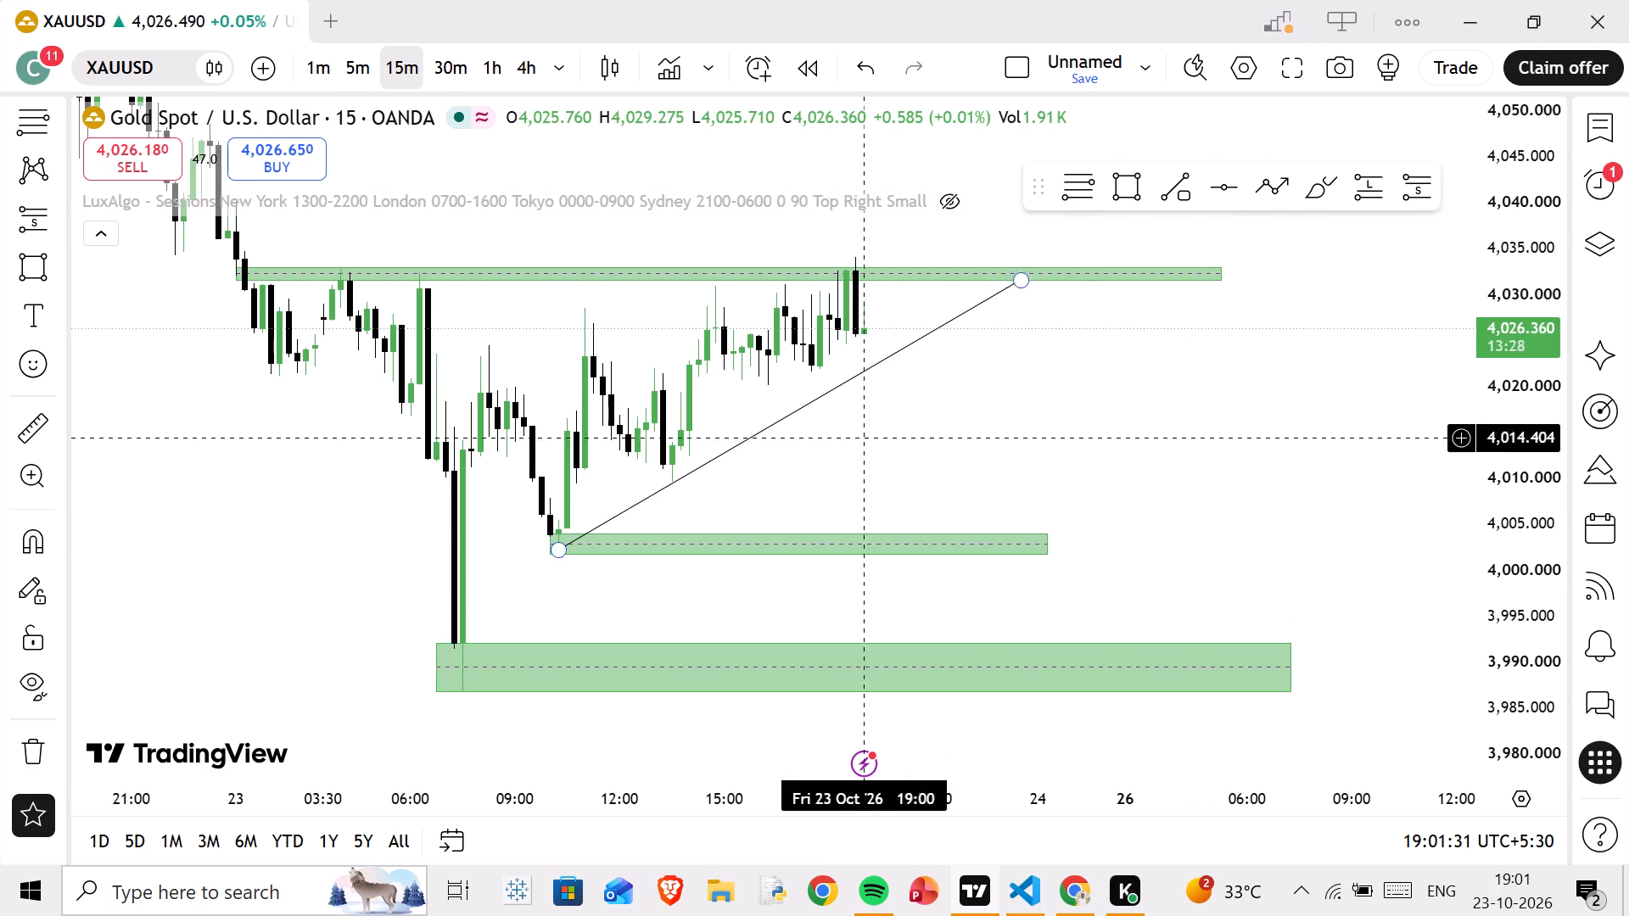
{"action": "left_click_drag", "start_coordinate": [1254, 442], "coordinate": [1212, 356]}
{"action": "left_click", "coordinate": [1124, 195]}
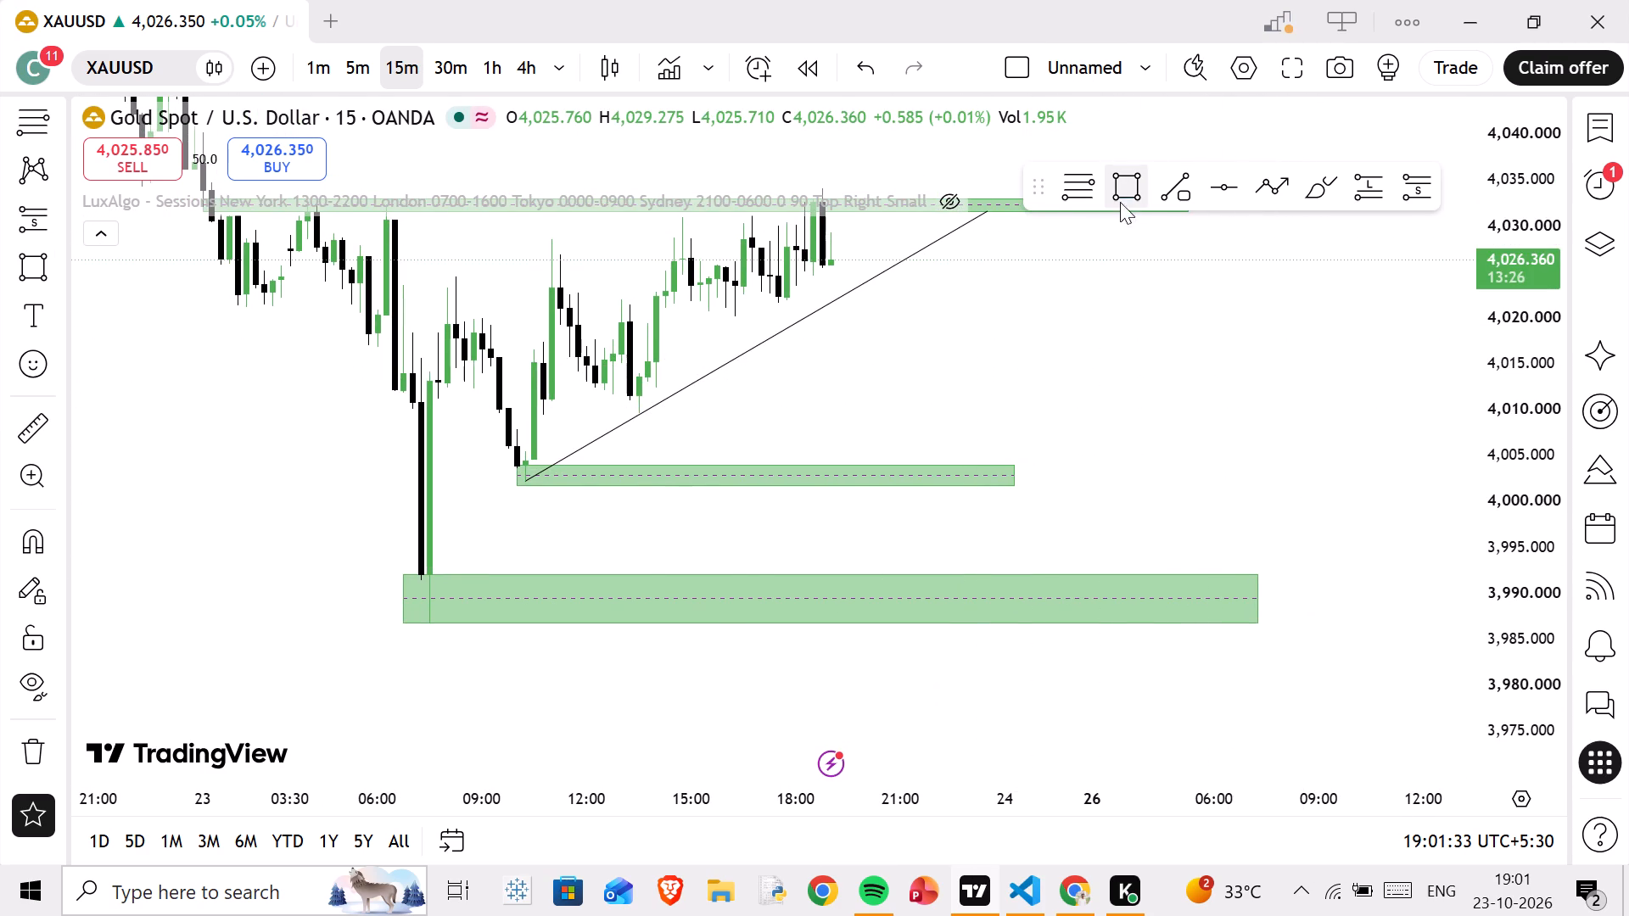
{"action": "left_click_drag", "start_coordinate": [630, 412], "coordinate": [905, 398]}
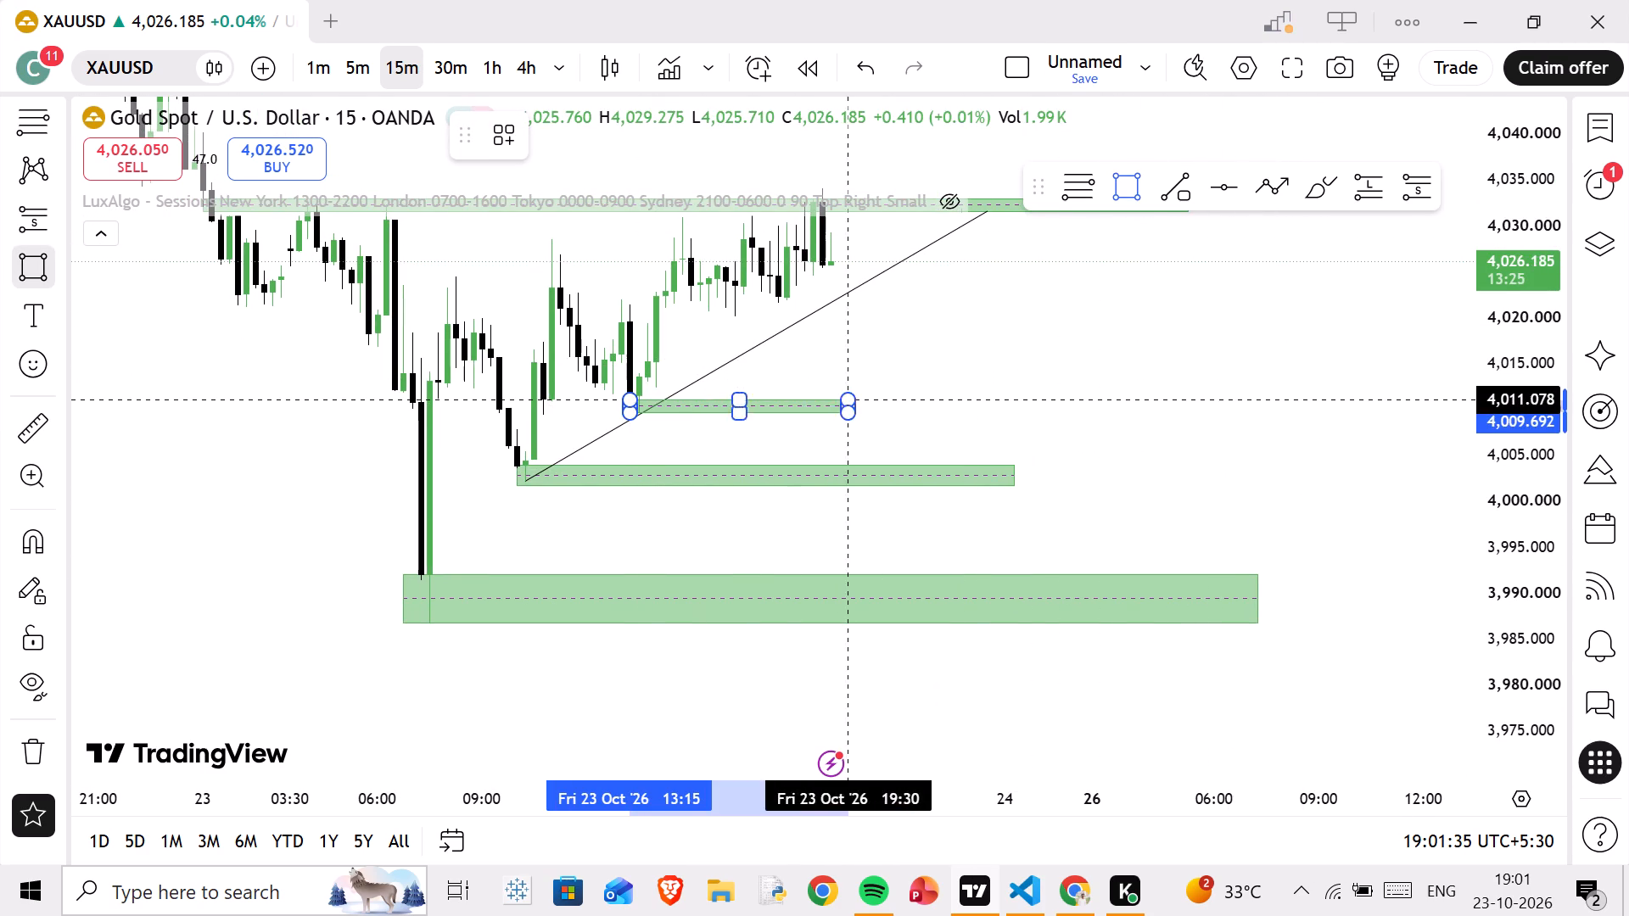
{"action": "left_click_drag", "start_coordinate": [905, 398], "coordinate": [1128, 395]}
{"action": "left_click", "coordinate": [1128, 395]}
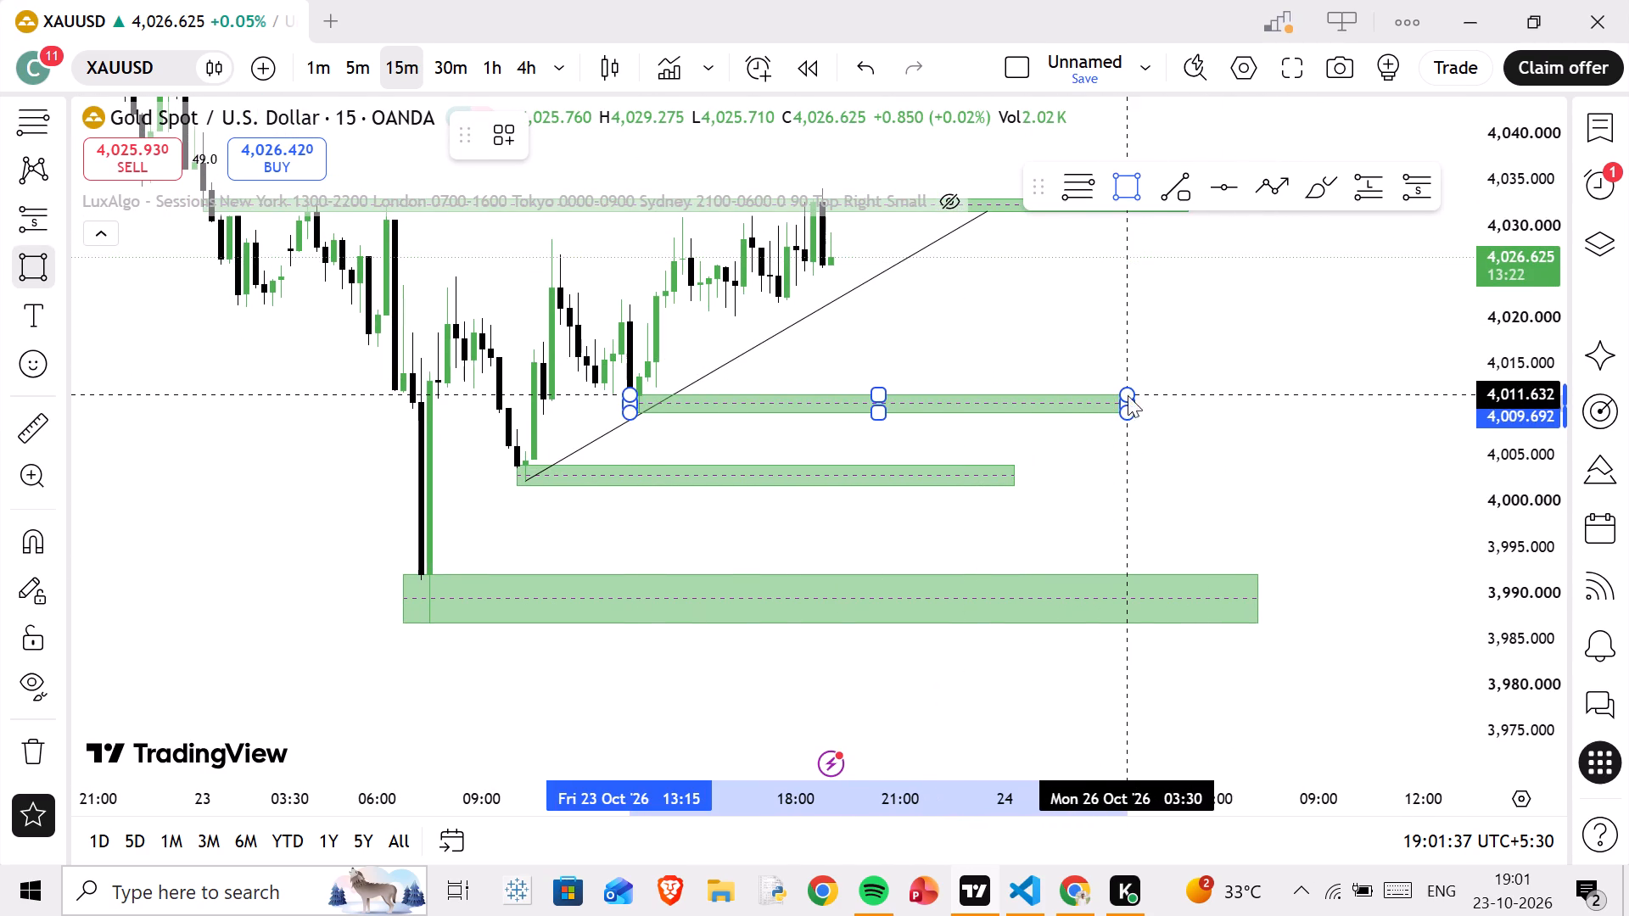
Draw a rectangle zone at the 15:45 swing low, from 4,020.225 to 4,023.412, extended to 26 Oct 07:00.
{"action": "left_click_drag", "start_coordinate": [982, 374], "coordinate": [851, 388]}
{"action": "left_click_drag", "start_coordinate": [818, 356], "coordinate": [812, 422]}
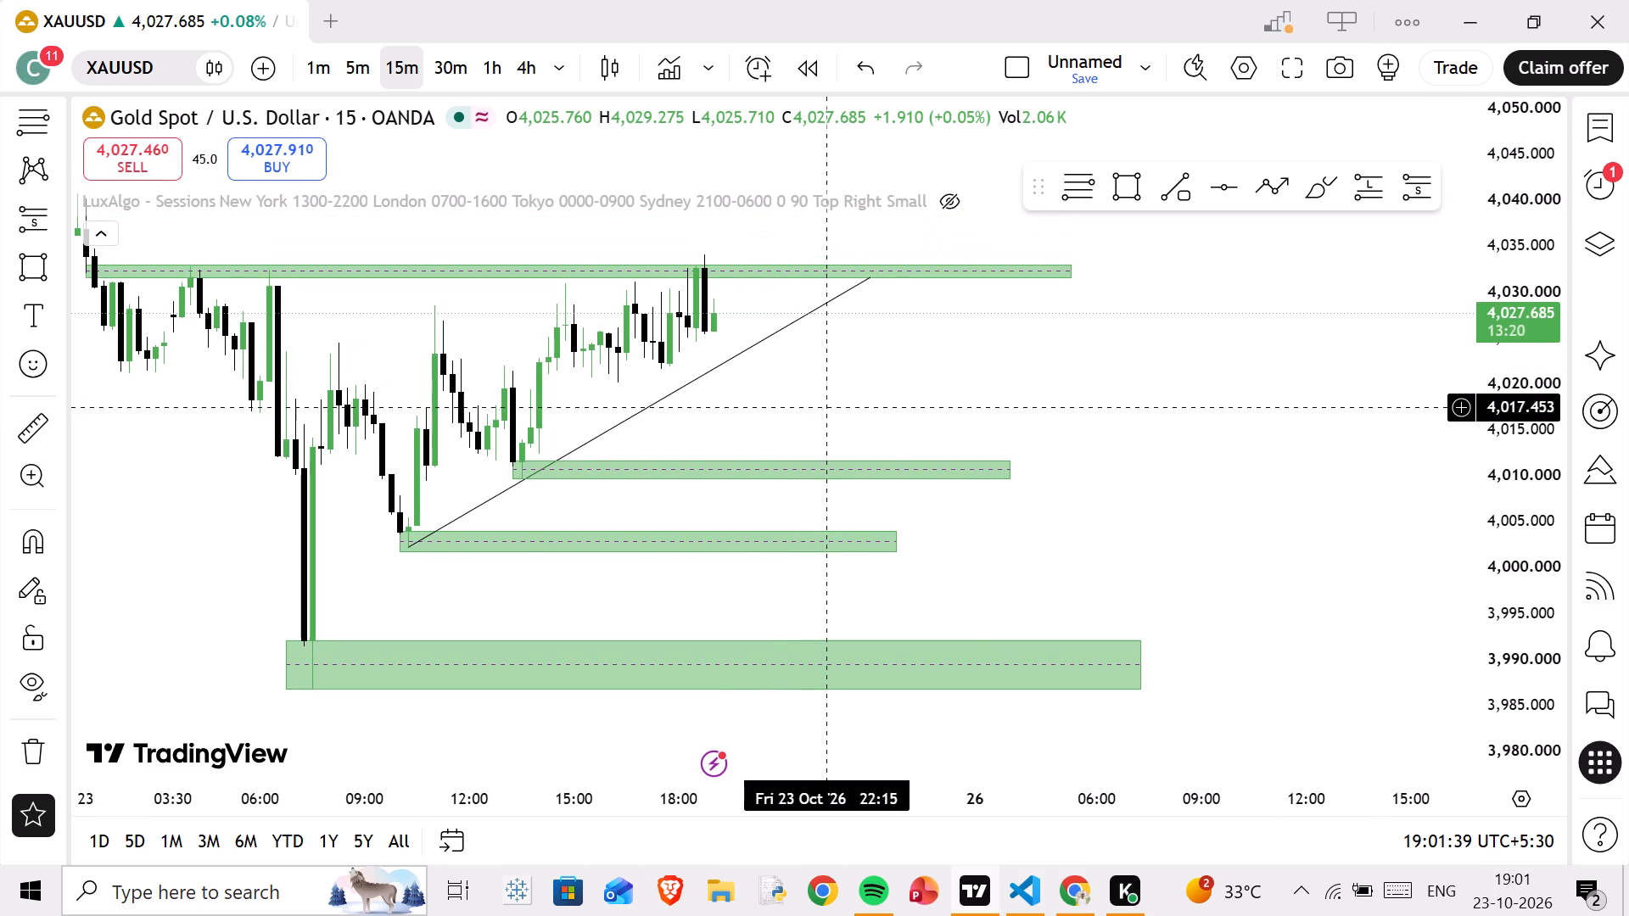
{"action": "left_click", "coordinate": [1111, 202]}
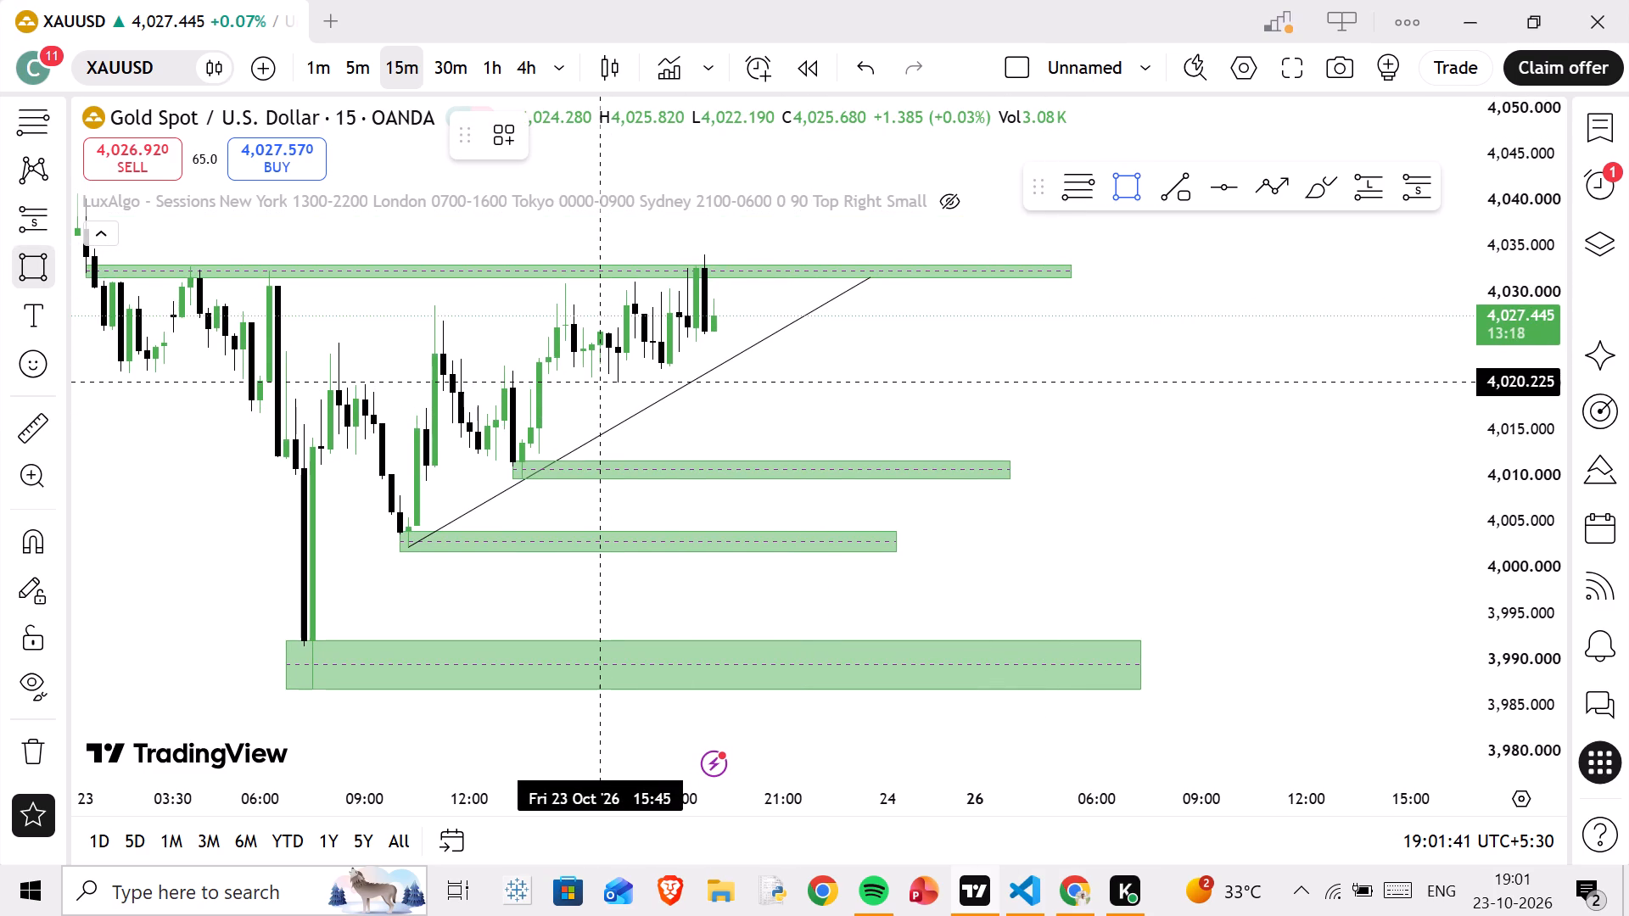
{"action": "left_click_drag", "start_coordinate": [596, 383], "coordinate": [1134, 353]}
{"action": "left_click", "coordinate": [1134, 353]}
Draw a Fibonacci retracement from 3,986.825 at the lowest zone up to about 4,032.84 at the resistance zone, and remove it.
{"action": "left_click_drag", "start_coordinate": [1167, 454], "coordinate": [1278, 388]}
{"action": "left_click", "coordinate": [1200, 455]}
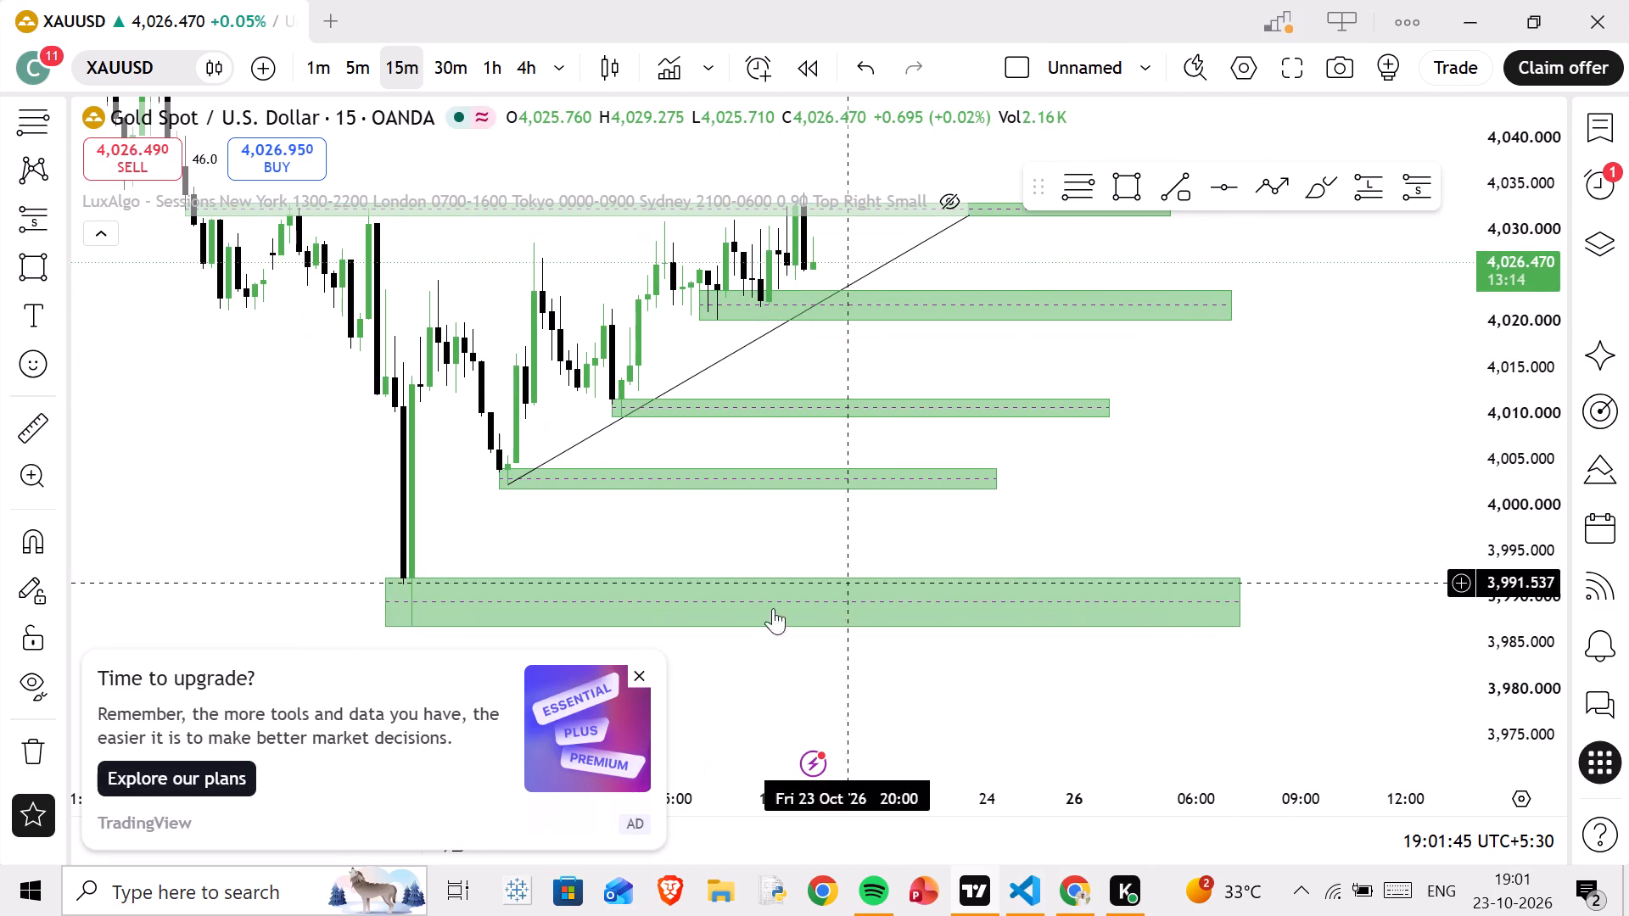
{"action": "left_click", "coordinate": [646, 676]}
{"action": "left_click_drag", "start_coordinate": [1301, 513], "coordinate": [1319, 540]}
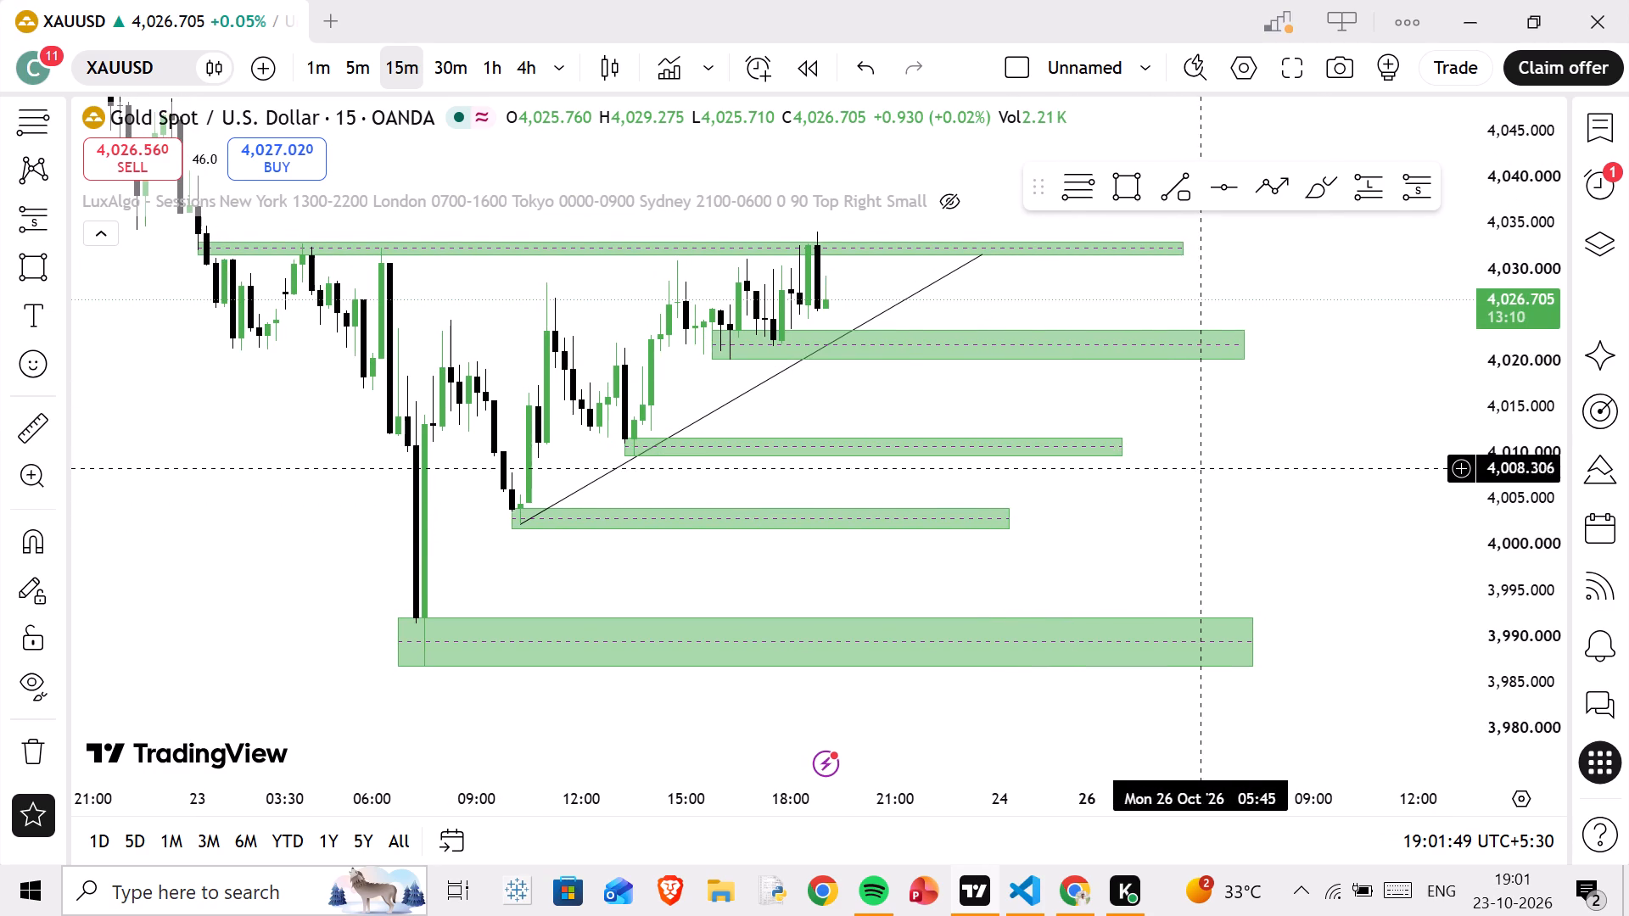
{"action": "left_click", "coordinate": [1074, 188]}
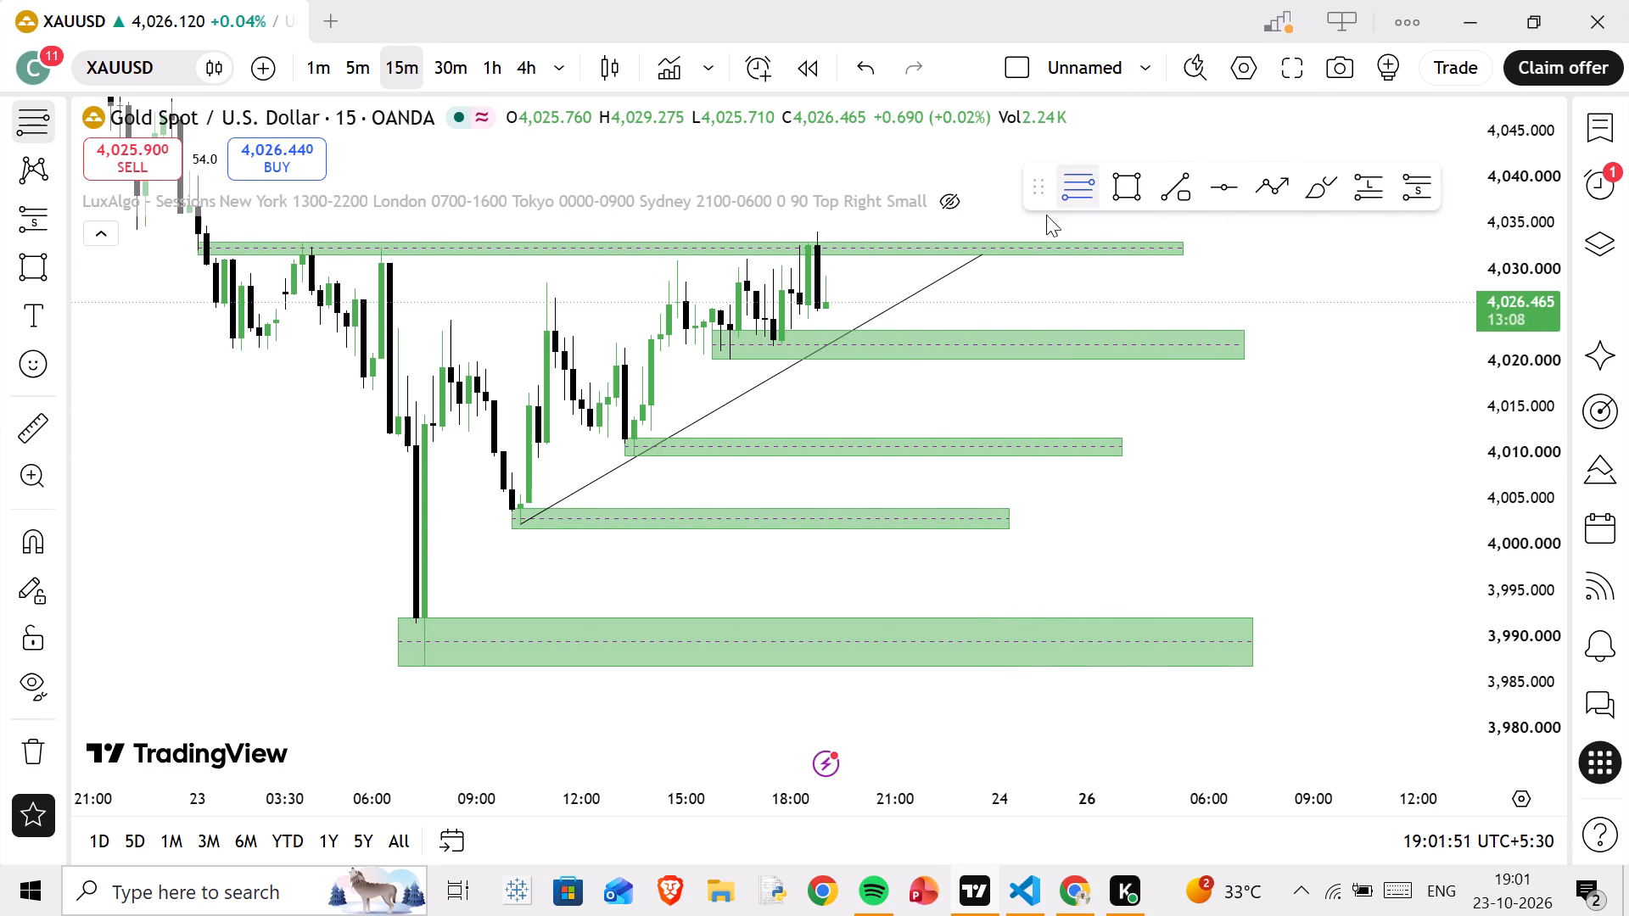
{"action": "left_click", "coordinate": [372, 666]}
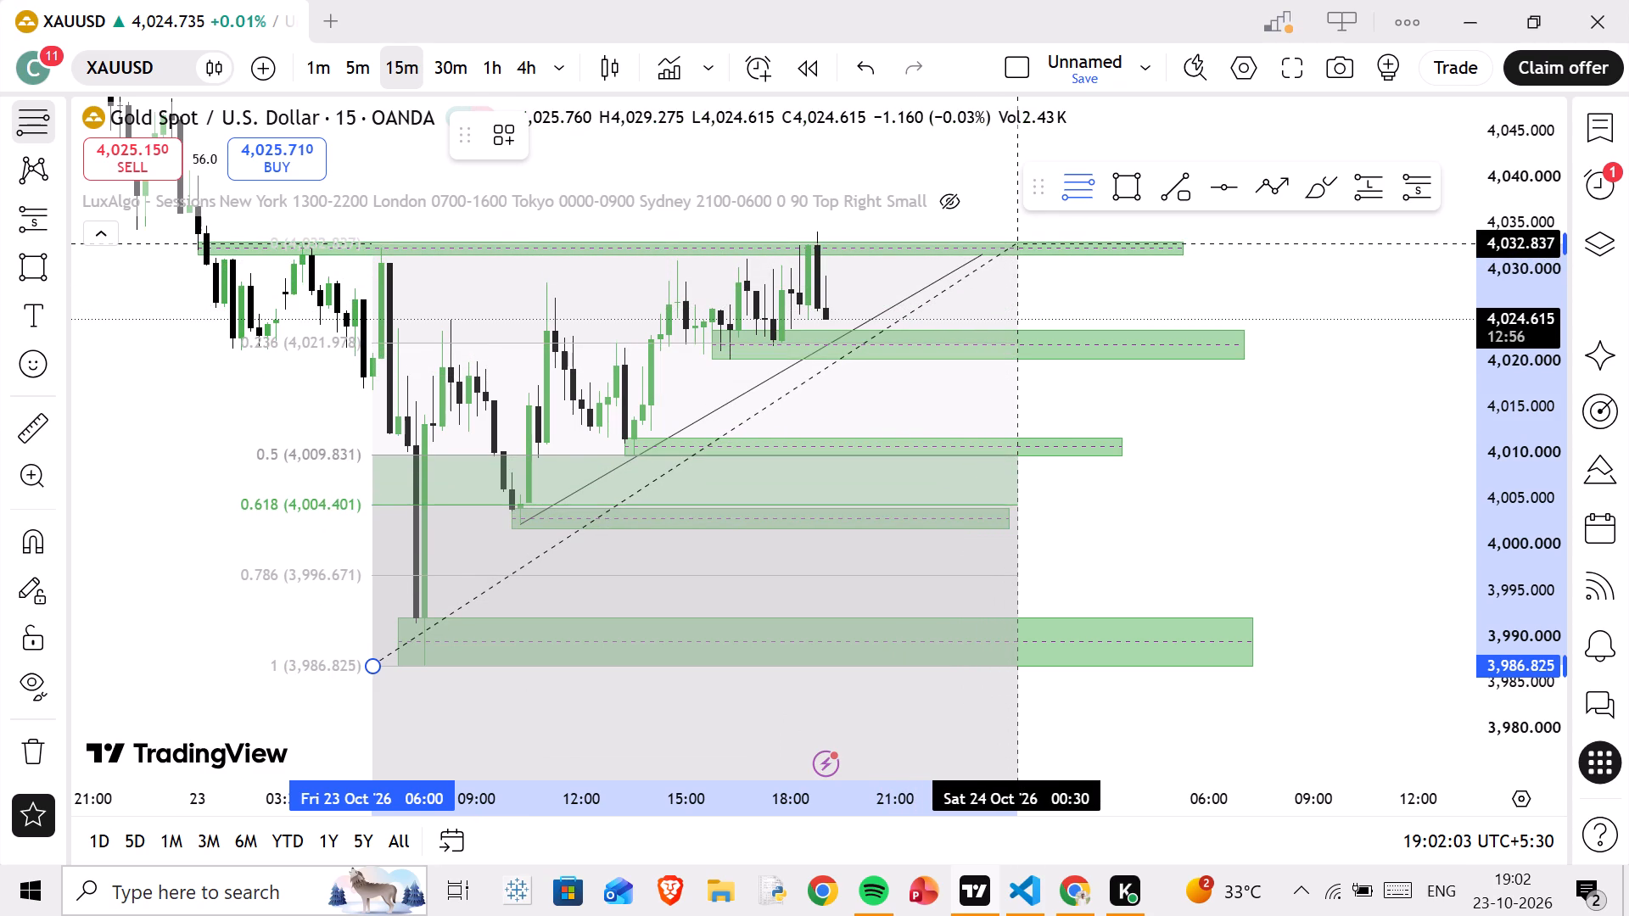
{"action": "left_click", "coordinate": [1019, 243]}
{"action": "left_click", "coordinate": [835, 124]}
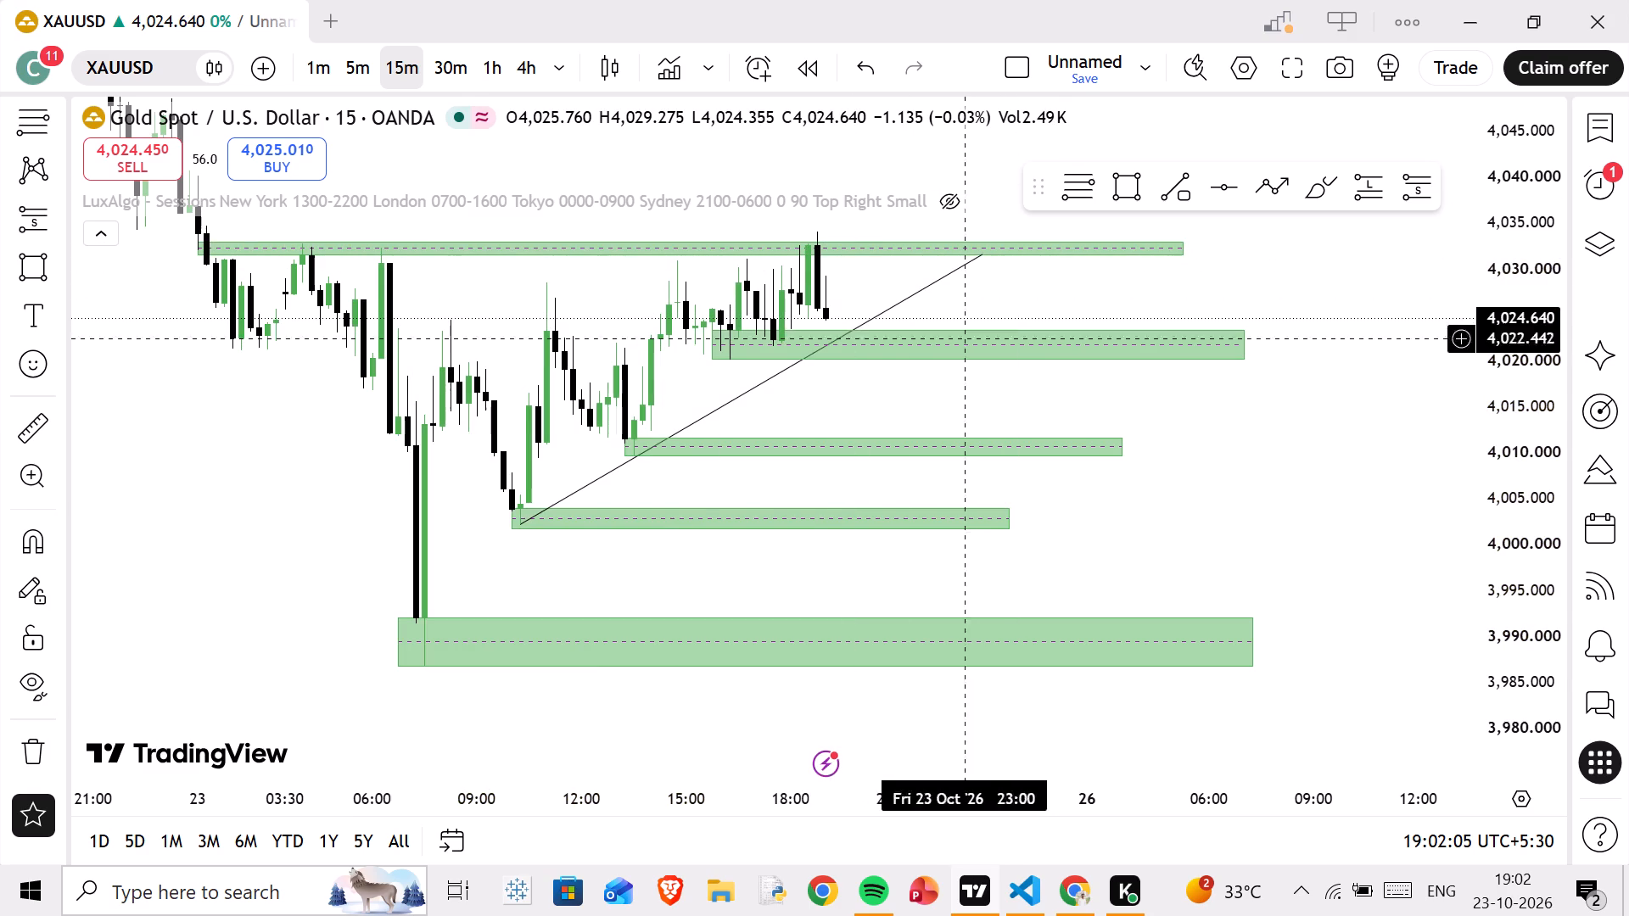
Delete the three support zones between the resistance zone and the lowest zone, near 4,022, 4,010 and 4,003.
{"action": "left_click_drag", "start_coordinate": [1164, 438], "coordinate": [1206, 430]}
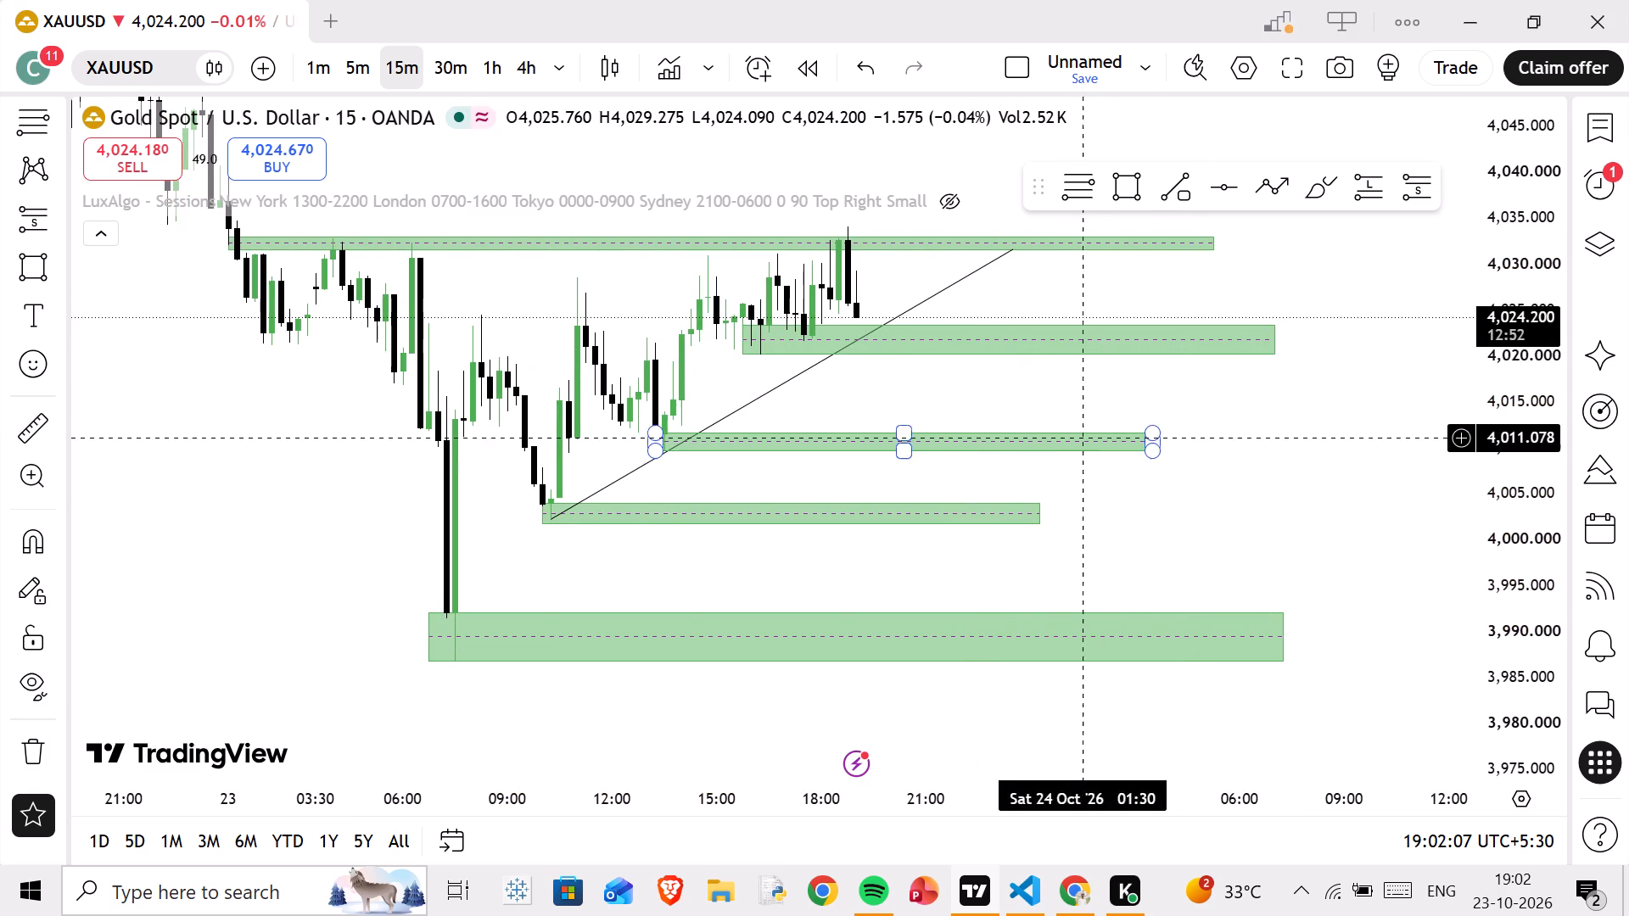
{"action": "left_click", "coordinate": [1112, 353]}
{"action": "left_click", "coordinate": [968, 135]}
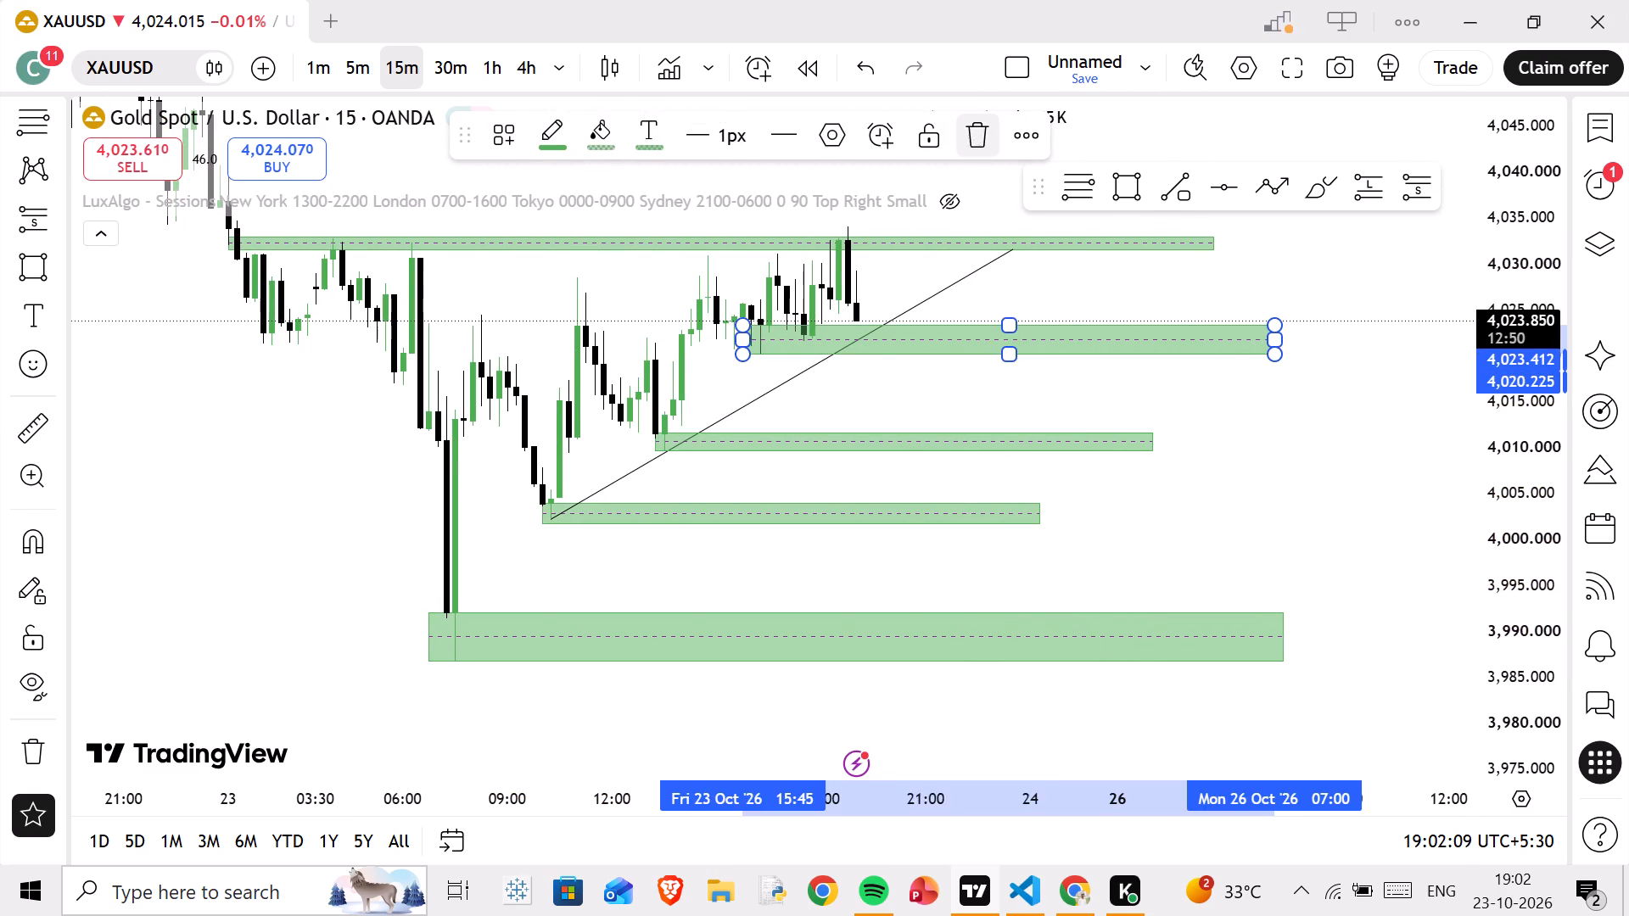
{"action": "left_click", "coordinate": [904, 438]}
{"action": "left_click", "coordinate": [969, 145]}
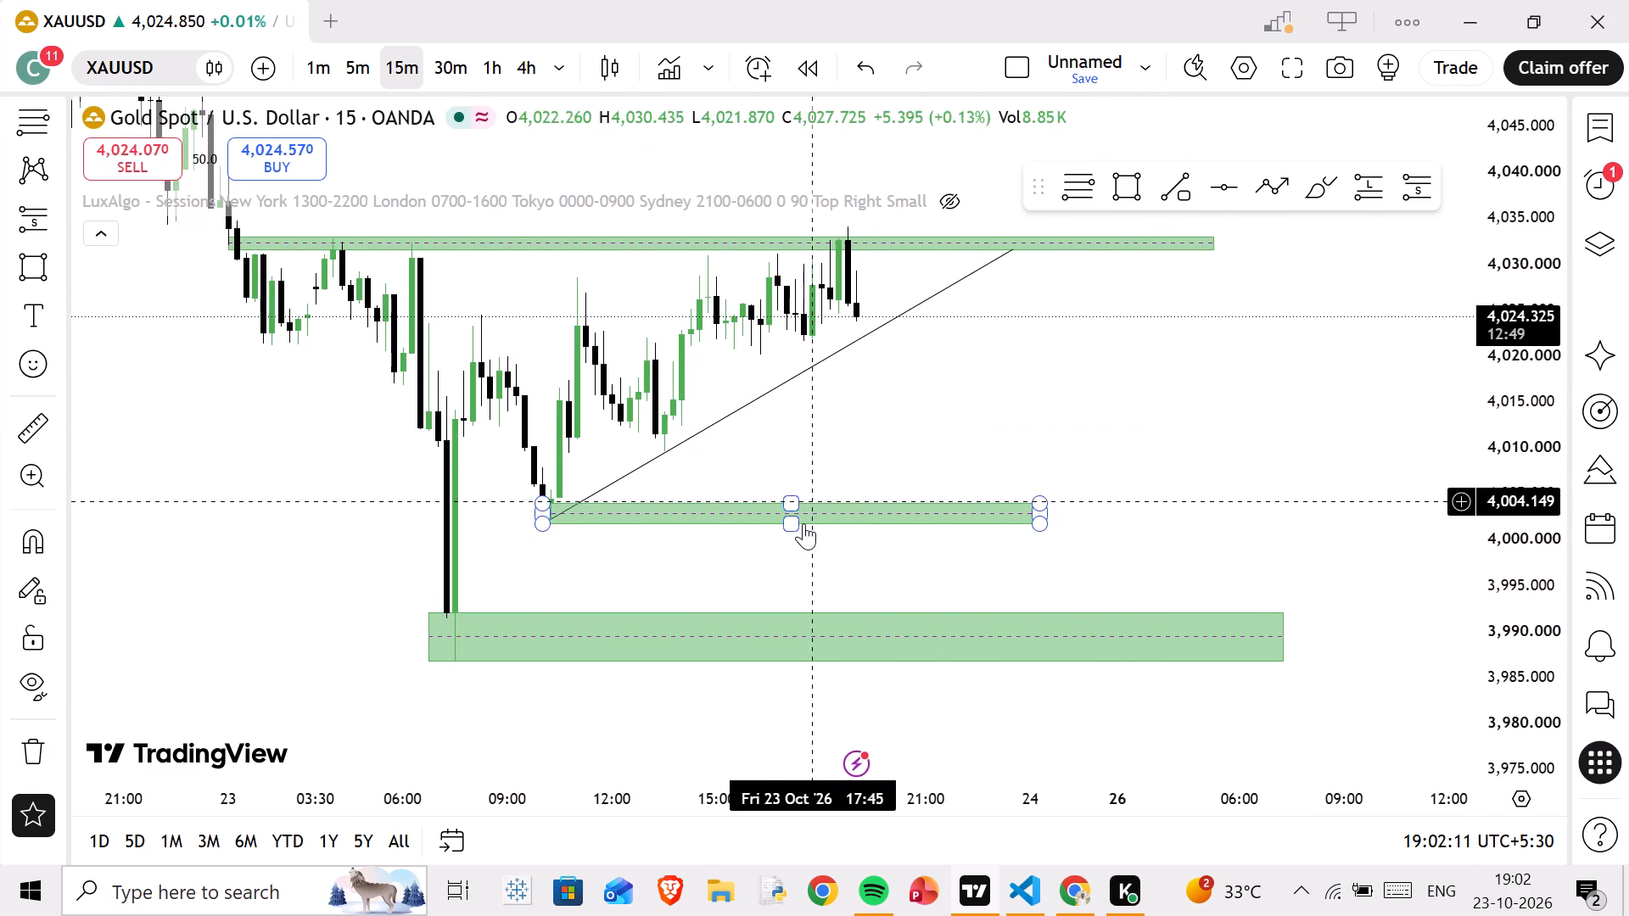
{"action": "left_click", "coordinate": [803, 524]}
{"action": "left_click", "coordinate": [968, 149]}
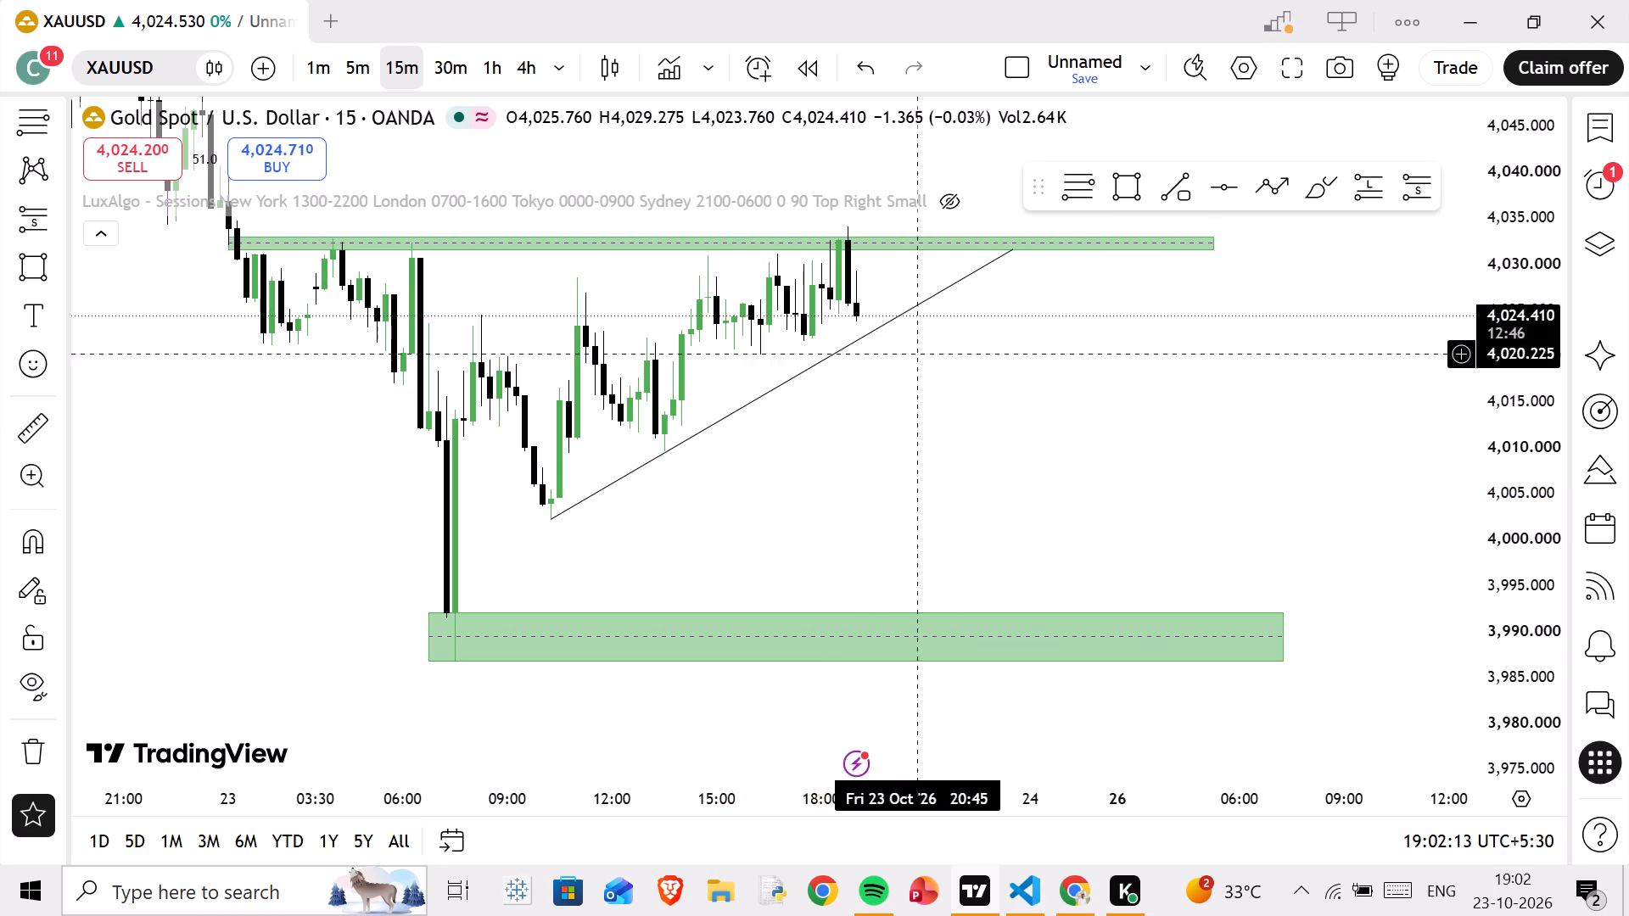
Delete the rising trend line along the swing lows.
{"action": "left_click", "coordinate": [775, 391]}
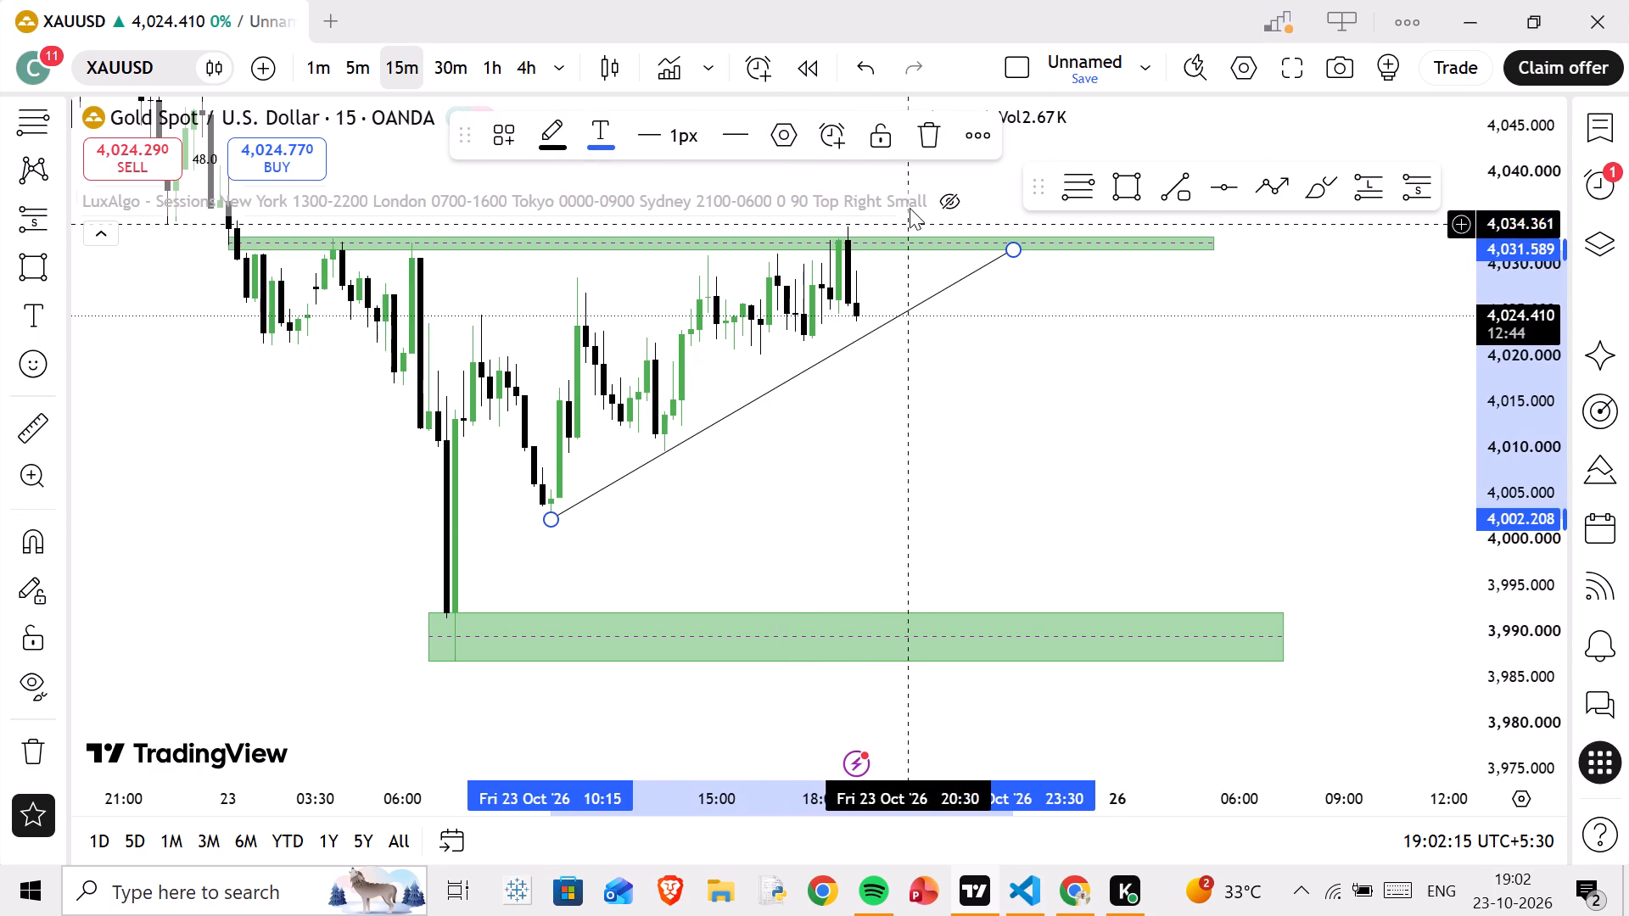
{"action": "left_click", "coordinate": [923, 137]}
Draw a rectangle zone at the 10:15 swing low, from 4,001.931 to about 4,005, starting at 09:00 and extended to about 23:00 on 26 Oct.
{"action": "left_click", "coordinate": [1118, 187]}
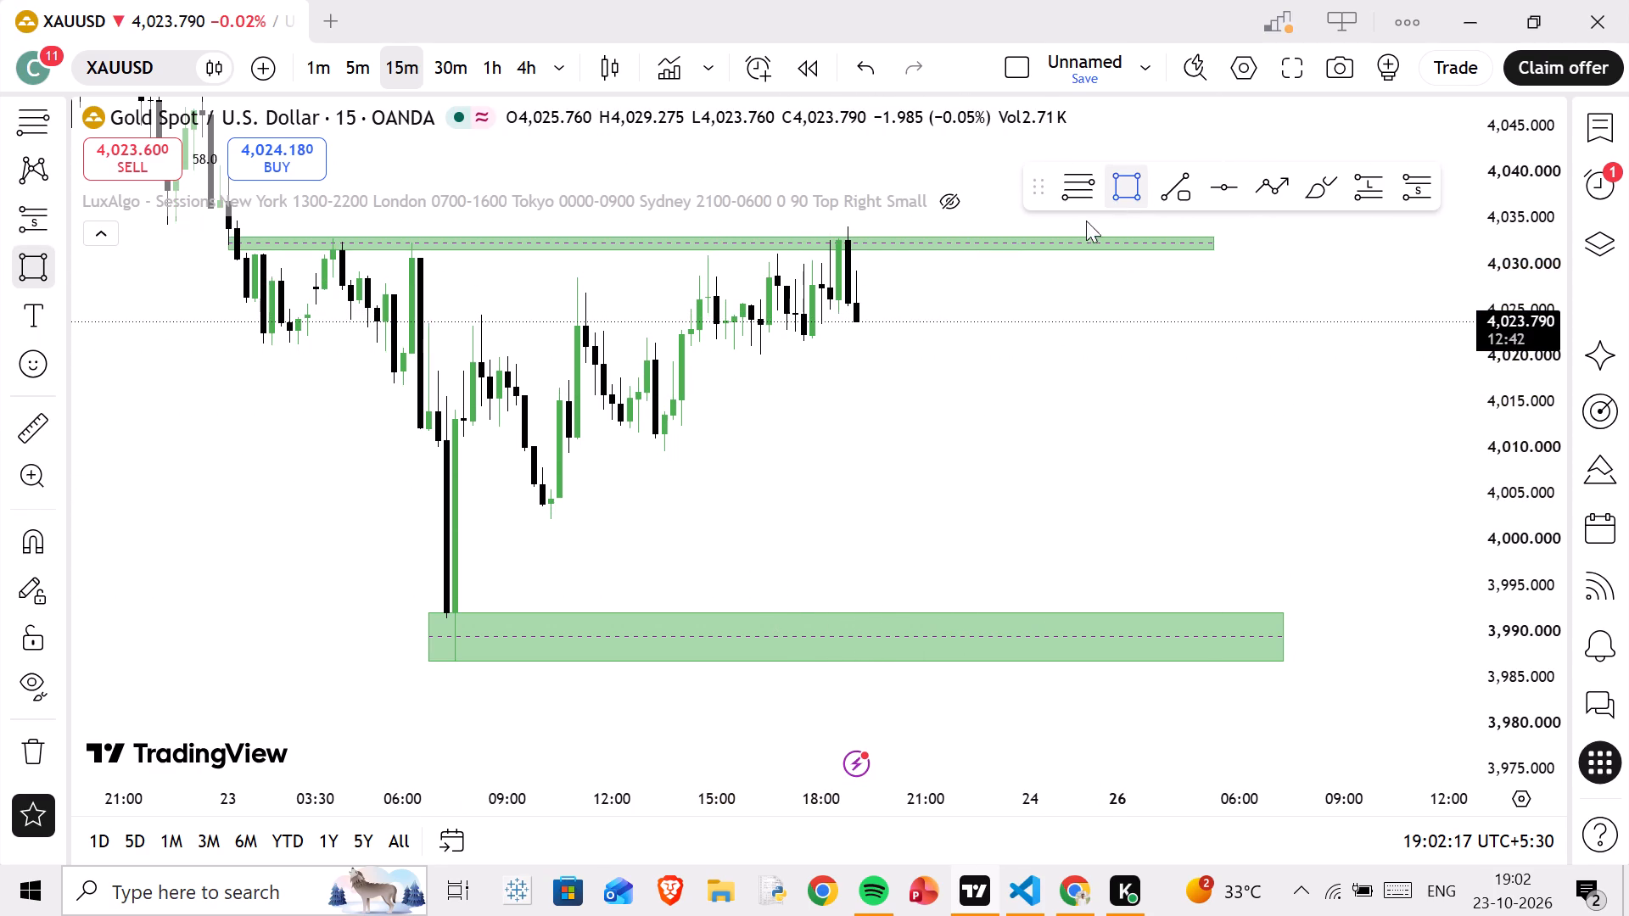
{"action": "left_click_drag", "start_coordinate": [507, 502], "coordinate": [565, 507]}
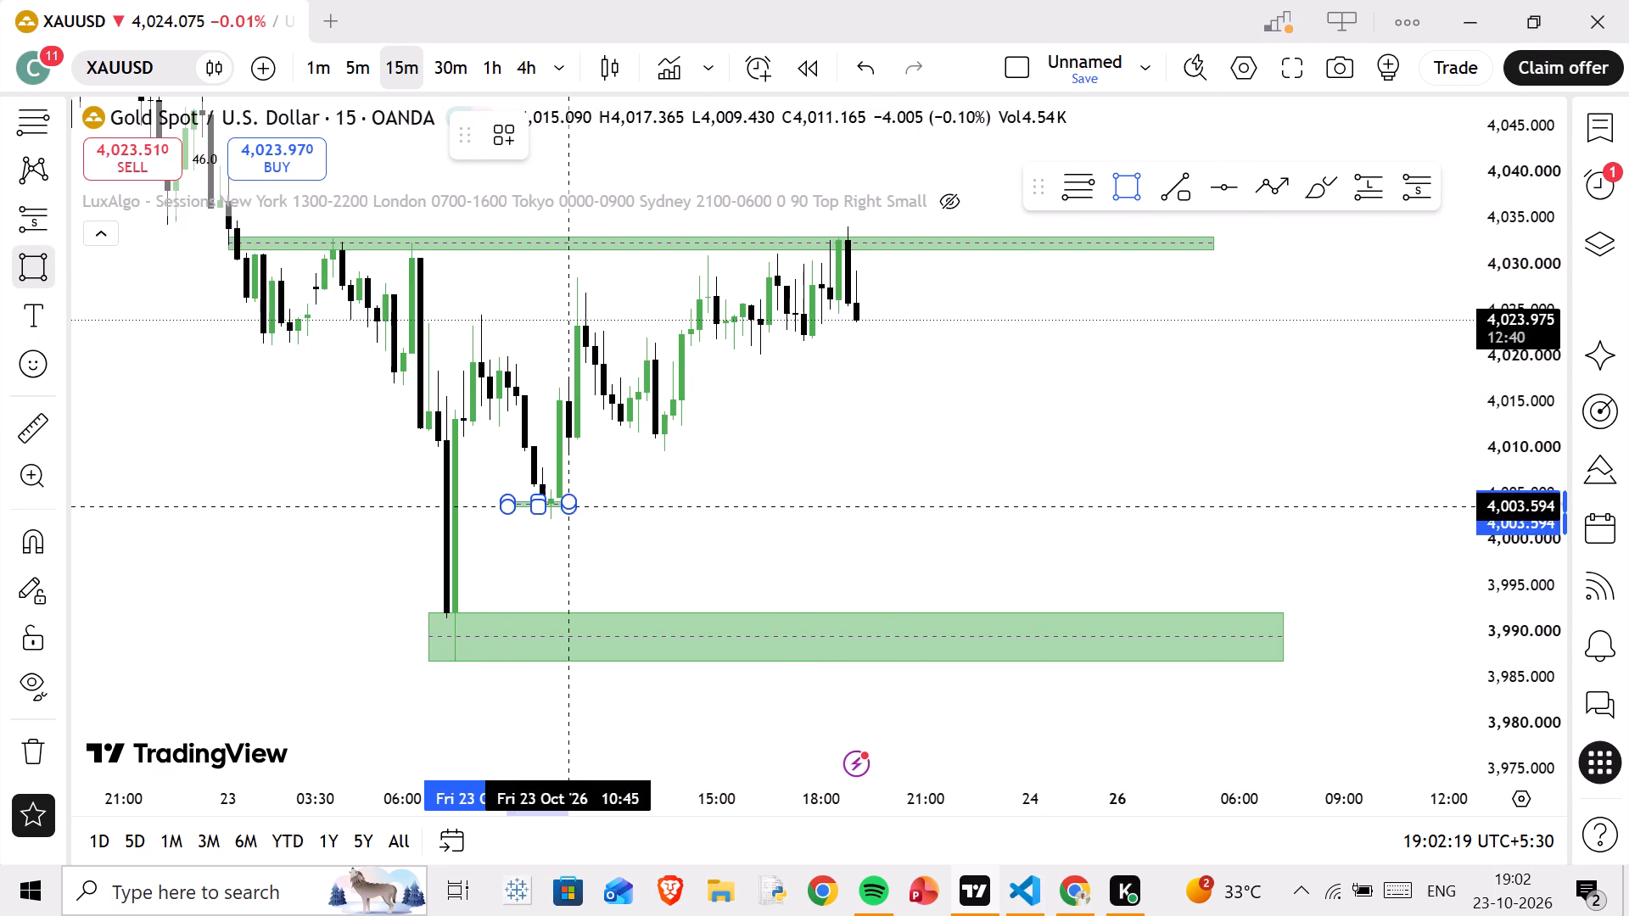
{"action": "left_click_drag", "start_coordinate": [565, 507], "coordinate": [1256, 522]}
{"action": "left_click", "coordinate": [1256, 522]}
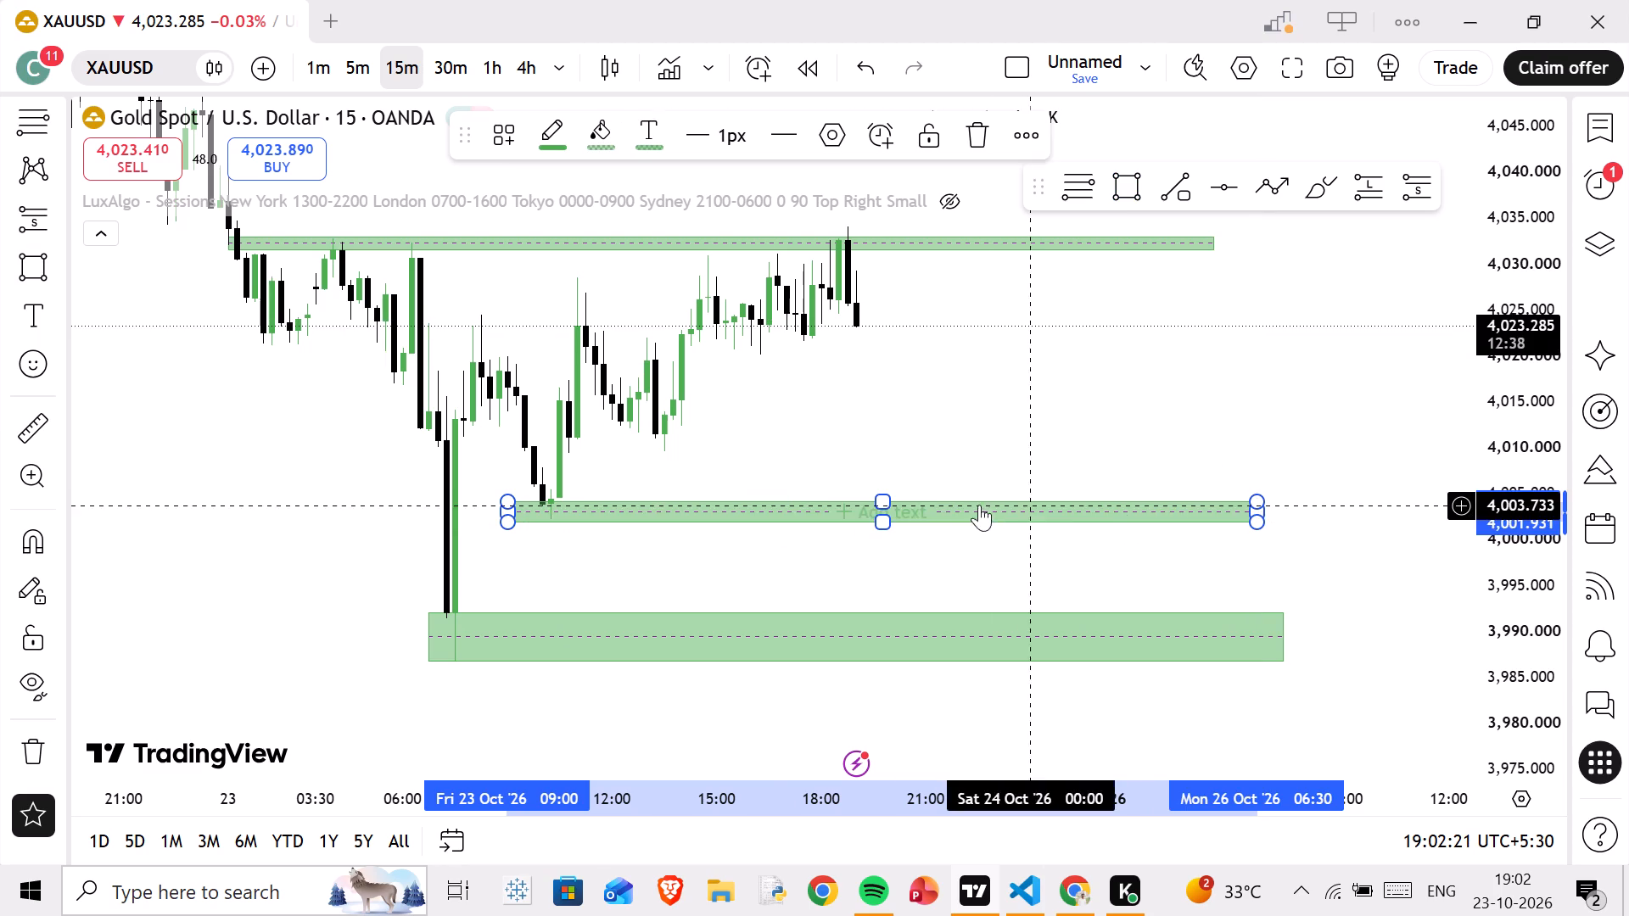
{"action": "left_click_drag", "start_coordinate": [889, 499], "coordinate": [891, 489]}
{"action": "left_click_drag", "start_coordinate": [911, 477], "coordinate": [505, 478]}
{"action": "scroll", "coordinate": [606, 491], "scroll_direction": "down", "scroll_amount": 2}
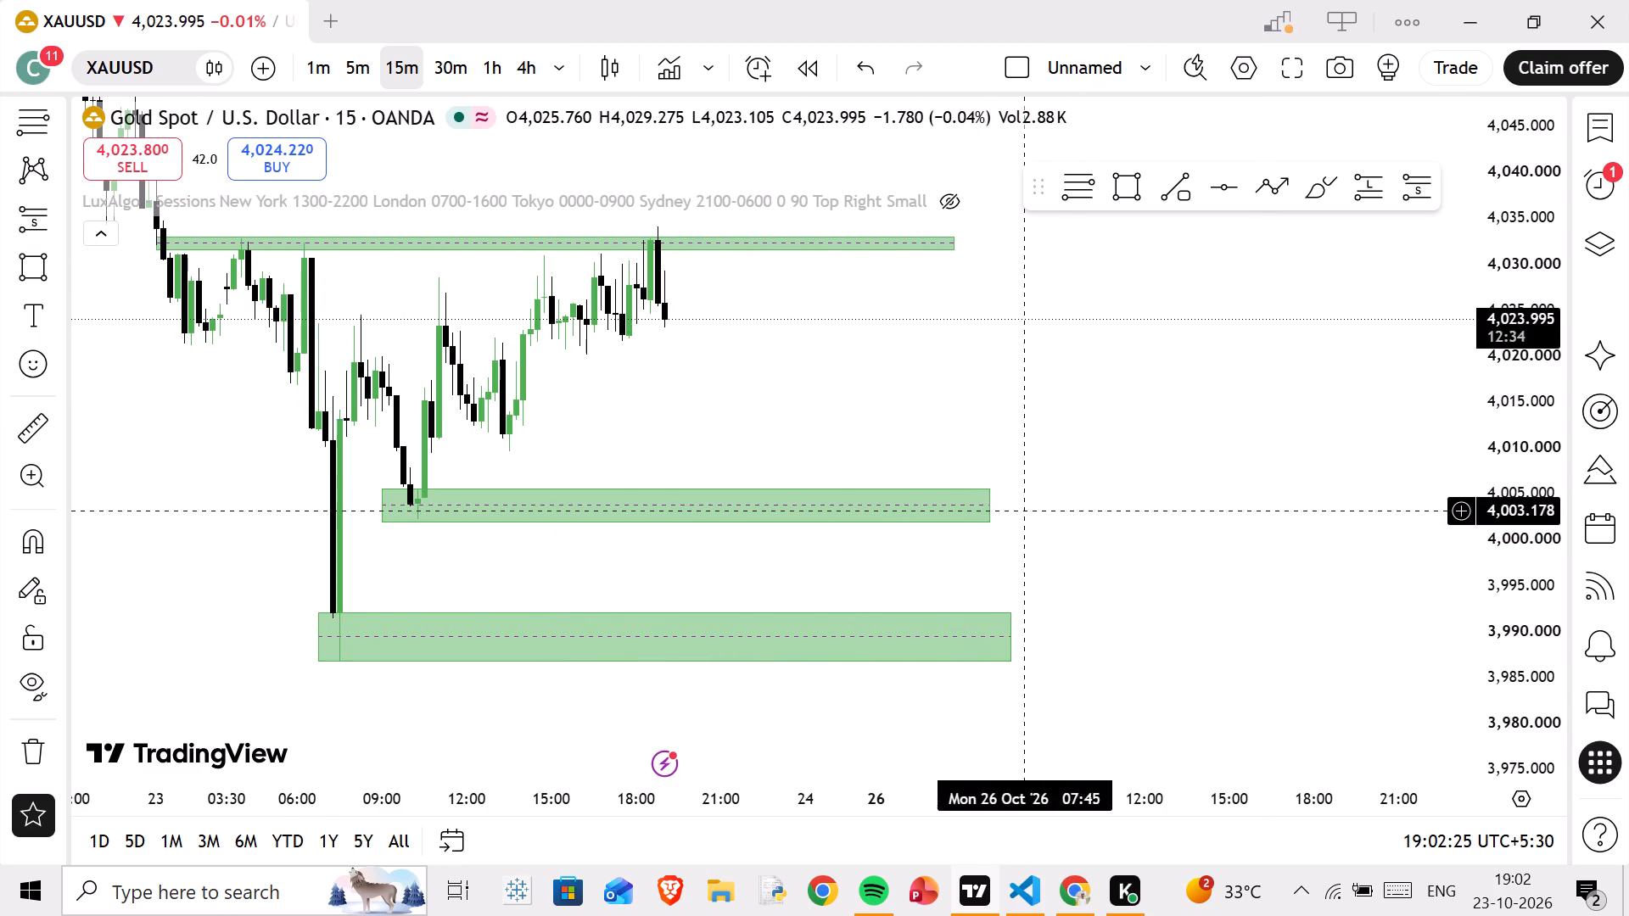
{"action": "left_click_drag", "start_coordinate": [998, 506], "coordinate": [1455, 495]}
Start a path at the lowest zone near 3,991.5 and trace the alternating swing highs and lows to 4,032.282 at the resistance zone.
{"action": "scroll", "coordinate": [1089, 470], "scroll_direction": "down", "scroll_amount": 4}
{"action": "left_click_drag", "start_coordinate": [1098, 466], "coordinate": [865, 539]}
{"action": "scroll", "coordinate": [864, 539], "scroll_direction": "up", "scroll_amount": 2}
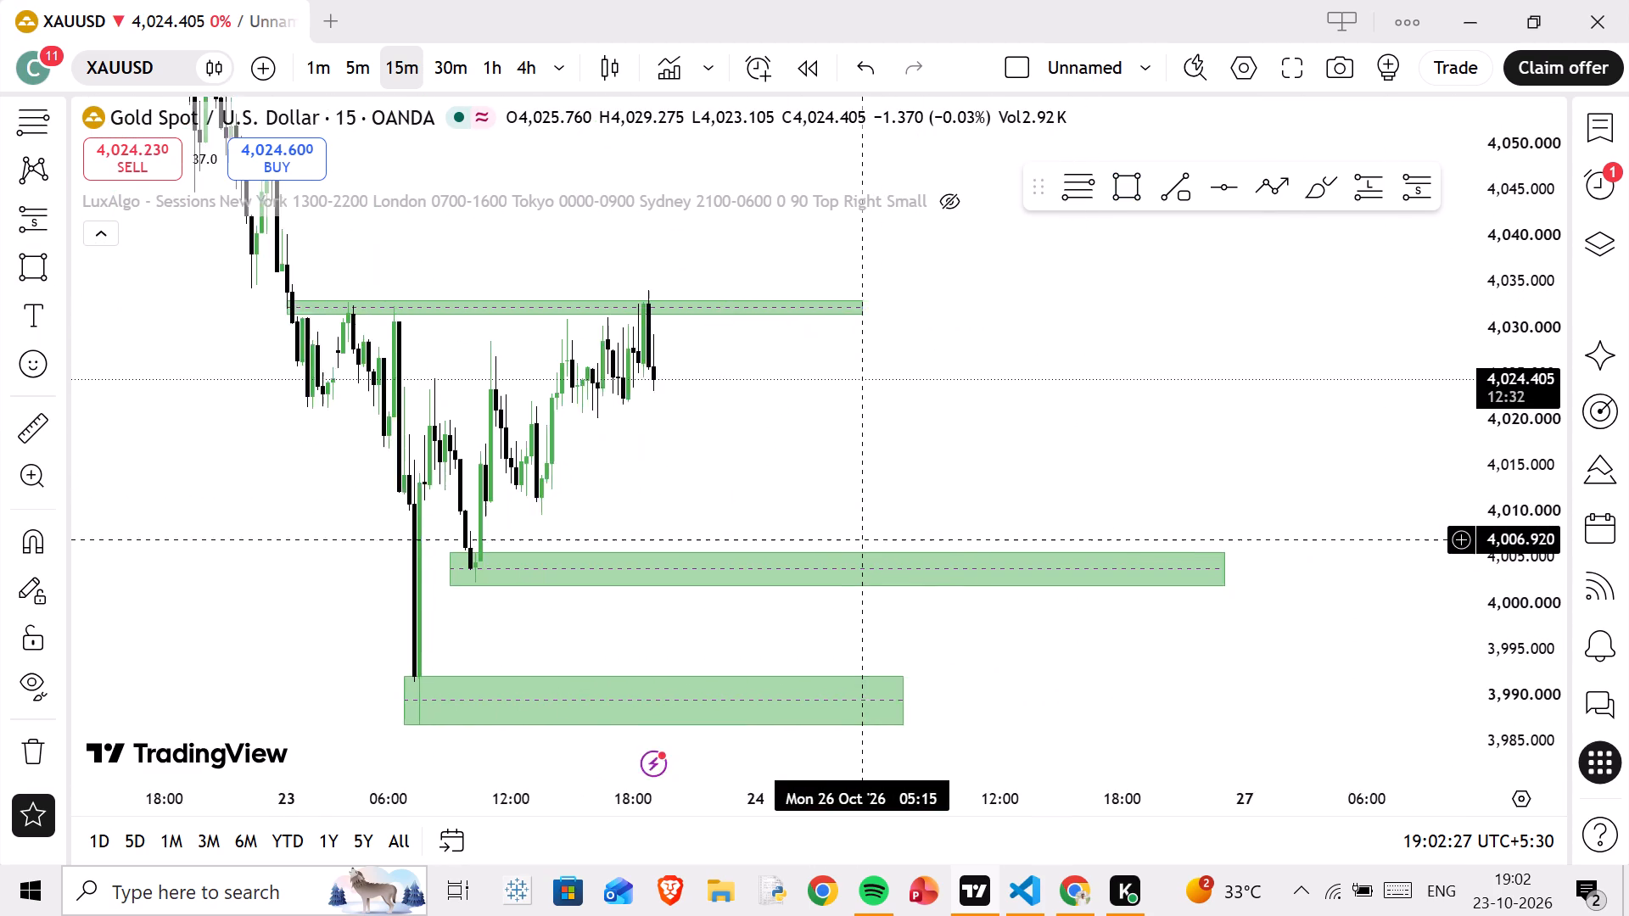
{"action": "left_click_drag", "start_coordinate": [719, 518], "coordinate": [1142, 438]}
{"action": "scroll", "coordinate": [1132, 461], "scroll_direction": "up", "scroll_amount": 2}
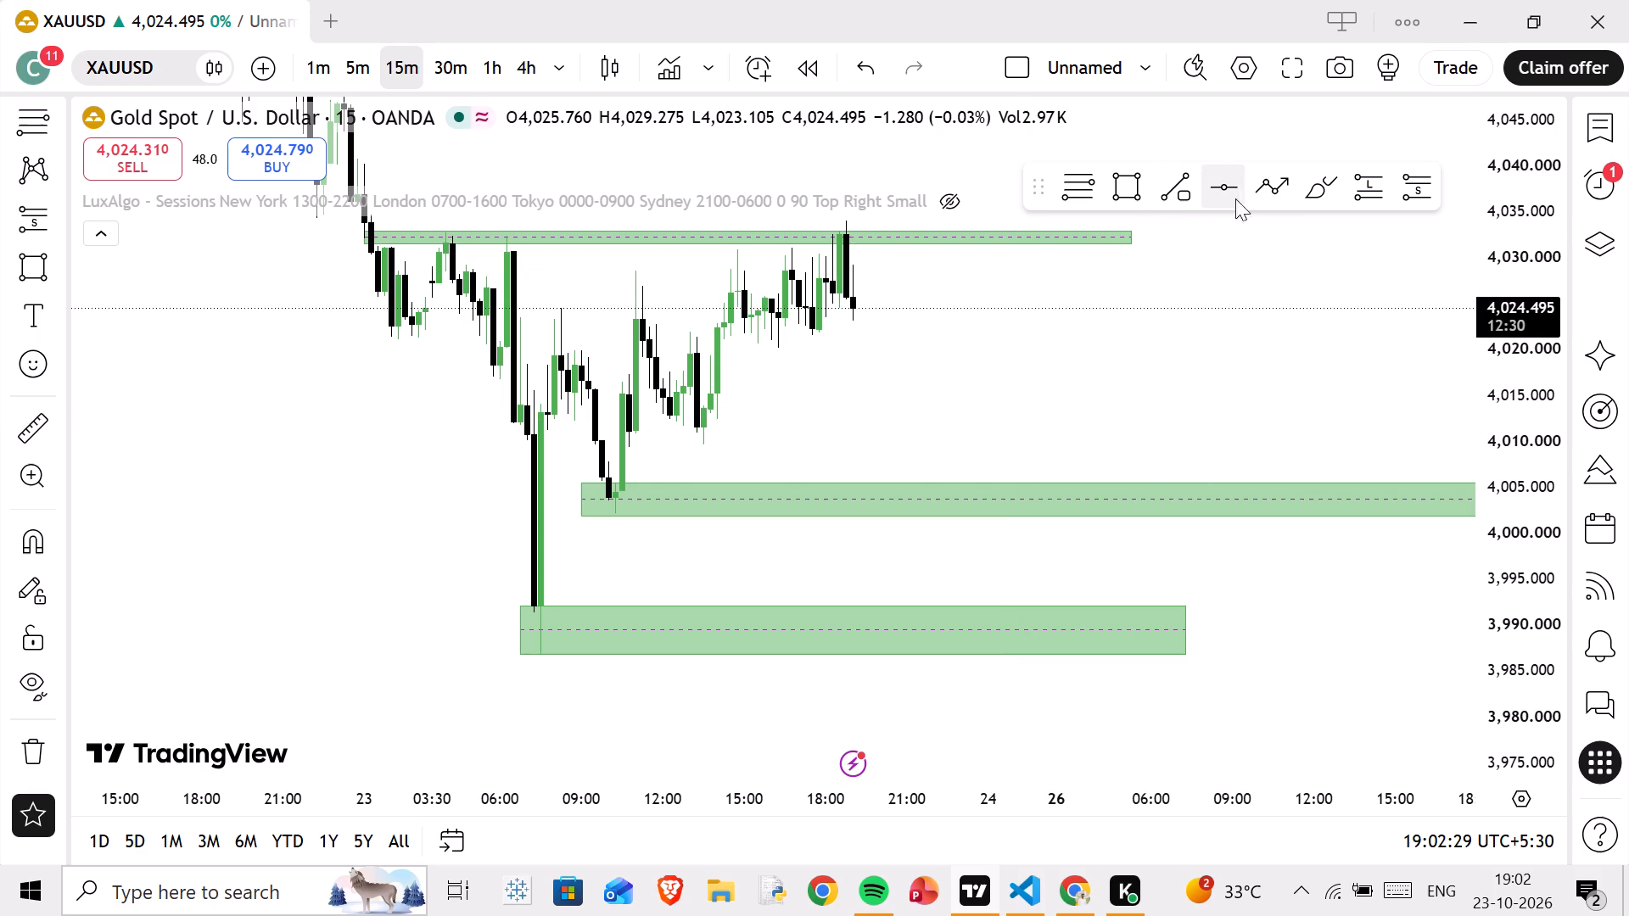
{"action": "left_click", "coordinate": [1253, 188]}
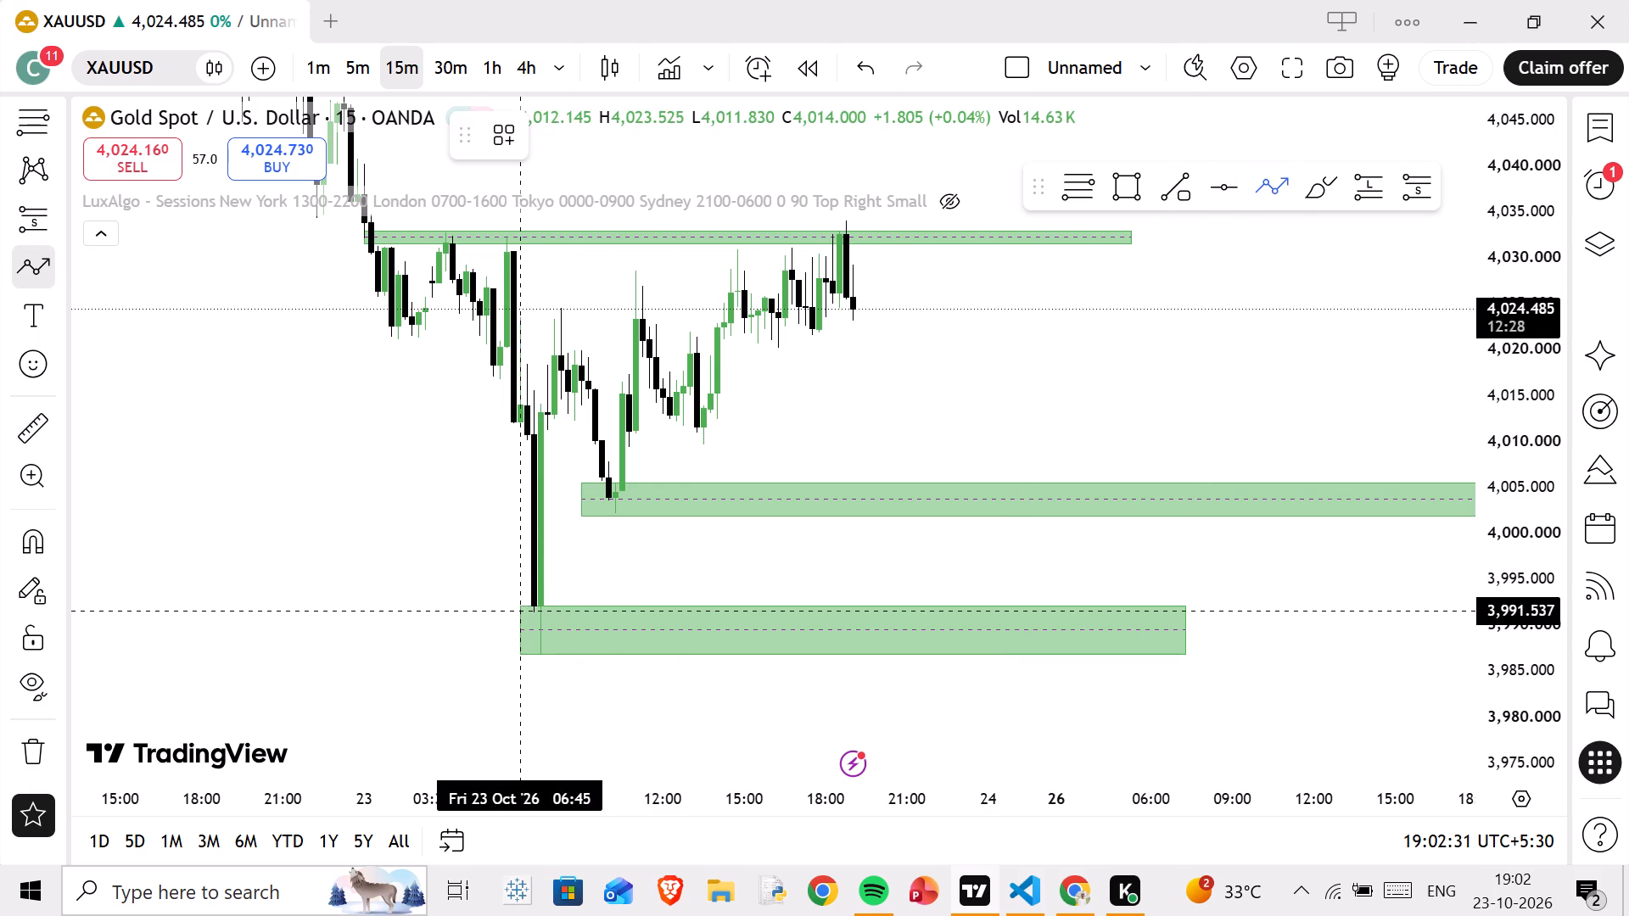
{"action": "left_click_drag", "start_coordinate": [523, 612], "coordinate": [524, 604]}
{"action": "left_click", "coordinate": [565, 317]}
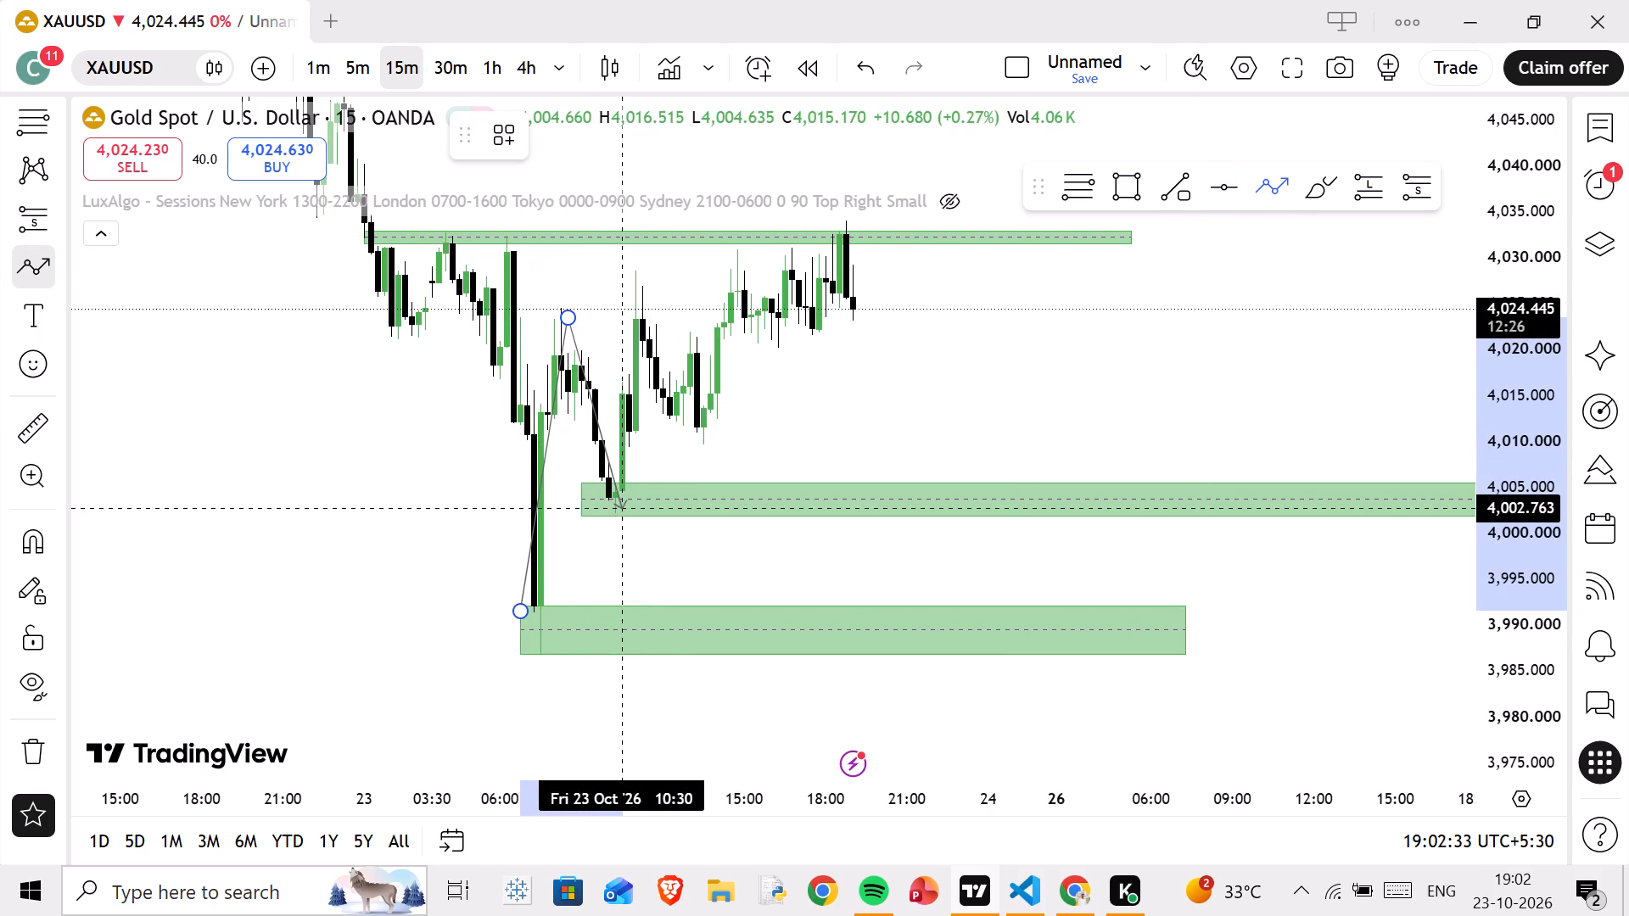
{"action": "left_click", "coordinate": [624, 508]}
{"action": "left_click", "coordinate": [642, 274]}
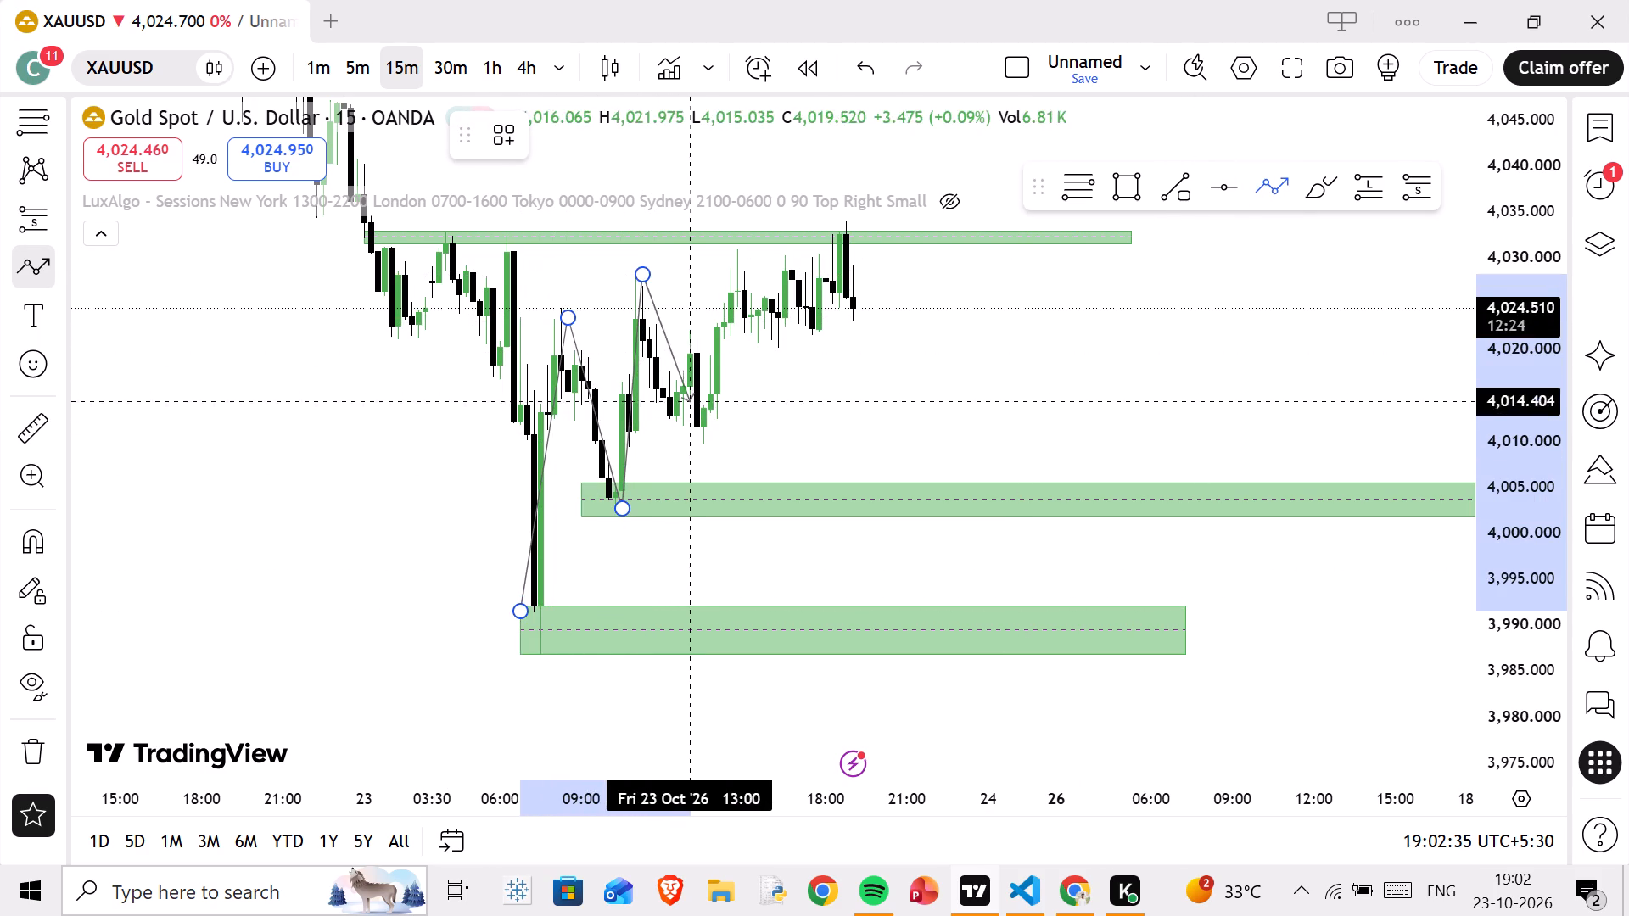
{"action": "left_click_drag", "start_coordinate": [706, 452], "coordinate": [710, 444]}
{"action": "left_click", "coordinate": [741, 240]}
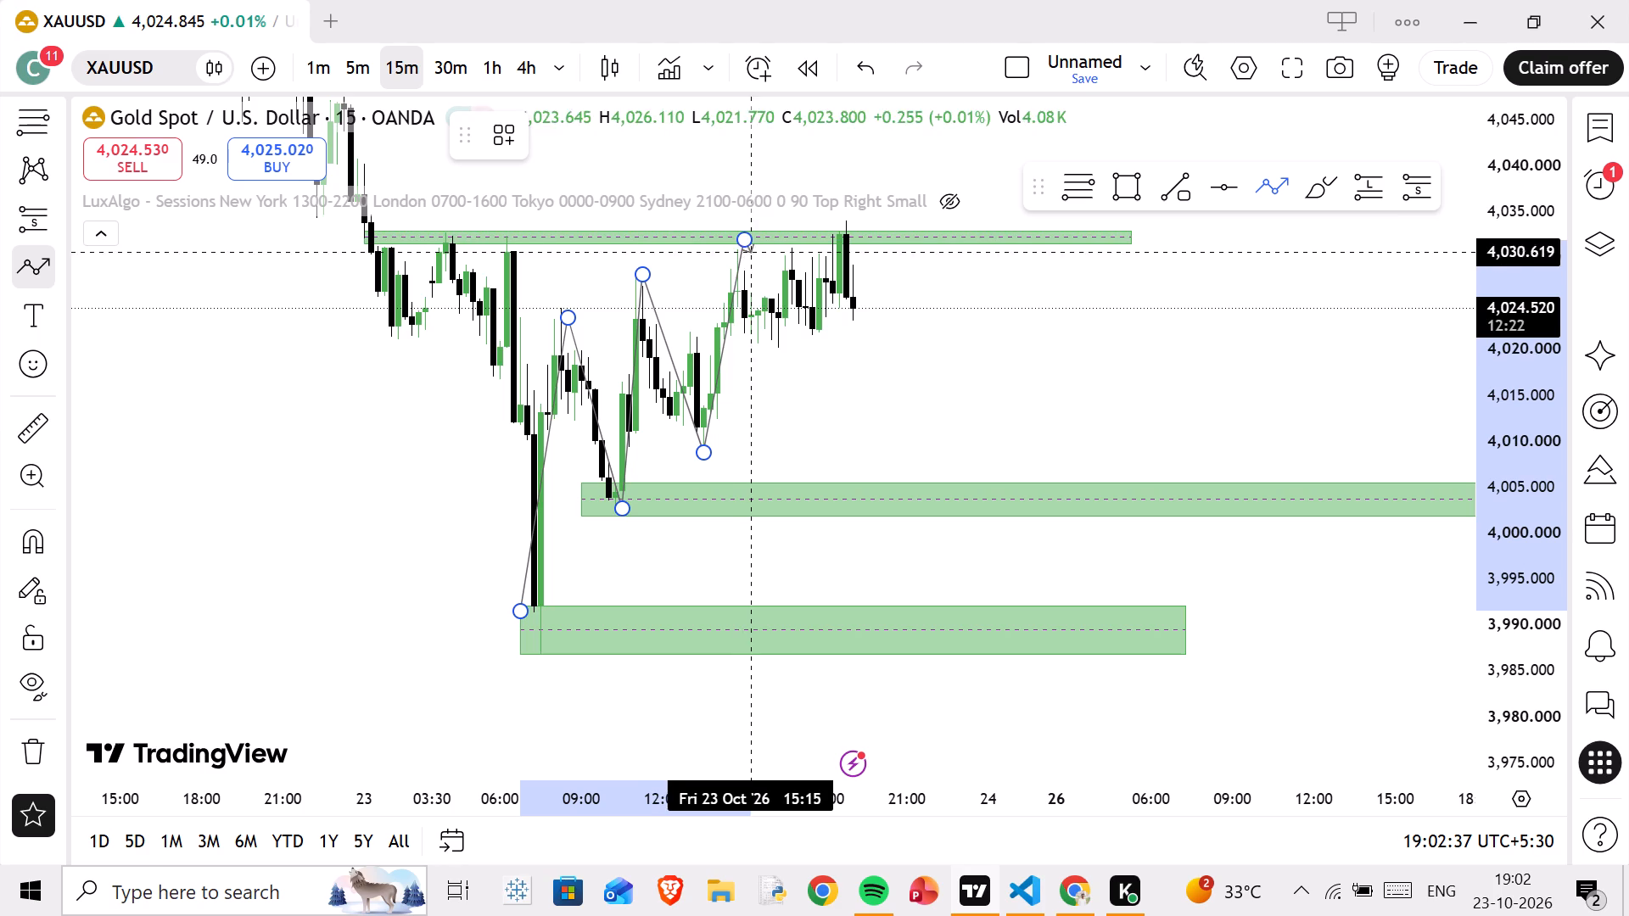
{"action": "left_click", "coordinate": [784, 344]}
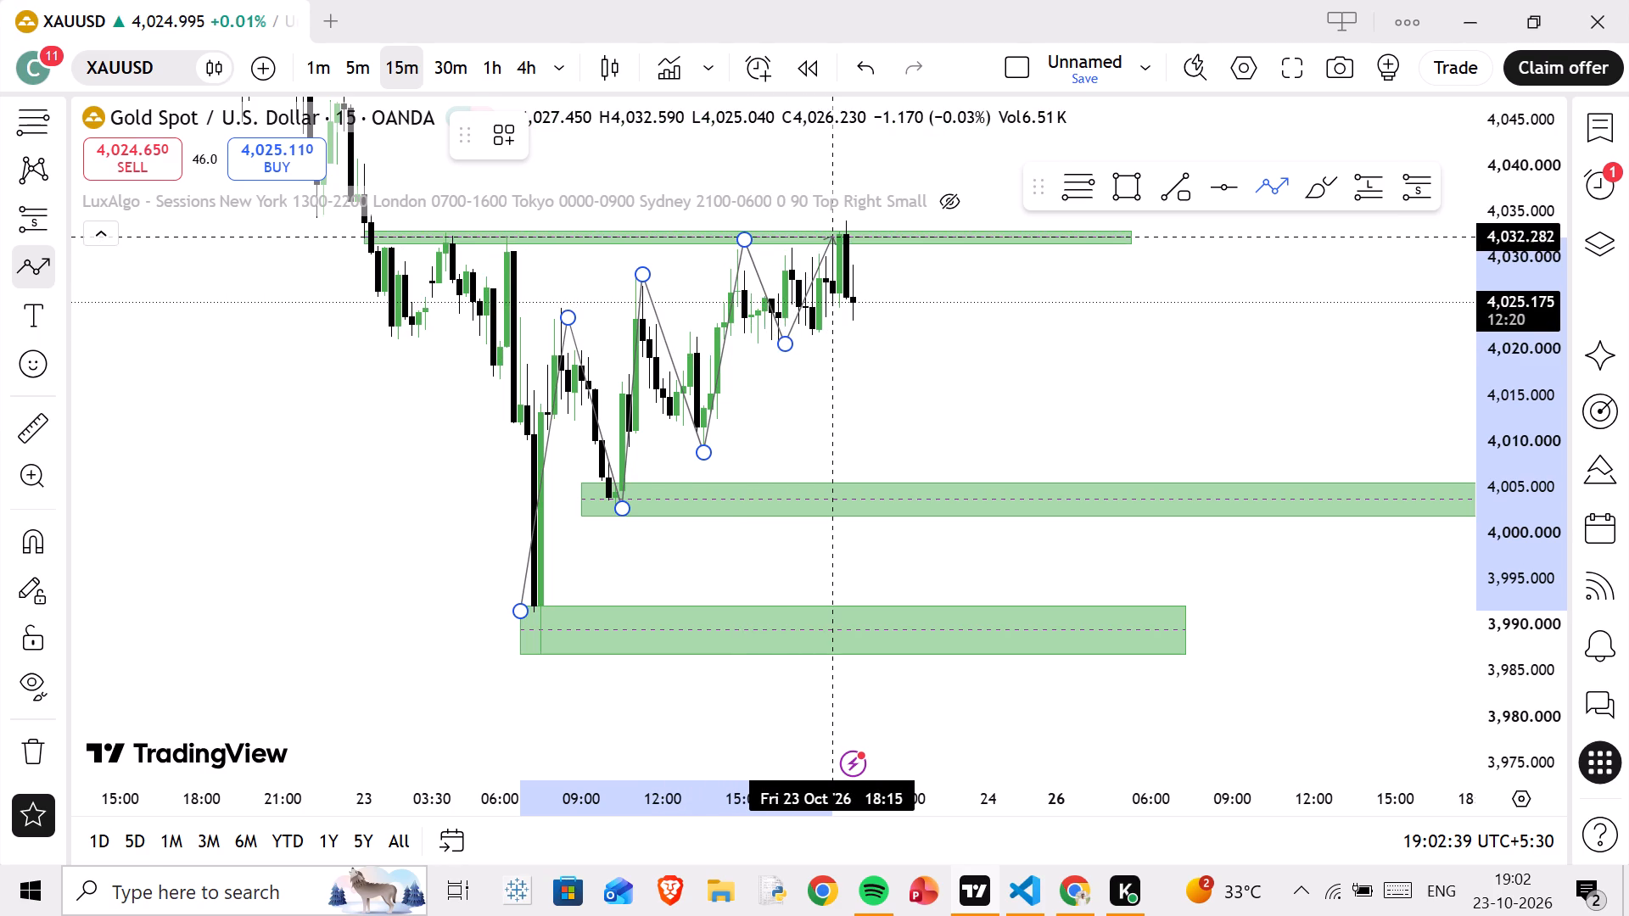
{"action": "left_click", "coordinate": [836, 236]}
Continue the path as a projected zigzag decline below the middle support zone, then a rally ending at 4,045.448 on 26 Oct 06:30.
{"action": "left_click", "coordinate": [863, 390]}
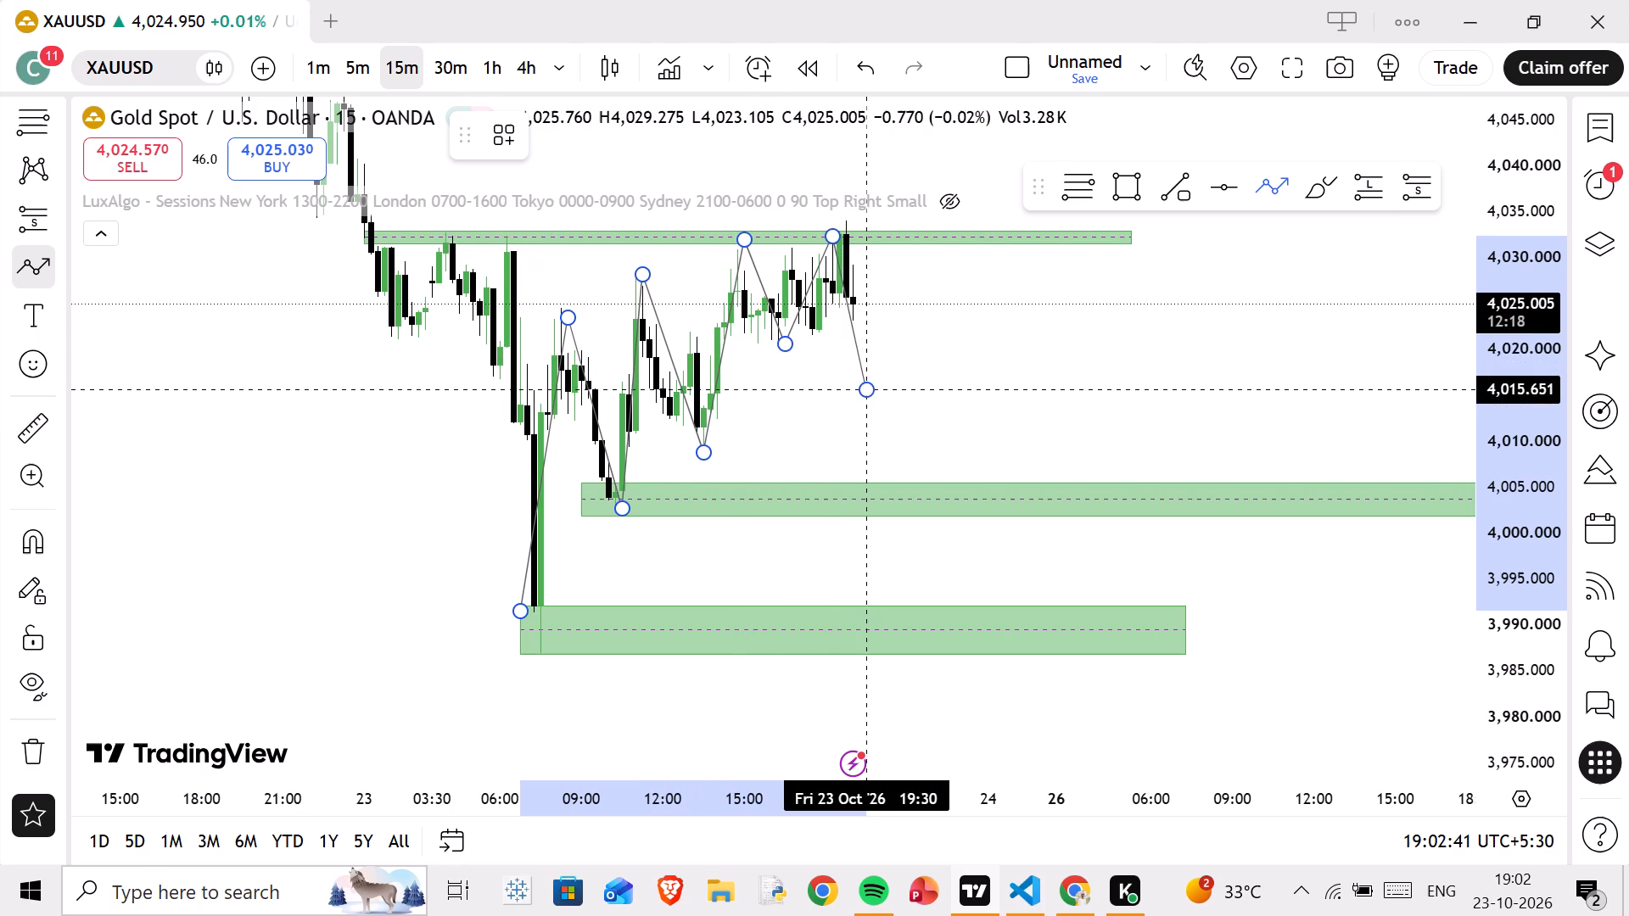
{"action": "left_click", "coordinate": [898, 337]}
{"action": "left_click", "coordinate": [932, 465]}
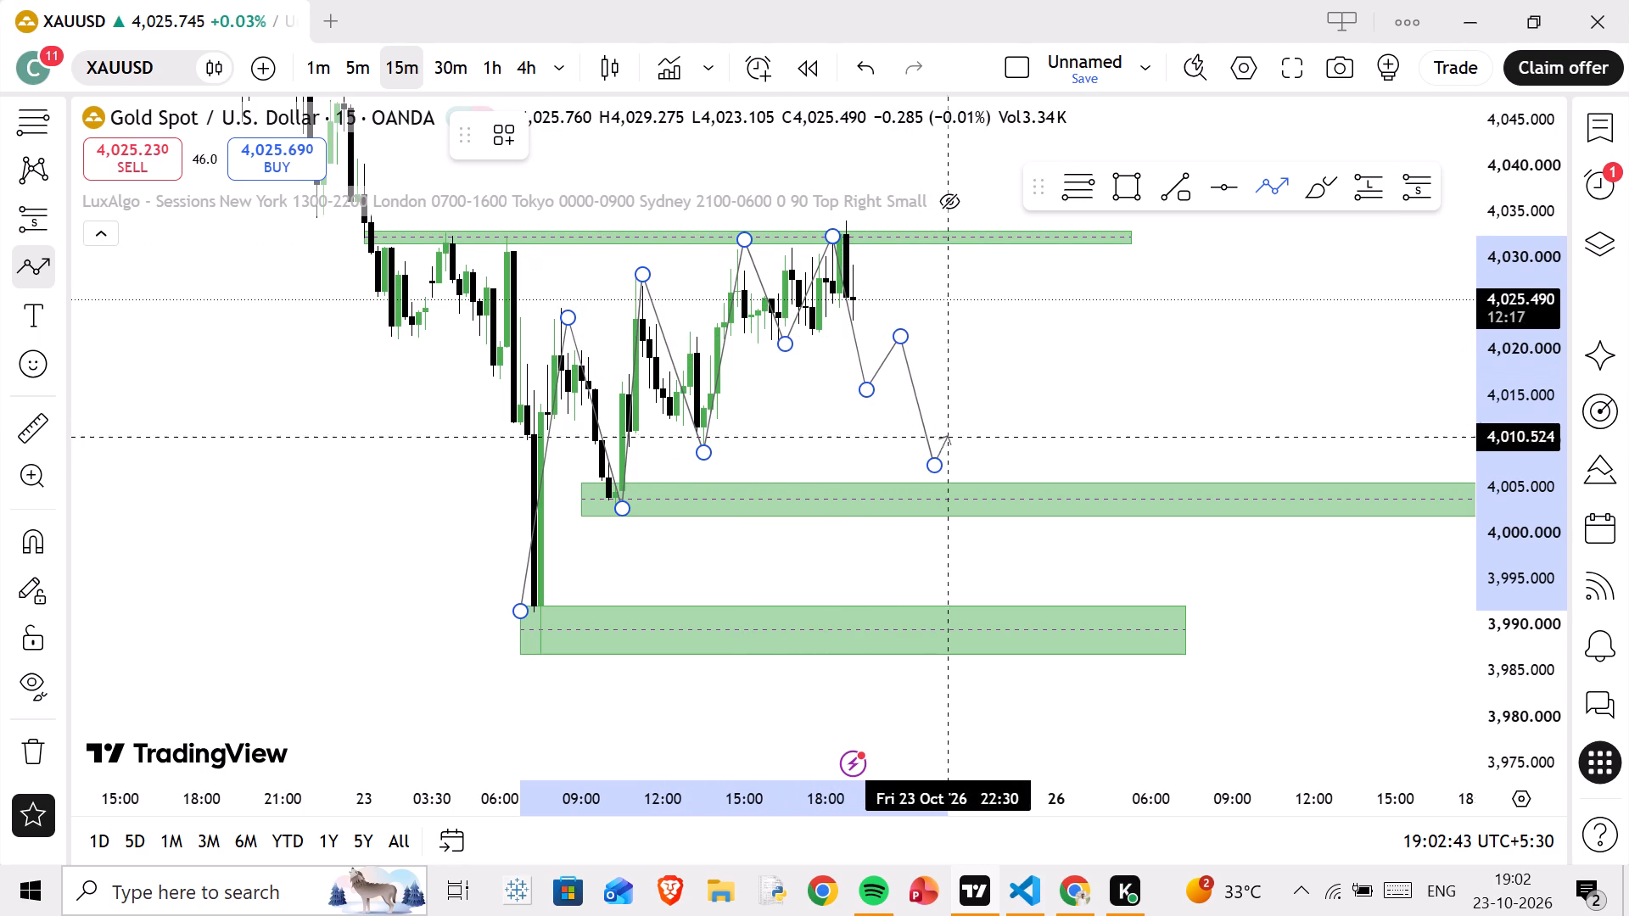
{"action": "left_click", "coordinate": [963, 392]}
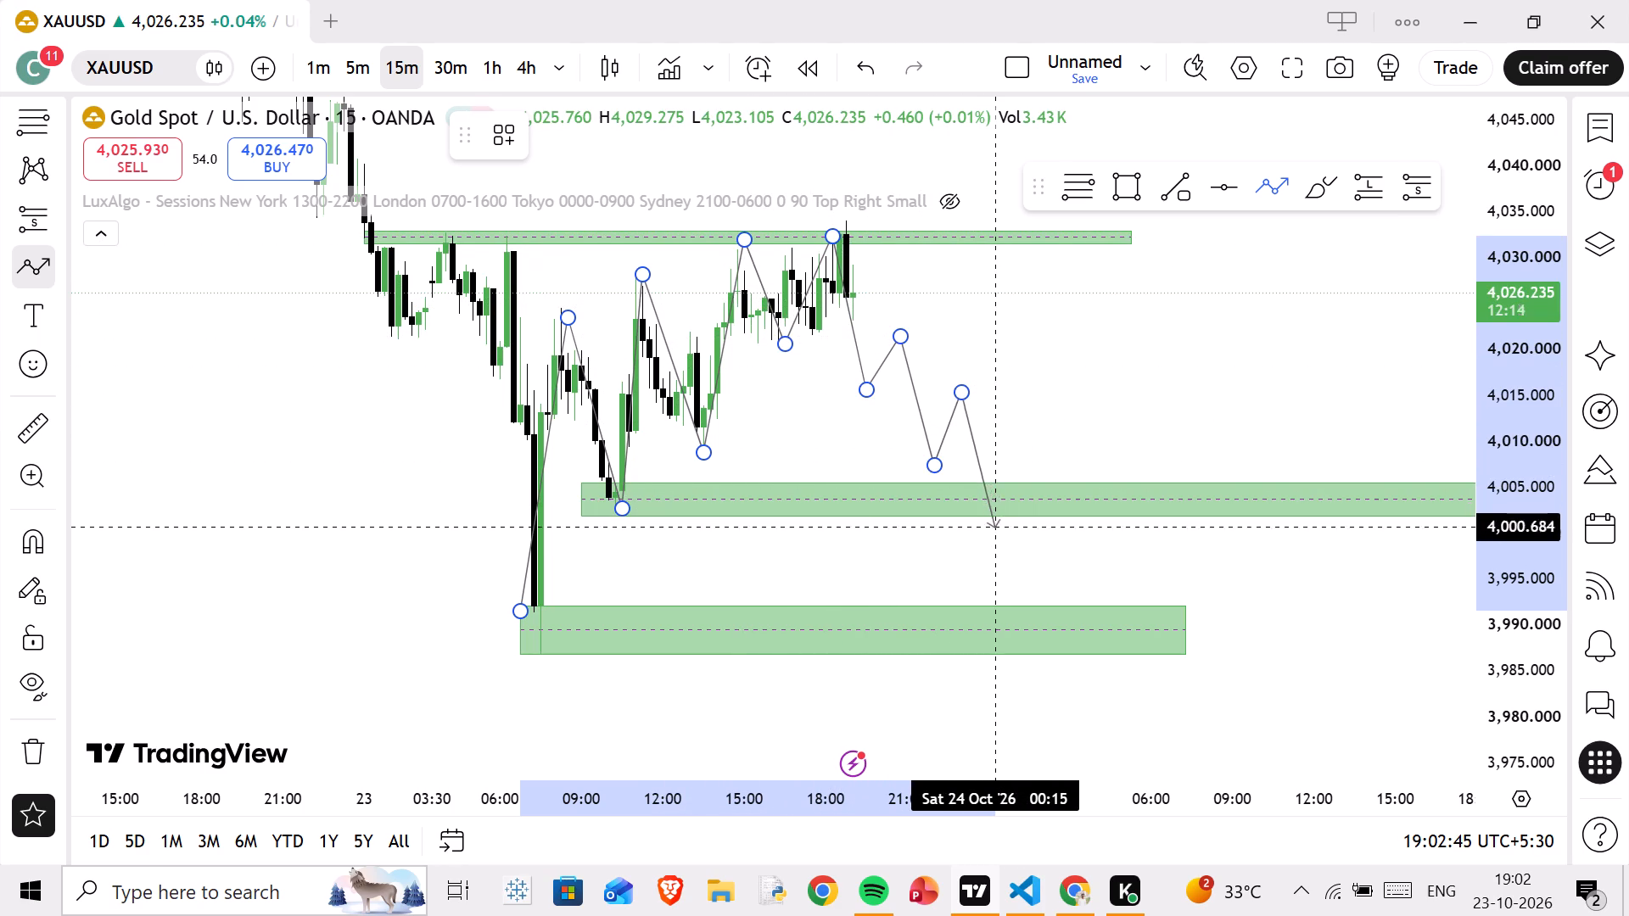
{"action": "left_click", "coordinate": [1000, 539]}
{"action": "left_click", "coordinate": [1027, 430]}
{"action": "left_click", "coordinate": [1043, 497]}
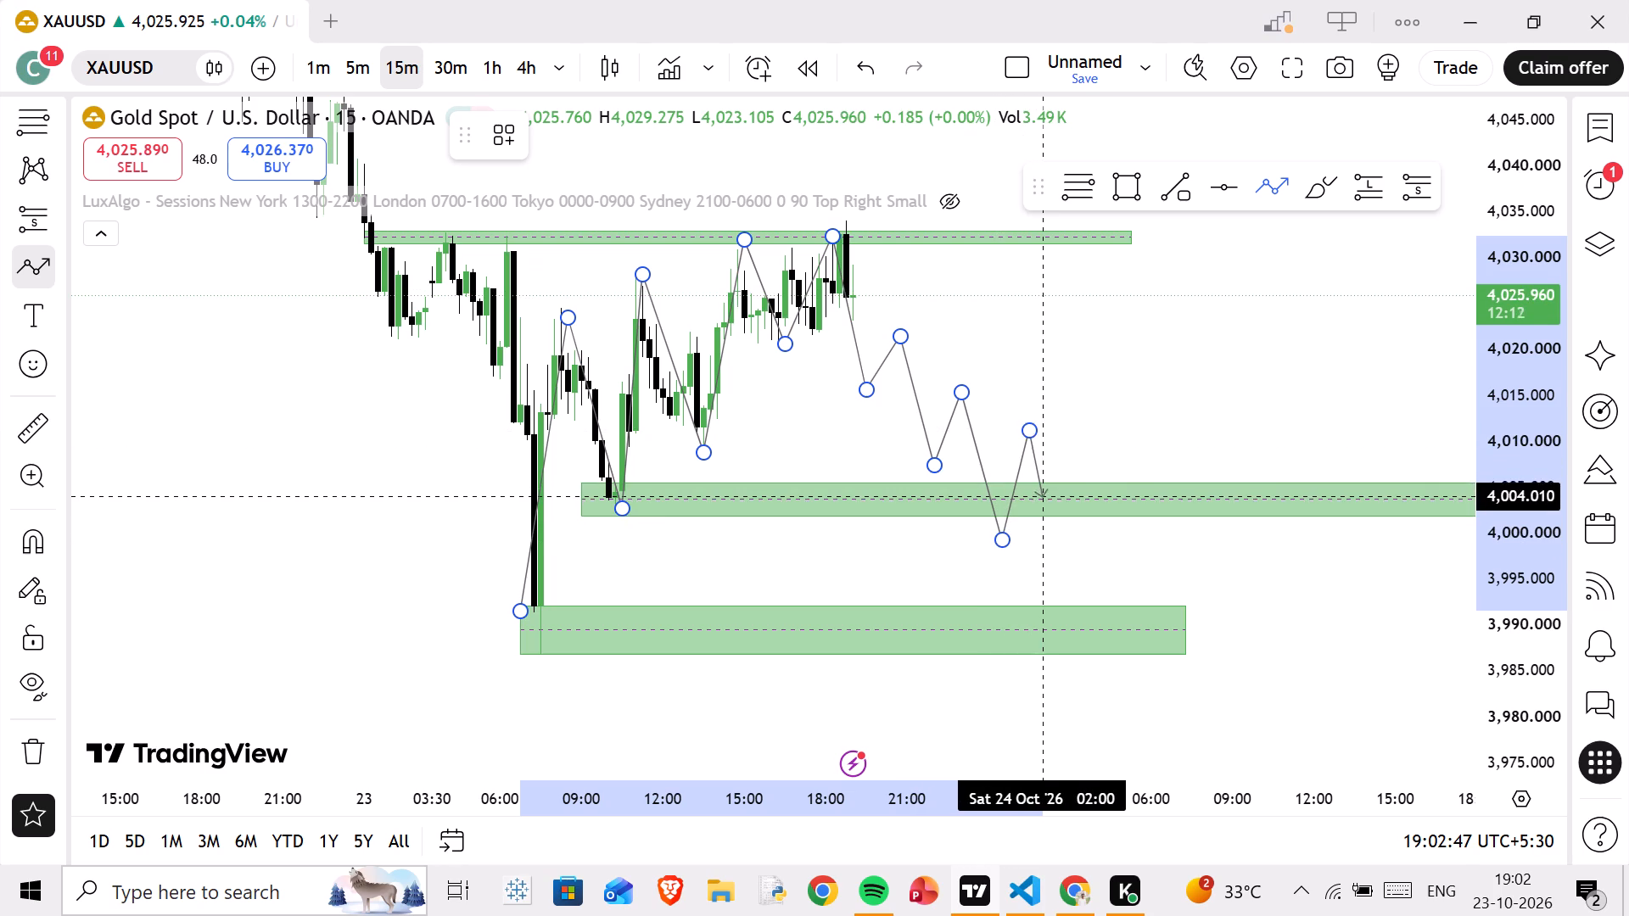
{"action": "left_click", "coordinate": [1079, 286]}
{"action": "left_click", "coordinate": [1109, 344]}
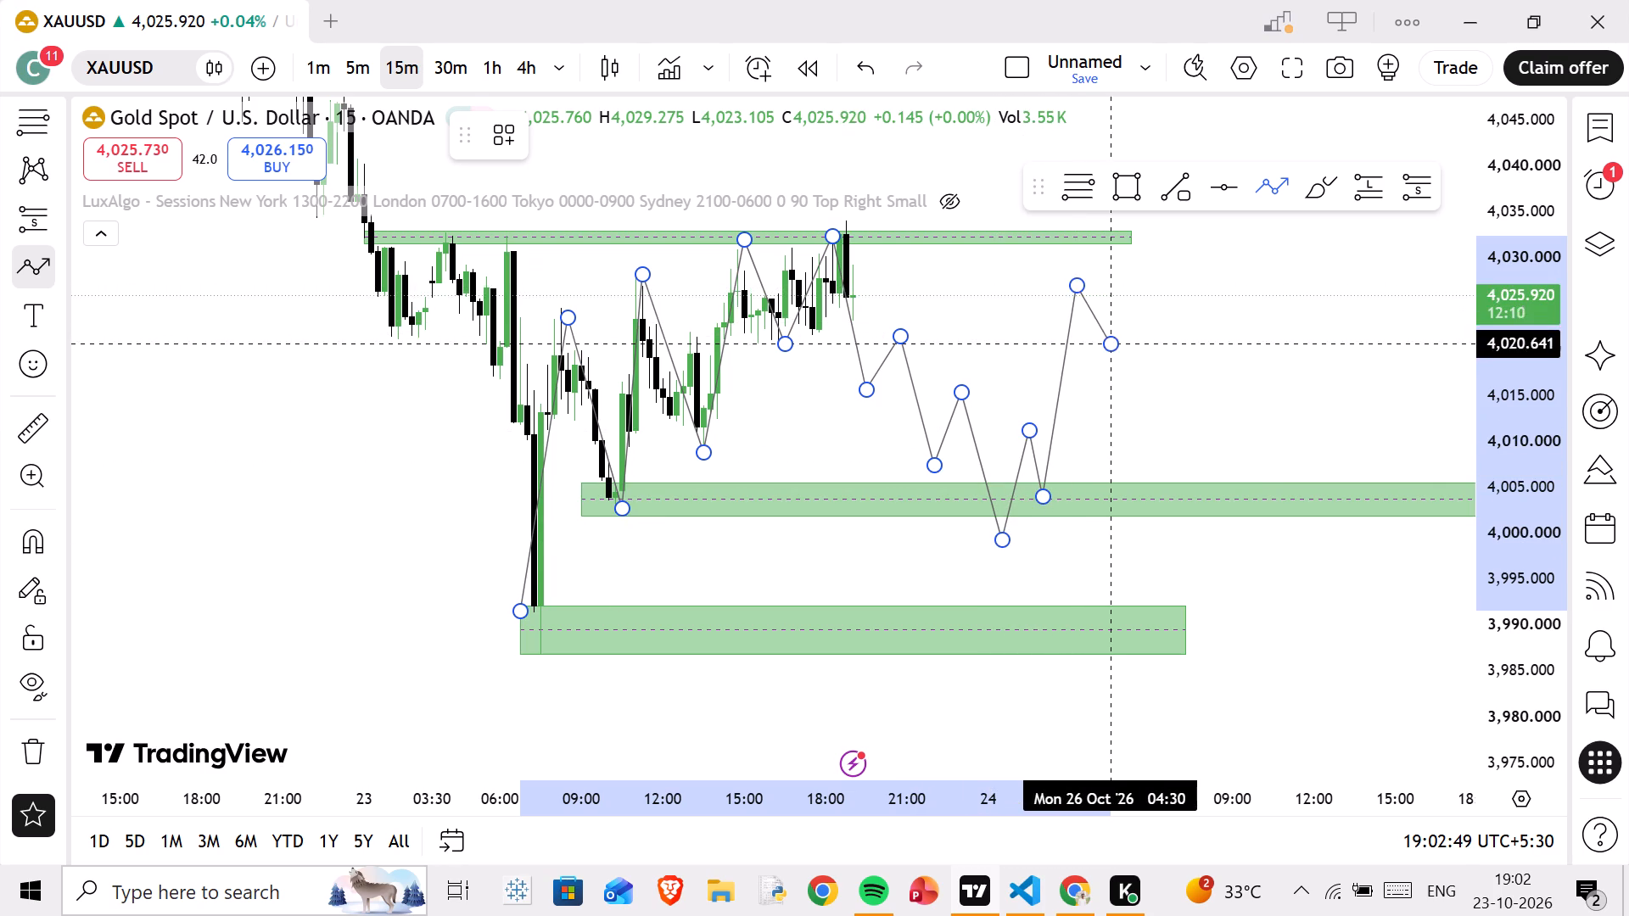
{"action": "left_click", "coordinate": [1167, 116]}
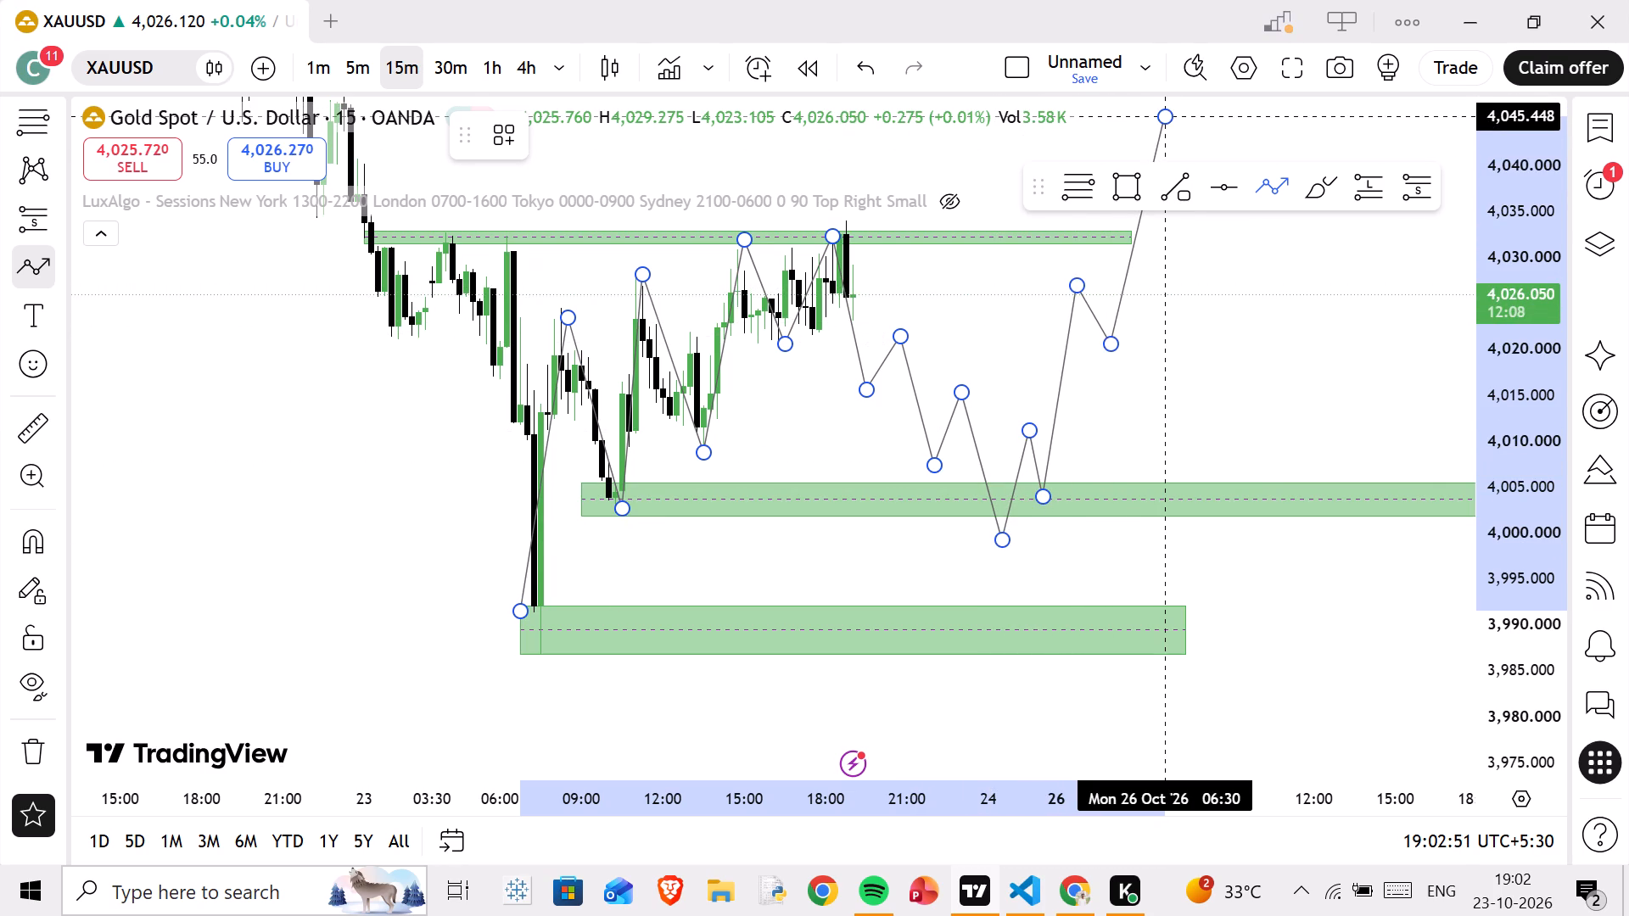
{"action": "left_click", "coordinate": [1167, 116]}
{"action": "left_click", "coordinate": [1191, 343]}
Raise the path's peak at the resistance zone to about 4,034 at 18:00.
{"action": "scroll", "coordinate": [1186, 352], "scroll_direction": "up", "scroll_amount": 1}
{"action": "left_click_drag", "start_coordinate": [1170, 360], "coordinate": [1176, 430]}
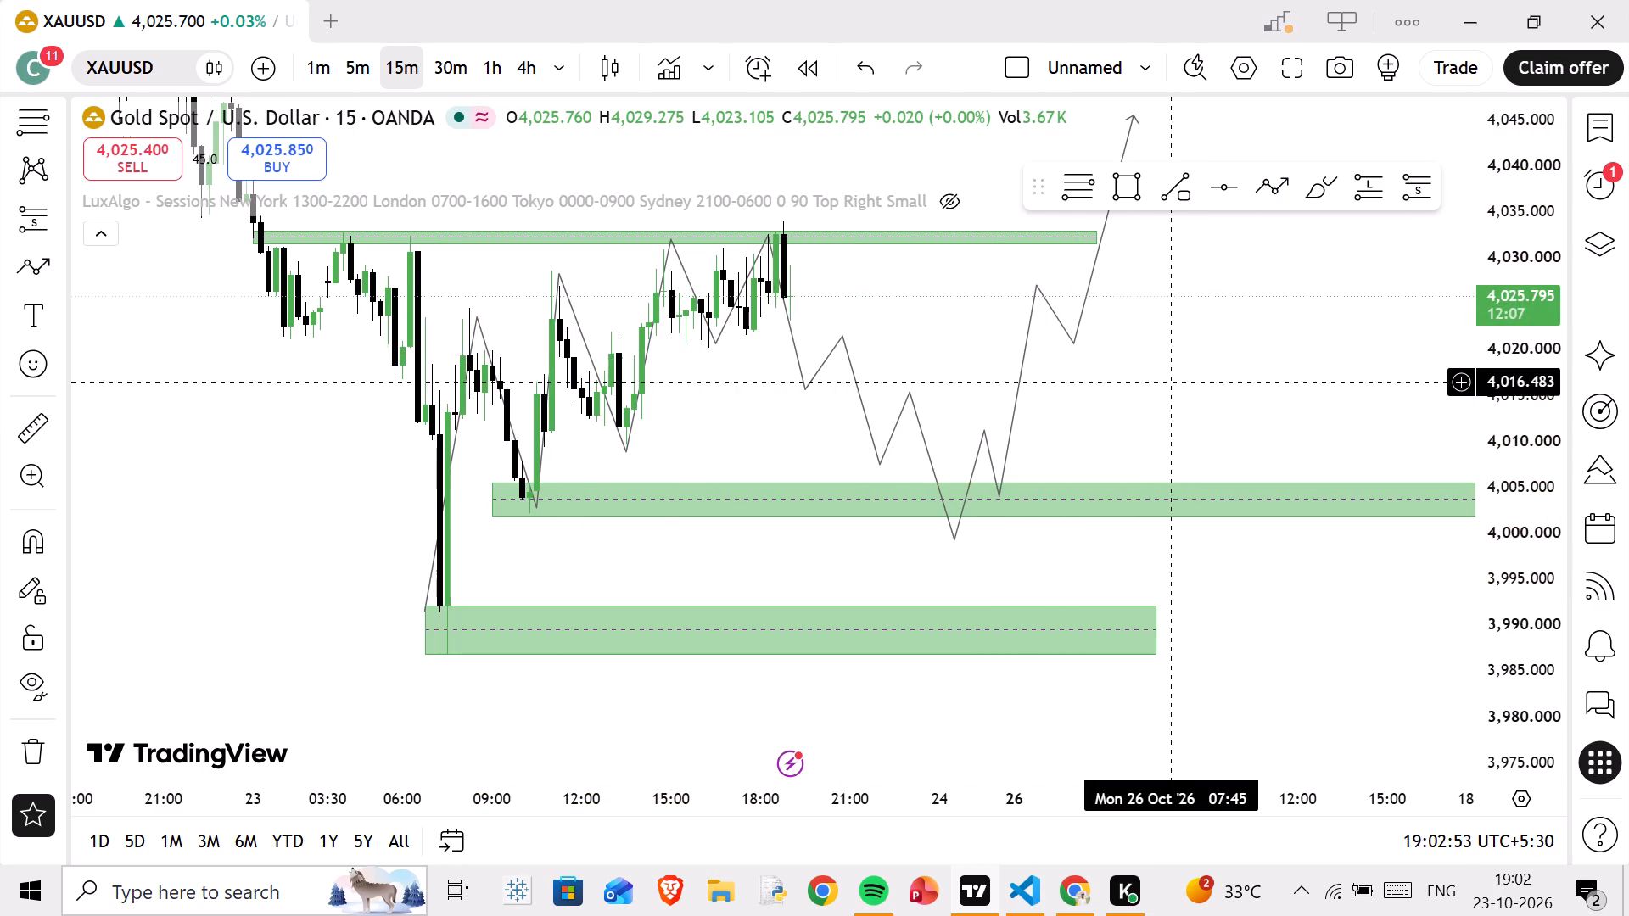
{"action": "left_click_drag", "start_coordinate": [1176, 430], "coordinate": [1182, 461]}
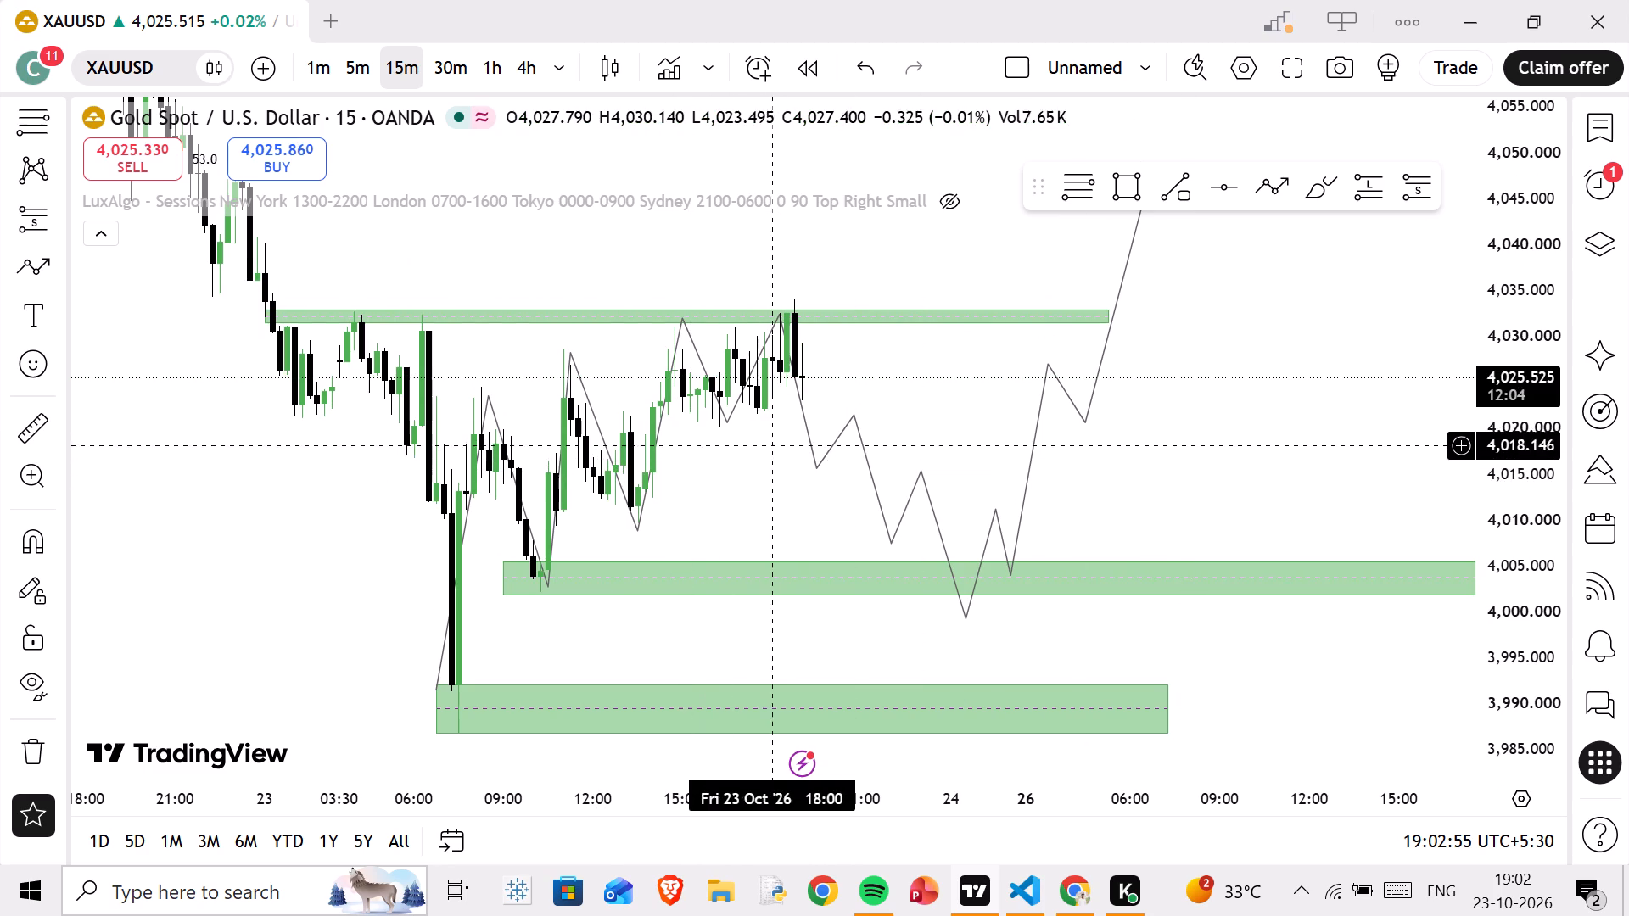
{"action": "left_click_drag", "start_coordinate": [736, 495], "coordinate": [529, 838]}
{"action": "left_click_drag", "start_coordinate": [570, 641], "coordinate": [590, 560]}
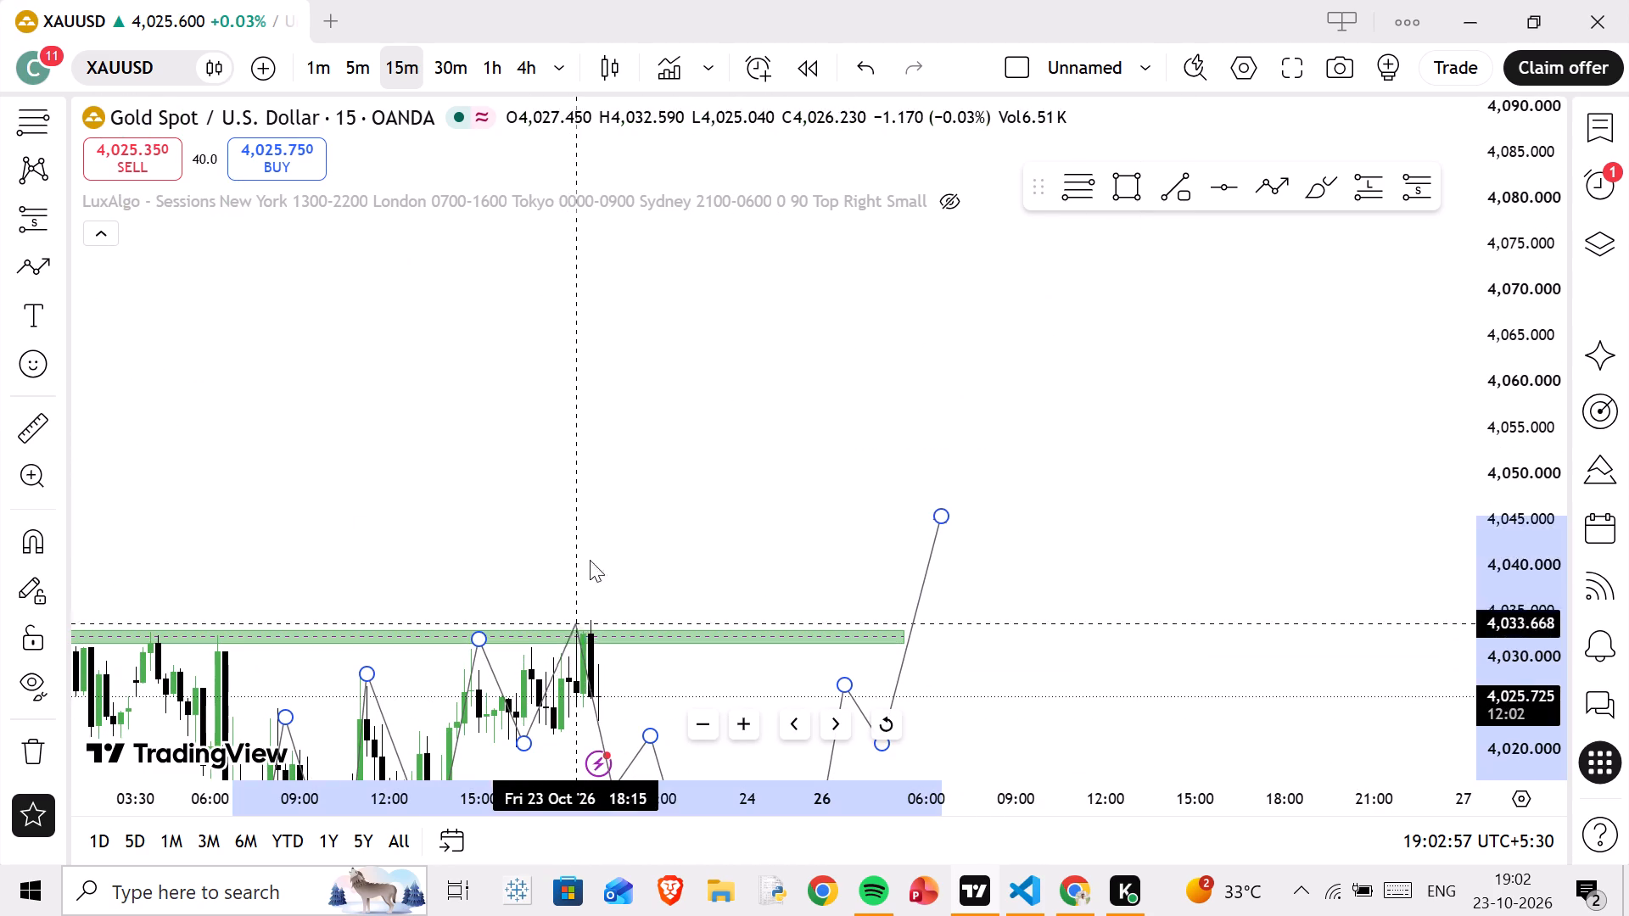
{"action": "left_click_drag", "start_coordinate": [590, 560], "coordinate": [570, 622]}
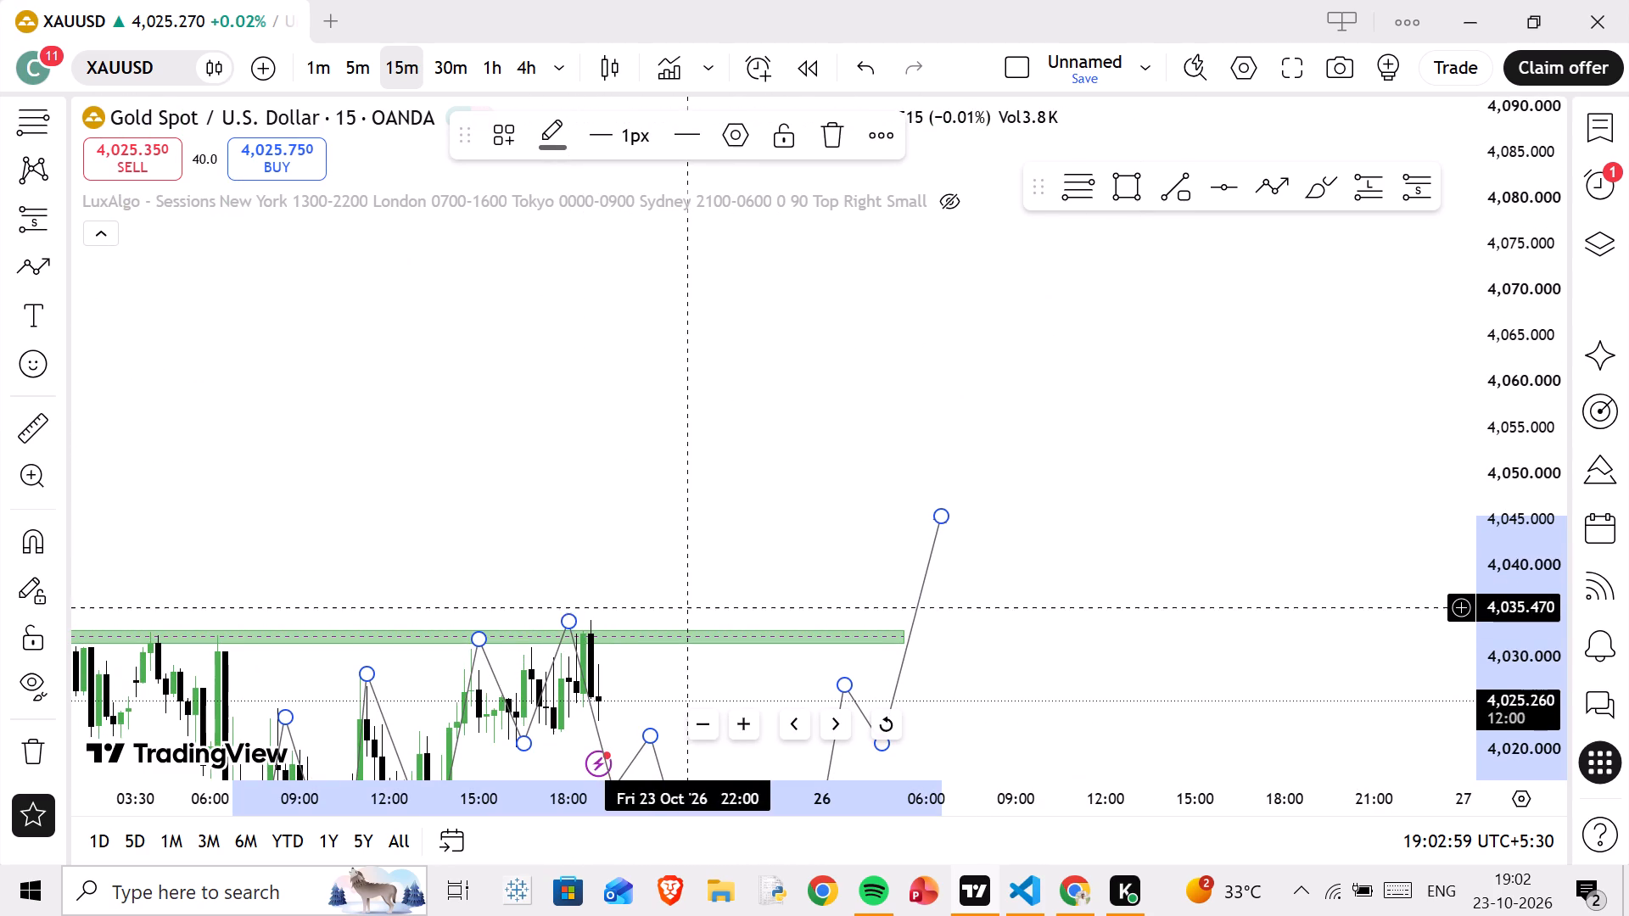
Move the whole path into the empty area above the candles, with its end point at about 4,086.
{"action": "left_click_drag", "start_coordinate": [921, 583], "coordinate": [993, 272]}
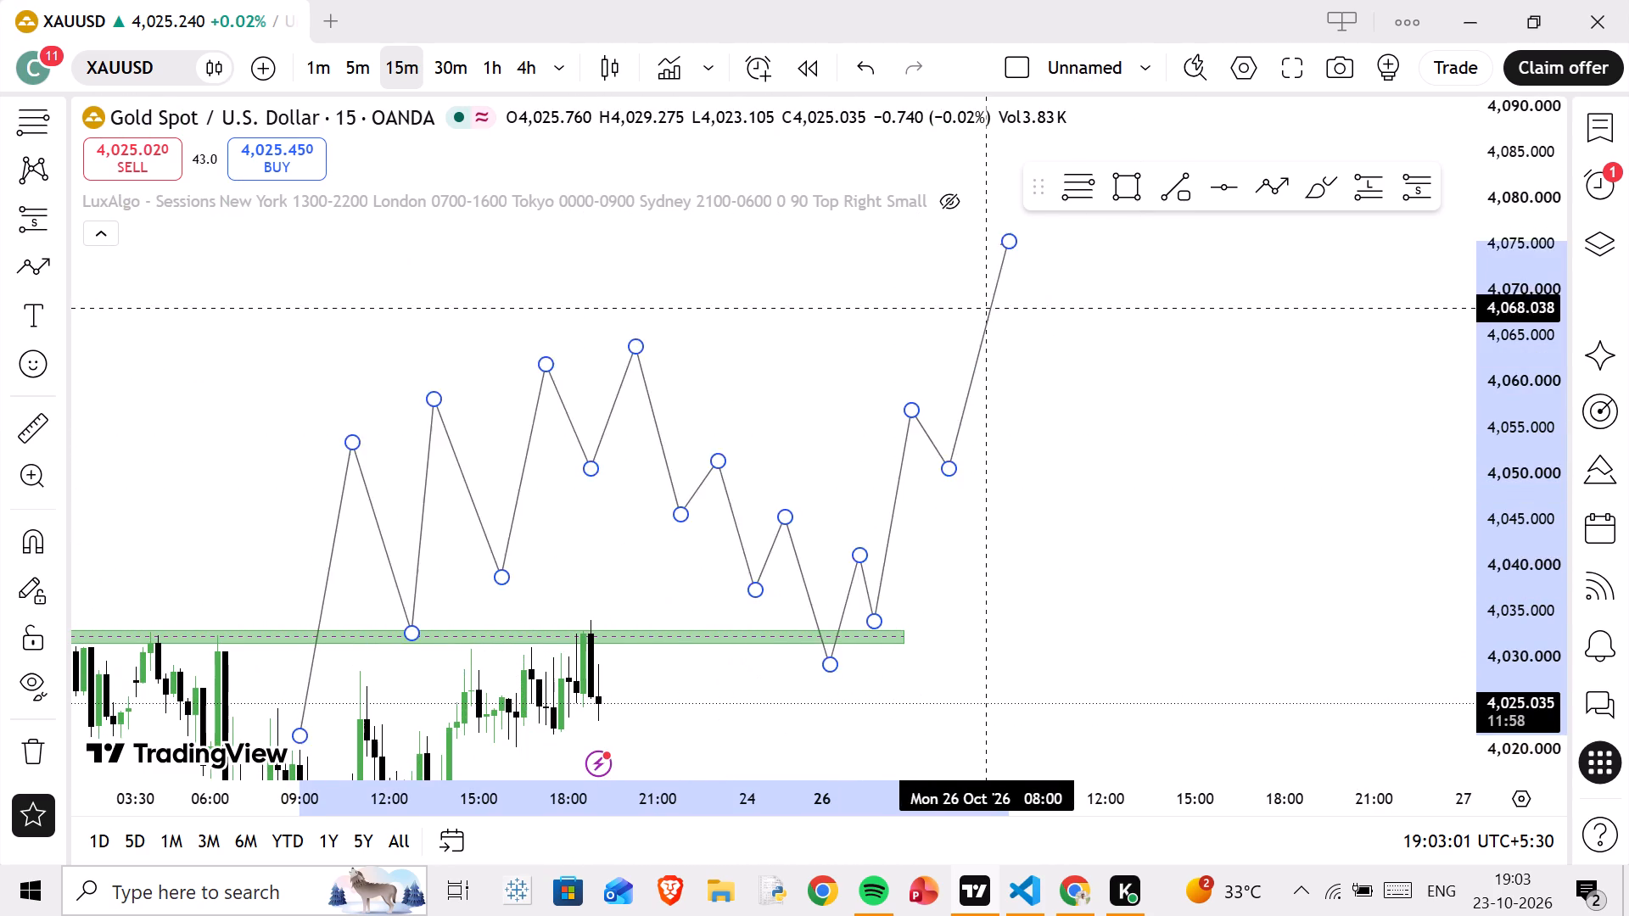
{"action": "left_click_drag", "start_coordinate": [993, 272], "coordinate": [998, 210]}
Draw a rectangle zone at the moved path's first peak, from 4,063.603 to 4,064.989, spanning 11:00 to 21:00.
{"action": "left_click_drag", "start_coordinate": [516, 431], "coordinate": [840, 435]}
{"action": "scroll", "coordinate": [816, 486], "scroll_direction": "up", "scroll_amount": 2}
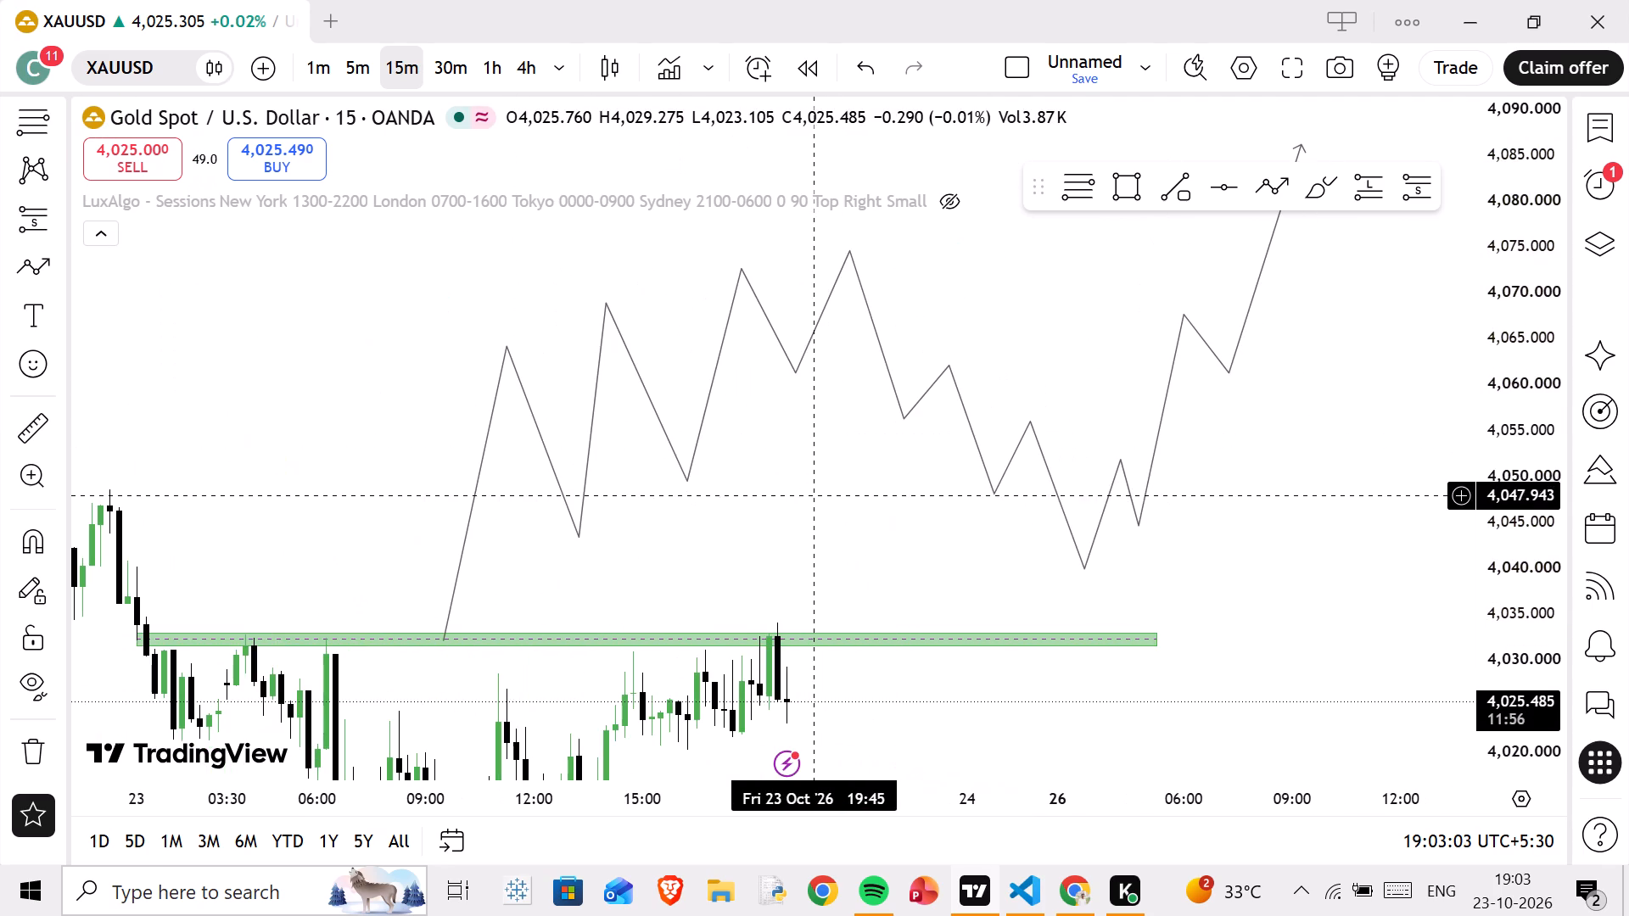
{"action": "left_click", "coordinate": [1137, 207]}
{"action": "left_click_drag", "start_coordinate": [495, 352], "coordinate": [813, 353]}
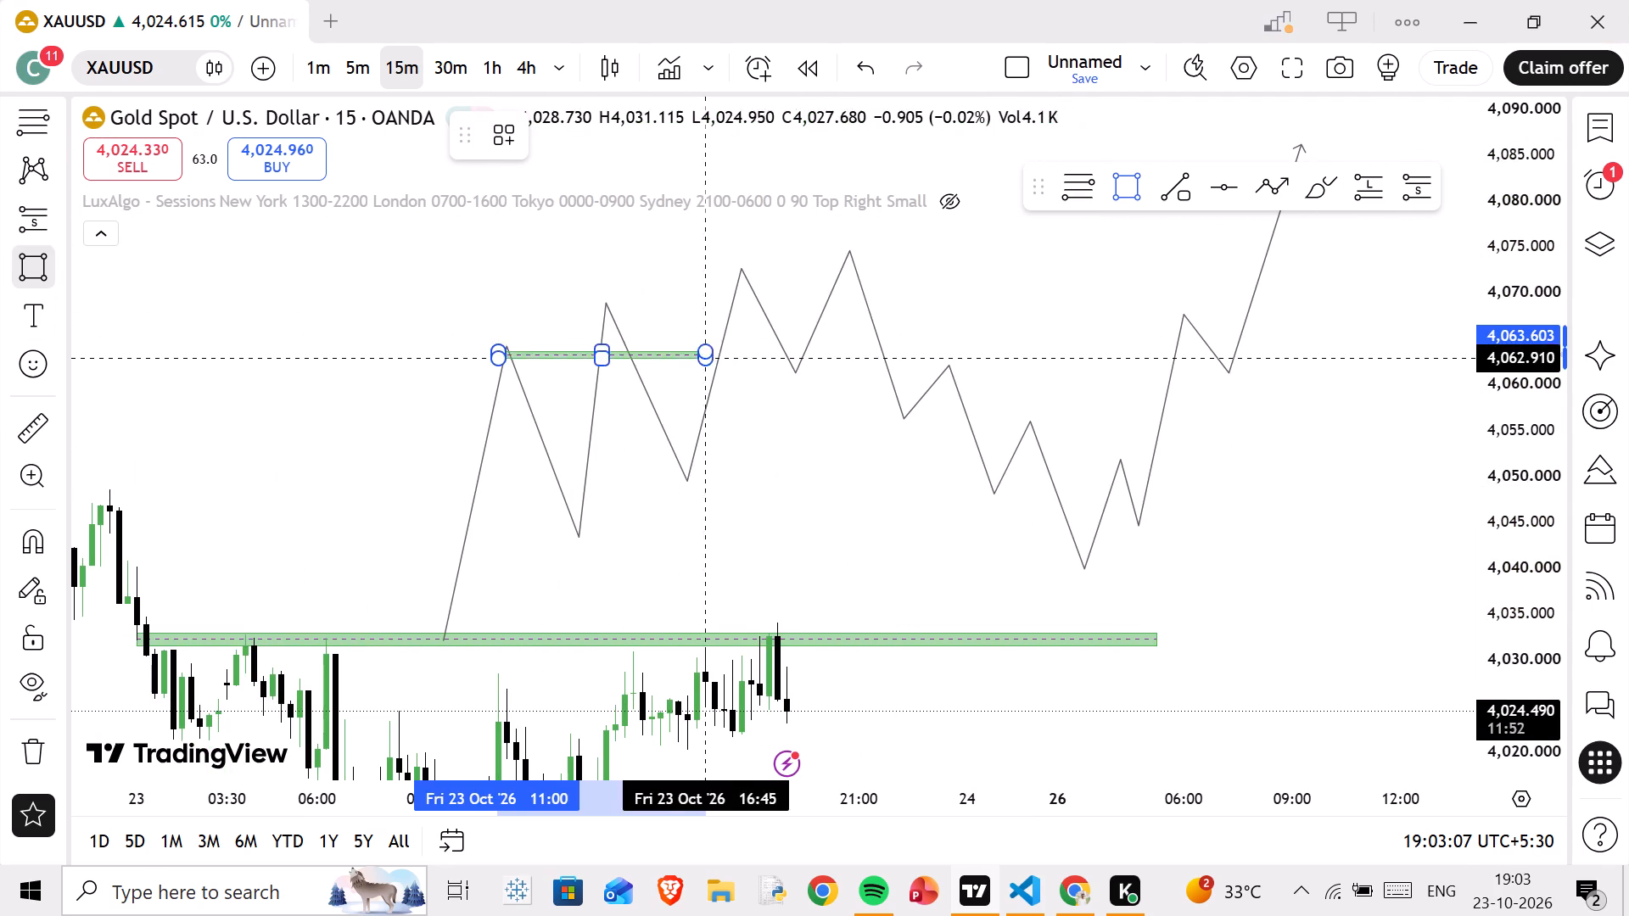
{"action": "left_click_drag", "start_coordinate": [813, 353], "coordinate": [861, 338]}
{"action": "left_click", "coordinate": [861, 338]}
Draw a rectangle zone at the path's first pullback low, from about 4,043 to 4,044.755, spanning 12:45 to 23:15.
{"action": "left_click_drag", "start_coordinate": [765, 460], "coordinate": [765, 497]}
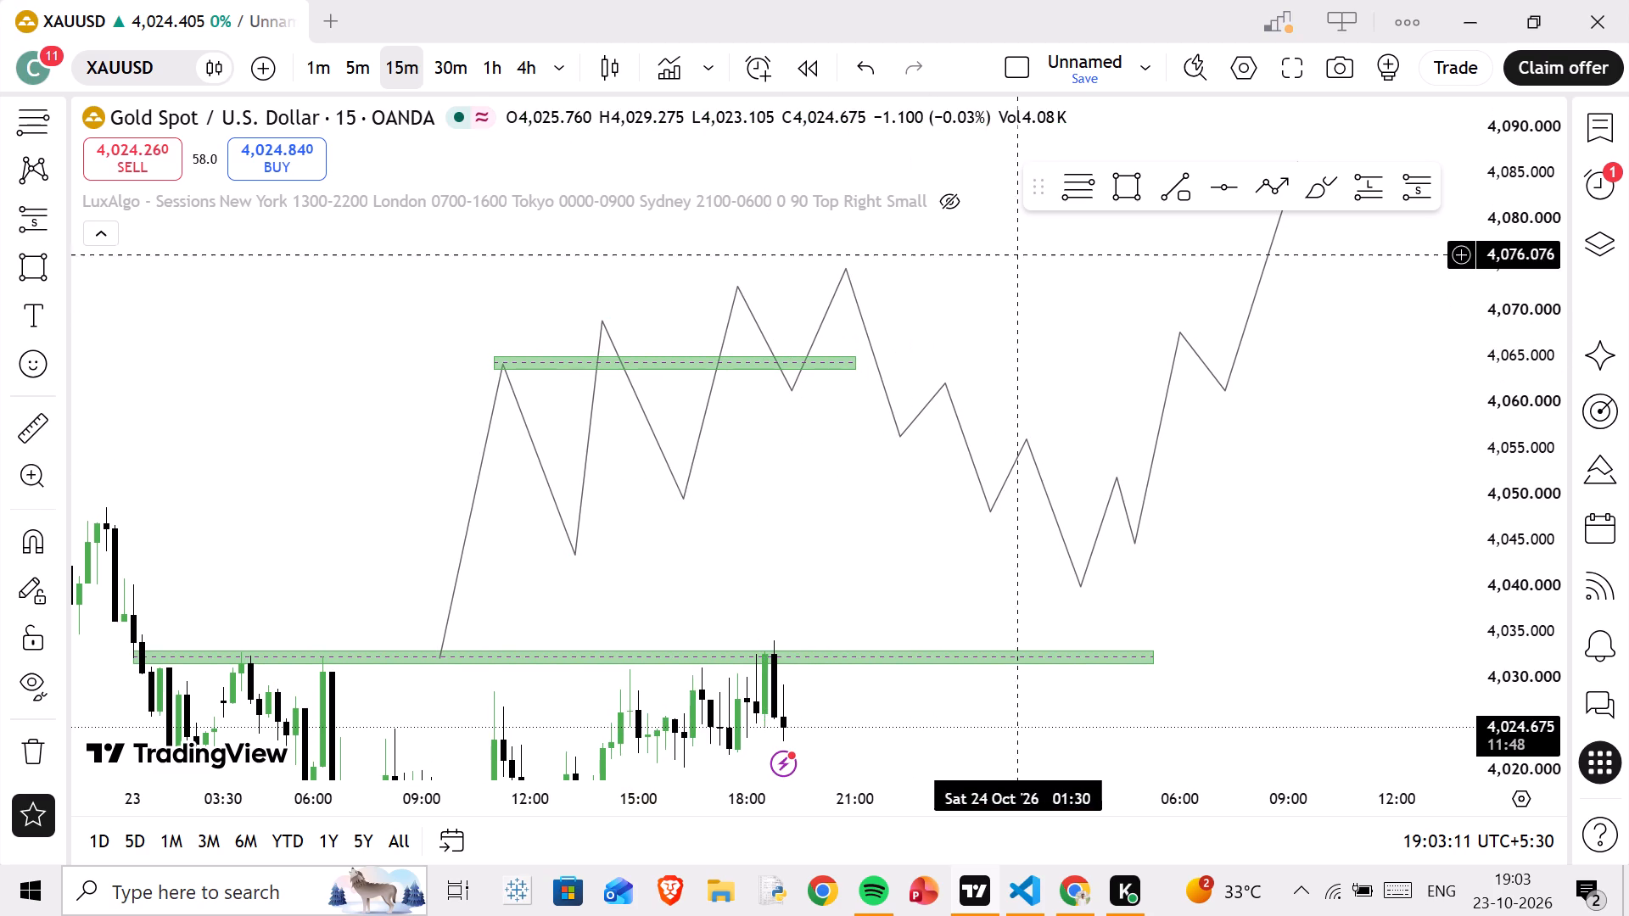
{"action": "left_click", "coordinate": [1124, 198]}
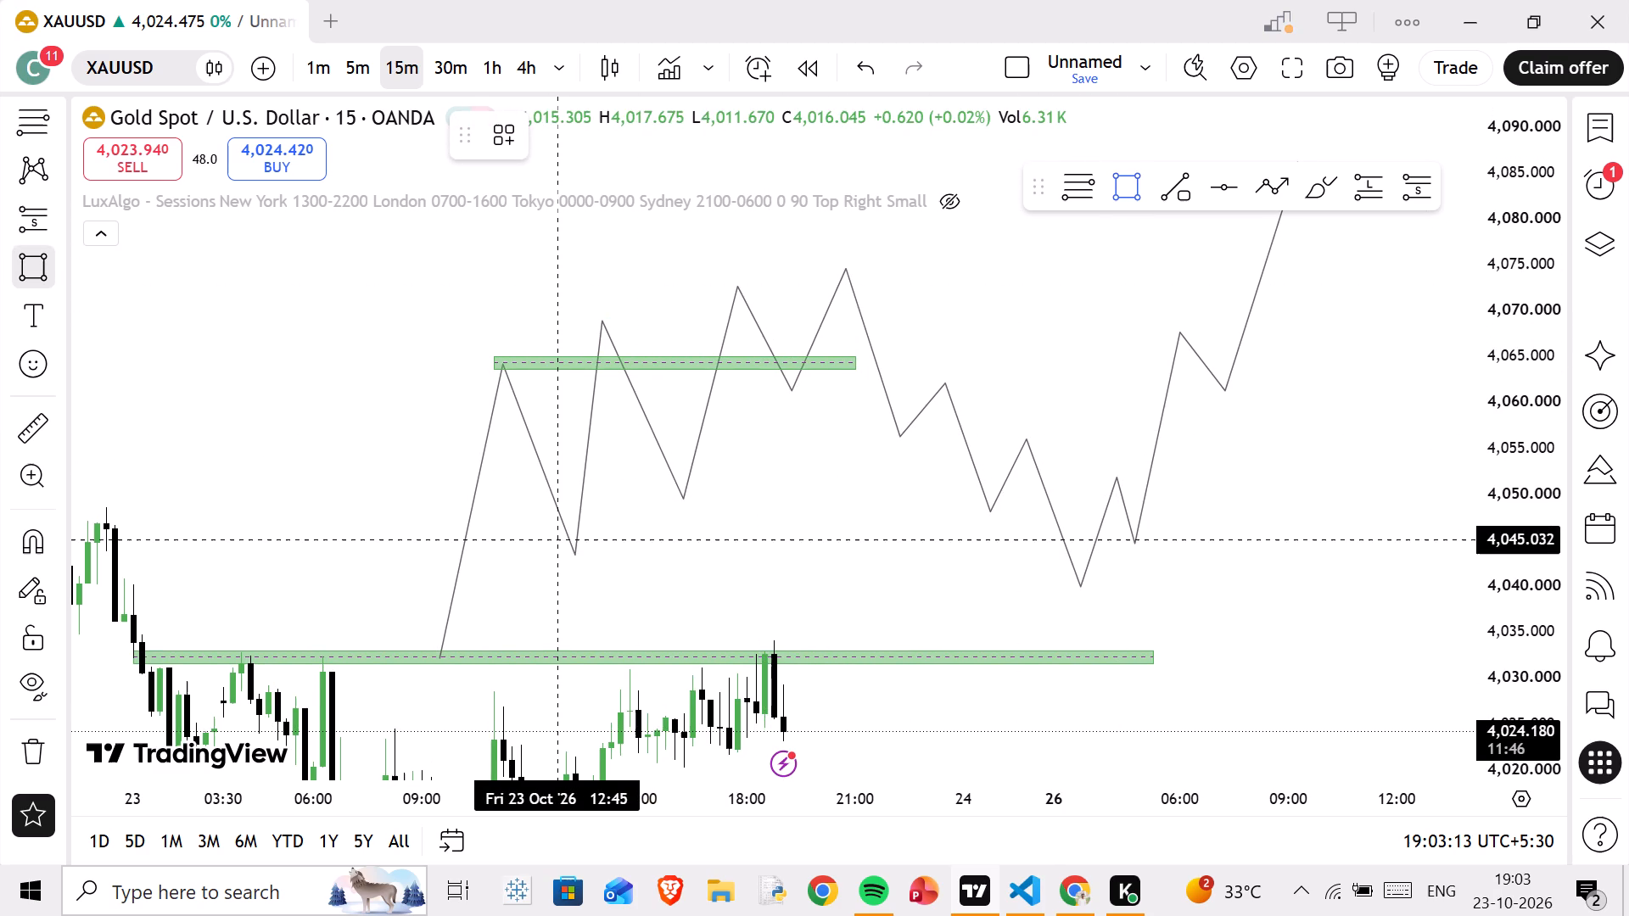
{"action": "left_click_drag", "start_coordinate": [557, 542], "coordinate": [933, 555]}
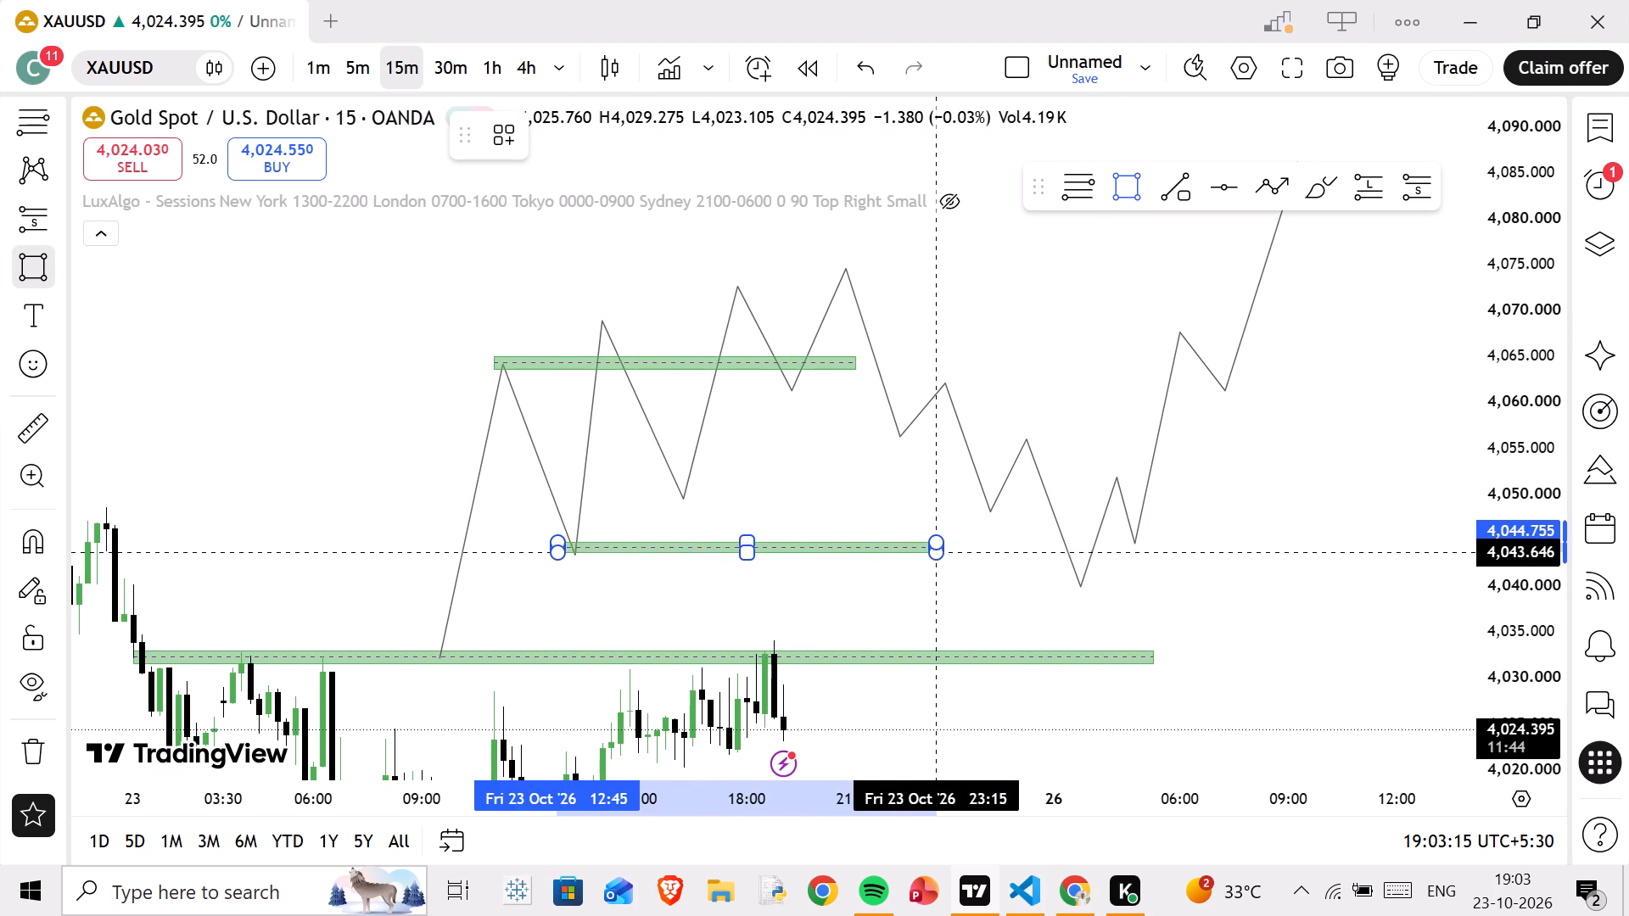
{"action": "left_click_drag", "start_coordinate": [933, 555], "coordinate": [934, 556]}
{"action": "left_click", "coordinate": [934, 556]}
Measure the price distance from the first-peak zone's upper edge up to the level of the path's second peak.
{"action": "left_click_drag", "start_coordinate": [761, 452], "coordinate": [734, 489]}
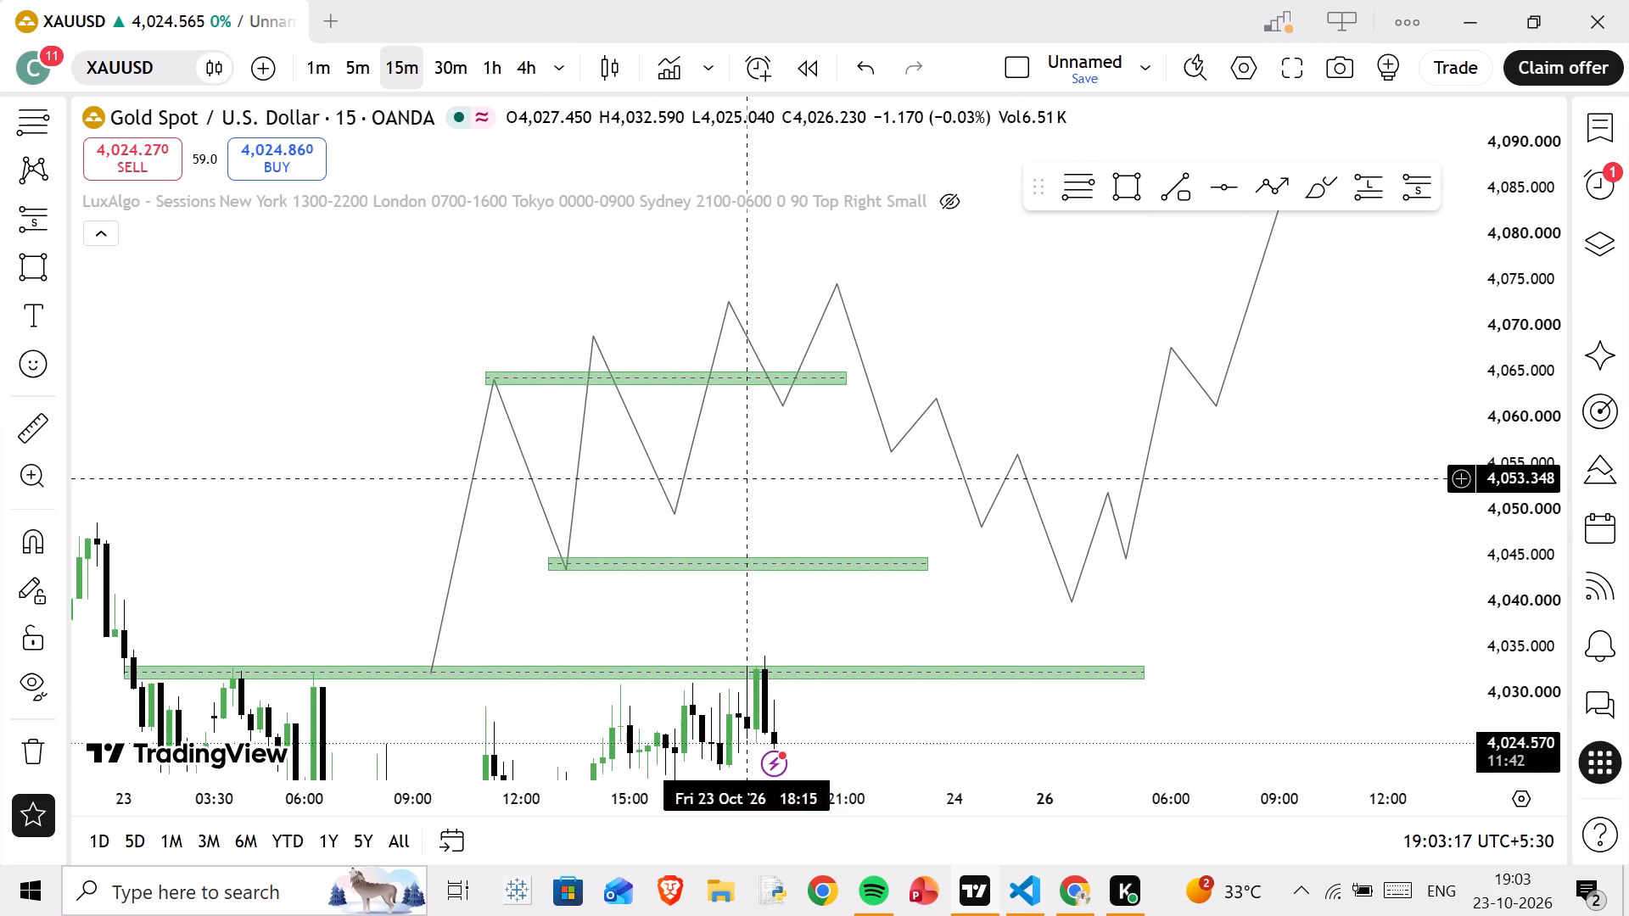
{"action": "left_click_drag", "start_coordinate": [734, 489], "coordinate": [658, 490]}
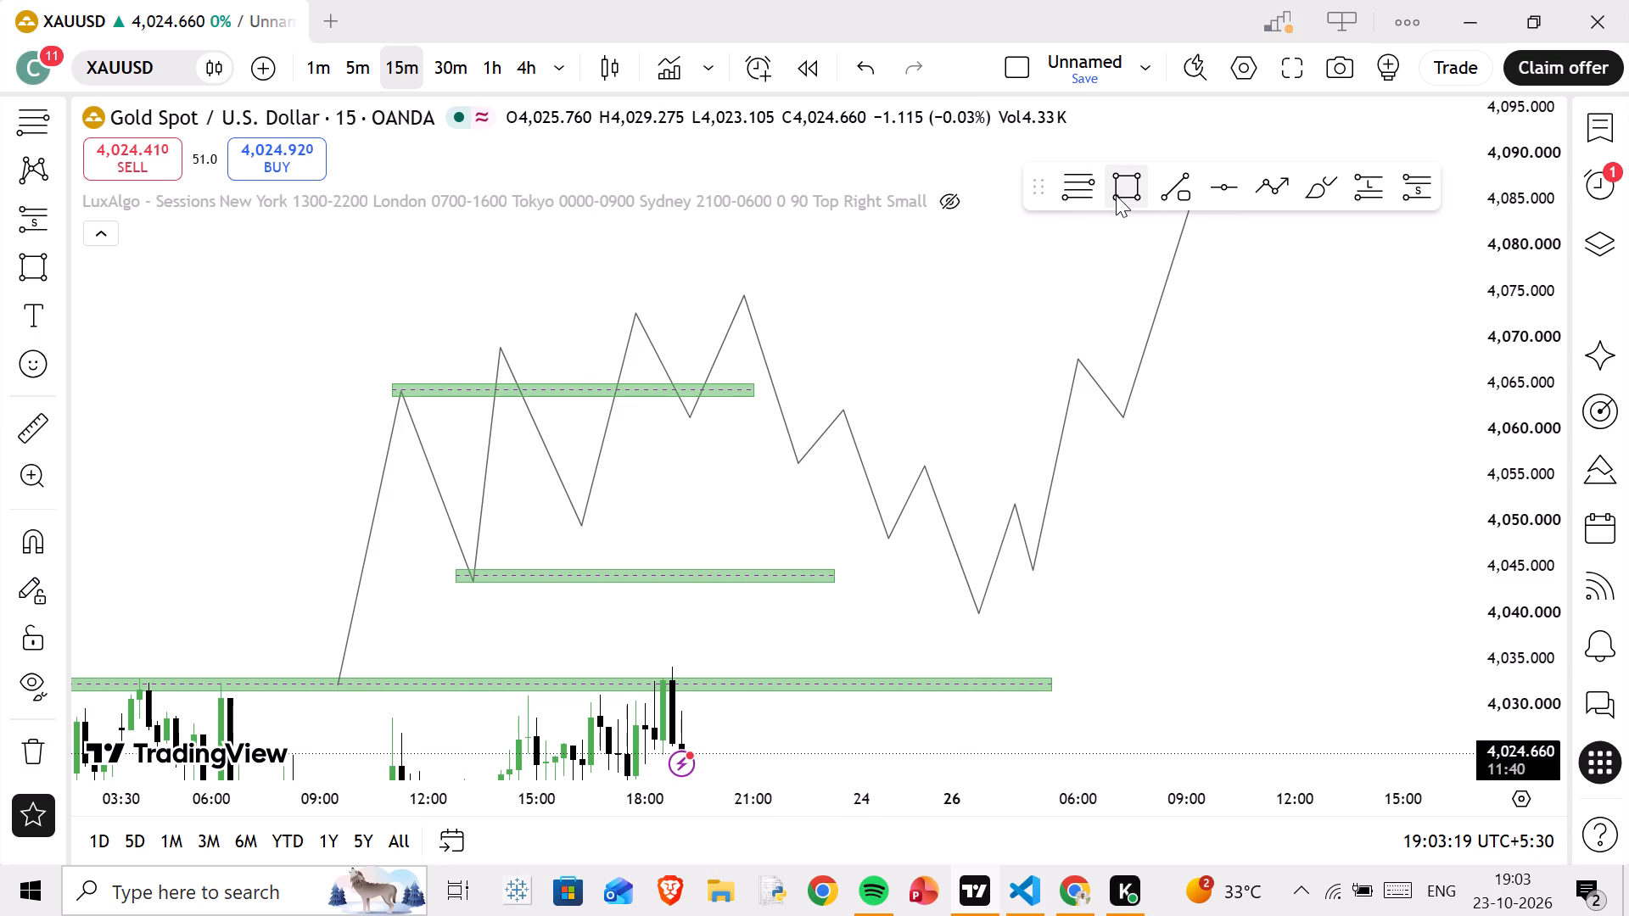
{"action": "left_click", "coordinate": [19, 438]}
{"action": "left_click", "coordinate": [383, 383]}
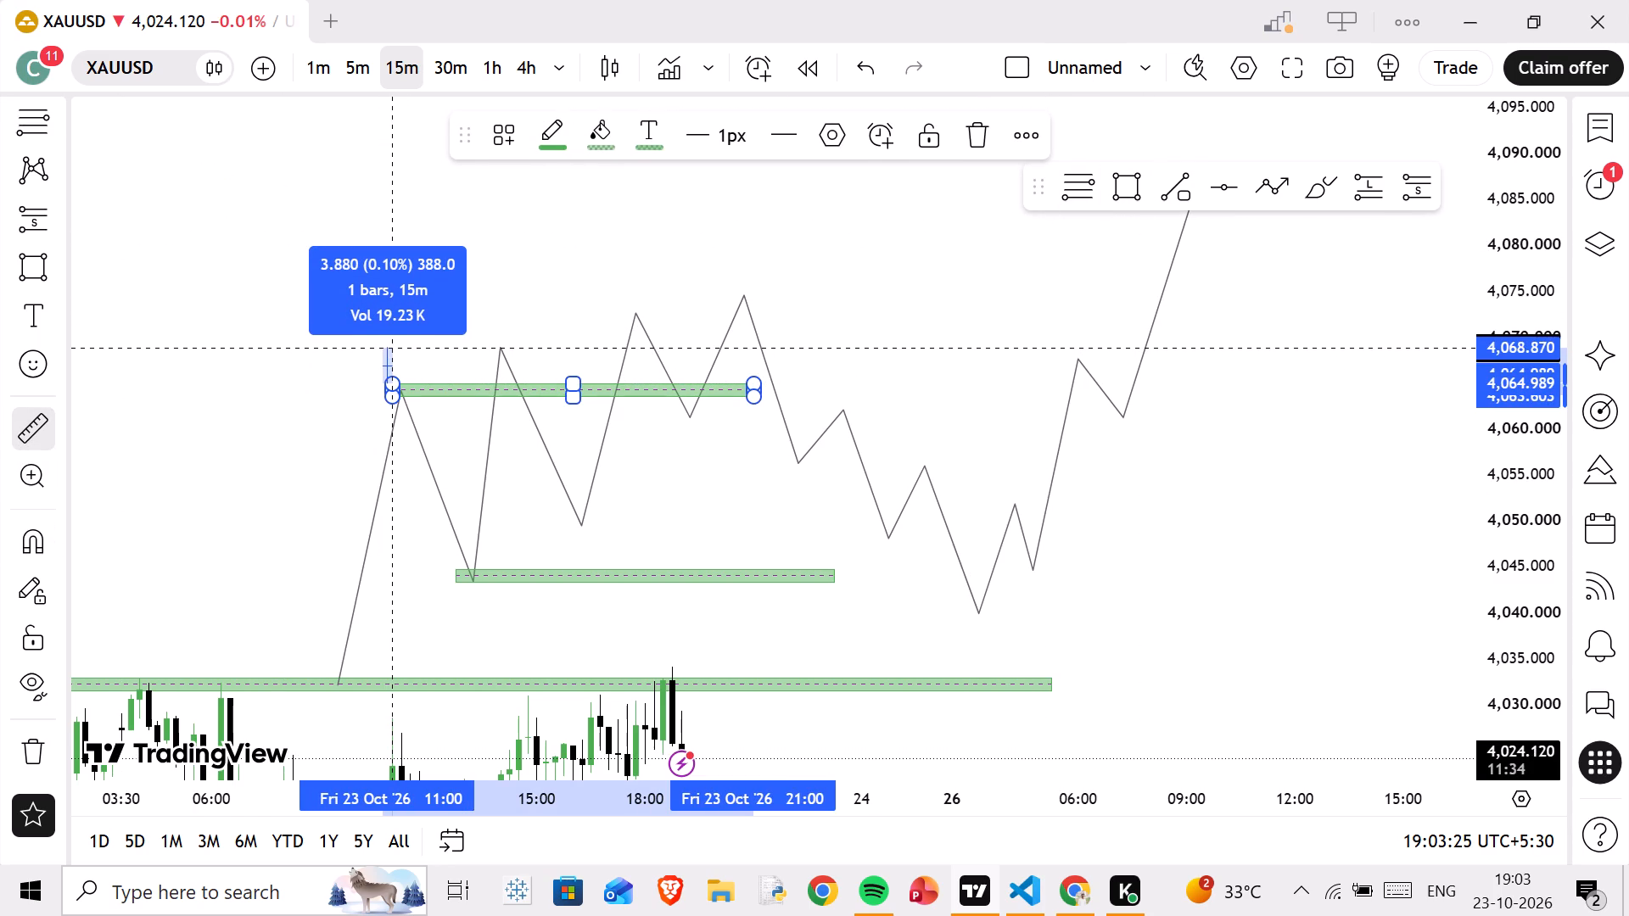
{"action": "left_click", "coordinate": [395, 348]}
{"action": "left_click", "coordinate": [687, 293]}
Measure the price distance from the first-peak zone up to the level of the path's third peak, and clear the measurement.
{"action": "left_click_drag", "start_coordinate": [696, 297], "coordinate": [667, 306]}
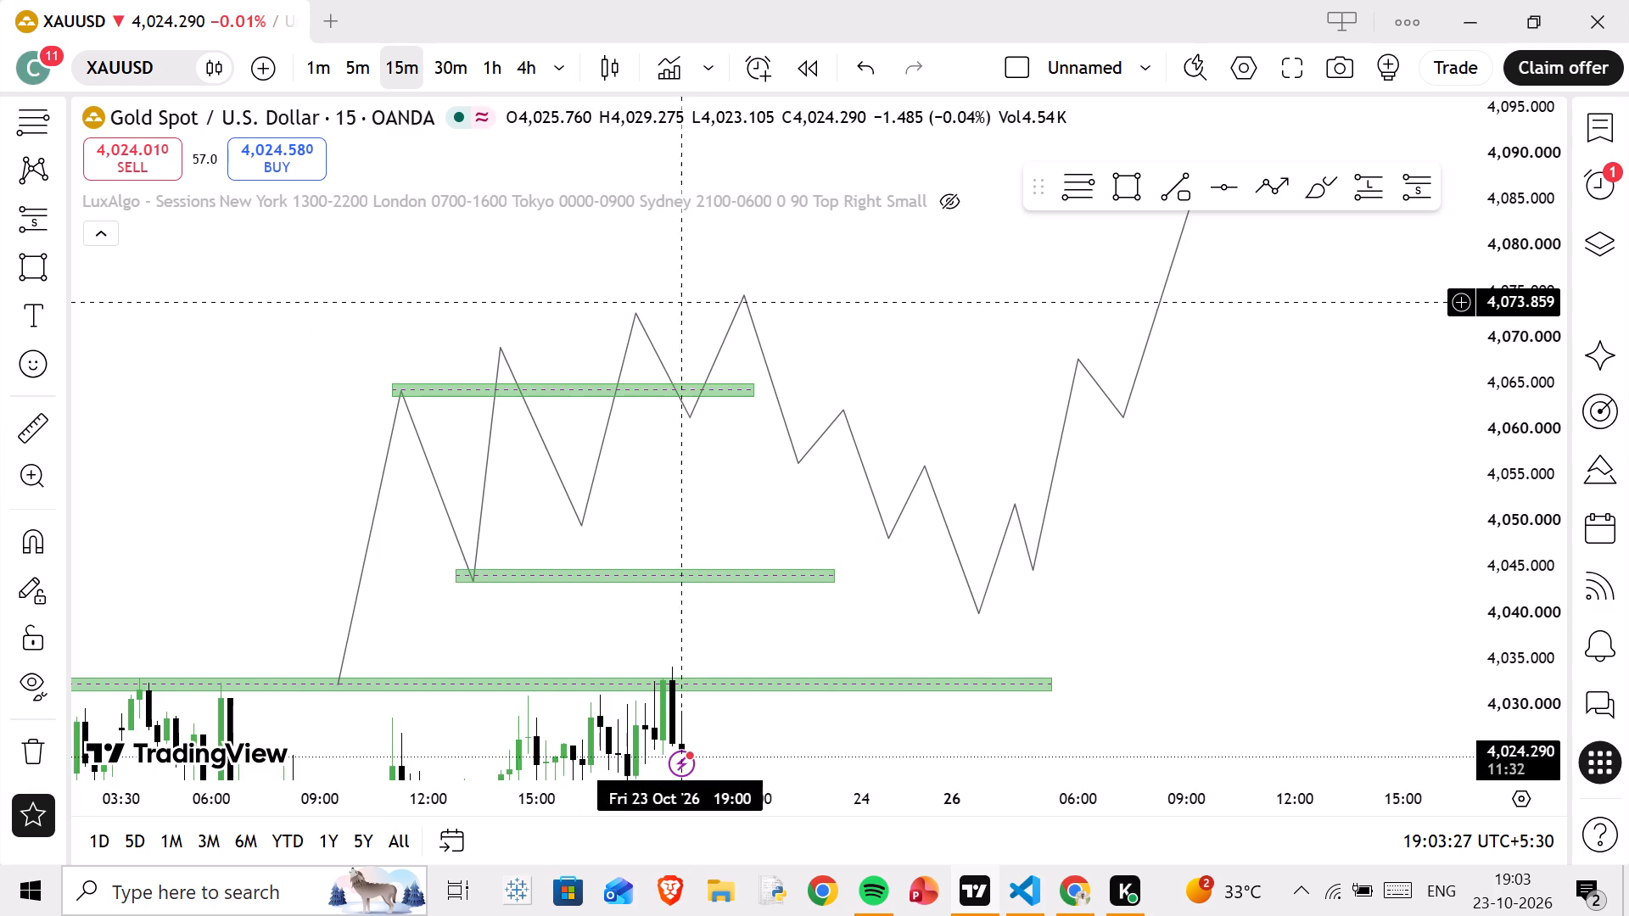
{"action": "left_click_drag", "start_coordinate": [667, 306], "coordinate": [495, 316]}
{"action": "left_click", "coordinate": [31, 435]}
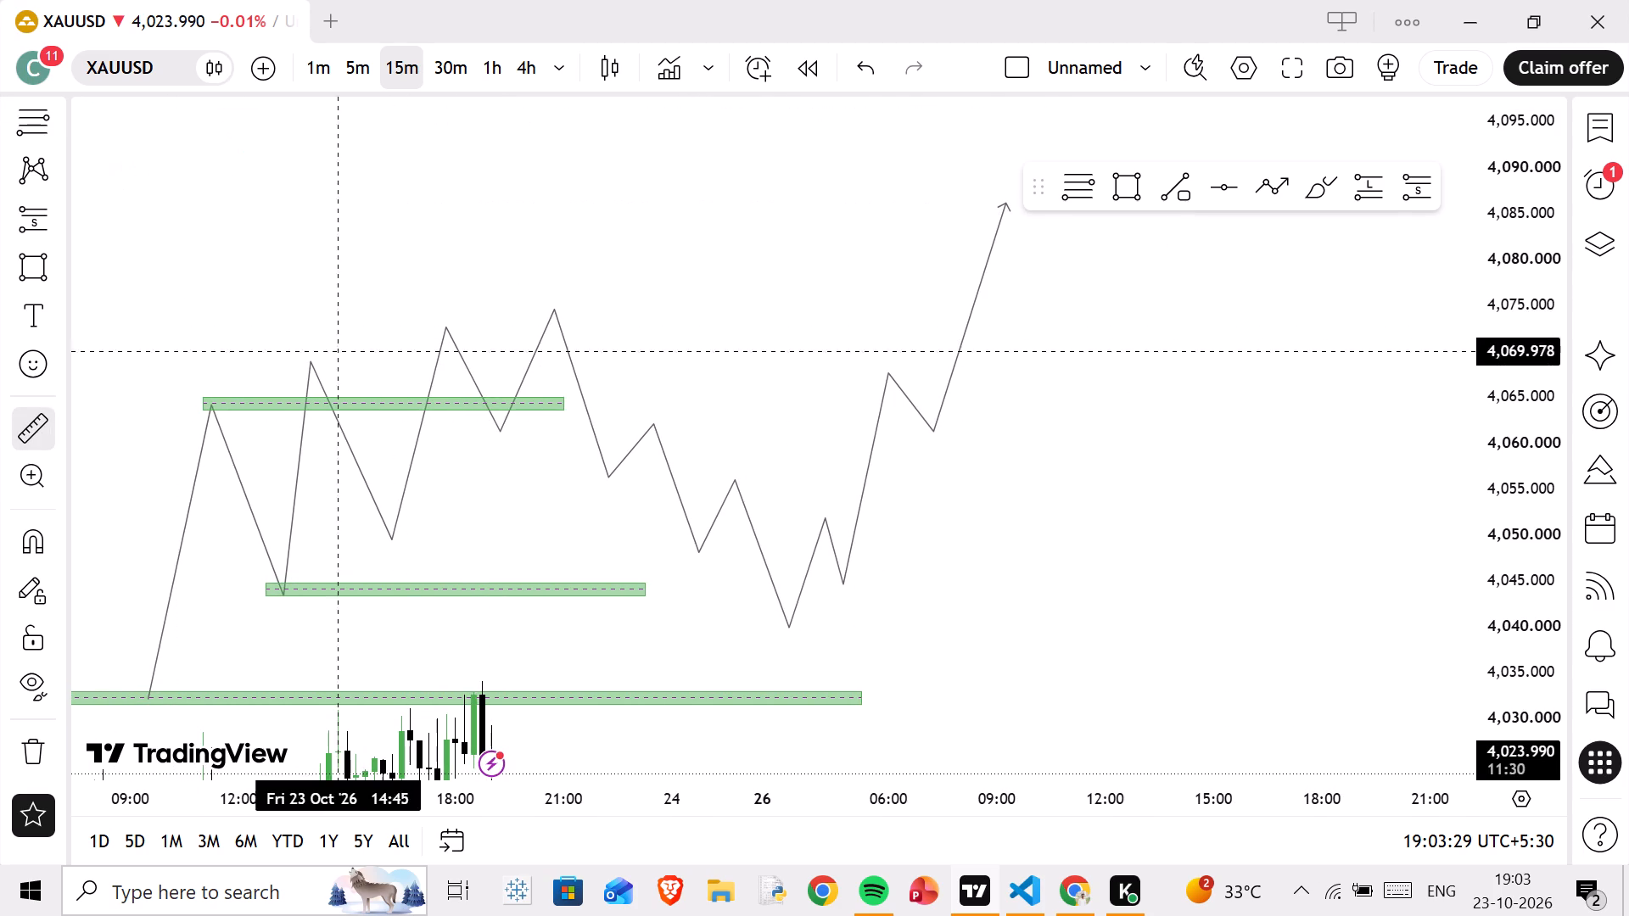
{"action": "left_click", "coordinate": [368, 397]}
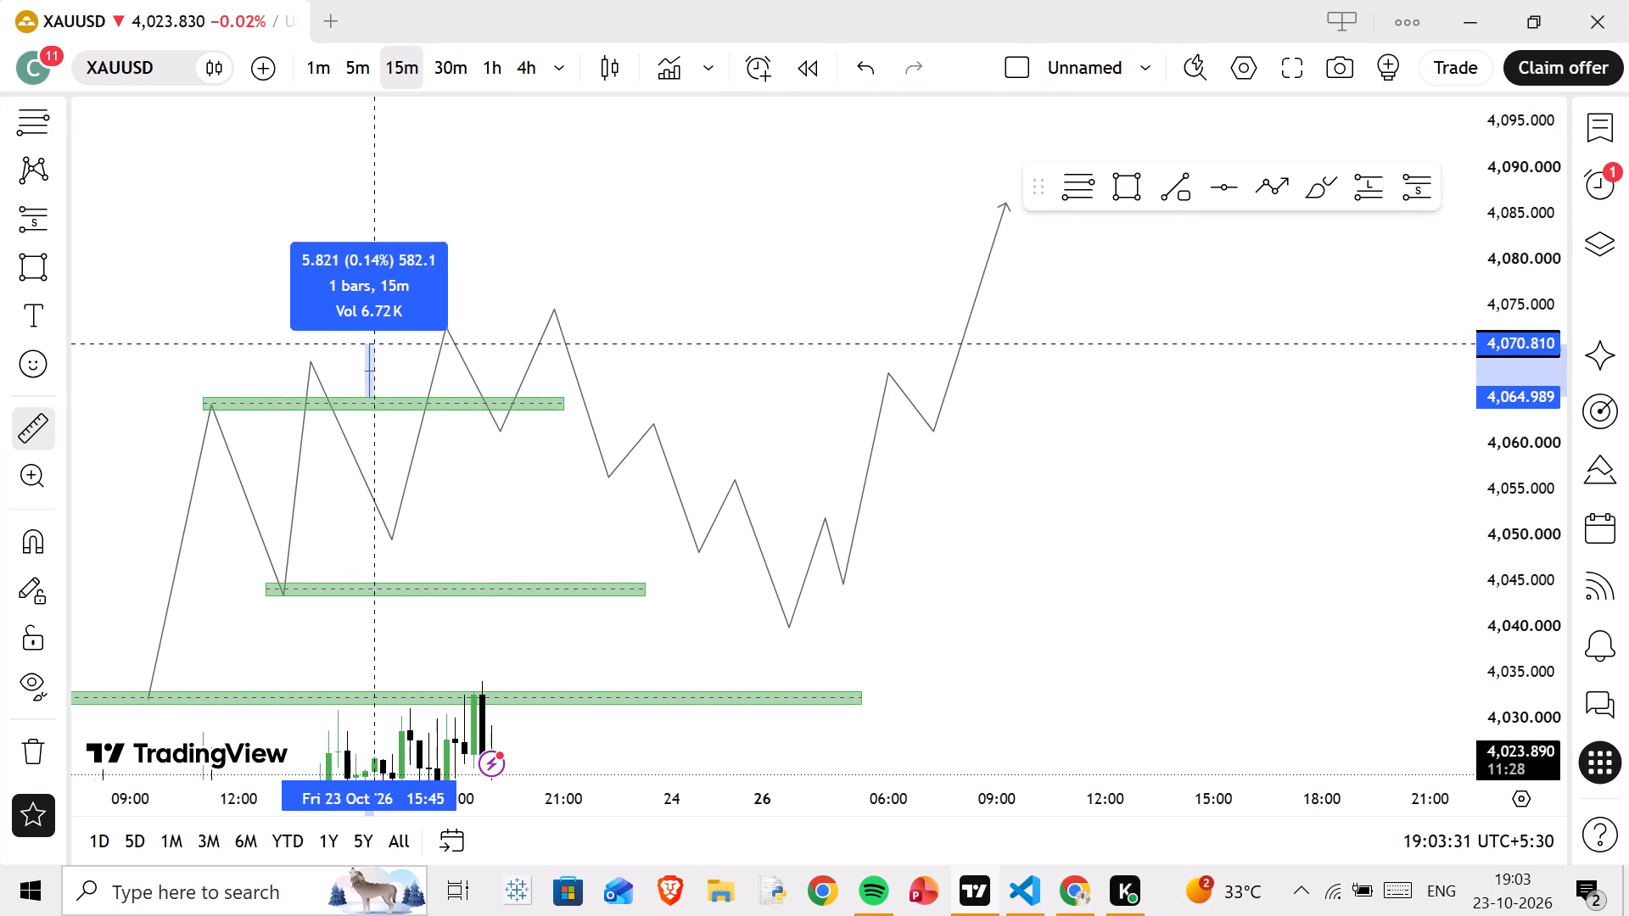
{"action": "left_click", "coordinate": [377, 327]}
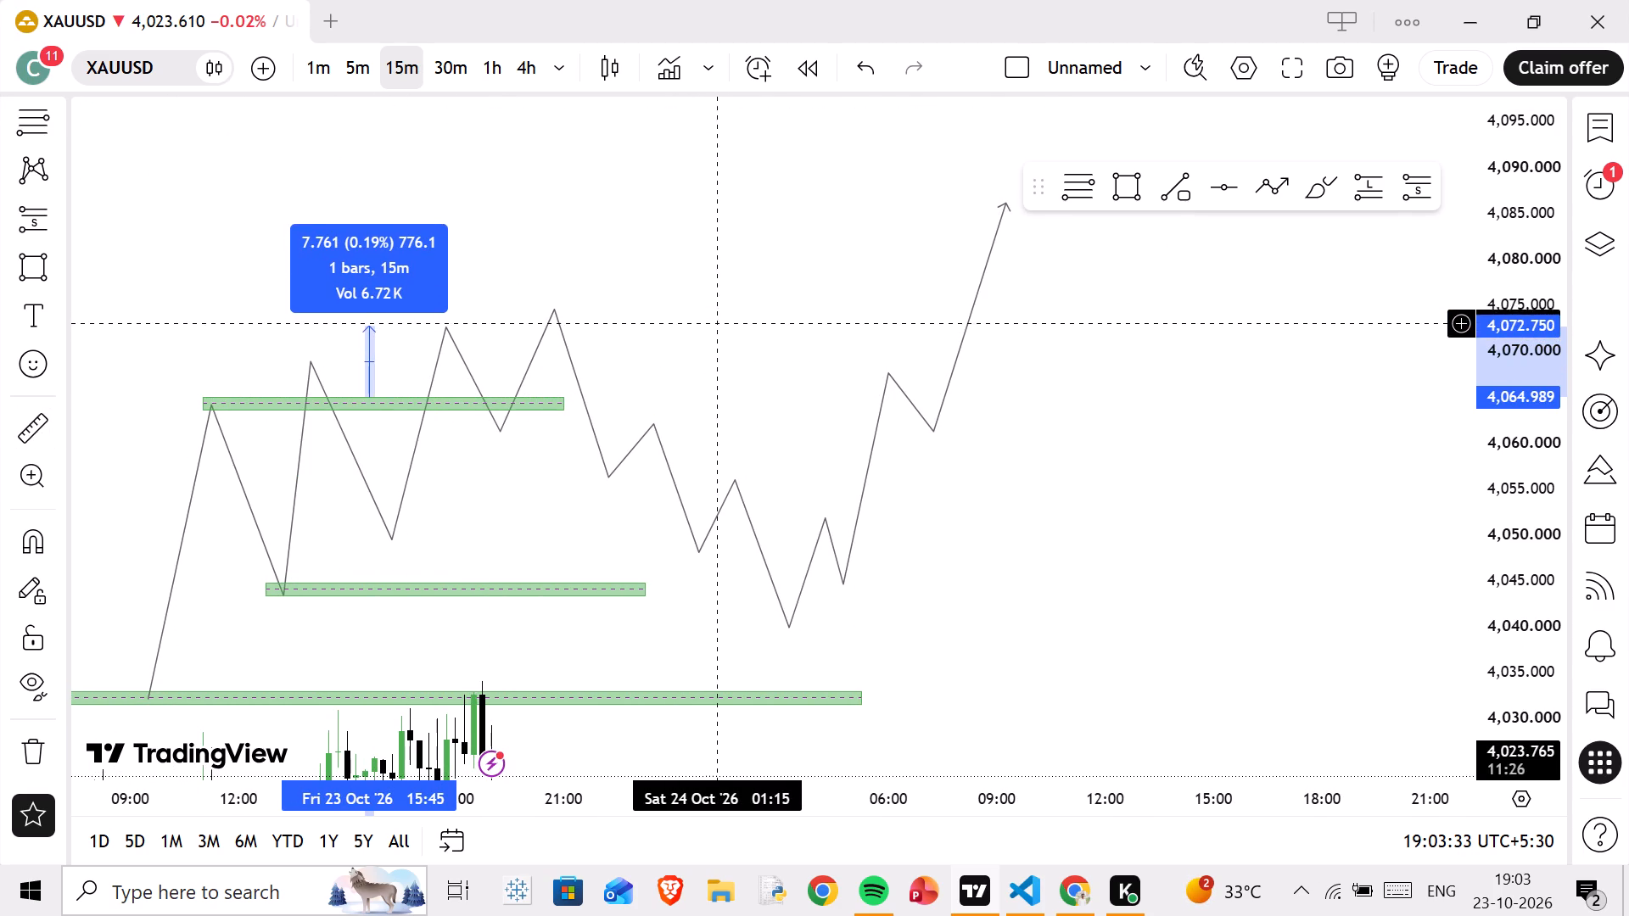
{"action": "left_click", "coordinate": [723, 327]}
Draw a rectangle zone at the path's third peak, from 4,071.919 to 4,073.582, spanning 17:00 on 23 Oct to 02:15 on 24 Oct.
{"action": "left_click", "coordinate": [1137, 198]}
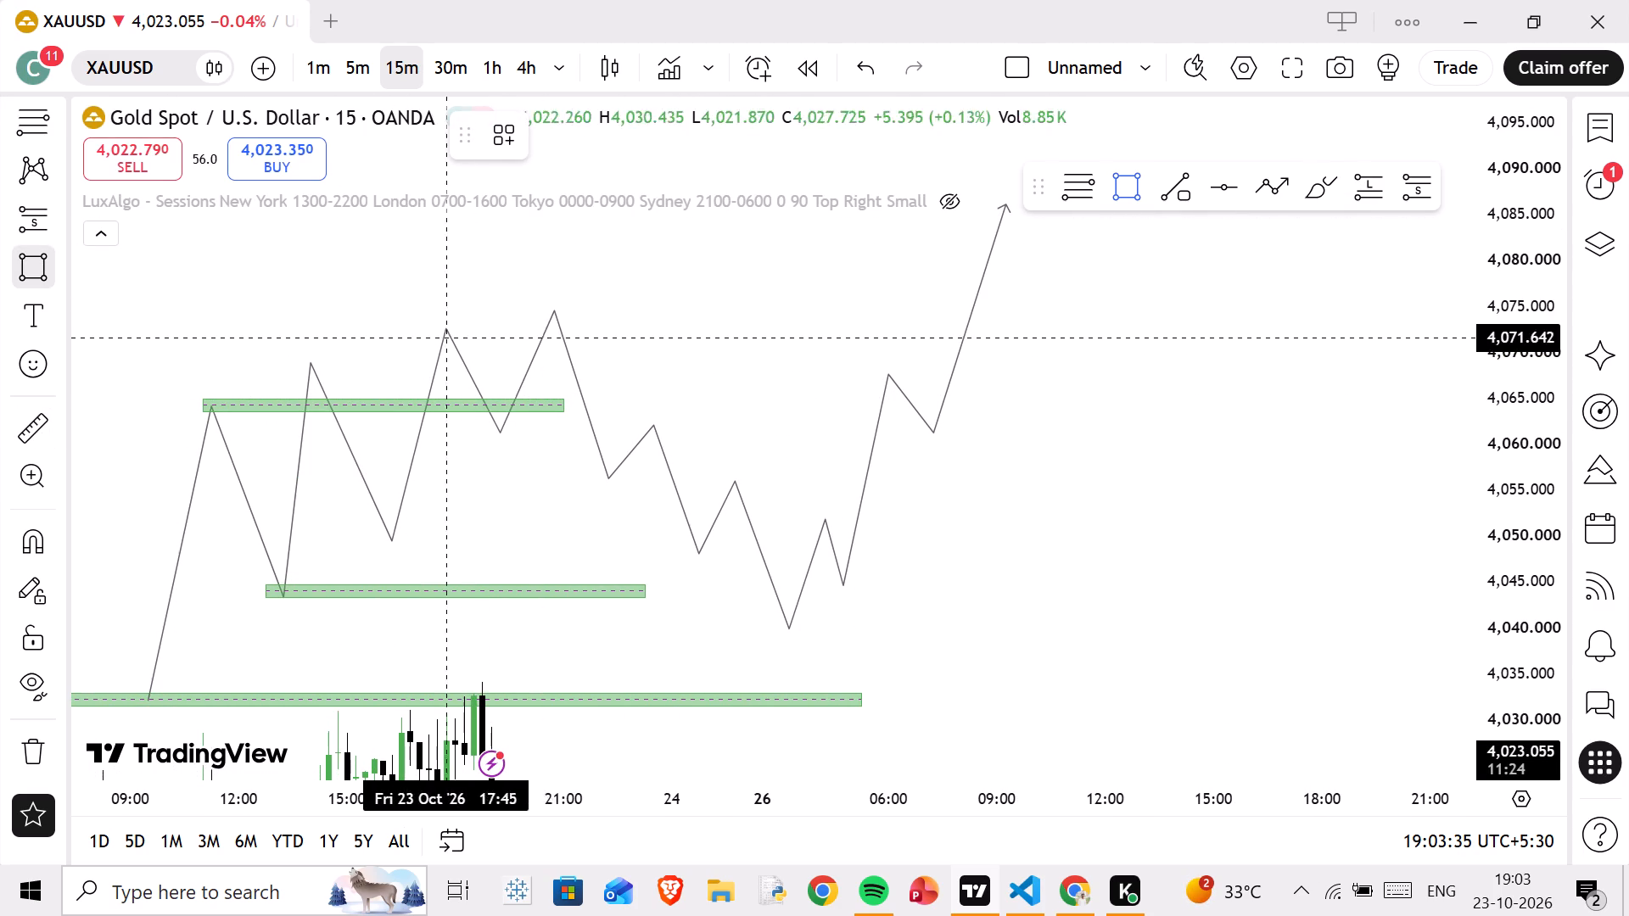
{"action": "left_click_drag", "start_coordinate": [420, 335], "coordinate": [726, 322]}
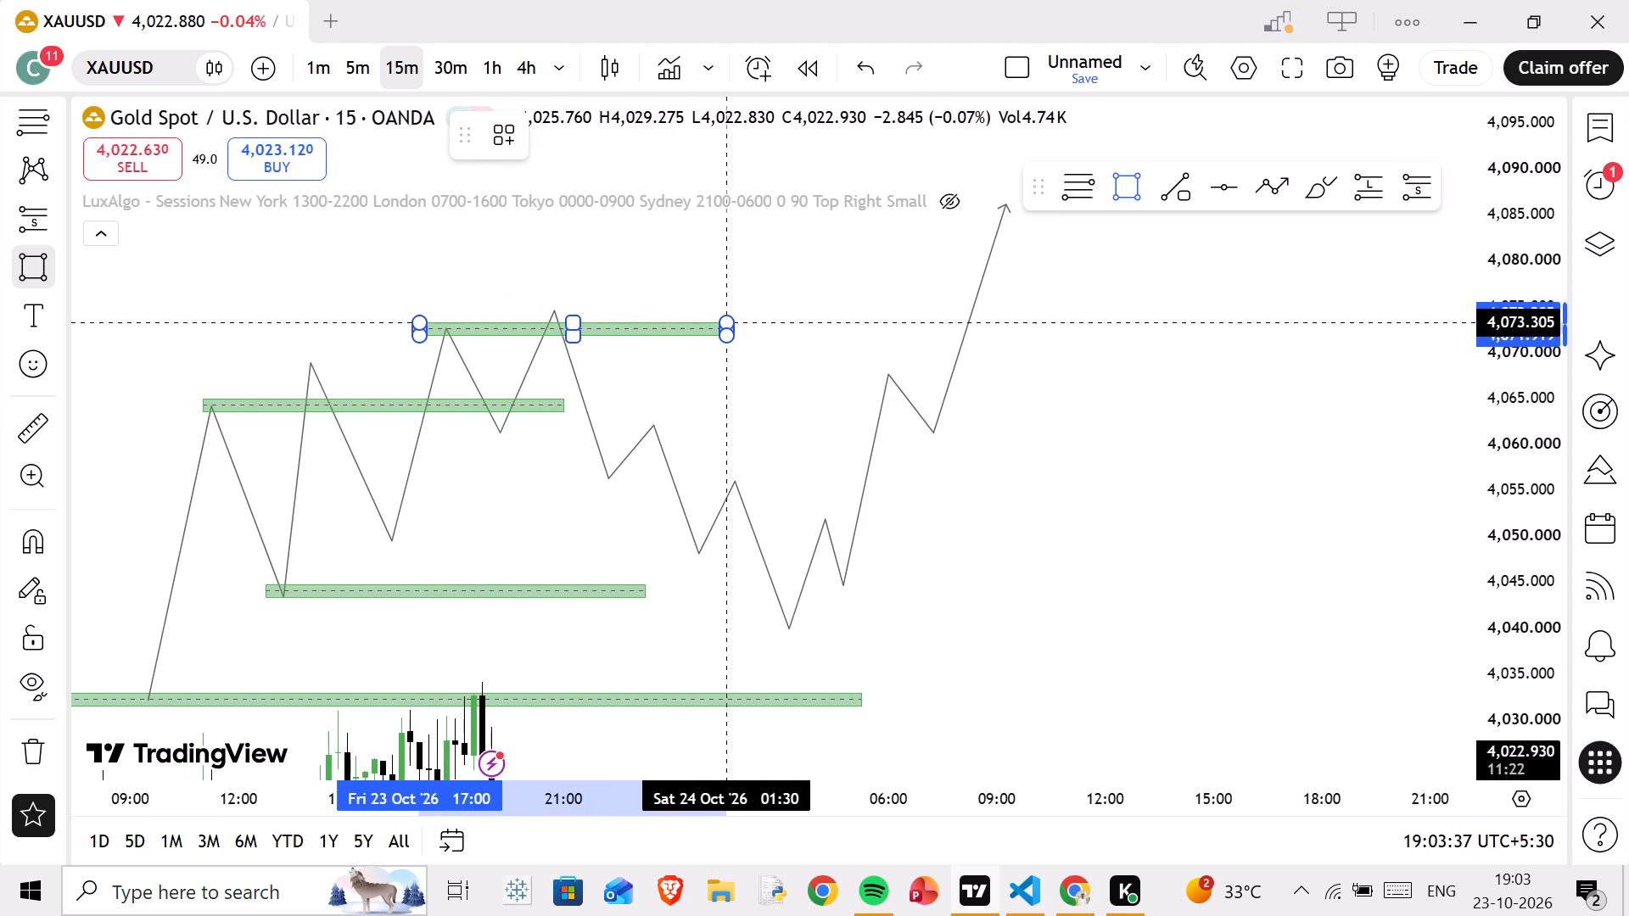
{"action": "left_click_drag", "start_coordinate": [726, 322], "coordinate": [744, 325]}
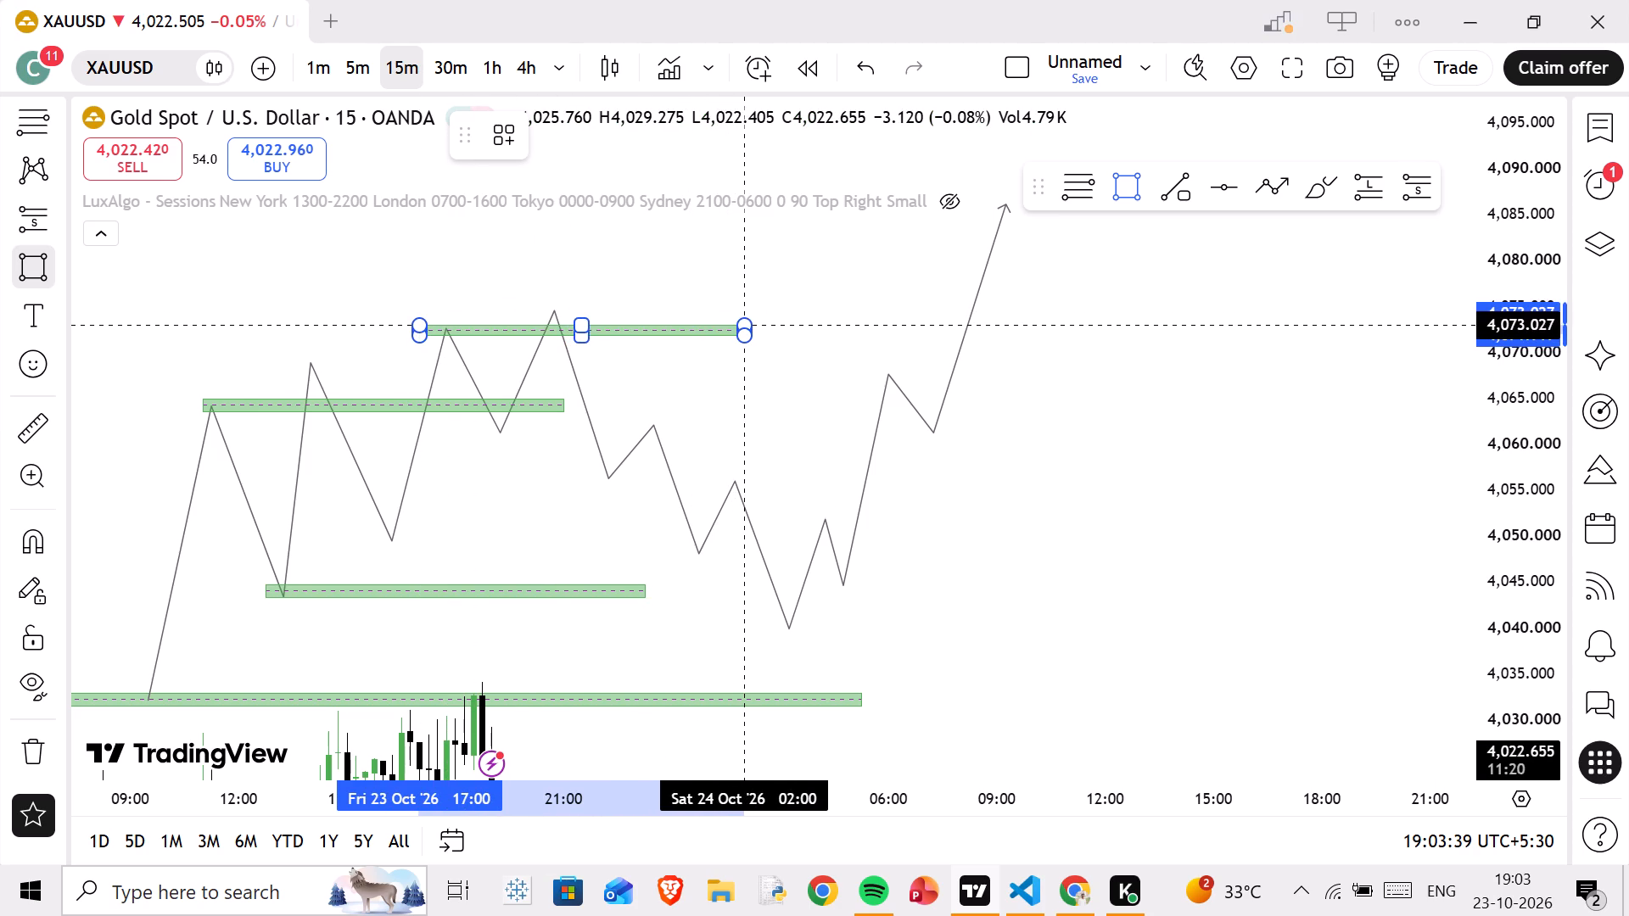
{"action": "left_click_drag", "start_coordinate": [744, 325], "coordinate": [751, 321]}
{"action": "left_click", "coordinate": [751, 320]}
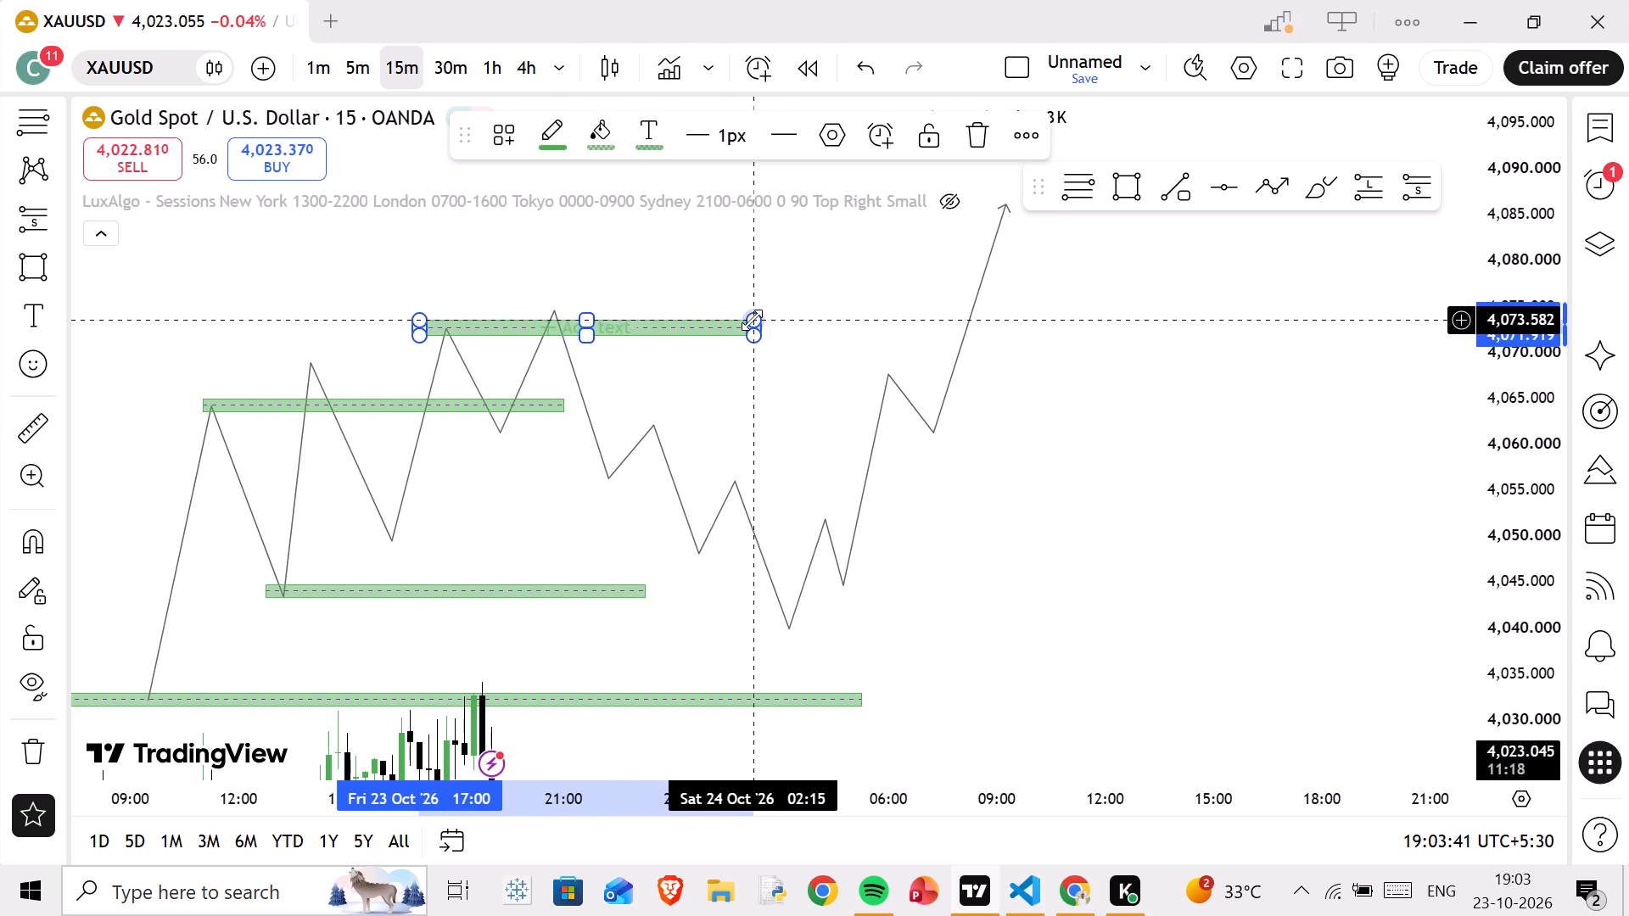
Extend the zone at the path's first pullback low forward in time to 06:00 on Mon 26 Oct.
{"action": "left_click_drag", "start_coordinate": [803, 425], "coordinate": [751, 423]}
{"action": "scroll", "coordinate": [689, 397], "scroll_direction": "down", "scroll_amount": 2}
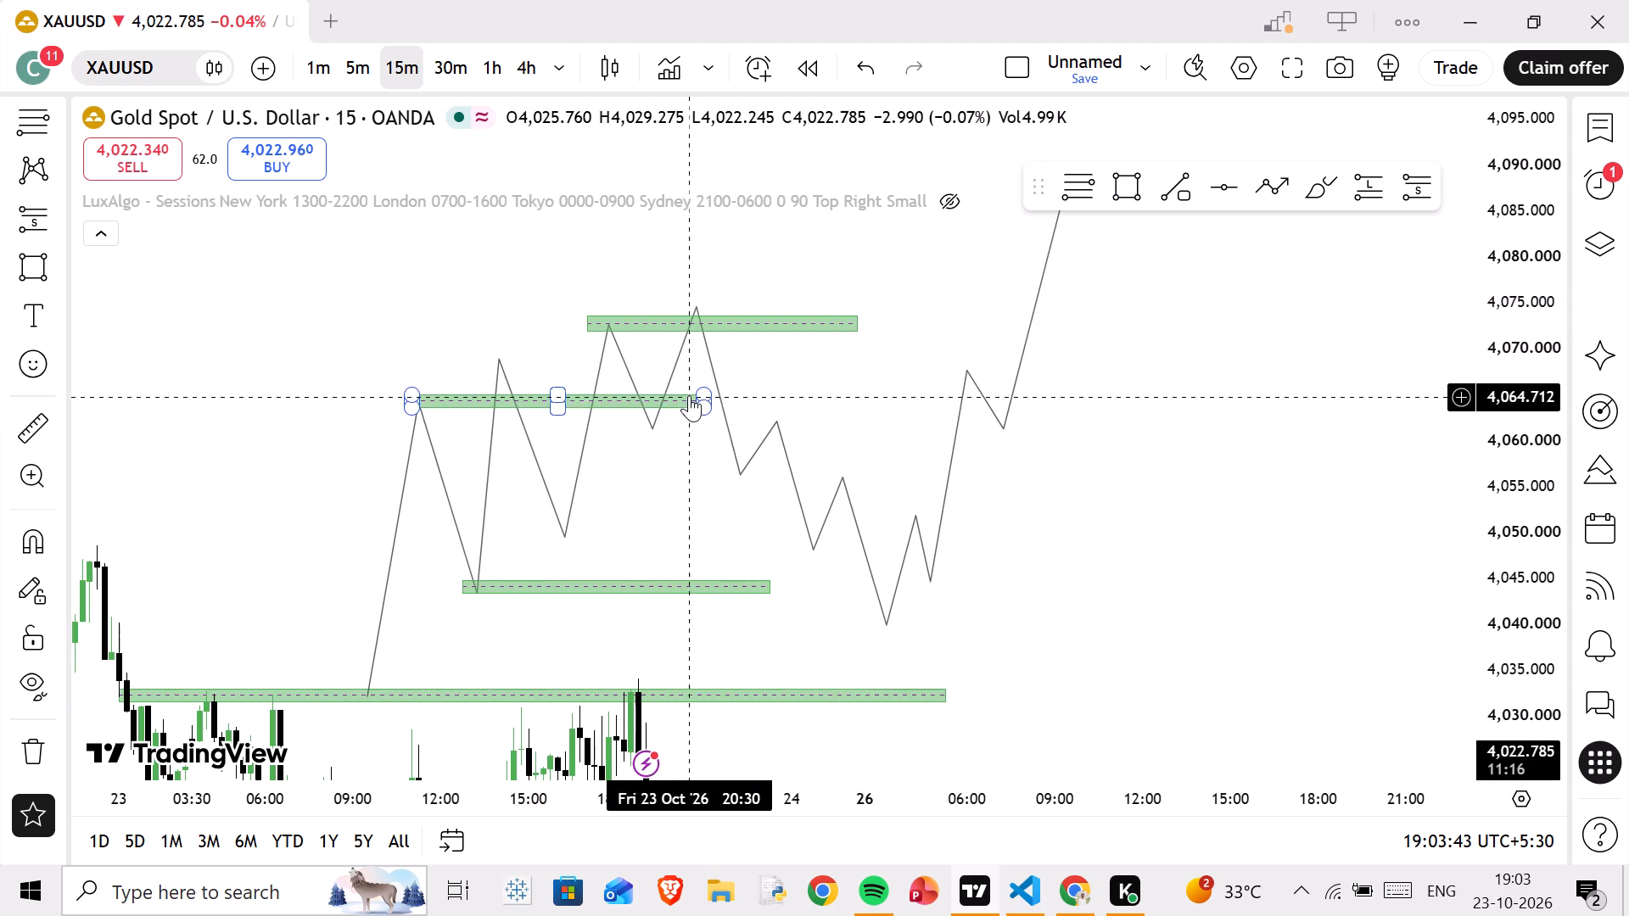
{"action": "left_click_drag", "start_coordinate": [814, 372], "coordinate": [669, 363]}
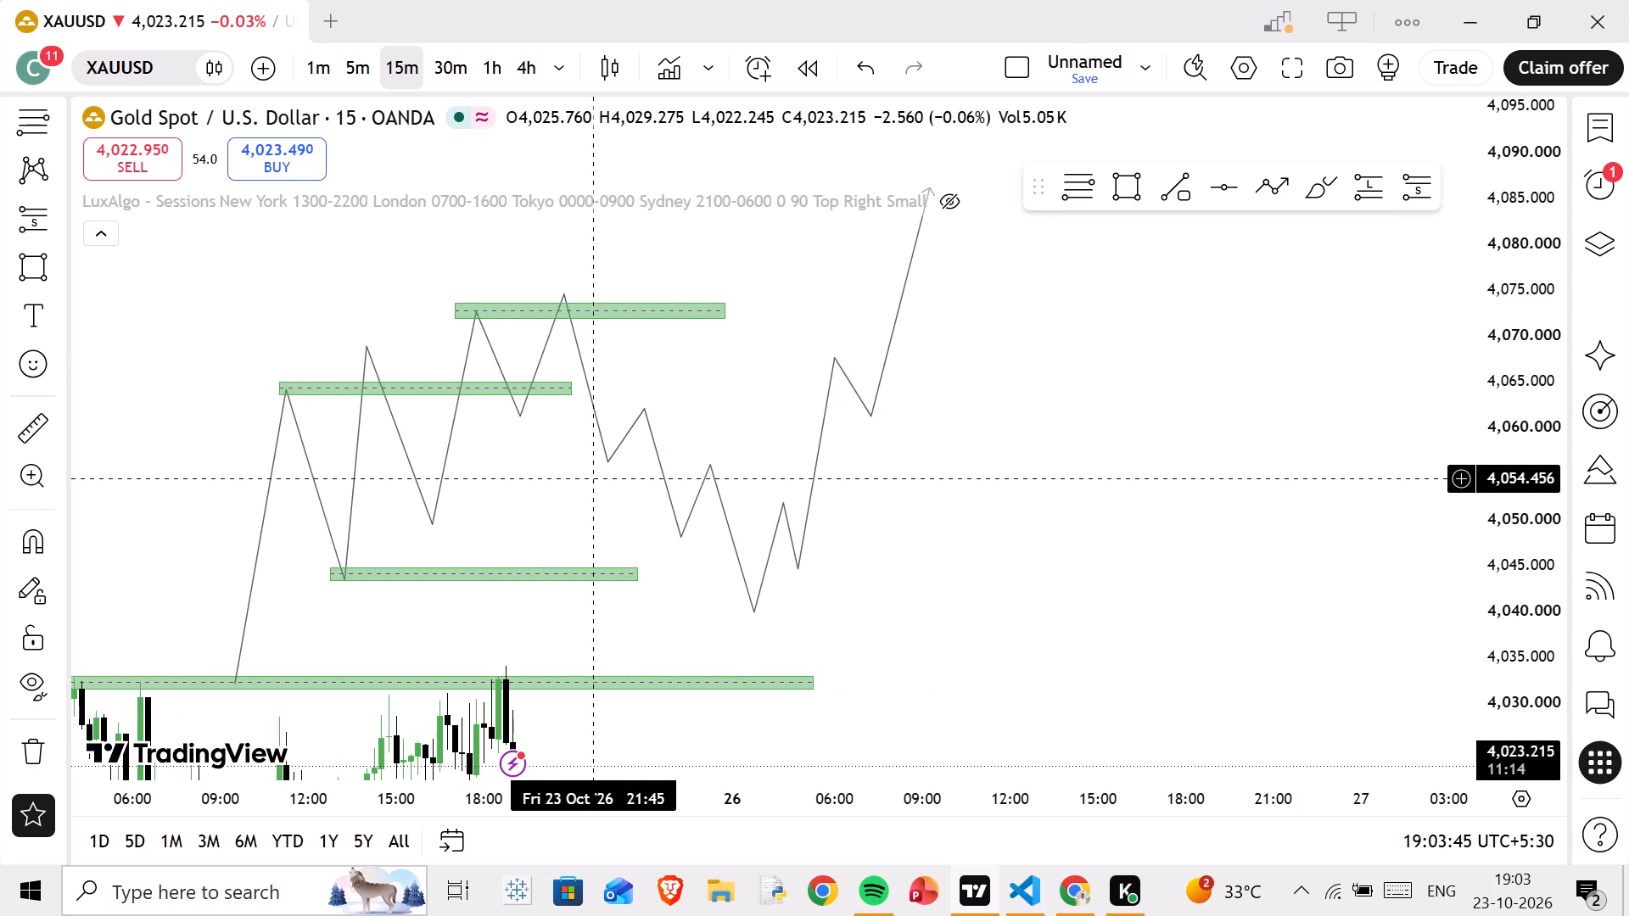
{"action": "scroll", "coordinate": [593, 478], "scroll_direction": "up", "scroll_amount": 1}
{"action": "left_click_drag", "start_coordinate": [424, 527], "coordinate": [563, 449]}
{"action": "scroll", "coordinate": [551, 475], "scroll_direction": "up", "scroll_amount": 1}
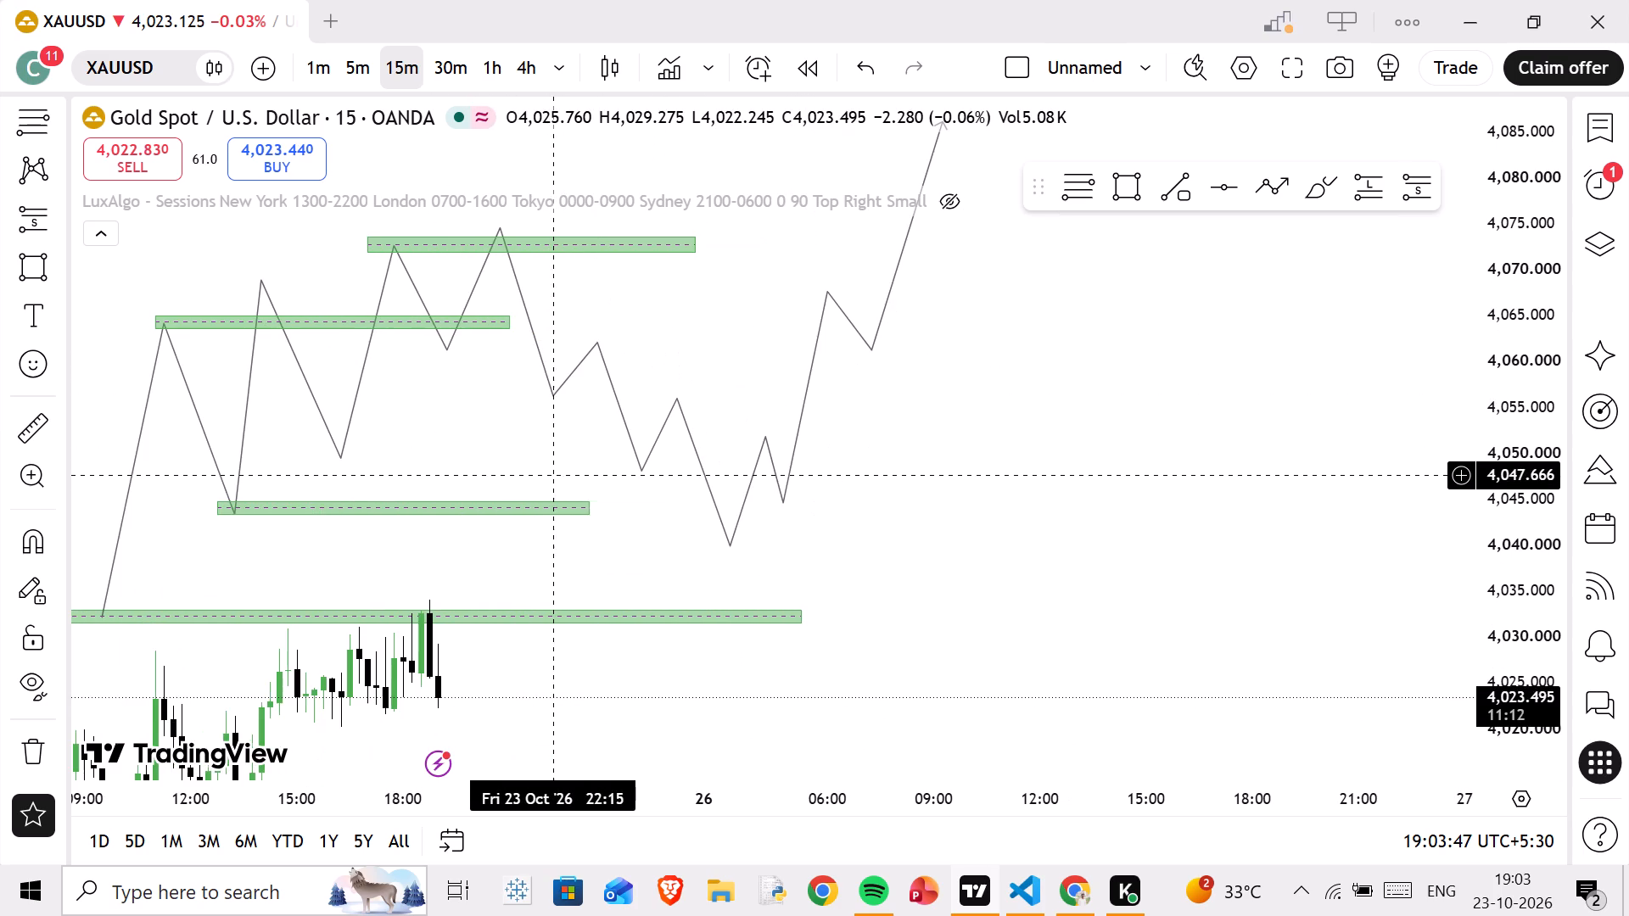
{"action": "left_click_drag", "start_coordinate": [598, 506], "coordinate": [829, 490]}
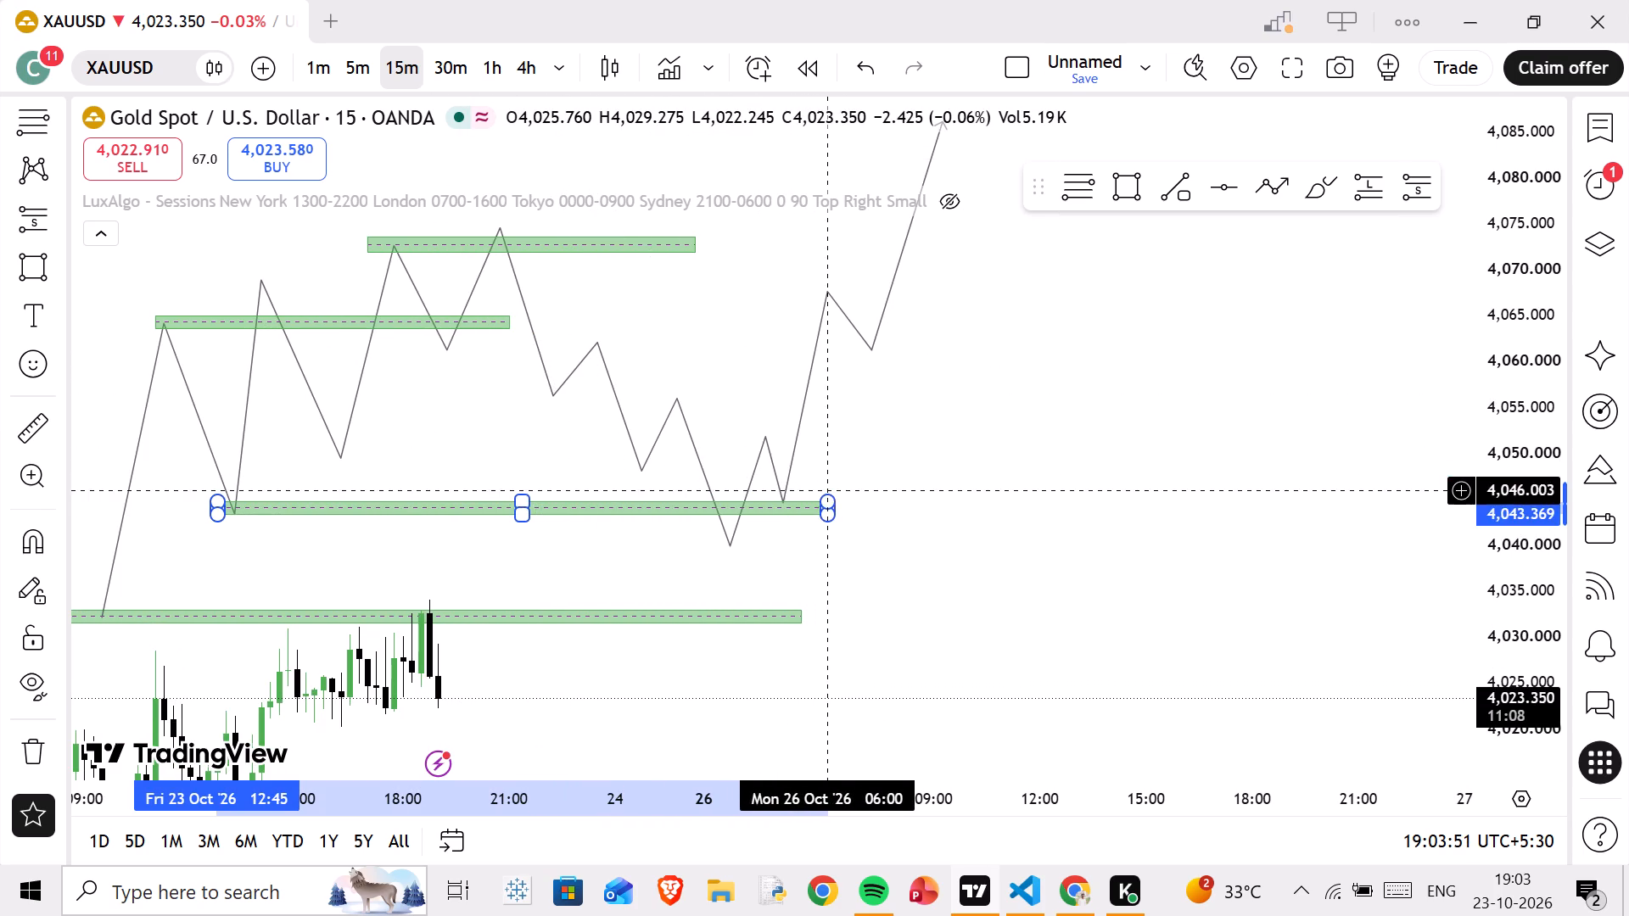
Measure the price distance from the path's second pullback low down to the first-pullback zone's upper edge, and clear the measurement.
{"action": "left_click_drag", "start_coordinate": [855, 457], "coordinate": [959, 383]}
{"action": "scroll", "coordinate": [939, 391], "scroll_direction": "down", "scroll_amount": 1}
{"action": "left_click_drag", "start_coordinate": [872, 305], "coordinate": [872, 374]}
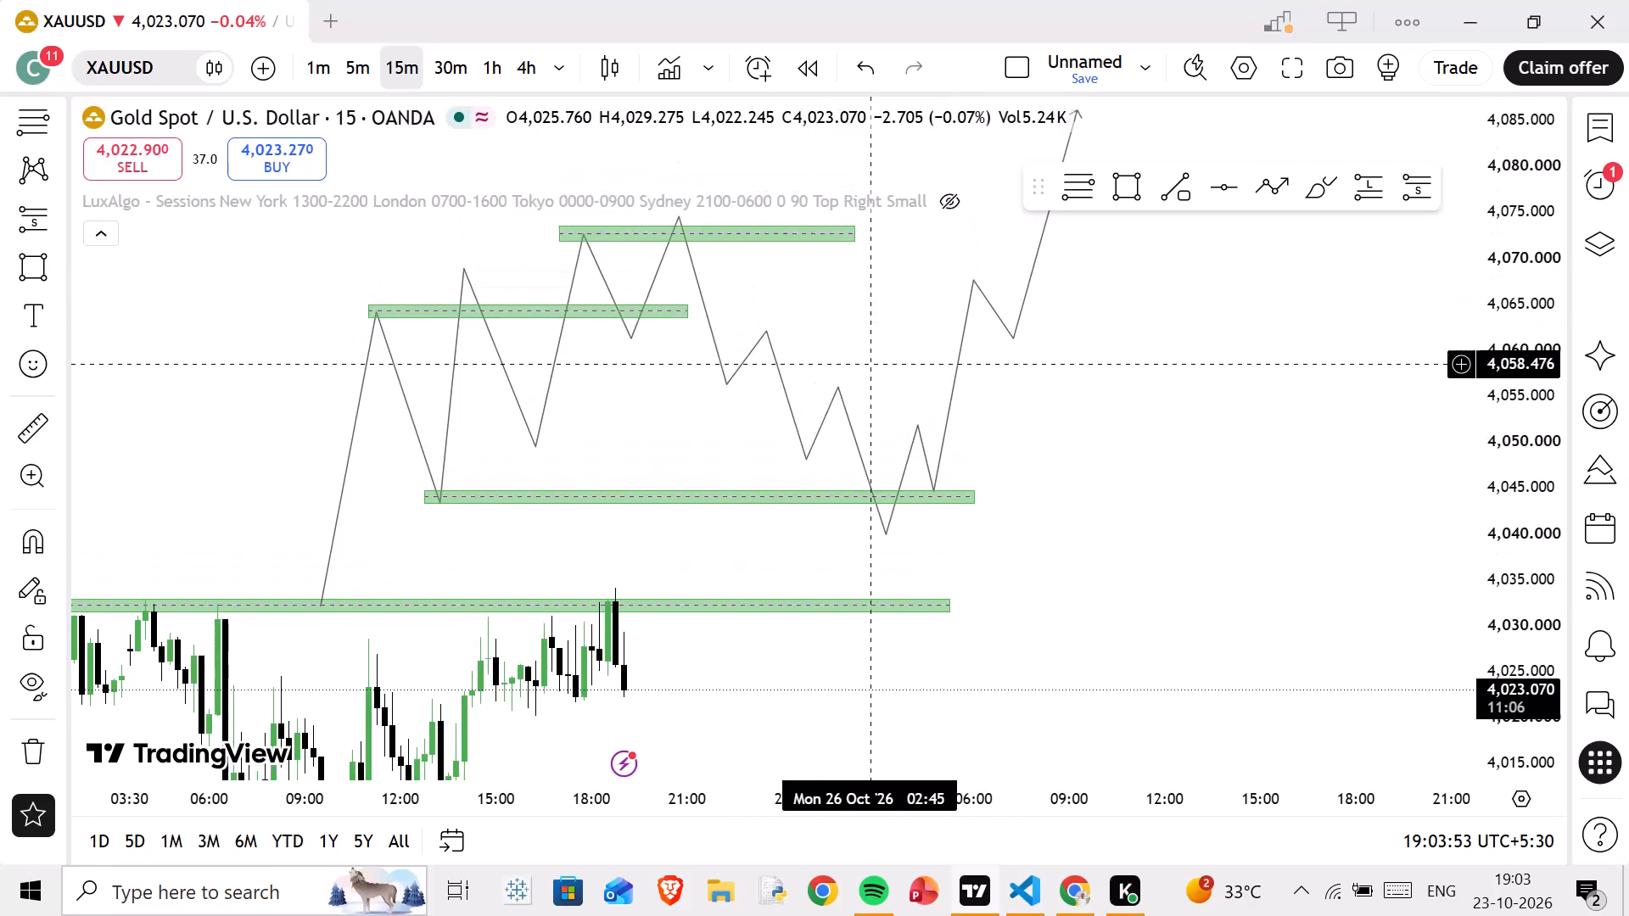
{"action": "left_click_drag", "start_coordinate": [872, 374], "coordinate": [868, 413]}
{"action": "left_click_drag", "start_coordinate": [638, 507], "coordinate": [641, 431]}
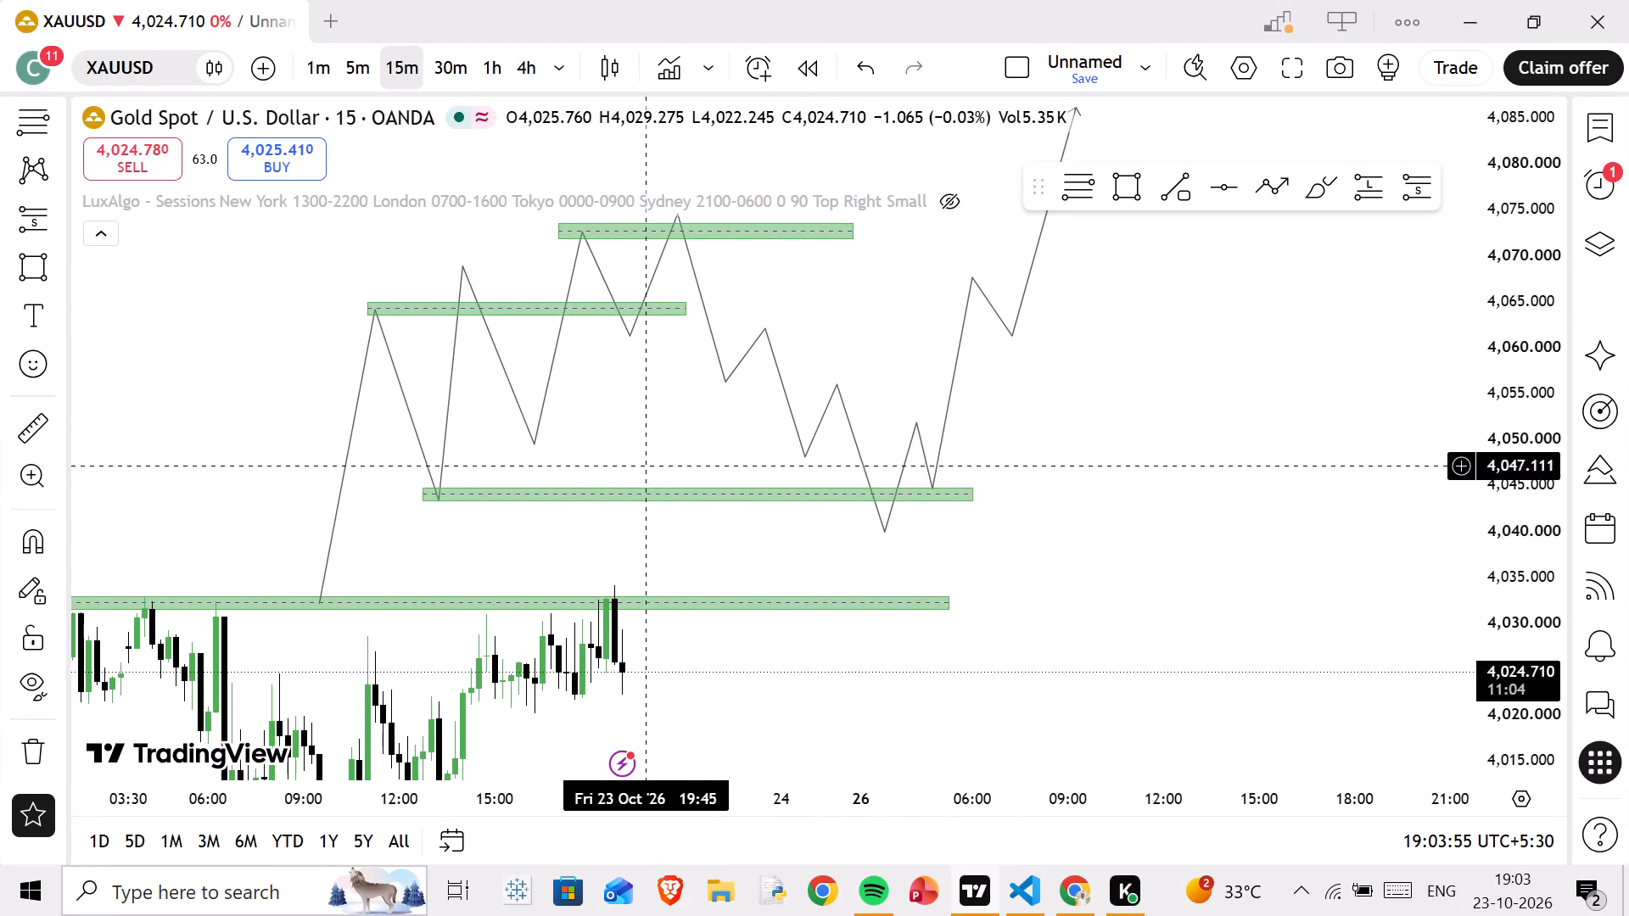
{"action": "left_click_drag", "start_coordinate": [691, 555], "coordinate": [683, 619]}
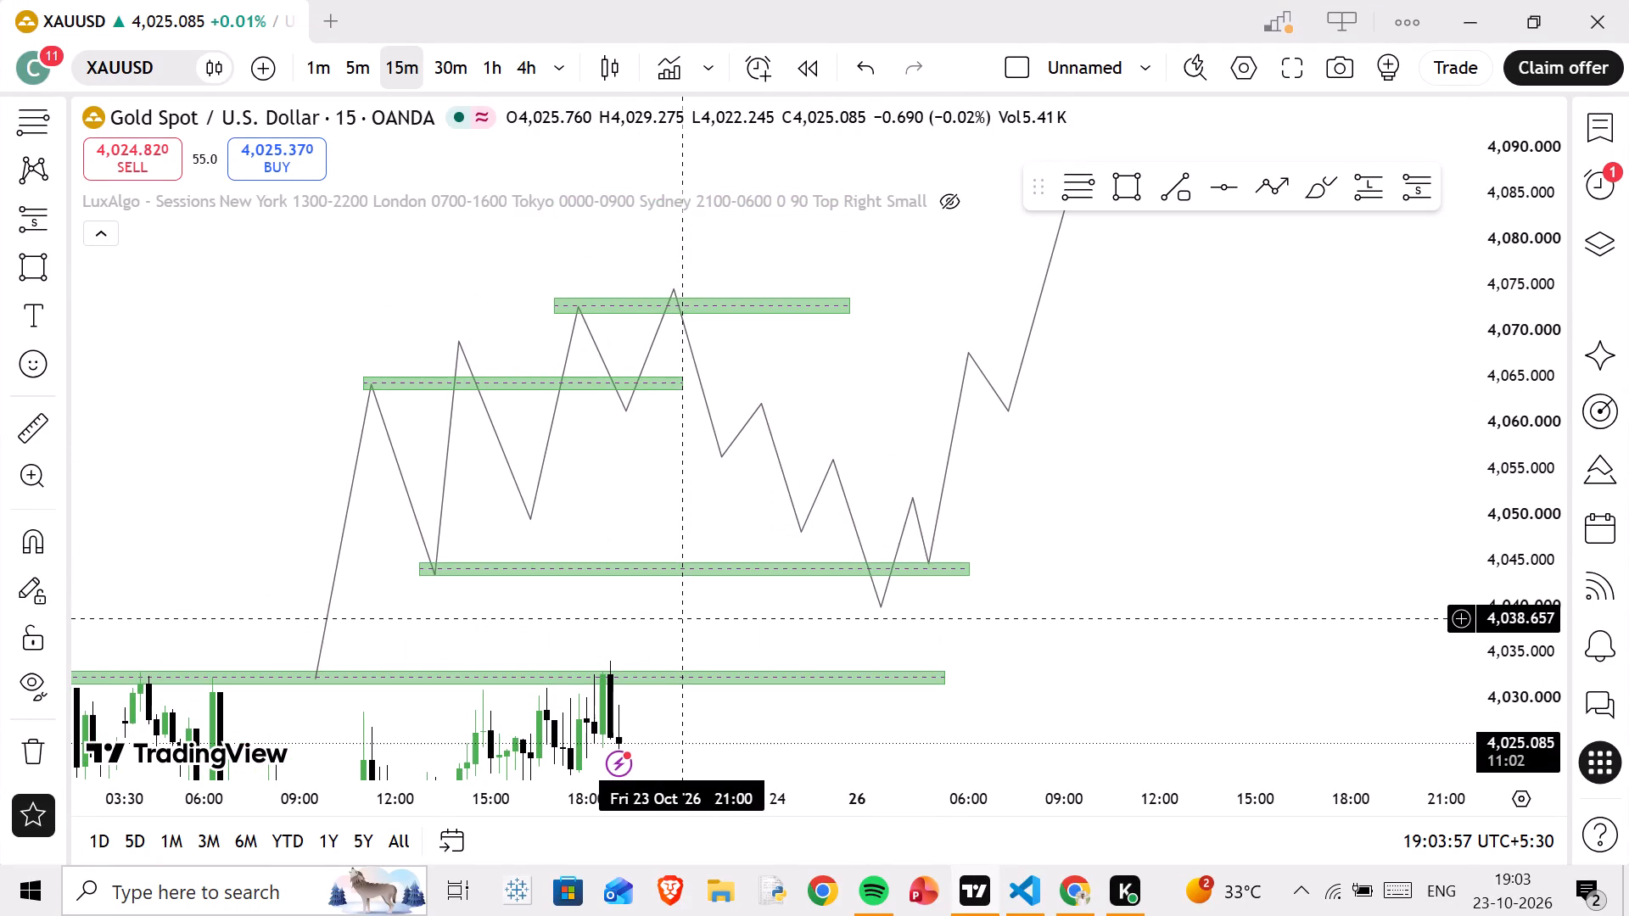
{"action": "left_click_drag", "start_coordinate": [644, 461], "coordinate": [651, 511]}
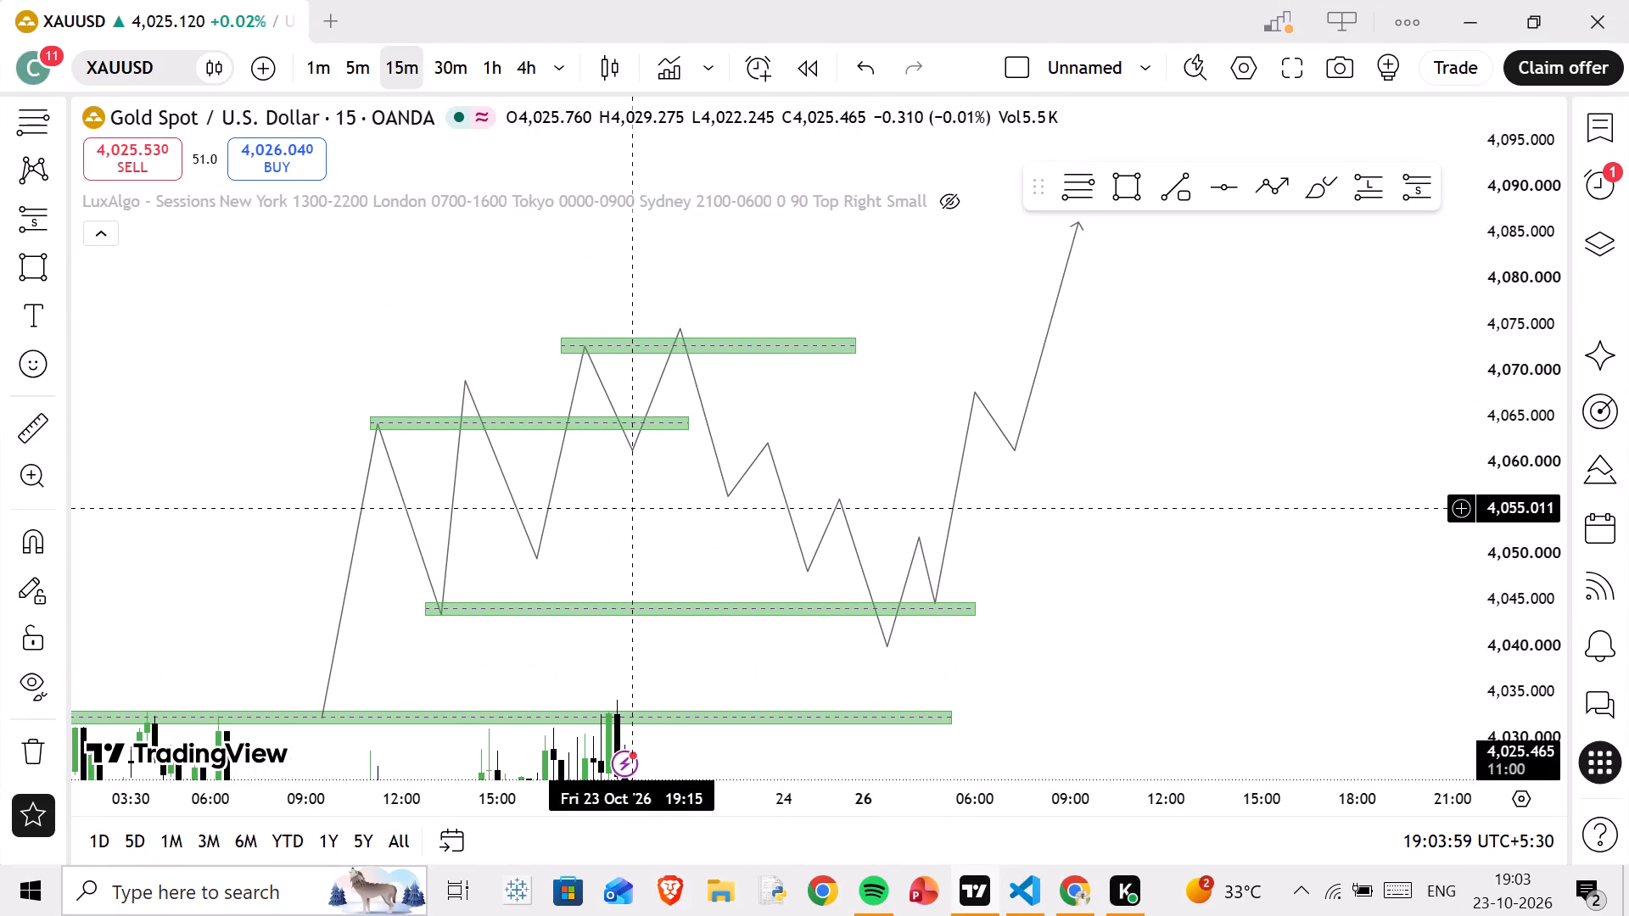
{"action": "scroll", "coordinate": [634, 508], "scroll_direction": "up", "scroll_amount": 1}
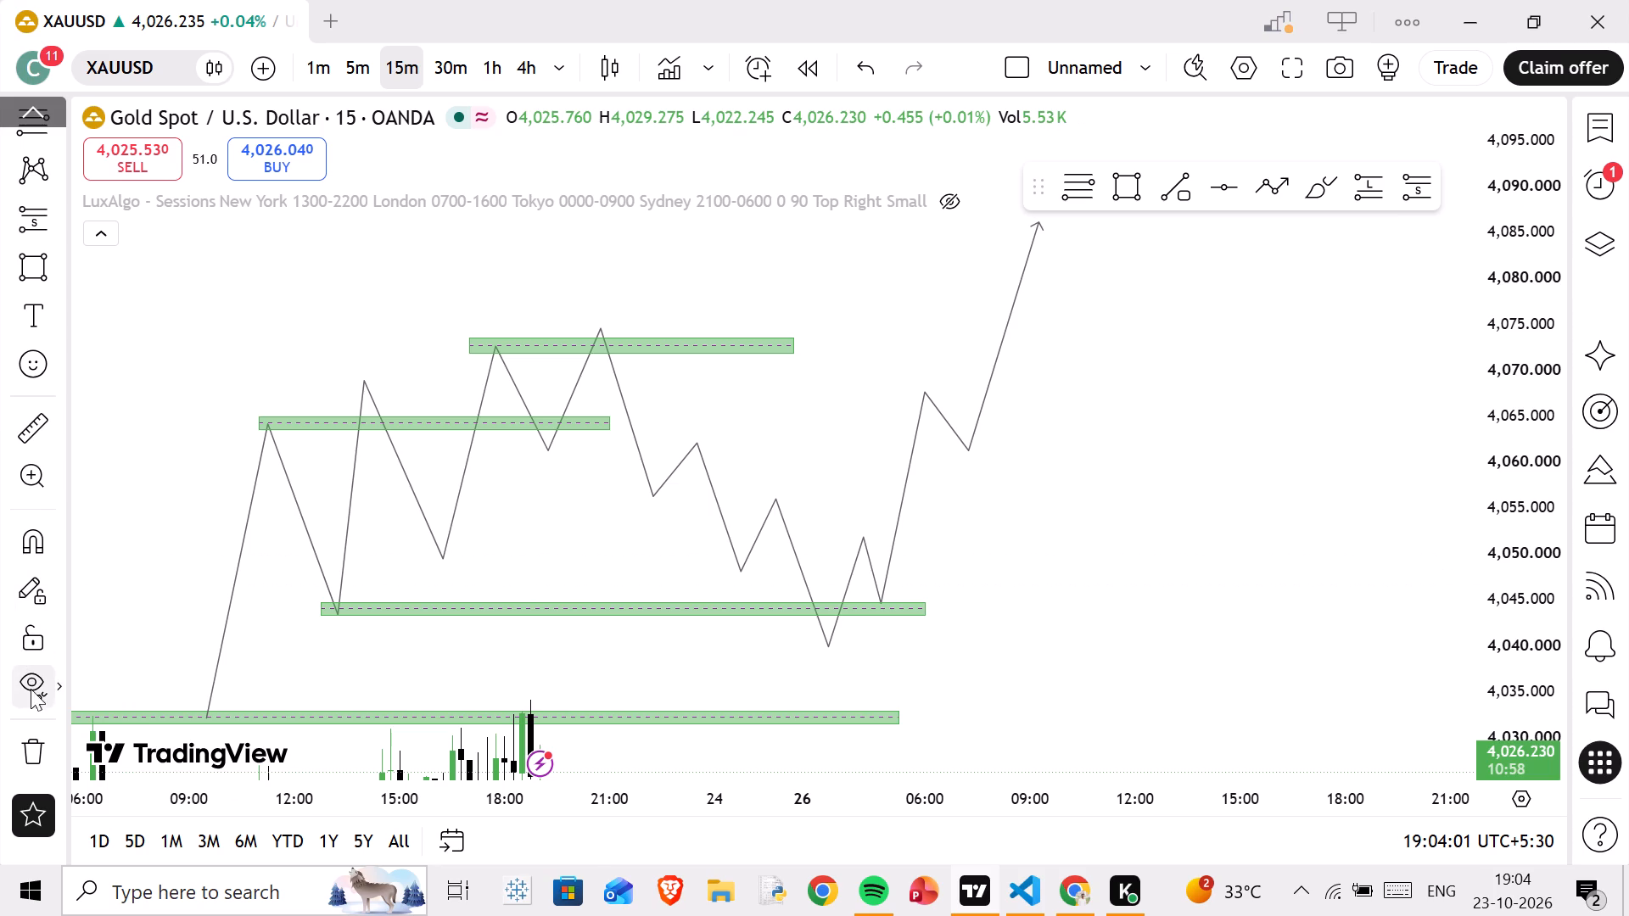
{"action": "left_click", "coordinate": [37, 420]}
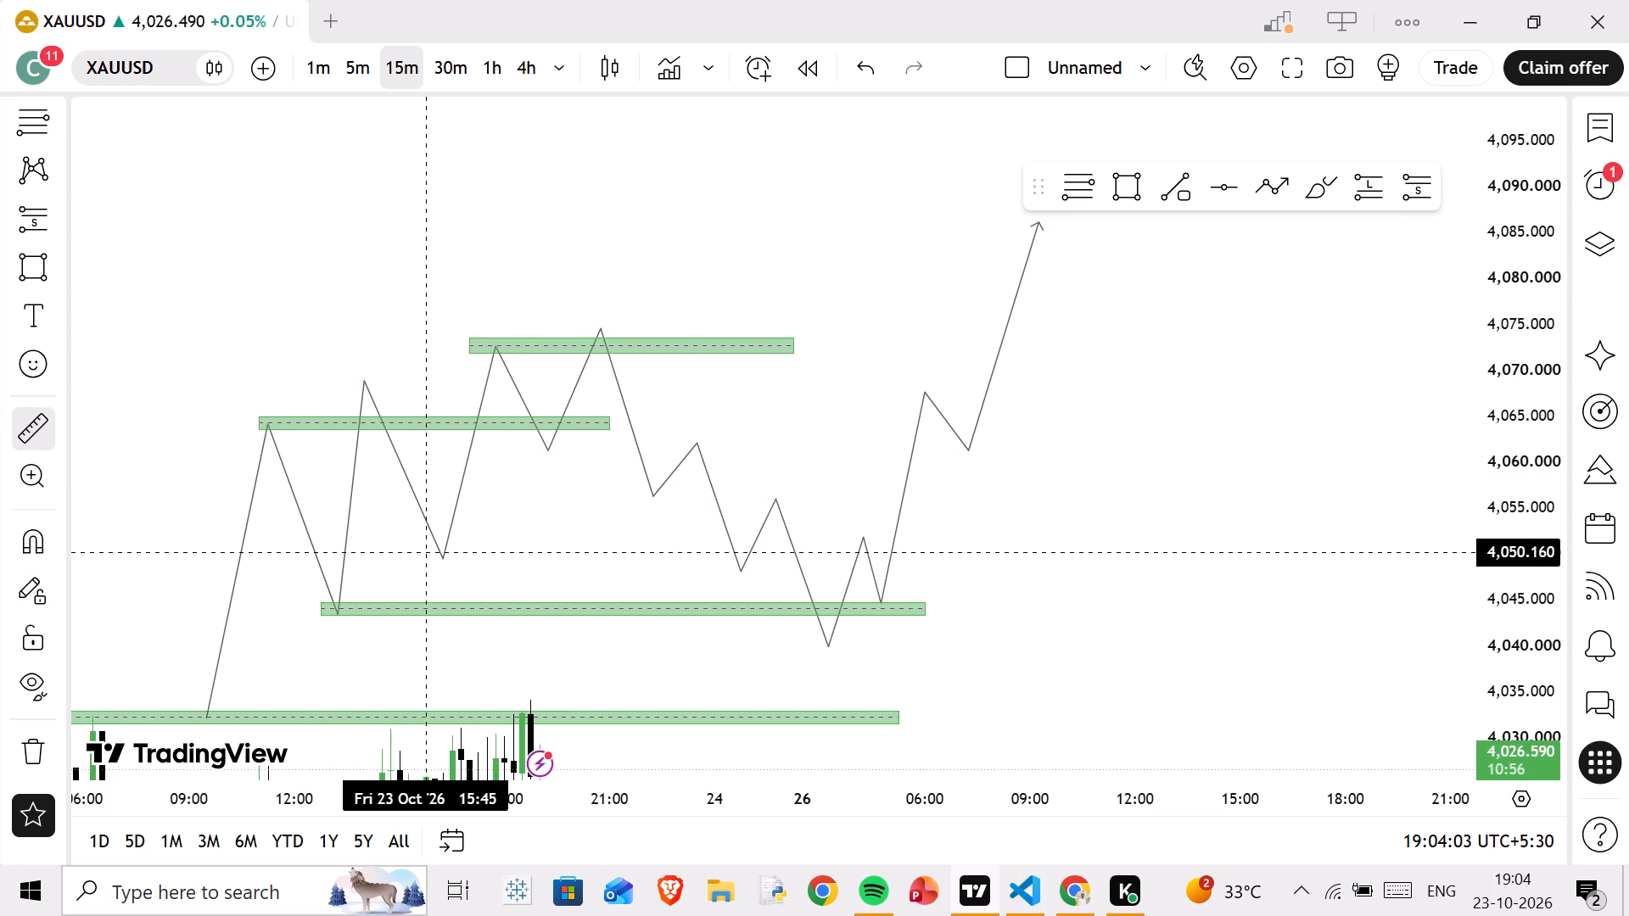
{"action": "left_click", "coordinate": [426, 557]}
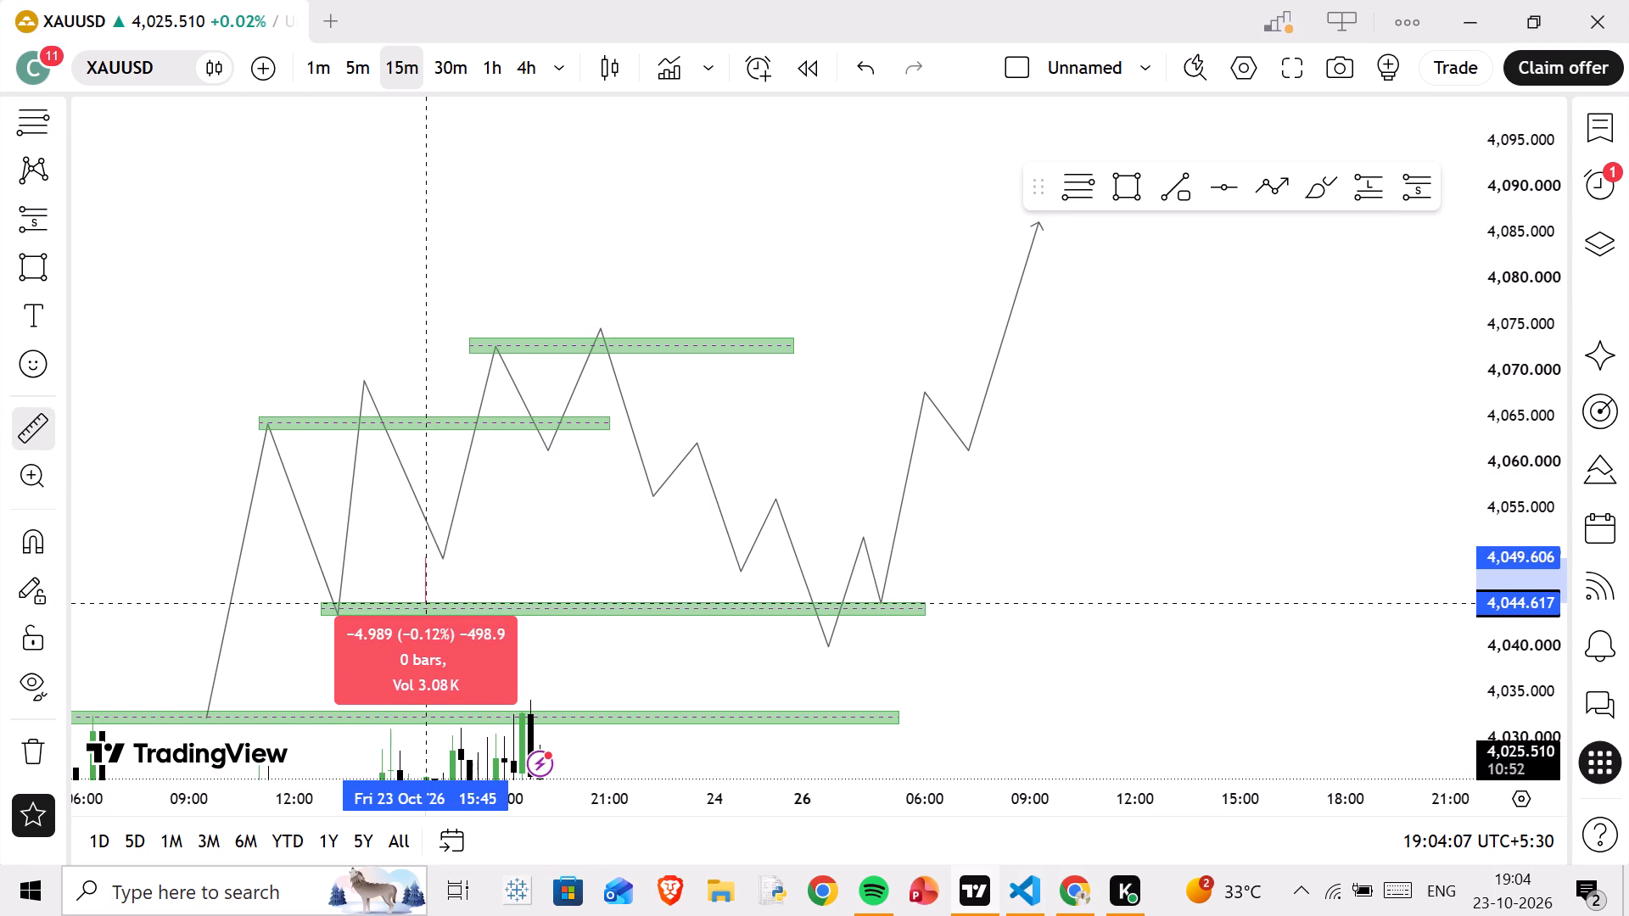
{"action": "left_click", "coordinate": [428, 601]}
{"action": "left_click", "coordinate": [496, 547]}
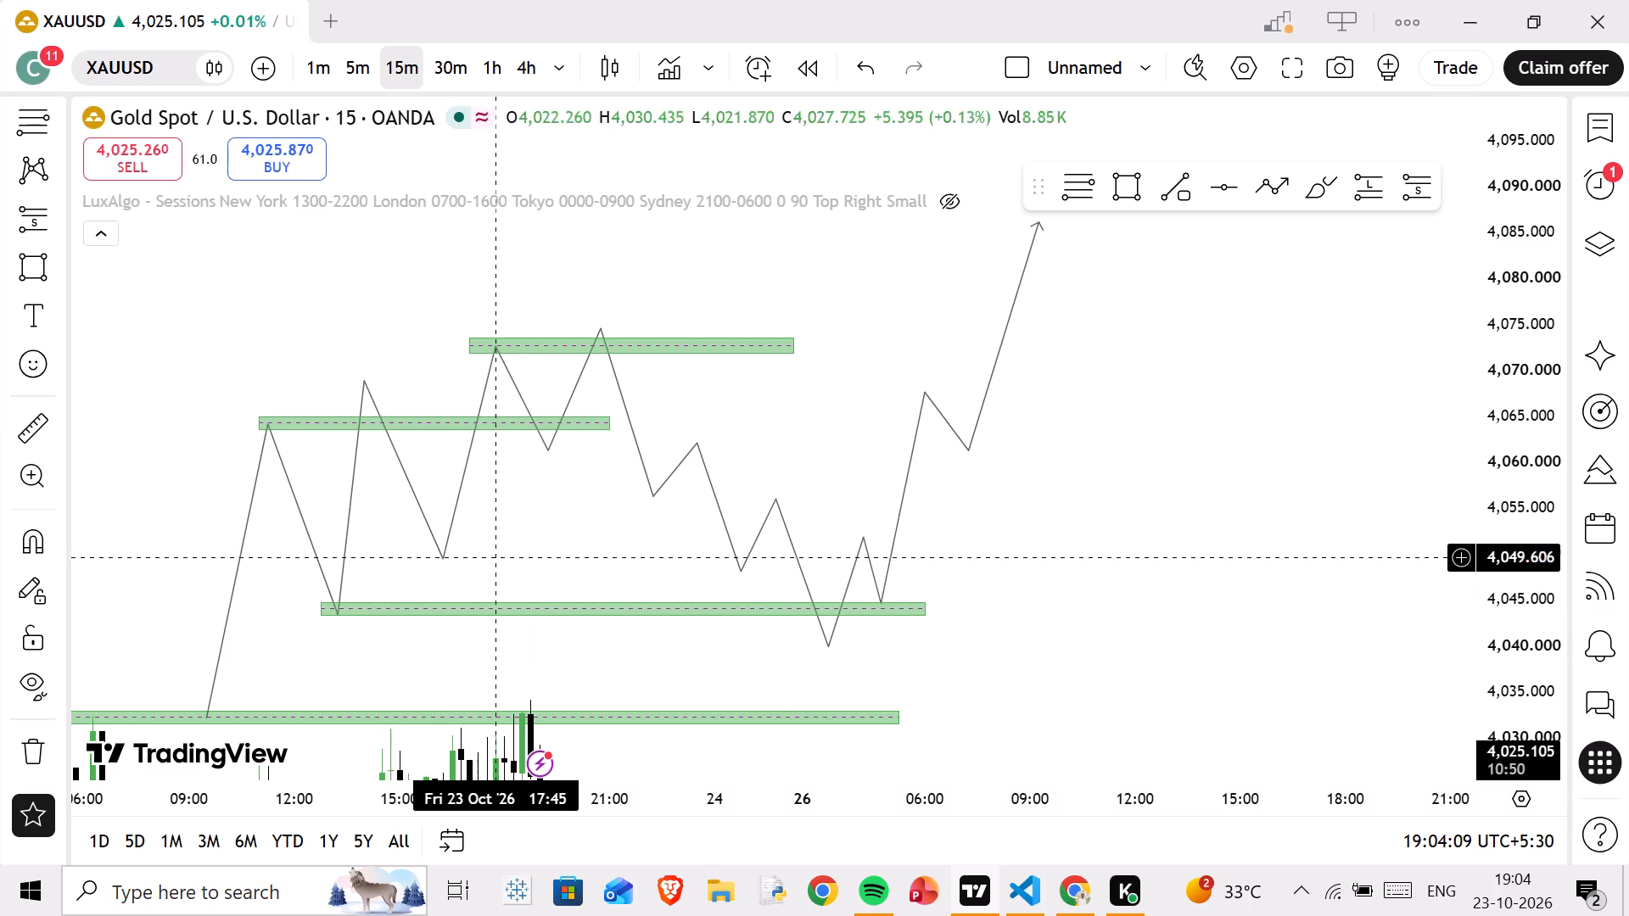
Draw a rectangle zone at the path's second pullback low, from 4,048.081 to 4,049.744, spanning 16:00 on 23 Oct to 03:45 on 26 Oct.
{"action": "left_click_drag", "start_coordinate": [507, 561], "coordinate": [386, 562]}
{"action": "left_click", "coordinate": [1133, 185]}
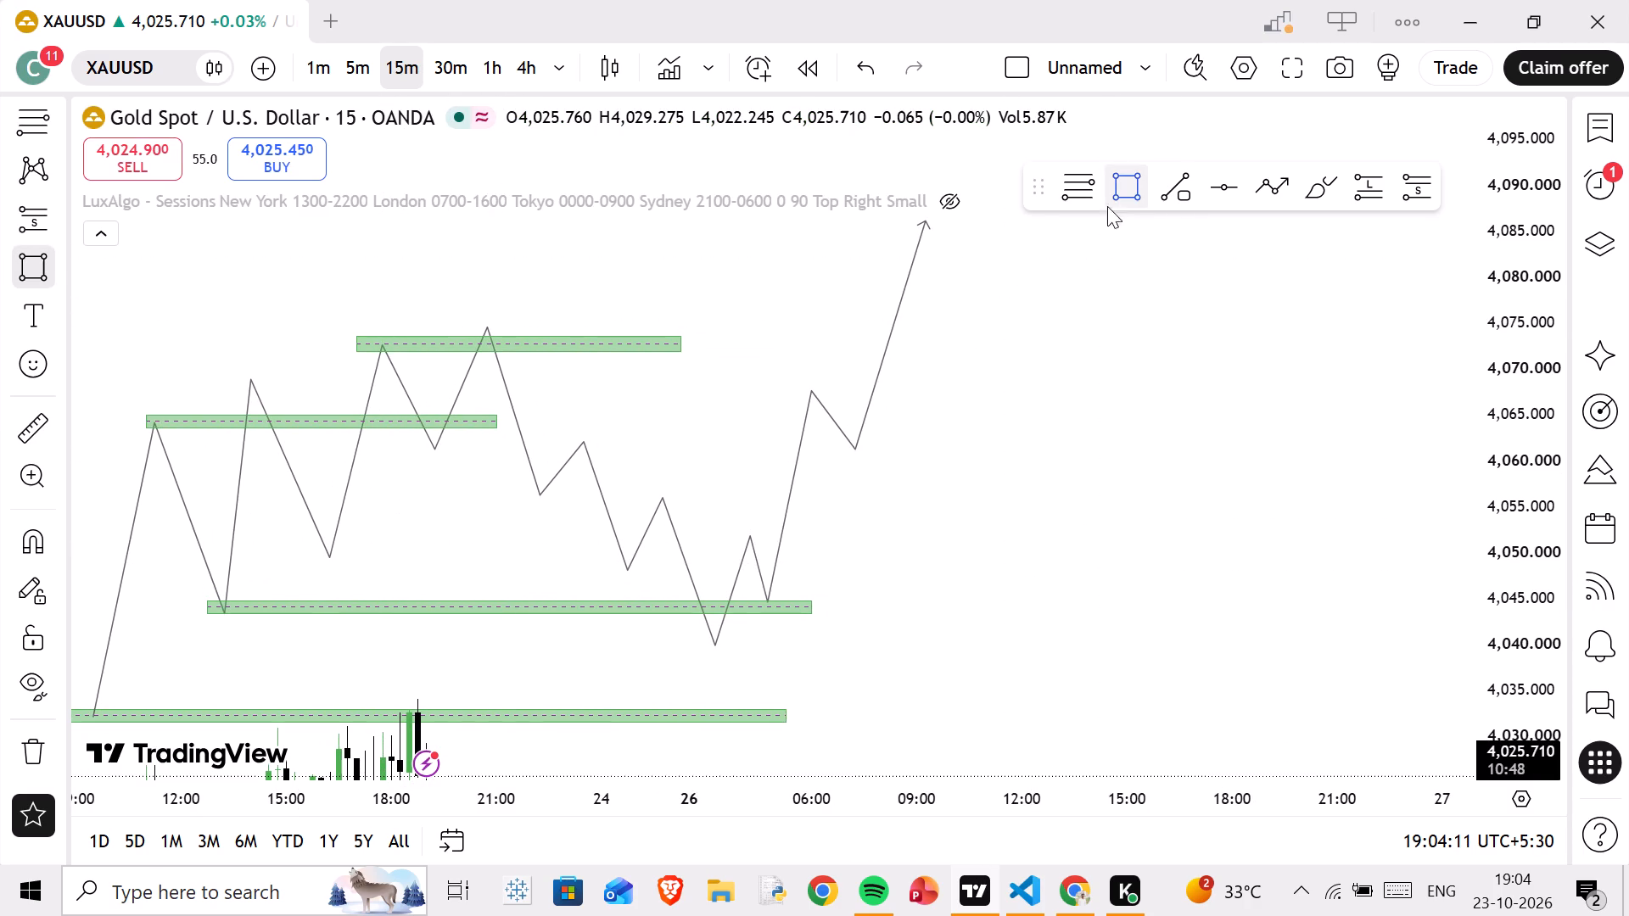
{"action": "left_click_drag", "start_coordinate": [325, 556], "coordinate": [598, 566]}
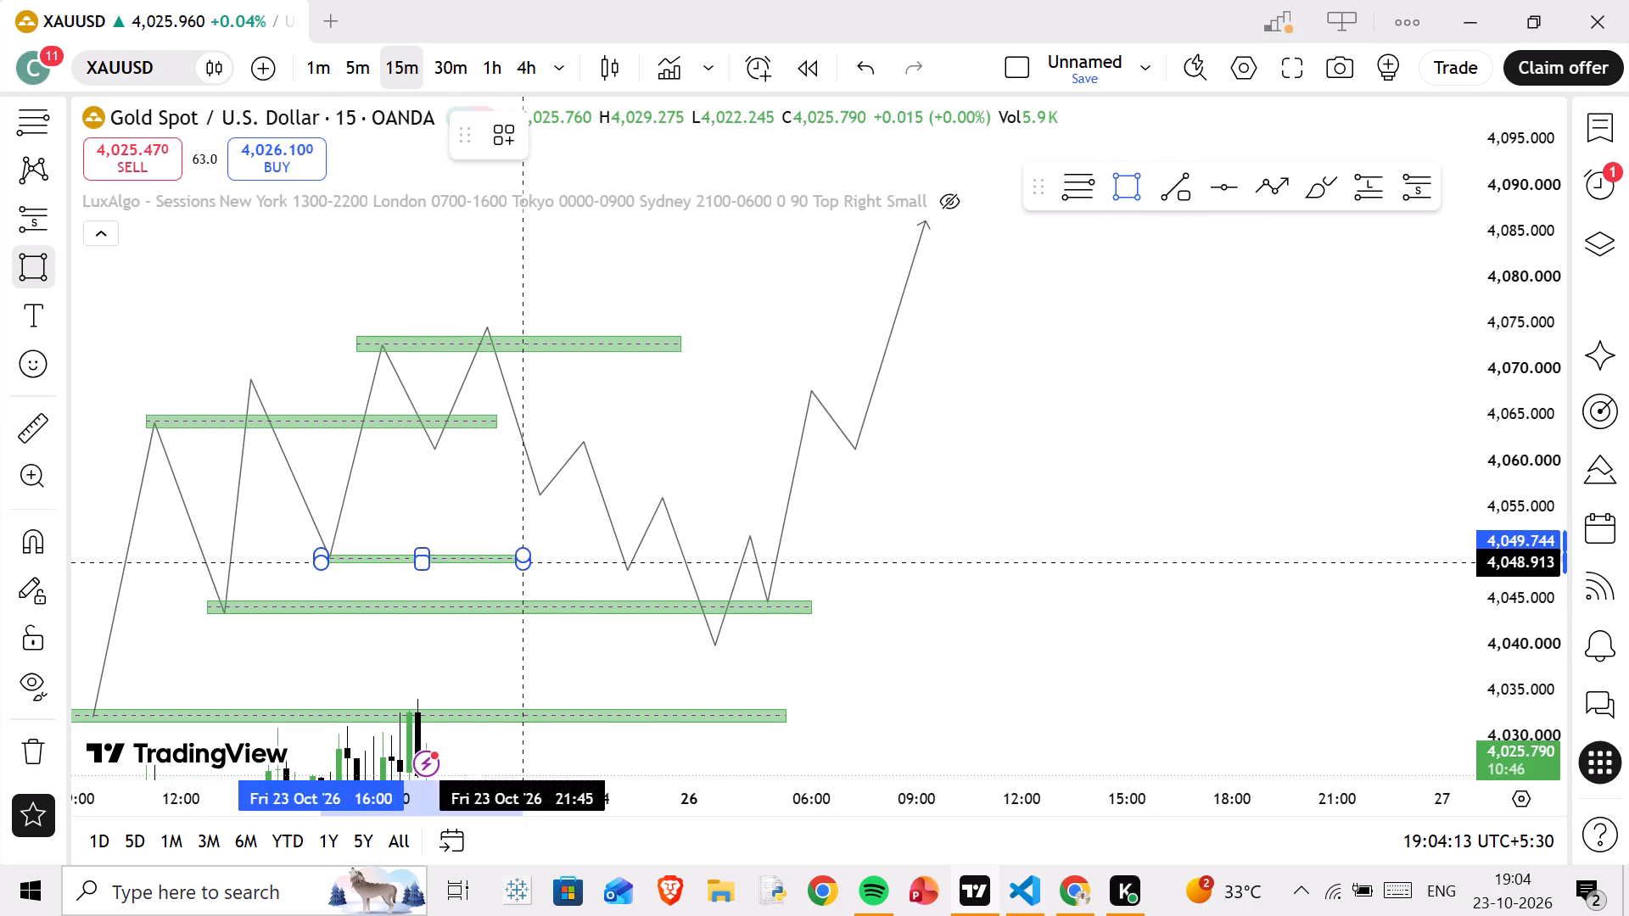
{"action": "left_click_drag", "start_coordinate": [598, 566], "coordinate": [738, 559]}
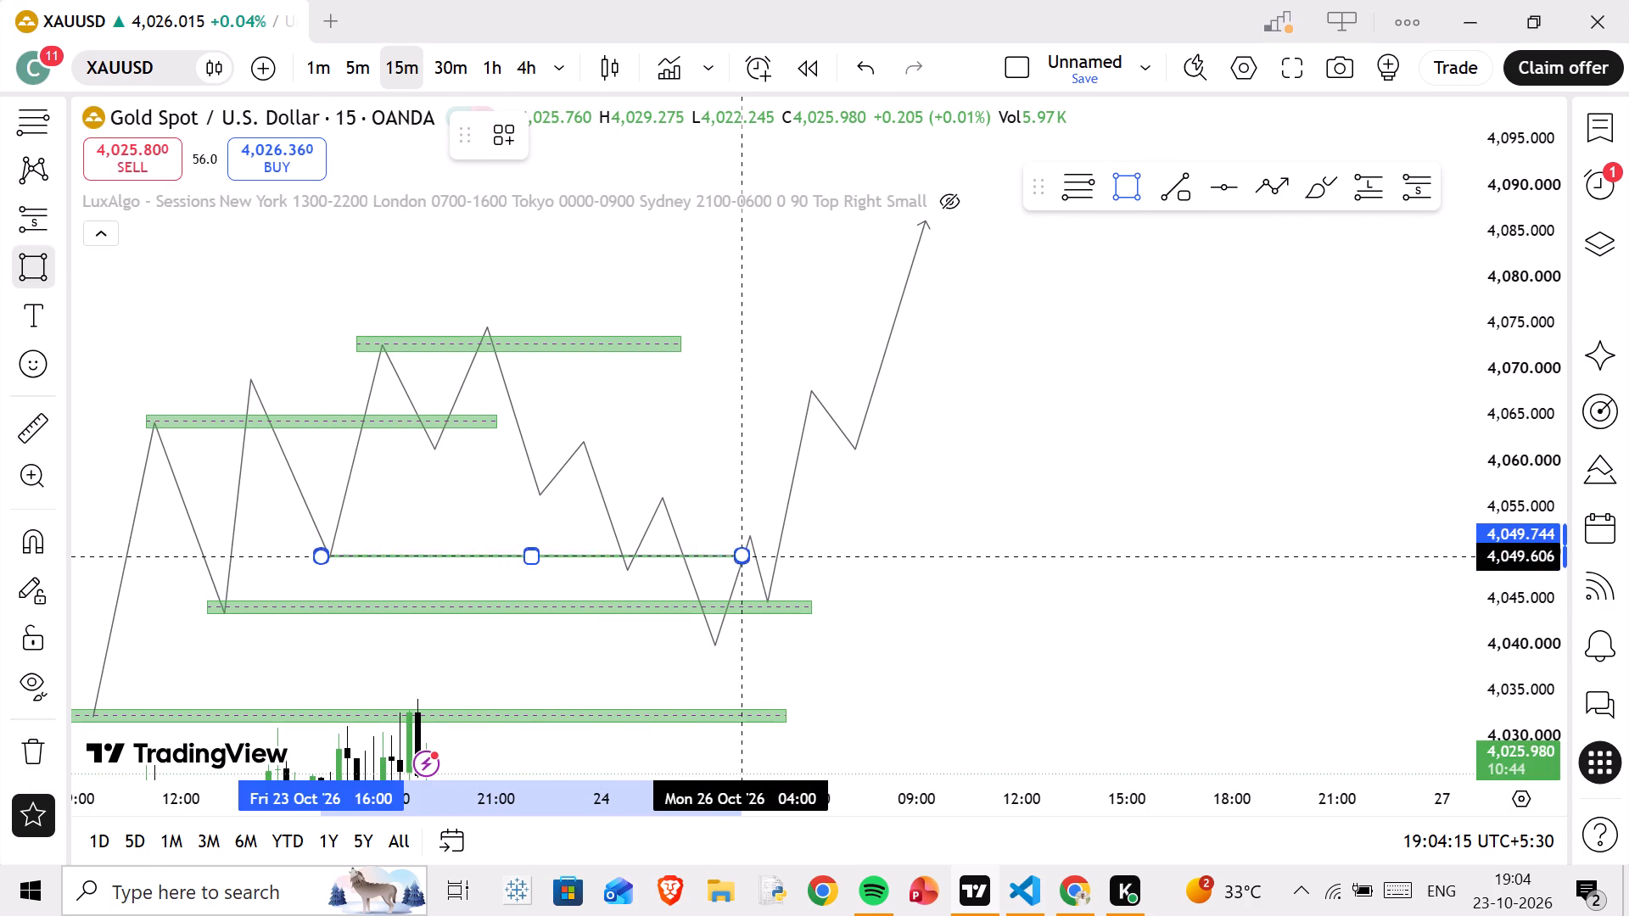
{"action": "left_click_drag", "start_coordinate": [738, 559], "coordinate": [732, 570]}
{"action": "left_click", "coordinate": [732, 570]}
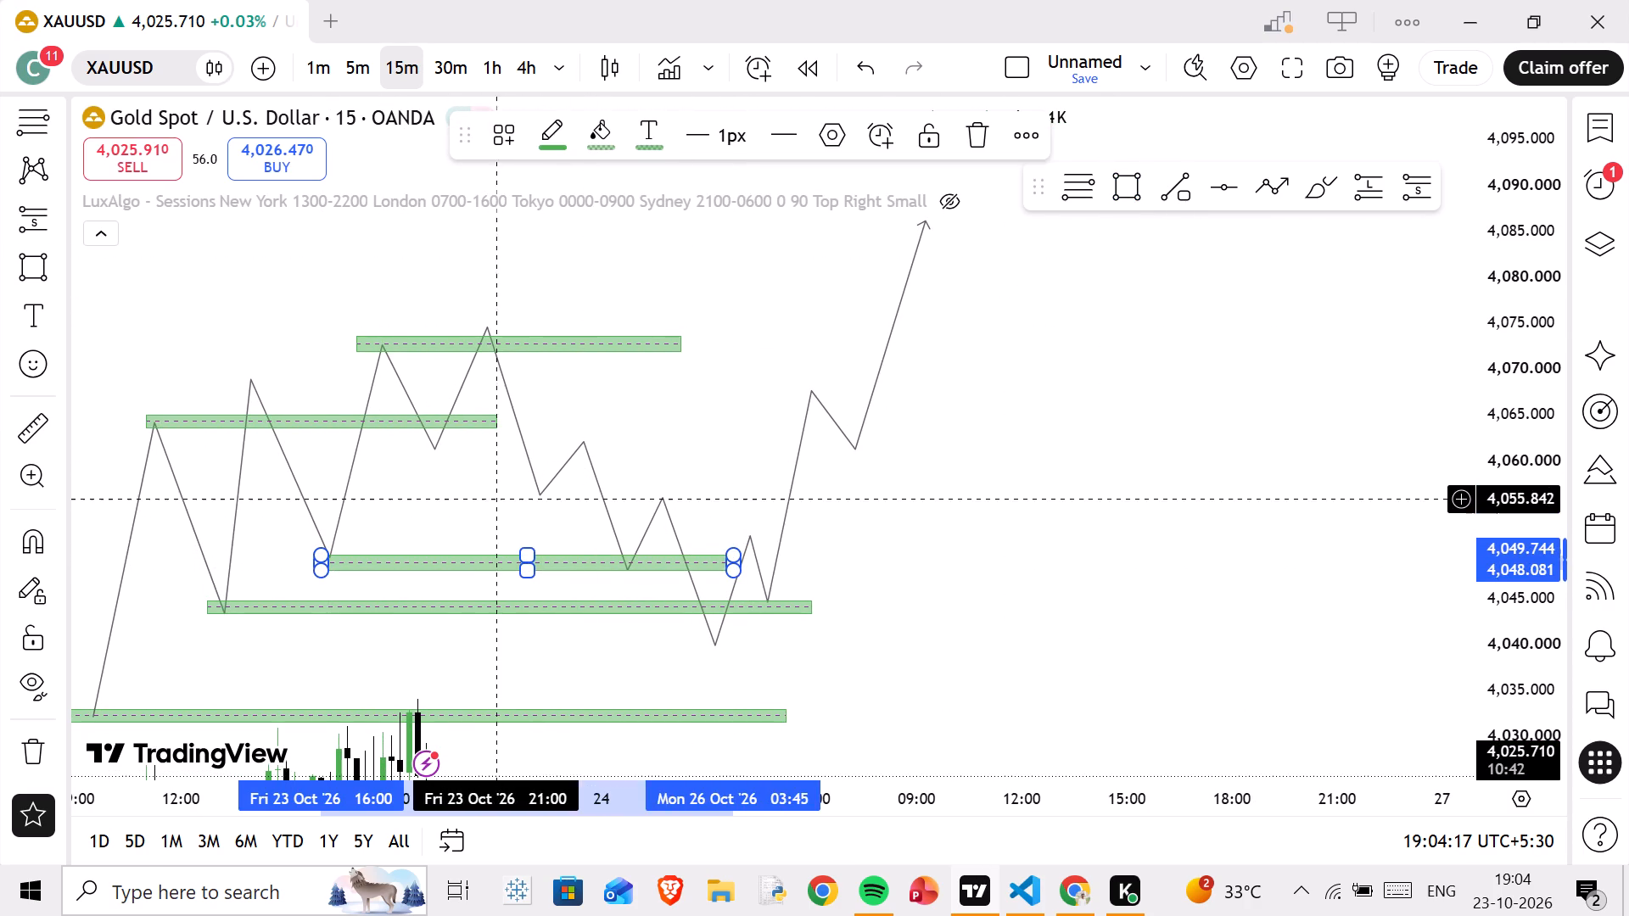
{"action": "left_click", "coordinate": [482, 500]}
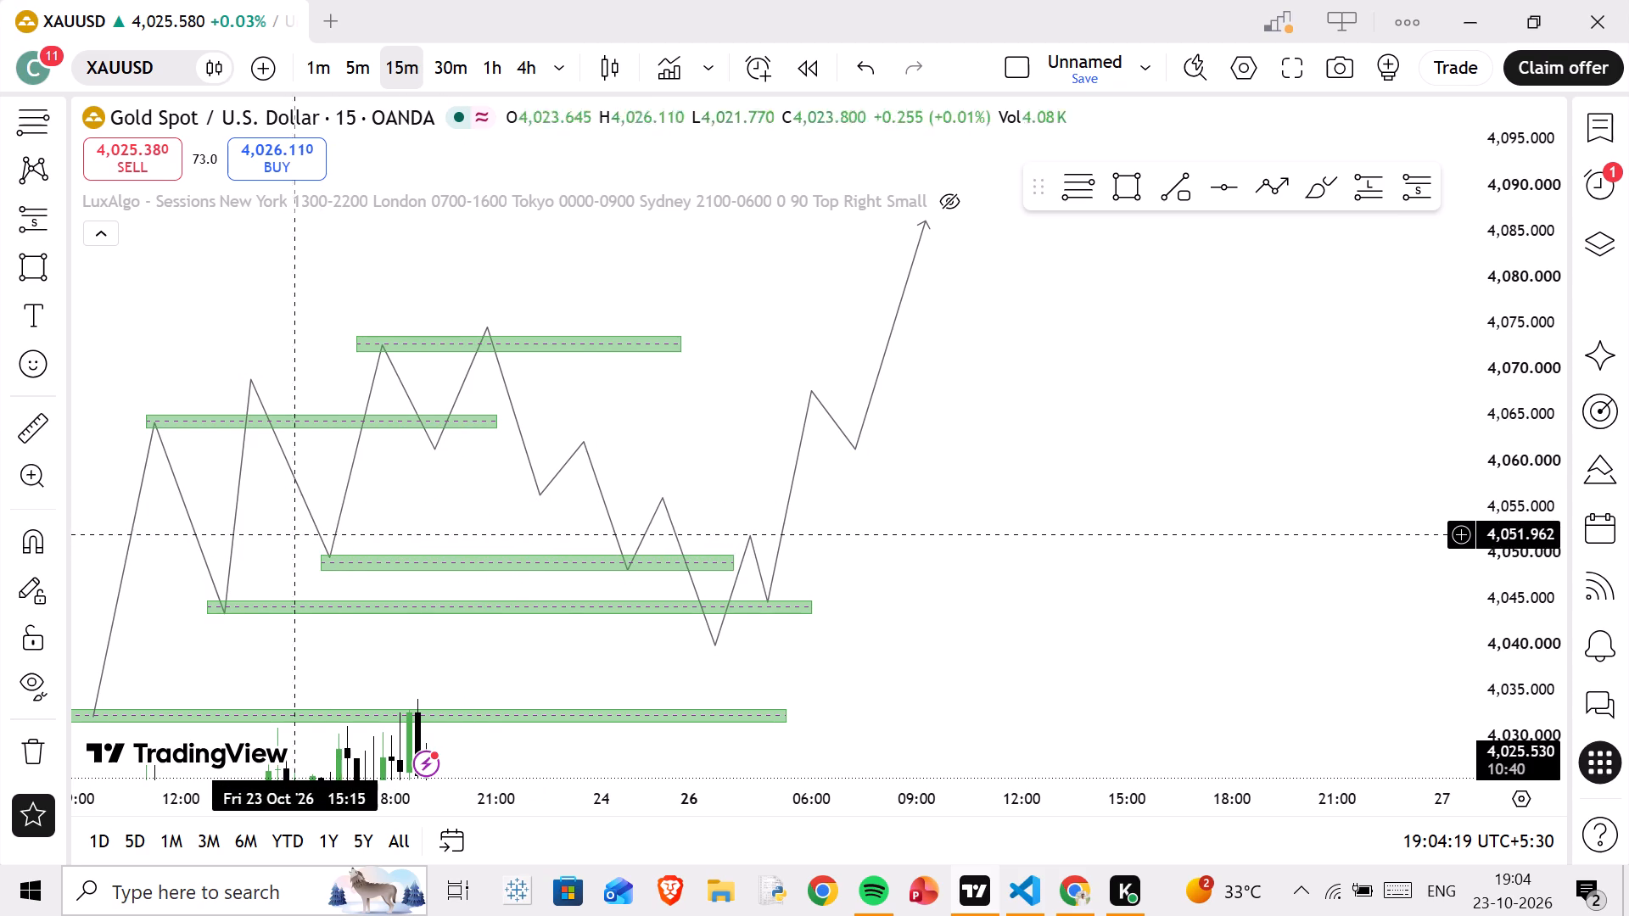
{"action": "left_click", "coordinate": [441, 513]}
Delete the schematic projected price path above the candles.
{"action": "left_click_drag", "start_coordinate": [904, 517], "coordinate": [910, 460]}
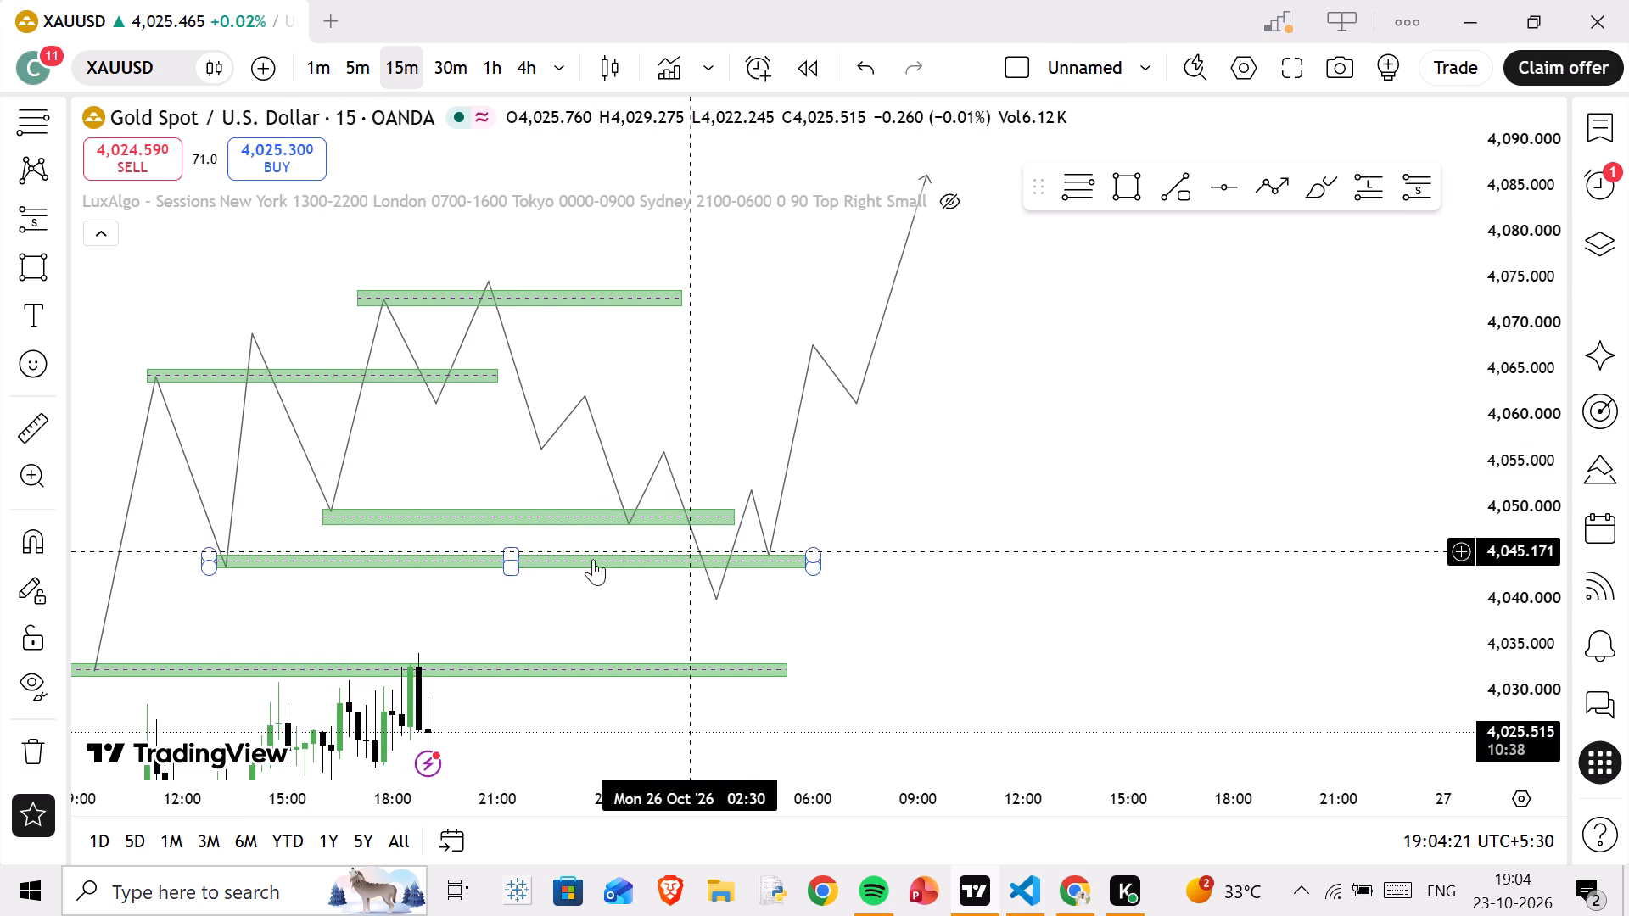
{"action": "left_click_drag", "start_coordinate": [910, 545], "coordinate": [986, 453]}
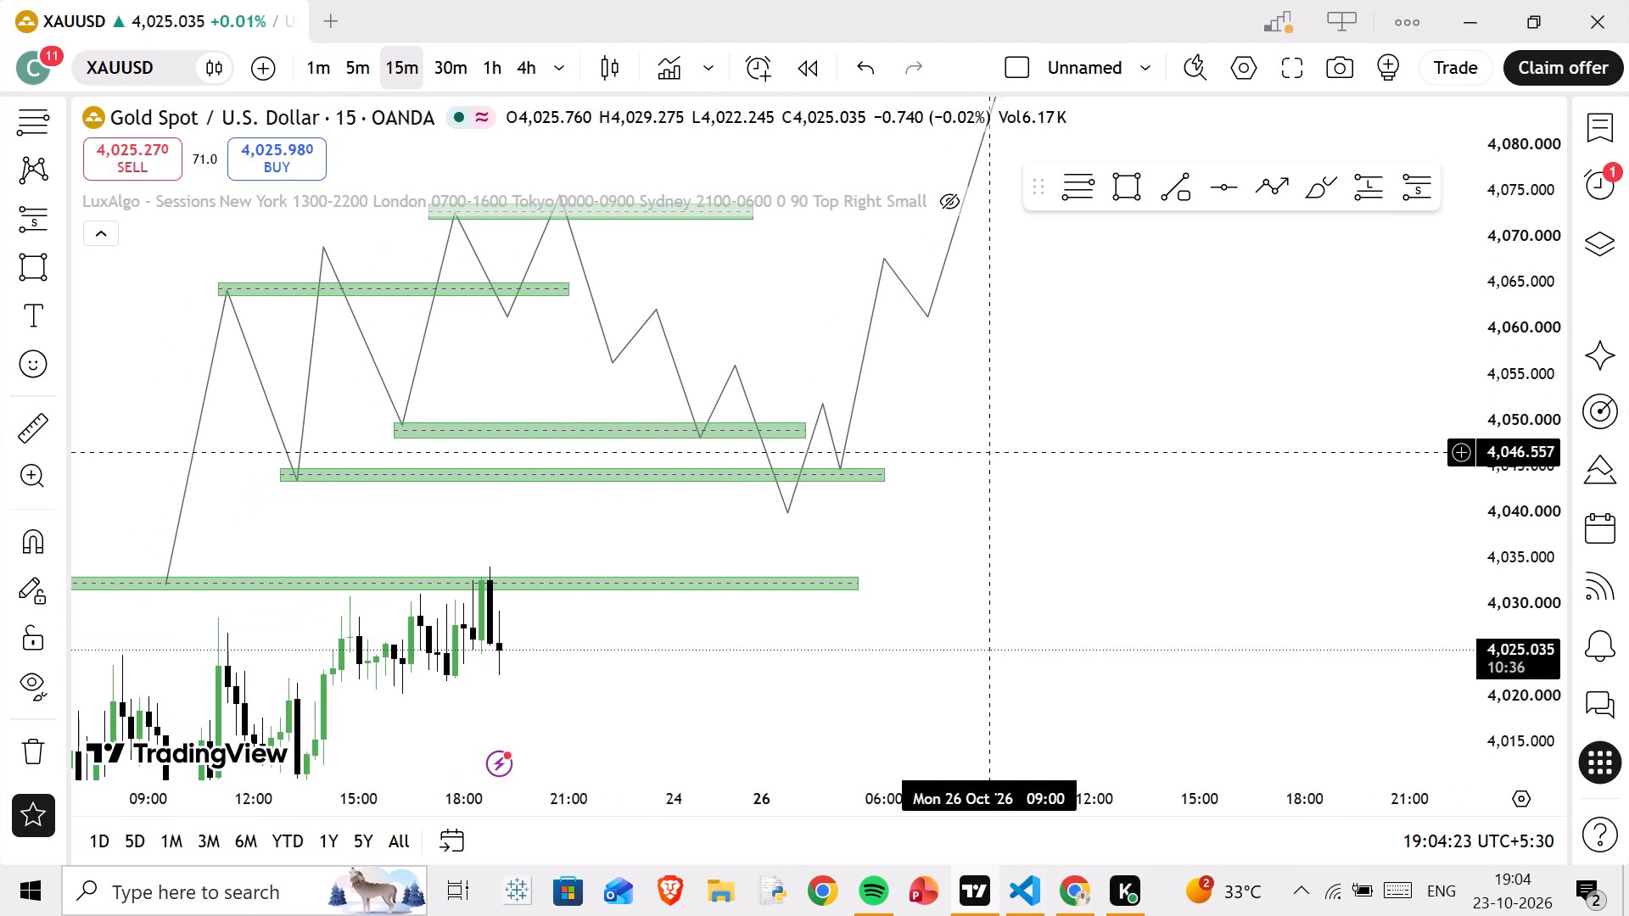
{"action": "left_click_drag", "start_coordinate": [1019, 447], "coordinate": [1289, 463]}
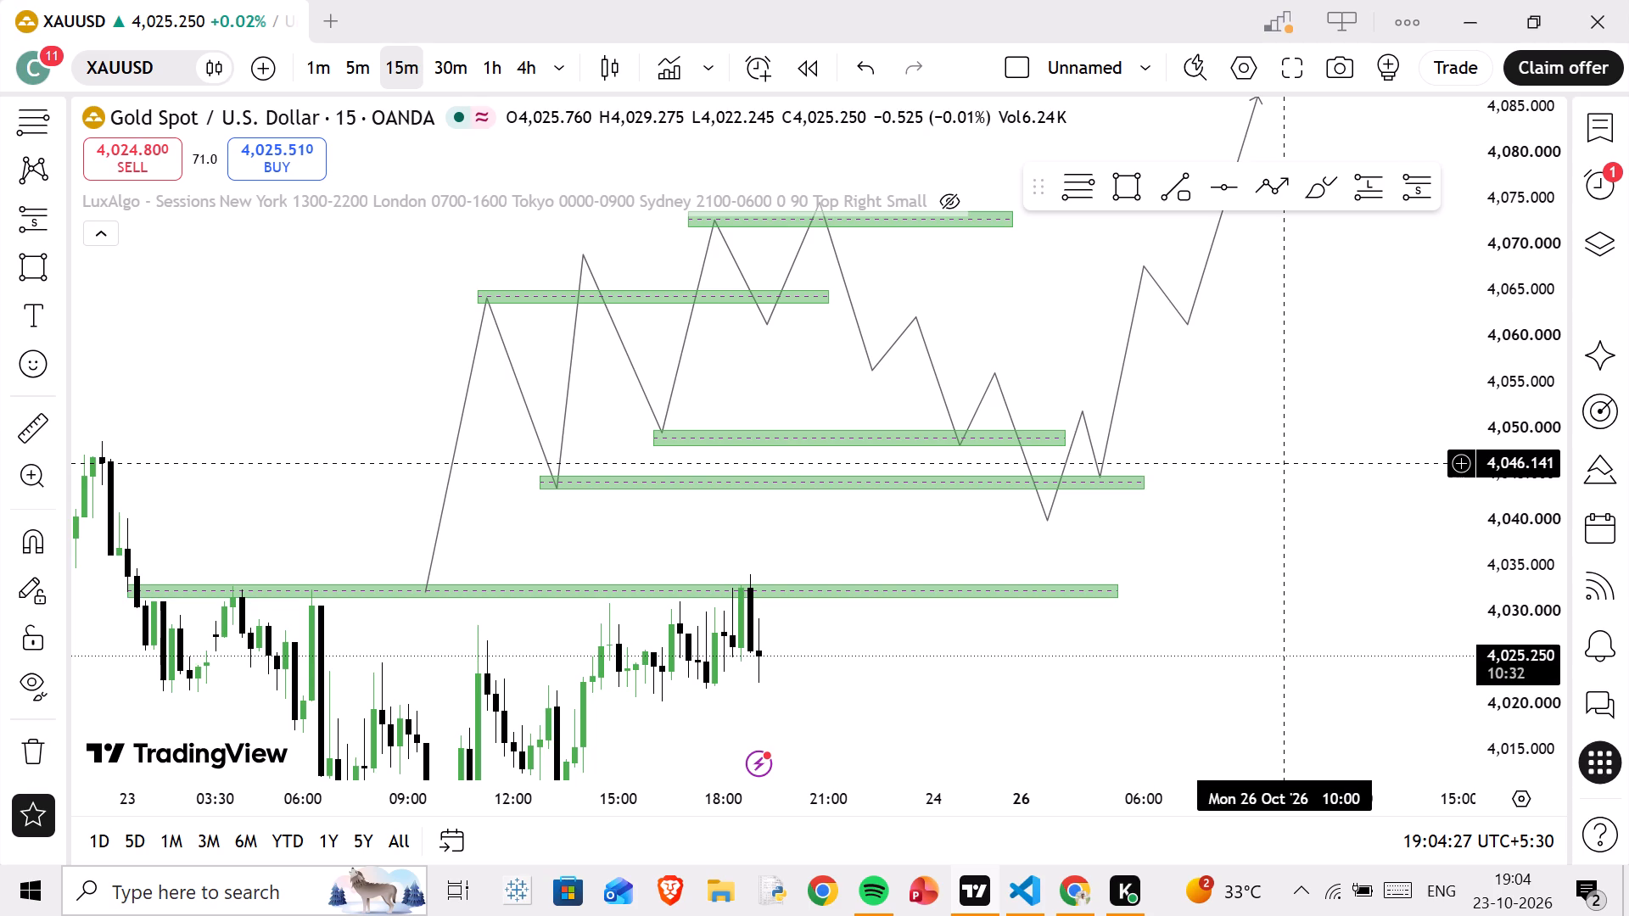
{"action": "left_click_drag", "start_coordinate": [1289, 463], "coordinate": [1287, 466]}
{"action": "left_click_drag", "start_coordinate": [1285, 466], "coordinate": [944, 588]}
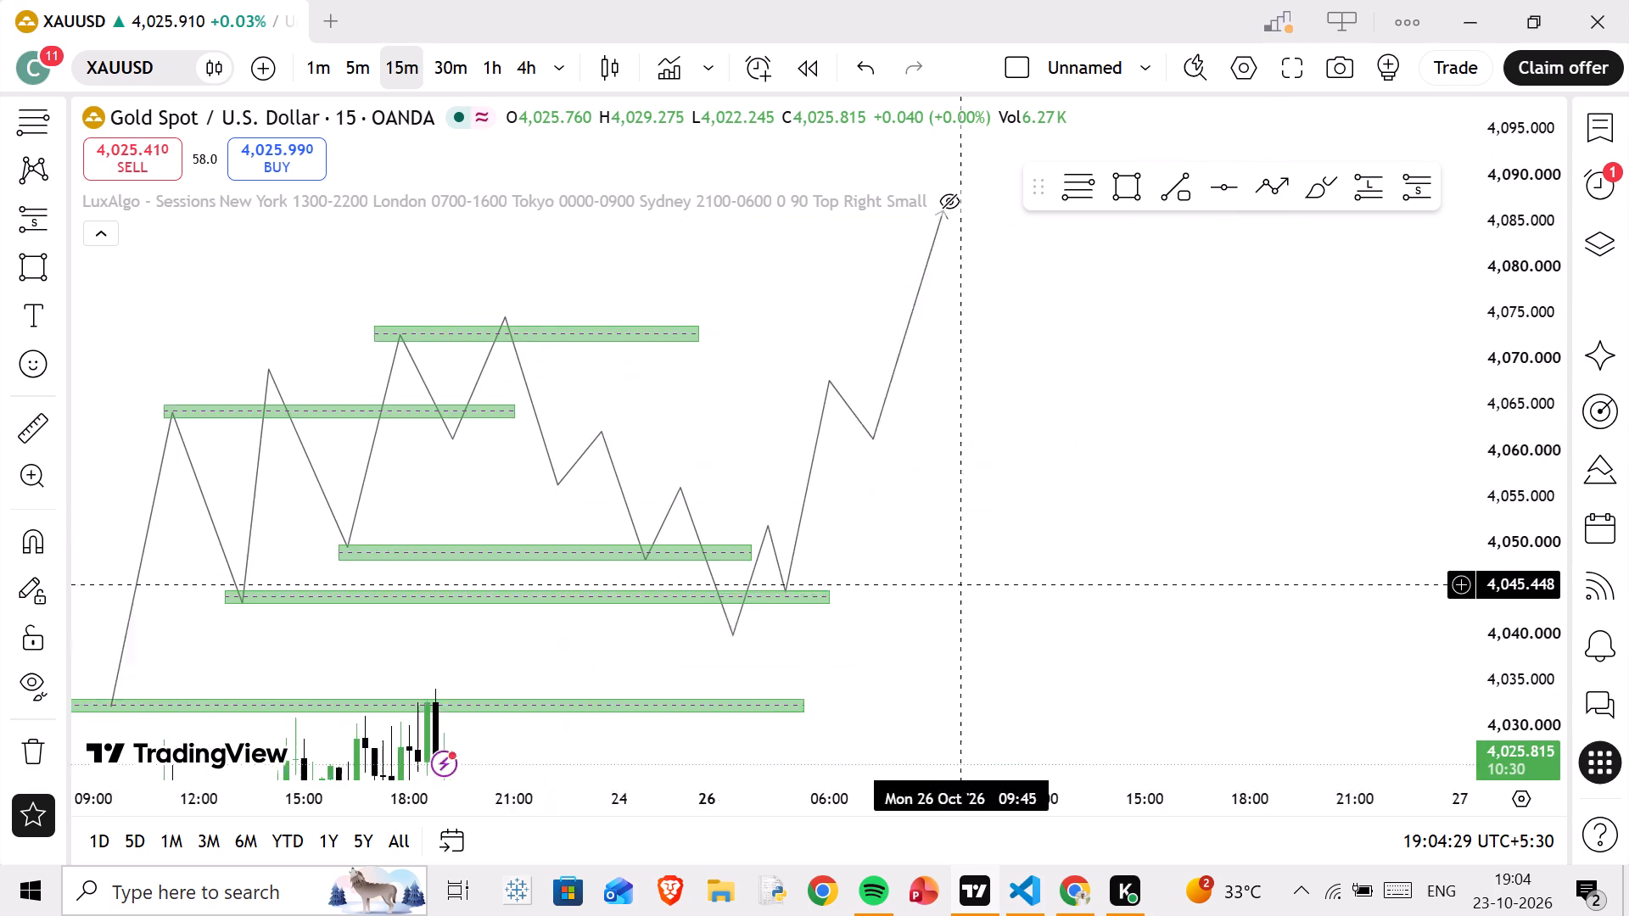
{"action": "left_click_drag", "start_coordinate": [944, 588], "coordinate": [943, 586]}
{"action": "left_click", "coordinate": [860, 439]}
{"action": "left_click", "coordinate": [849, 138]}
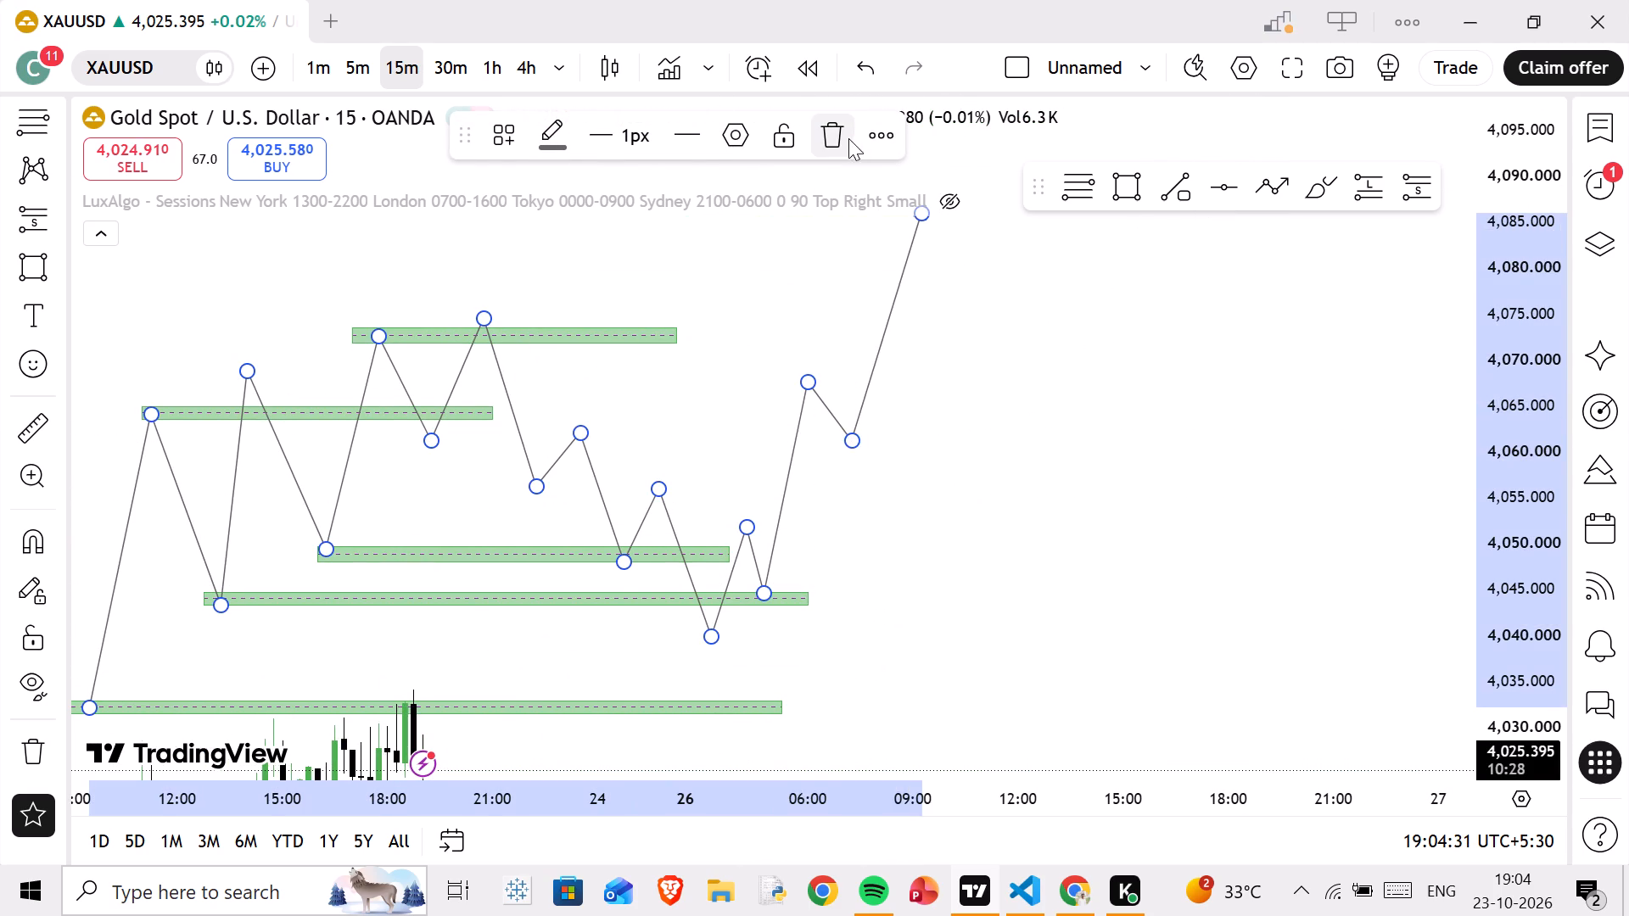
Delete the four illustration zones at the path's third peak, first peak, second pullback low and first pullback low.
{"action": "left_click", "coordinate": [629, 341]}
{"action": "left_click", "coordinate": [965, 115]}
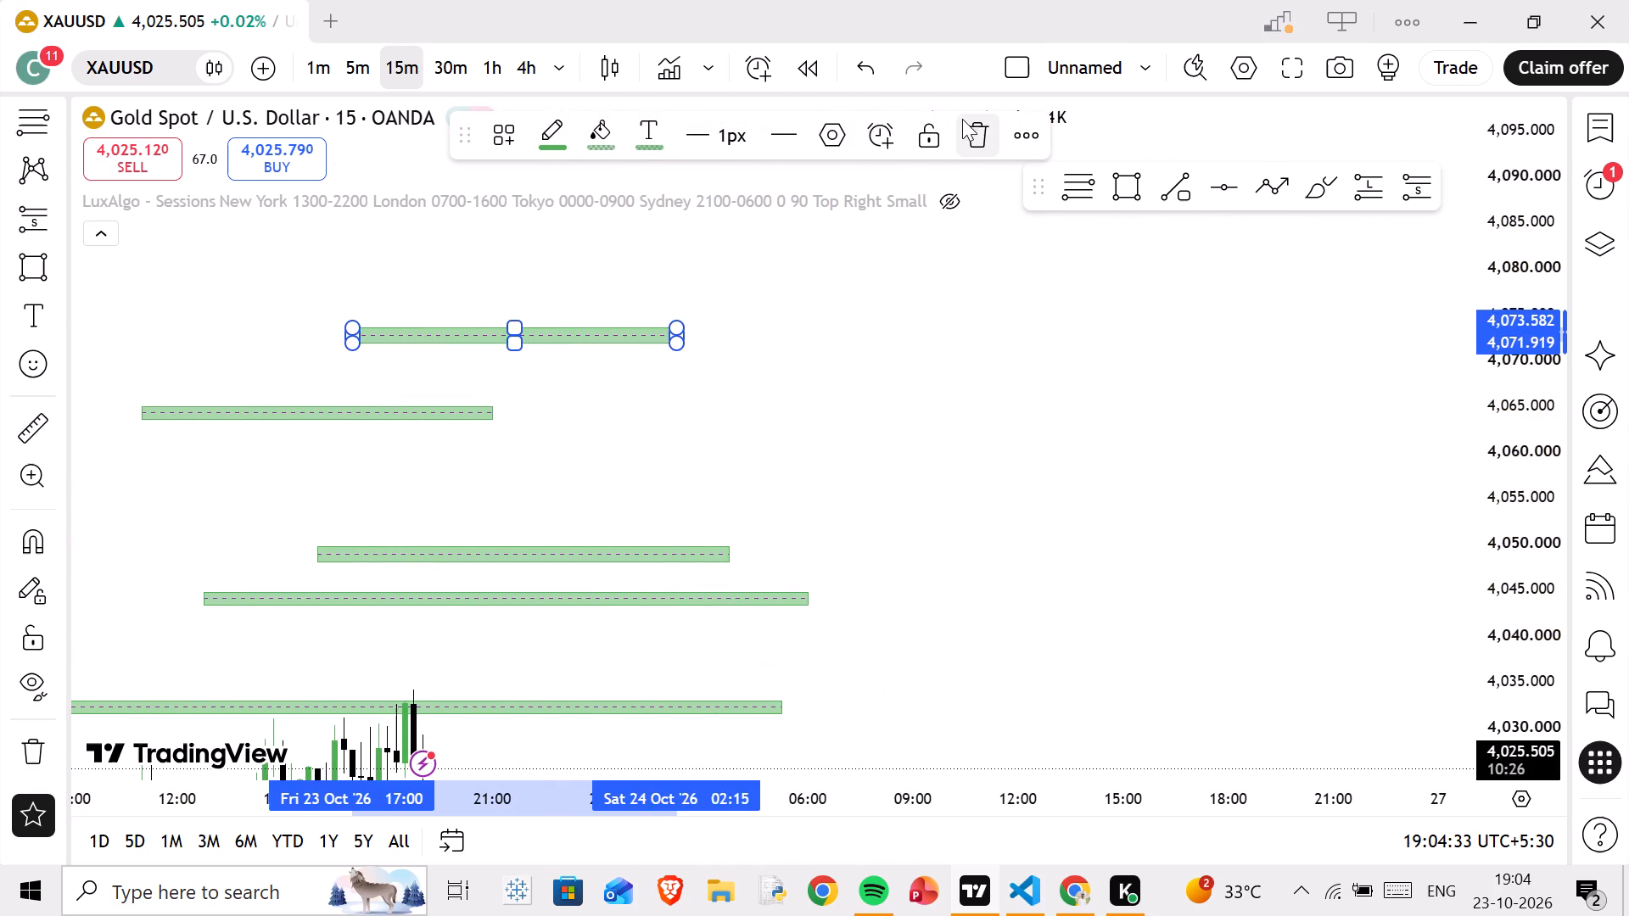
{"action": "left_click", "coordinate": [493, 426]}
{"action": "left_click", "coordinate": [981, 147]}
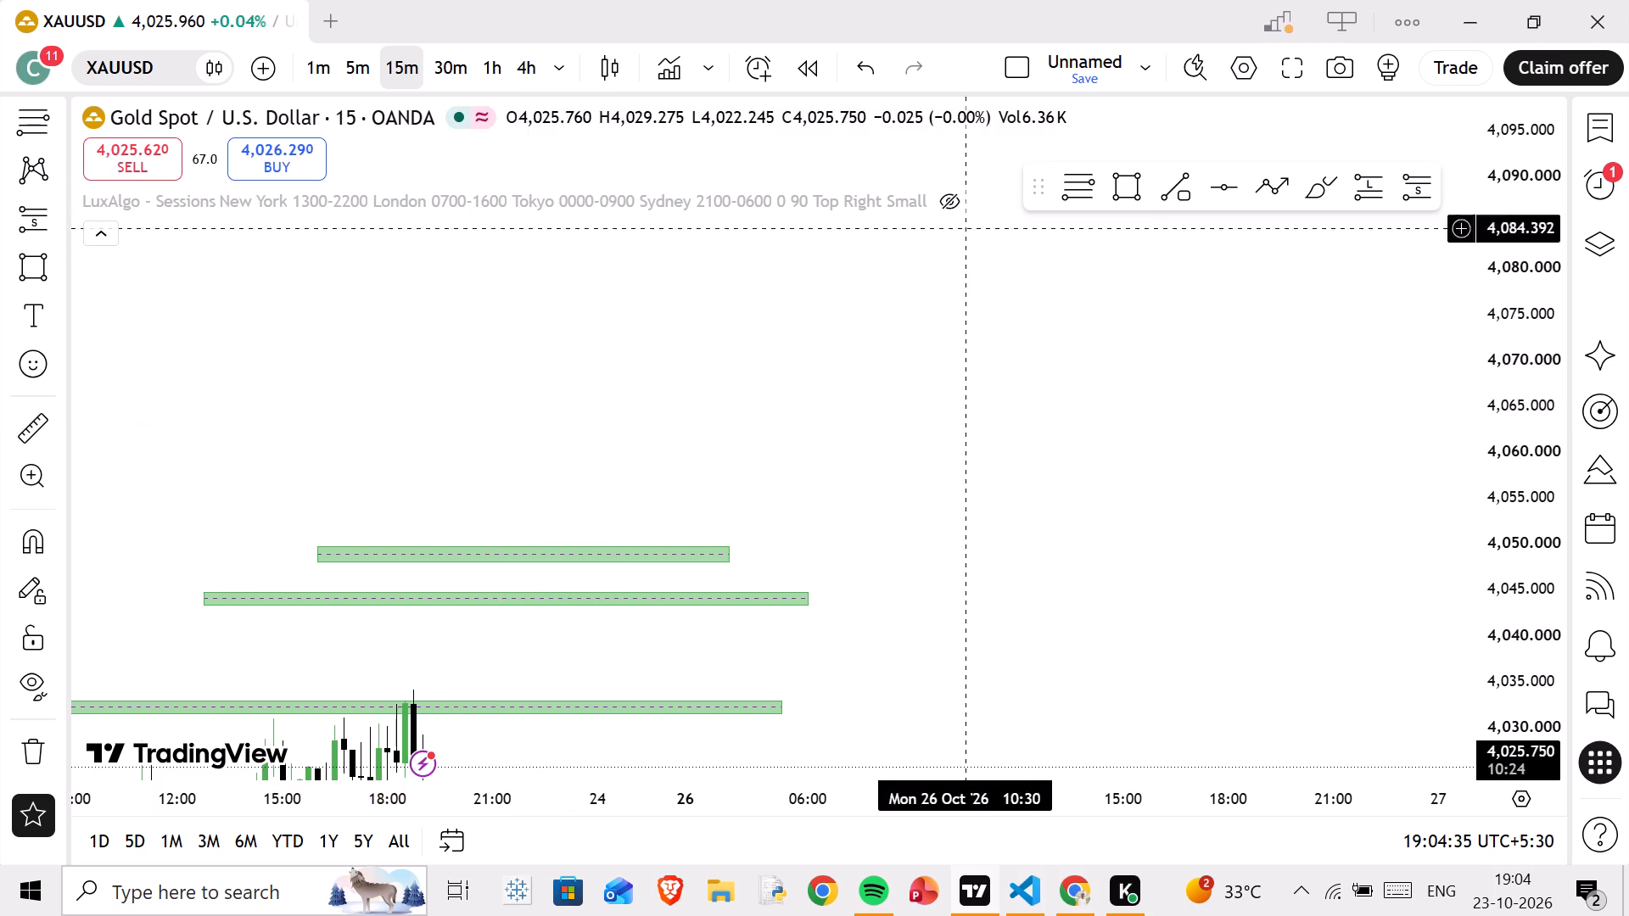
{"action": "left_click_drag", "start_coordinate": [945, 472], "coordinate": [932, 270]}
{"action": "left_click", "coordinate": [707, 361]}
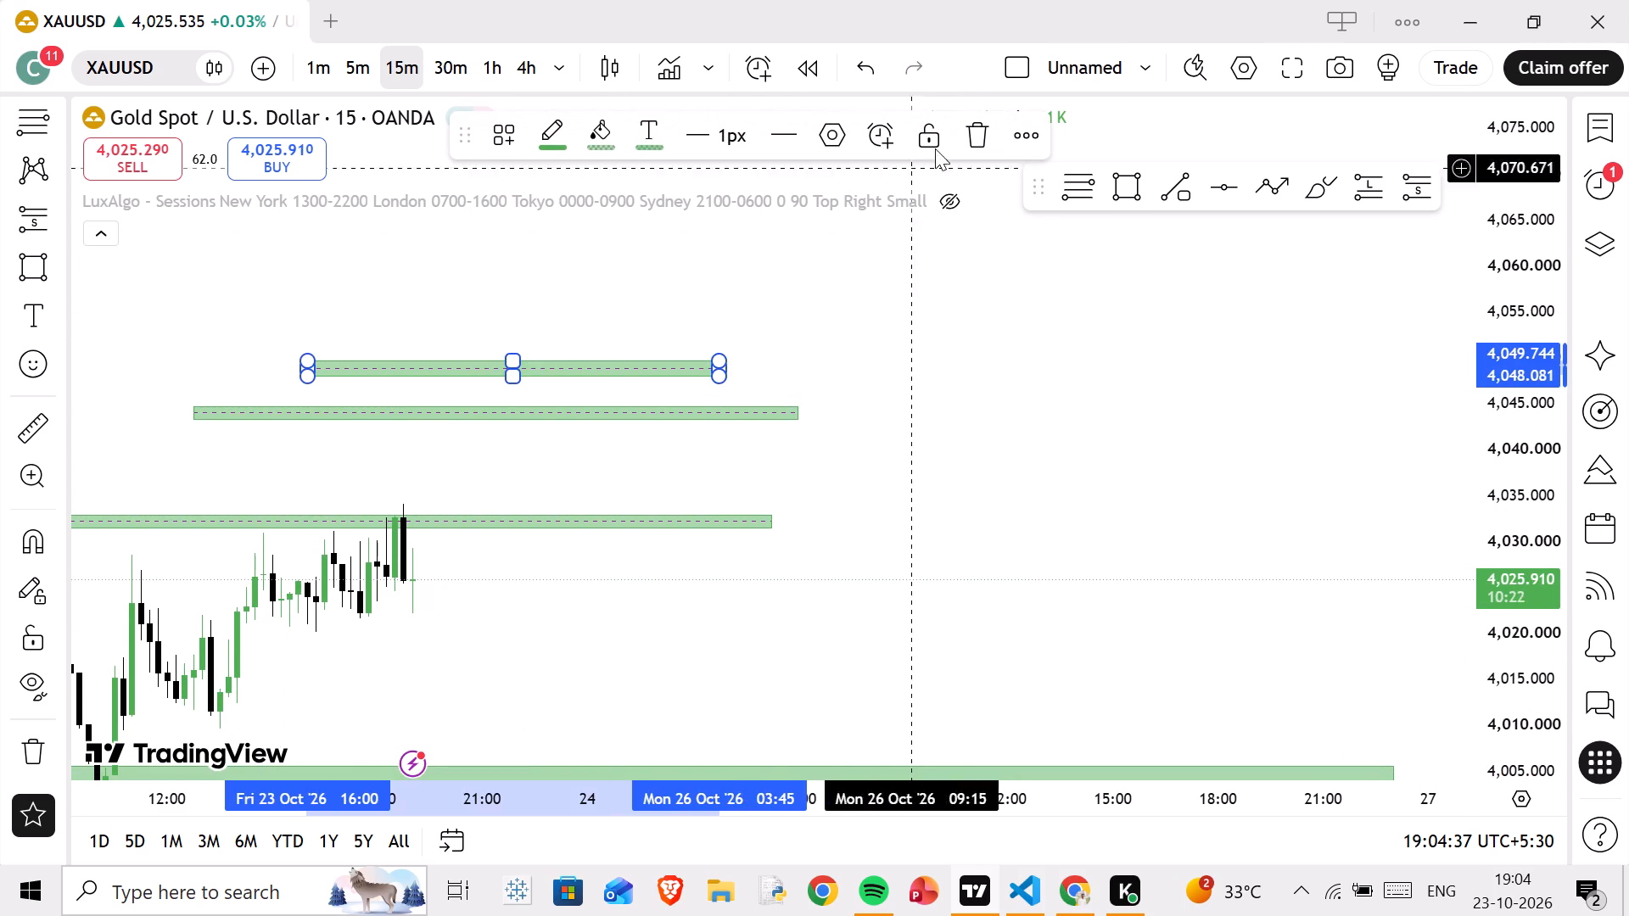
{"action": "left_click", "coordinate": [974, 130]}
{"action": "left_click", "coordinate": [739, 417]}
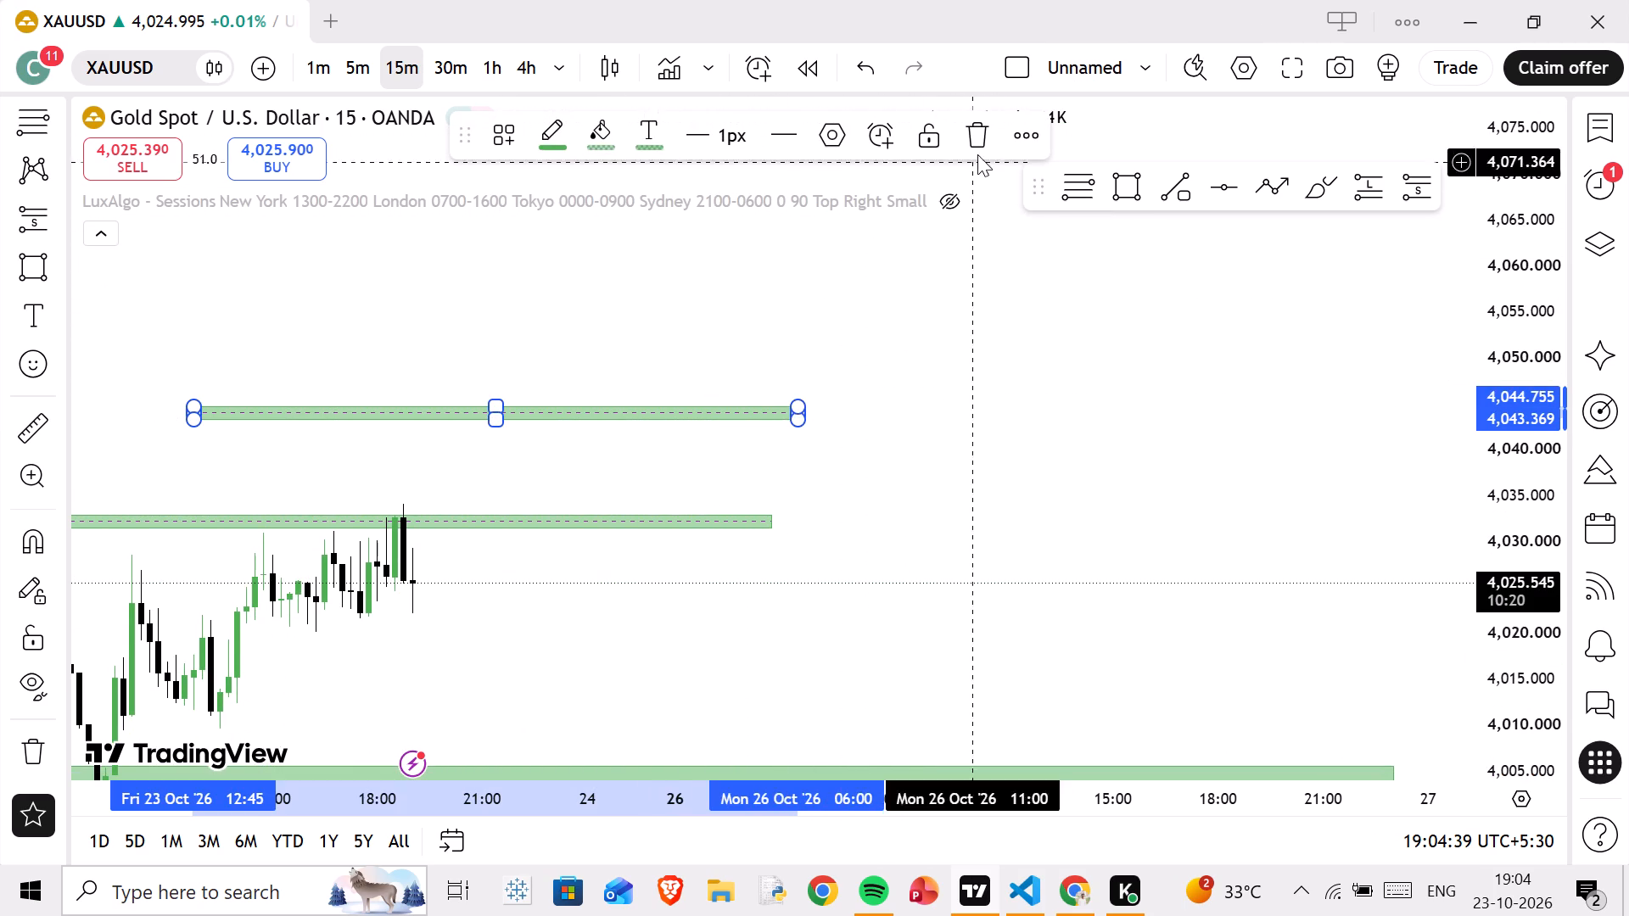
{"action": "left_click", "coordinate": [979, 152]}
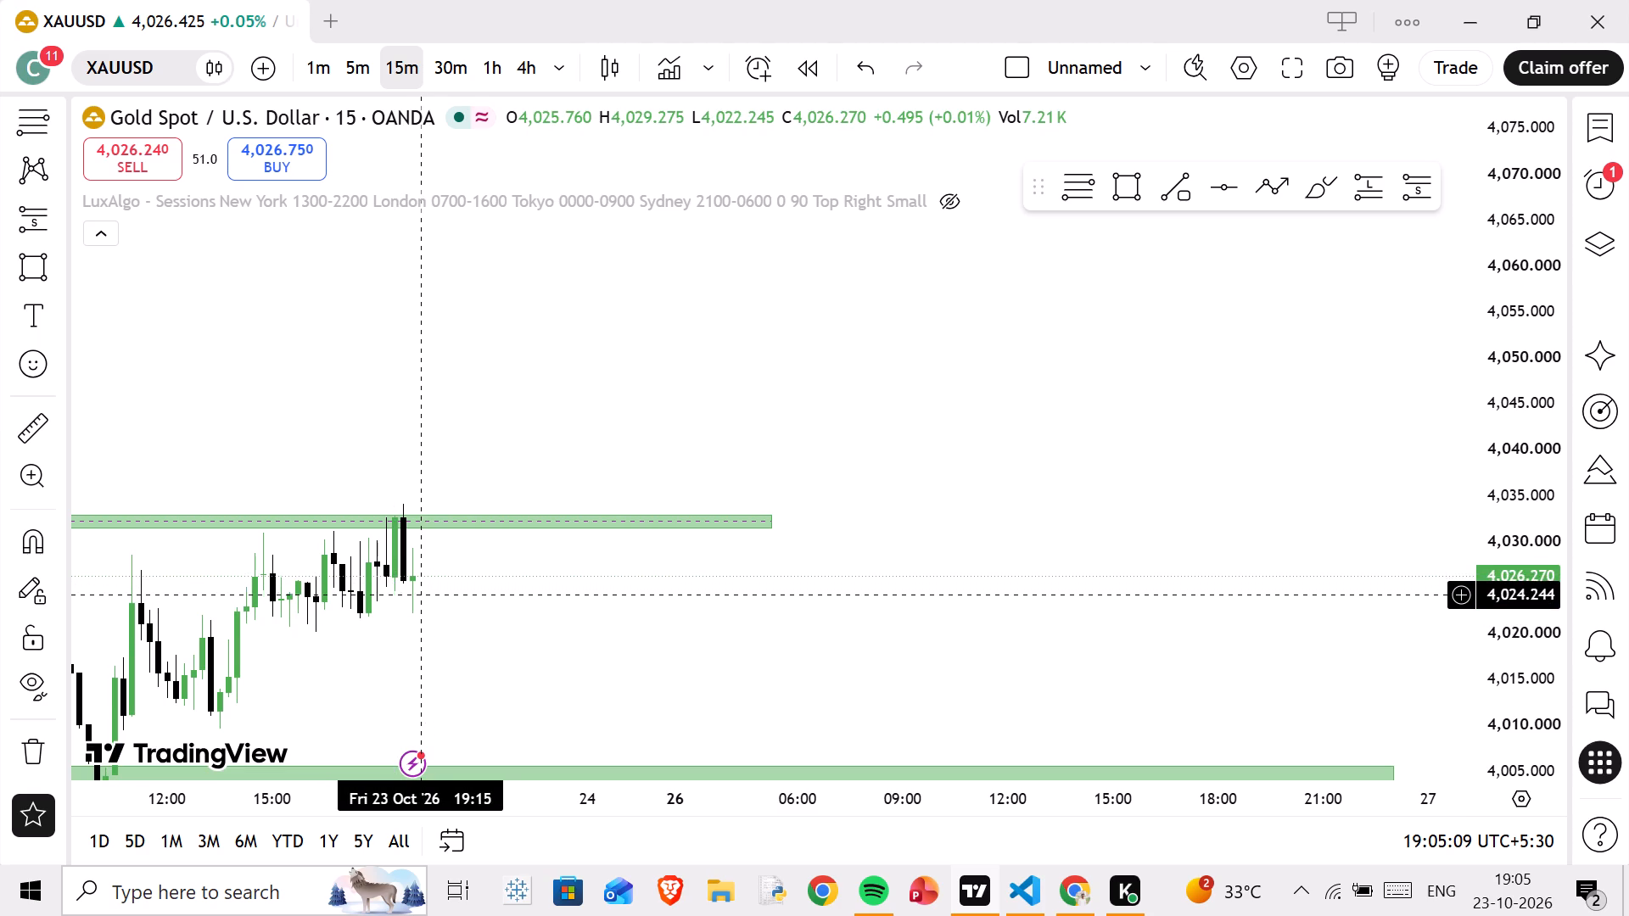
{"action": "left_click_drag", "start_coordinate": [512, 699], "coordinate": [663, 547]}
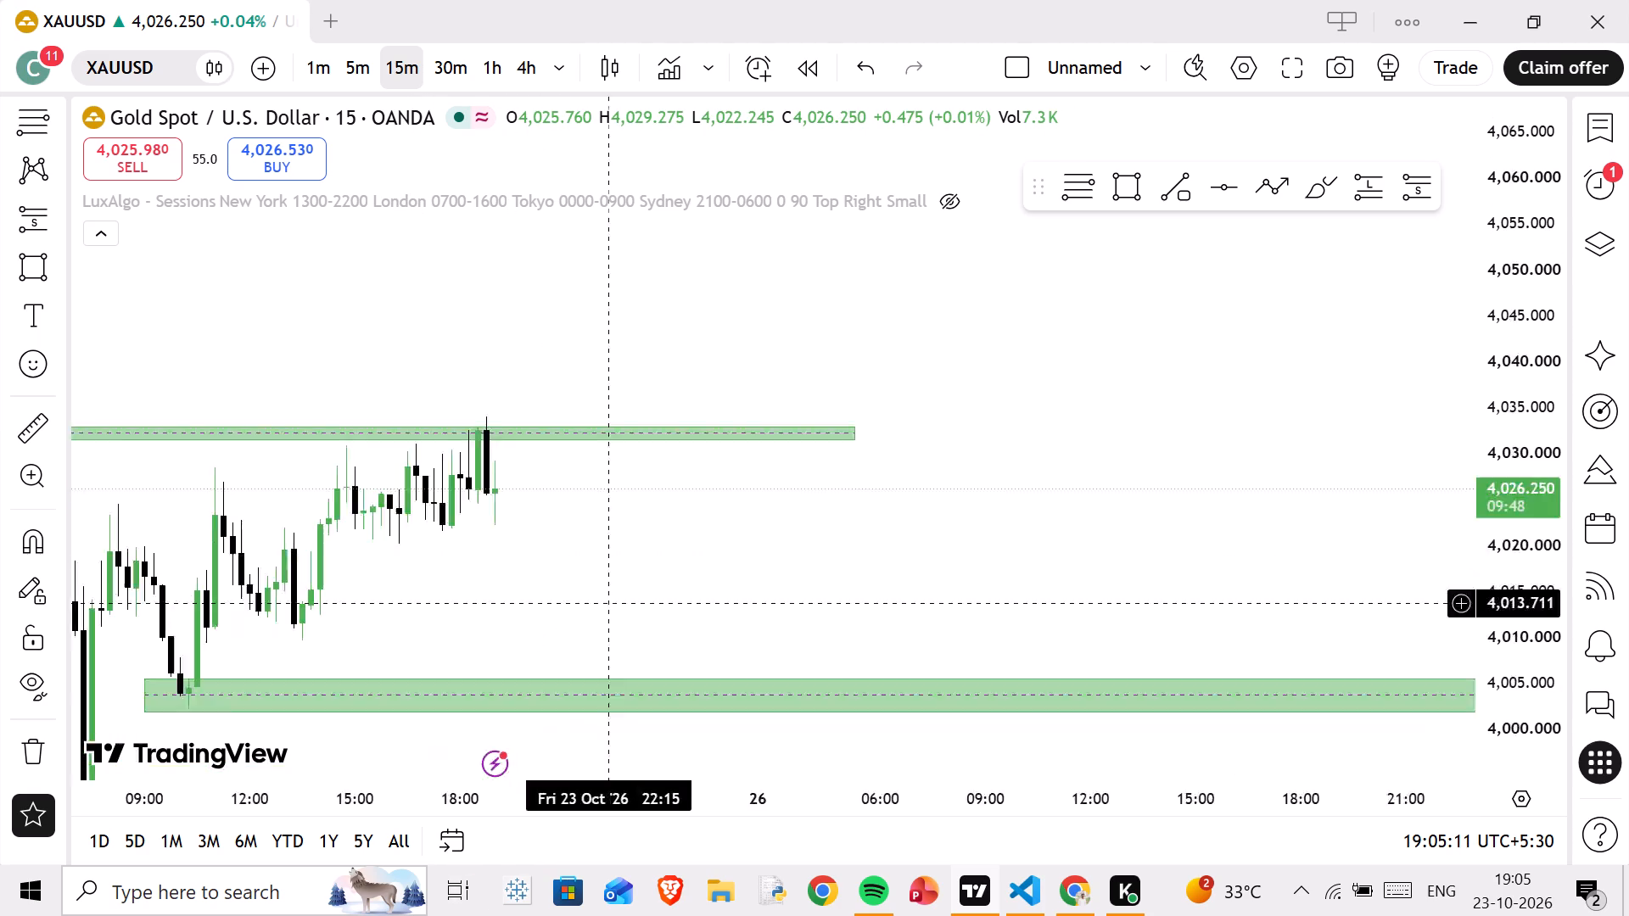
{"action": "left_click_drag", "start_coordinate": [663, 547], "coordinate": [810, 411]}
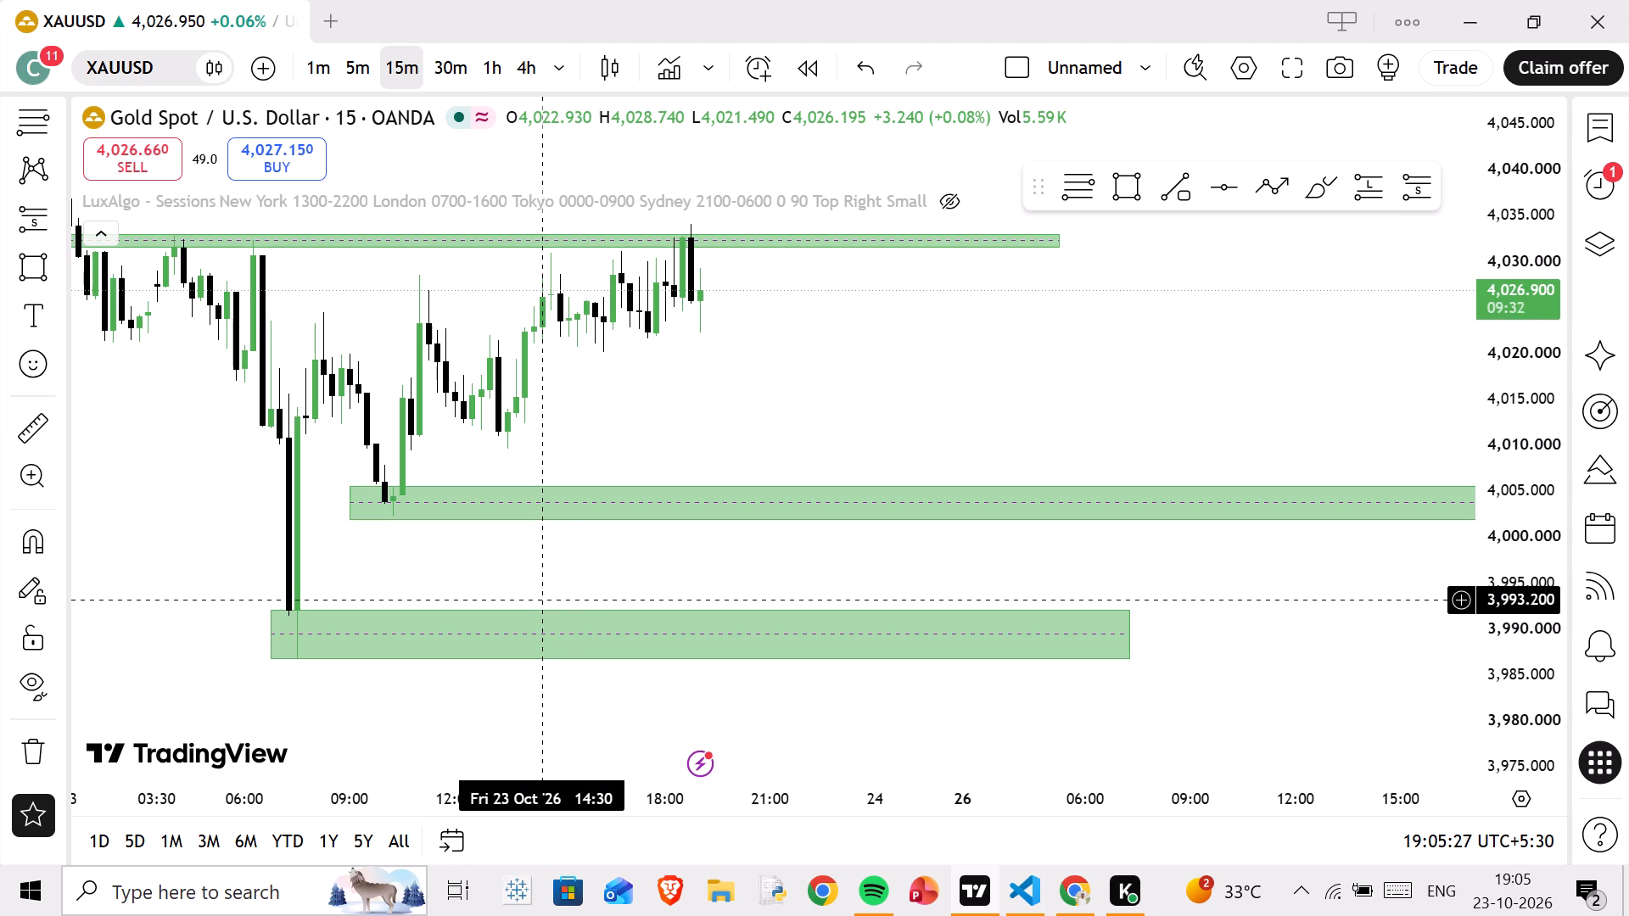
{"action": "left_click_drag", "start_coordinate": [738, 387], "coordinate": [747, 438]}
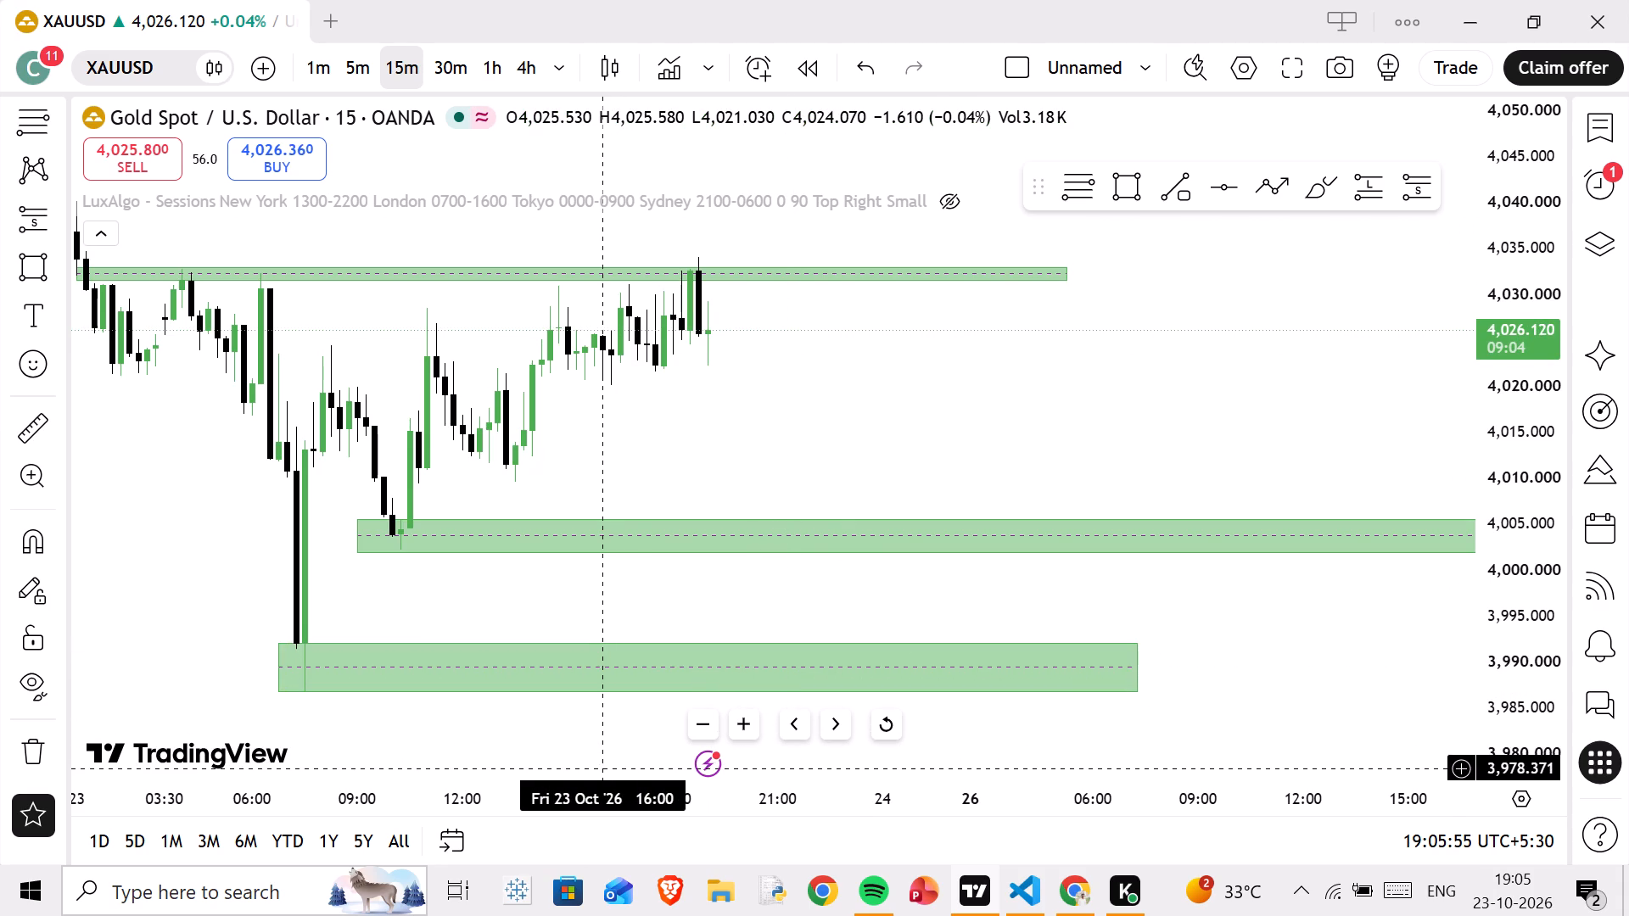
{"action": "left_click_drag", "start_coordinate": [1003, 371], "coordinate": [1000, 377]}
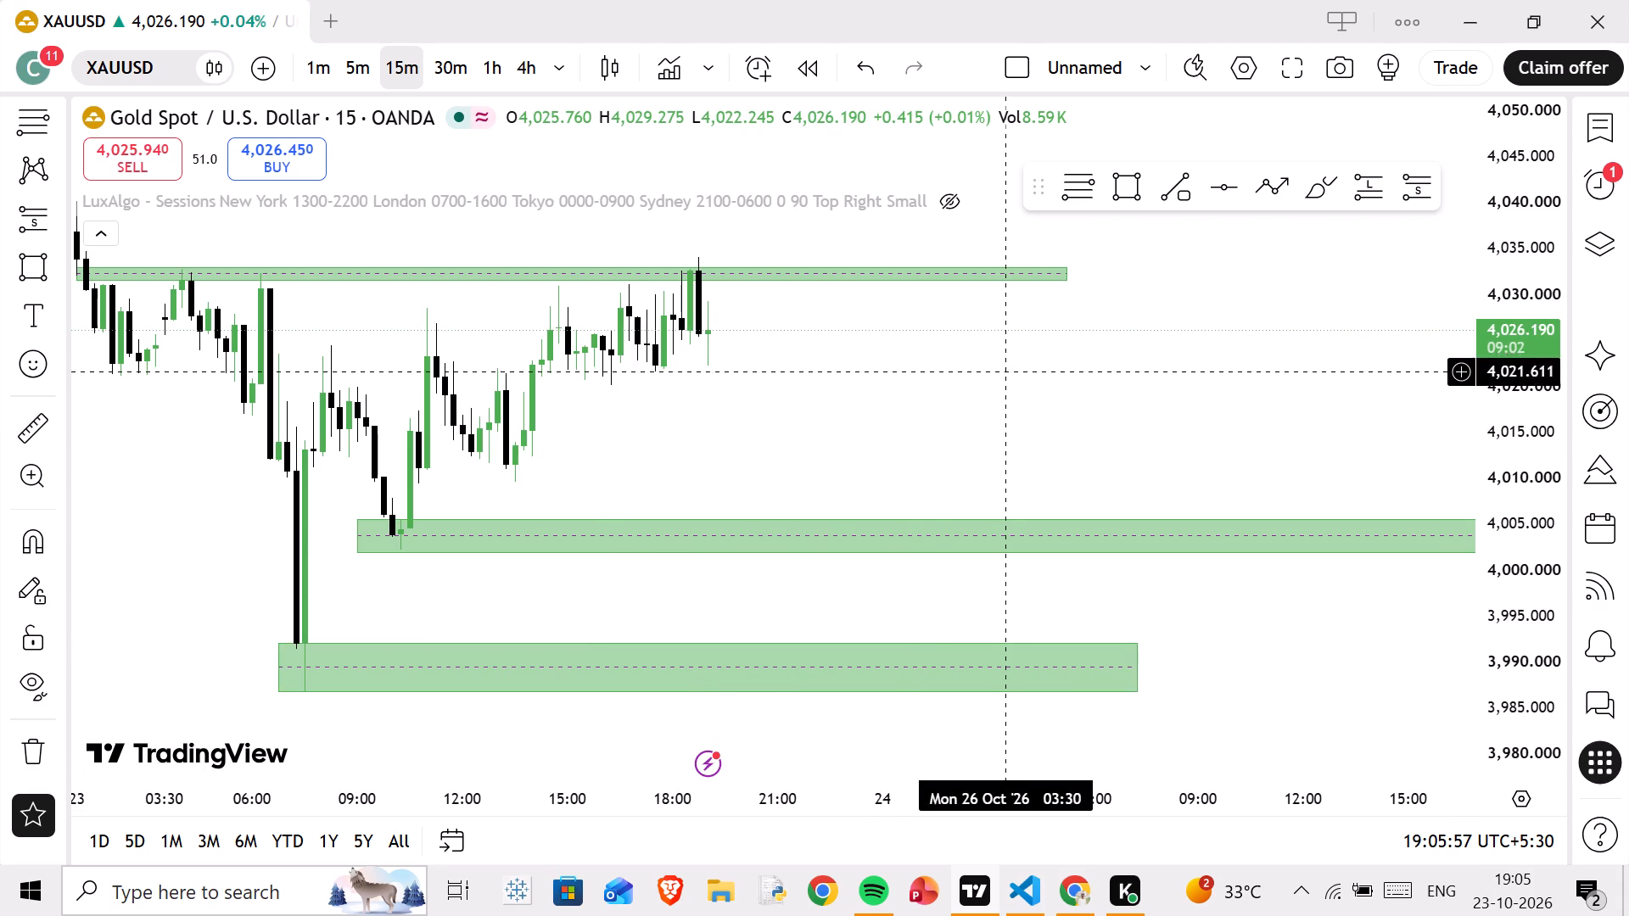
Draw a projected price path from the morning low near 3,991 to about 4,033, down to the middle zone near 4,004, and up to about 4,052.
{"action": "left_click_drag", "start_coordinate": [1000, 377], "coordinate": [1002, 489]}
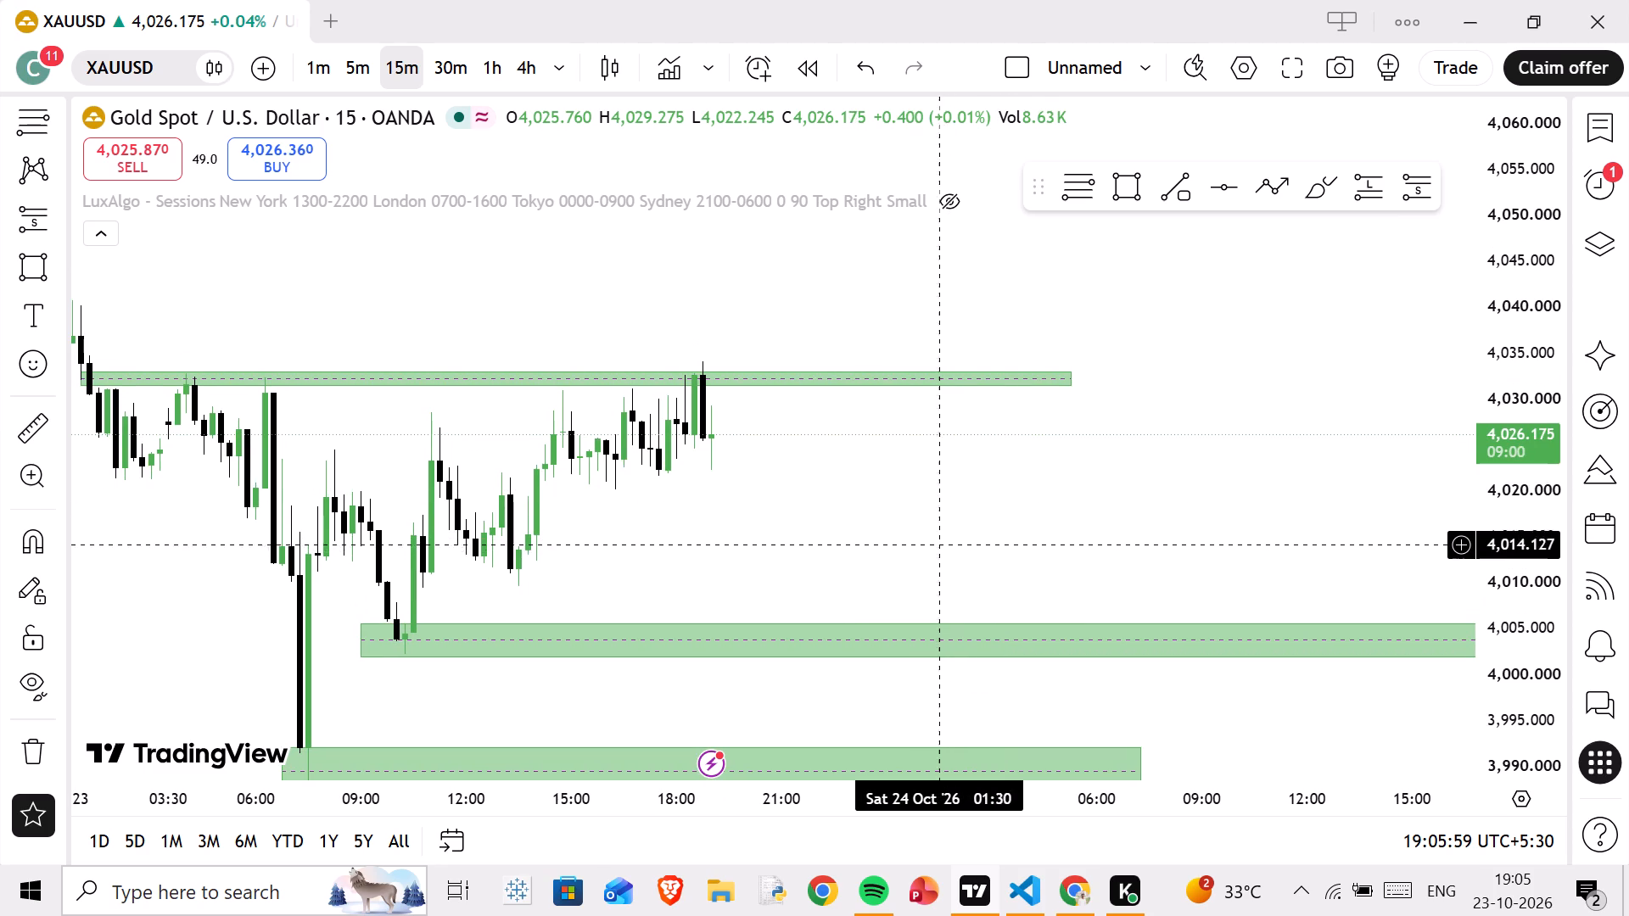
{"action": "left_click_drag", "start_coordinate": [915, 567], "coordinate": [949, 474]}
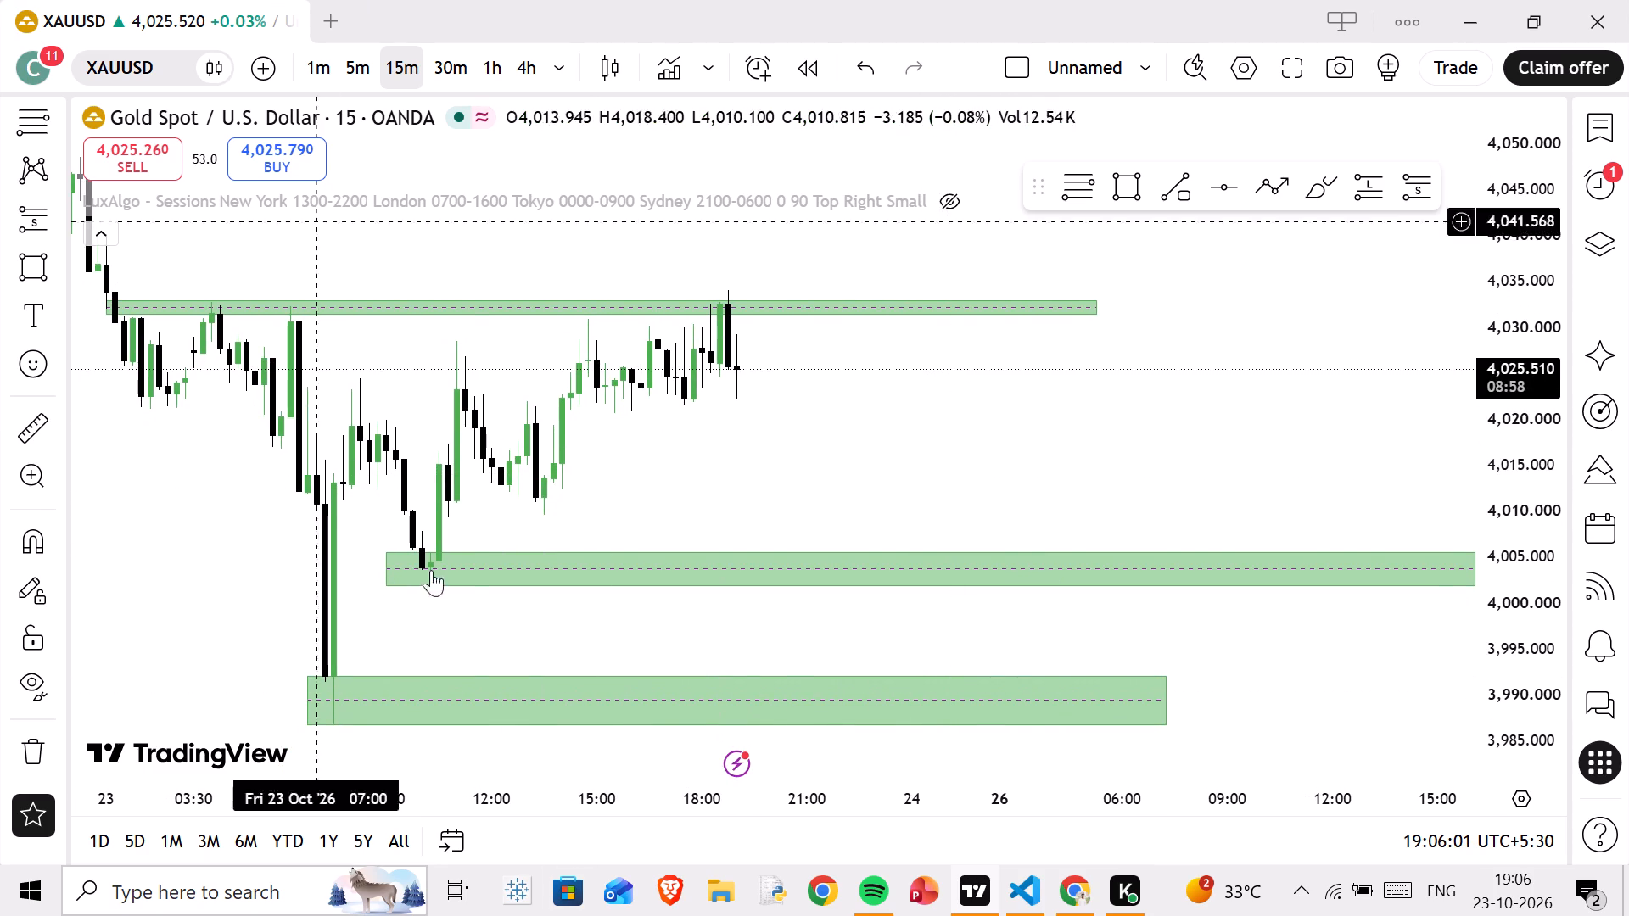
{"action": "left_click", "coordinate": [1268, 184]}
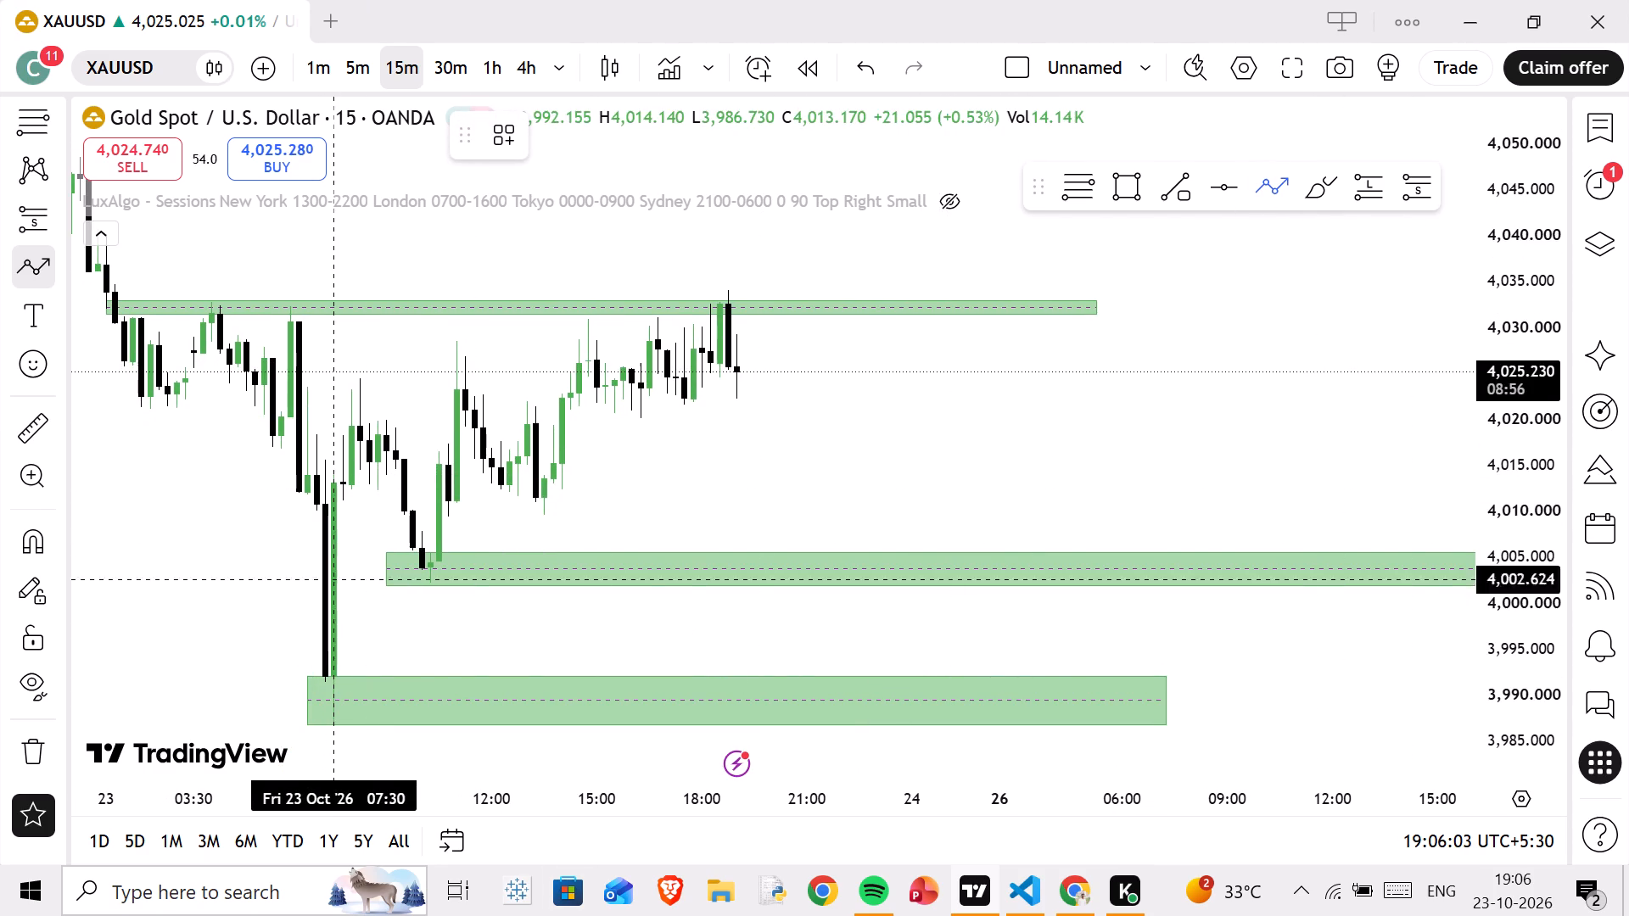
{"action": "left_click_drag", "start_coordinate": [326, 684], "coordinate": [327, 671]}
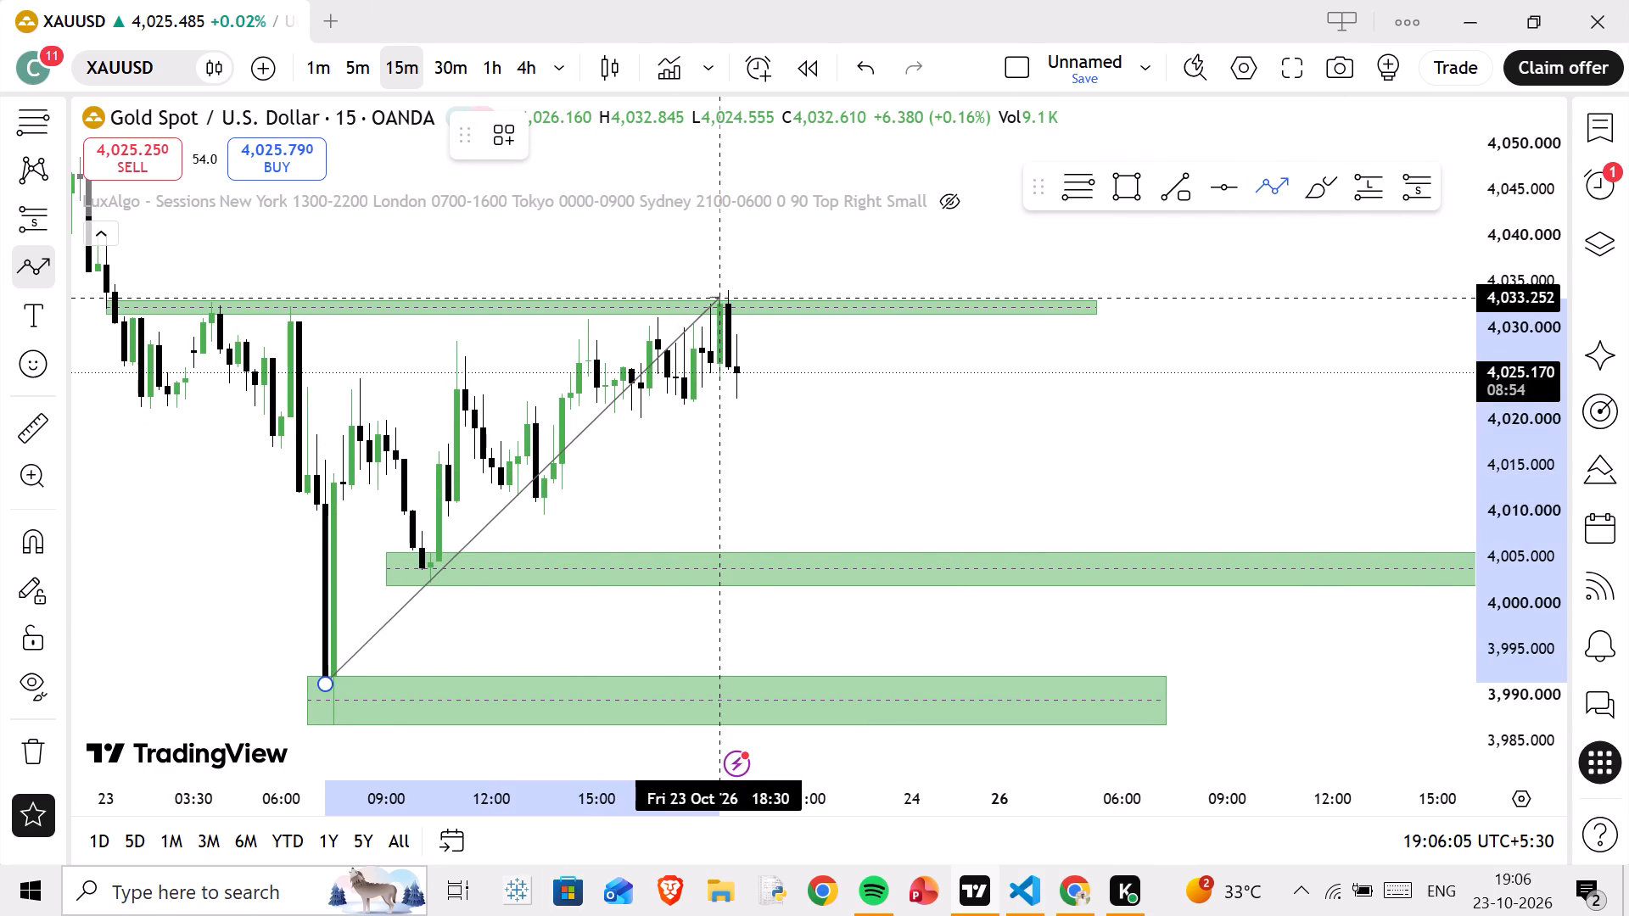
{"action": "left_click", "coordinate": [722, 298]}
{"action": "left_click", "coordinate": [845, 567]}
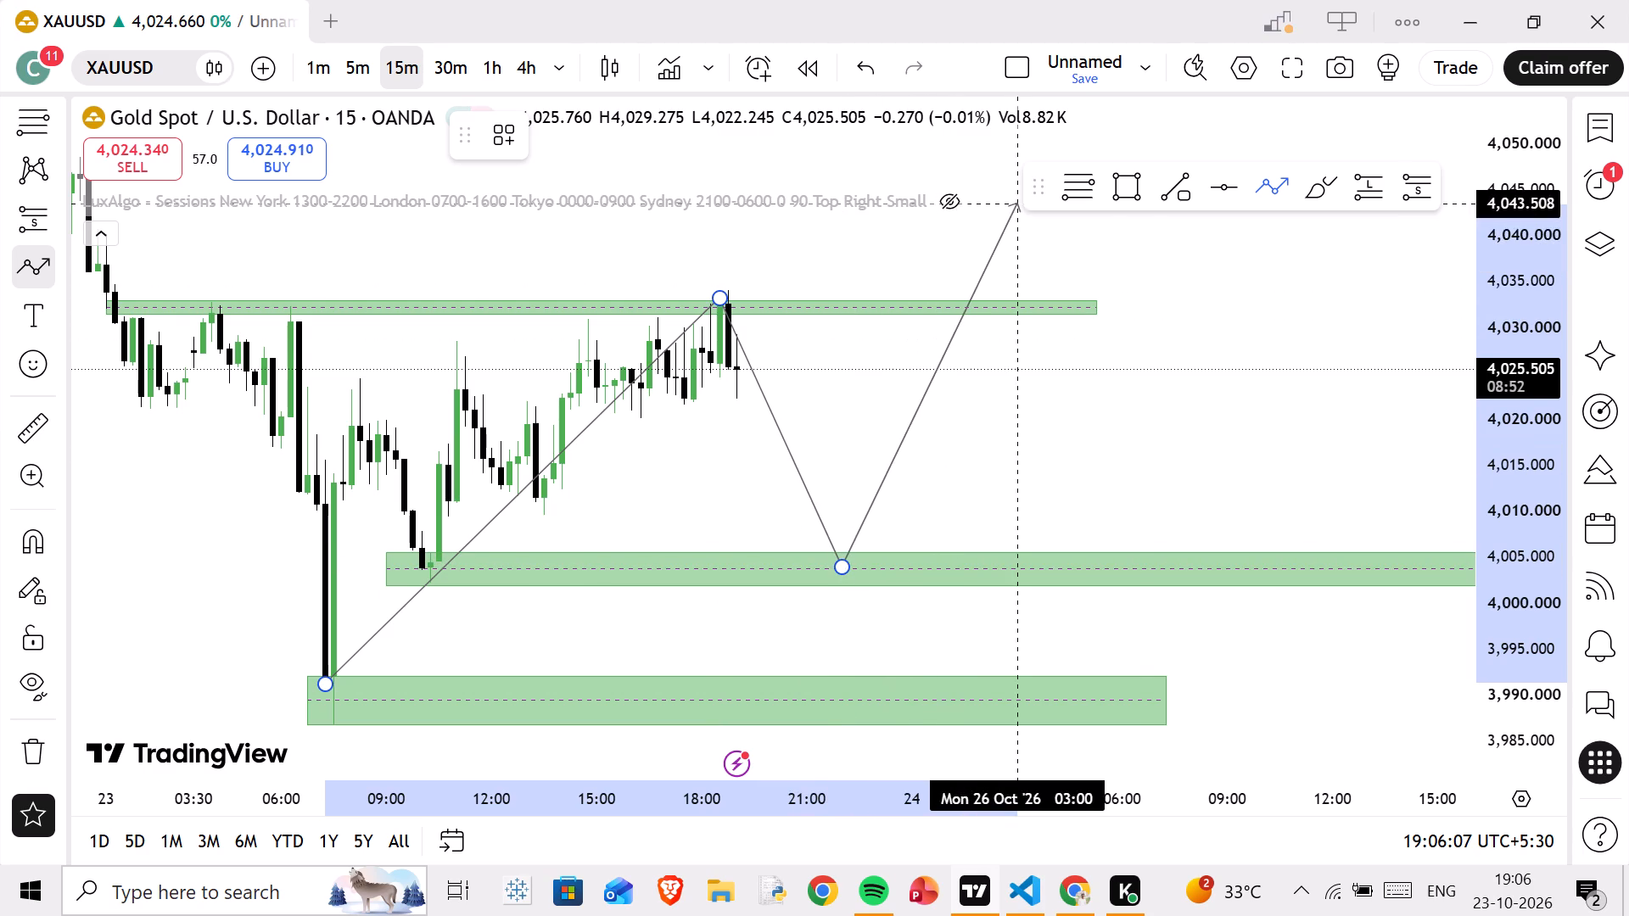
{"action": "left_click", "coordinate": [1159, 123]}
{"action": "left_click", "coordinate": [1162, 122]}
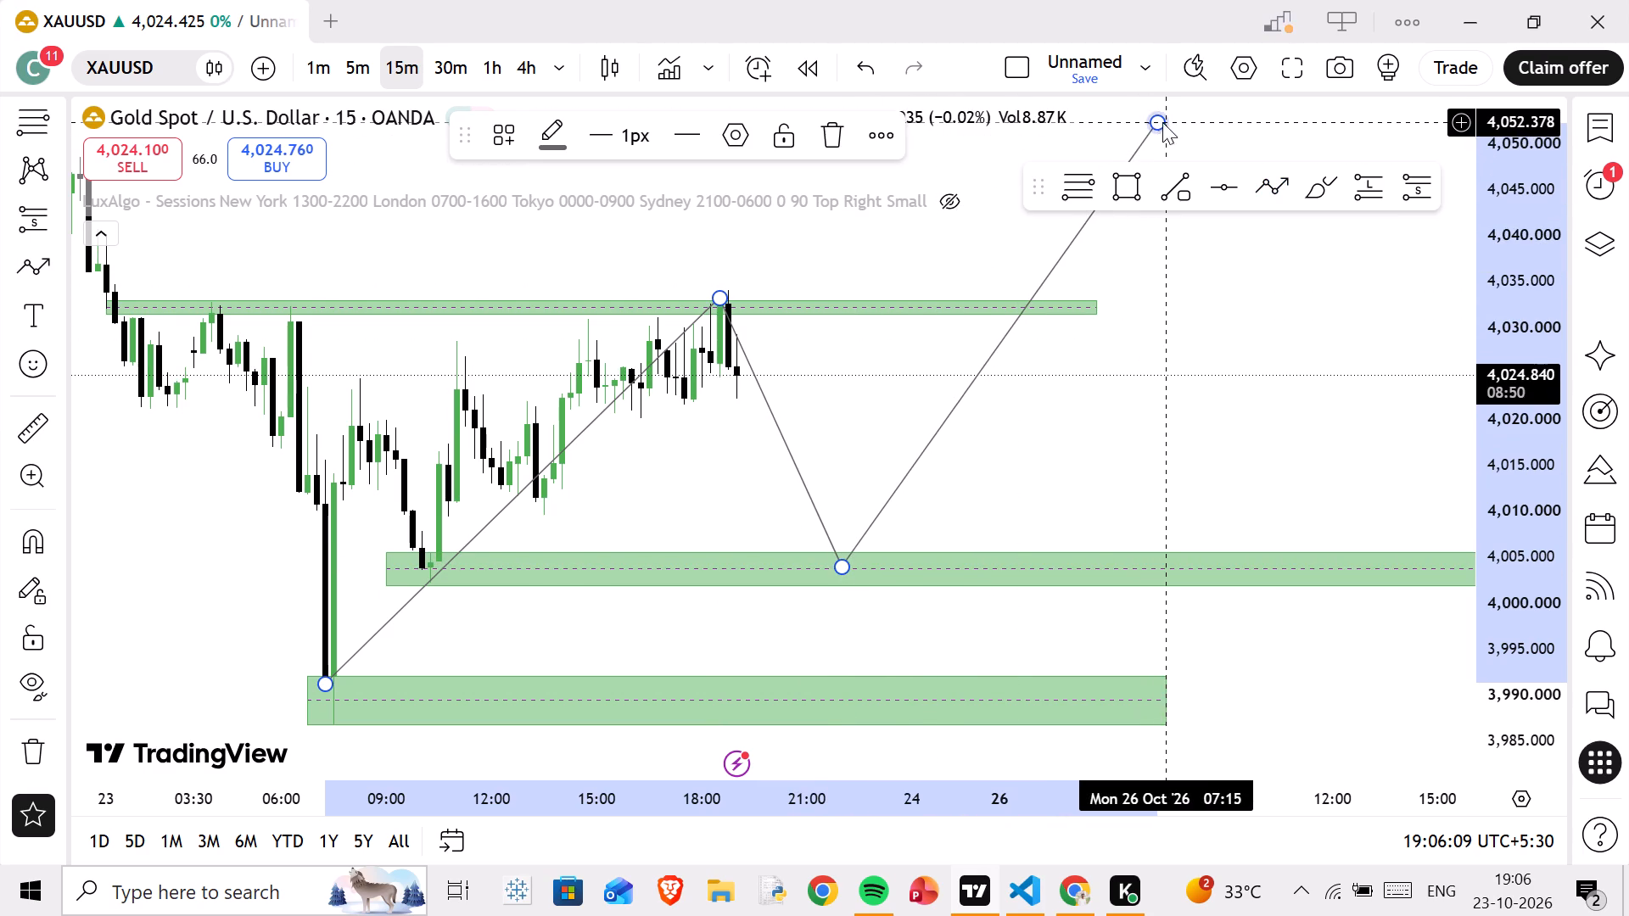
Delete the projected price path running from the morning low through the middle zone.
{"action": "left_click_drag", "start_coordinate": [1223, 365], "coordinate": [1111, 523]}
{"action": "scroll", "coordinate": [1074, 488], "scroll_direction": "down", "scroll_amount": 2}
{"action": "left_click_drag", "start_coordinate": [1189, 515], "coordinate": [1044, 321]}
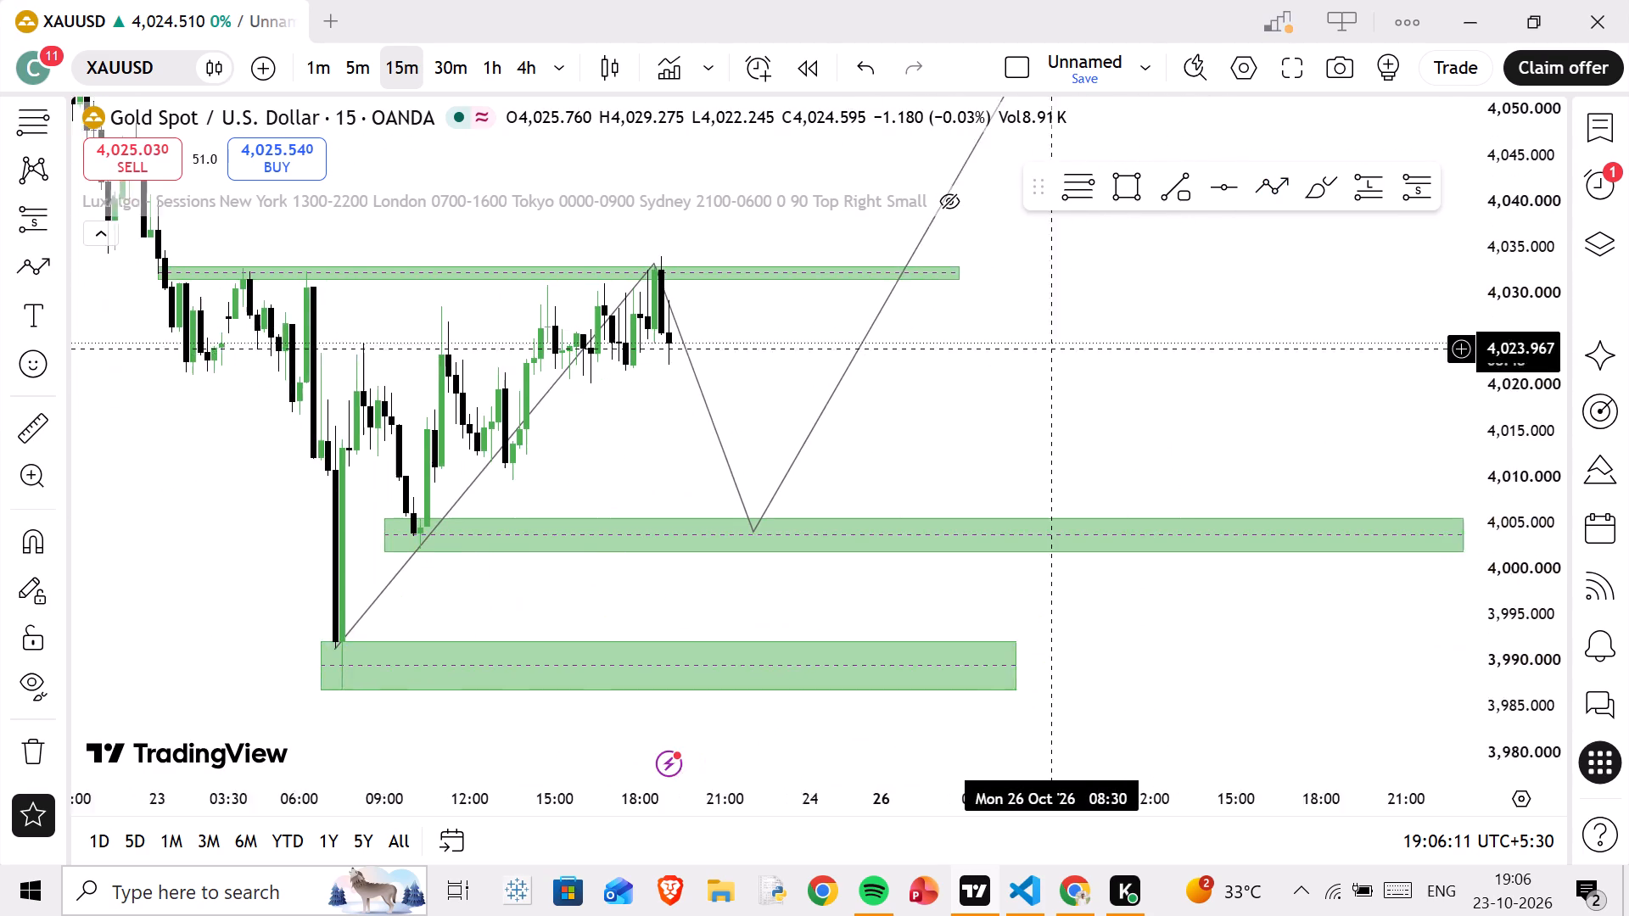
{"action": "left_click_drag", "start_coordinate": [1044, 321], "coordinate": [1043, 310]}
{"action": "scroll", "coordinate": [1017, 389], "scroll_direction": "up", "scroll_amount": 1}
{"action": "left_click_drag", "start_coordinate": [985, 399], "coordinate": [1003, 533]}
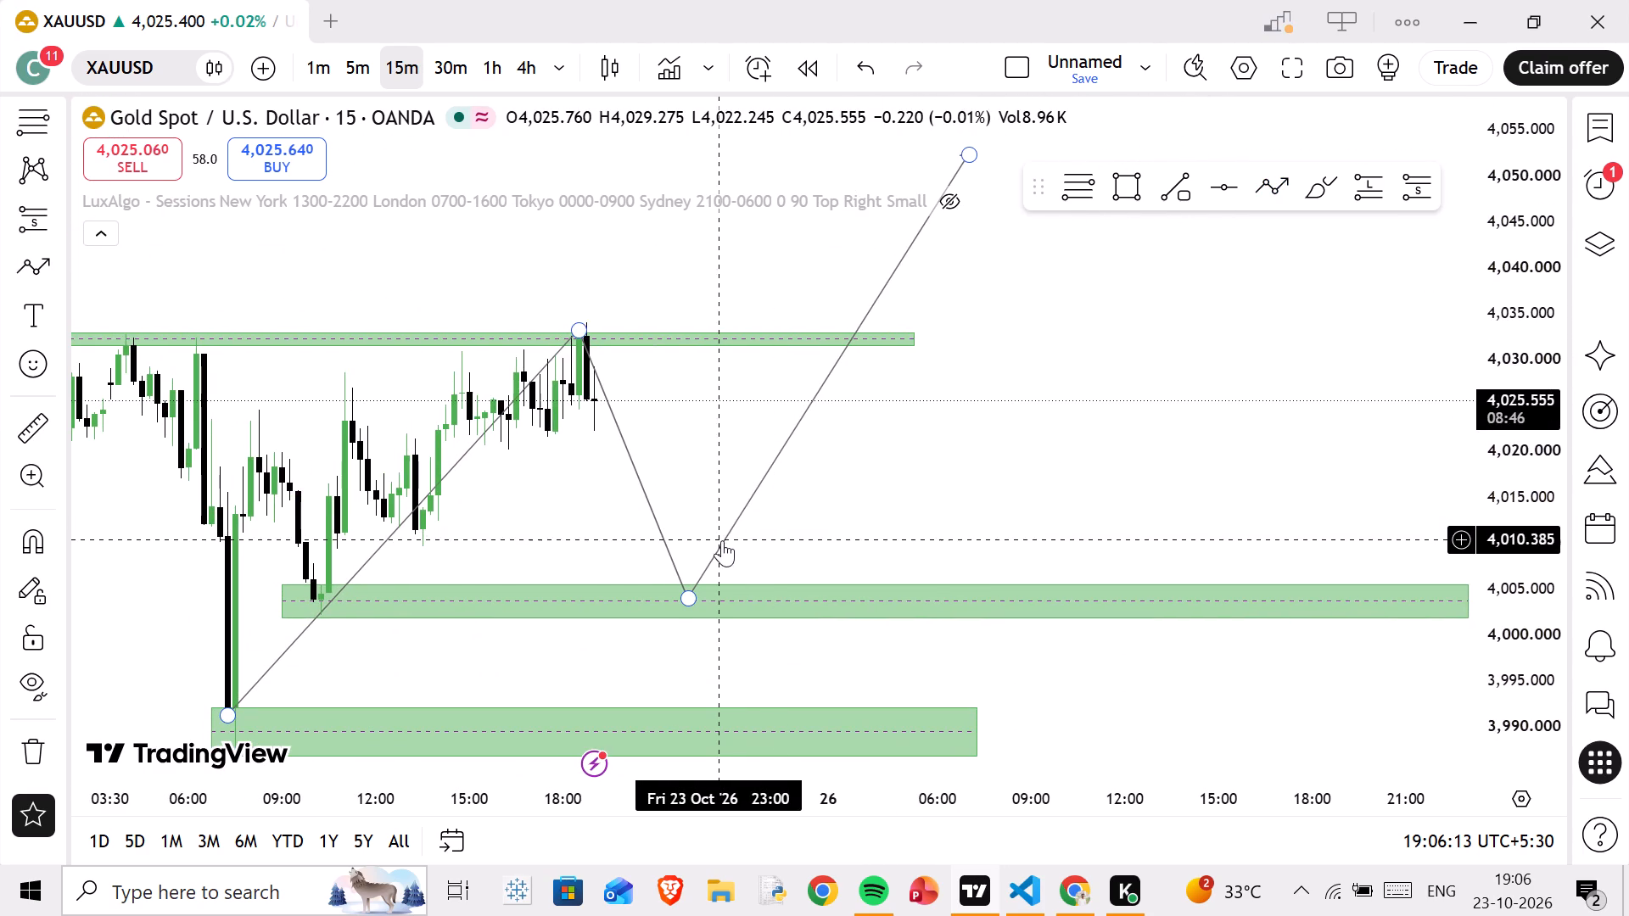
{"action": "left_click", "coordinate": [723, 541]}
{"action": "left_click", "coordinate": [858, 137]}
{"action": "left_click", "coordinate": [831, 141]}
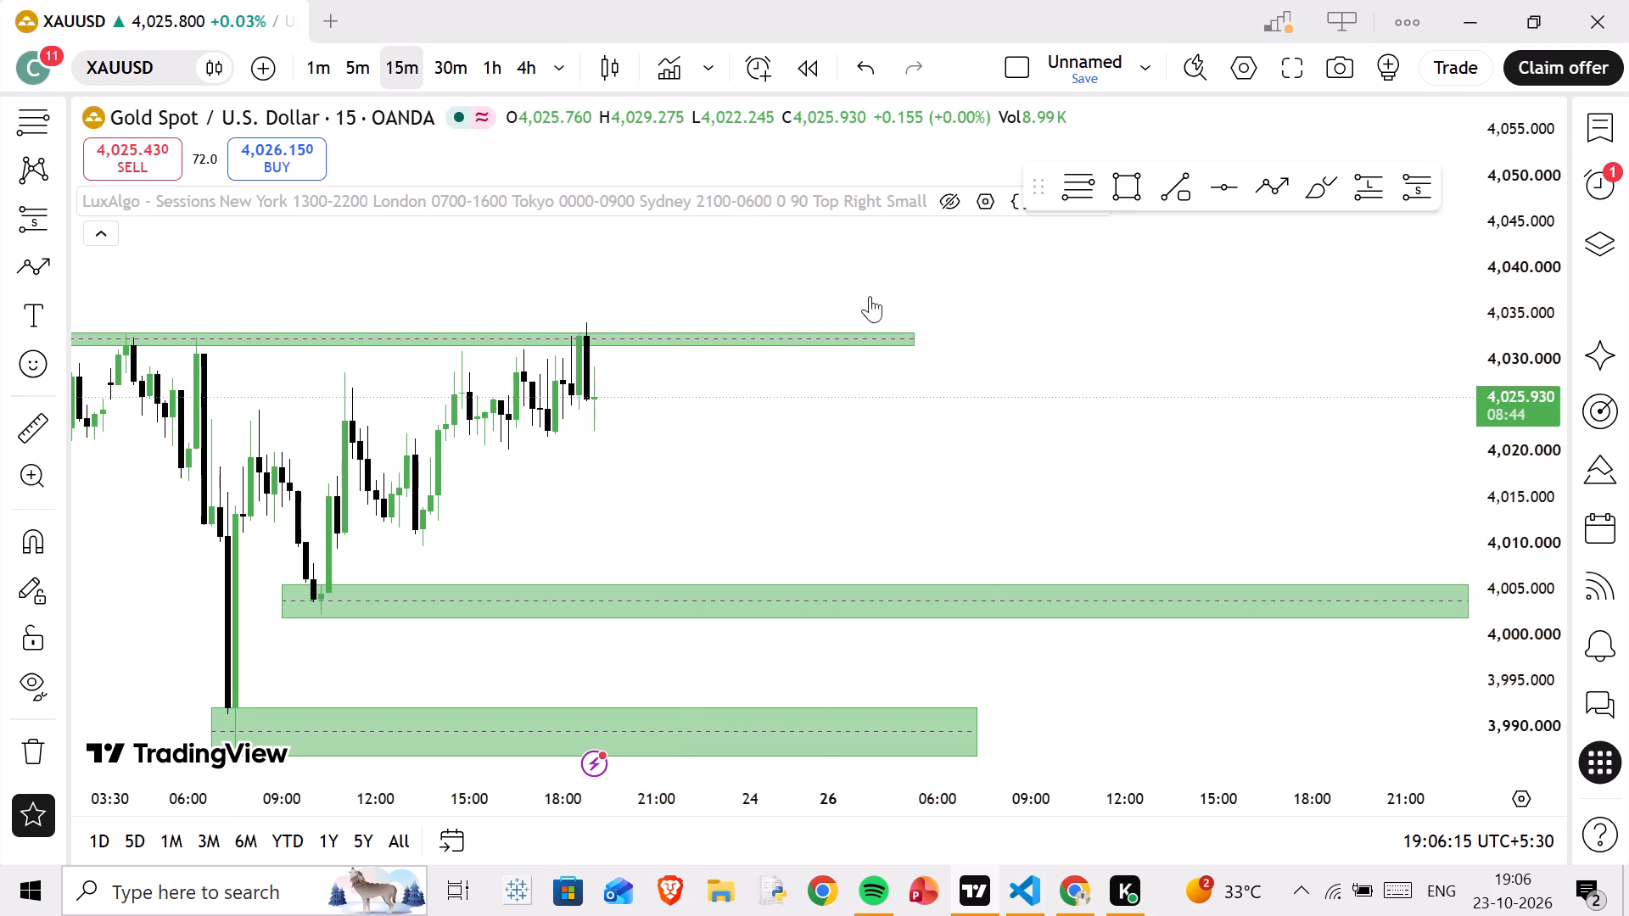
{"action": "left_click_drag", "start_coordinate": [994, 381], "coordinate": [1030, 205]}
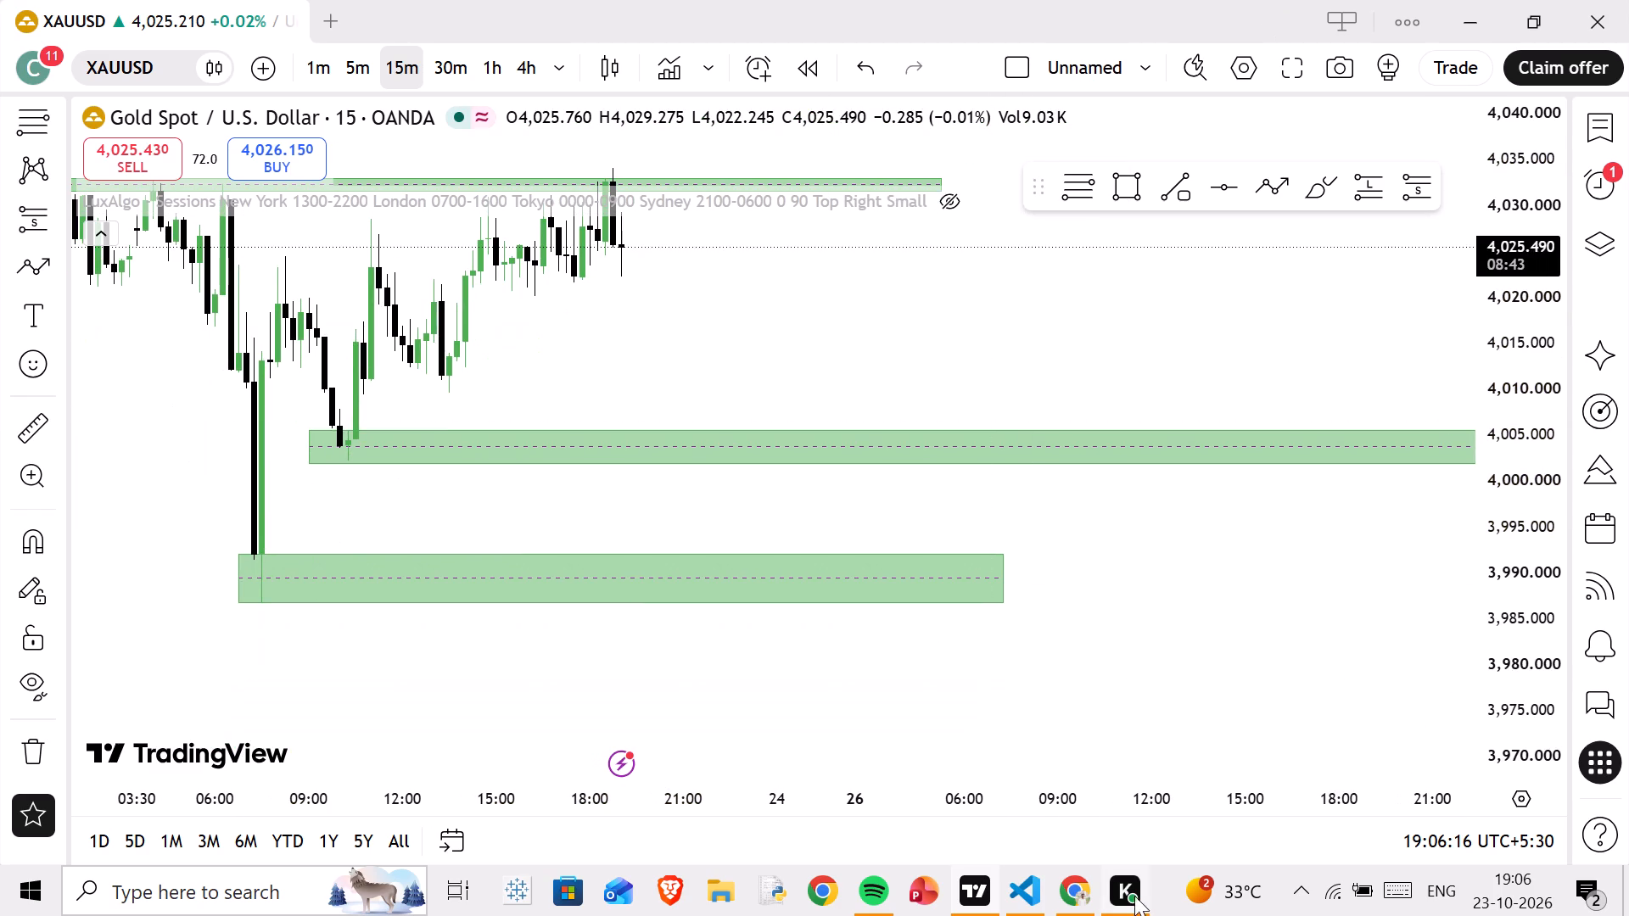
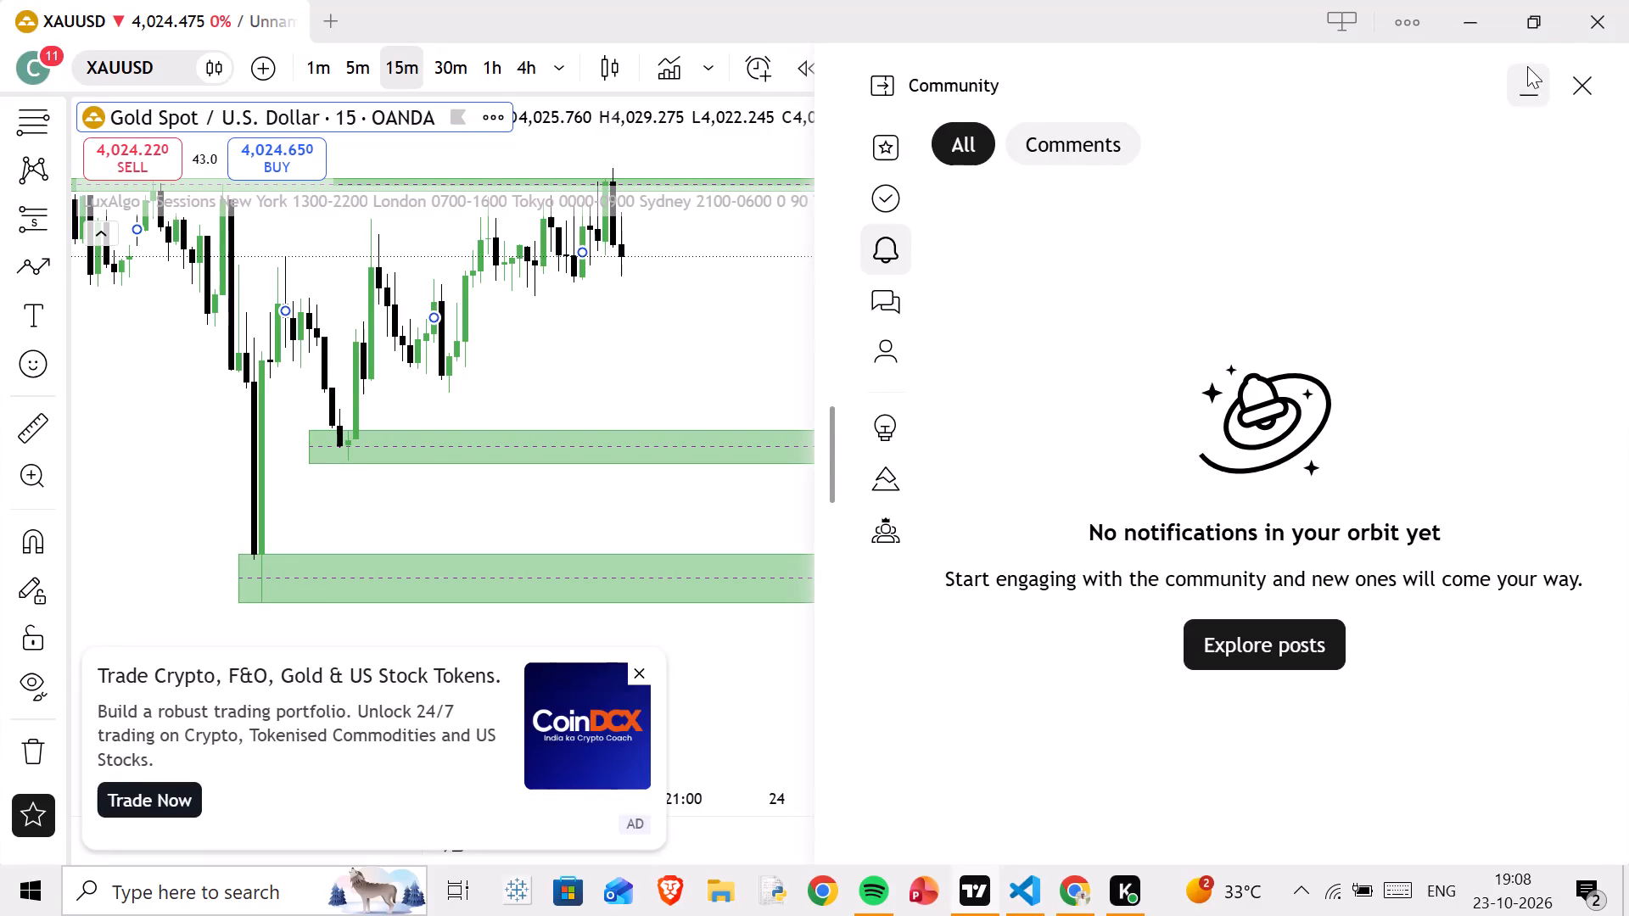
Close the Community notifications panel to bring back the full chart.
{"action": "left_click", "coordinate": [1580, 74]}
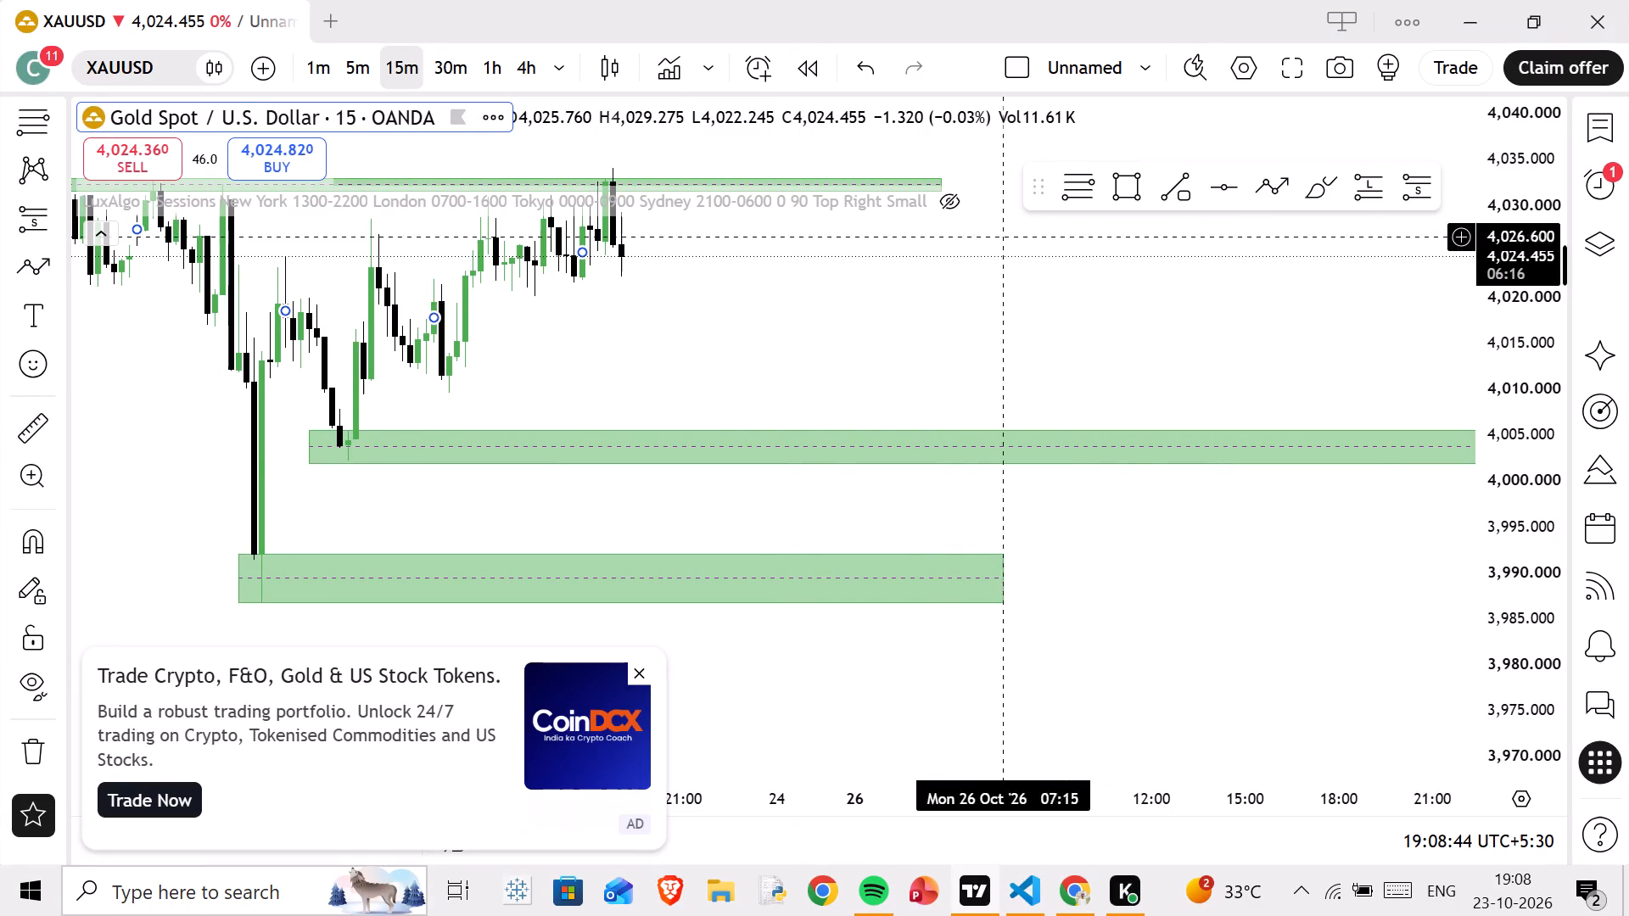
Switch the XAUUSD chart from the 15-minute to the 5-minute timeframe.
{"action": "left_click_drag", "start_coordinate": [950, 291], "coordinate": [999, 508]}
{"action": "scroll", "coordinate": [1010, 434], "scroll_direction": "down", "scroll_amount": 4}
{"action": "scroll", "coordinate": [1026, 423], "scroll_direction": "up", "scroll_amount": 3}
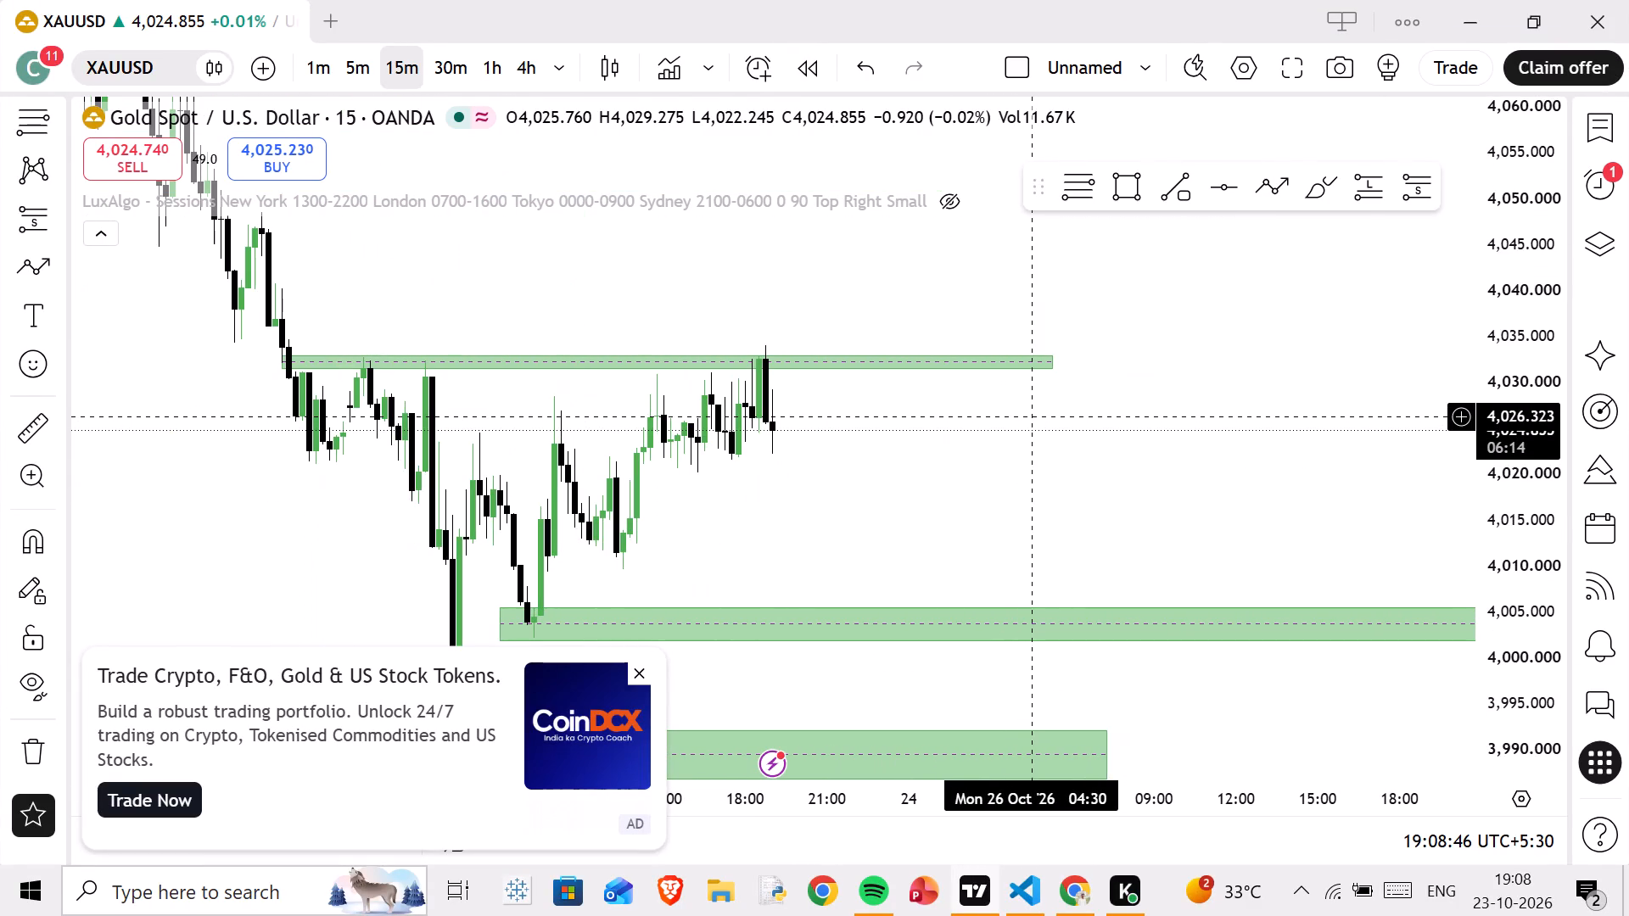
{"action": "scroll", "coordinate": [1034, 429], "scroll_direction": "up", "scroll_amount": 2}
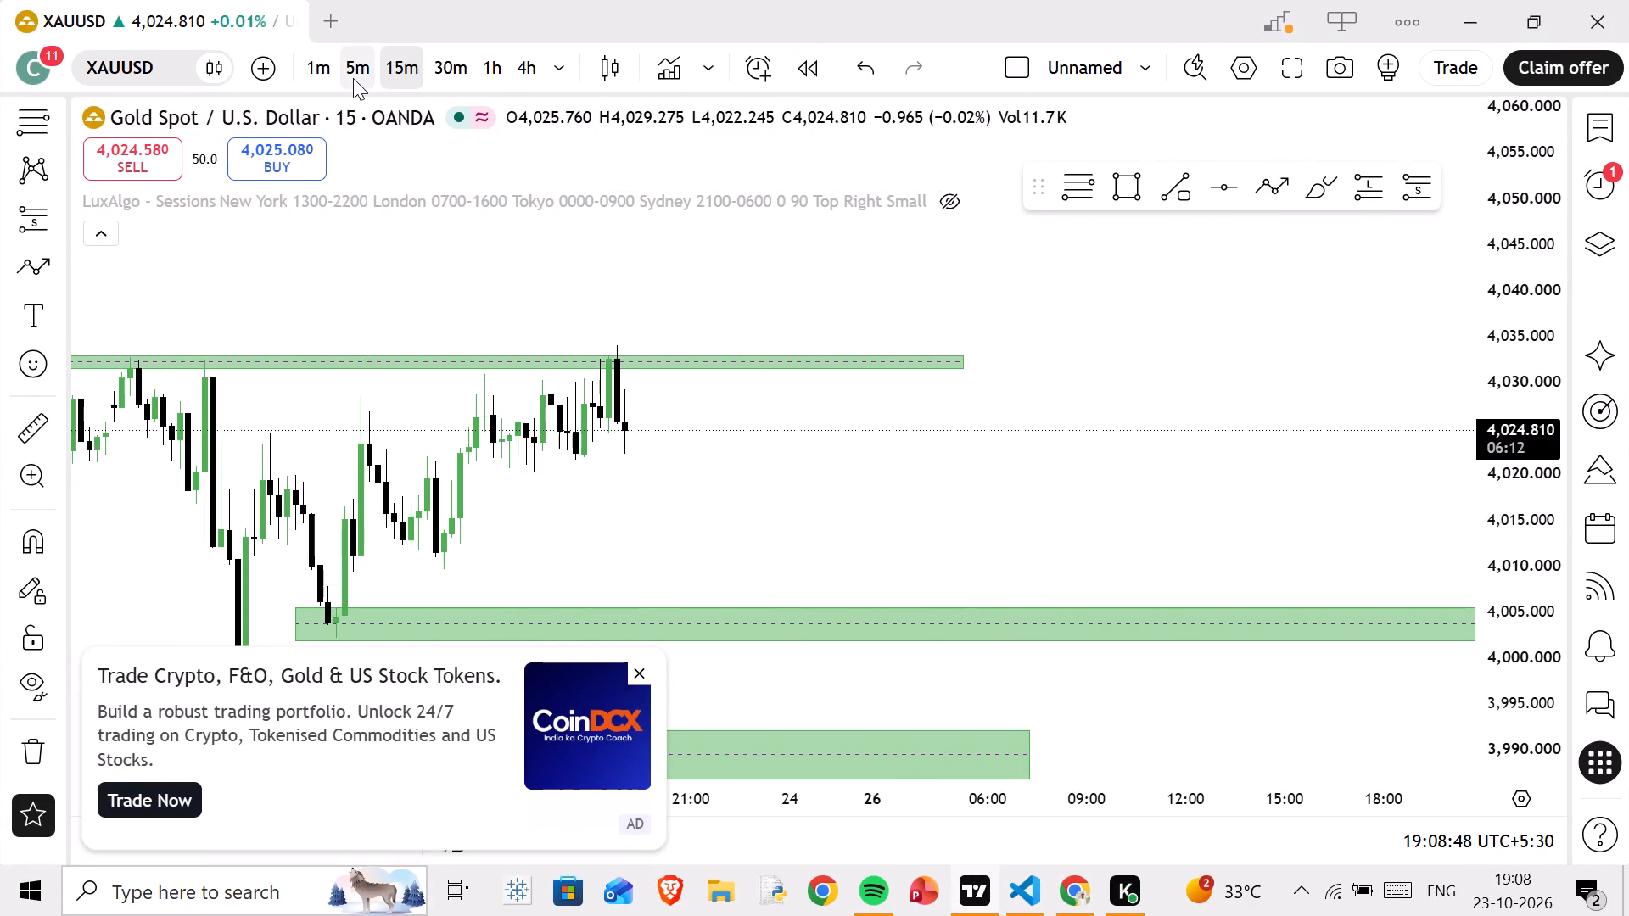
{"action": "left_click", "coordinate": [353, 78]}
Examine the 5-minute XAUUSD swings between the upper zone and the two lower zones.
{"action": "scroll", "coordinate": [776, 402], "scroll_direction": "down", "scroll_amount": 3}
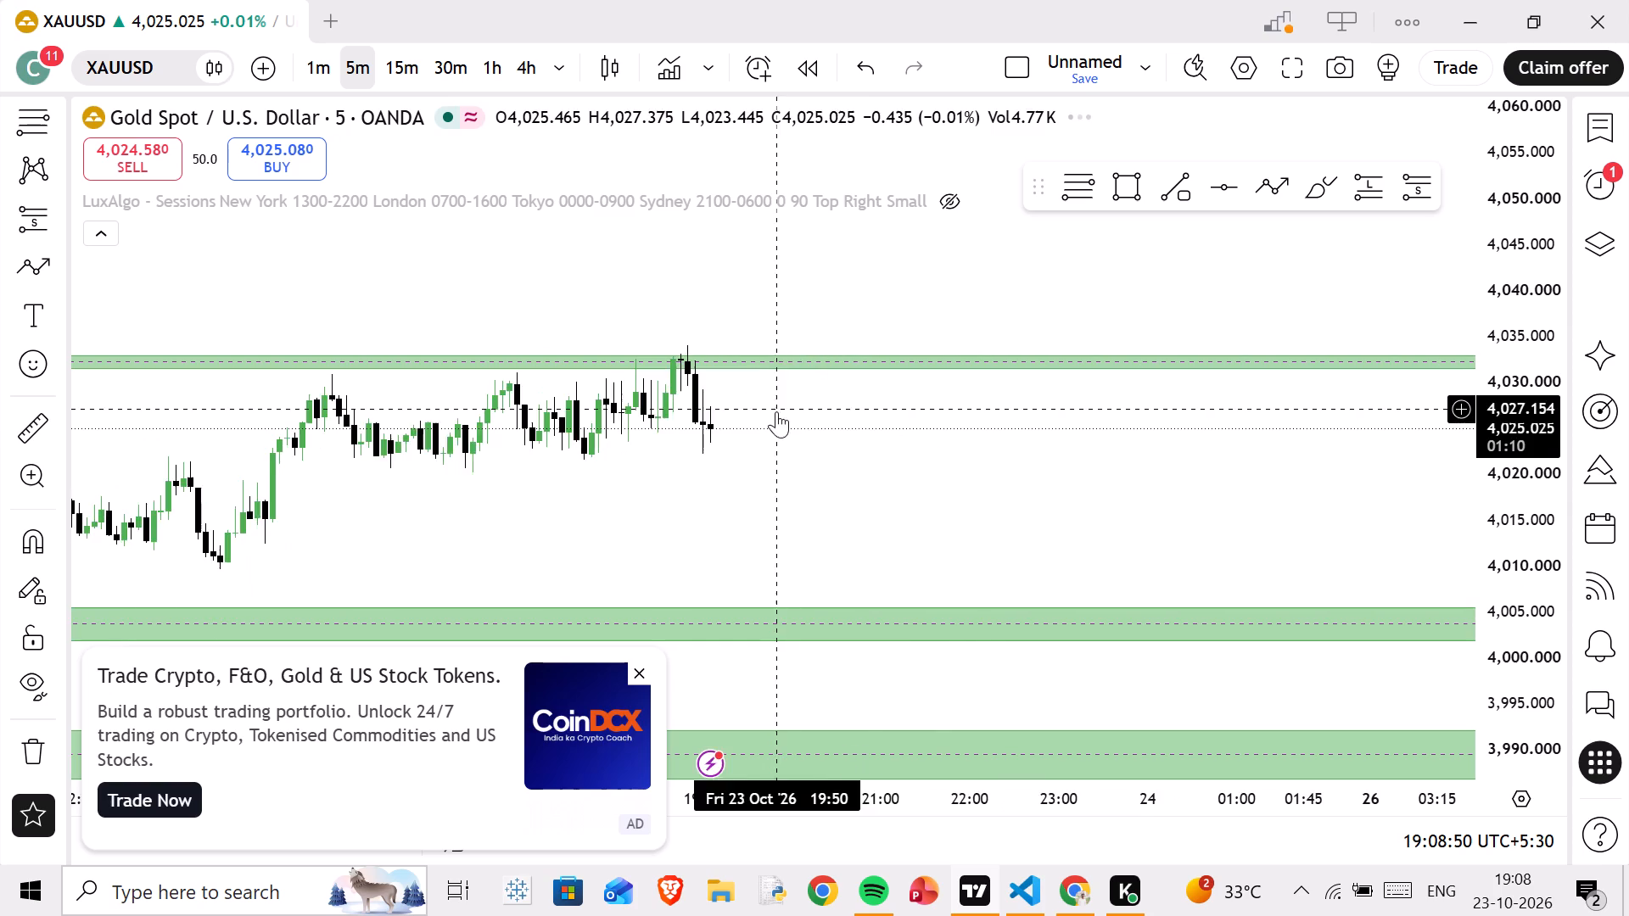
{"action": "scroll", "coordinate": [982, 438], "scroll_direction": "up", "scroll_amount": 2}
{"action": "scroll", "coordinate": [957, 436], "scroll_direction": "down", "scroll_amount": 4}
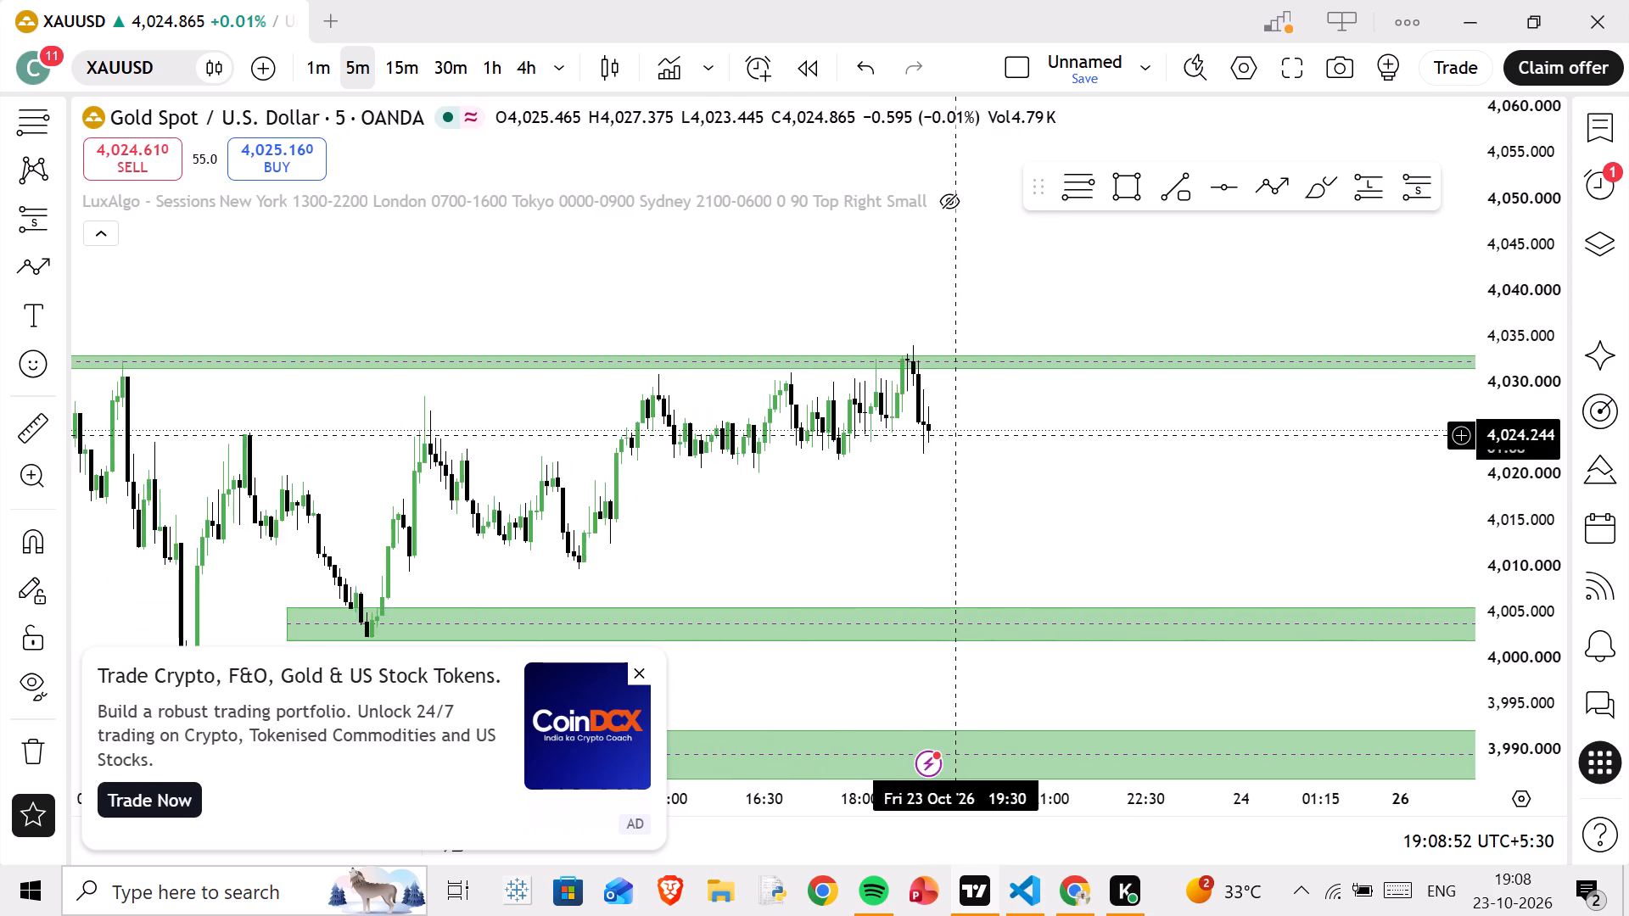
{"action": "scroll", "coordinate": [957, 436], "scroll_direction": "down", "scroll_amount": 2}
{"action": "scroll", "coordinate": [977, 444], "scroll_direction": "up", "scroll_amount": 3}
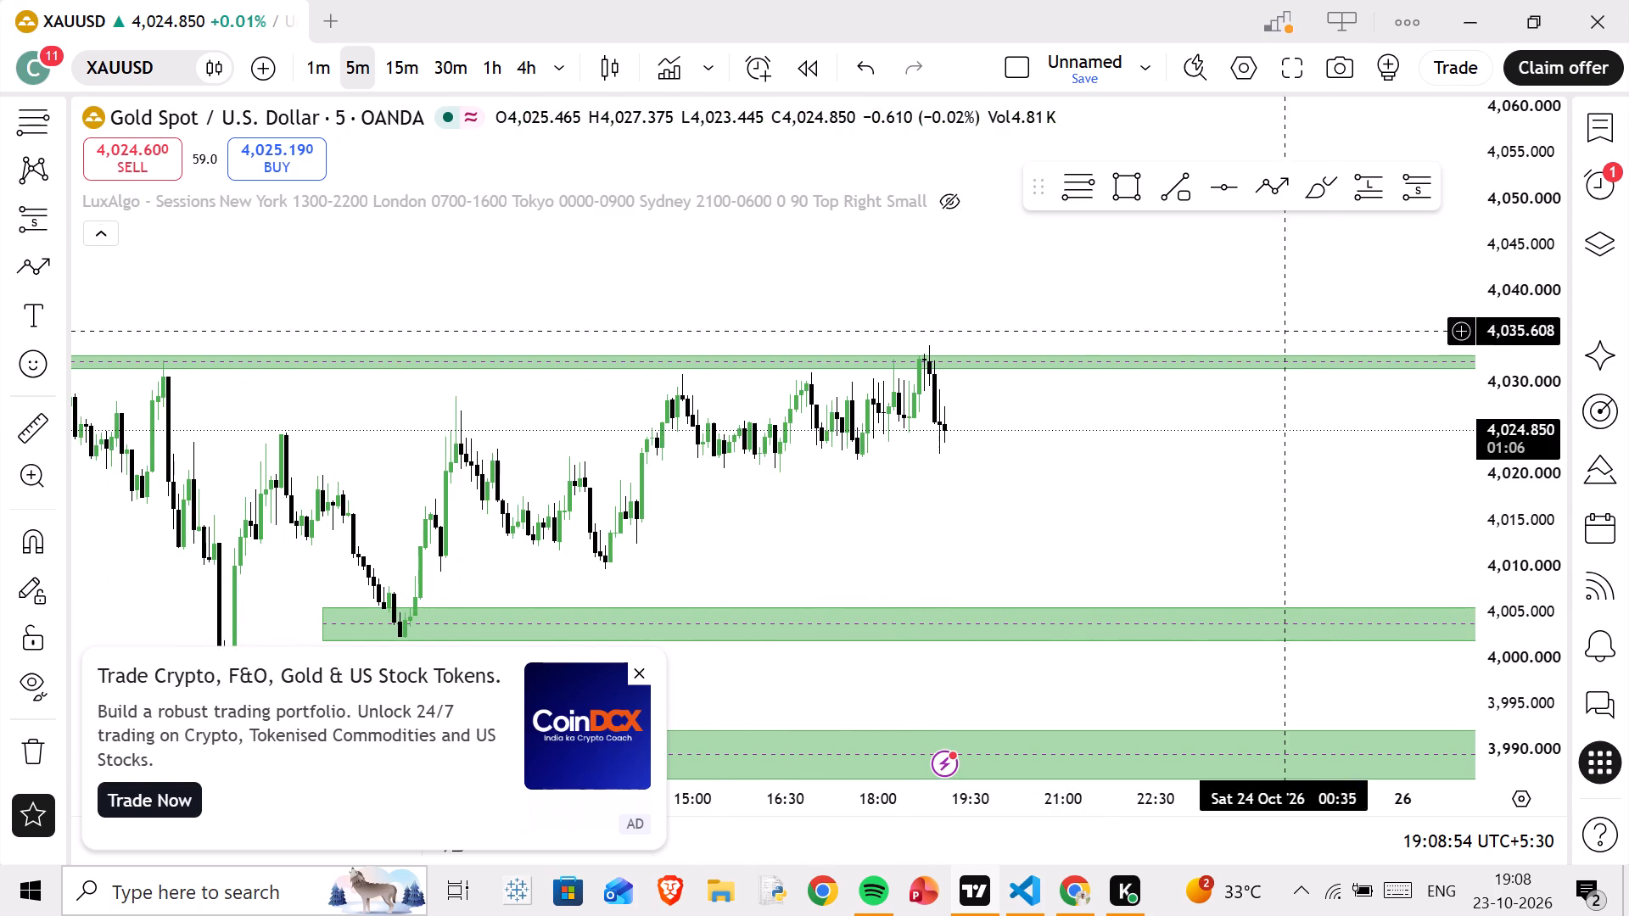
{"action": "left_click_drag", "start_coordinate": [1013, 439], "coordinate": [1085, 388]}
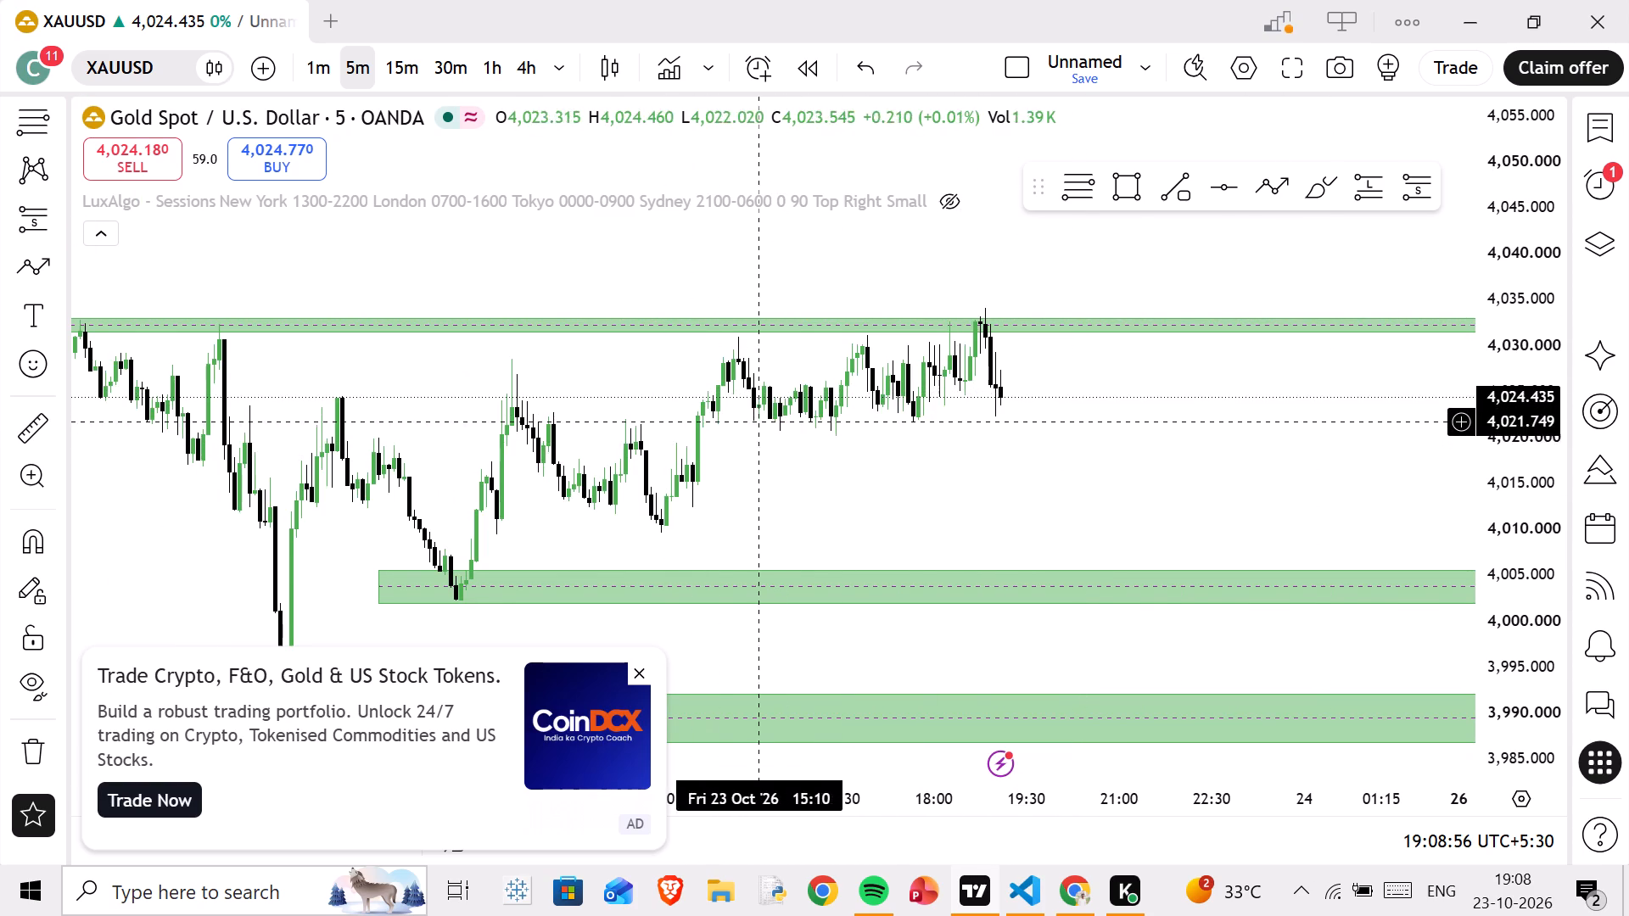
{"action": "left_click_drag", "start_coordinate": [777, 477], "coordinate": [1130, 383]}
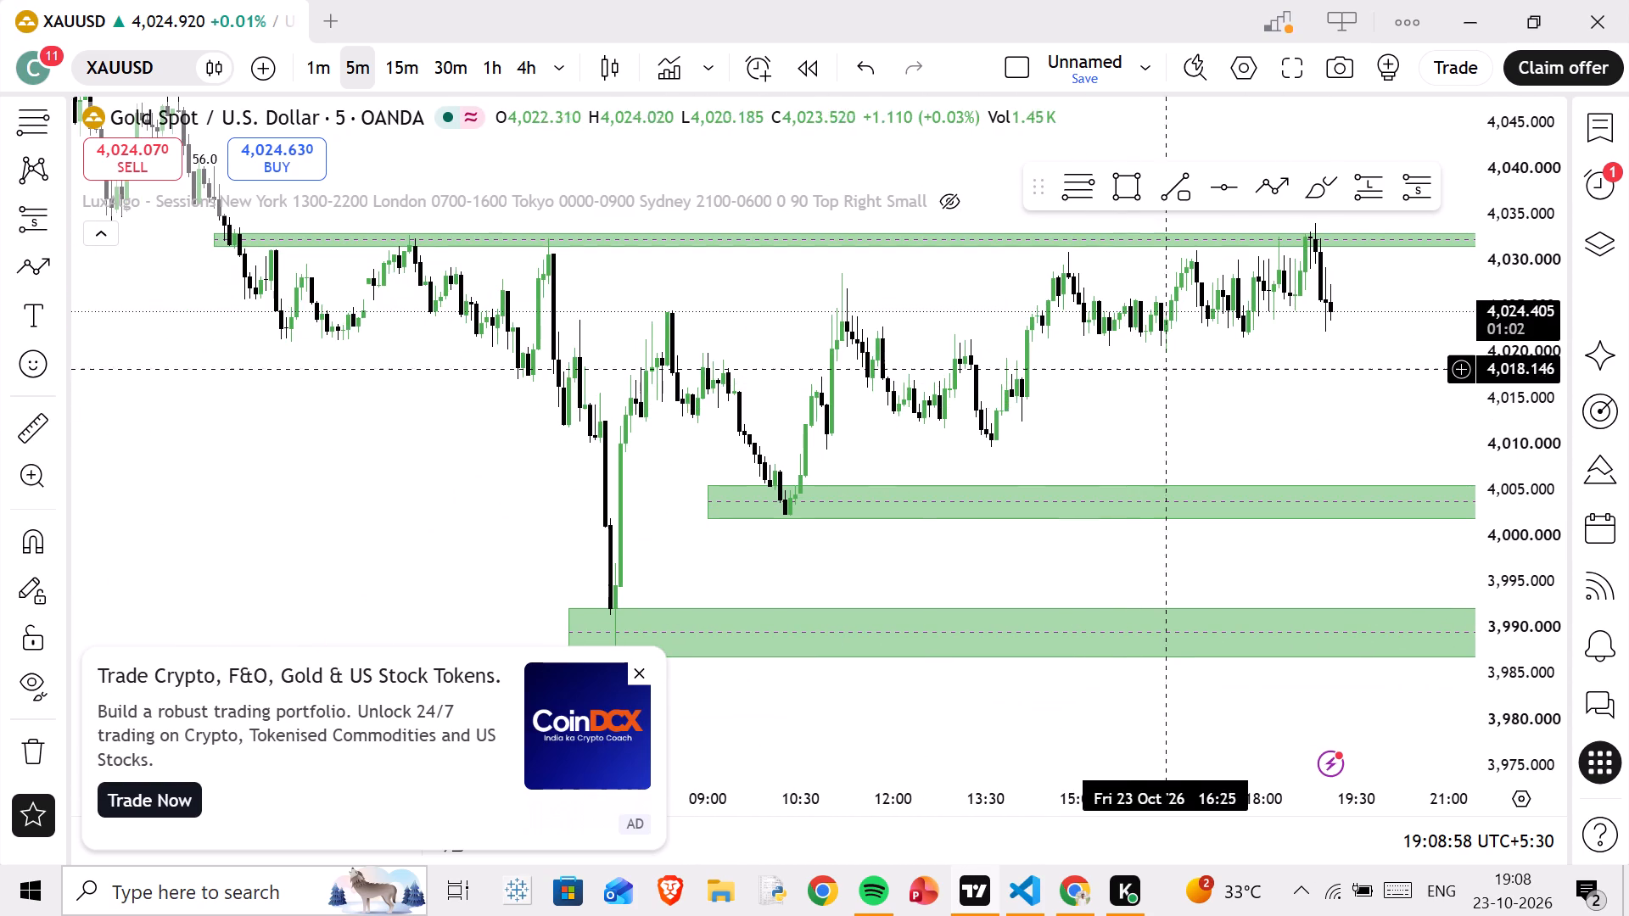
{"action": "left_click_drag", "start_coordinate": [1192, 360], "coordinate": [900, 410]}
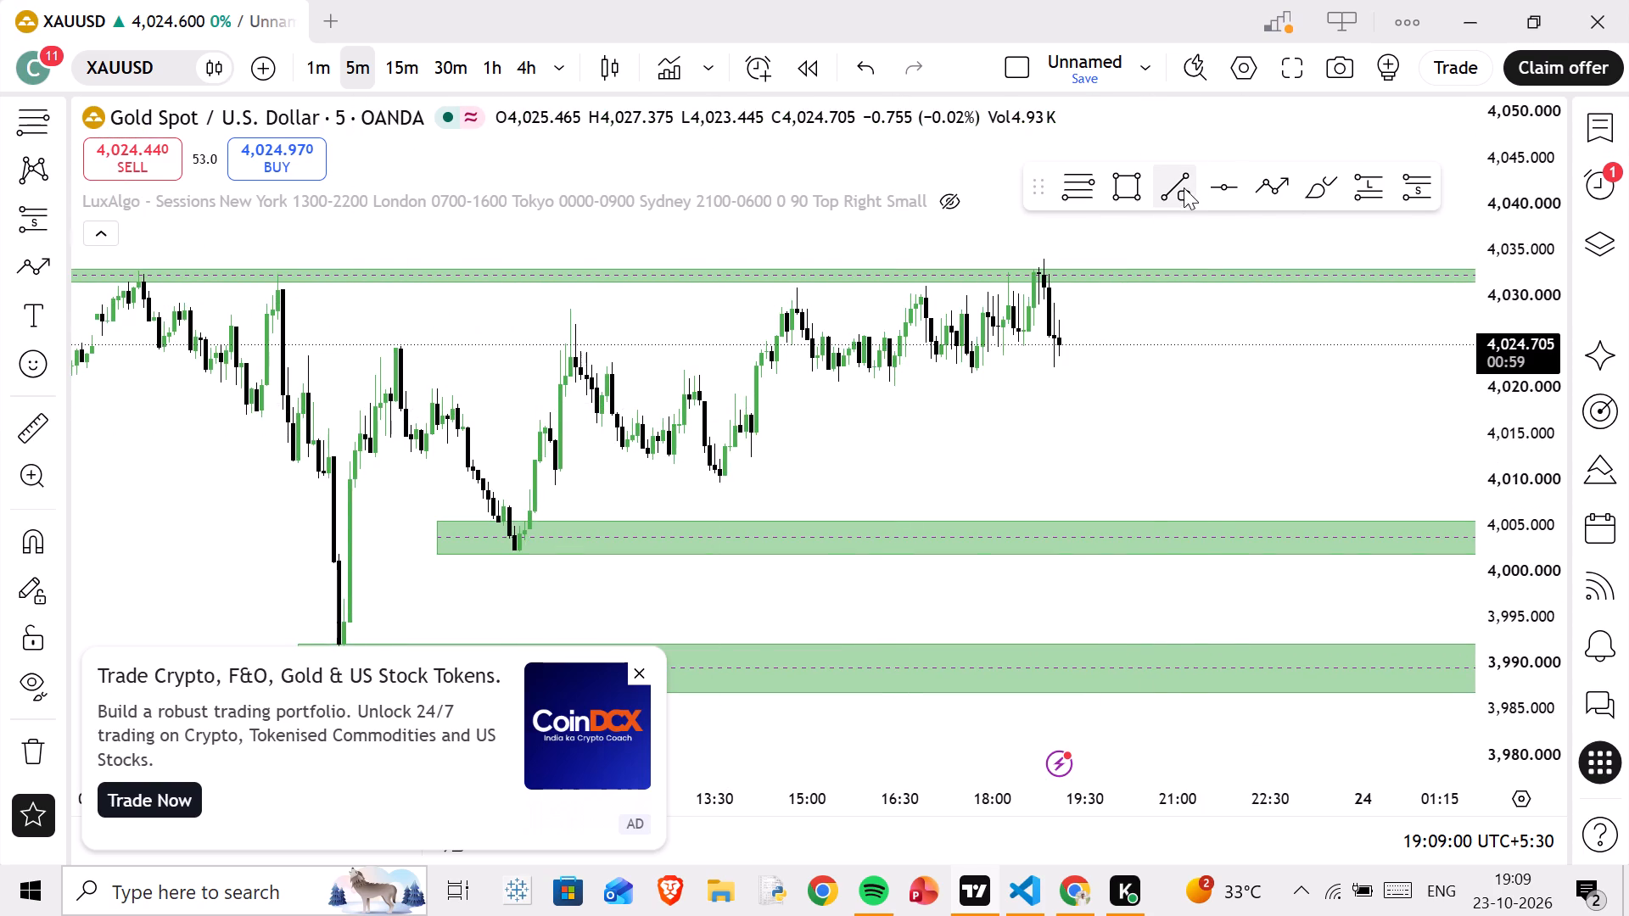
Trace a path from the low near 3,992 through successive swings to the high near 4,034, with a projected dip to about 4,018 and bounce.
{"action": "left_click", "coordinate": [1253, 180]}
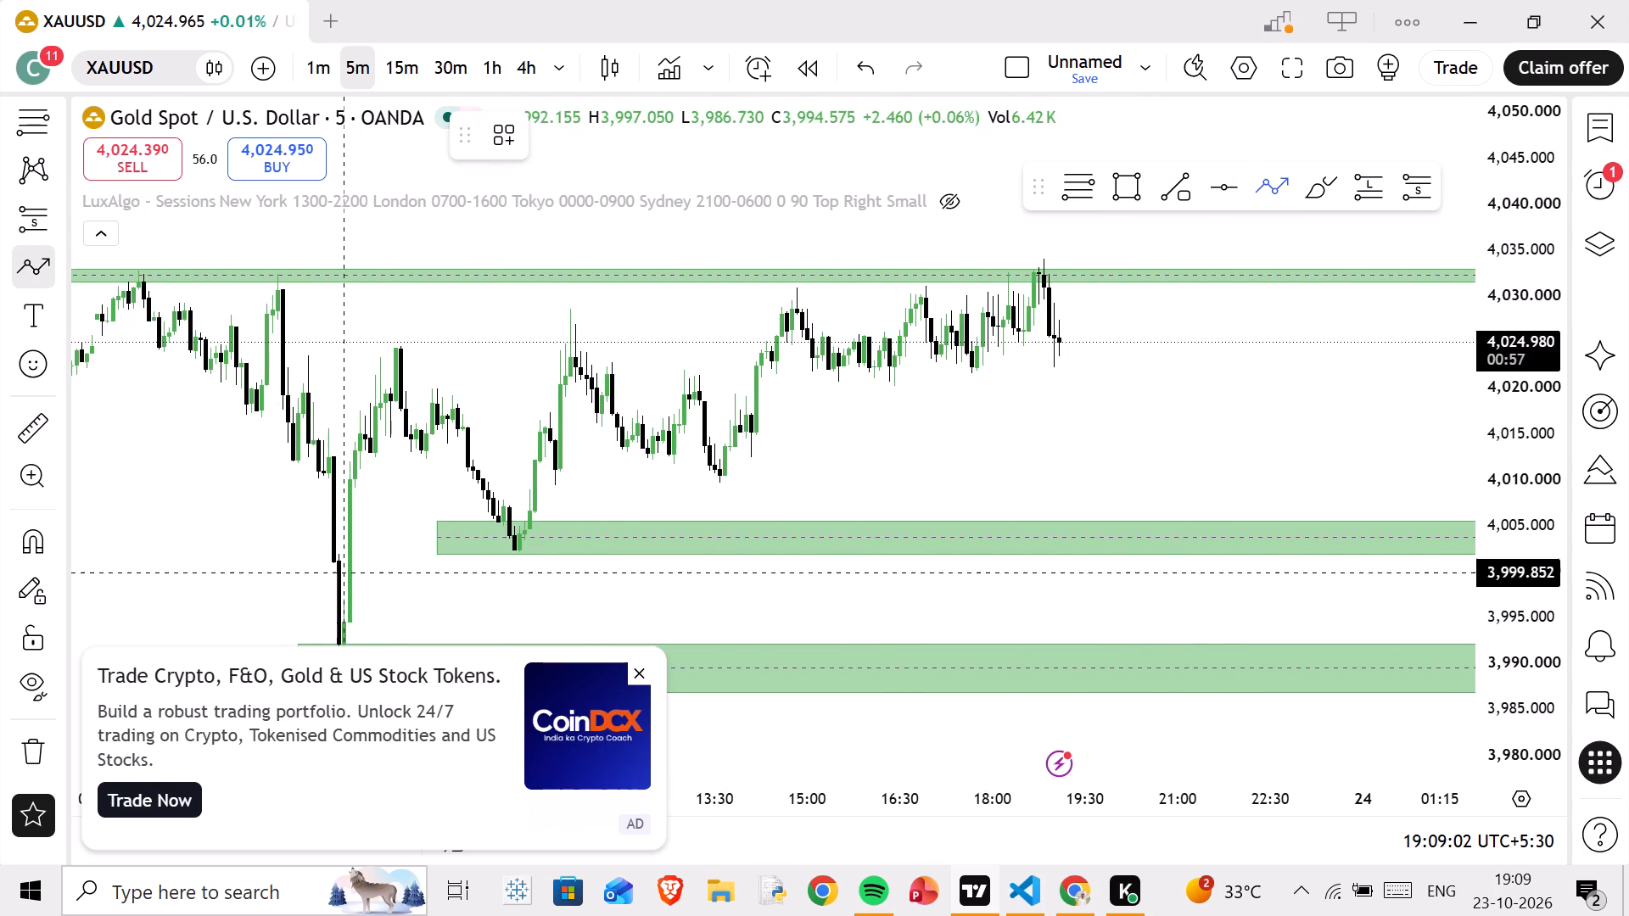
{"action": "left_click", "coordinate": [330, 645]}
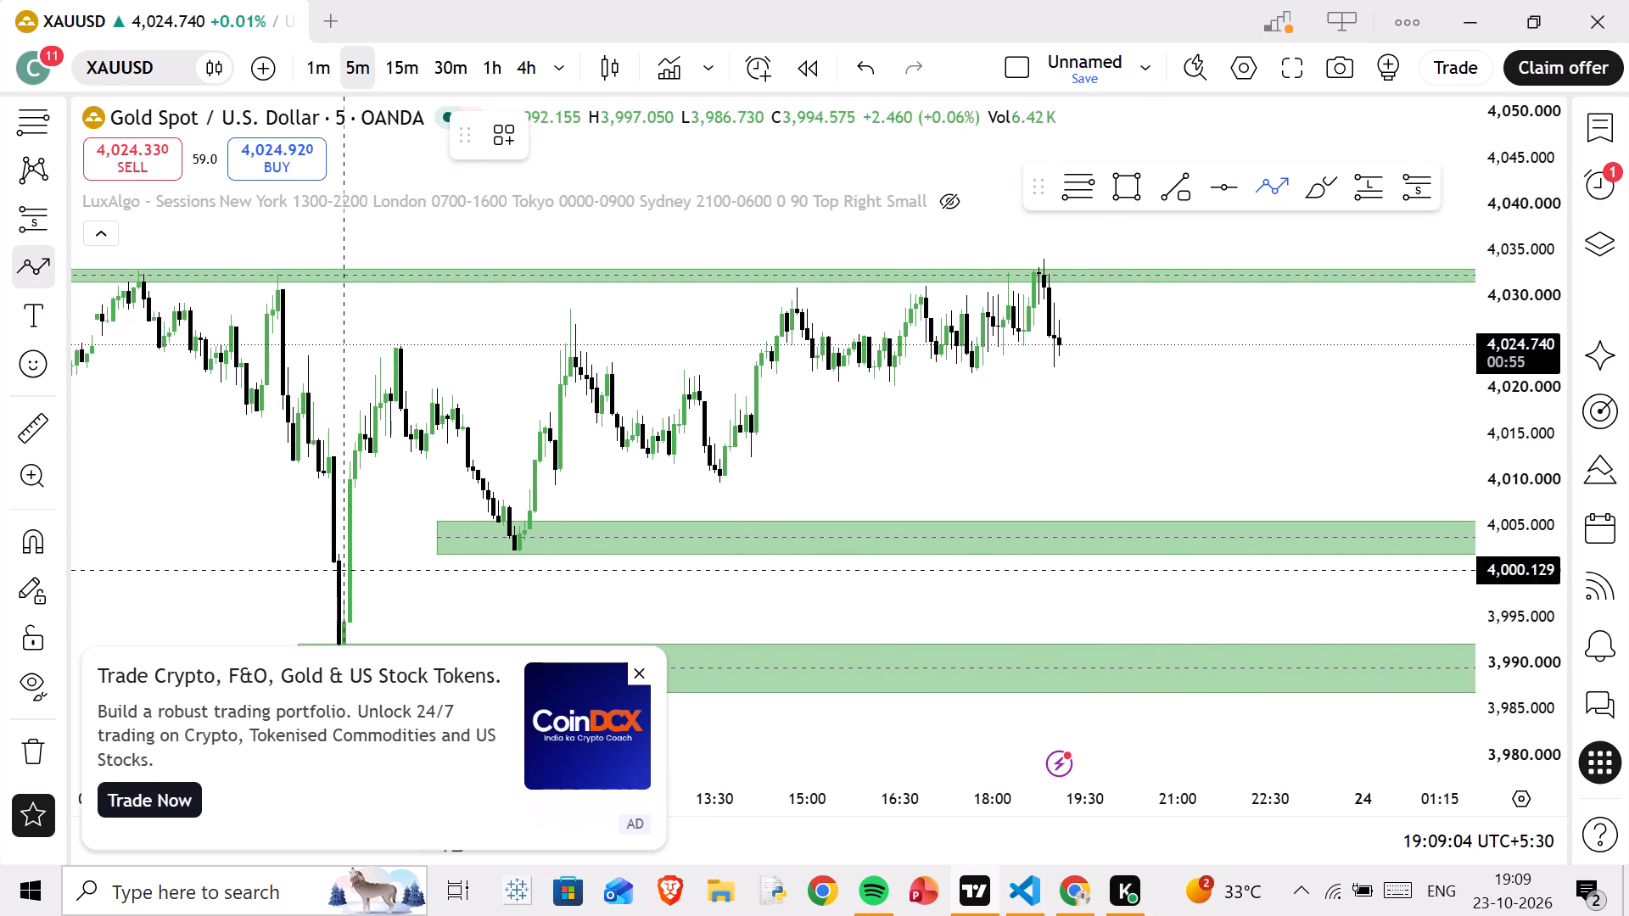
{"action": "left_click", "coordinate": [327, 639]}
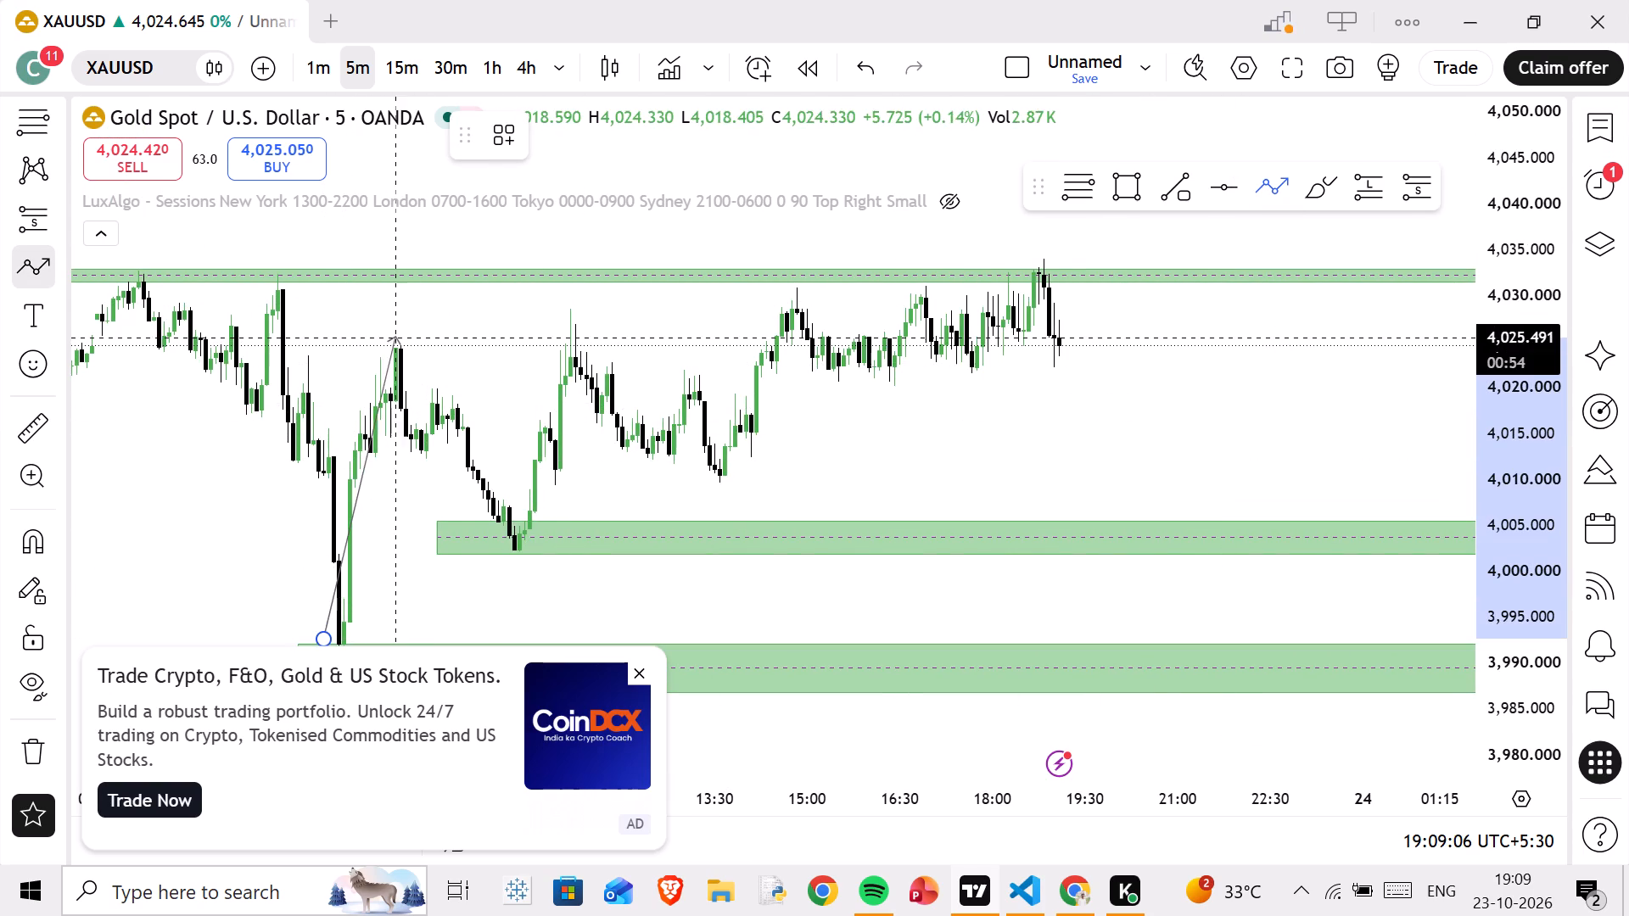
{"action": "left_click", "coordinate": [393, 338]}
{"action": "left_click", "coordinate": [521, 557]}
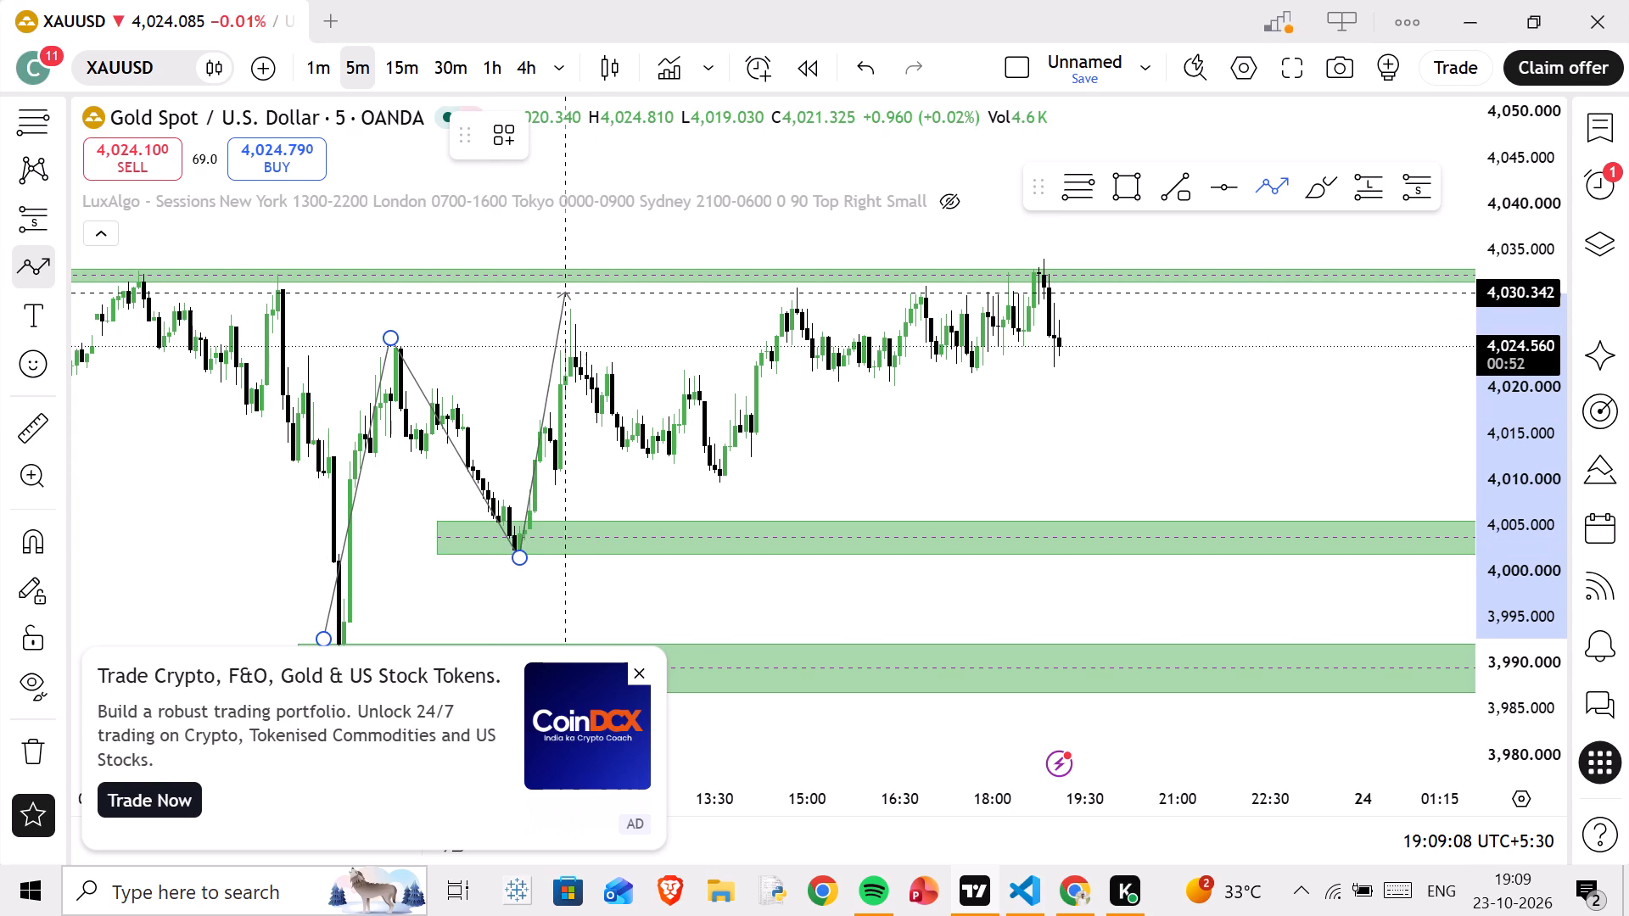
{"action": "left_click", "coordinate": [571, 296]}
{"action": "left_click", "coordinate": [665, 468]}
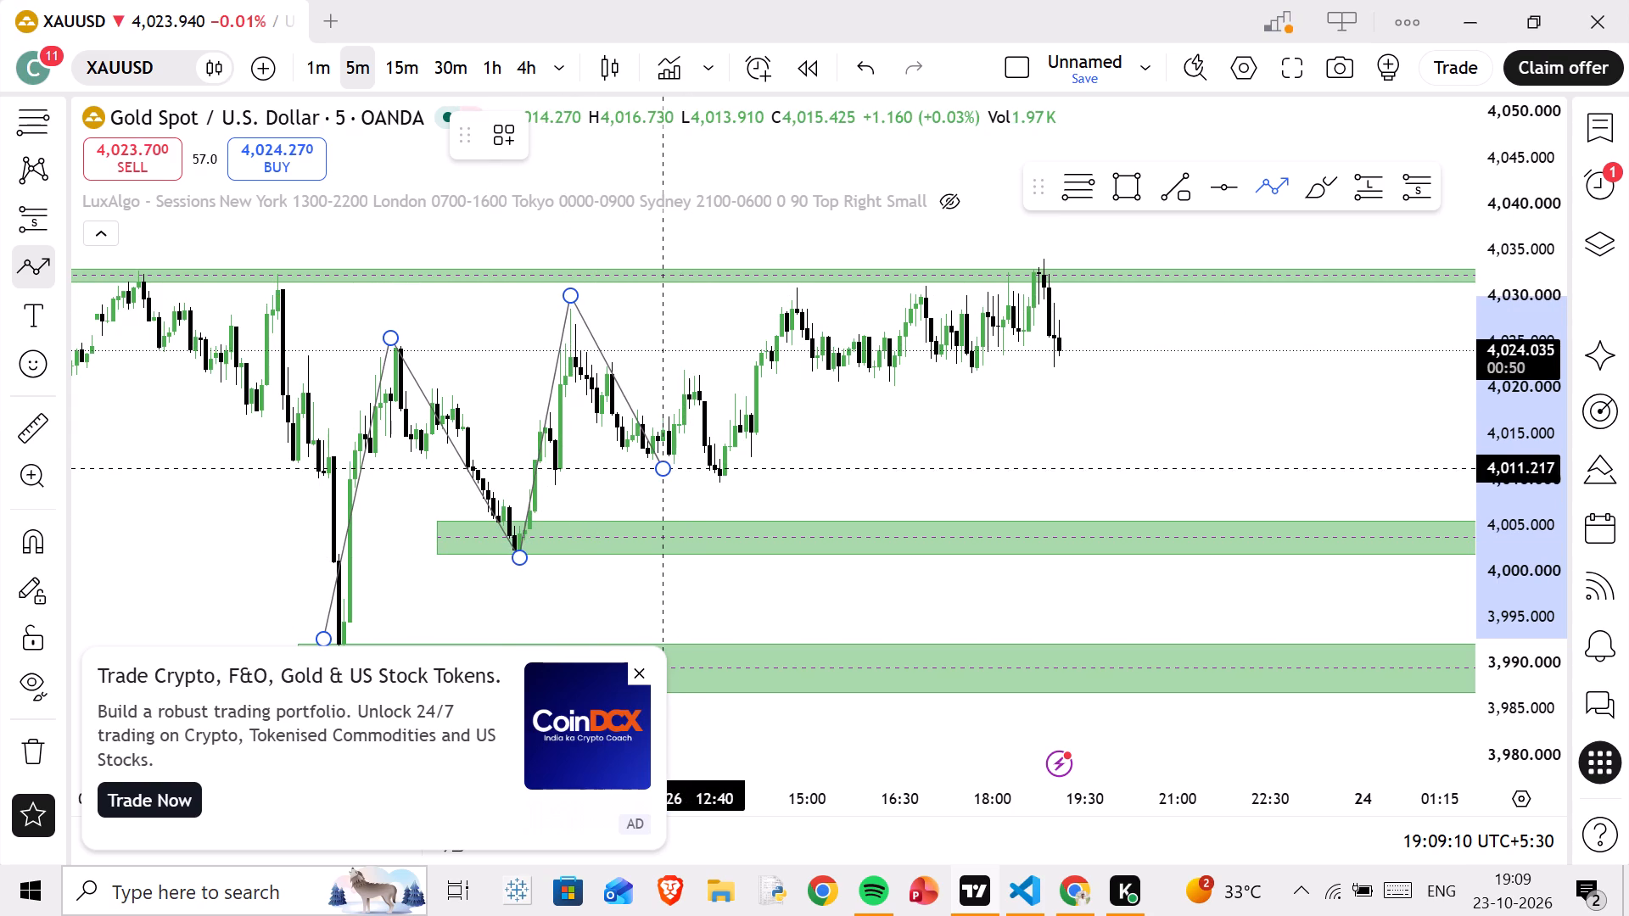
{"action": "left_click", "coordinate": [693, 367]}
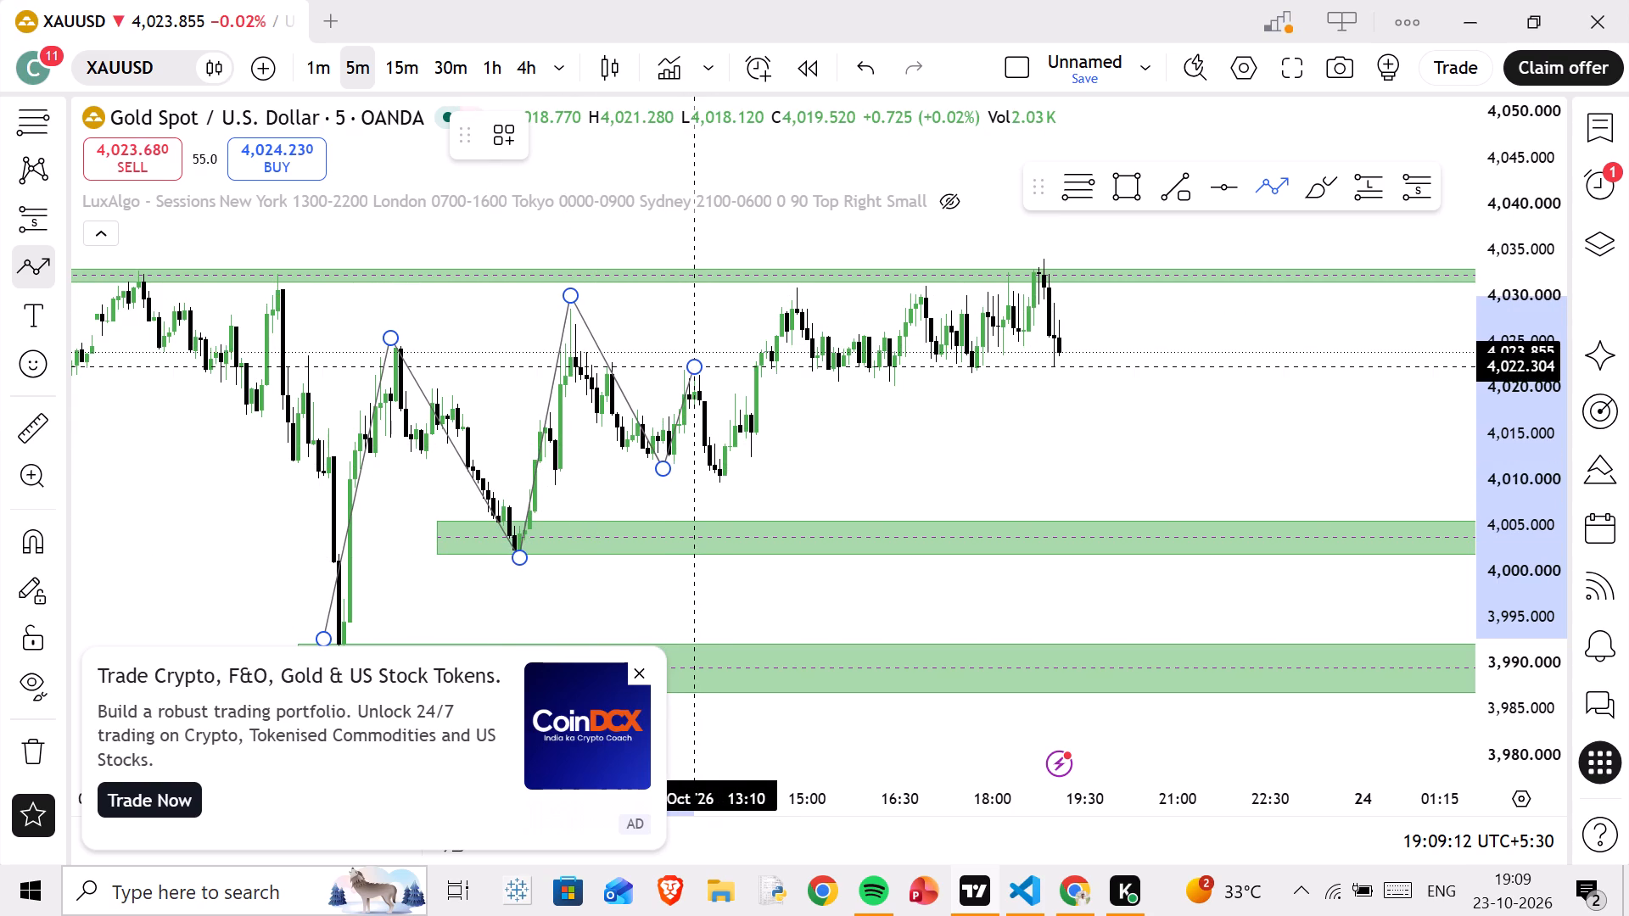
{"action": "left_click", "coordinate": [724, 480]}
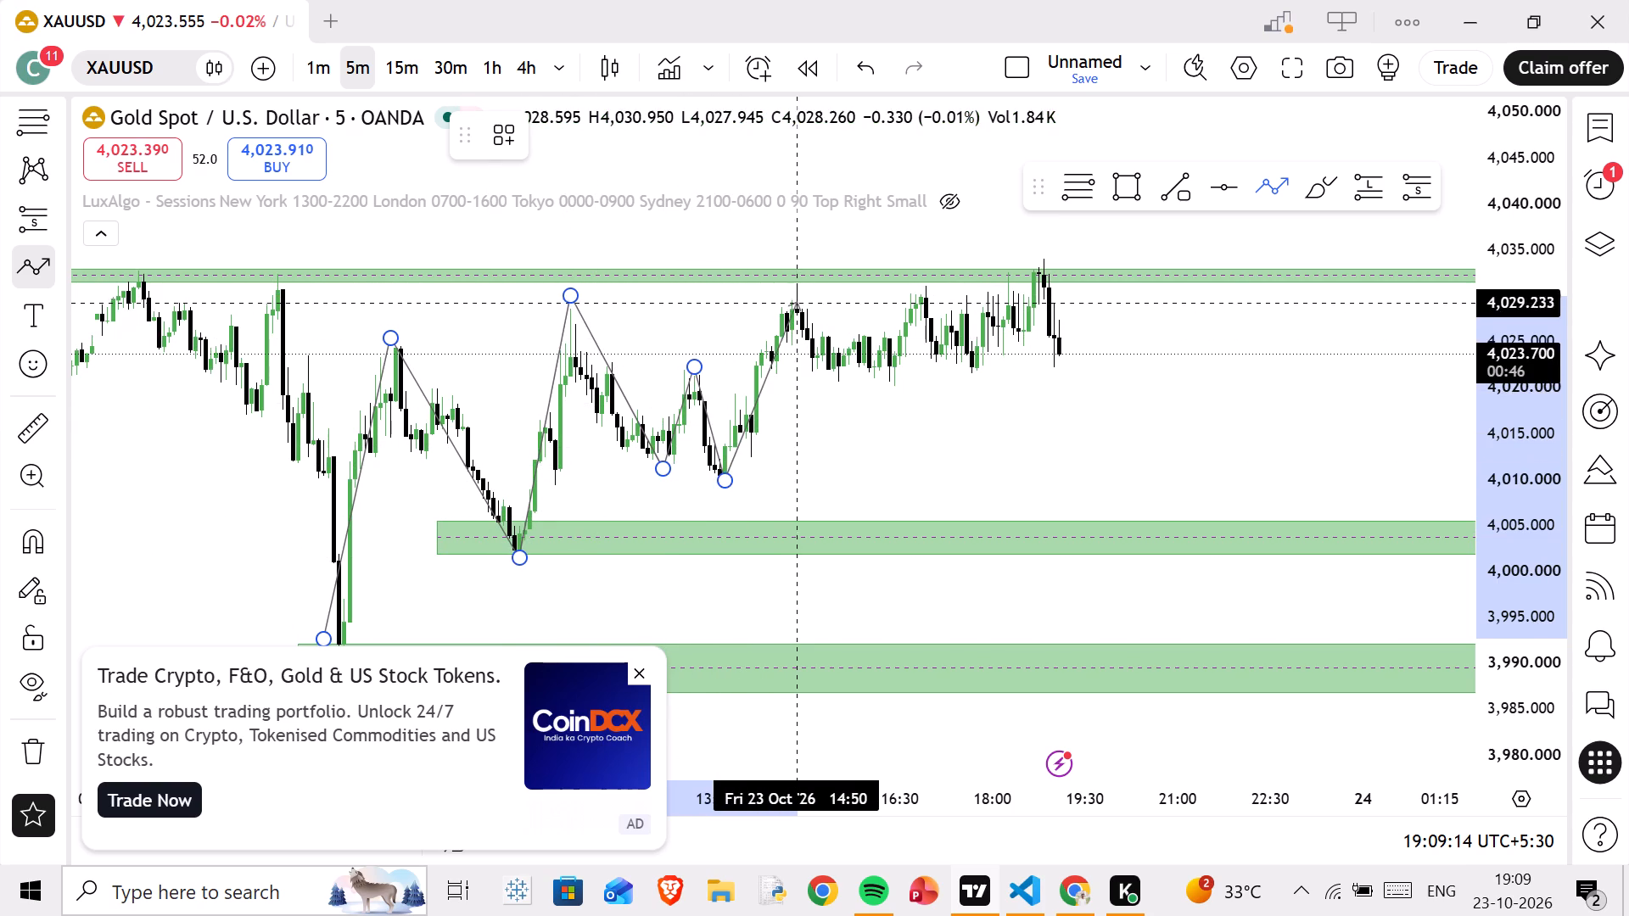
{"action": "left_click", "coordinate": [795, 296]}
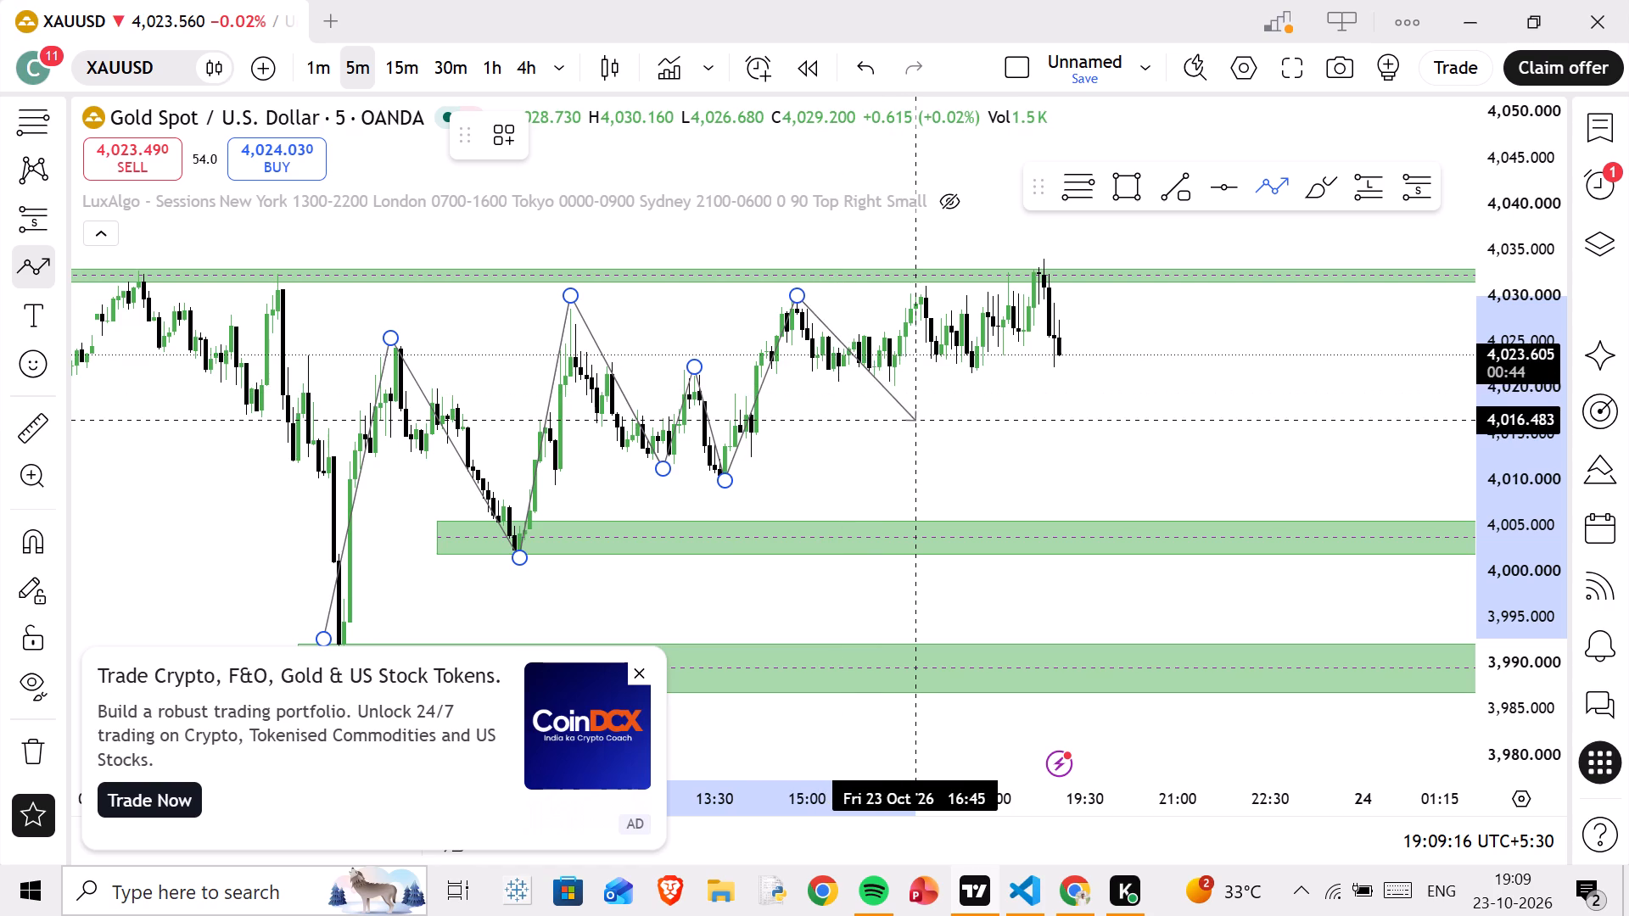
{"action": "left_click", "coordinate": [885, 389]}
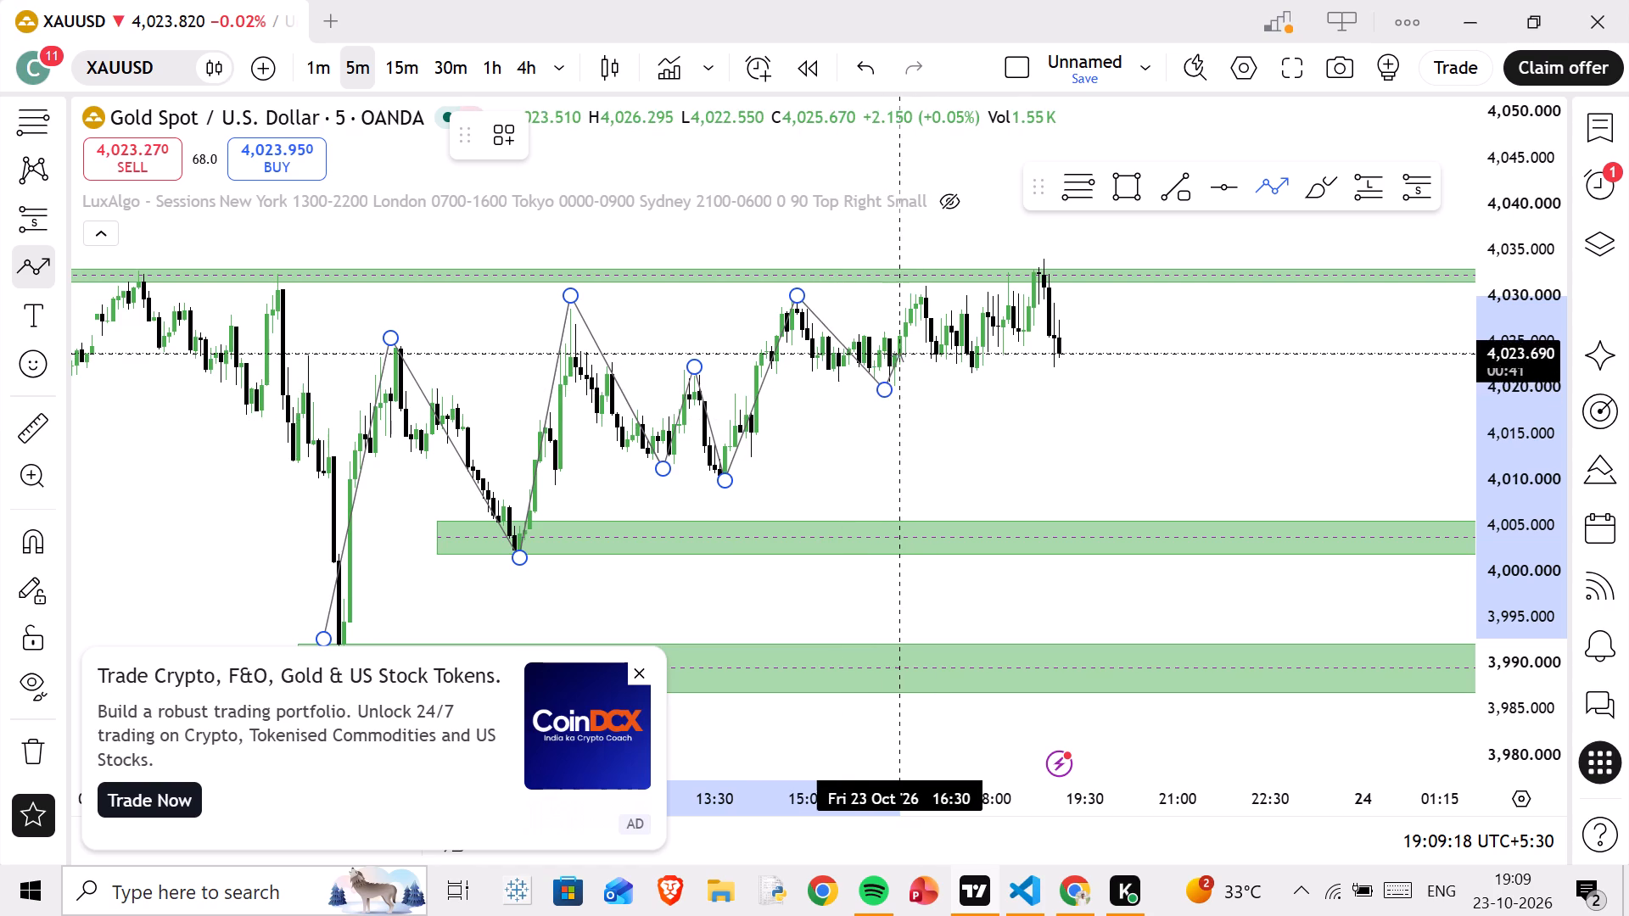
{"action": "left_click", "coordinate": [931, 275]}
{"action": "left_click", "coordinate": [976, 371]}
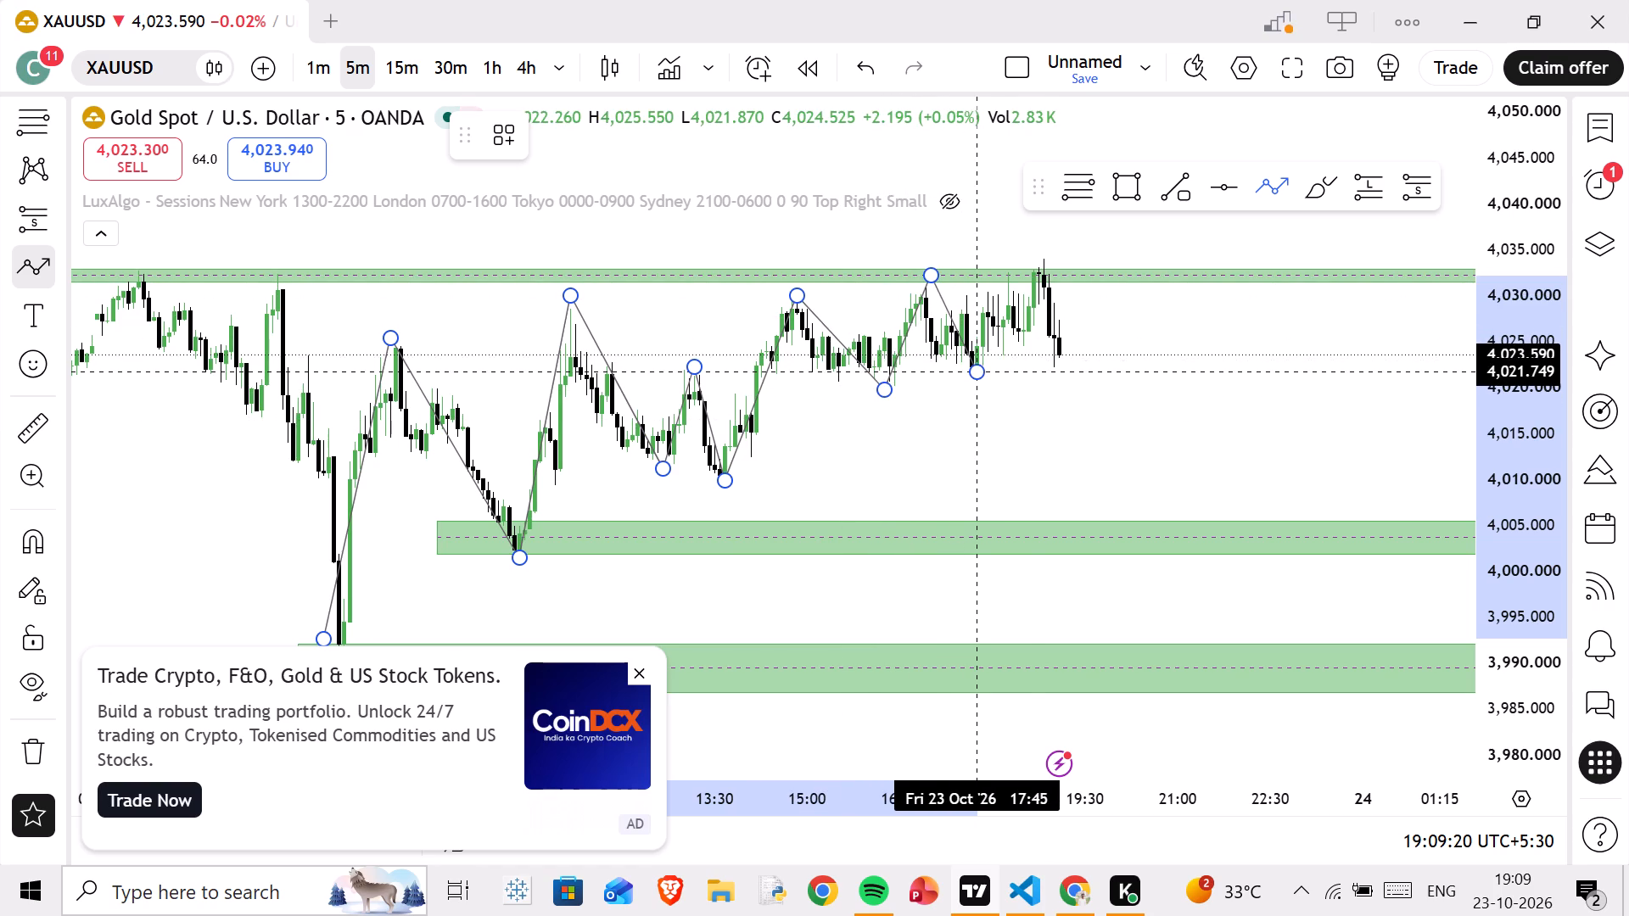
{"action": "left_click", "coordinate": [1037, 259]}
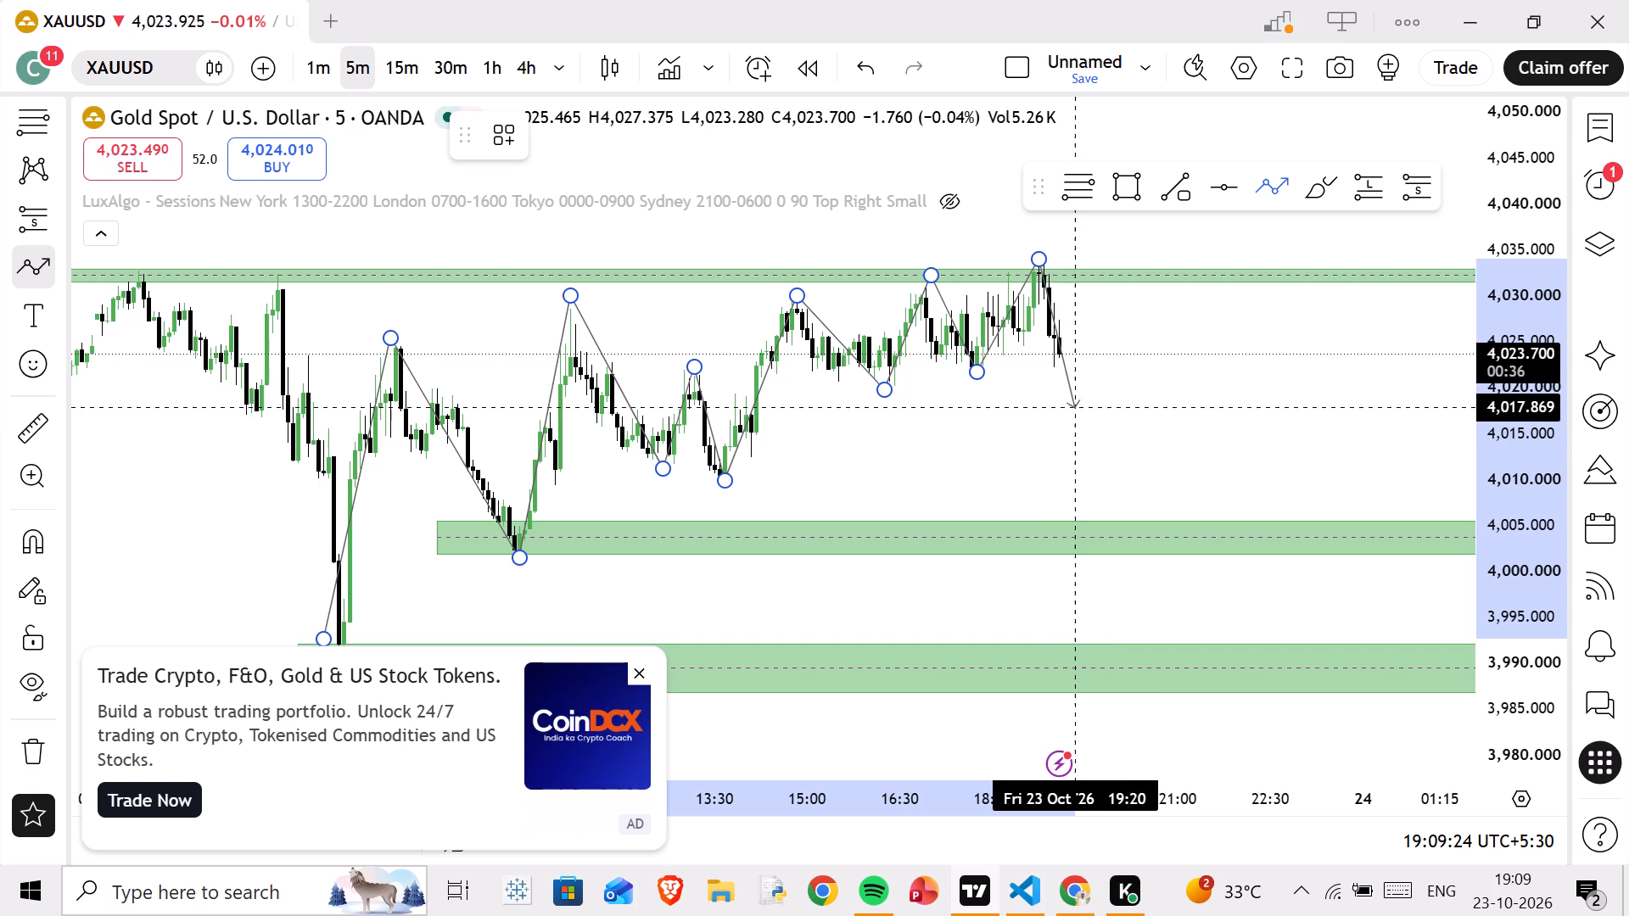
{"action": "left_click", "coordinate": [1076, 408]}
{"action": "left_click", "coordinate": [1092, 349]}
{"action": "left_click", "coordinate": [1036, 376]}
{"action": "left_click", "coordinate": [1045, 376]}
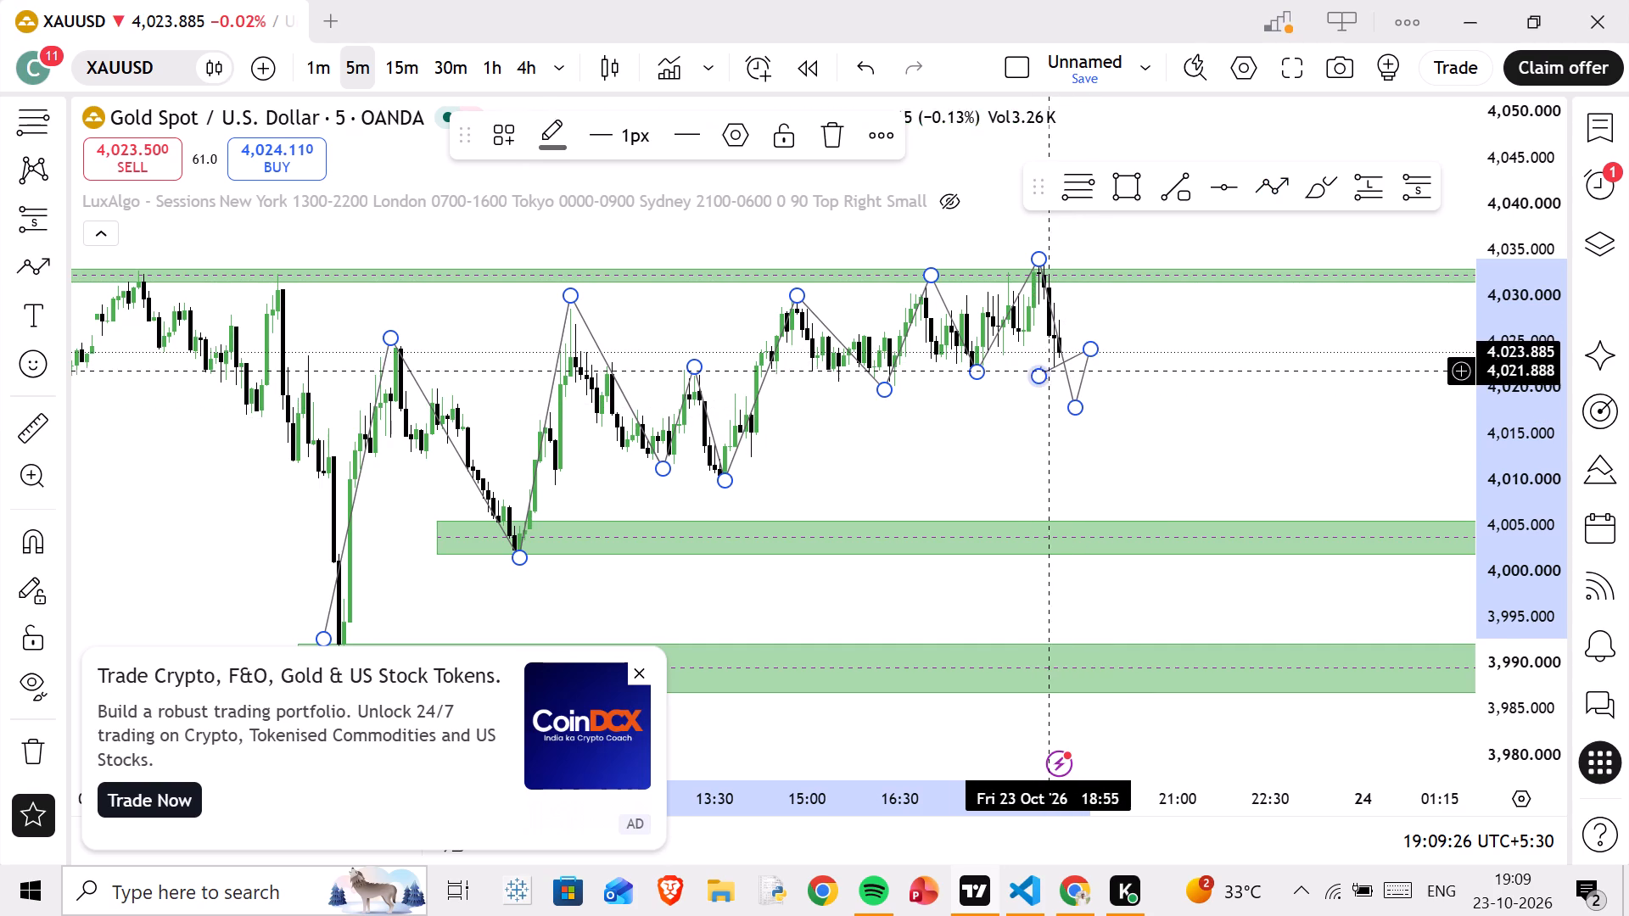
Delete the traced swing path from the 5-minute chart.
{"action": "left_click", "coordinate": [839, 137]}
Draw a thin rectangle zone under the recent lows, from 17:20 on 23 Oct to 01:35, between about 4,022.4 and 4,021.8.
{"action": "scroll", "coordinate": [1496, 427], "scroll_direction": "up", "scroll_amount": 3}
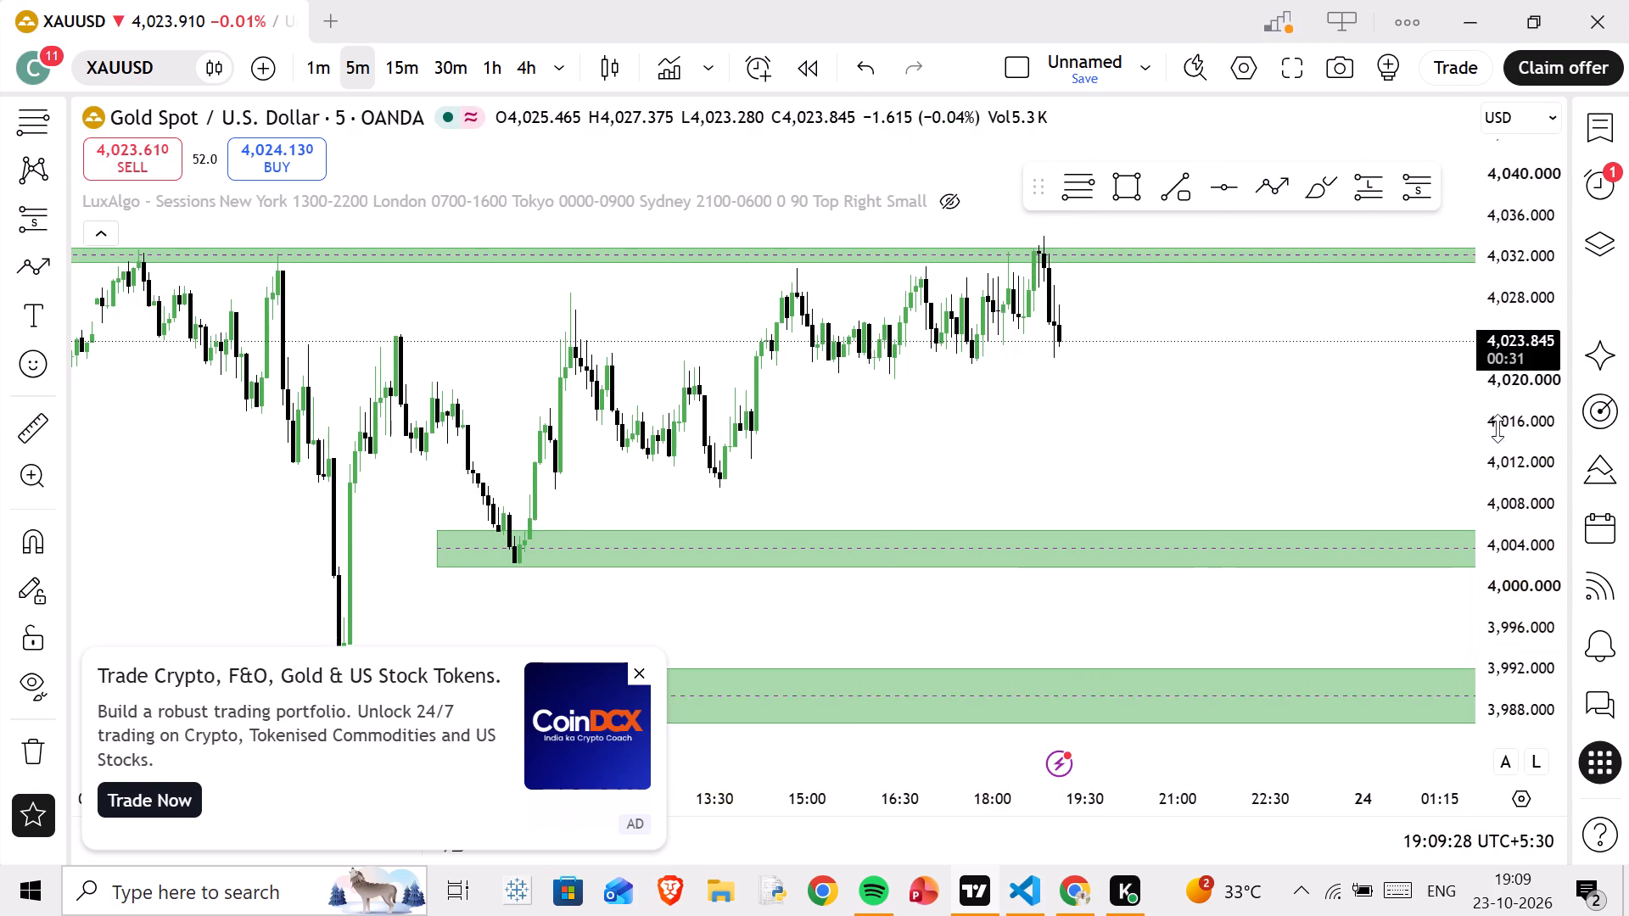
{"action": "scroll", "coordinate": [1497, 428], "scroll_direction": "up", "scroll_amount": 9}
{"action": "left_click_drag", "start_coordinate": [1127, 401], "coordinate": [1088, 483]}
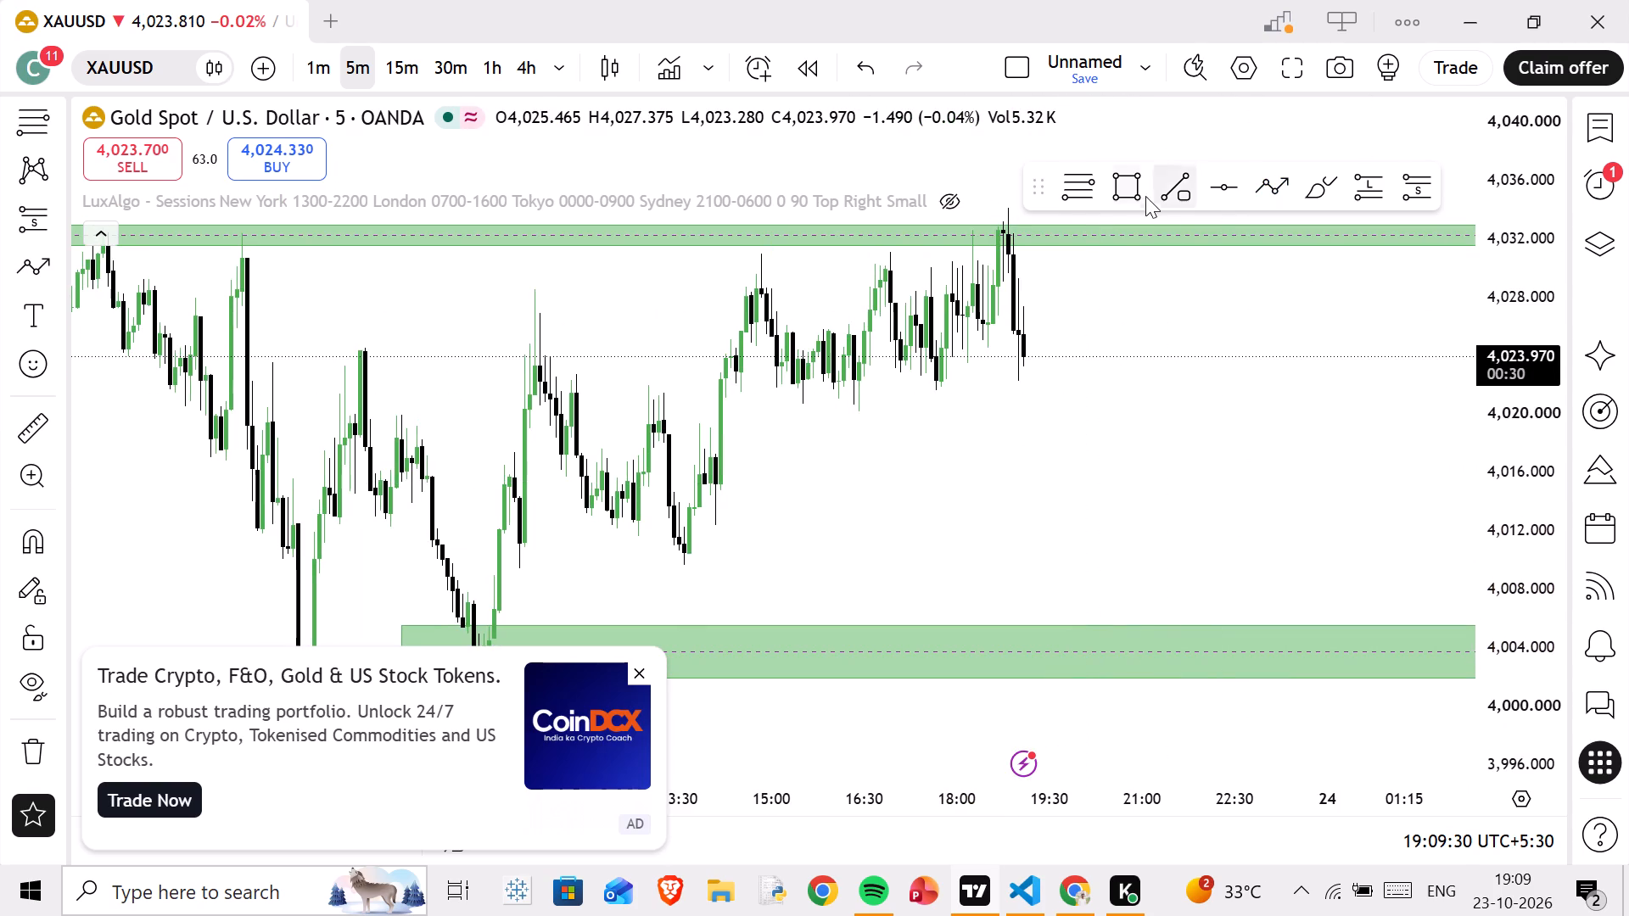
{"action": "left_click", "coordinate": [1135, 194]}
{"action": "left_click_drag", "start_coordinate": [915, 380], "coordinate": [915, 382]}
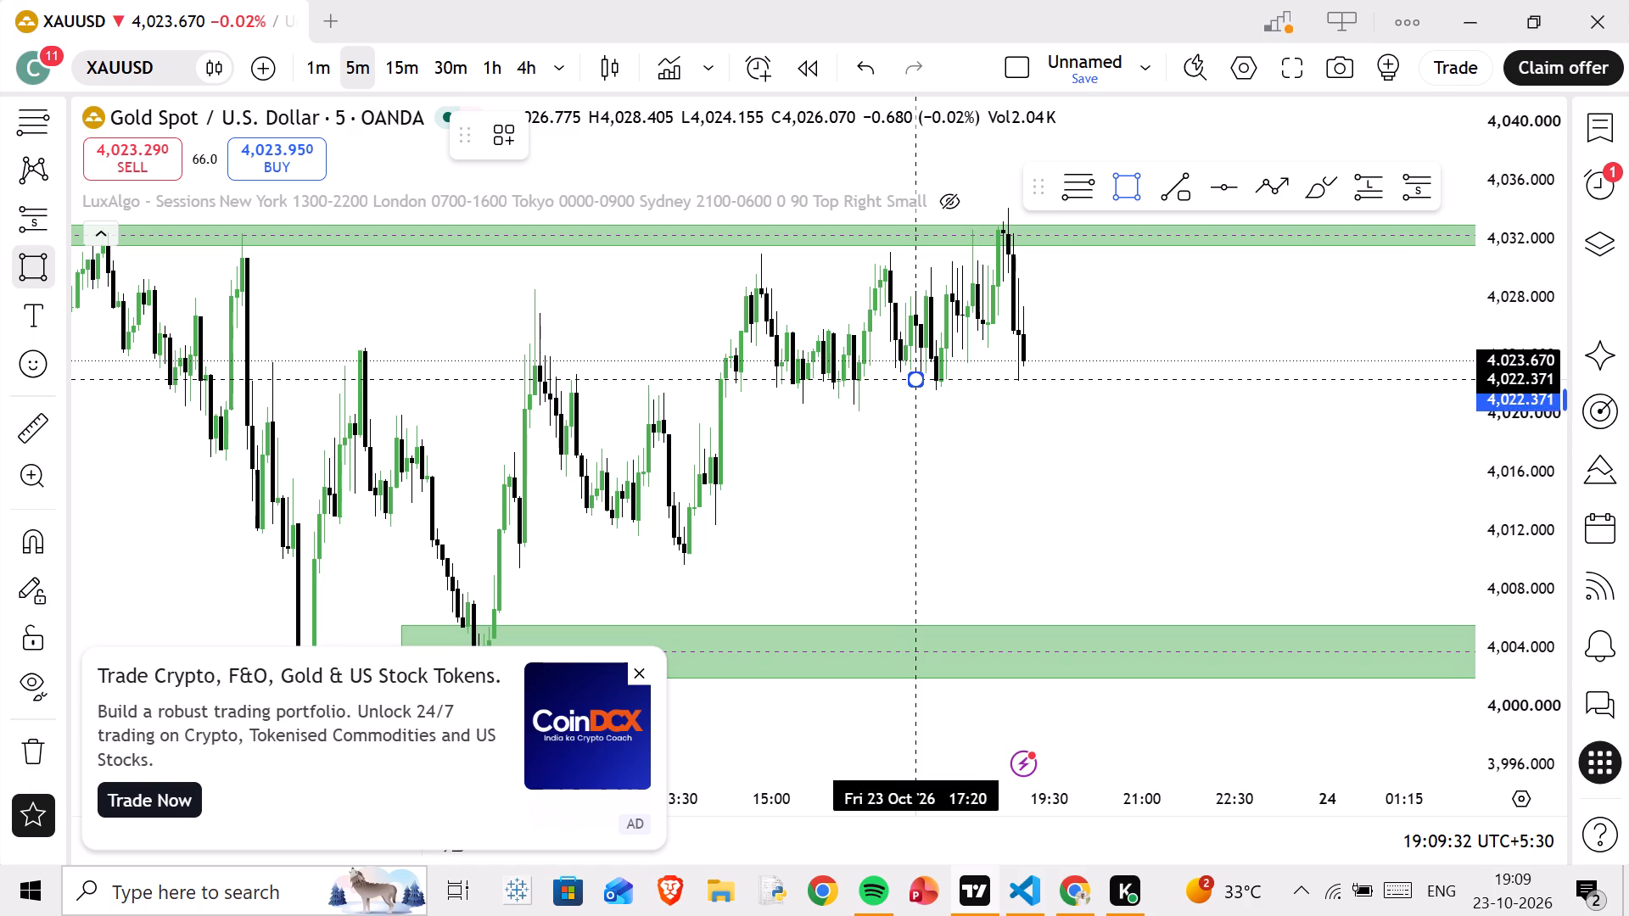
{"action": "left_click_drag", "start_coordinate": [915, 382], "coordinate": [1427, 388]}
{"action": "left_click", "coordinate": [1427, 388]}
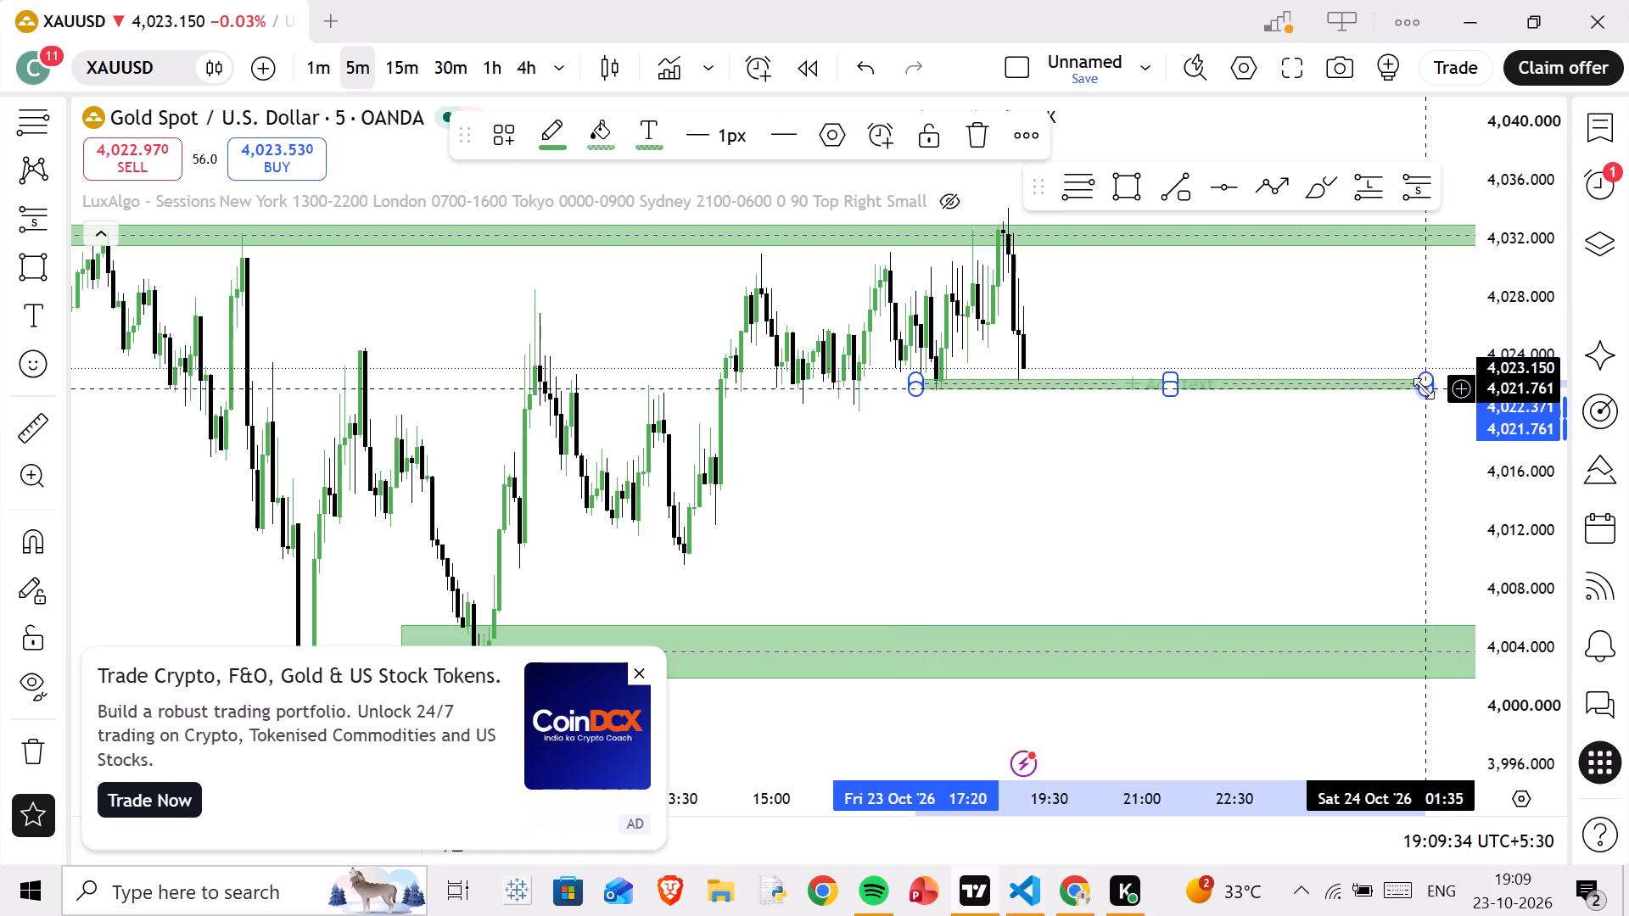
Change the thin rectangle zone's fill colour to red.
{"action": "left_click", "coordinate": [601, 154]}
{"action": "left_click", "coordinate": [604, 214]}
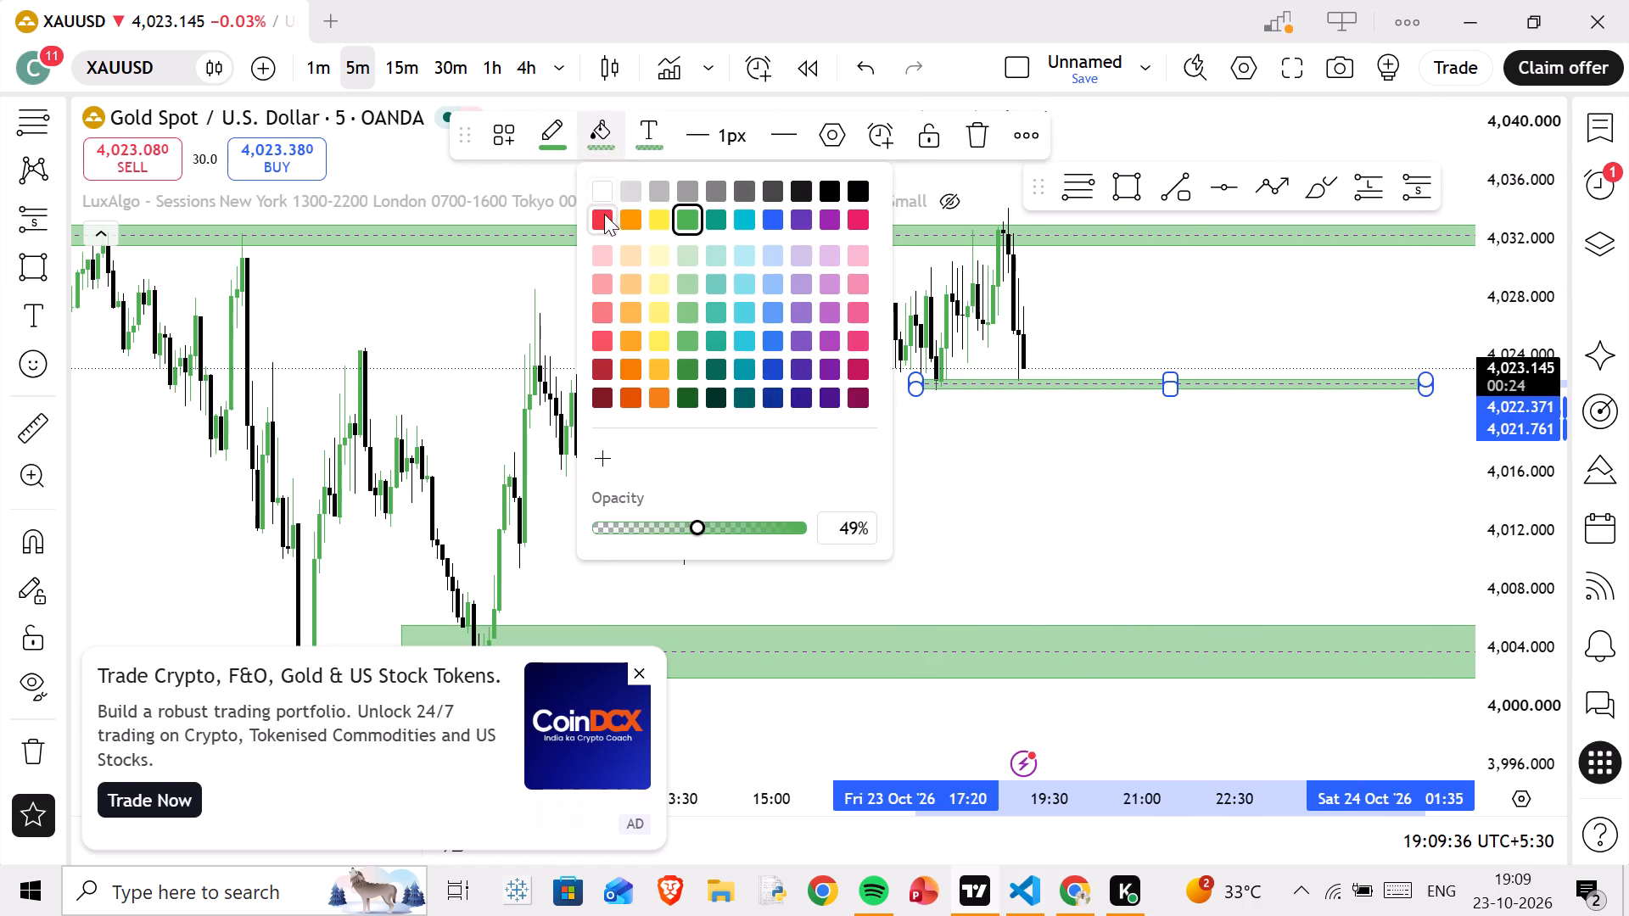
Shift the red zone back to start at 17:00 and extend its lower edge down to about 4,020.3.
{"action": "left_click_drag", "start_coordinate": [1184, 389], "coordinate": [1165, 395]}
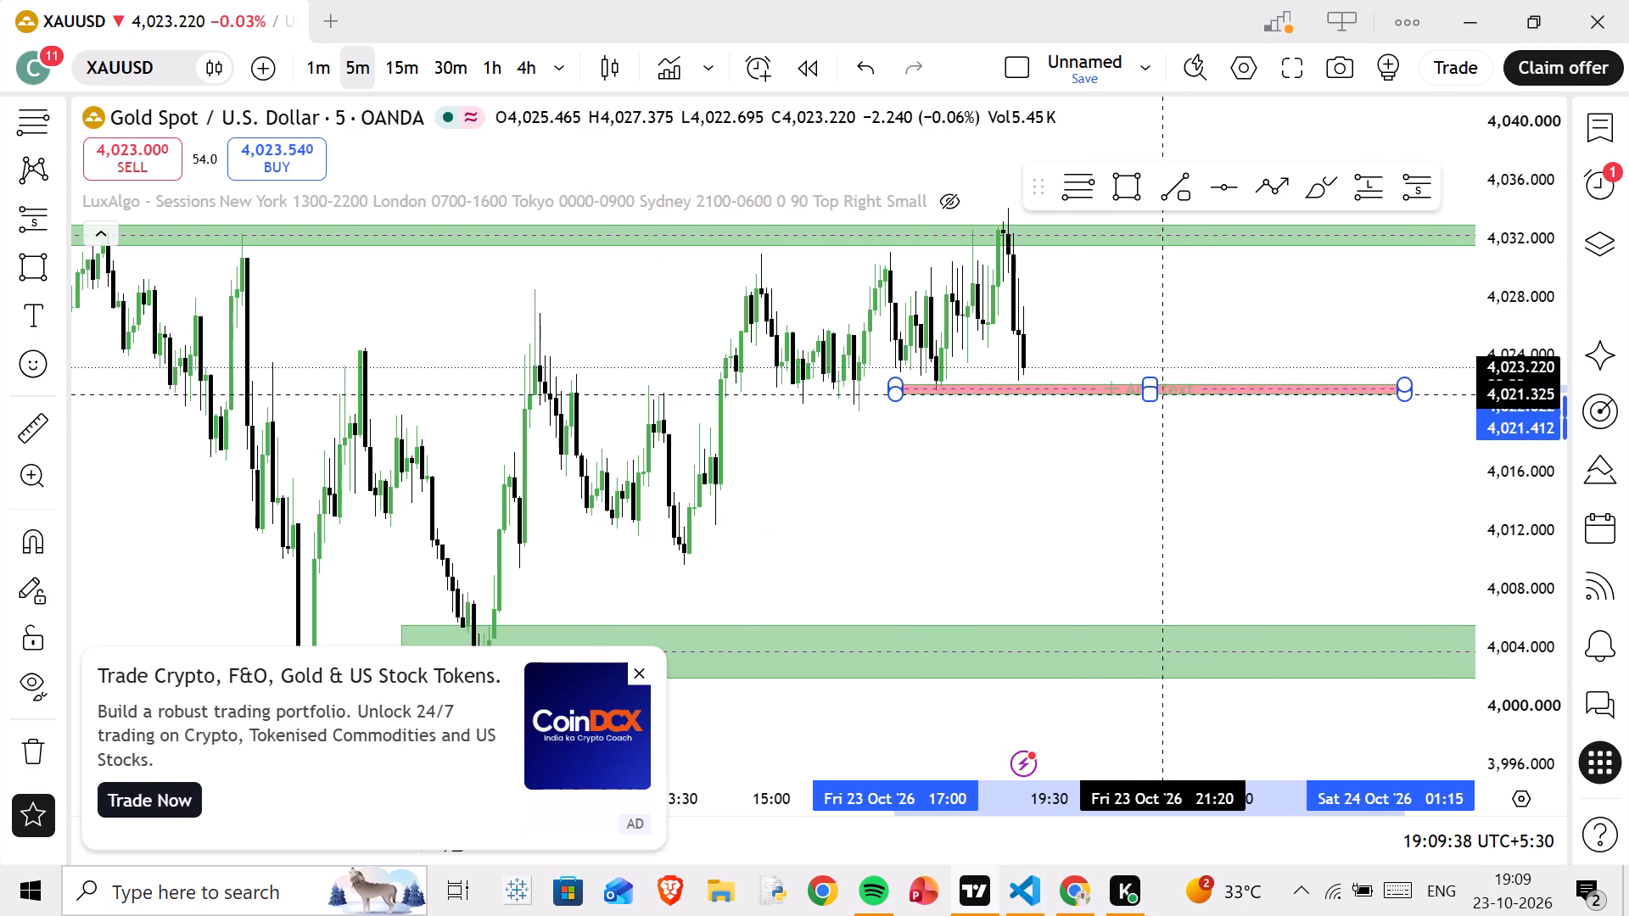
{"action": "left_click_drag", "start_coordinate": [1165, 395], "coordinate": [1165, 392]}
{"action": "left_click_drag", "start_coordinate": [1154, 394], "coordinate": [1151, 404]}
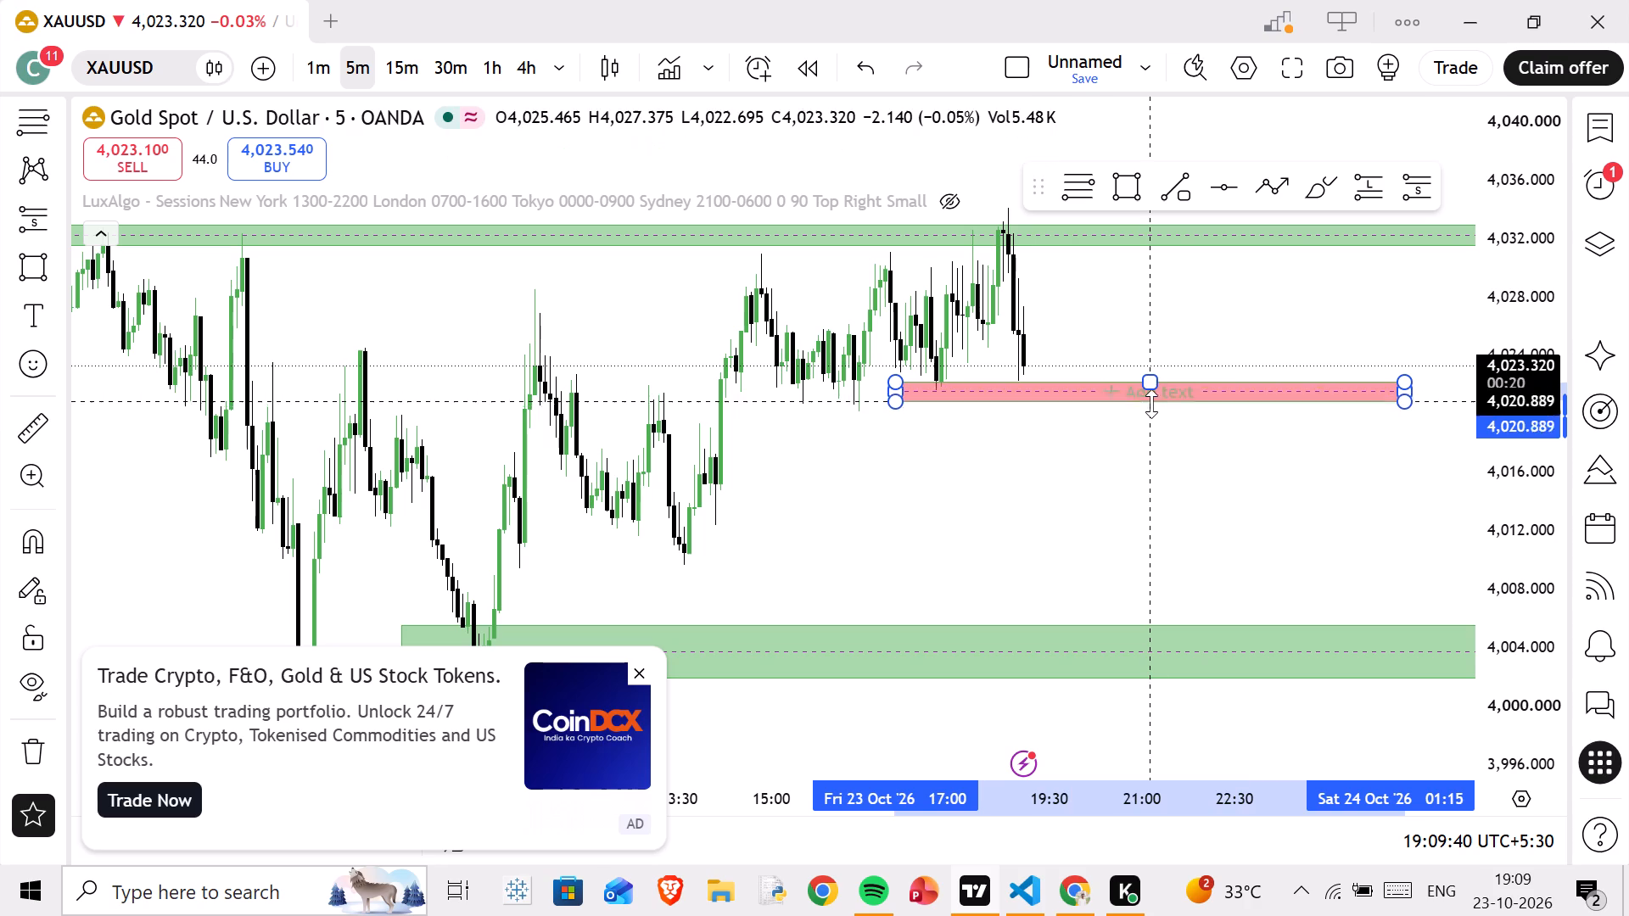
{"action": "left_click_drag", "start_coordinate": [1151, 404], "coordinate": [1149, 409]}
{"action": "left_click", "coordinate": [1151, 357]}
Place a short position below the red zone with entry at 4,020.279, stop at 4,022.022 and target at 4,004.768 in the zone beneath.
{"action": "left_click_drag", "start_coordinate": [1148, 357], "coordinate": [966, 329]}
{"action": "left_click", "coordinate": [1397, 195]}
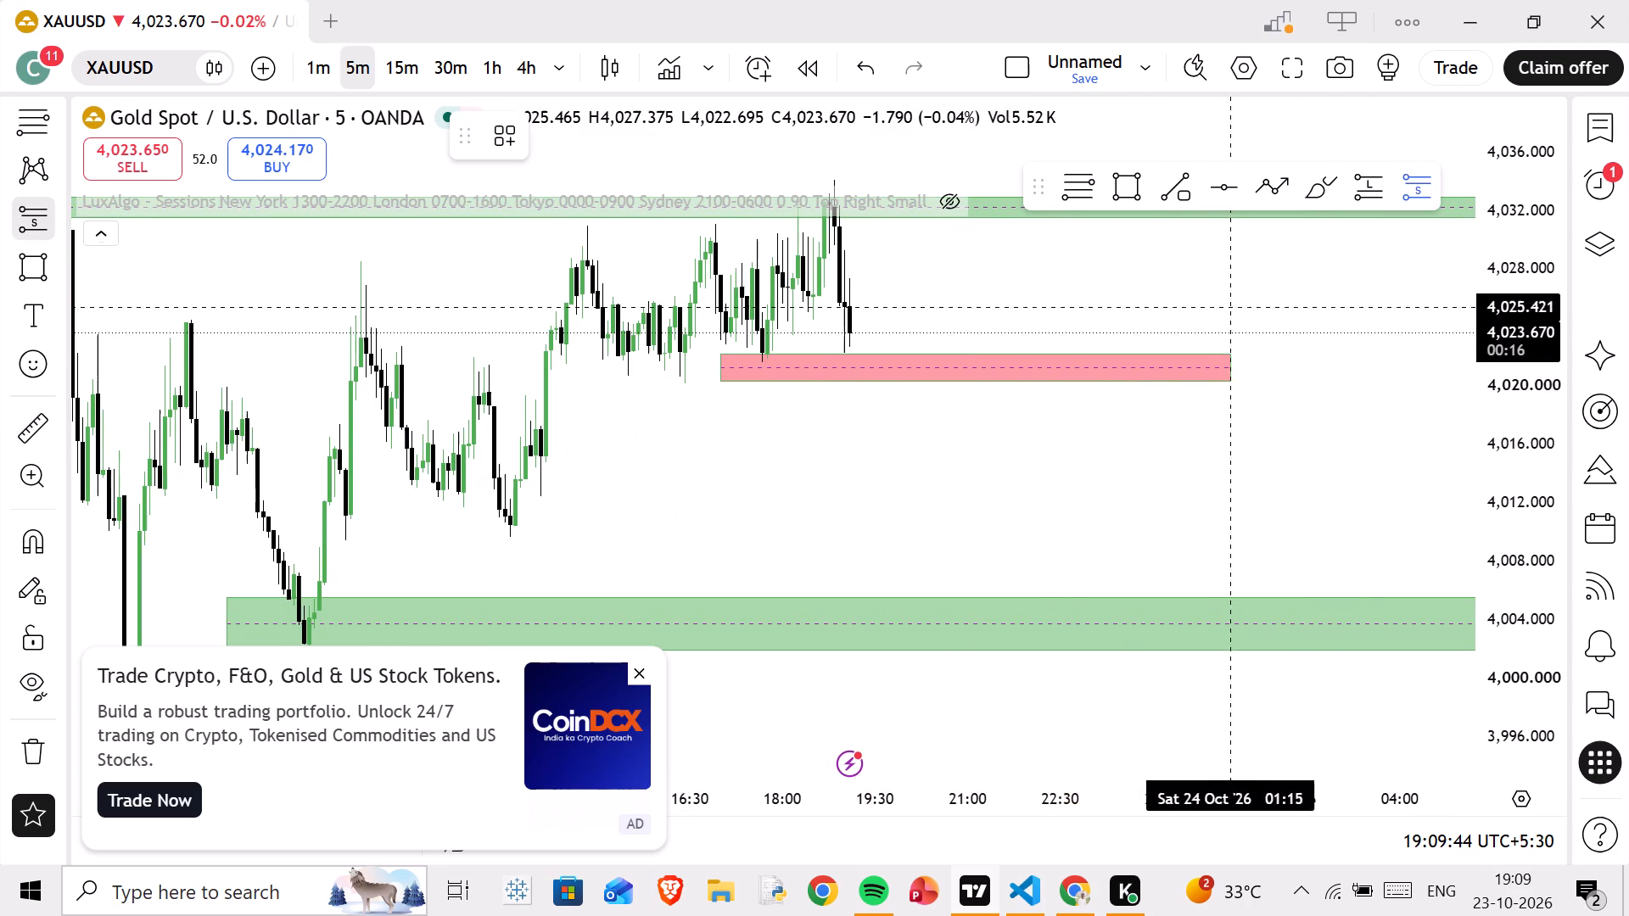
{"action": "left_click", "coordinate": [1042, 383]}
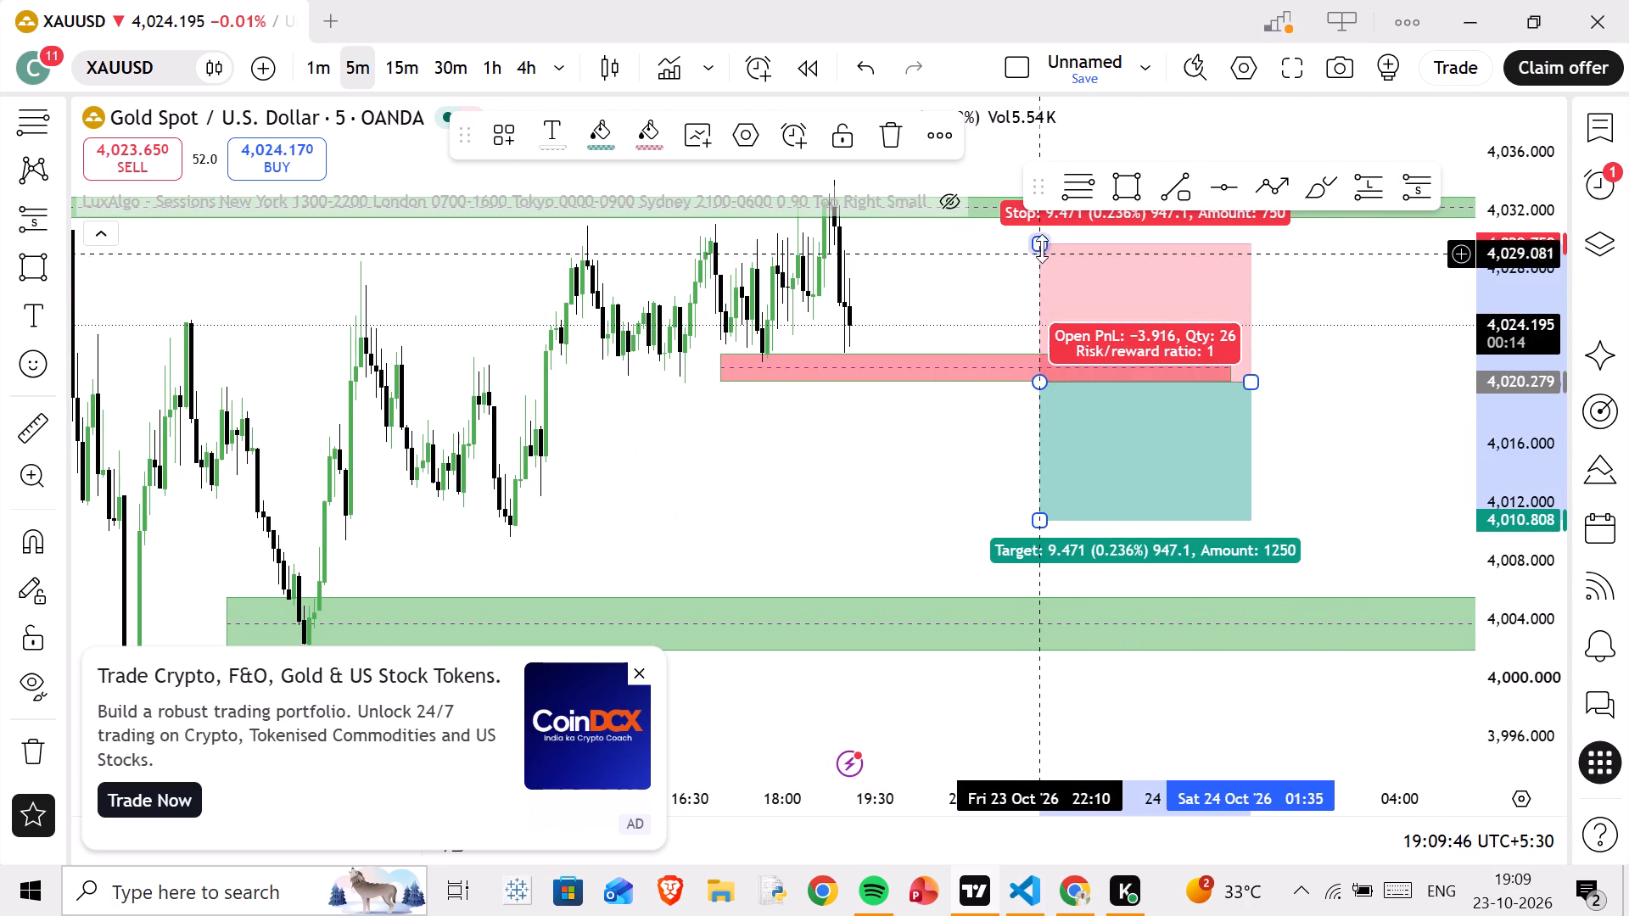
{"action": "left_click_drag", "start_coordinate": [1044, 243], "coordinate": [1057, 356]}
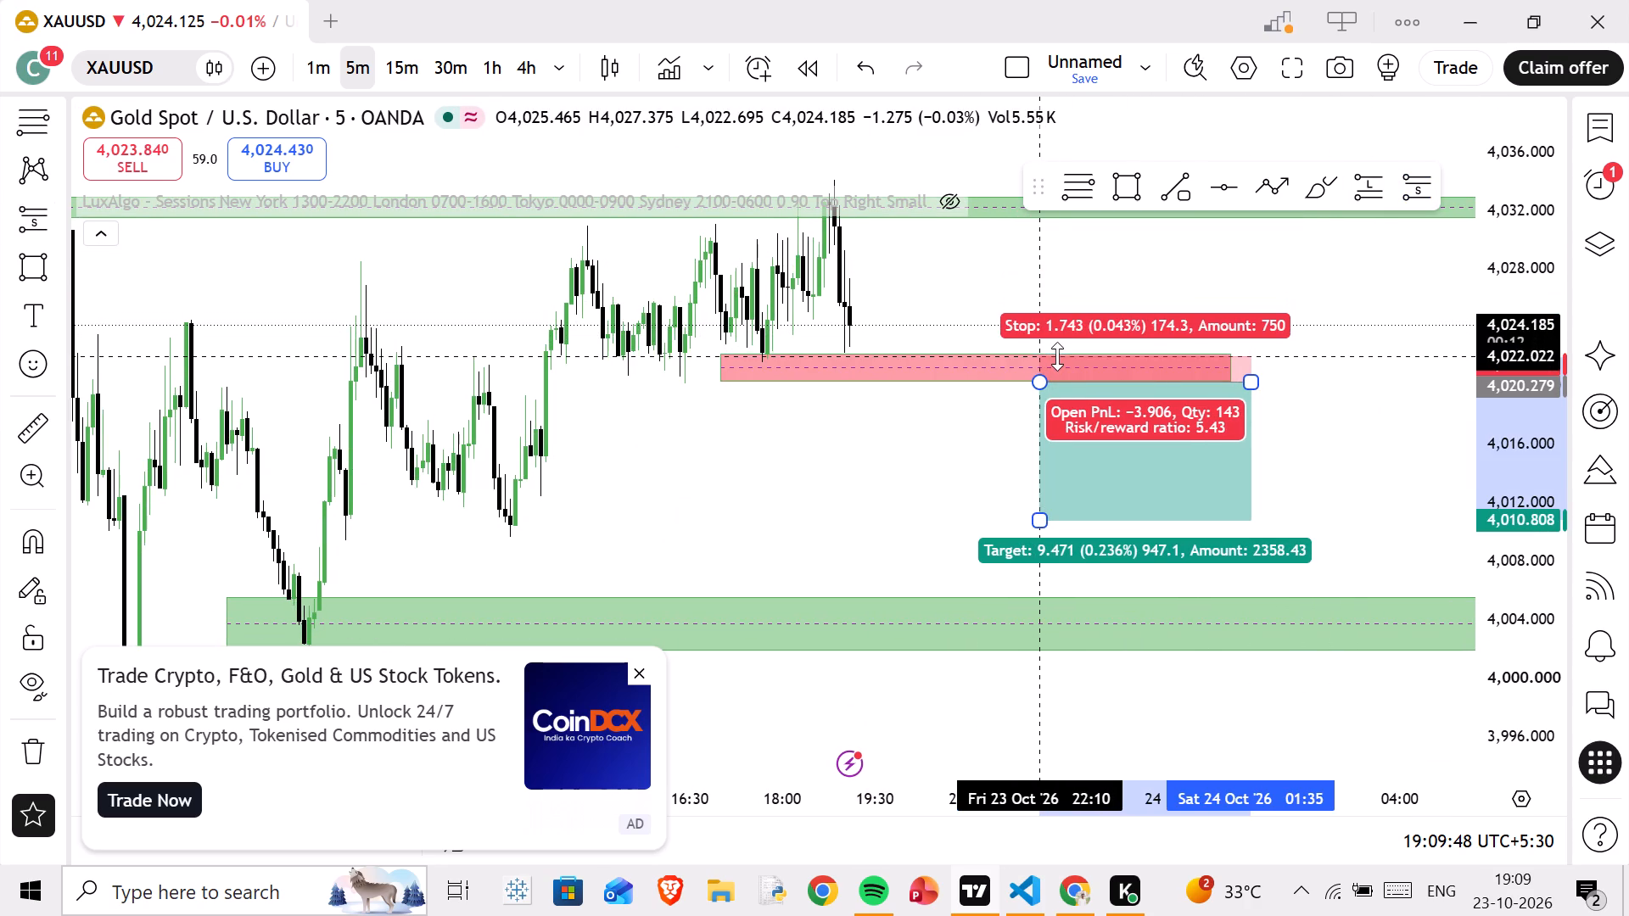
{"action": "left_click_drag", "start_coordinate": [1057, 356], "coordinate": [1054, 356]}
{"action": "left_click_drag", "start_coordinate": [979, 473], "coordinate": [936, 364]}
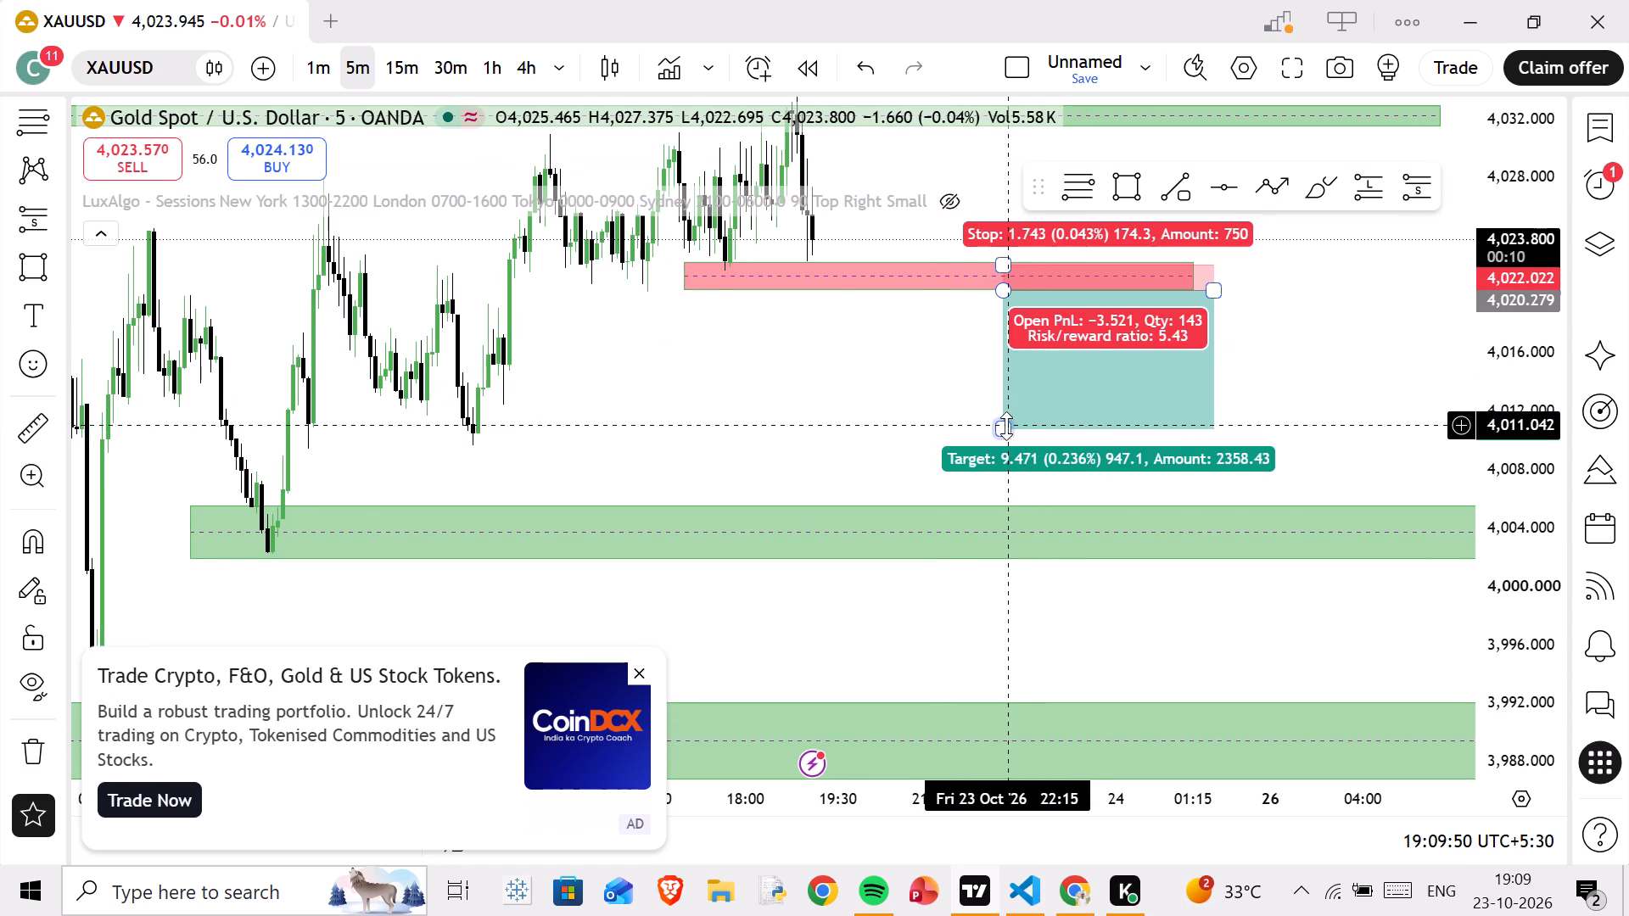
{"action": "left_click_drag", "start_coordinate": [1006, 427], "coordinate": [1014, 517]}
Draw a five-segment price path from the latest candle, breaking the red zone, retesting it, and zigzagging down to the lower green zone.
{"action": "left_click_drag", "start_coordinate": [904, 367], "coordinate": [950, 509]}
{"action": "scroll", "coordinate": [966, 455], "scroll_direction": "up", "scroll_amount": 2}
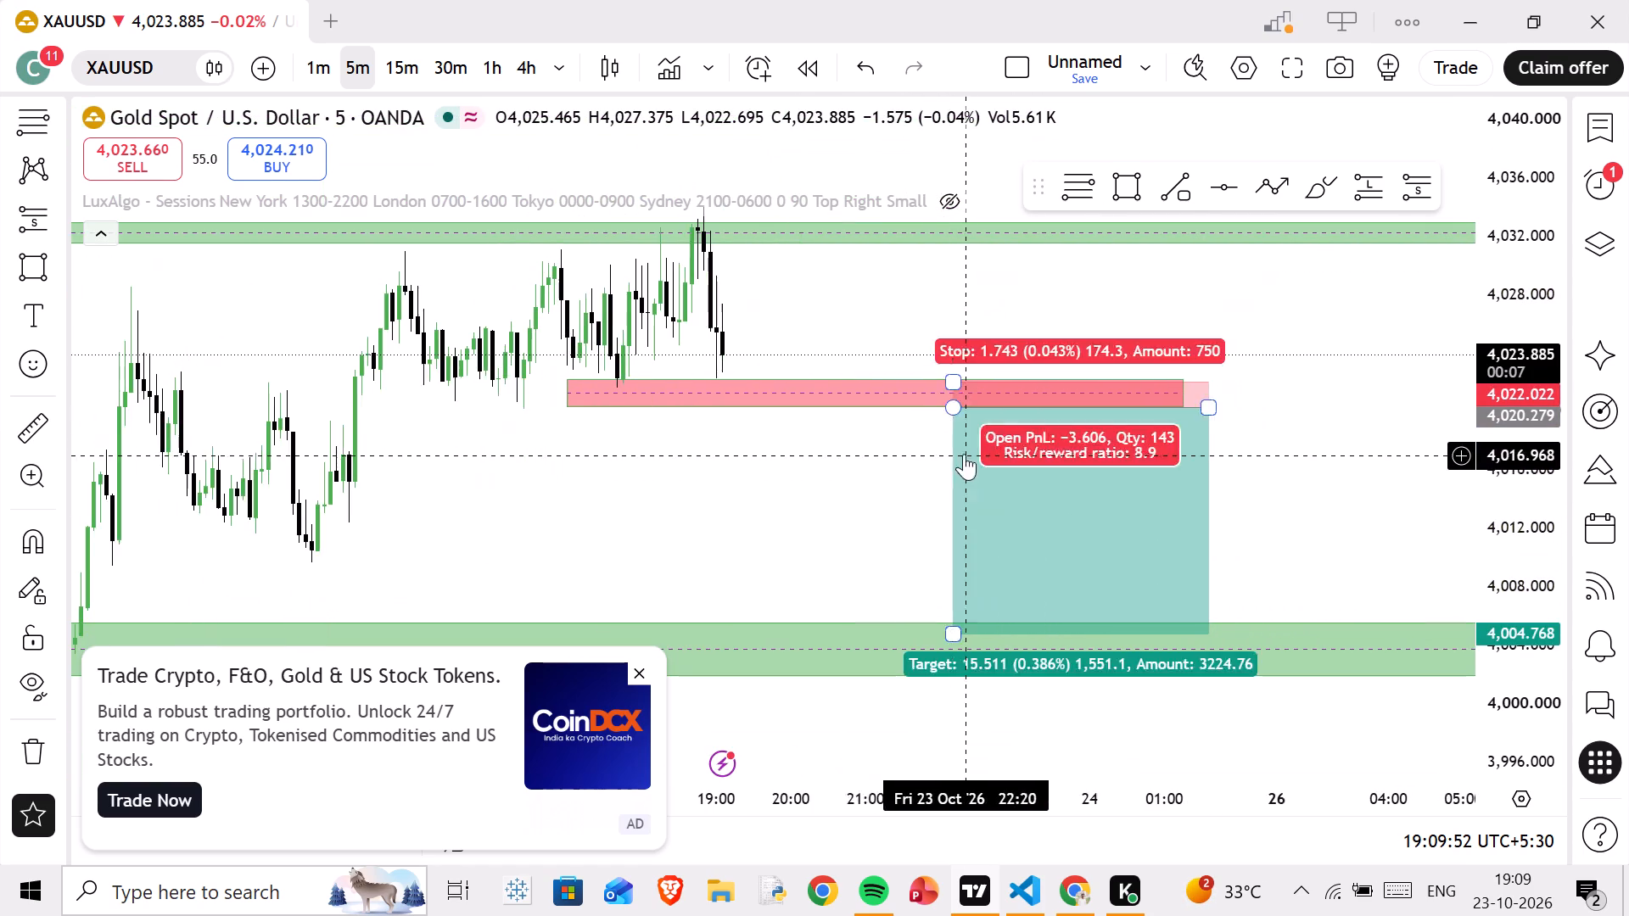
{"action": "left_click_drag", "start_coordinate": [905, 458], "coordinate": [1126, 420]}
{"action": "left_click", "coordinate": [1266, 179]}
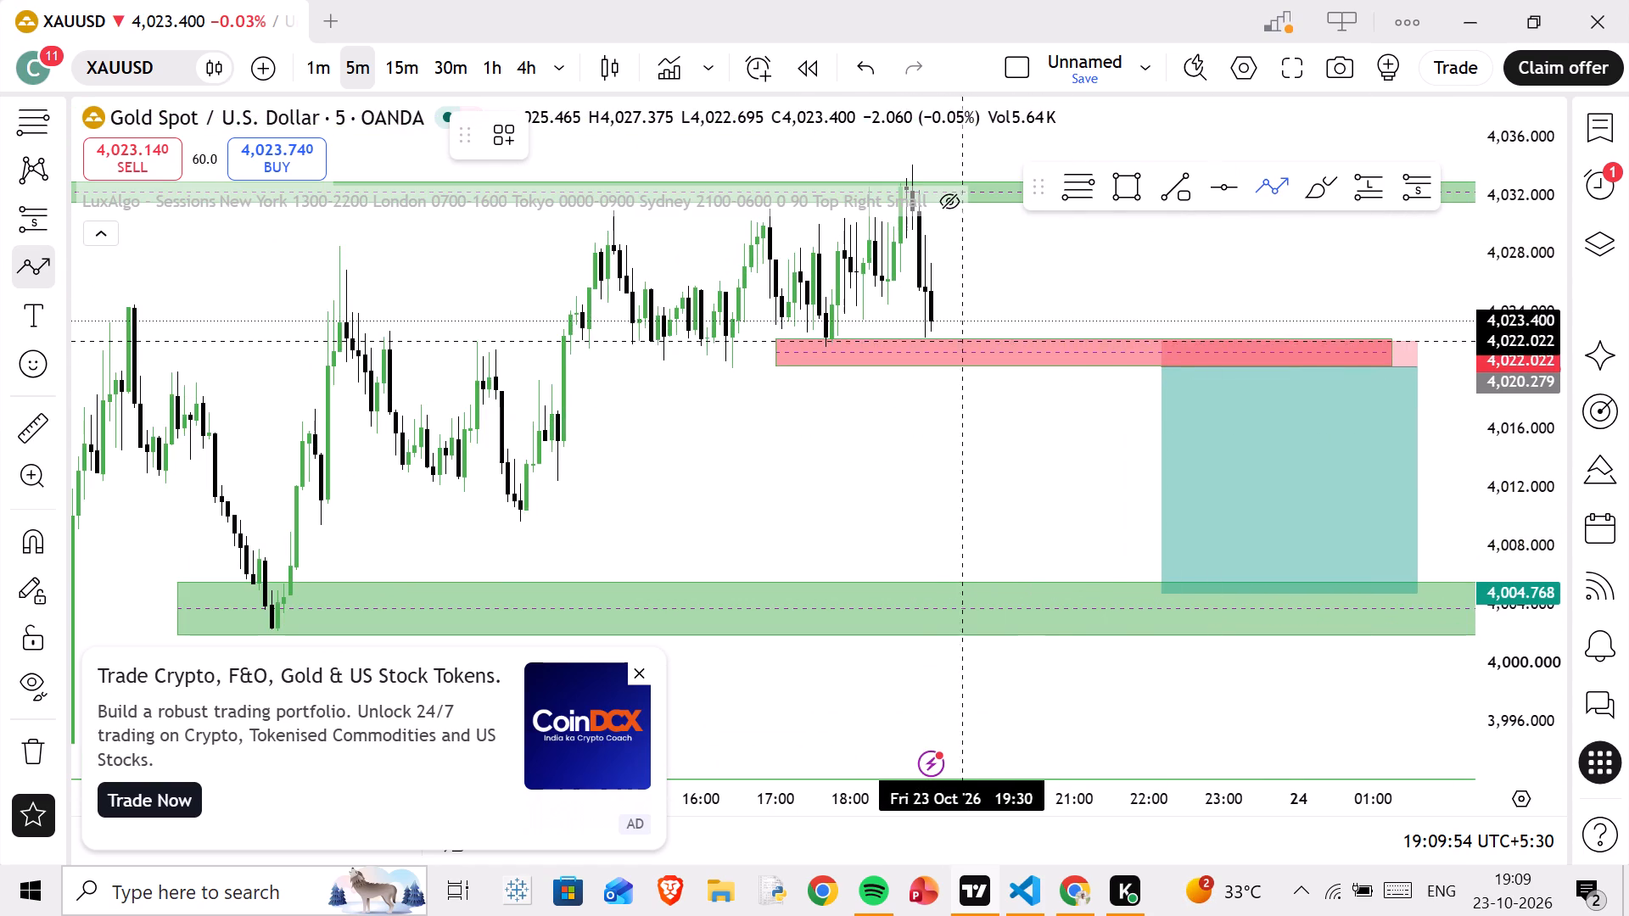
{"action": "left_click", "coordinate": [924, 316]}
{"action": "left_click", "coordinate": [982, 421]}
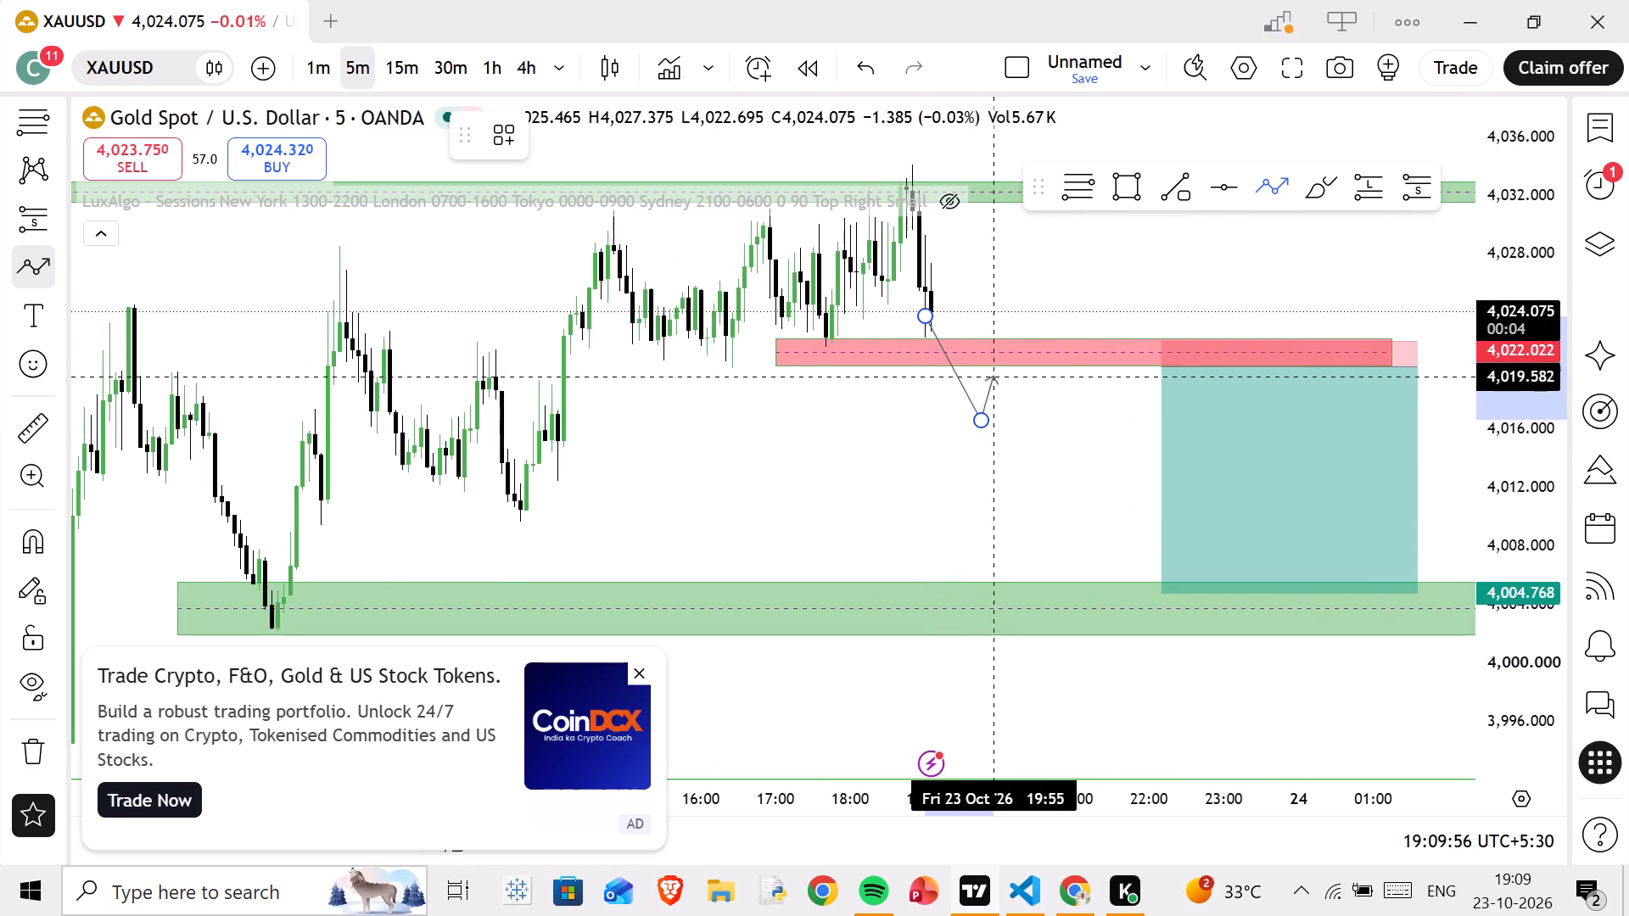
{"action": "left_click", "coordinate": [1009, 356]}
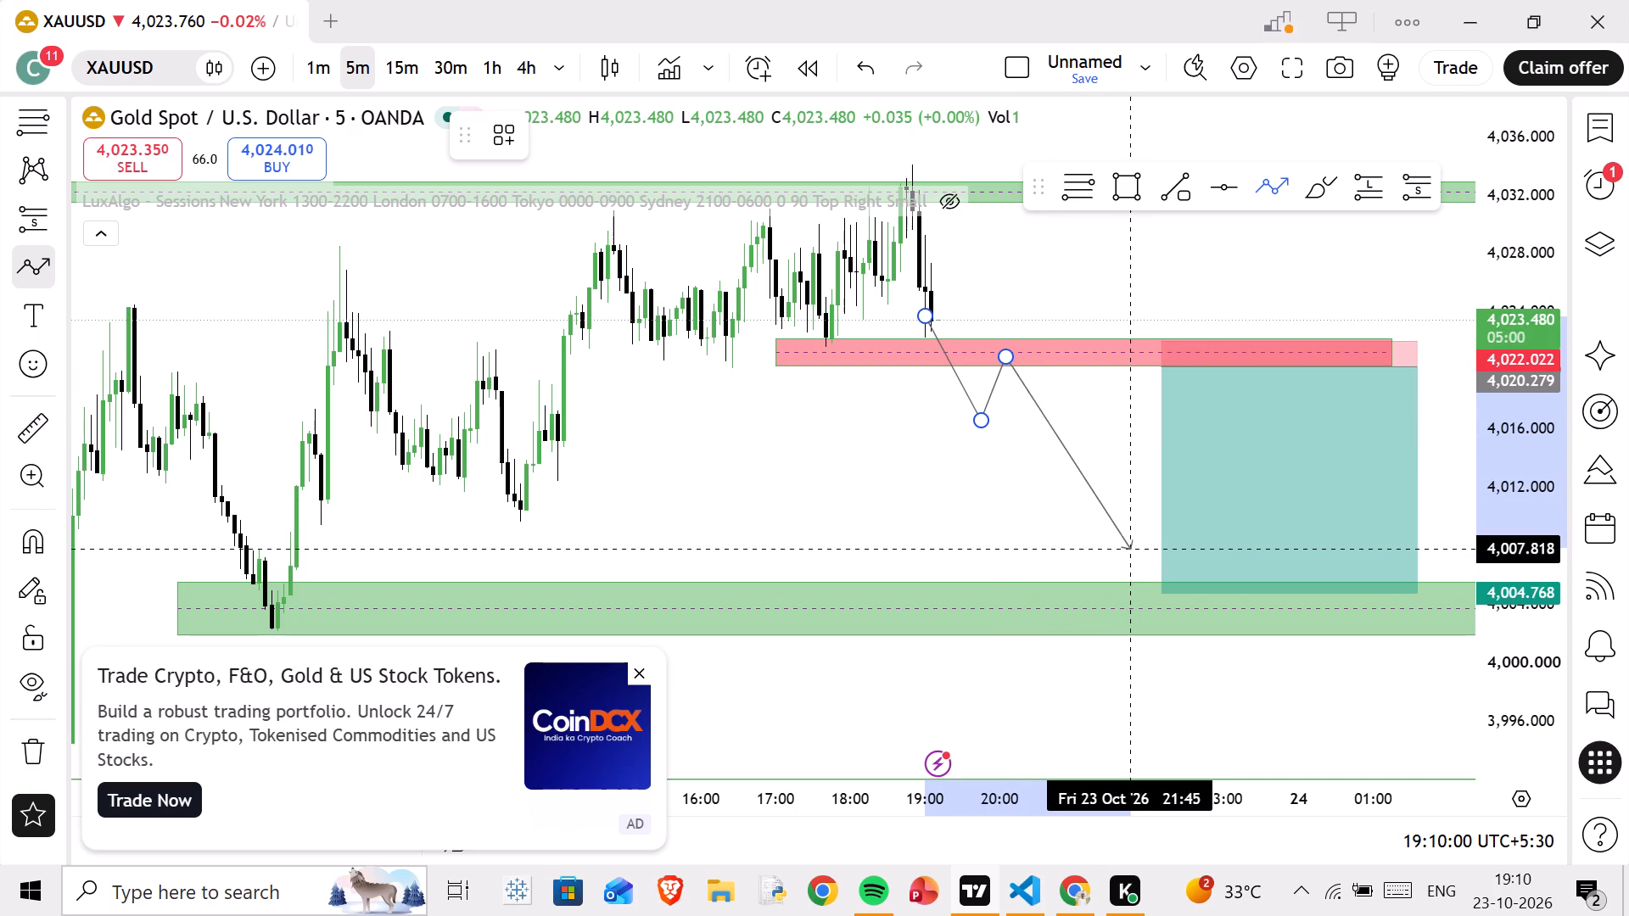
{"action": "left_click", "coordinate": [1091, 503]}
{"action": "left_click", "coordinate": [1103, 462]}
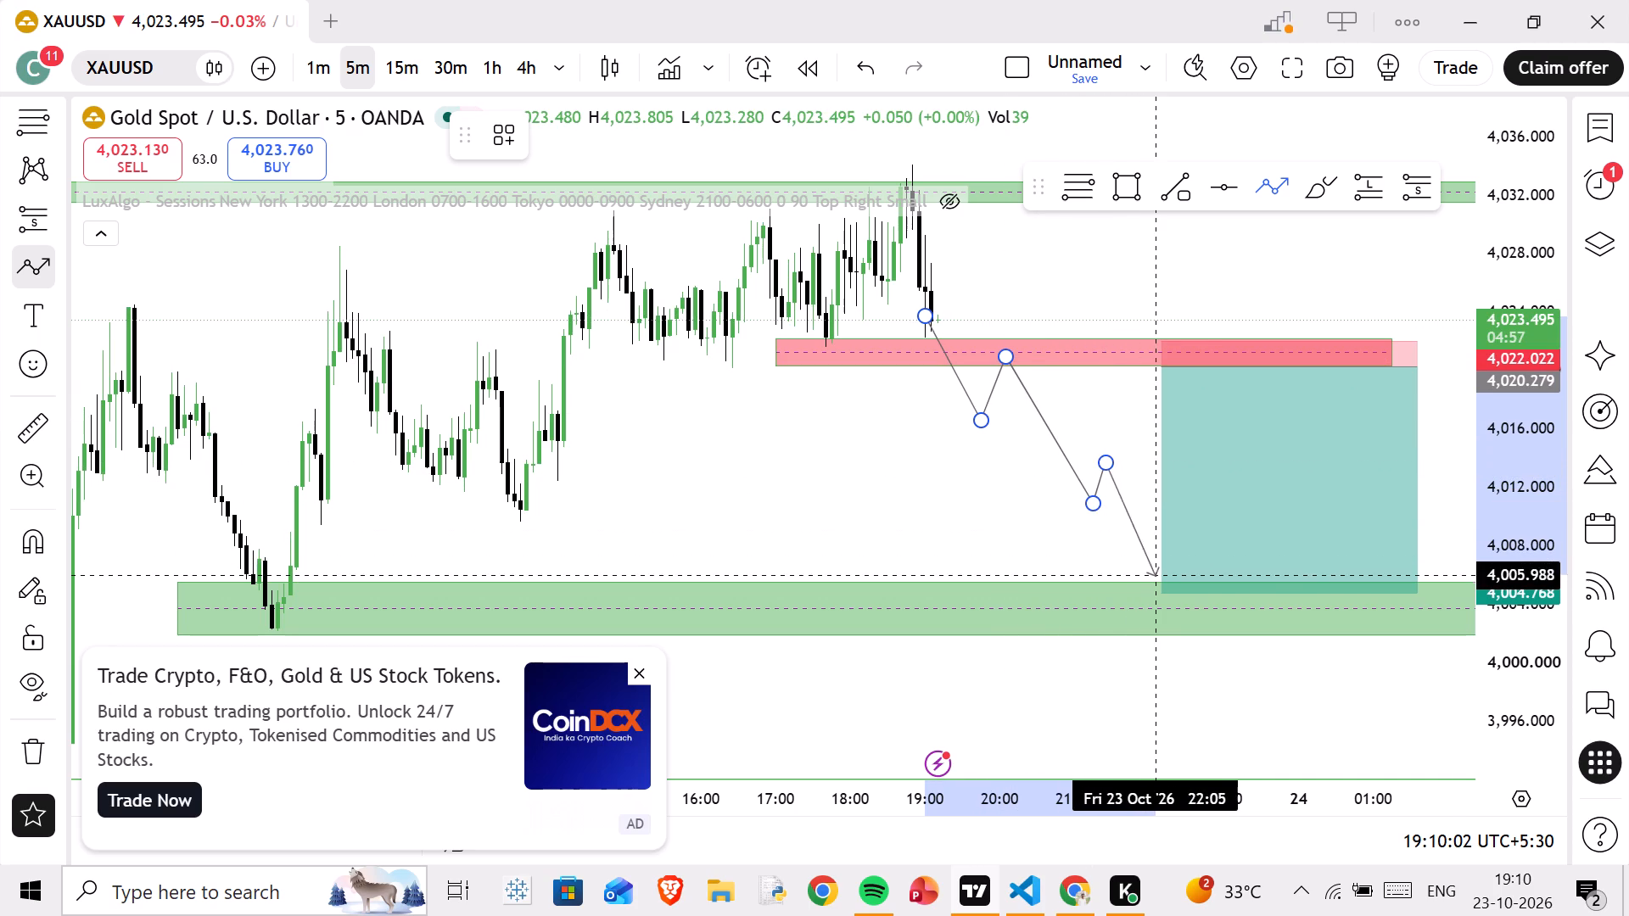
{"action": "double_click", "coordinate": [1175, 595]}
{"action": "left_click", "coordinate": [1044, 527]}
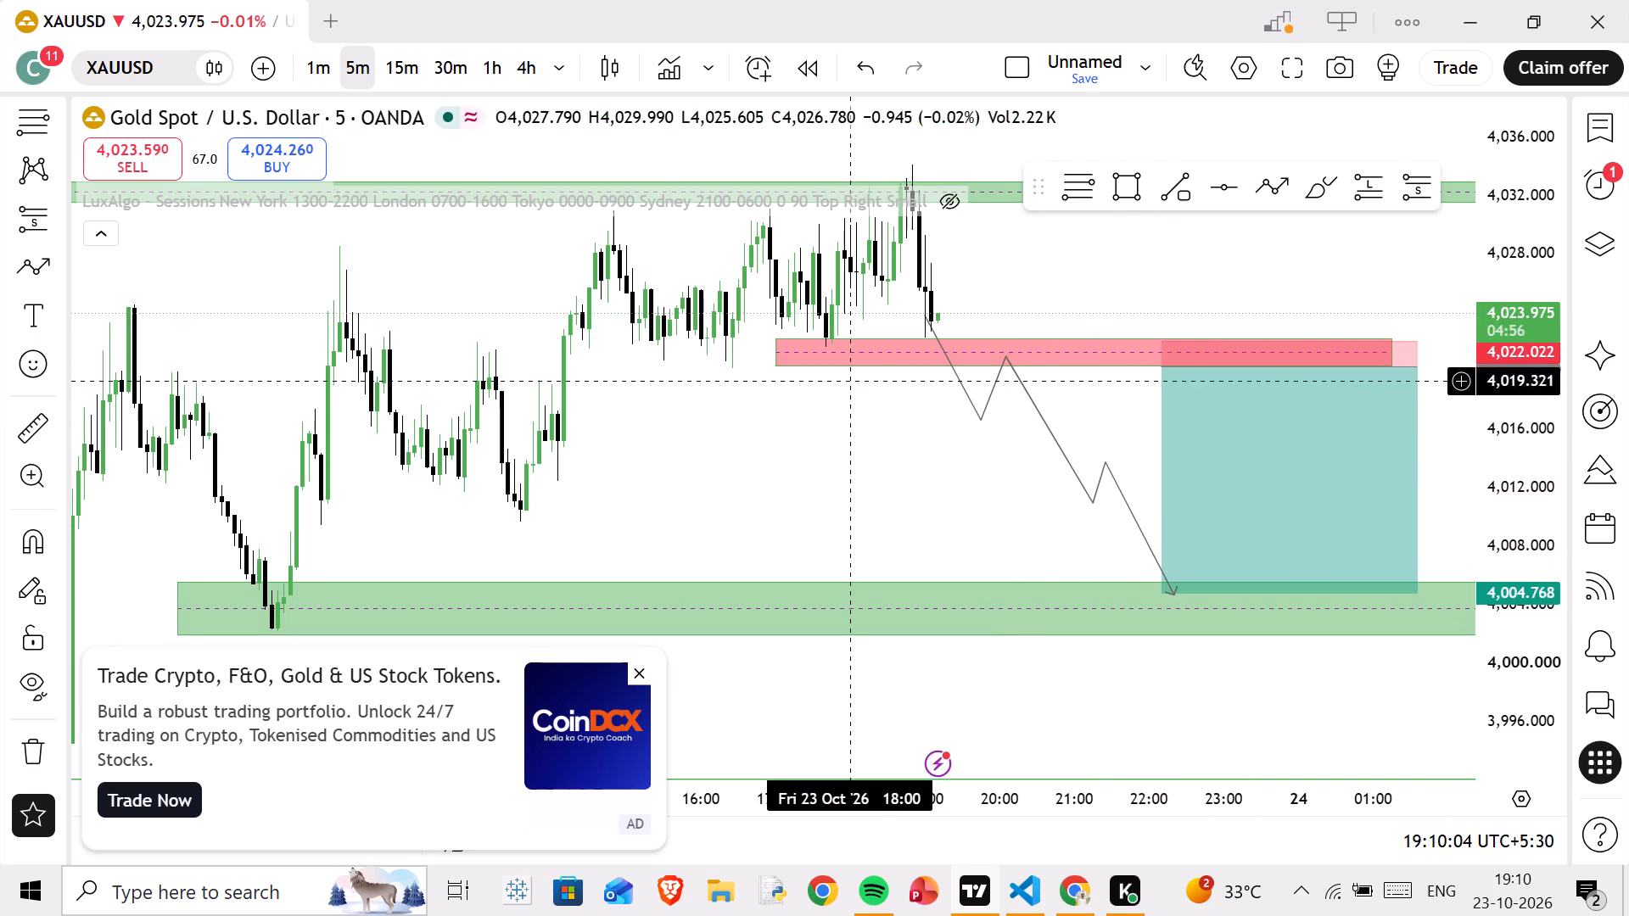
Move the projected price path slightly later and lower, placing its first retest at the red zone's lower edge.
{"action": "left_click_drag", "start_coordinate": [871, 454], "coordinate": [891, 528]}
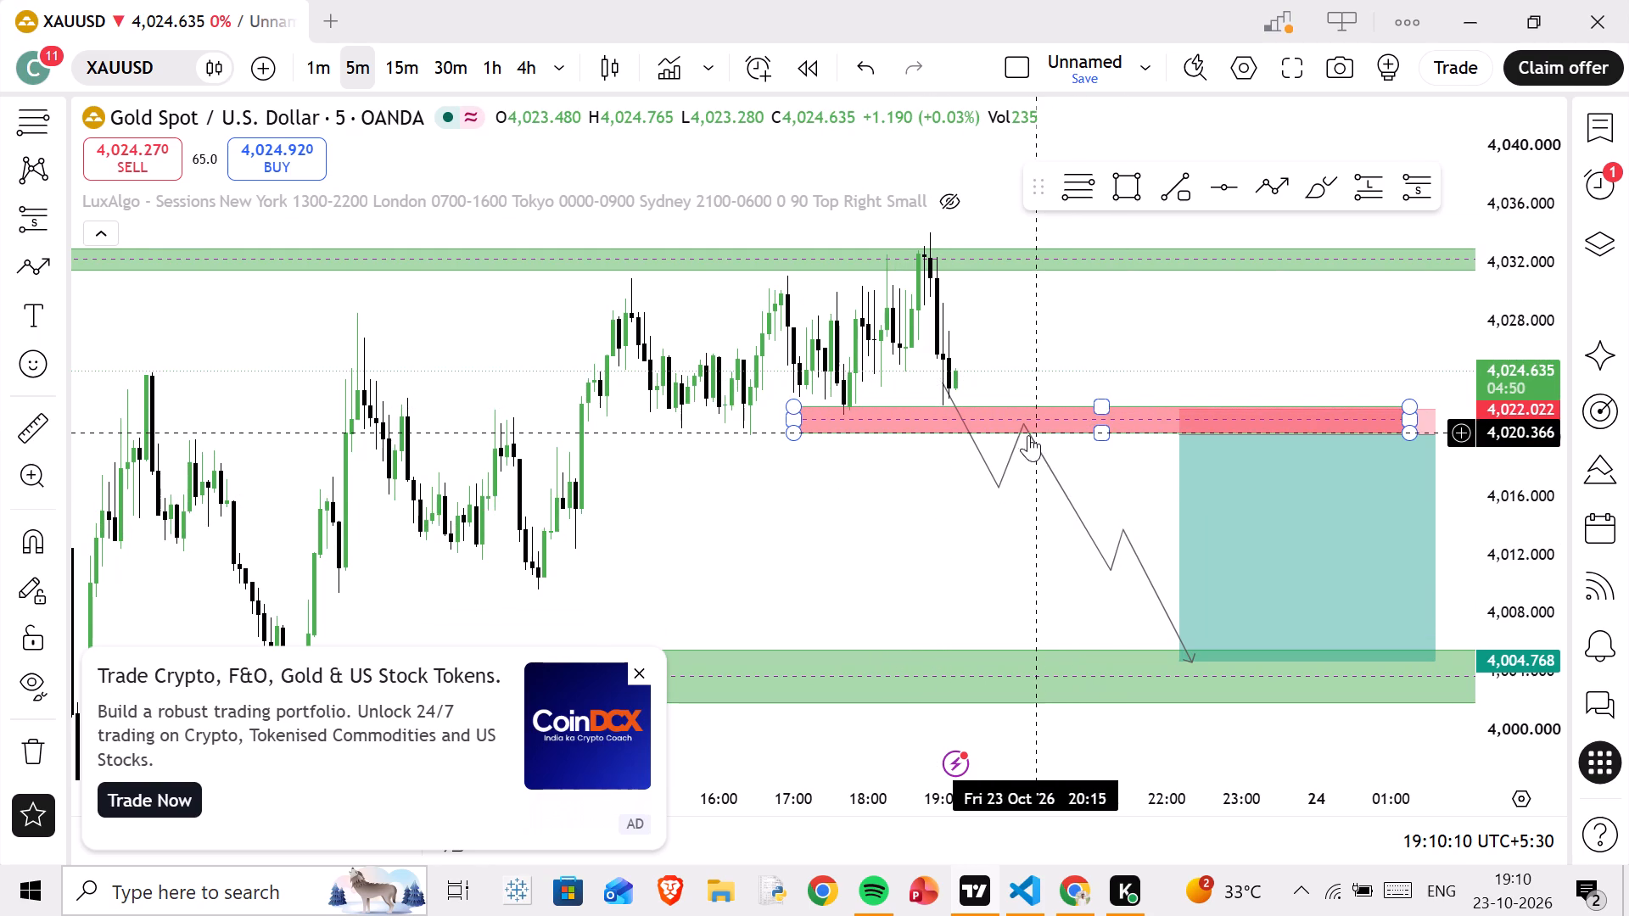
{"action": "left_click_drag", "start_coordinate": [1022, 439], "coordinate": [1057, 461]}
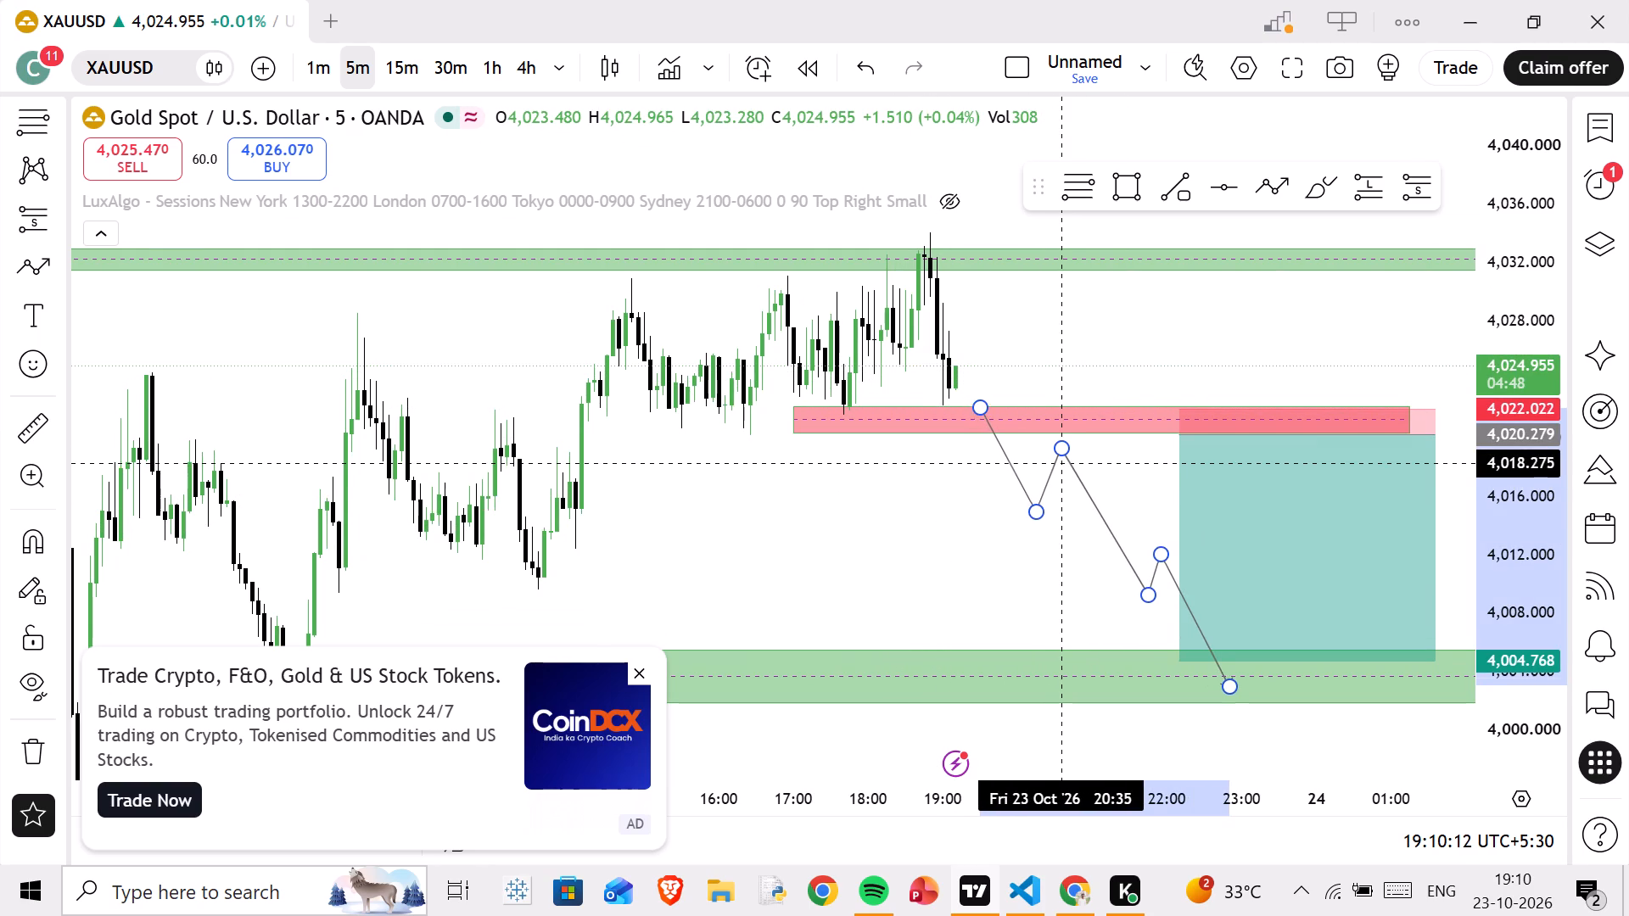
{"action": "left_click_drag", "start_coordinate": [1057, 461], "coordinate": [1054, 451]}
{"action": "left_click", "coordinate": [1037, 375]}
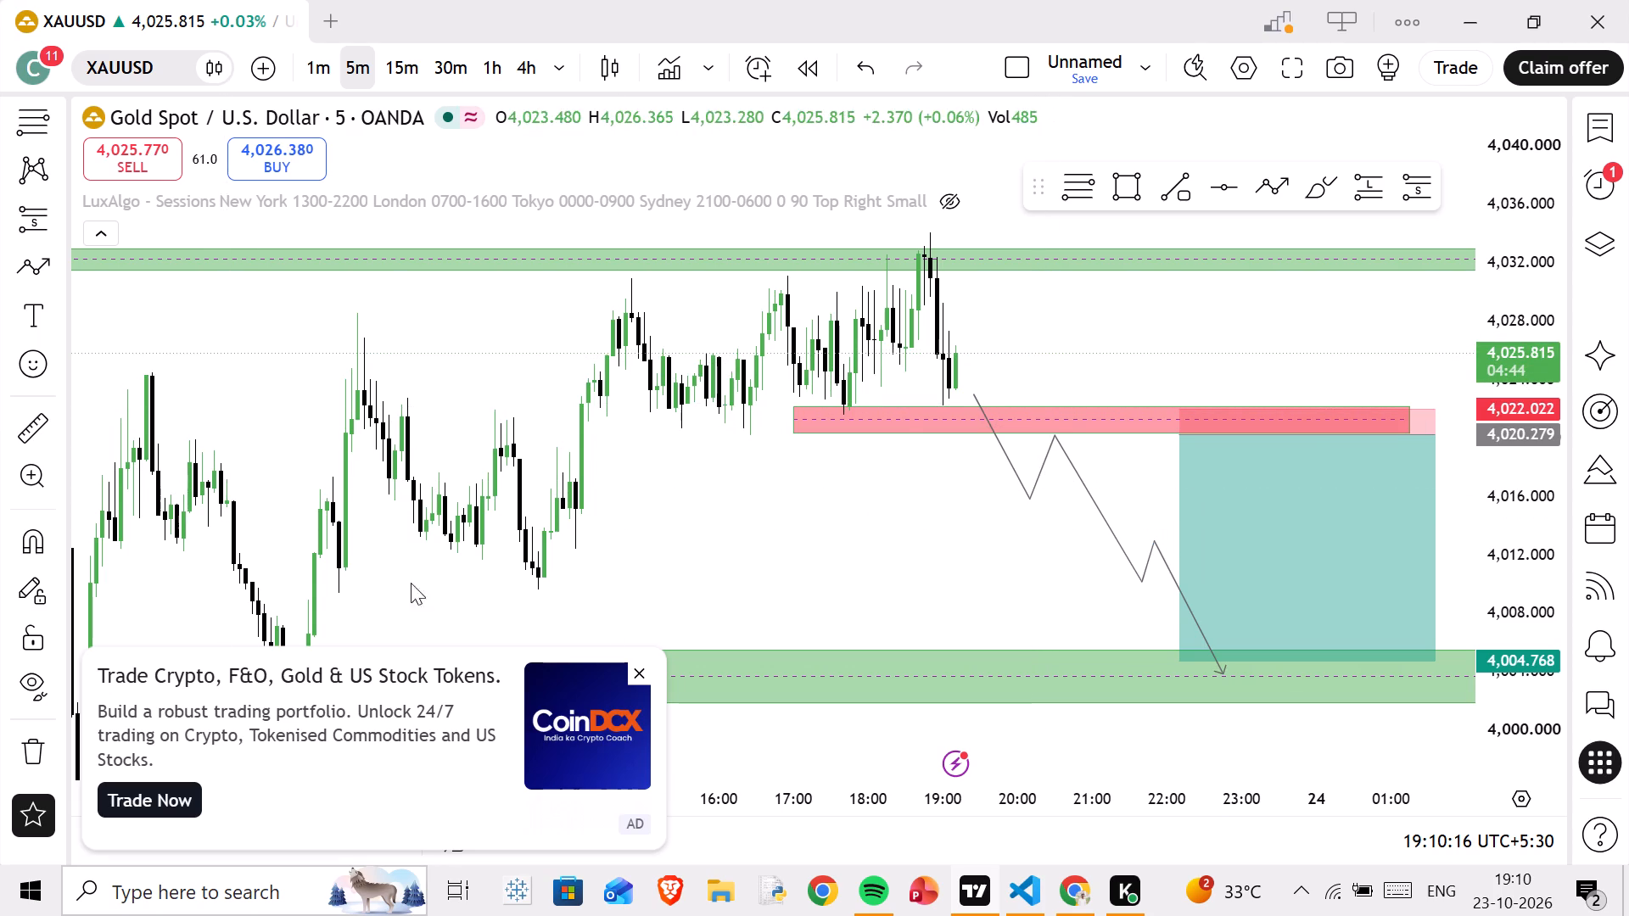
Extend the red support zone's start back to about 13:50 on 23 Oct.
{"action": "left_click_drag", "start_coordinate": [793, 422], "coordinate": [557, 416]}
{"action": "left_click", "coordinate": [1068, 354]}
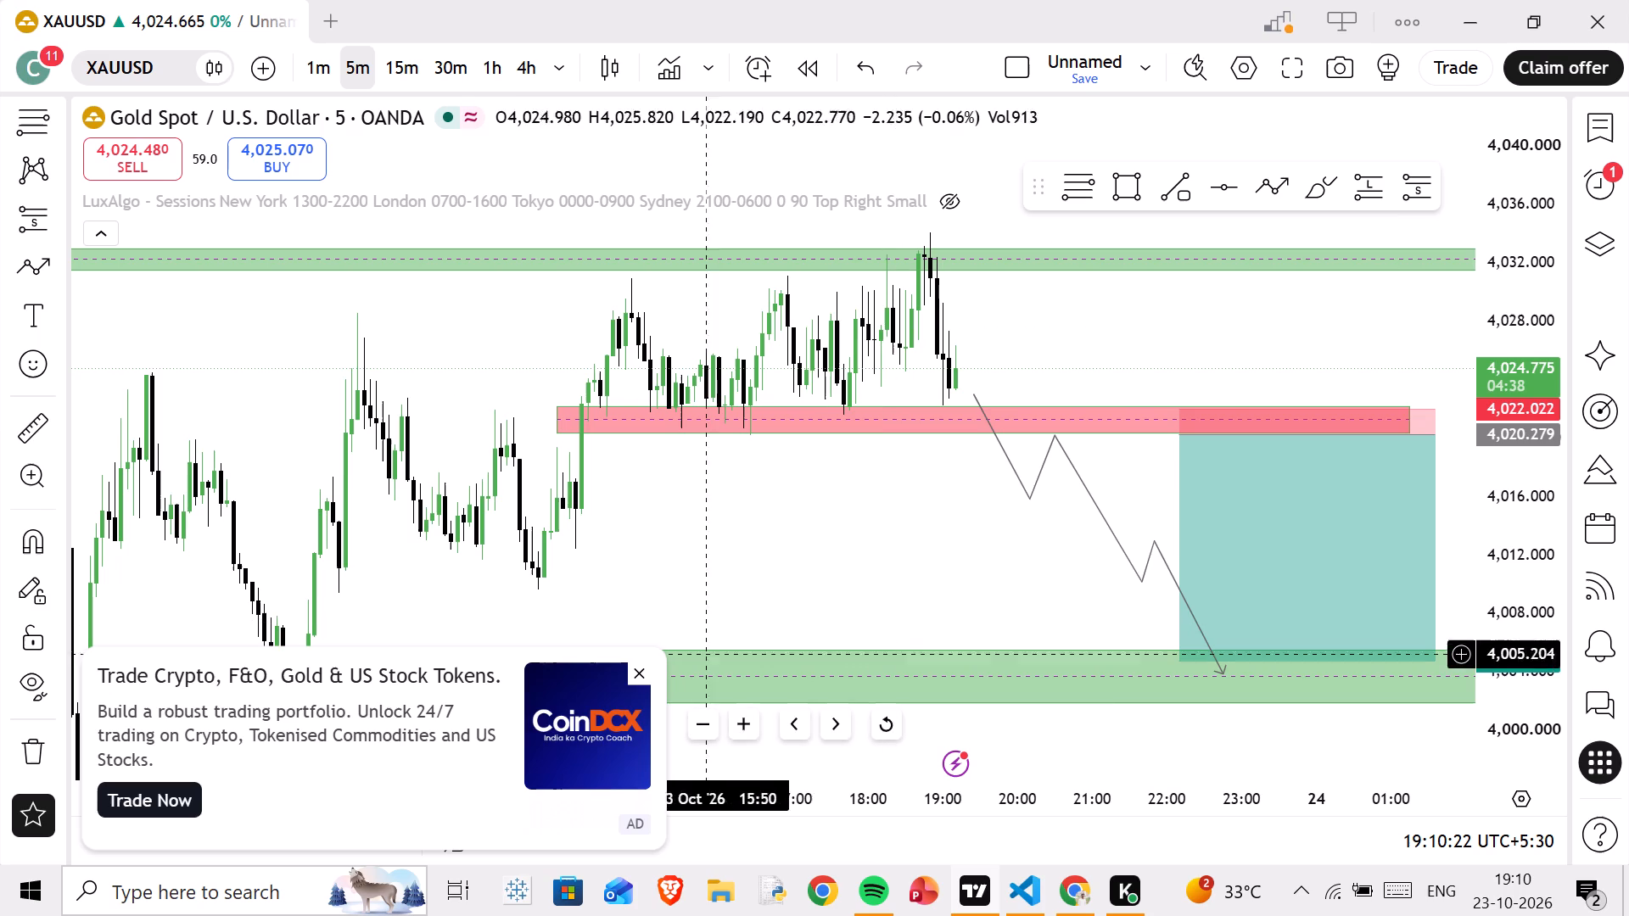
Close the advertisement covering the lower part of the chart.
{"action": "left_click", "coordinate": [644, 663]}
Lower the top edge of the green target zone to roughly the short position's target level.
{"action": "left_click_drag", "start_coordinate": [714, 517], "coordinate": [854, 395]}
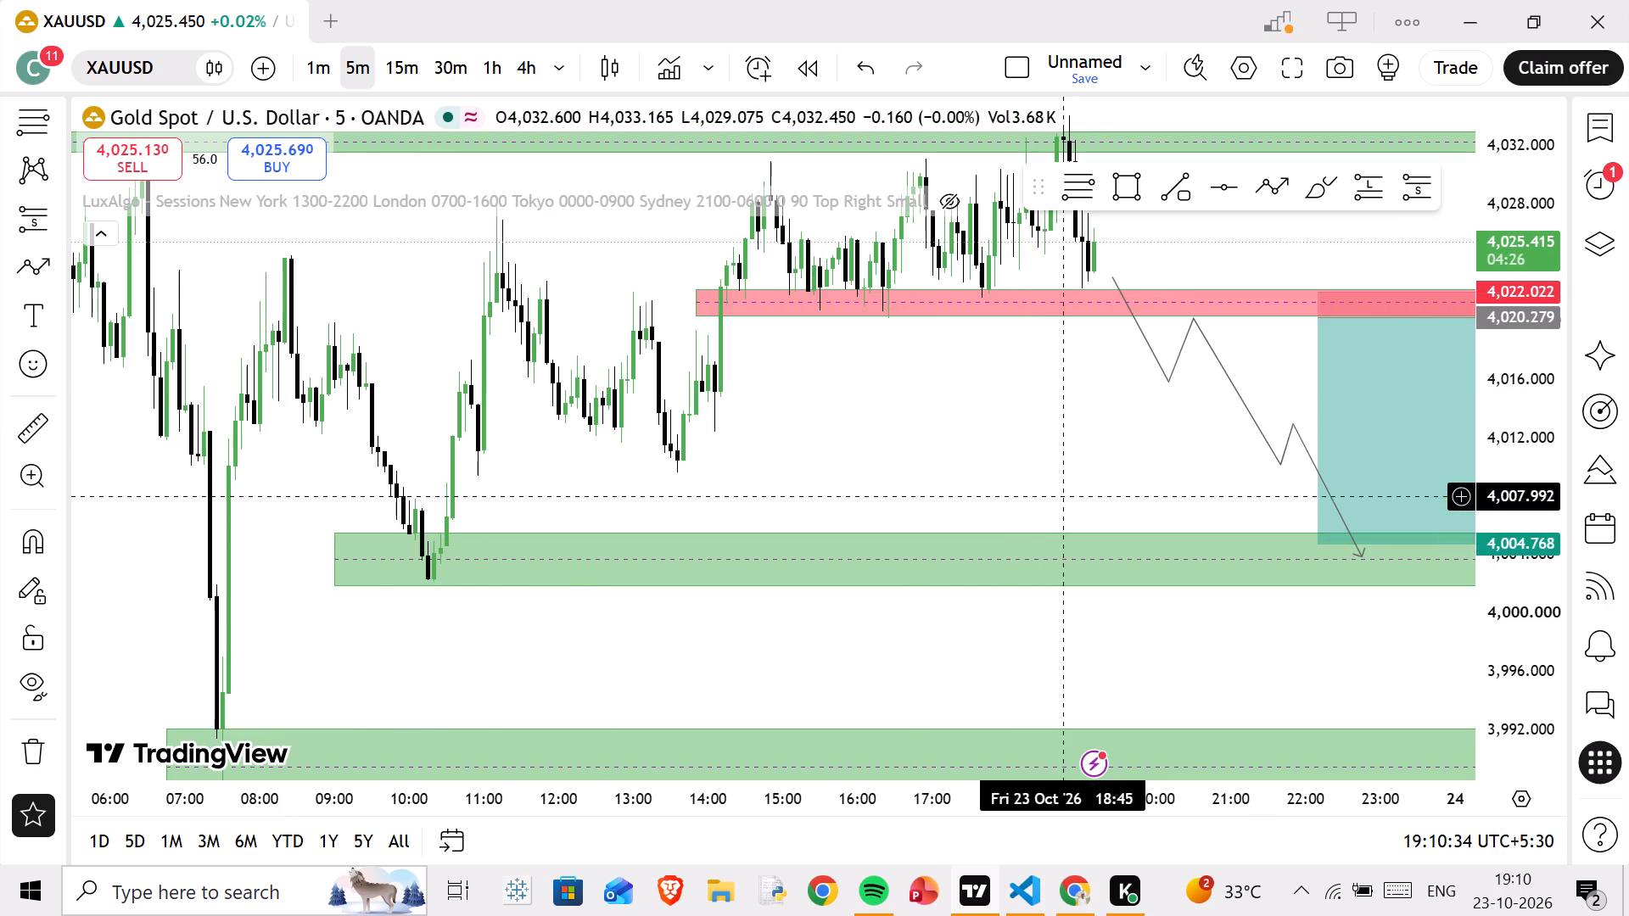
{"action": "left_click_drag", "start_coordinate": [1066, 490], "coordinate": [759, 486]}
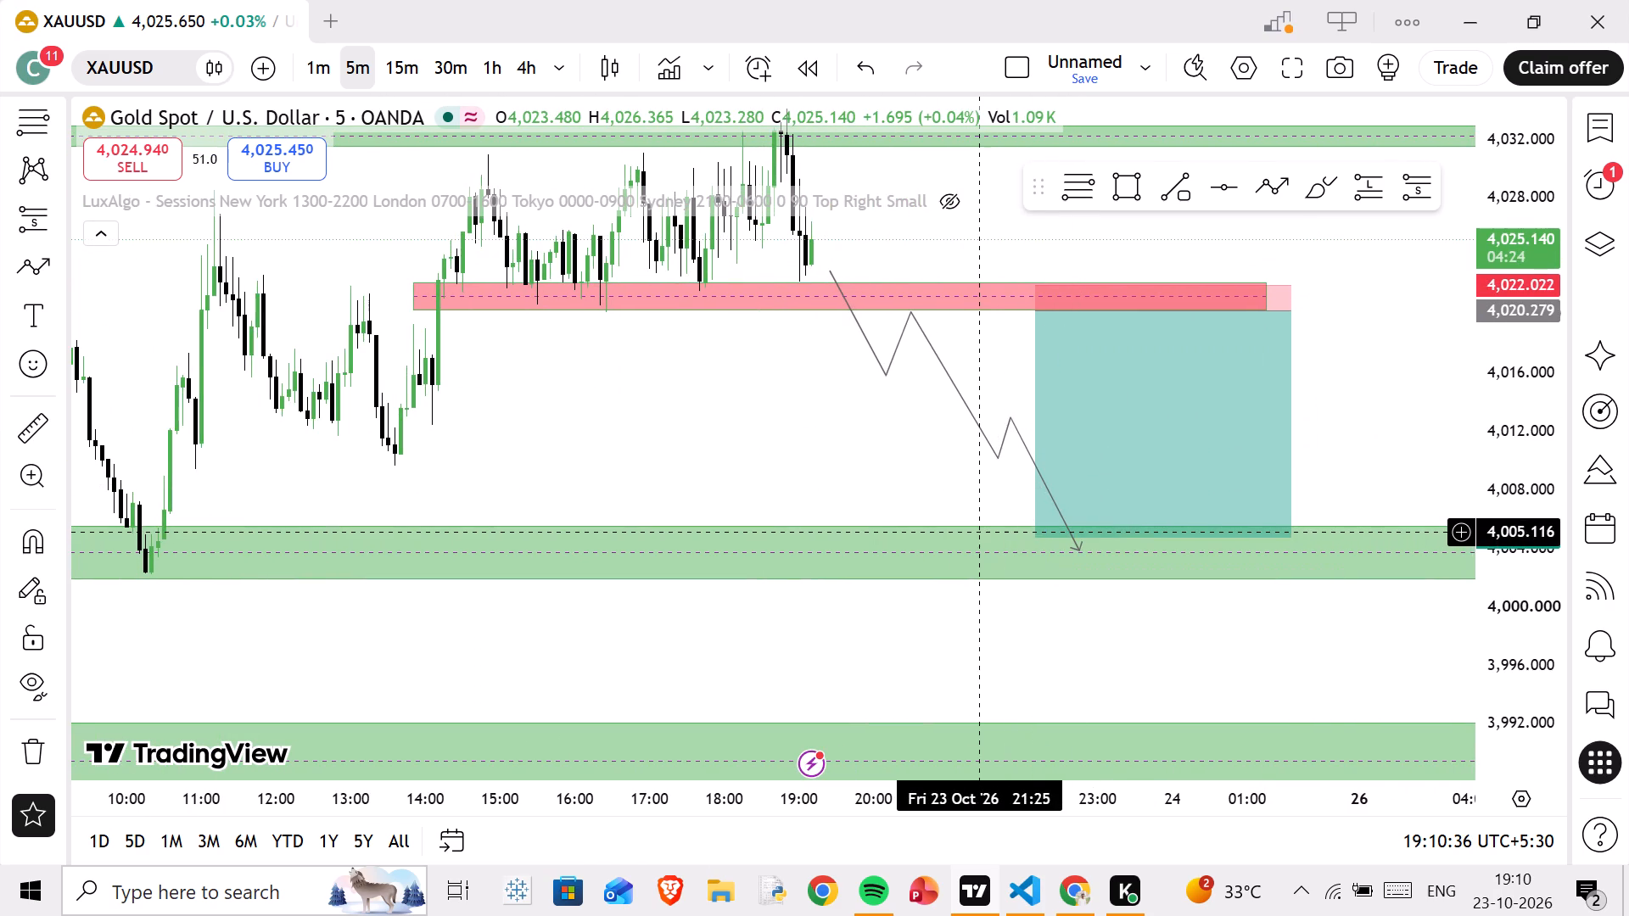
{"action": "left_click", "coordinate": [977, 530]}
{"action": "left_click_drag", "start_coordinate": [1411, 478], "coordinate": [1244, 480]}
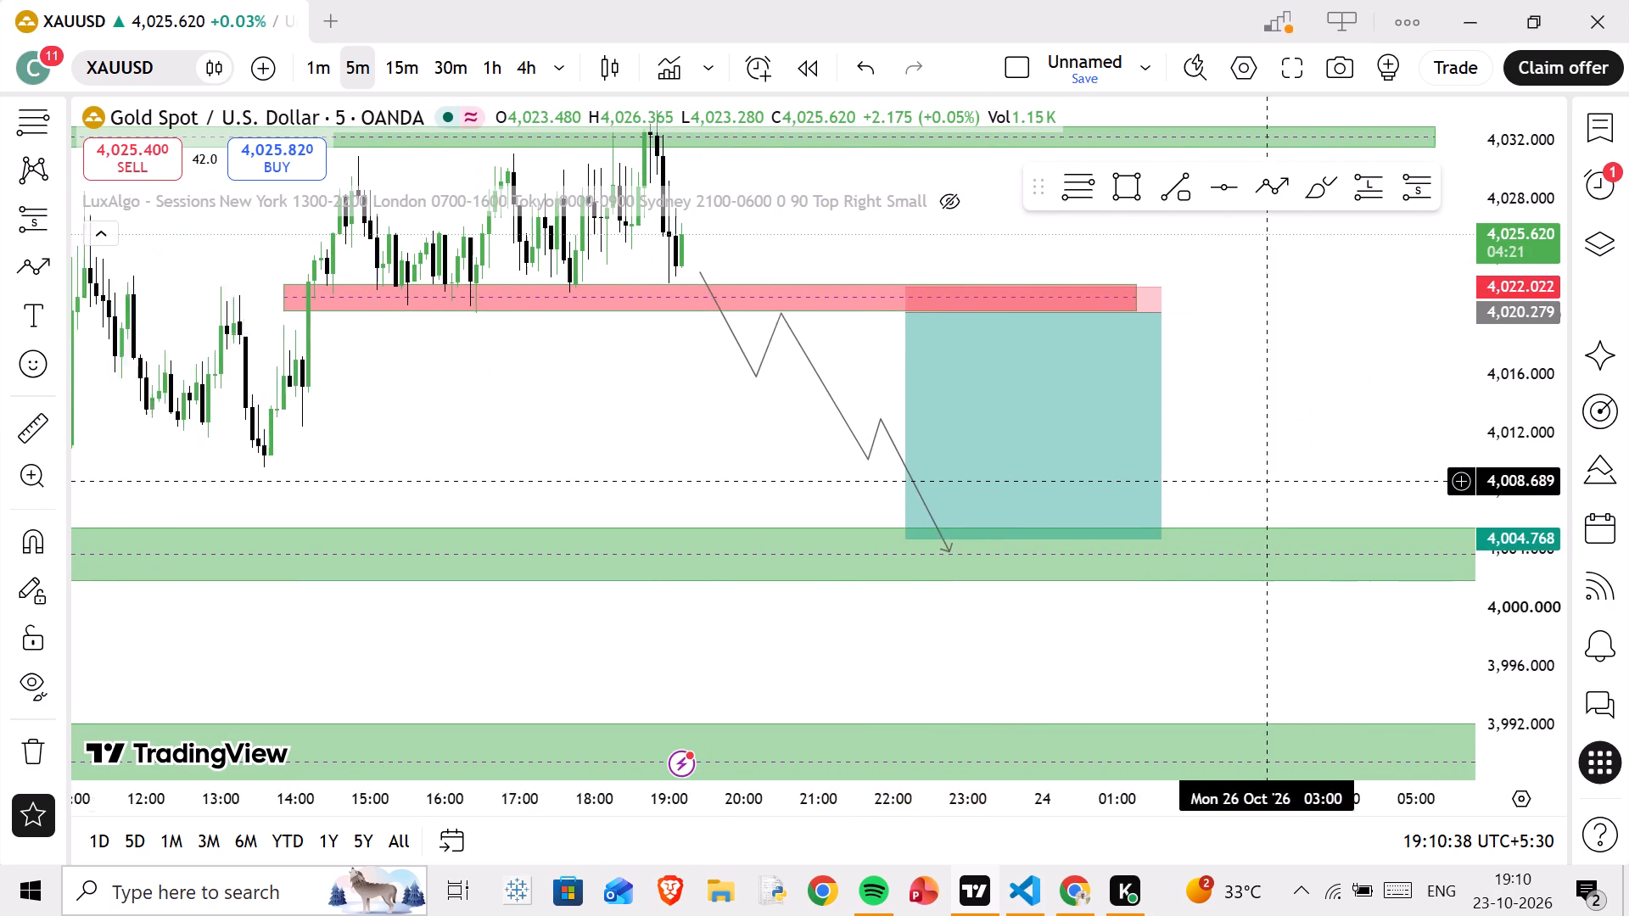
{"action": "left_click_drag", "start_coordinate": [1244, 480], "coordinate": [1242, 480]}
{"action": "left_click", "coordinate": [1256, 483]}
{"action": "scroll", "coordinate": [1272, 489], "scroll_direction": "down", "scroll_amount": 3}
{"action": "left_click_drag", "start_coordinate": [1365, 500], "coordinate": [1106, 466]}
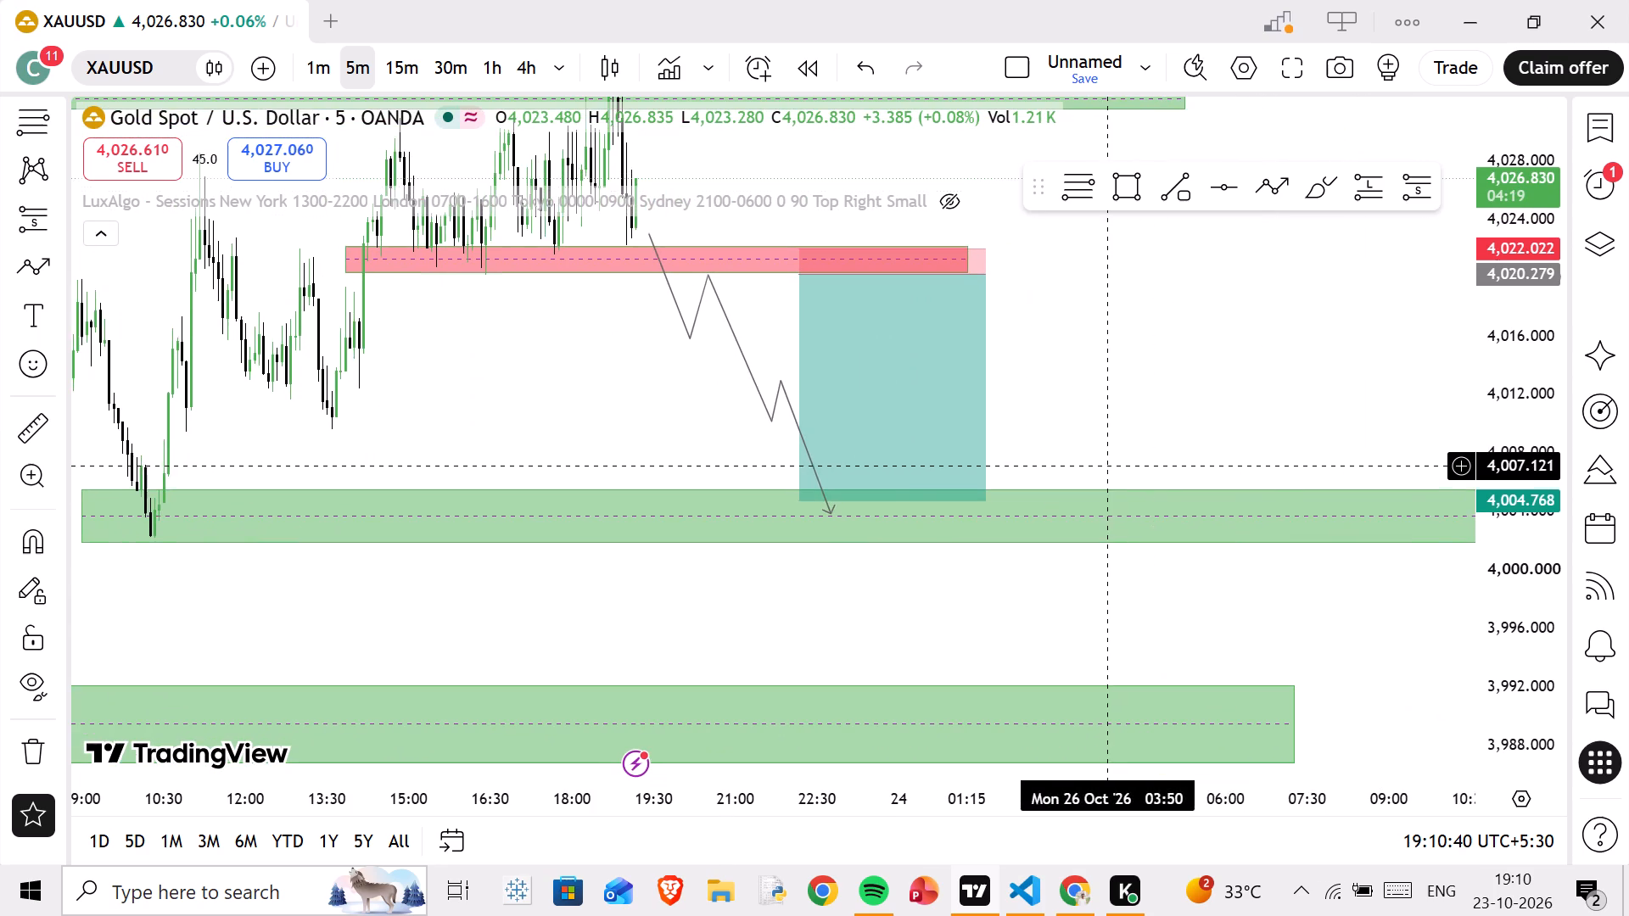
{"action": "left_click_drag", "start_coordinate": [1112, 487], "coordinate": [1113, 491]}
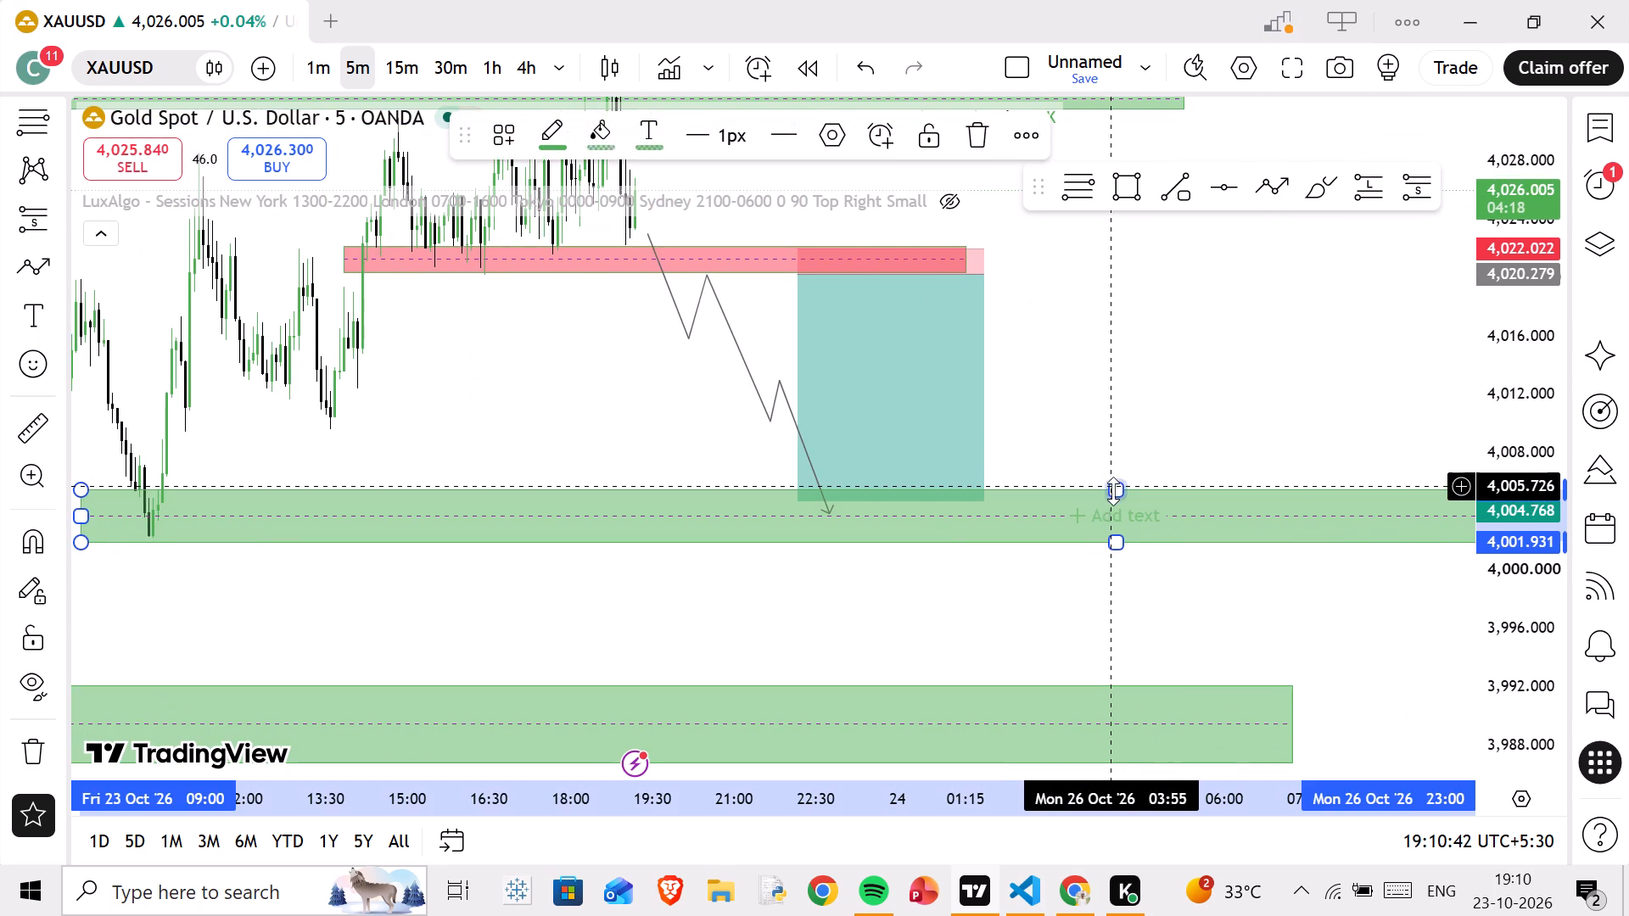
{"action": "left_click_drag", "start_coordinate": [1113, 491], "coordinate": [1117, 503]}
{"action": "left_click", "coordinate": [1178, 448]}
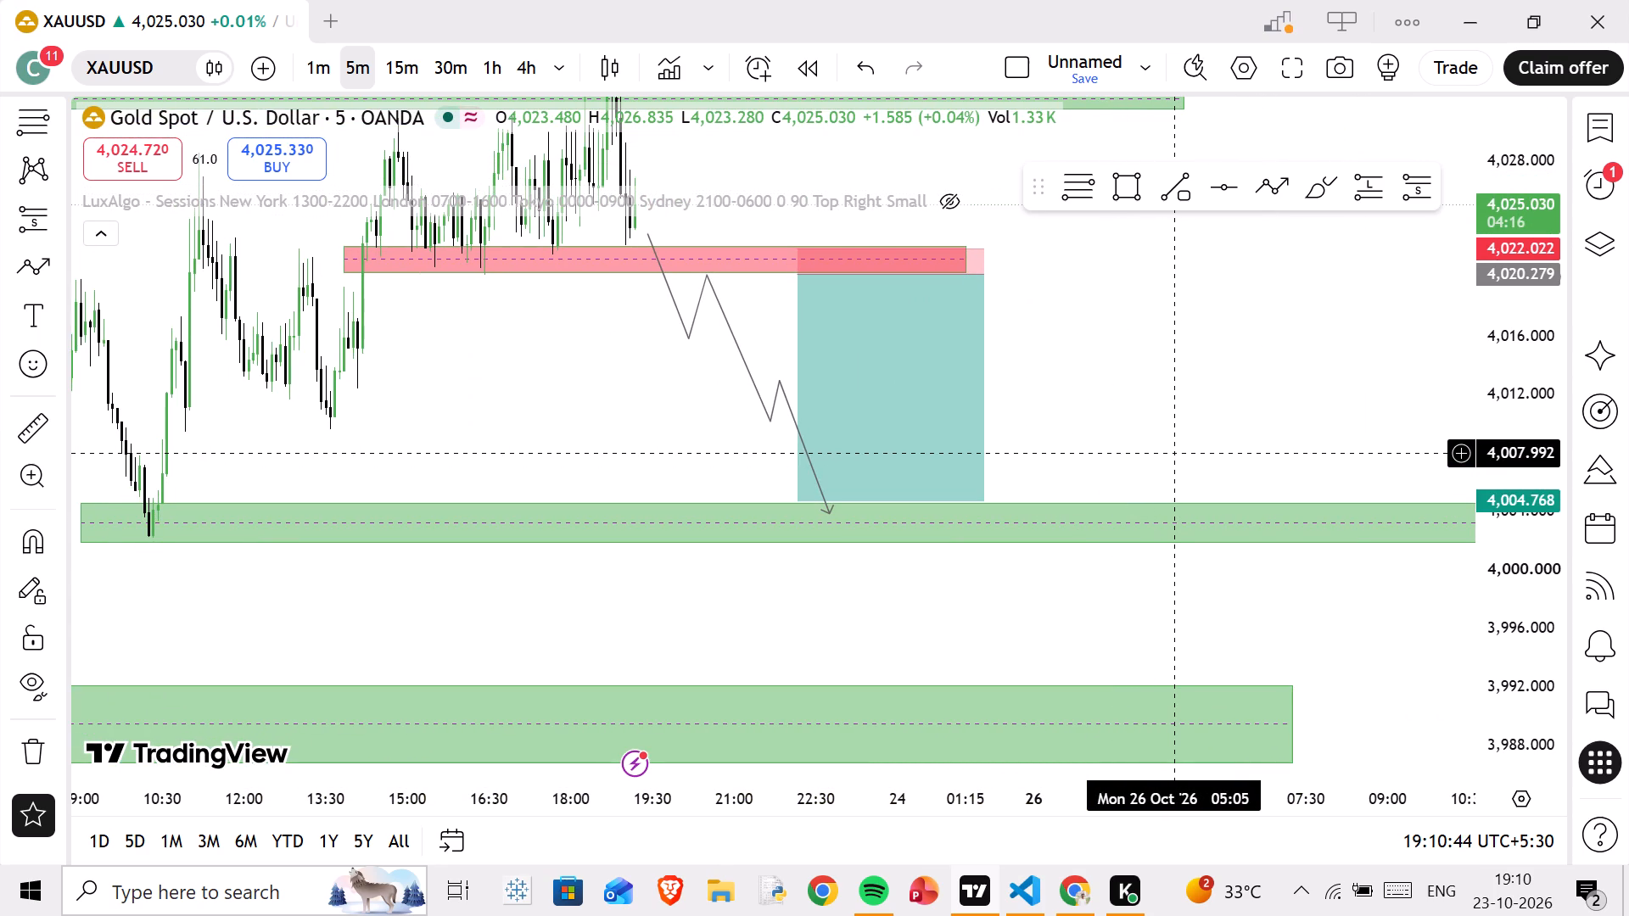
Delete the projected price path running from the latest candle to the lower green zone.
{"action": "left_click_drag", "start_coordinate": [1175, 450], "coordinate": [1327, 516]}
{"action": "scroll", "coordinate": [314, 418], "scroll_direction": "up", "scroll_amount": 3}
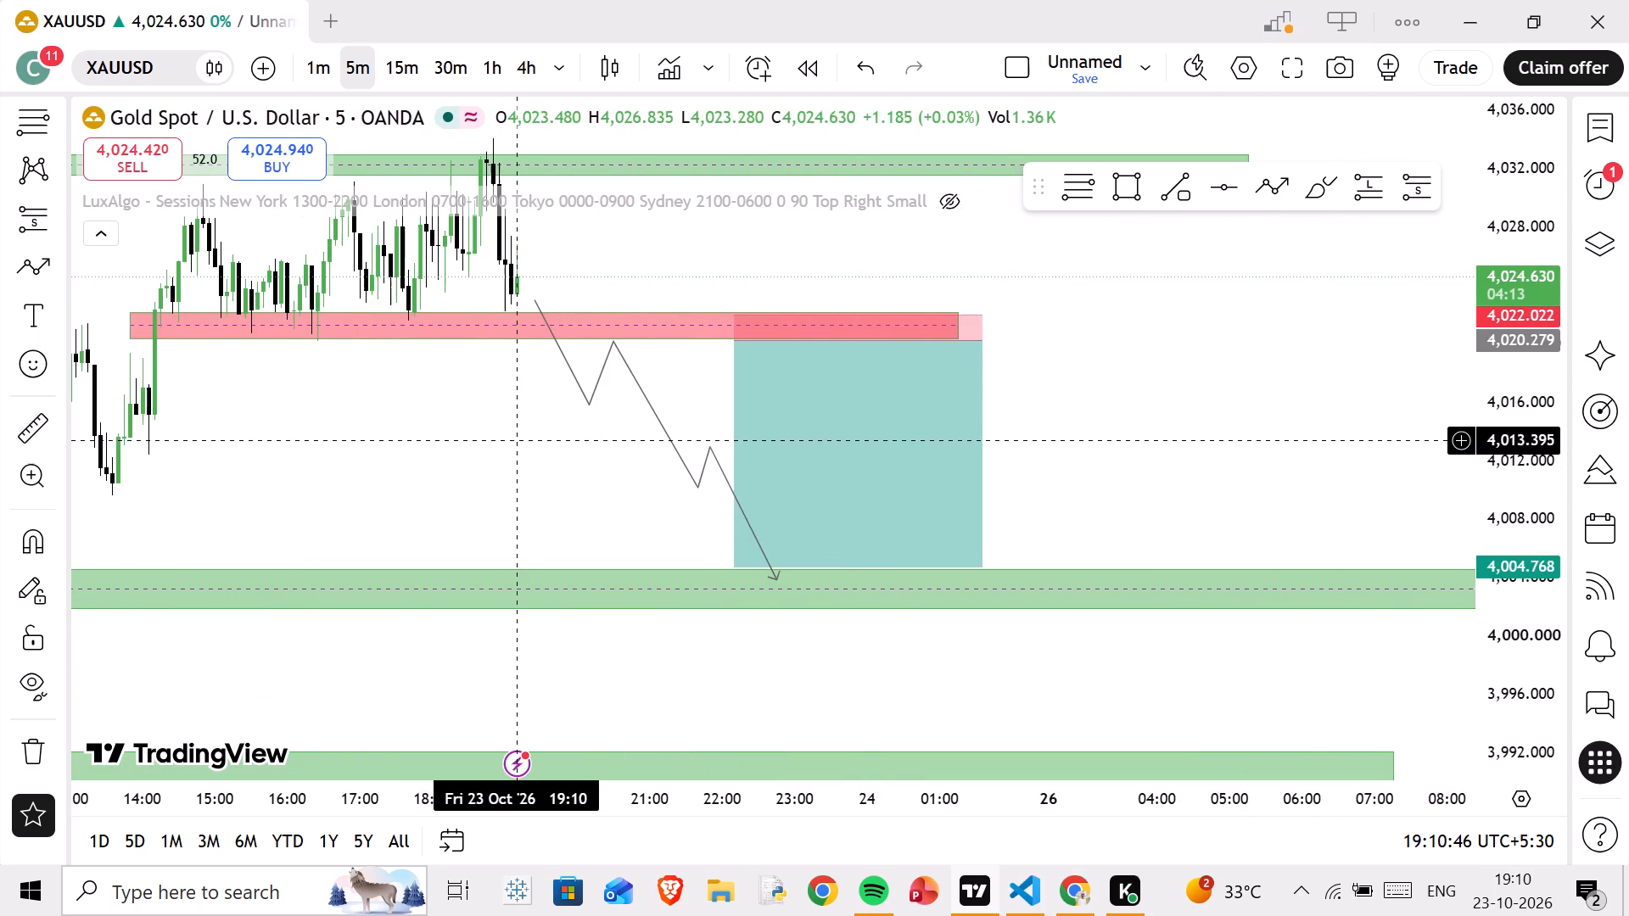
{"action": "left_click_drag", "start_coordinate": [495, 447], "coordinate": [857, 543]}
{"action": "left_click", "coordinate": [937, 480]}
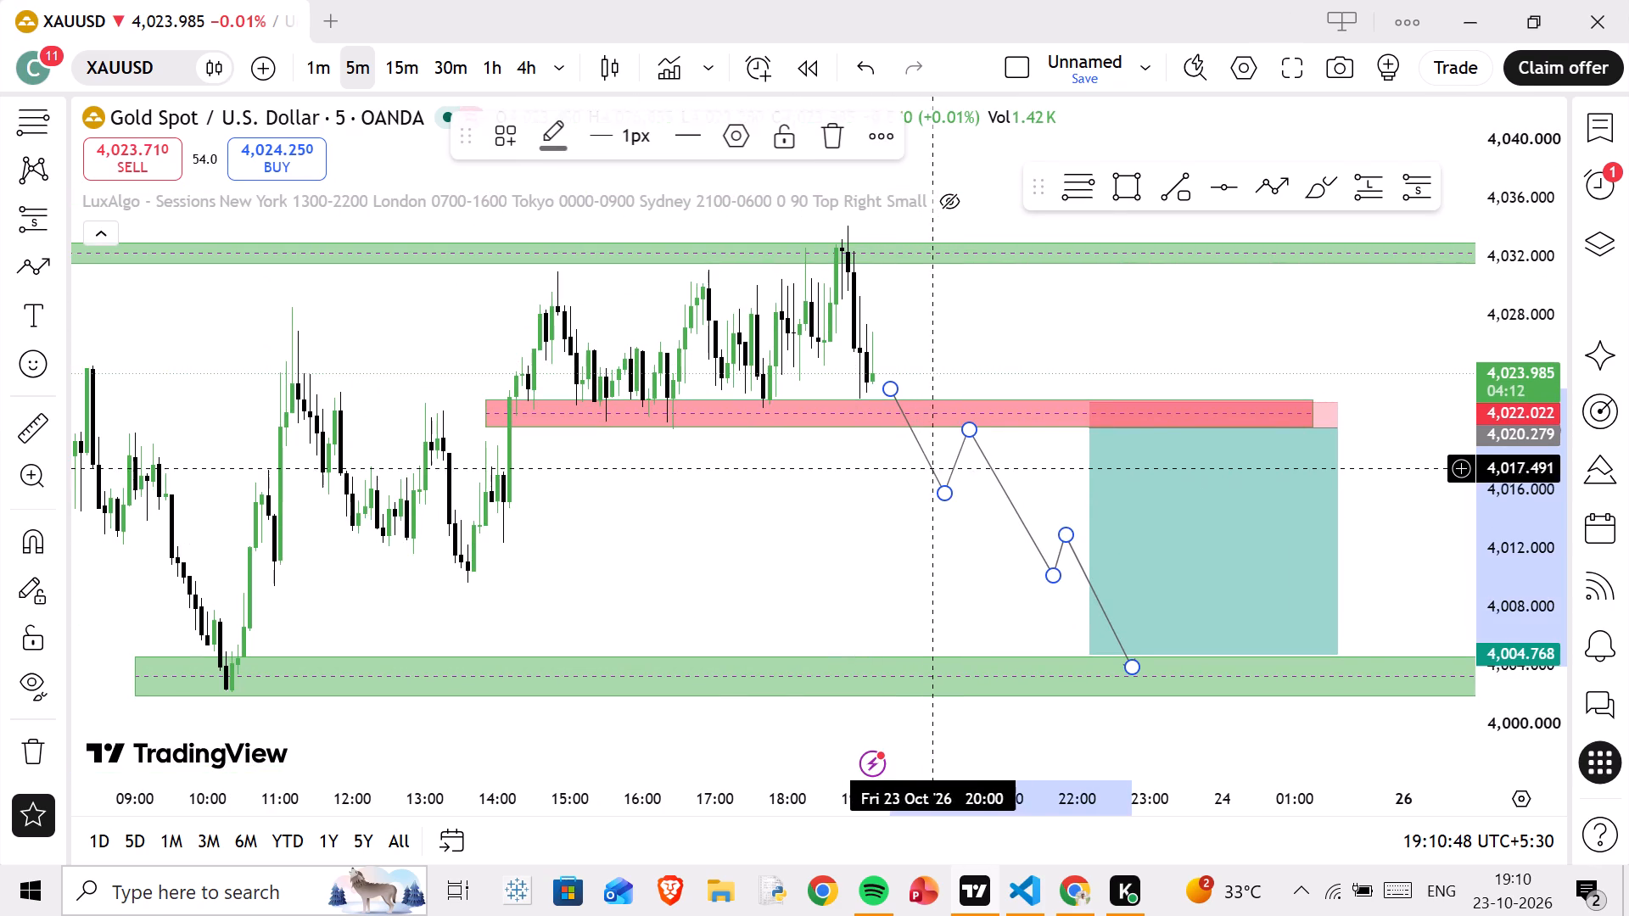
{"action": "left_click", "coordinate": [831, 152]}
Examine the 5-minute price history from late 22 Oct through 23 Oct around the upper green, red and lower green zones.
{"action": "left_click_drag", "start_coordinate": [691, 460], "coordinate": [791, 596]}
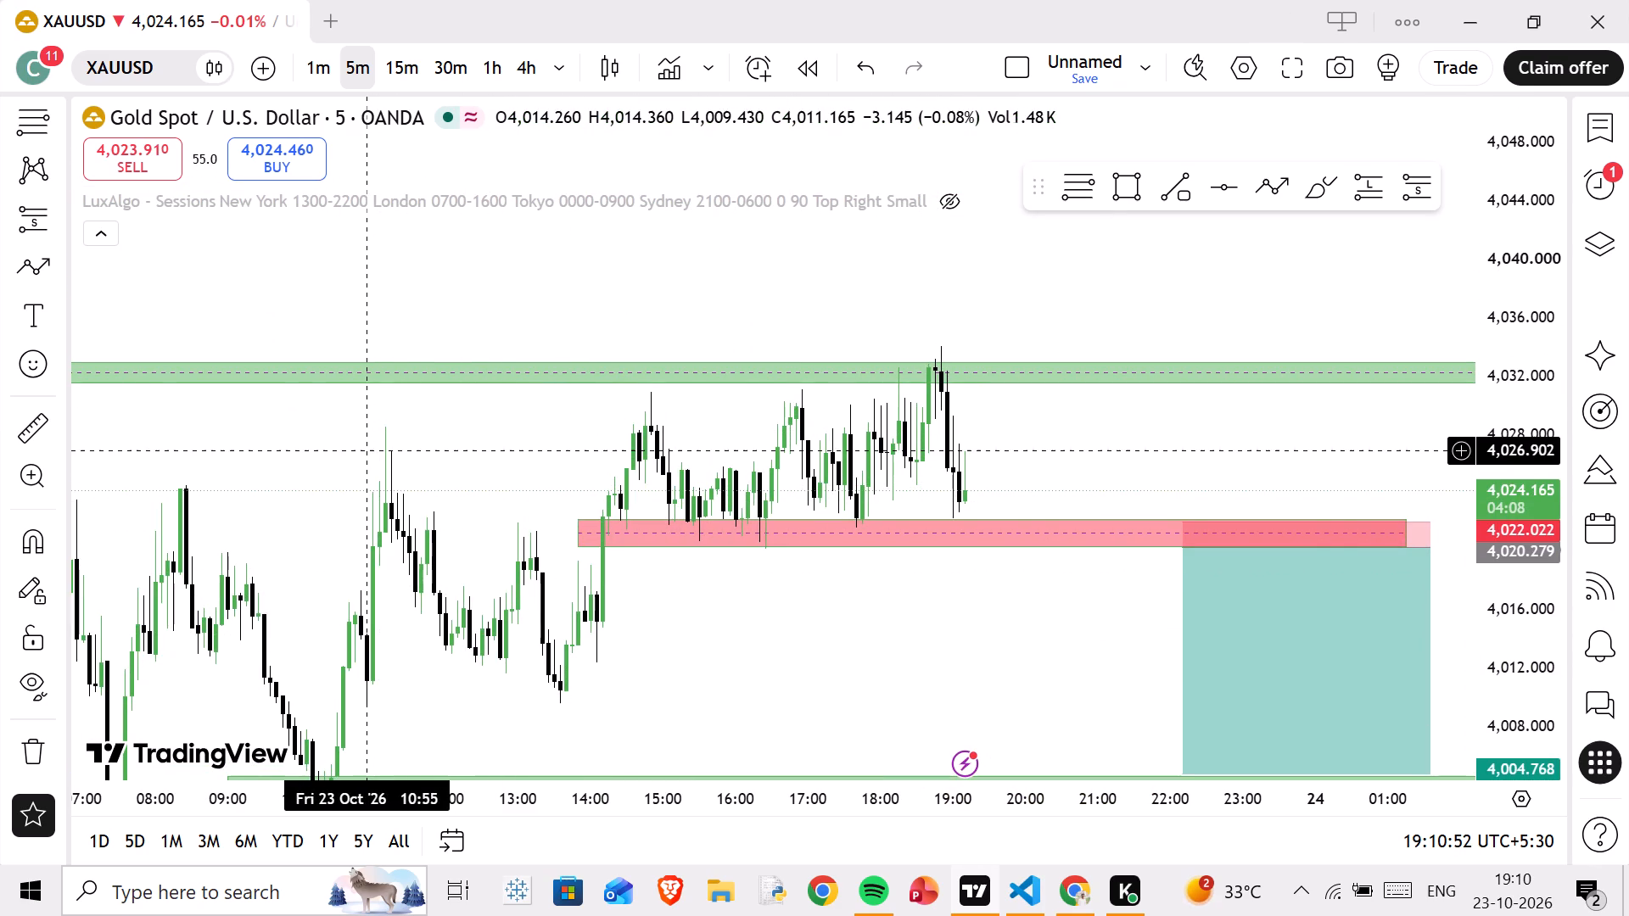
{"action": "left_click_drag", "start_coordinate": [369, 450], "coordinate": [622, 478]}
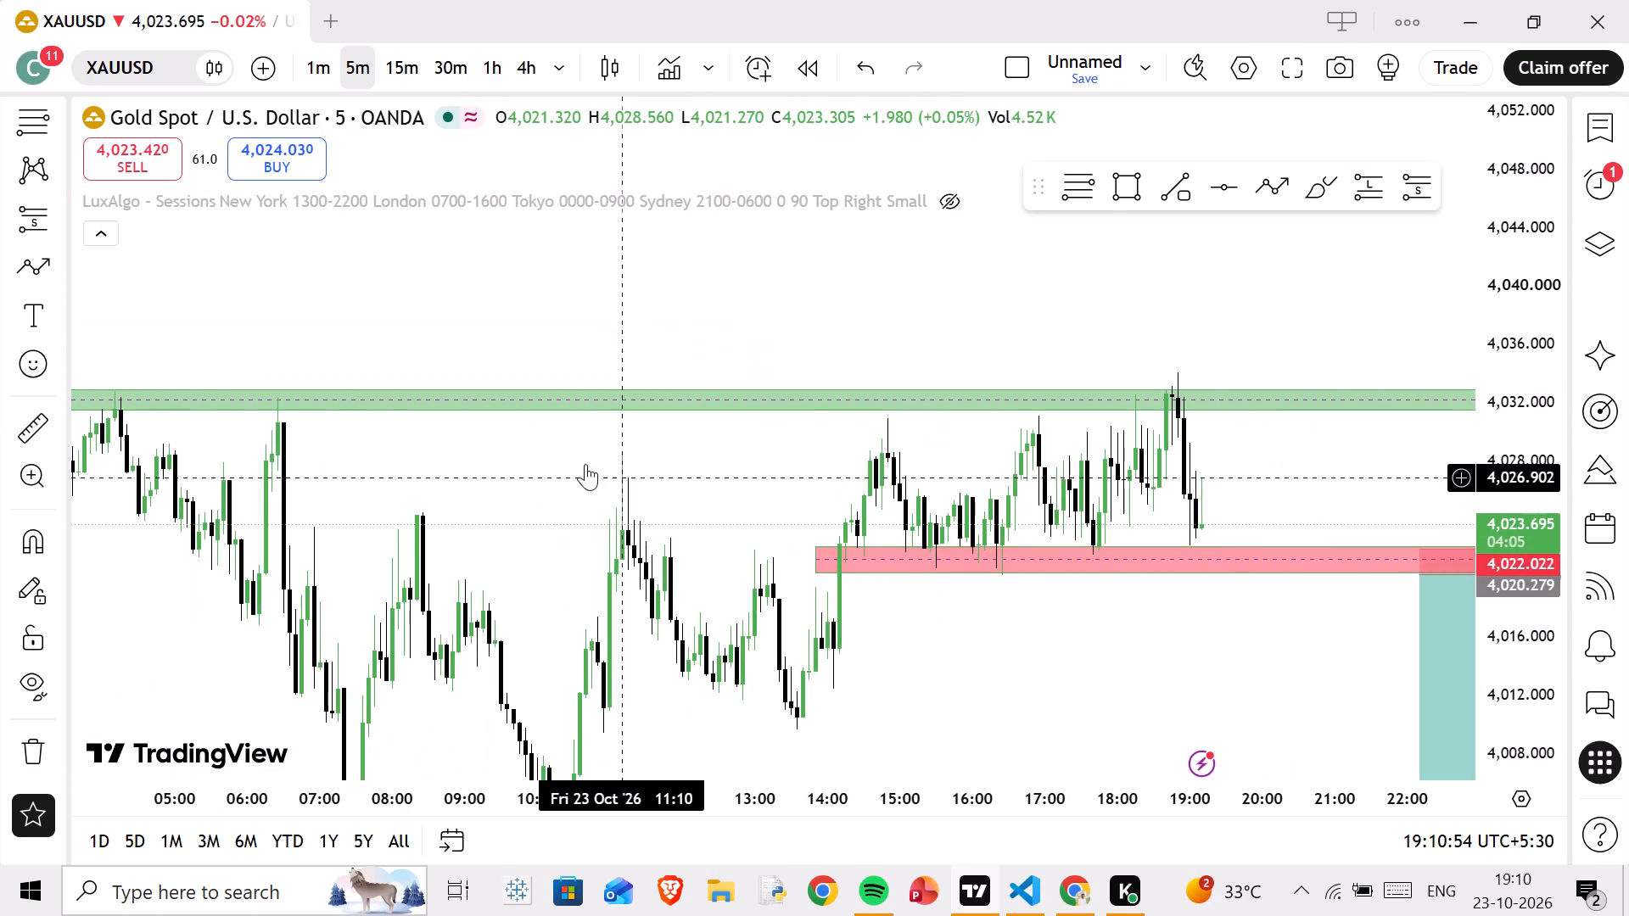
{"action": "left_click_drag", "start_coordinate": [293, 425], "coordinate": [907, 371]}
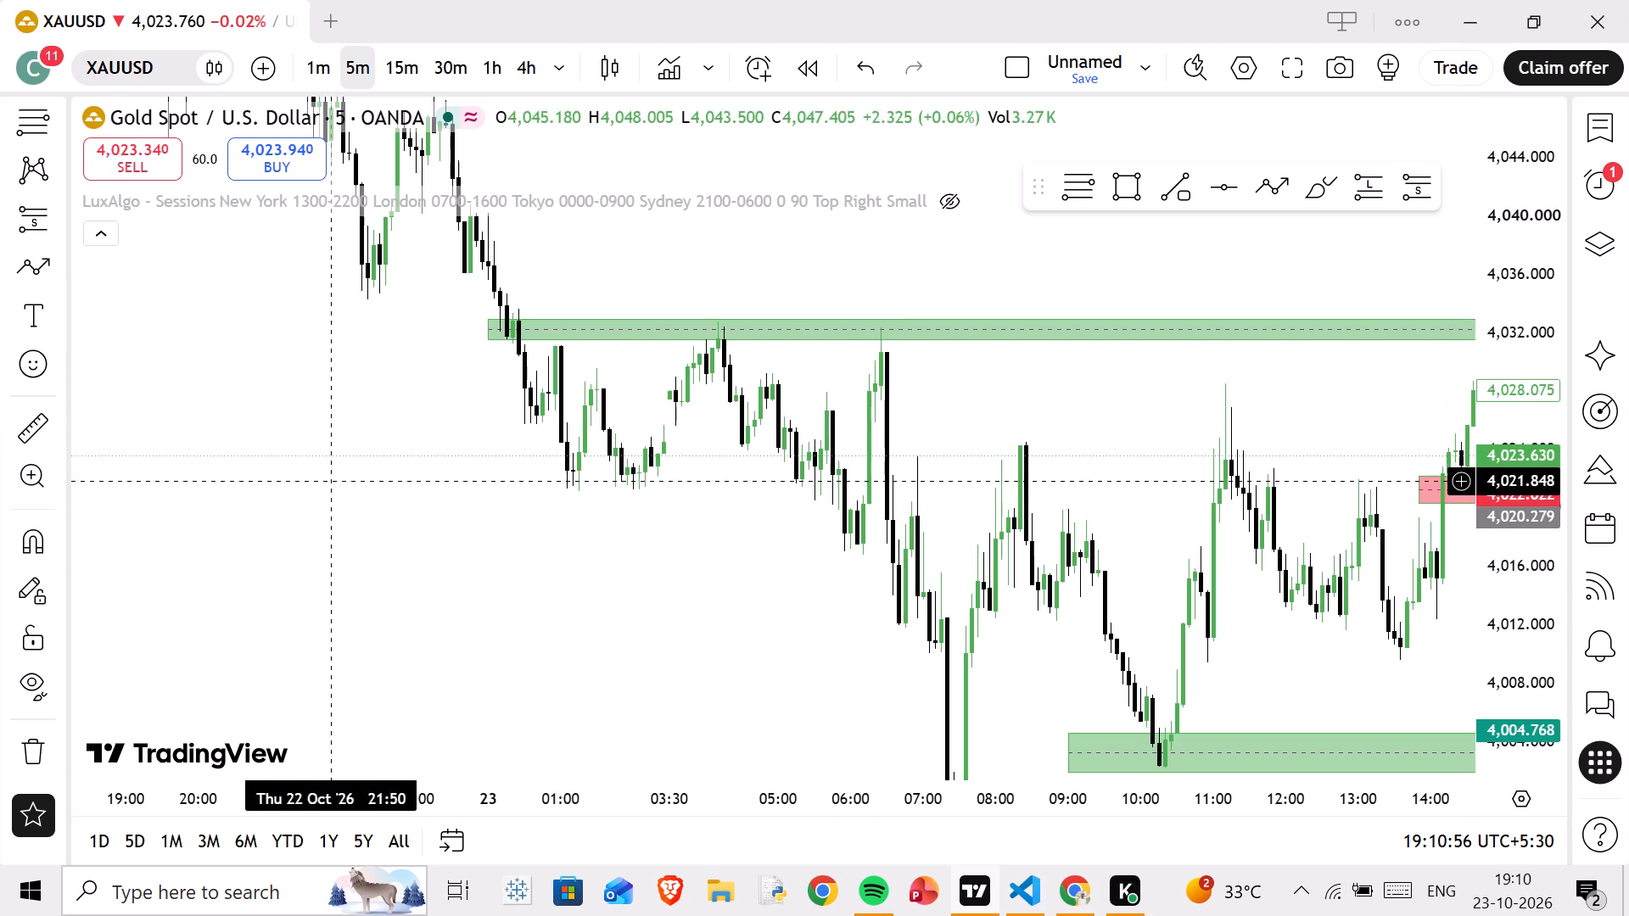
{"action": "left_click_drag", "start_coordinate": [545, 473], "coordinate": [260, 505]}
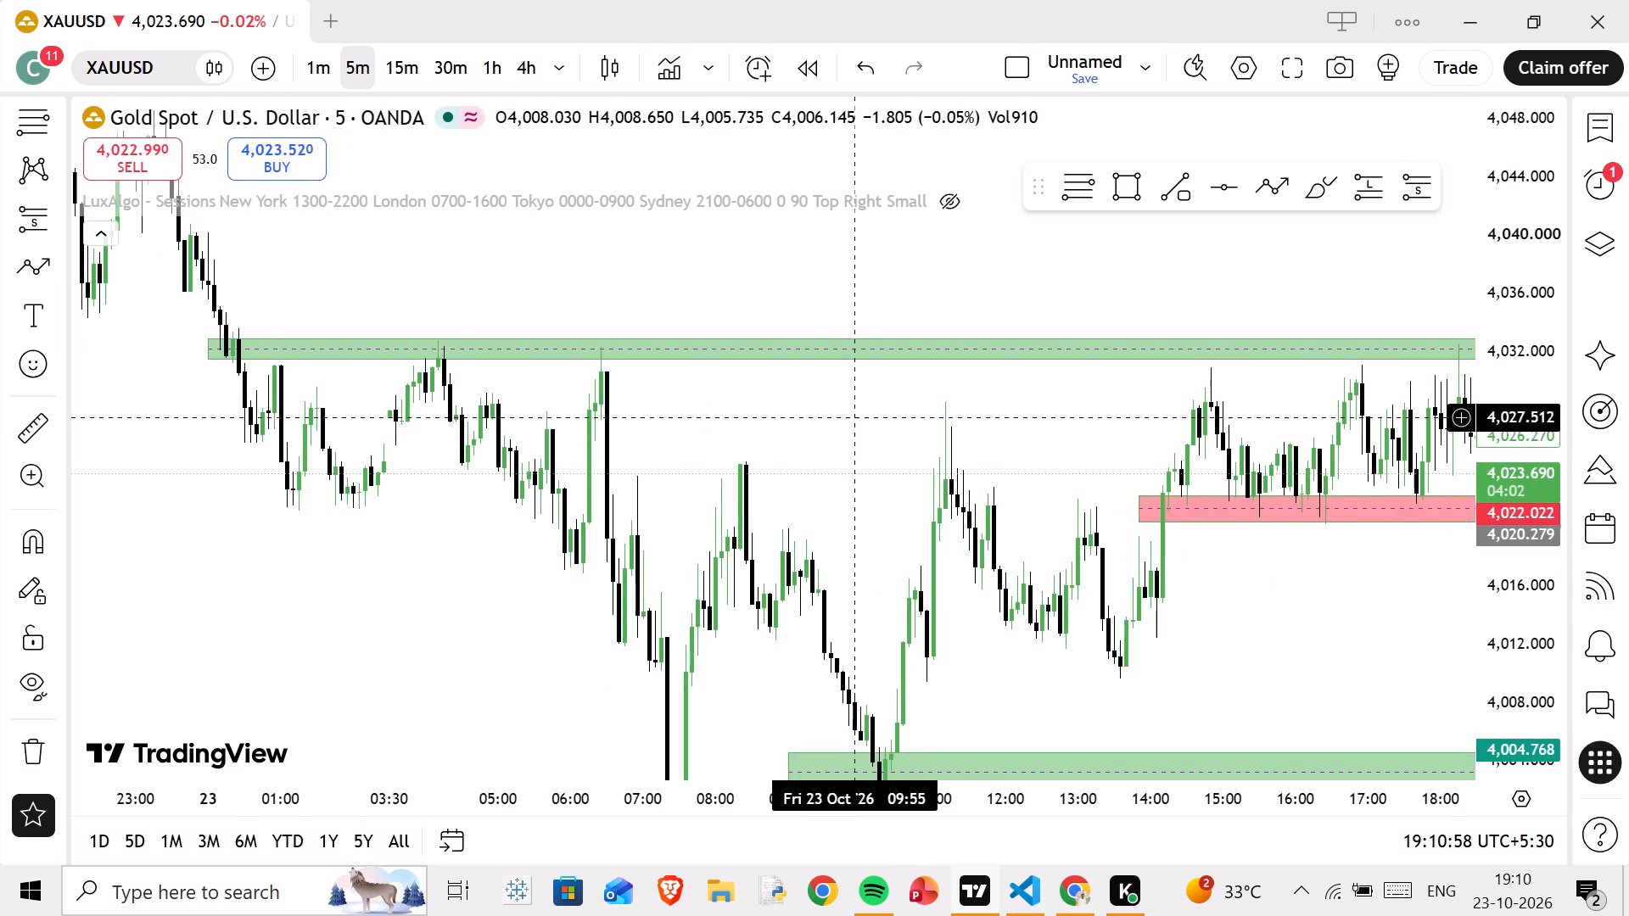
{"action": "left_click_drag", "start_coordinate": [847, 455], "coordinate": [678, 224]}
{"action": "scroll", "coordinate": [1122, 438], "scroll_direction": "up", "scroll_amount": 3}
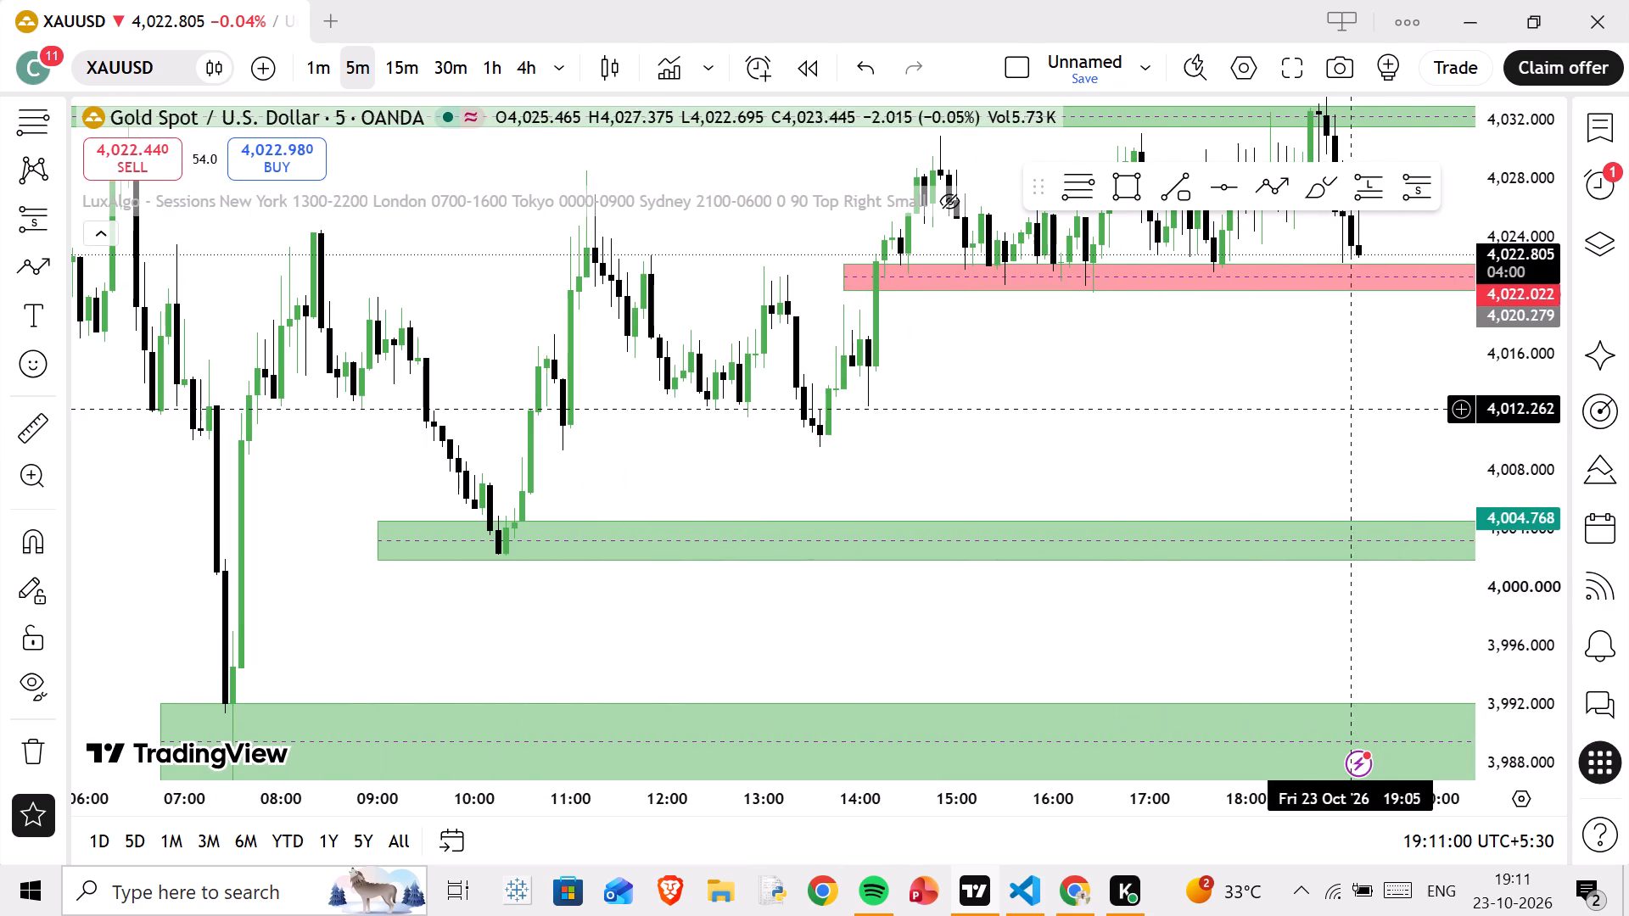
{"action": "scroll", "coordinate": [1508, 356], "scroll_direction": "down", "scroll_amount": 3}
{"action": "left_click_drag", "start_coordinate": [1096, 377], "coordinate": [897, 537]}
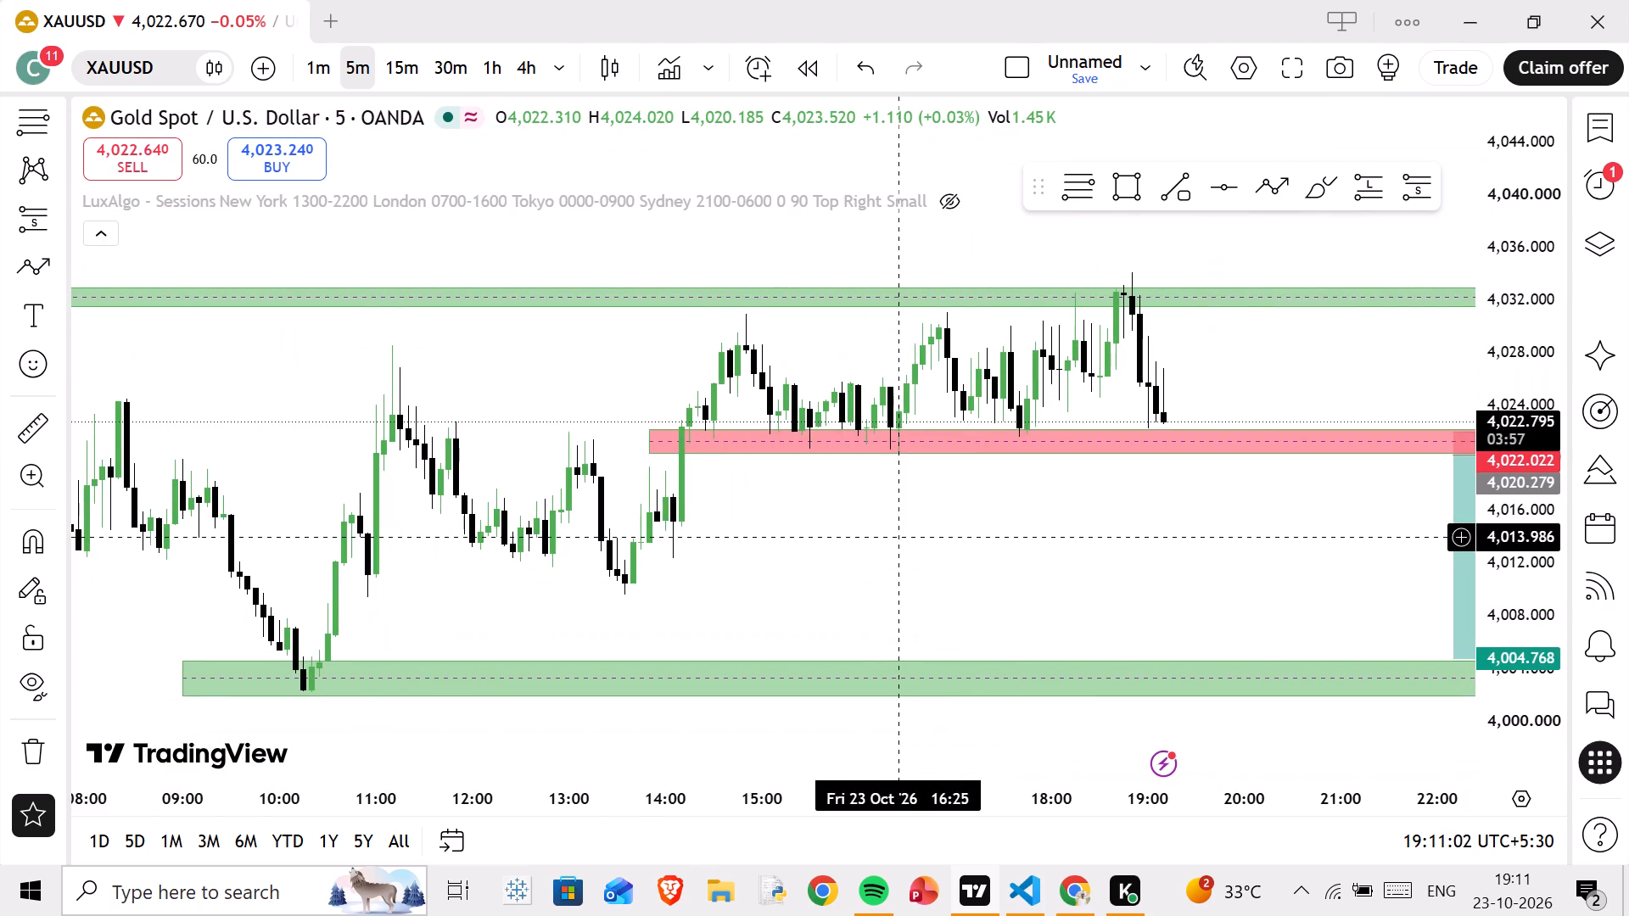
{"action": "left_click_drag", "start_coordinate": [887, 550], "coordinate": [947, 491]}
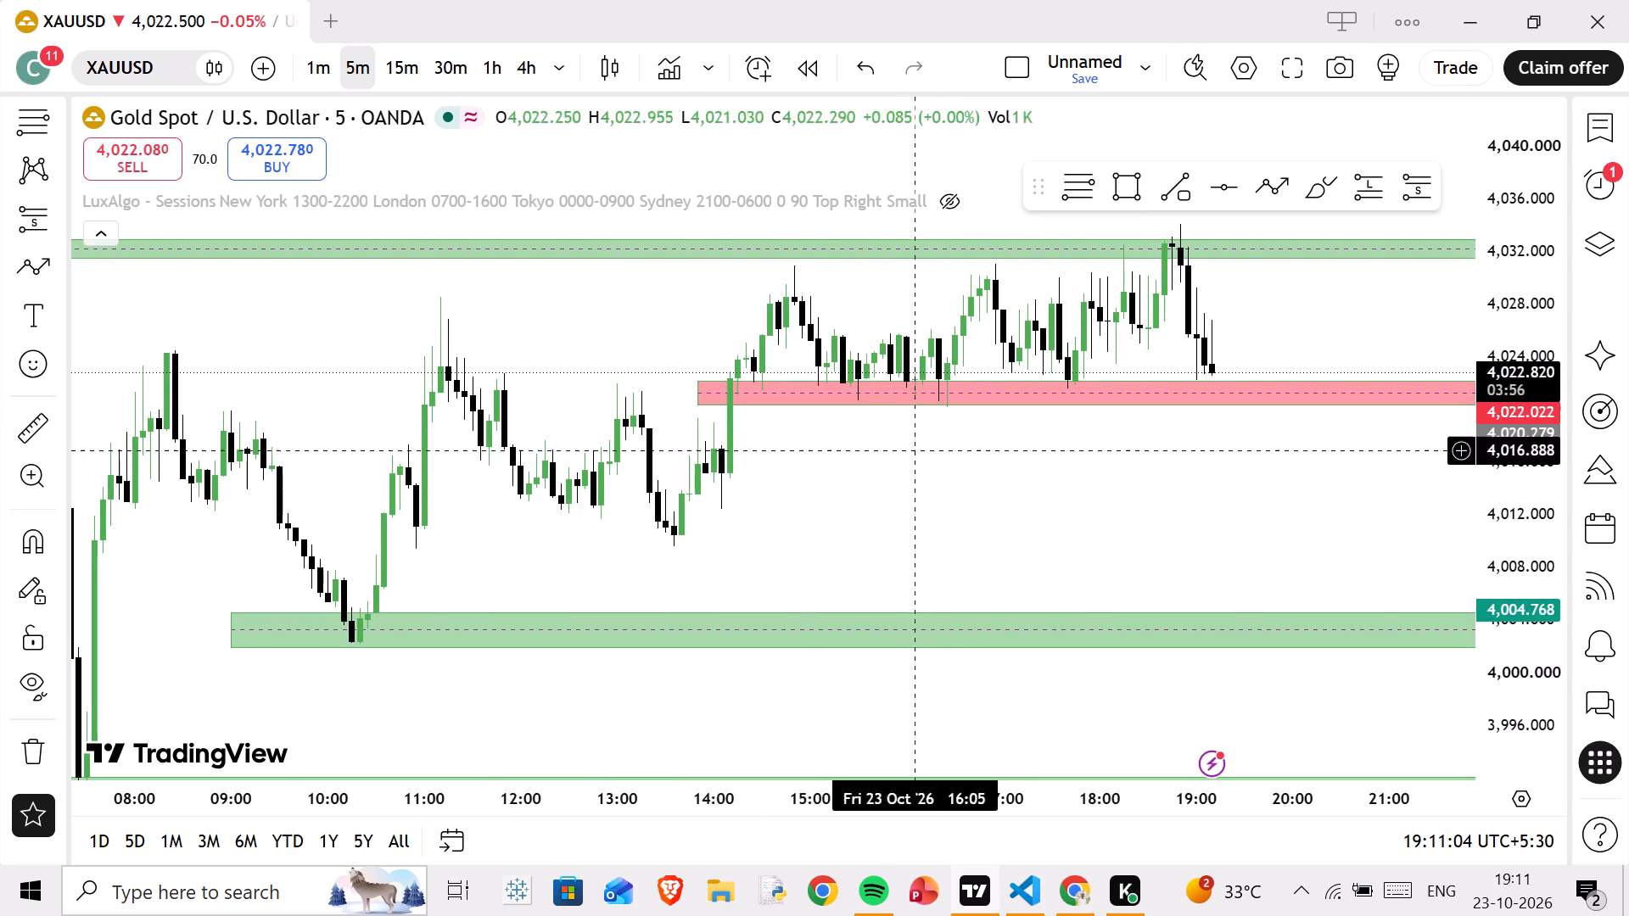
Draw a rectangle over the consolidation range, from 14:00 to 20:30 on 23 Oct, between 4,031.593 and 4,022.112.
{"action": "left_click", "coordinate": [1109, 190]}
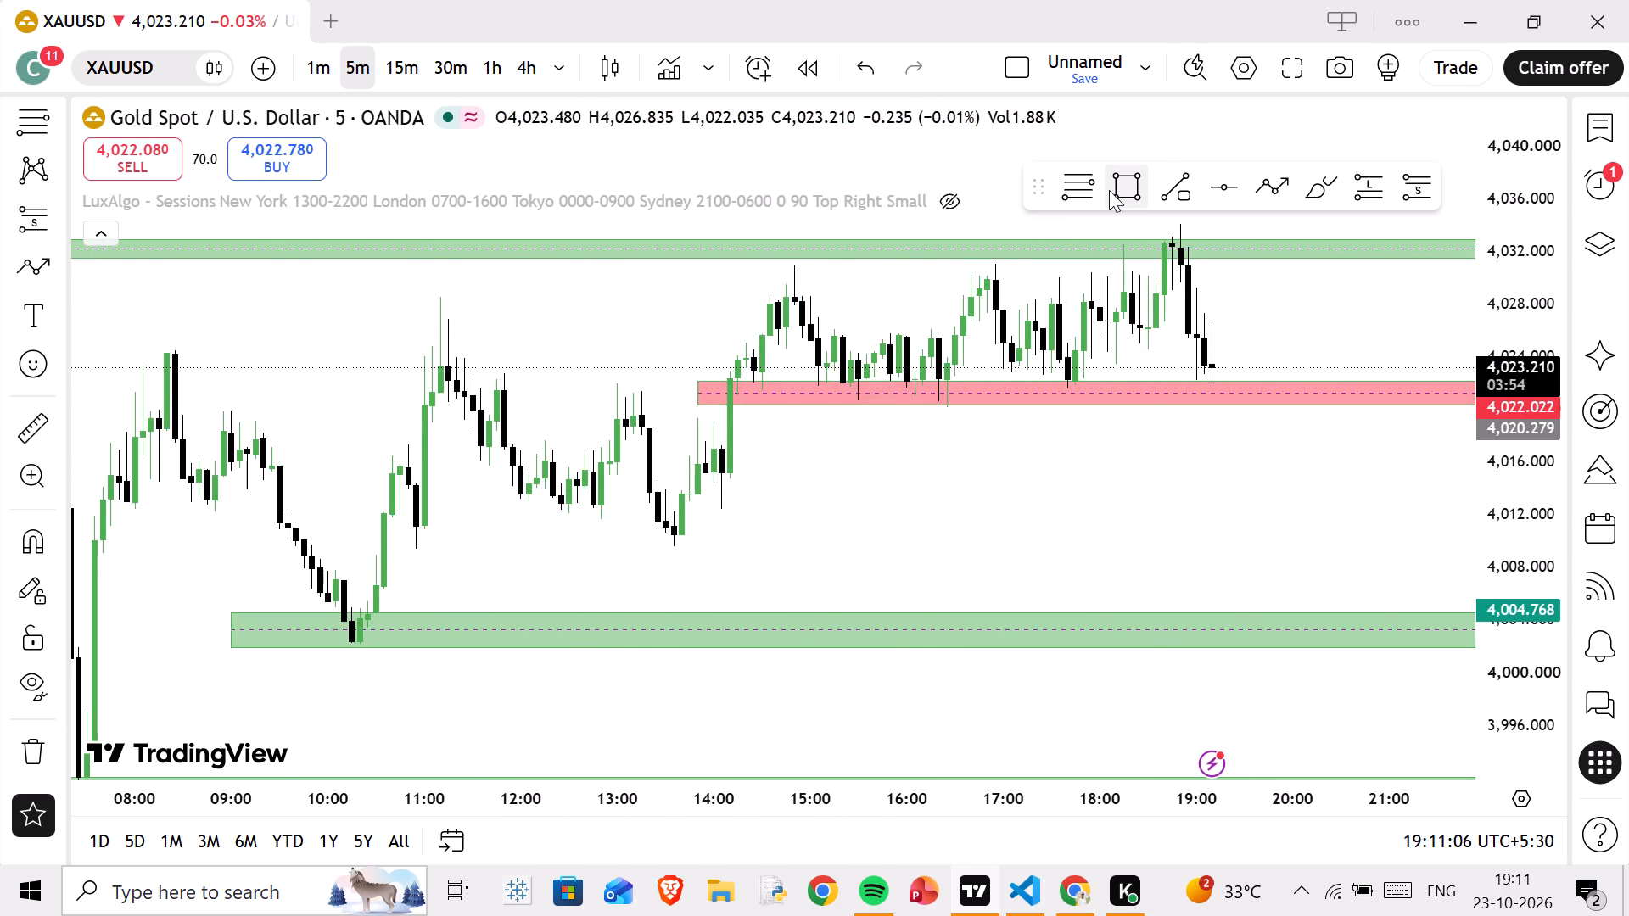
{"action": "left_click_drag", "start_coordinate": [757, 258], "coordinate": [864, 293]}
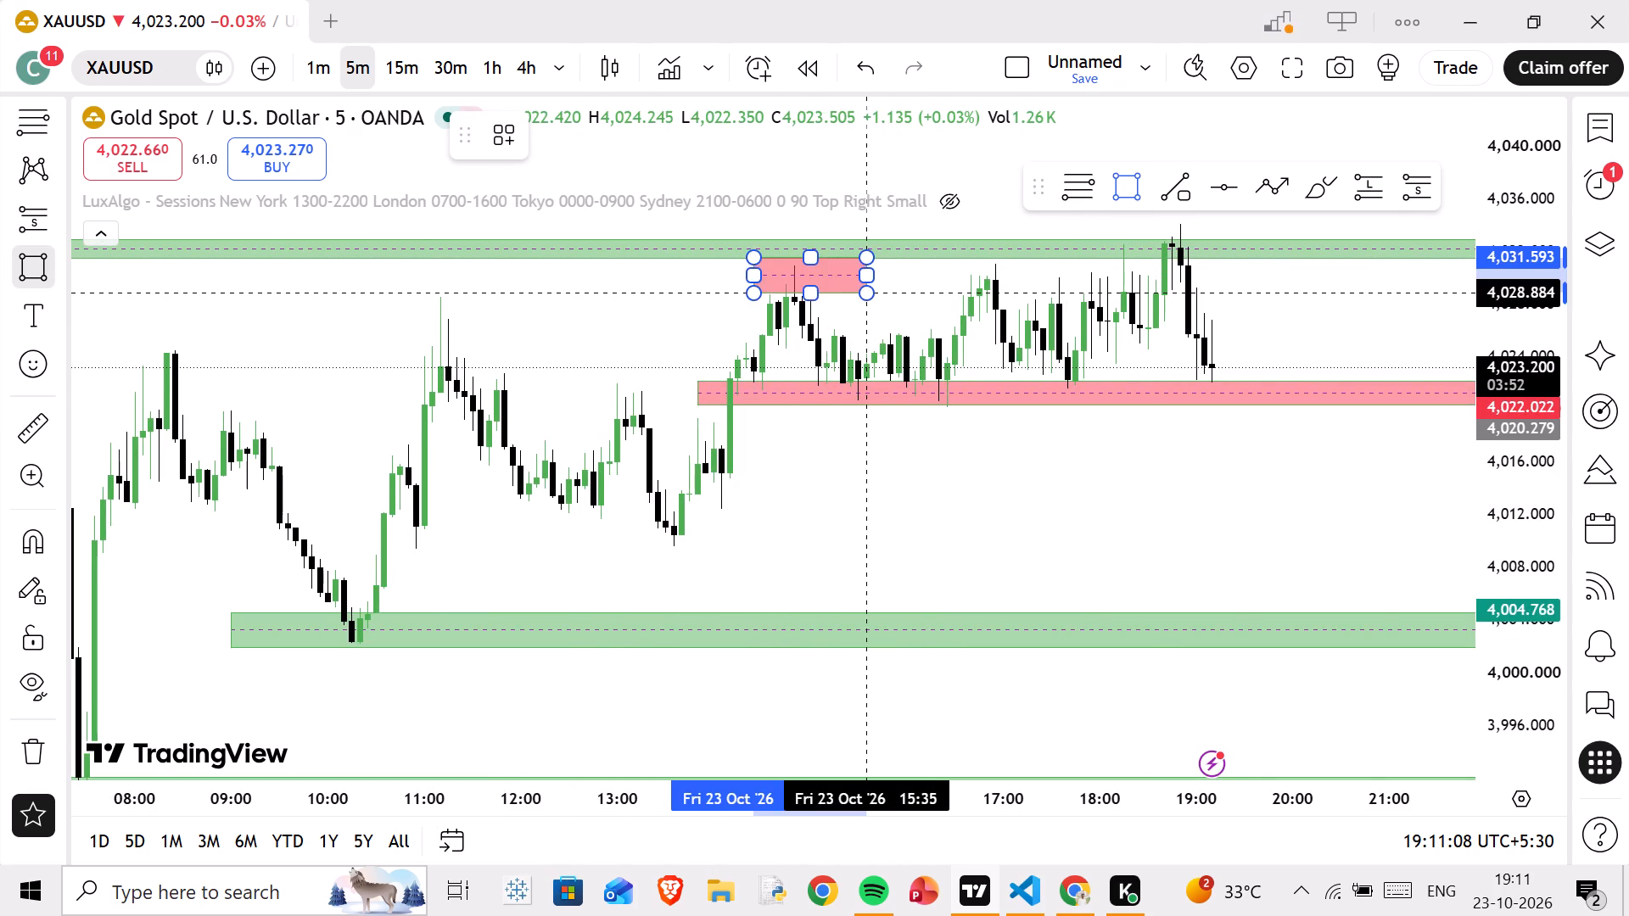
{"action": "left_click_drag", "start_coordinate": [864, 293], "coordinate": [1340, 382]}
{"action": "left_click", "coordinate": [1340, 382]}
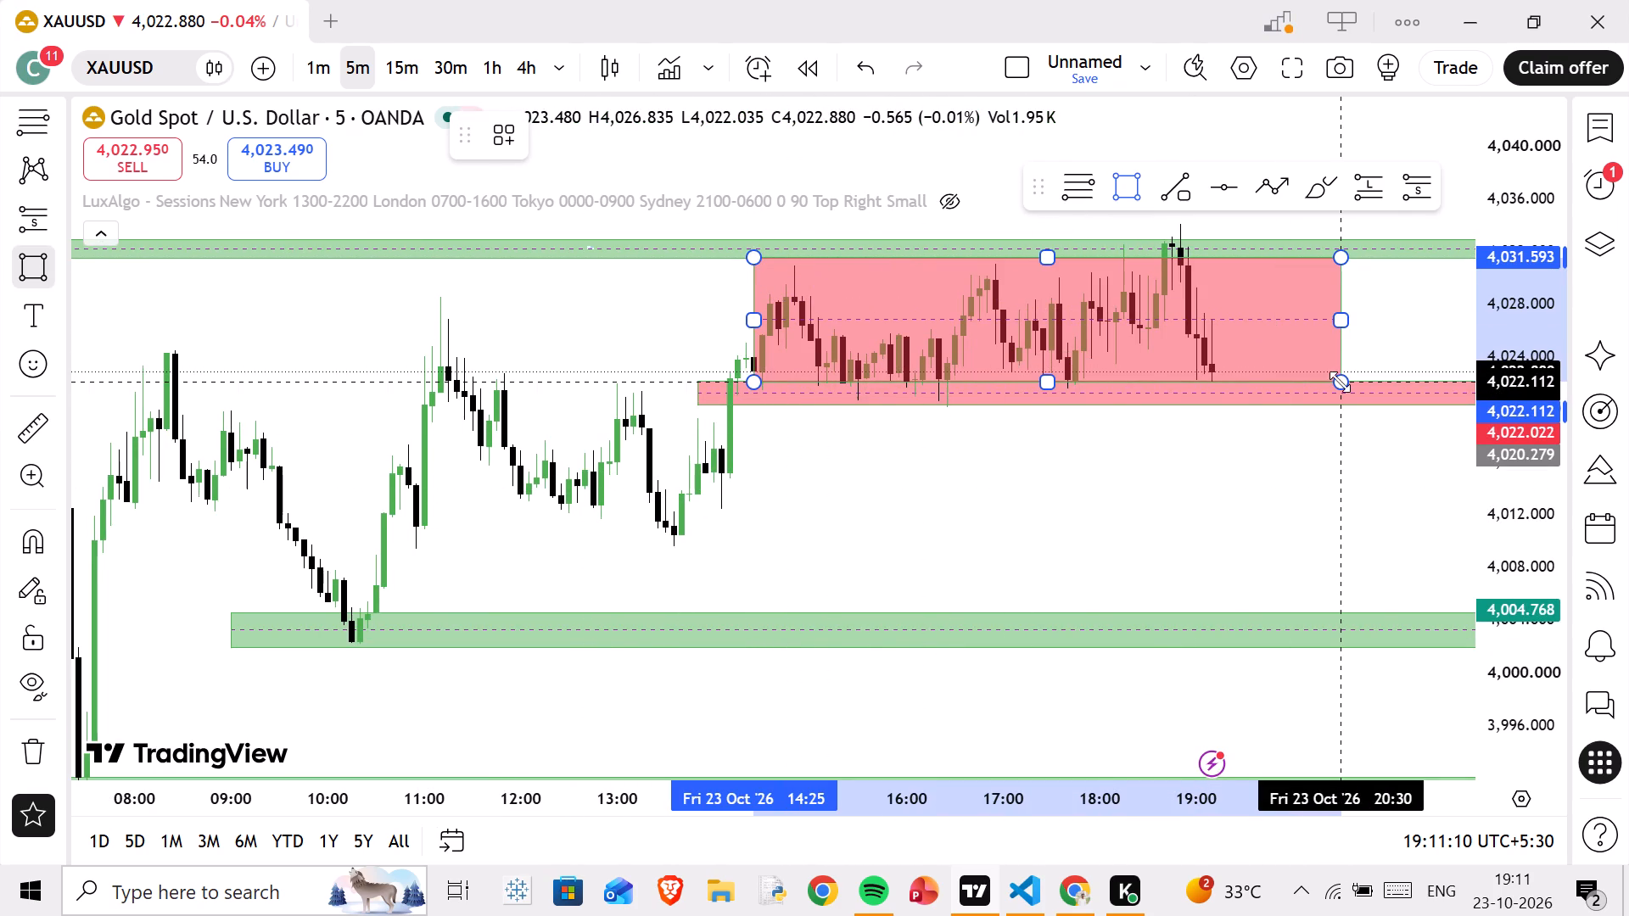
{"action": "left_click_drag", "start_coordinate": [748, 322], "coordinate": [717, 322]}
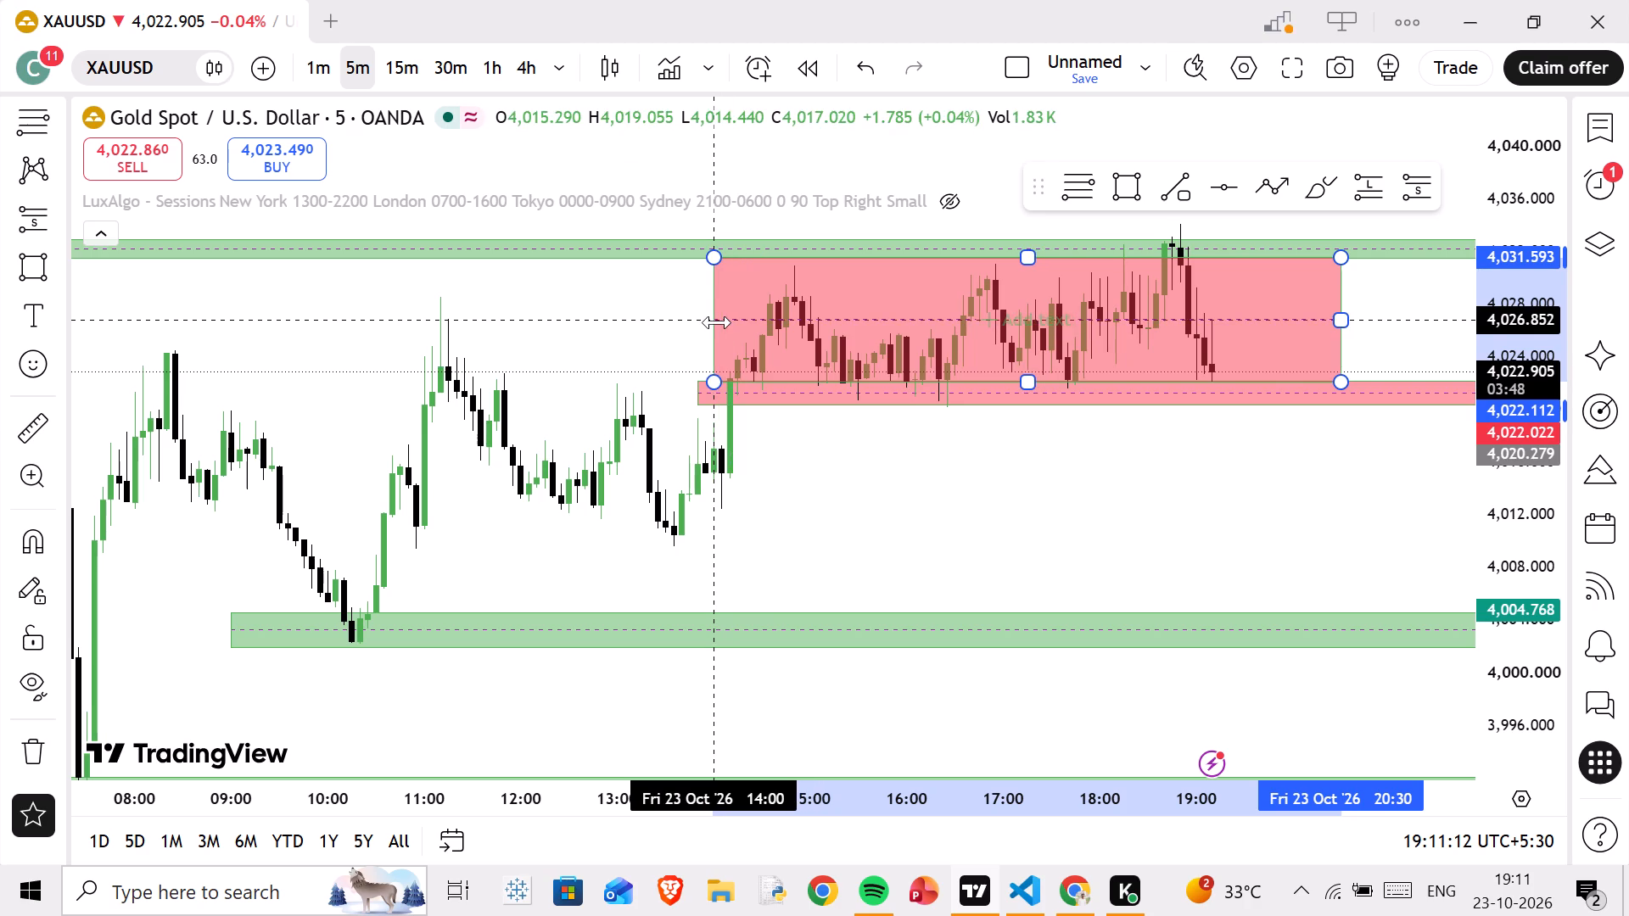
{"action": "left_click_drag", "start_coordinate": [717, 322], "coordinate": [715, 321]}
Change the consolidation rectangle's fill colour to bright yellow.
{"action": "left_click", "coordinate": [589, 140]}
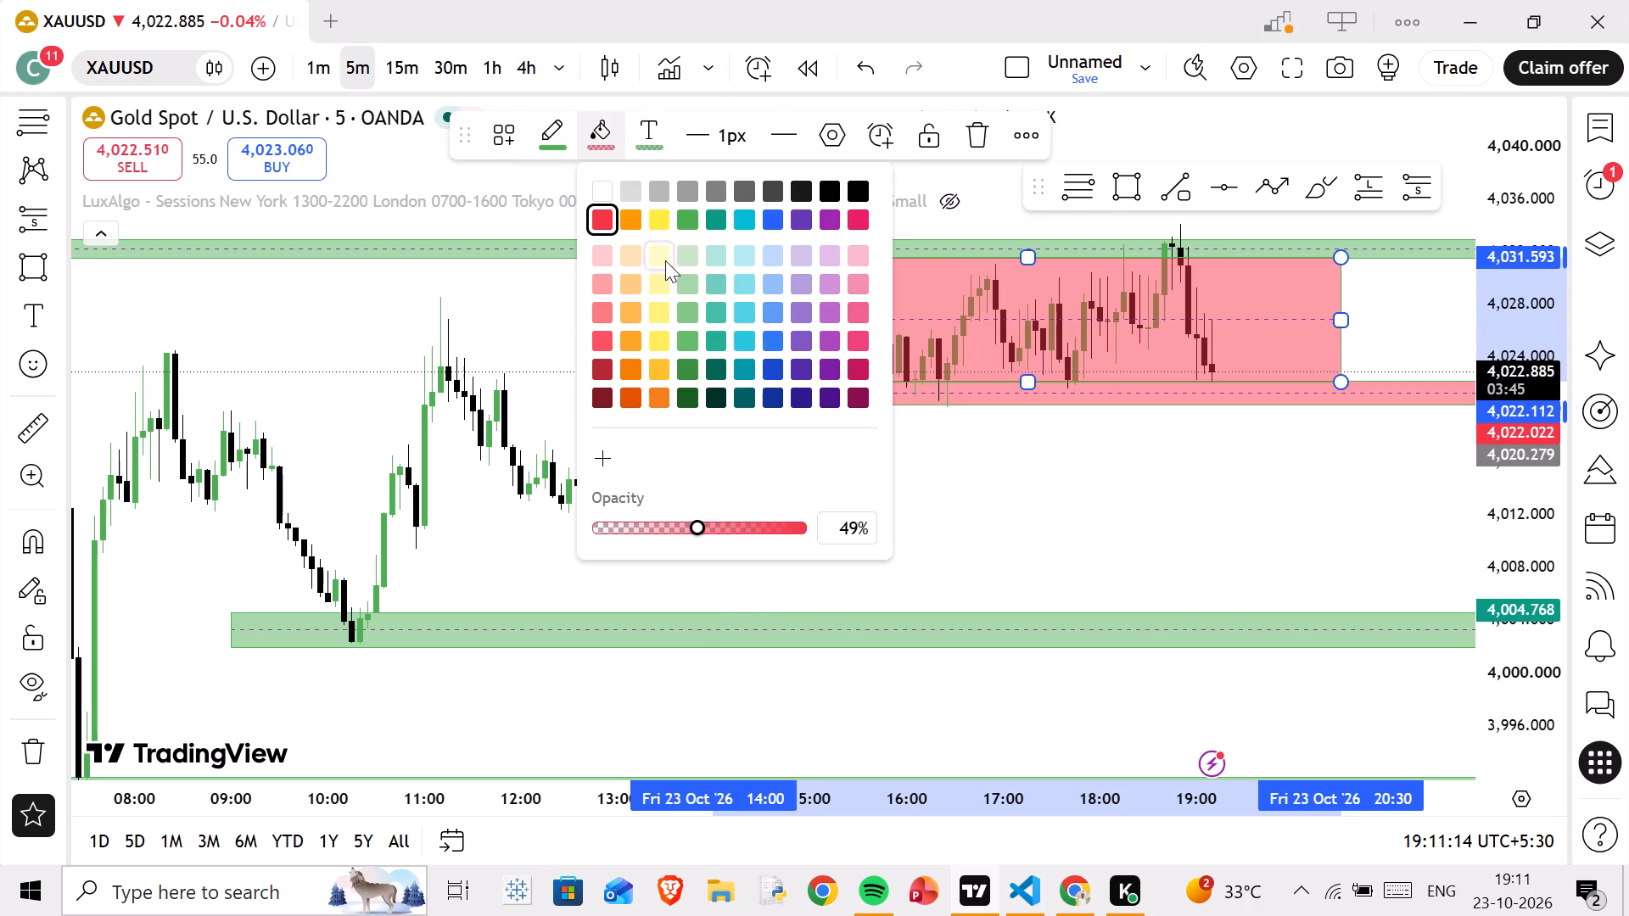
{"action": "left_click", "coordinate": [743, 277]}
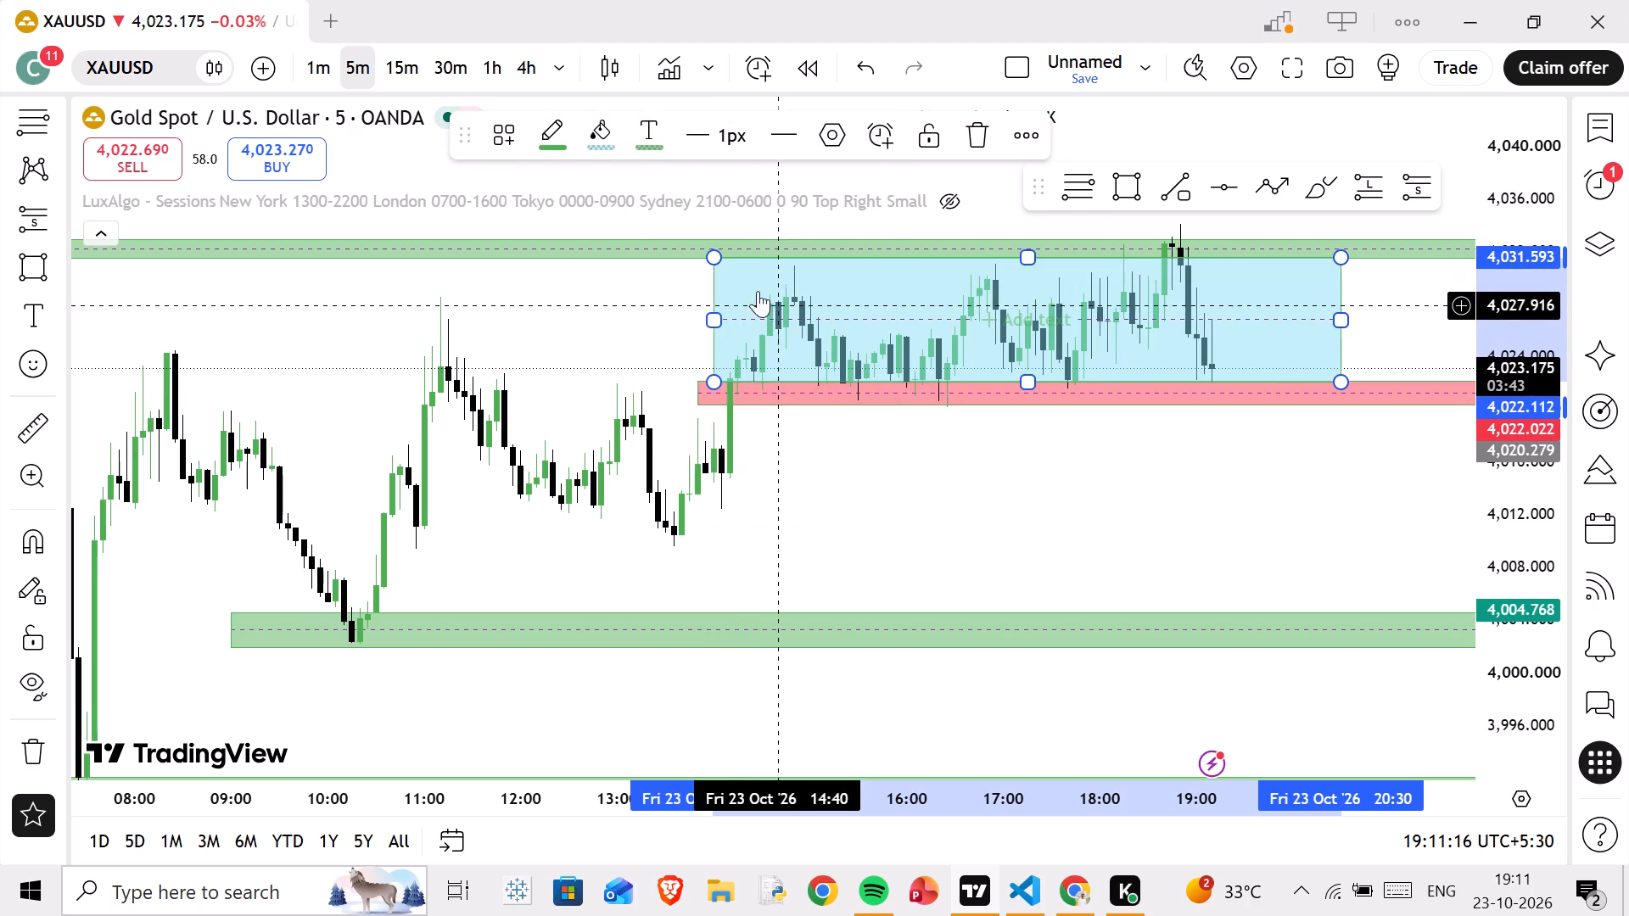
{"action": "left_click", "coordinate": [587, 148]}
{"action": "left_click", "coordinate": [649, 336]}
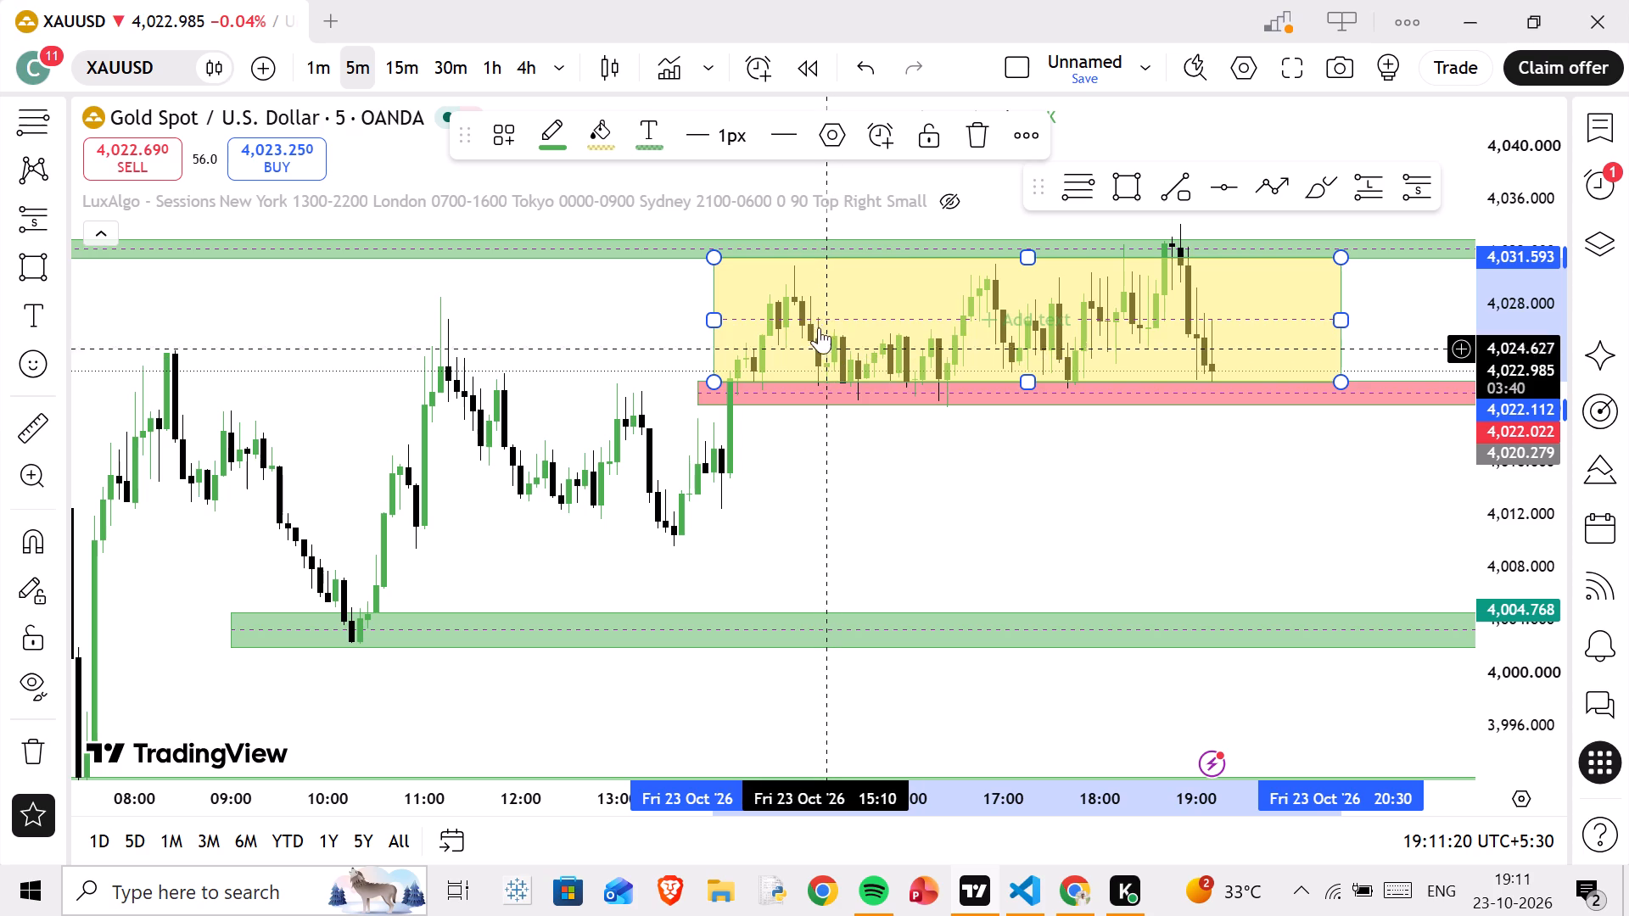
{"action": "left_click", "coordinate": [592, 142]}
{"action": "left_click", "coordinate": [656, 216]}
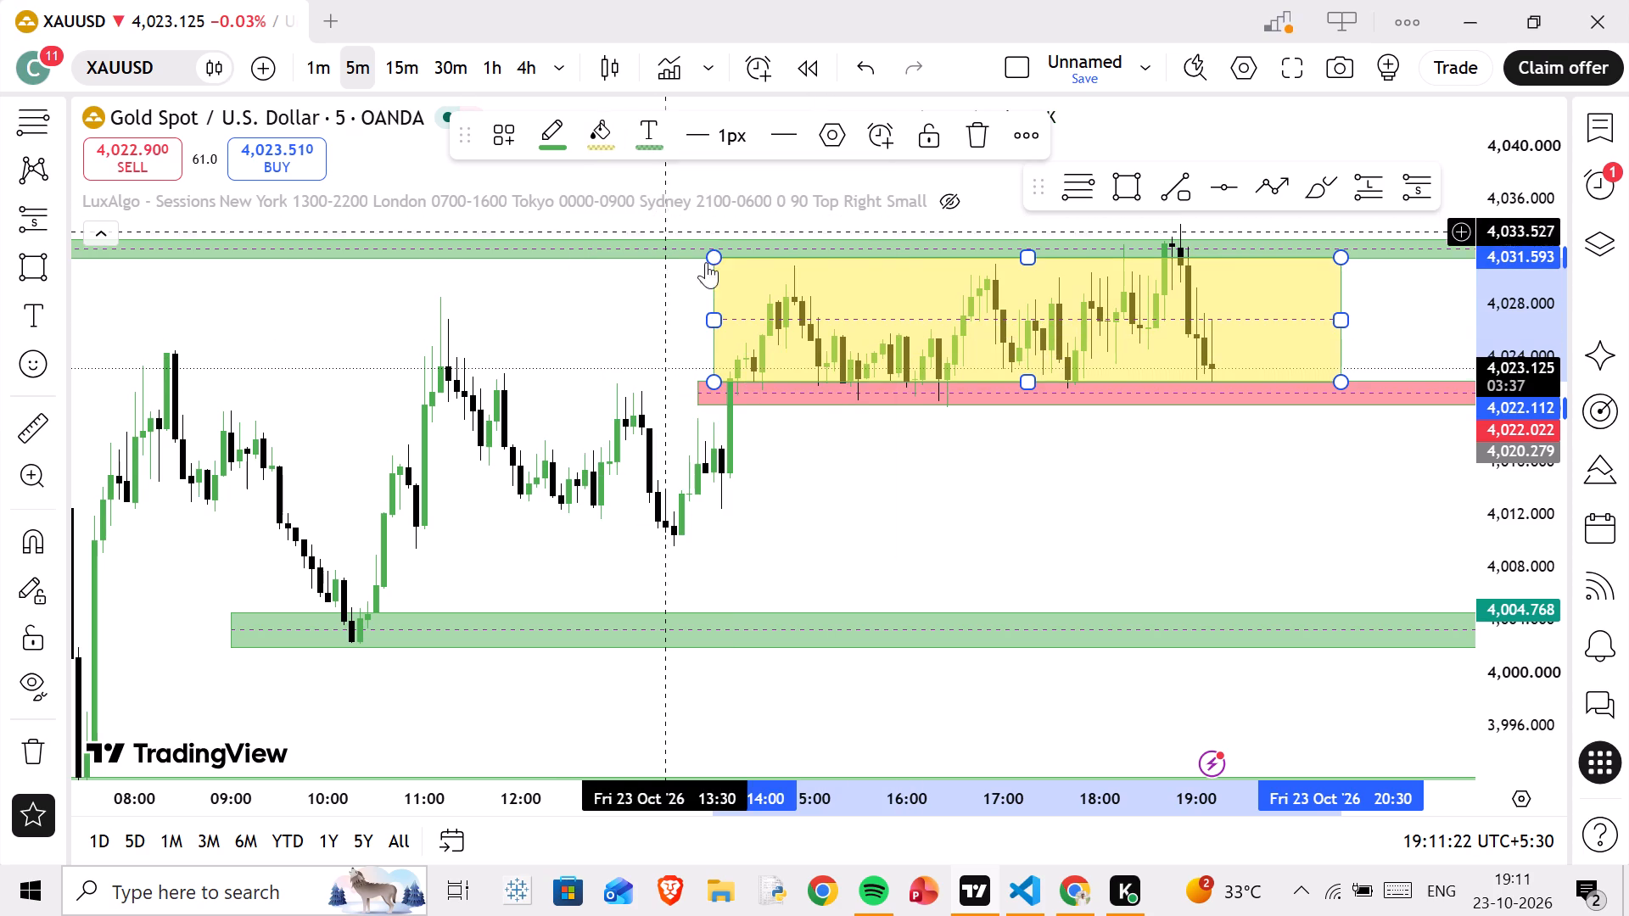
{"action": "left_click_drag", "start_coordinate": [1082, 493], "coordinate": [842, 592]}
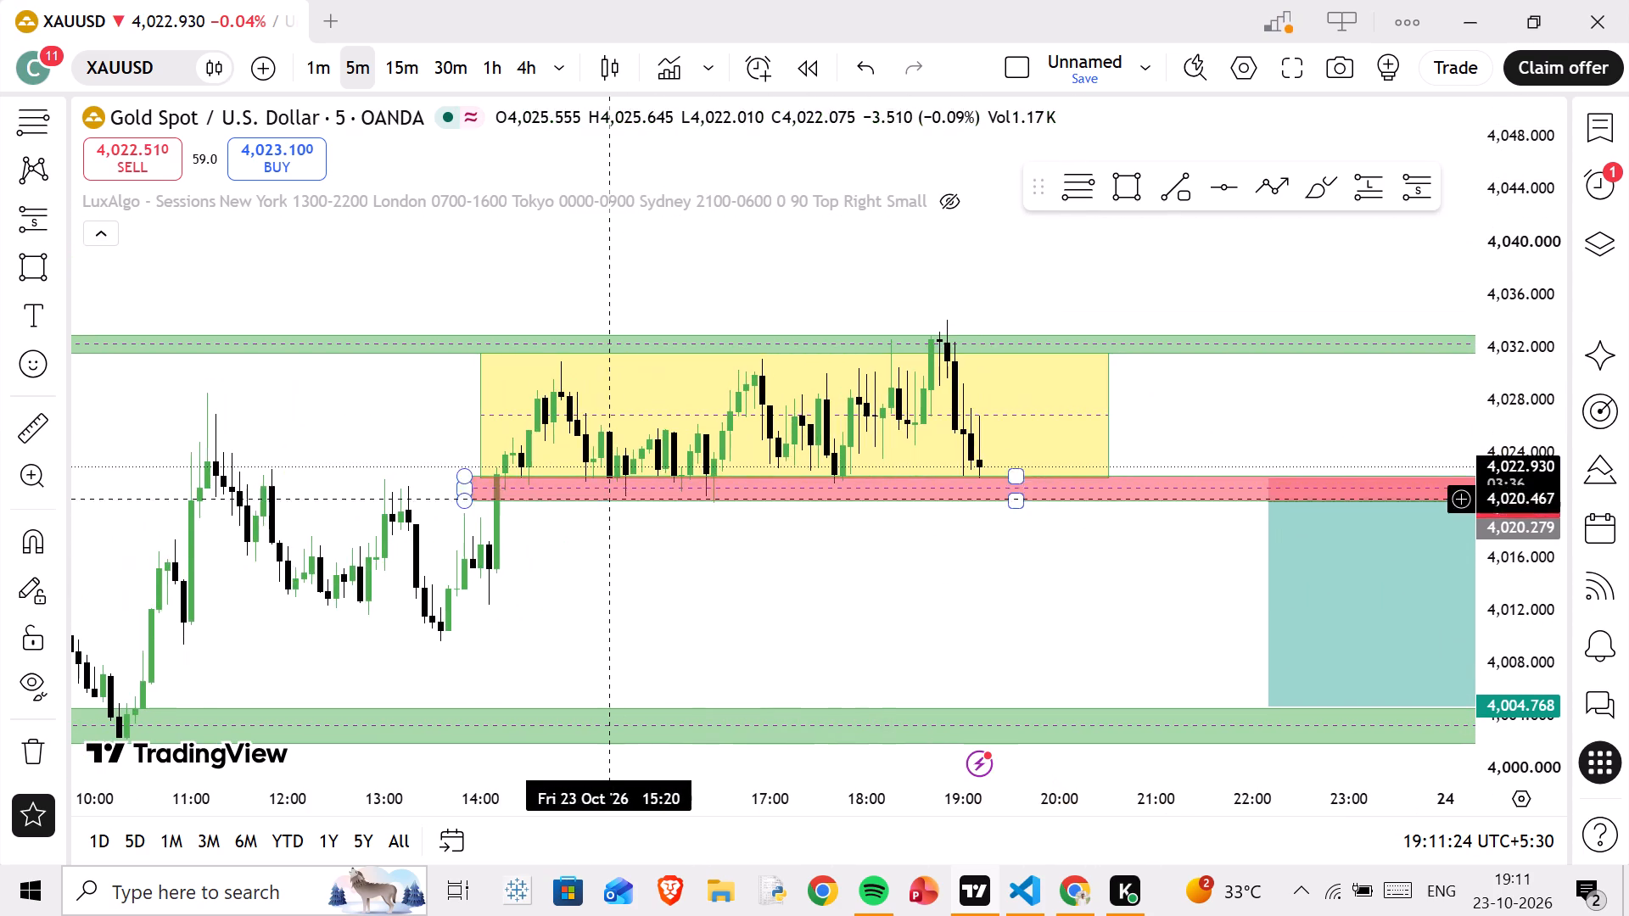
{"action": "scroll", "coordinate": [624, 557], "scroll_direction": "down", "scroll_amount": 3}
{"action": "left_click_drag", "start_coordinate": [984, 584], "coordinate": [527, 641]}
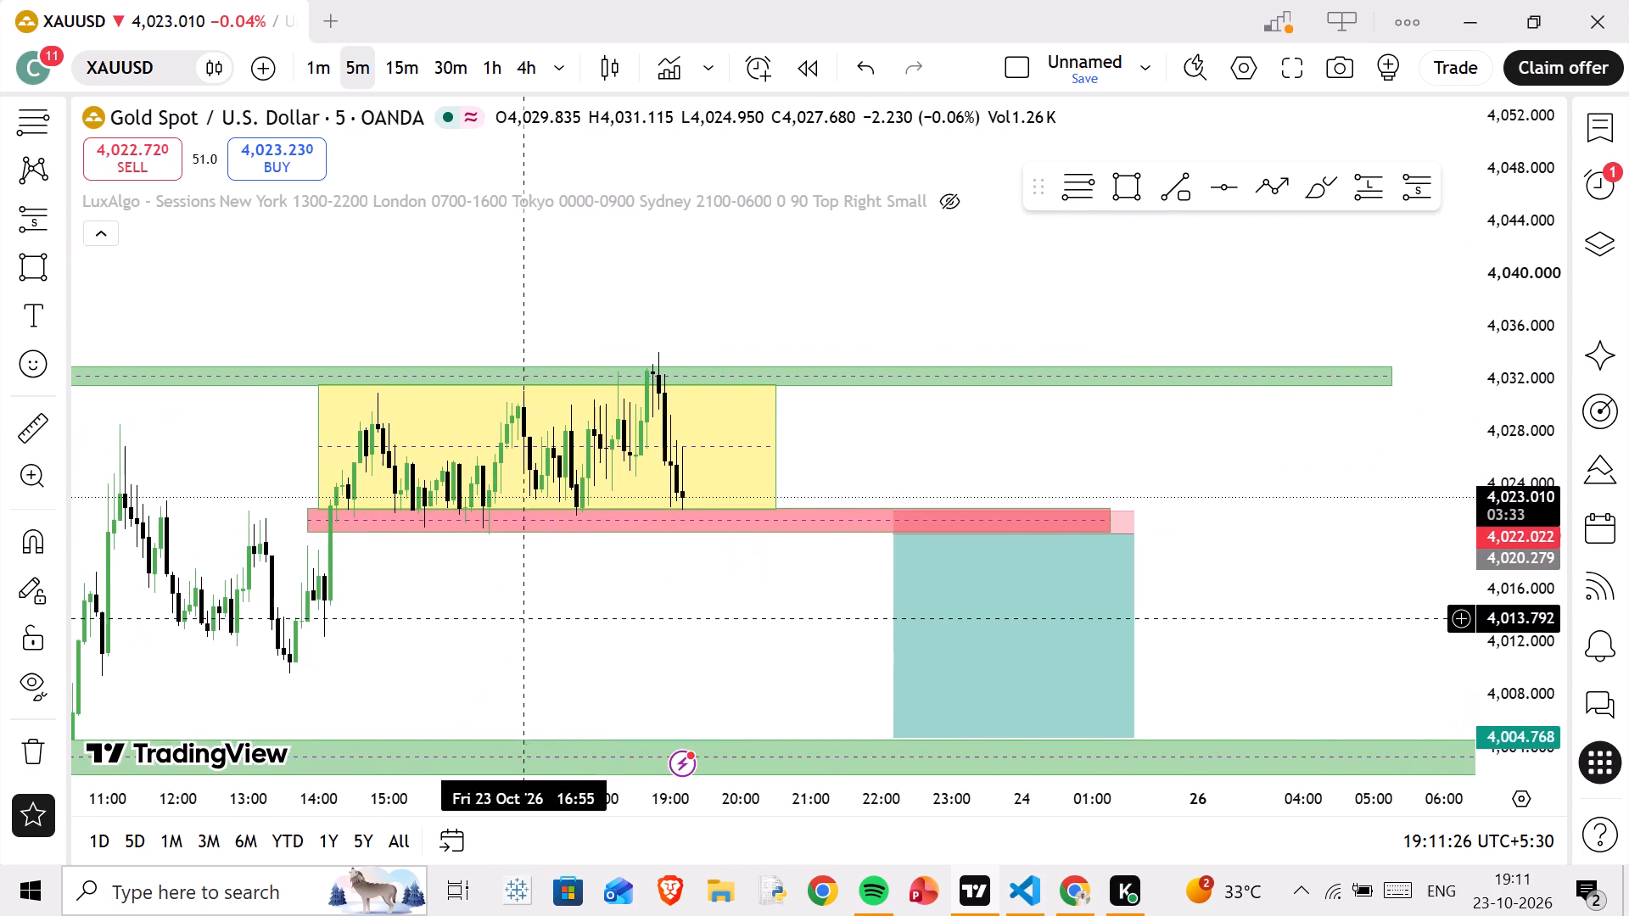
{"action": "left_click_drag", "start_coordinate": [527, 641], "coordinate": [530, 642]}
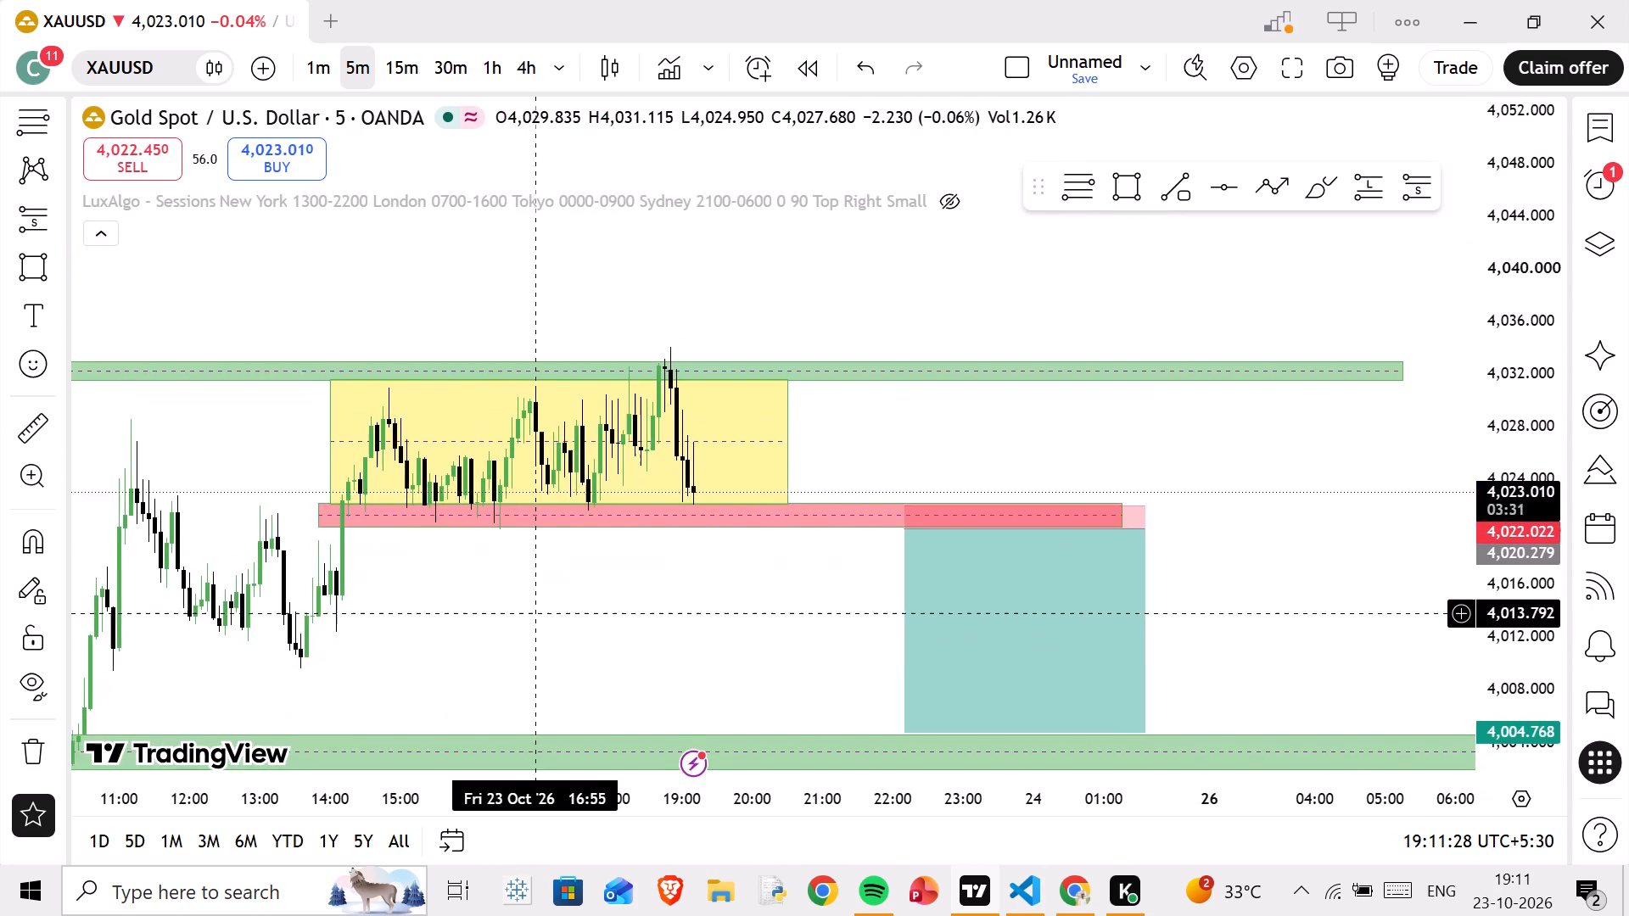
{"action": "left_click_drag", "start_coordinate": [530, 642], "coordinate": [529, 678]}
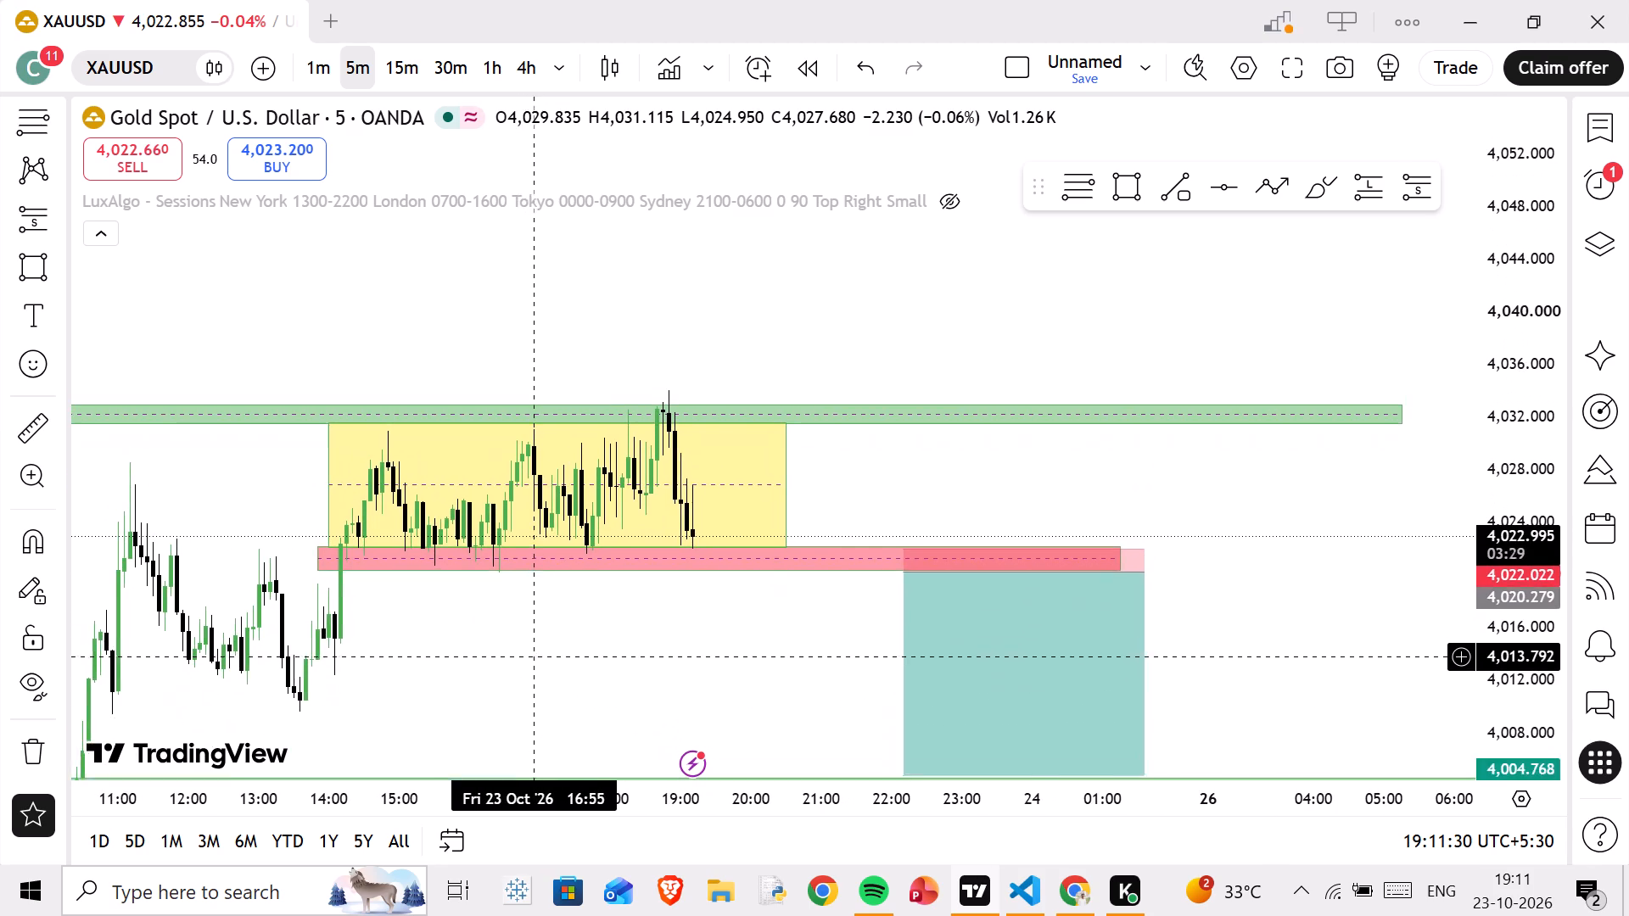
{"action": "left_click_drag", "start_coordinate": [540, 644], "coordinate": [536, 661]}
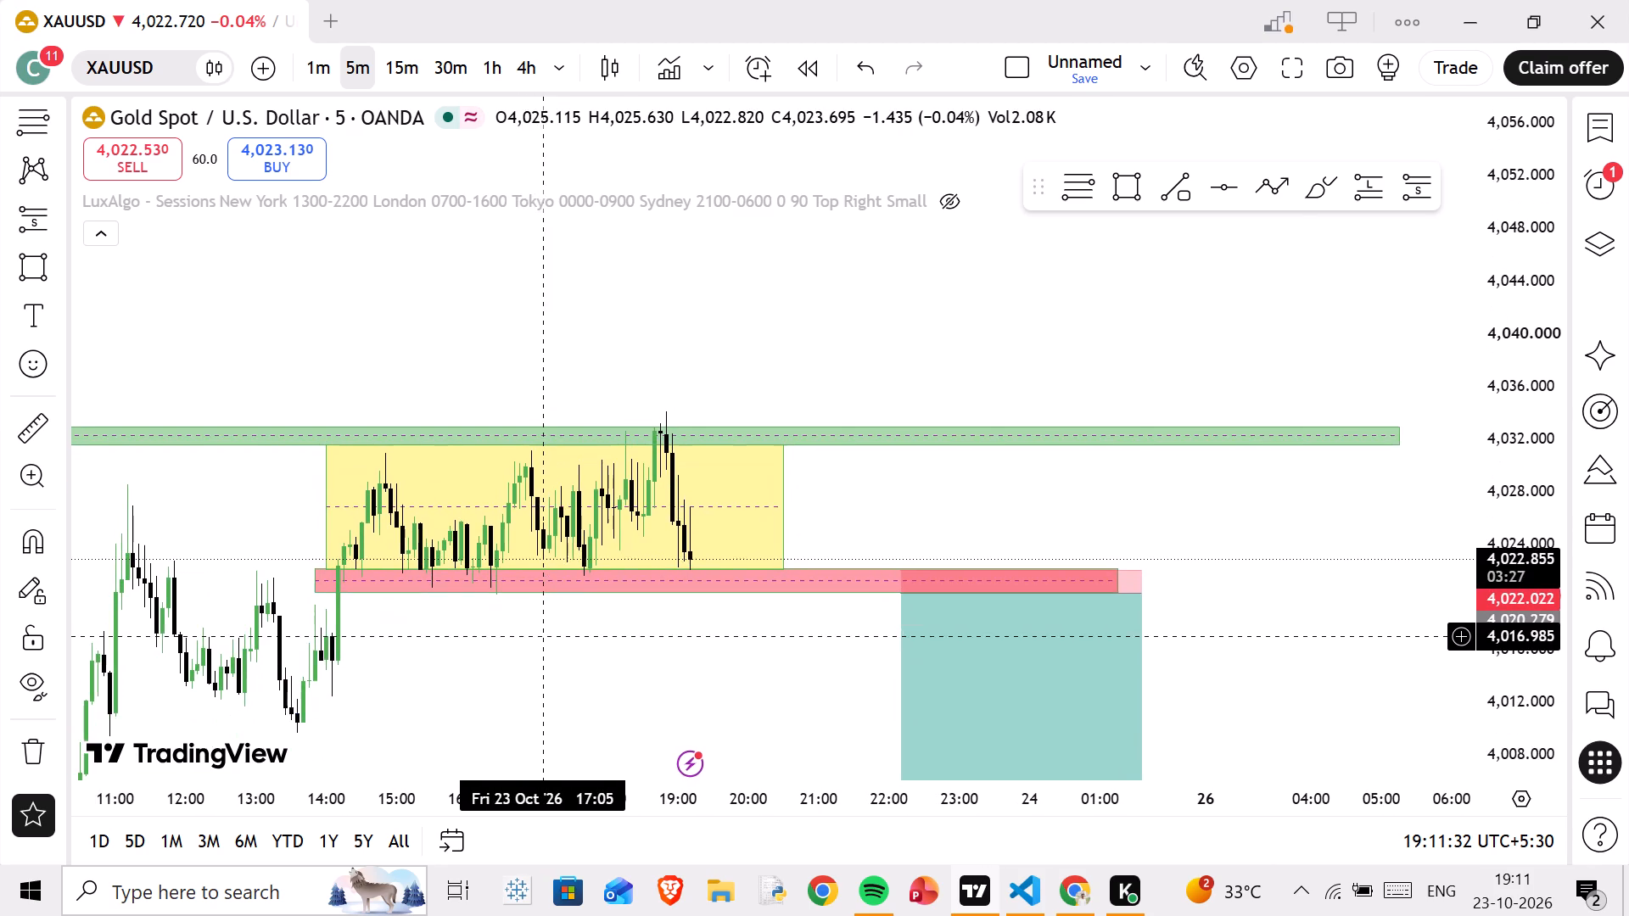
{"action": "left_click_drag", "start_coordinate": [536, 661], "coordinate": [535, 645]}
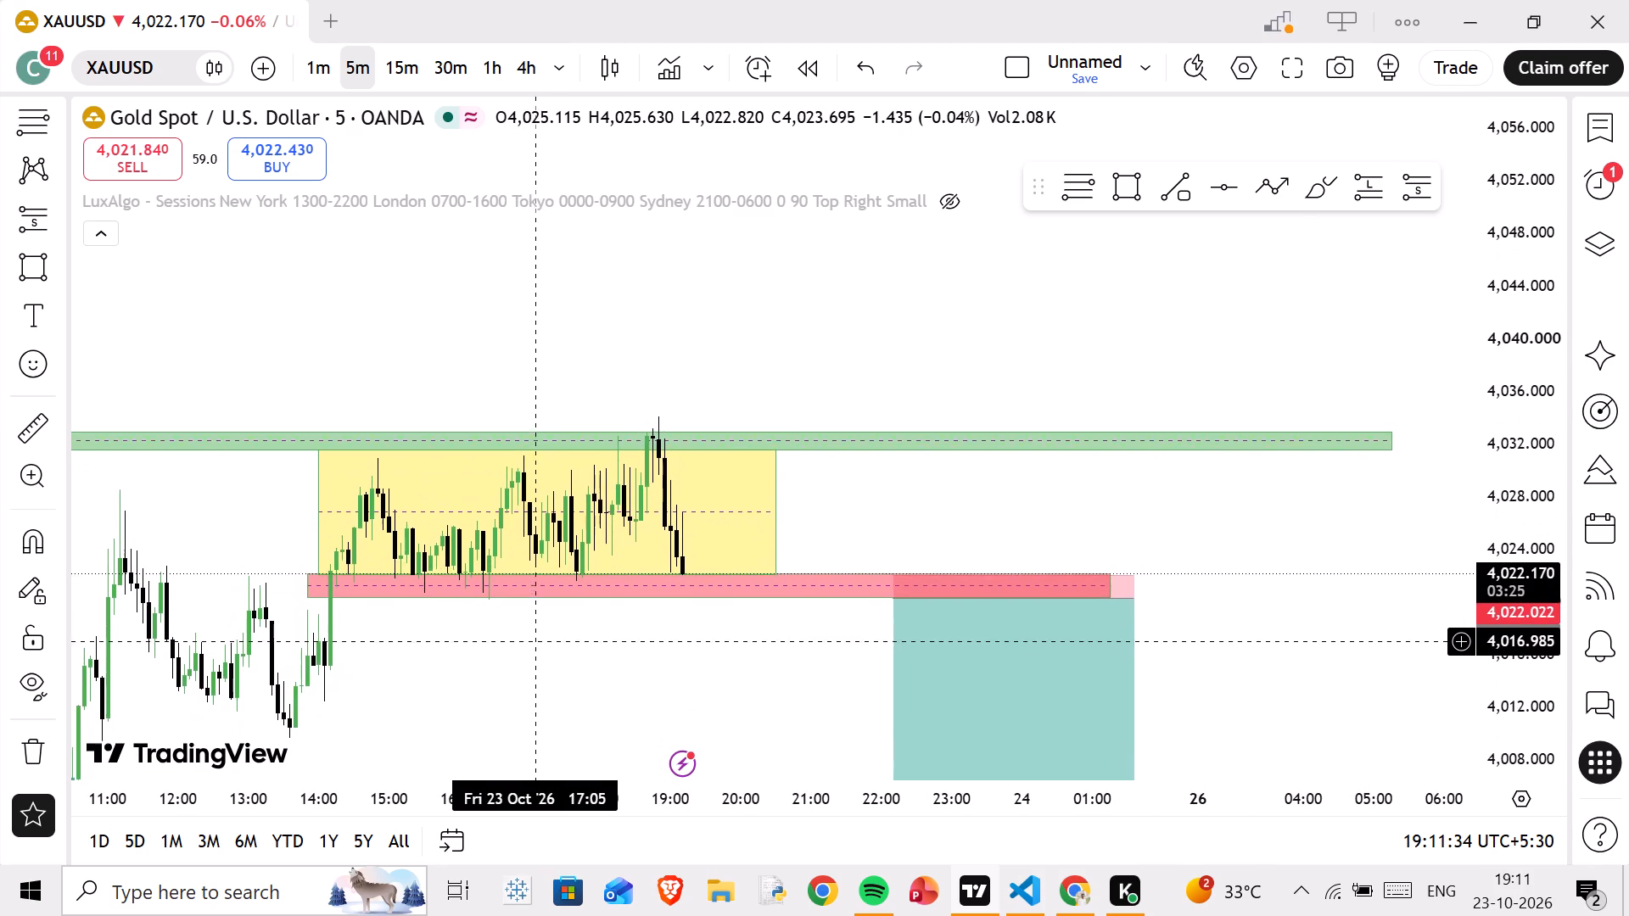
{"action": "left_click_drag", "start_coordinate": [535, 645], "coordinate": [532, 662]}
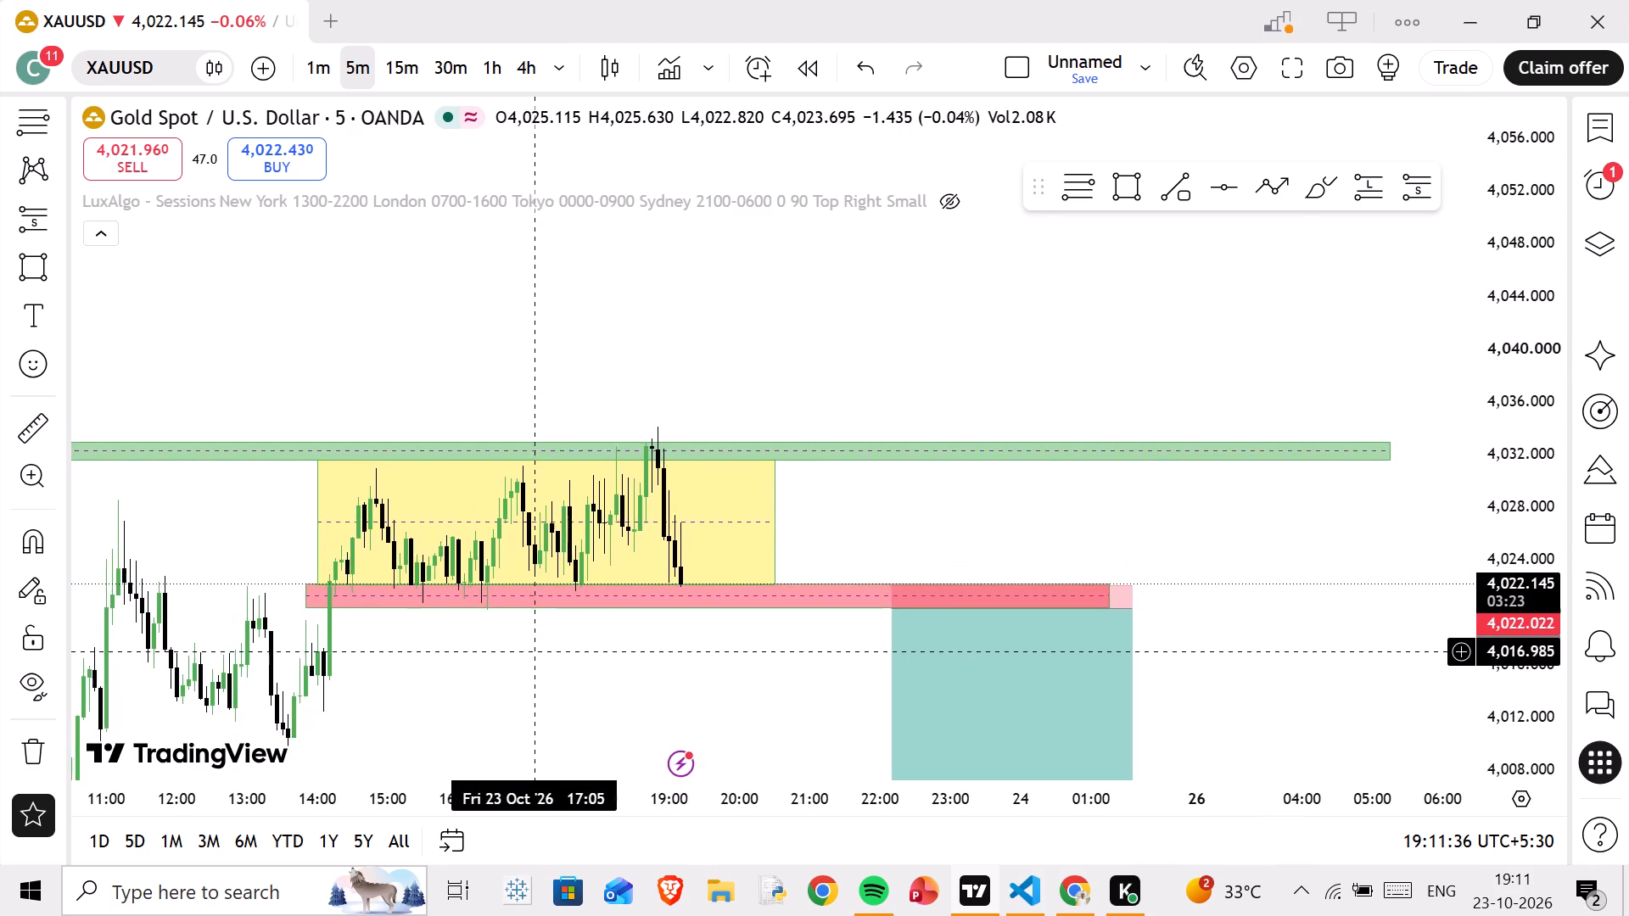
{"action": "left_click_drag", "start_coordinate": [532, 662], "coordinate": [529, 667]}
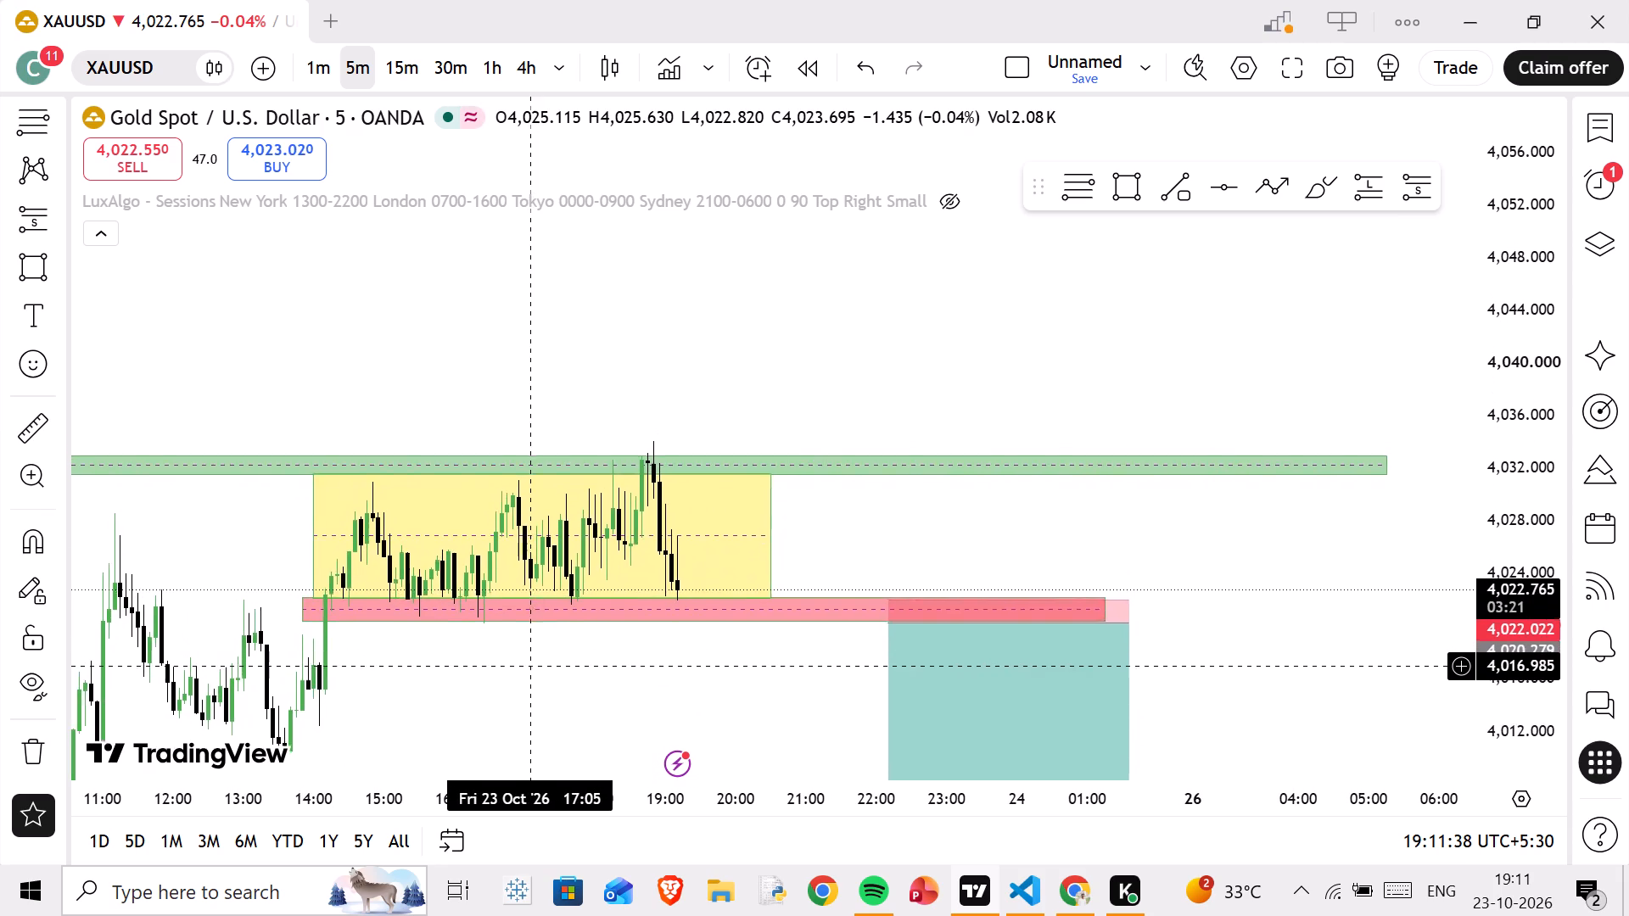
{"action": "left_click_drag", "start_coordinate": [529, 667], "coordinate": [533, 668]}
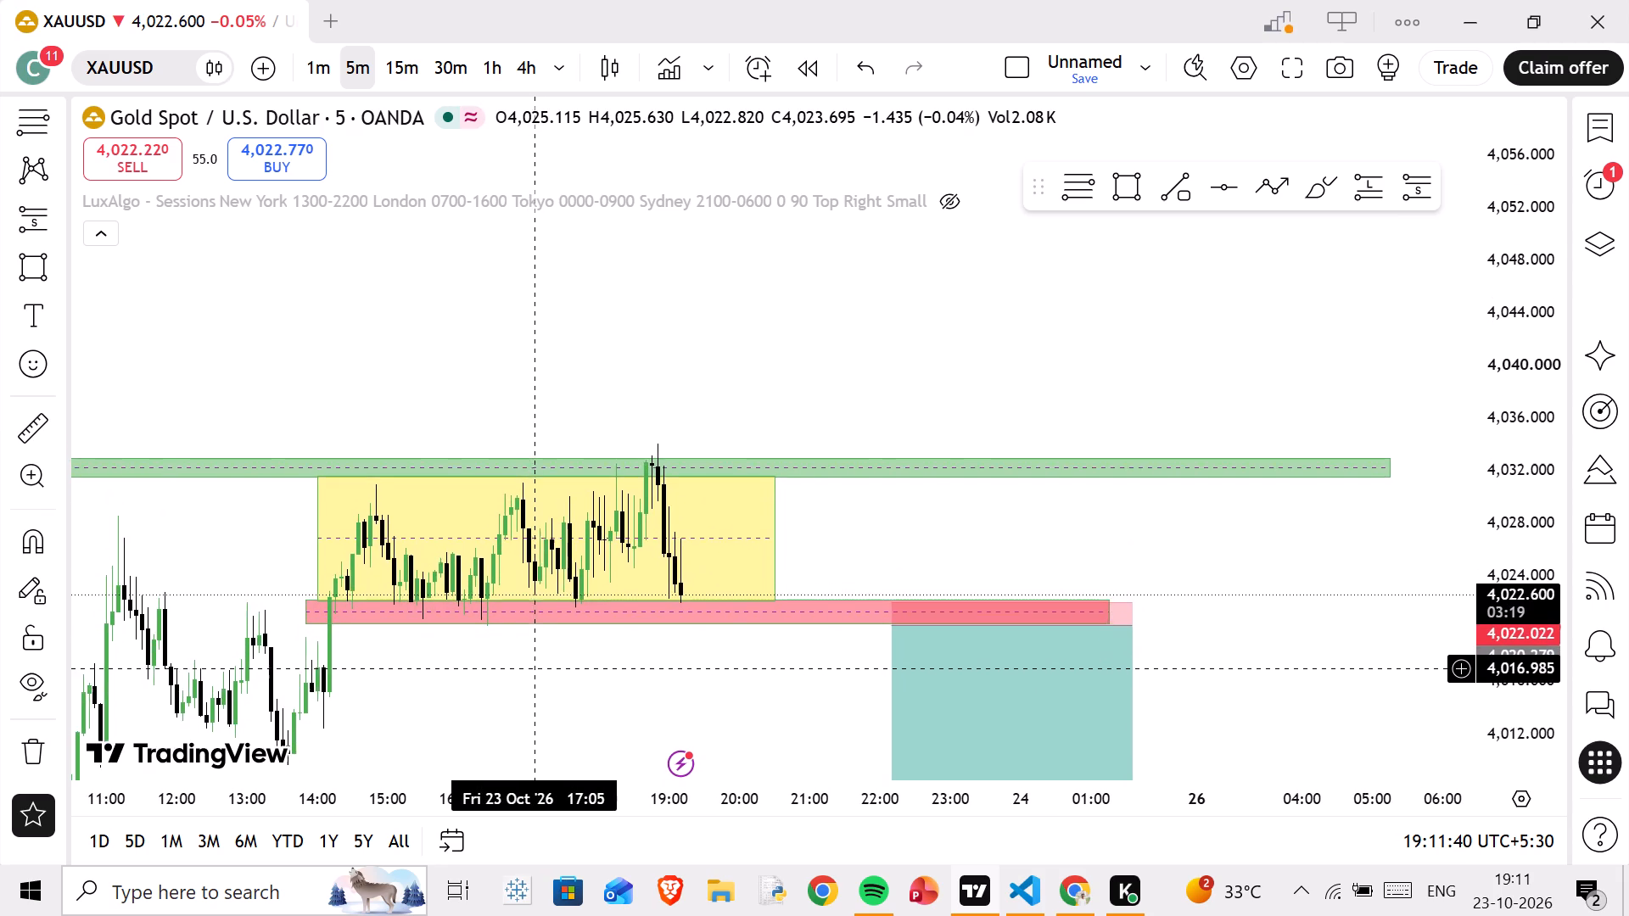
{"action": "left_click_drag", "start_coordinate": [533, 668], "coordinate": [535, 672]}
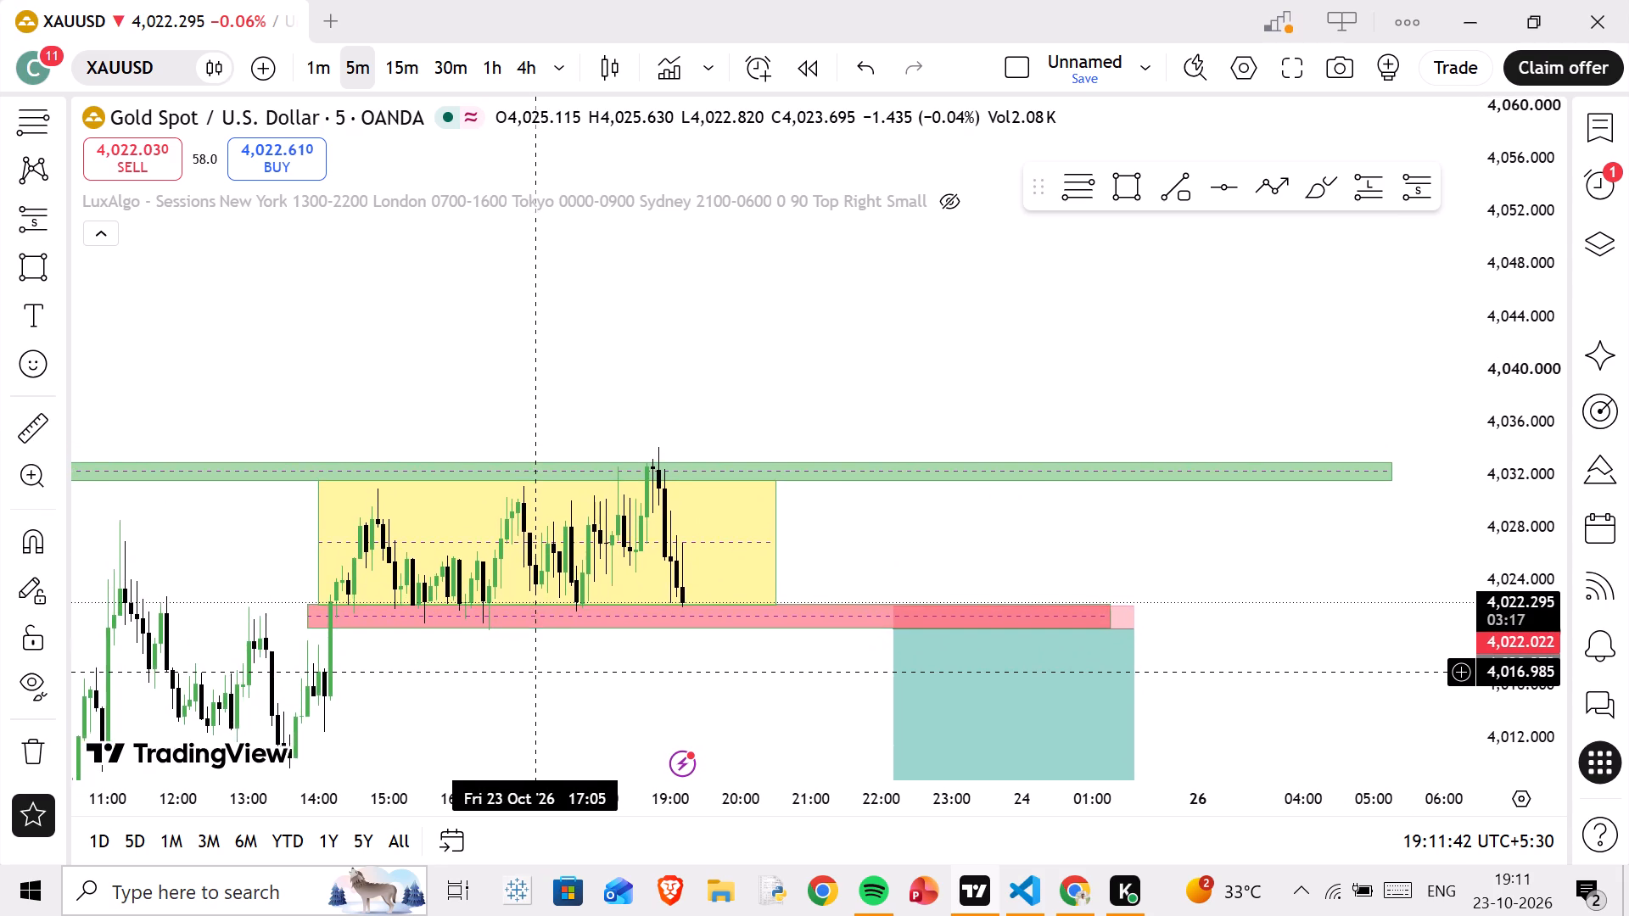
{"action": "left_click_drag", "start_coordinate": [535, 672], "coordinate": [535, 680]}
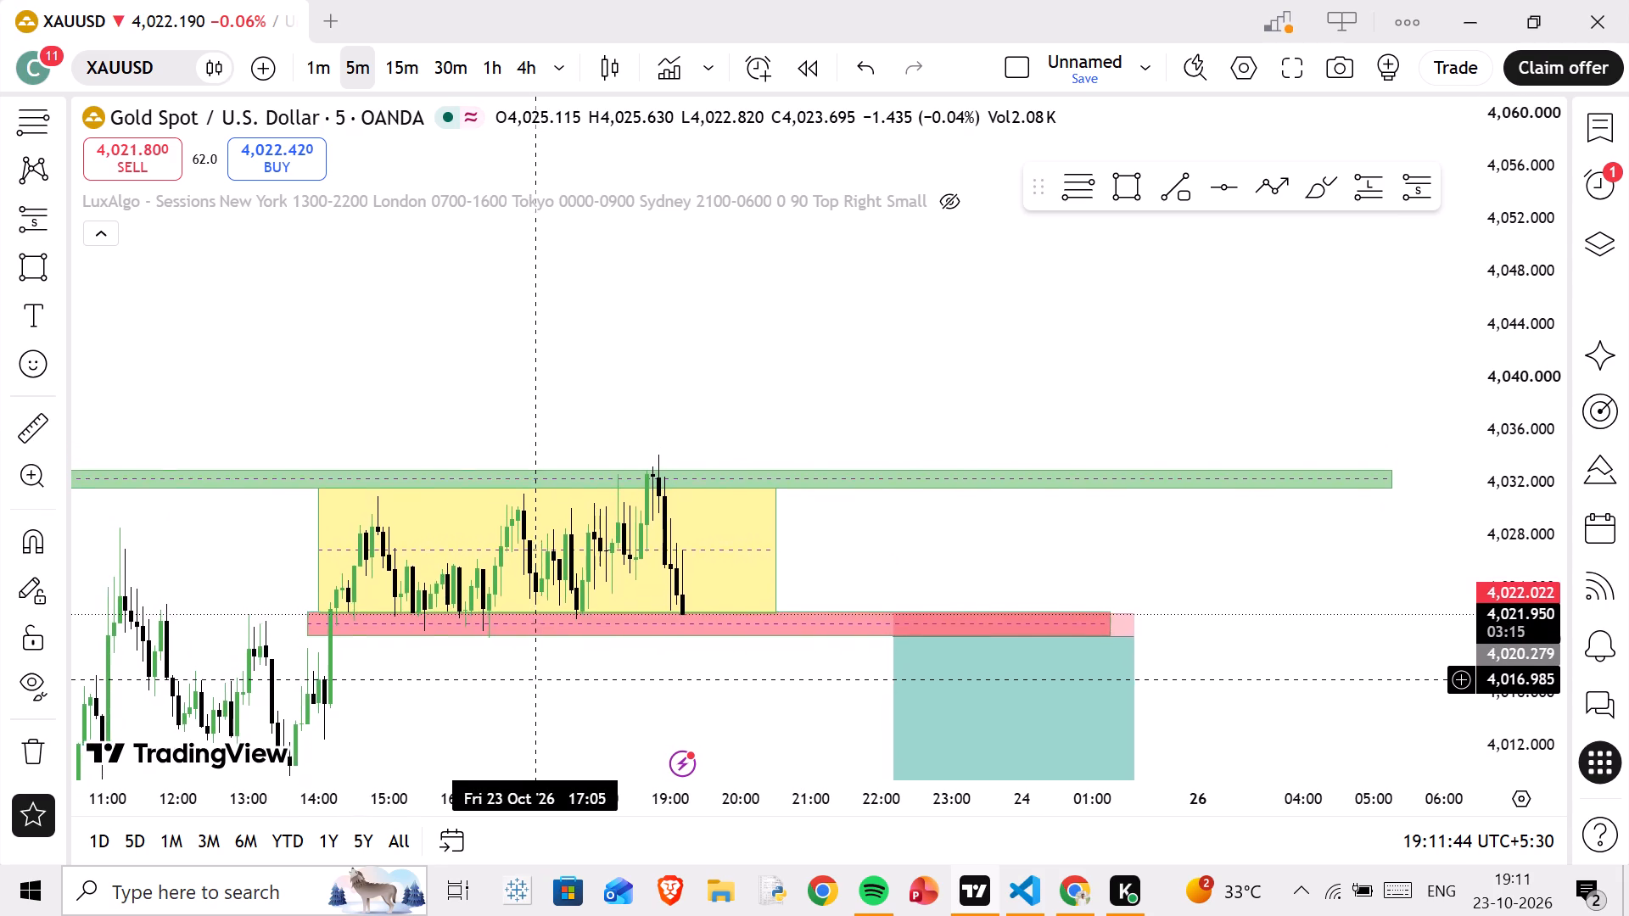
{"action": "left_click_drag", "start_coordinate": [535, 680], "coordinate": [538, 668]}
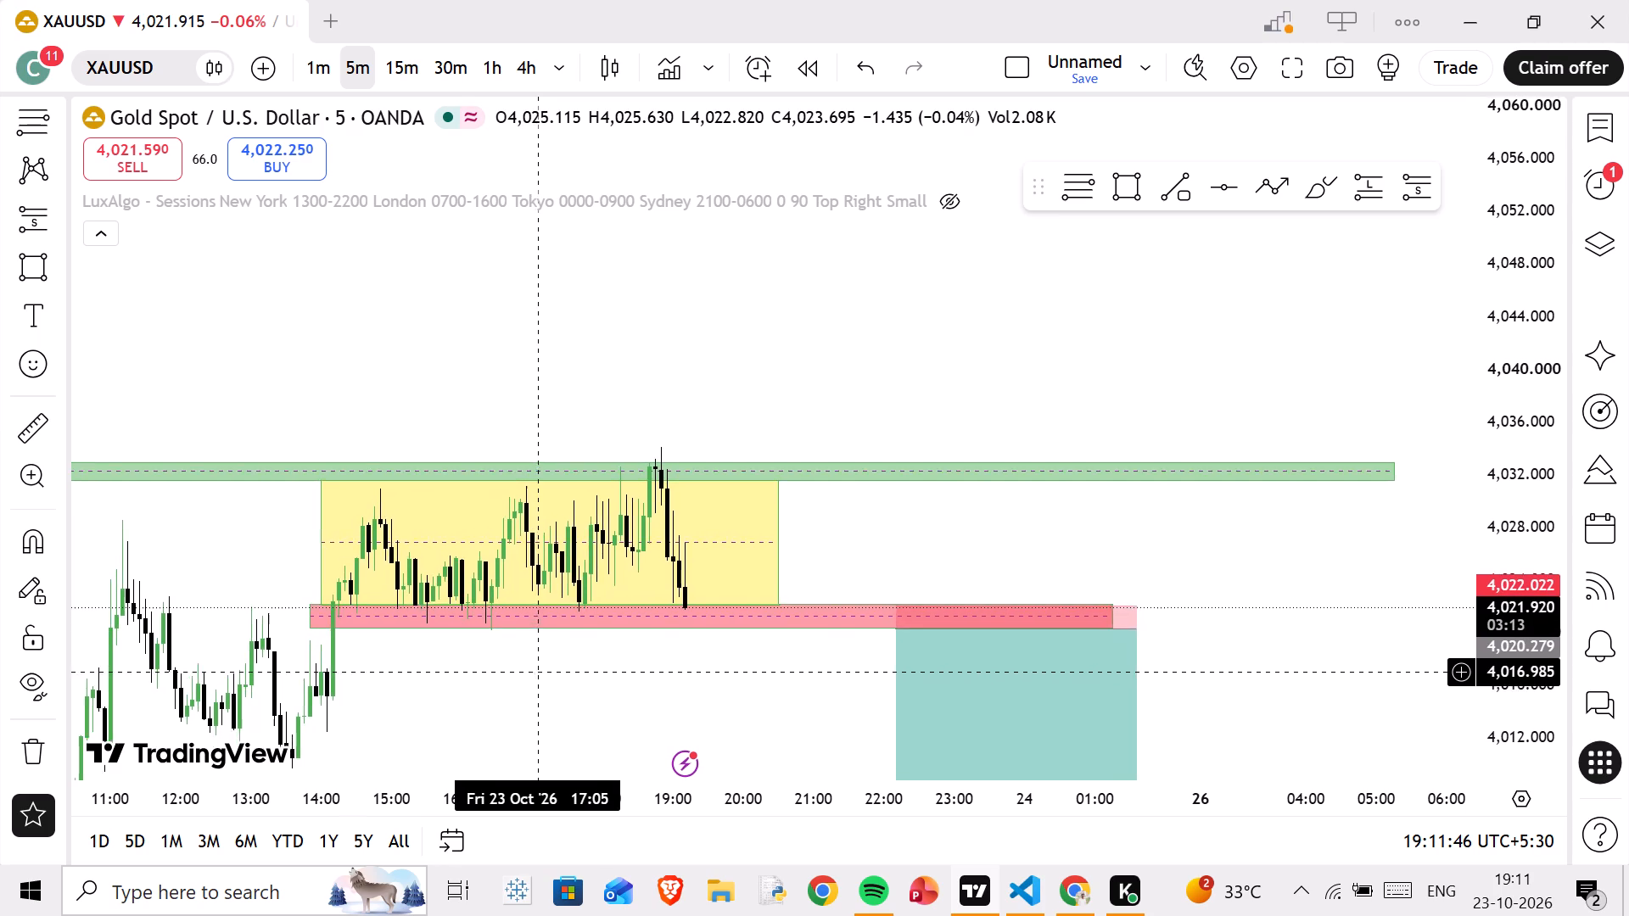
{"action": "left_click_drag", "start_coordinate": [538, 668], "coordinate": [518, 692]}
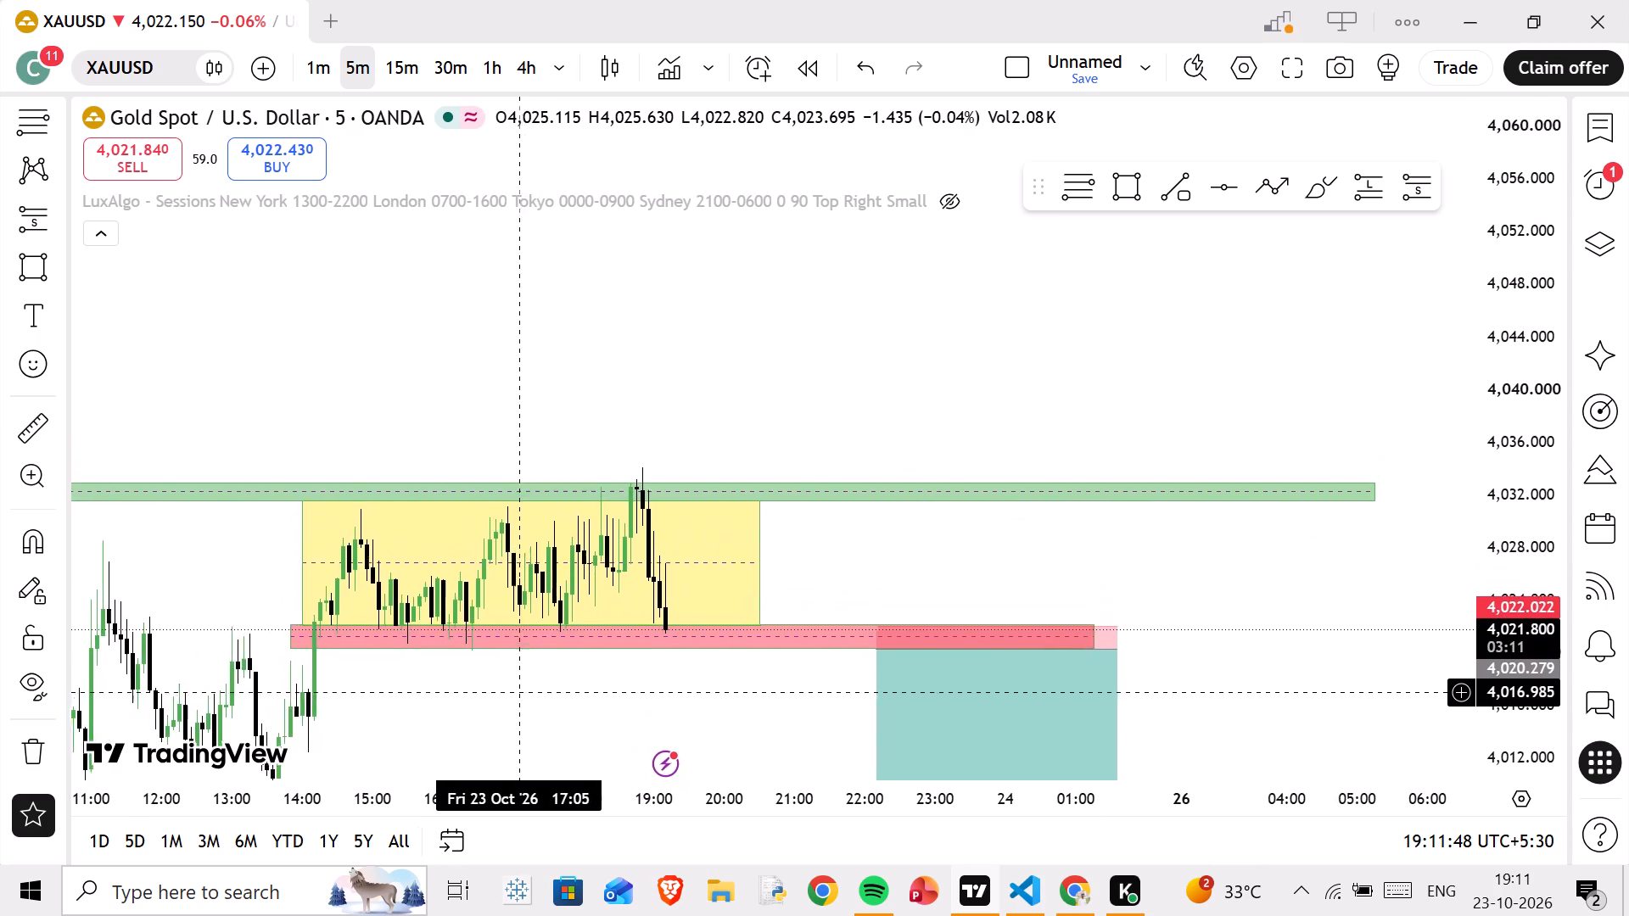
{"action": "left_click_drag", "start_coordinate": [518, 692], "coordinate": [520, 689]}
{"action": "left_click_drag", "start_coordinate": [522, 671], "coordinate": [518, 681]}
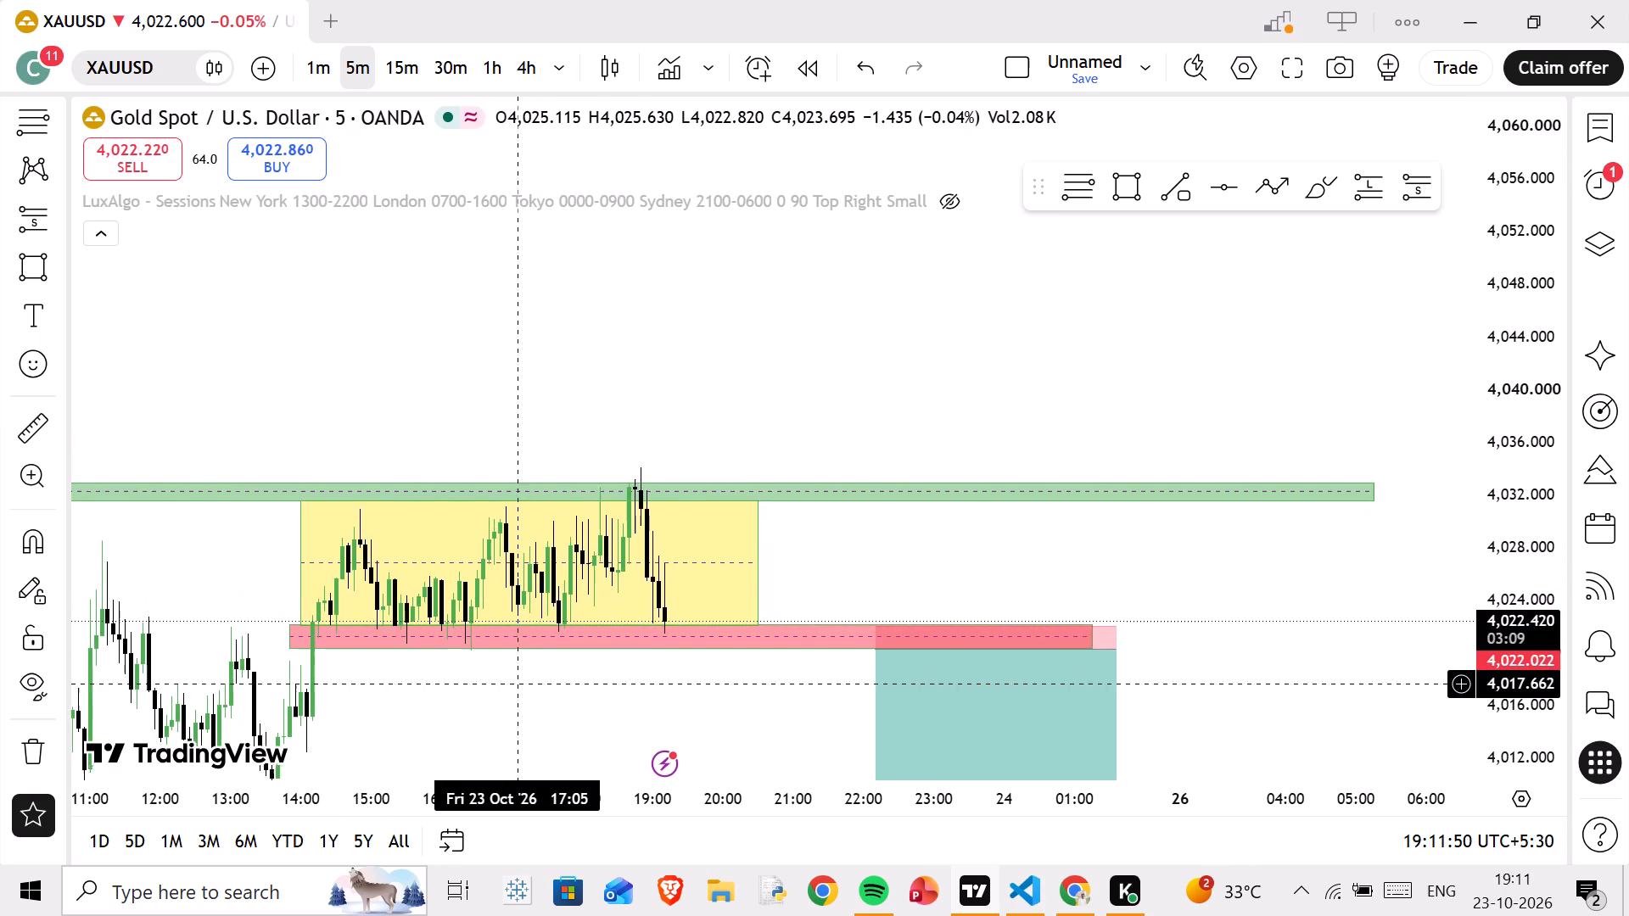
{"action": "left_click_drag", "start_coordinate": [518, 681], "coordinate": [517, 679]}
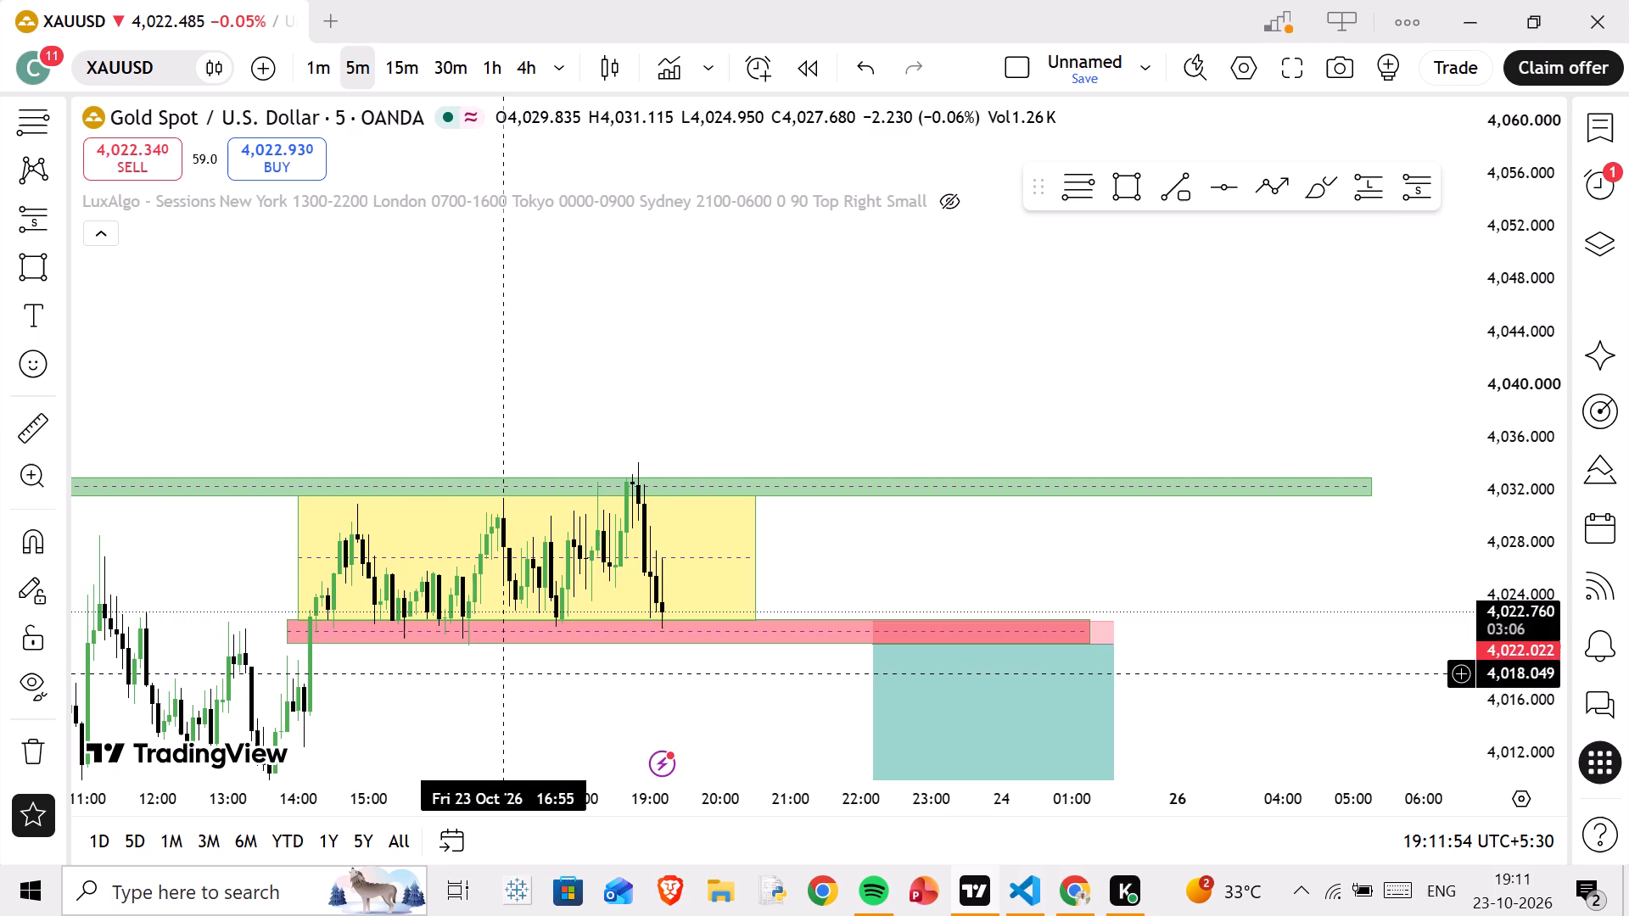
Resize the yellow consolidation rectangle so that its starting edge sits at 14:15 on 23 Oct.
{"action": "left_click_drag", "start_coordinate": [534, 445], "coordinate": [615, 312]}
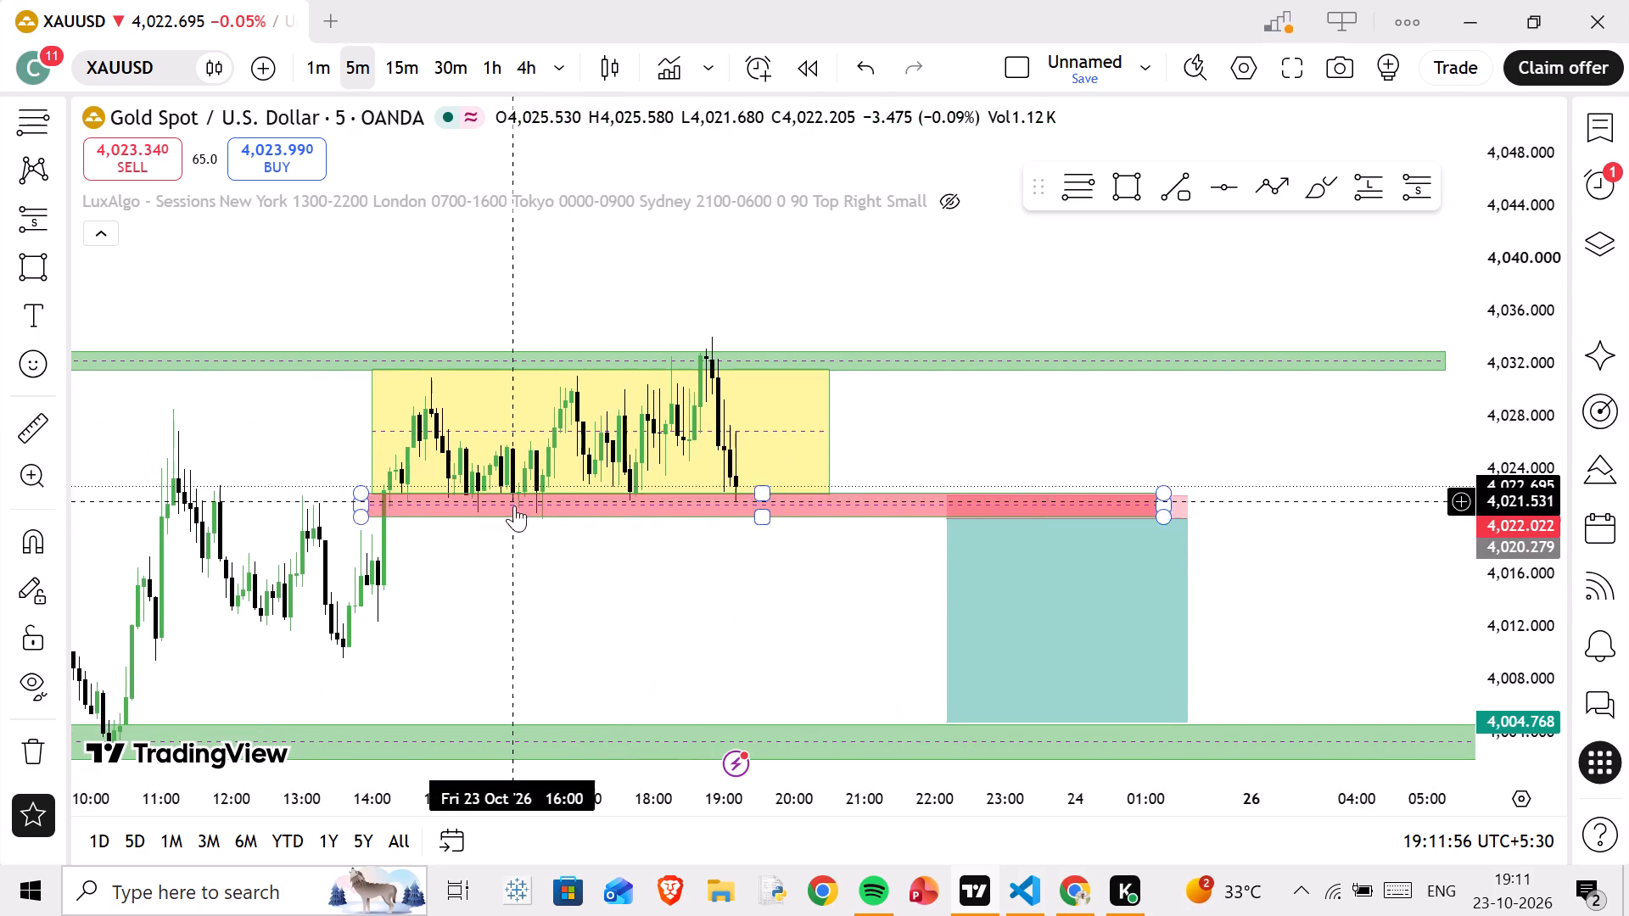
{"action": "left_click_drag", "start_coordinate": [522, 590], "coordinate": [710, 572]}
{"action": "scroll", "coordinate": [699, 599], "scroll_direction": "up", "scroll_amount": 1}
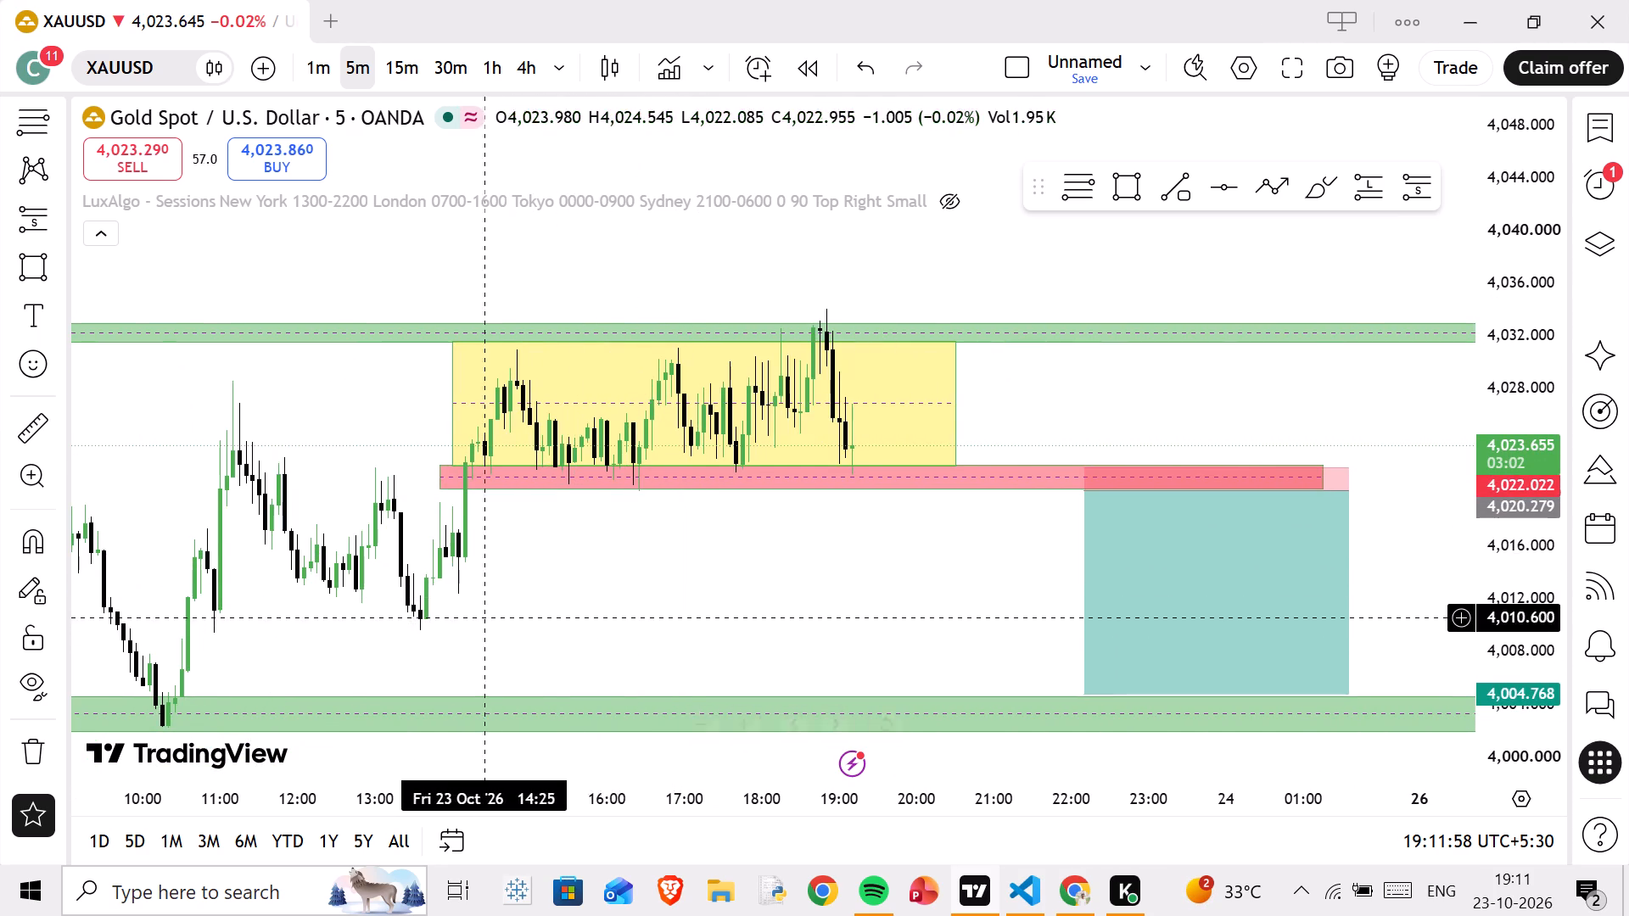
{"action": "left_click_drag", "start_coordinate": [495, 603], "coordinate": [731, 624]}
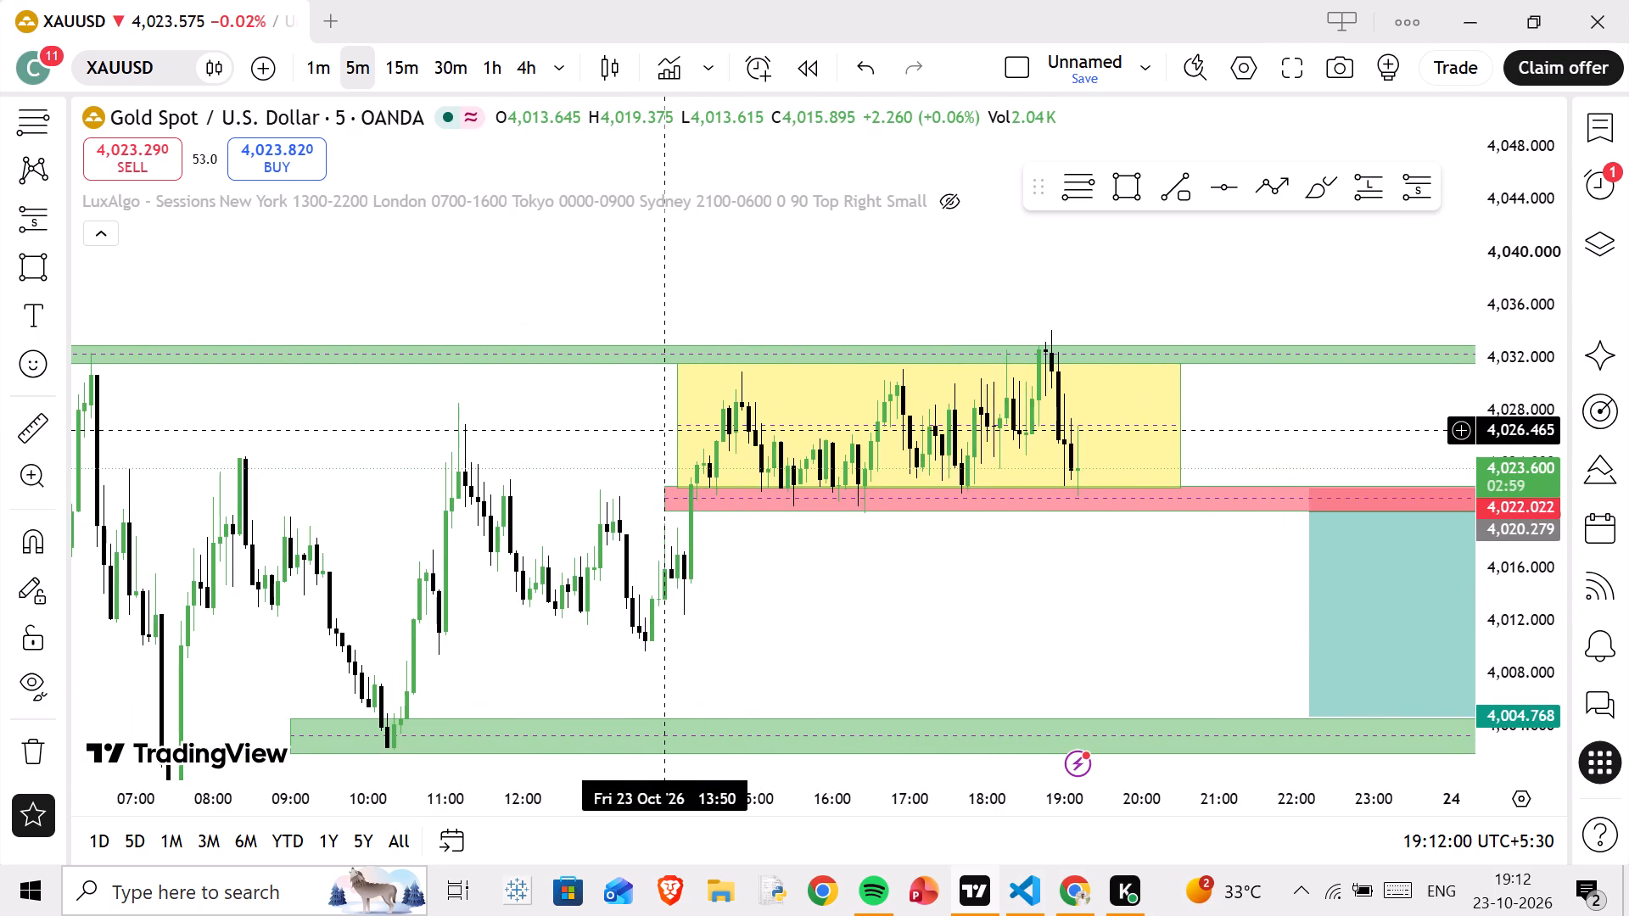
{"action": "left_click_drag", "start_coordinate": [677, 429], "coordinate": [212, 446]}
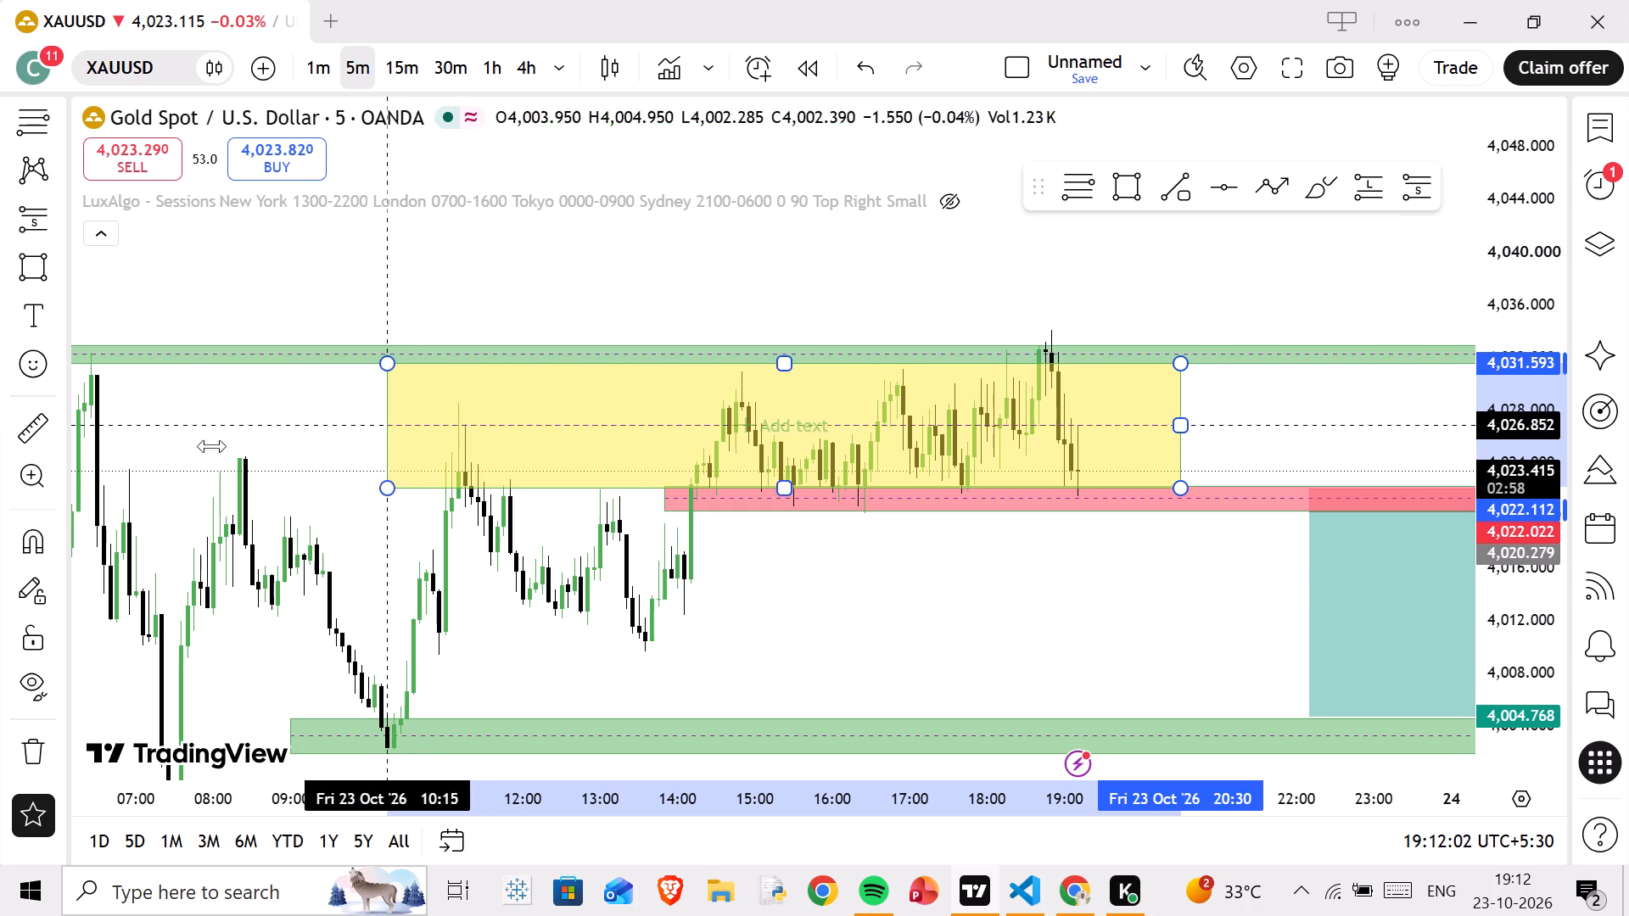
{"action": "left_click_drag", "start_coordinate": [212, 446], "coordinate": [77, 453]}
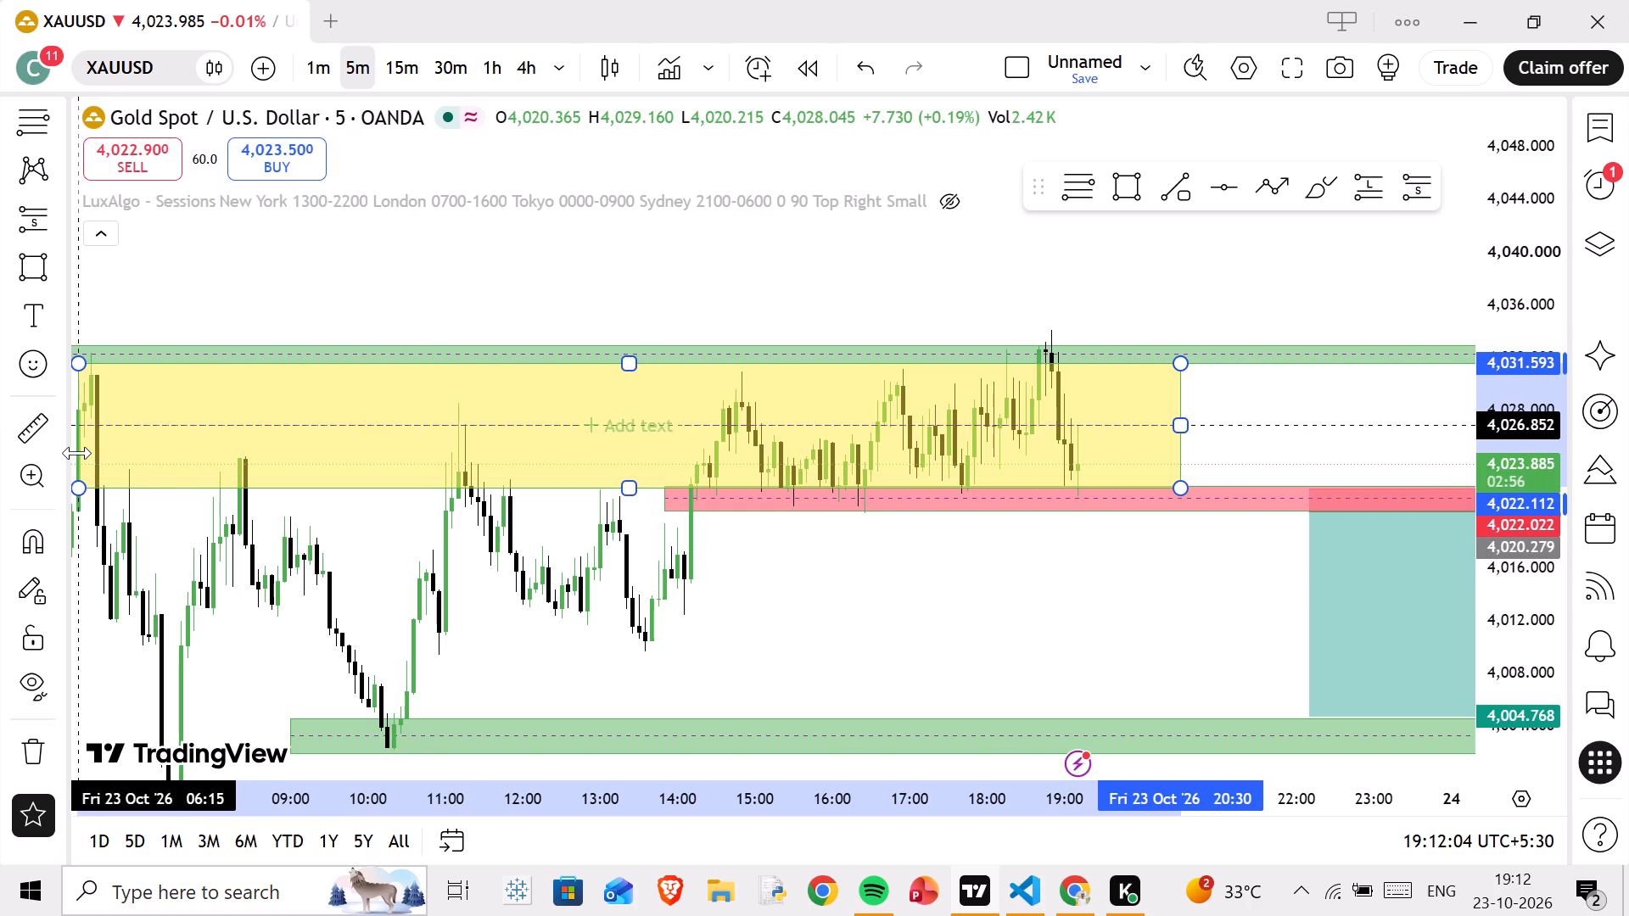
{"action": "left_click_drag", "start_coordinate": [77, 453], "coordinate": [677, 436]}
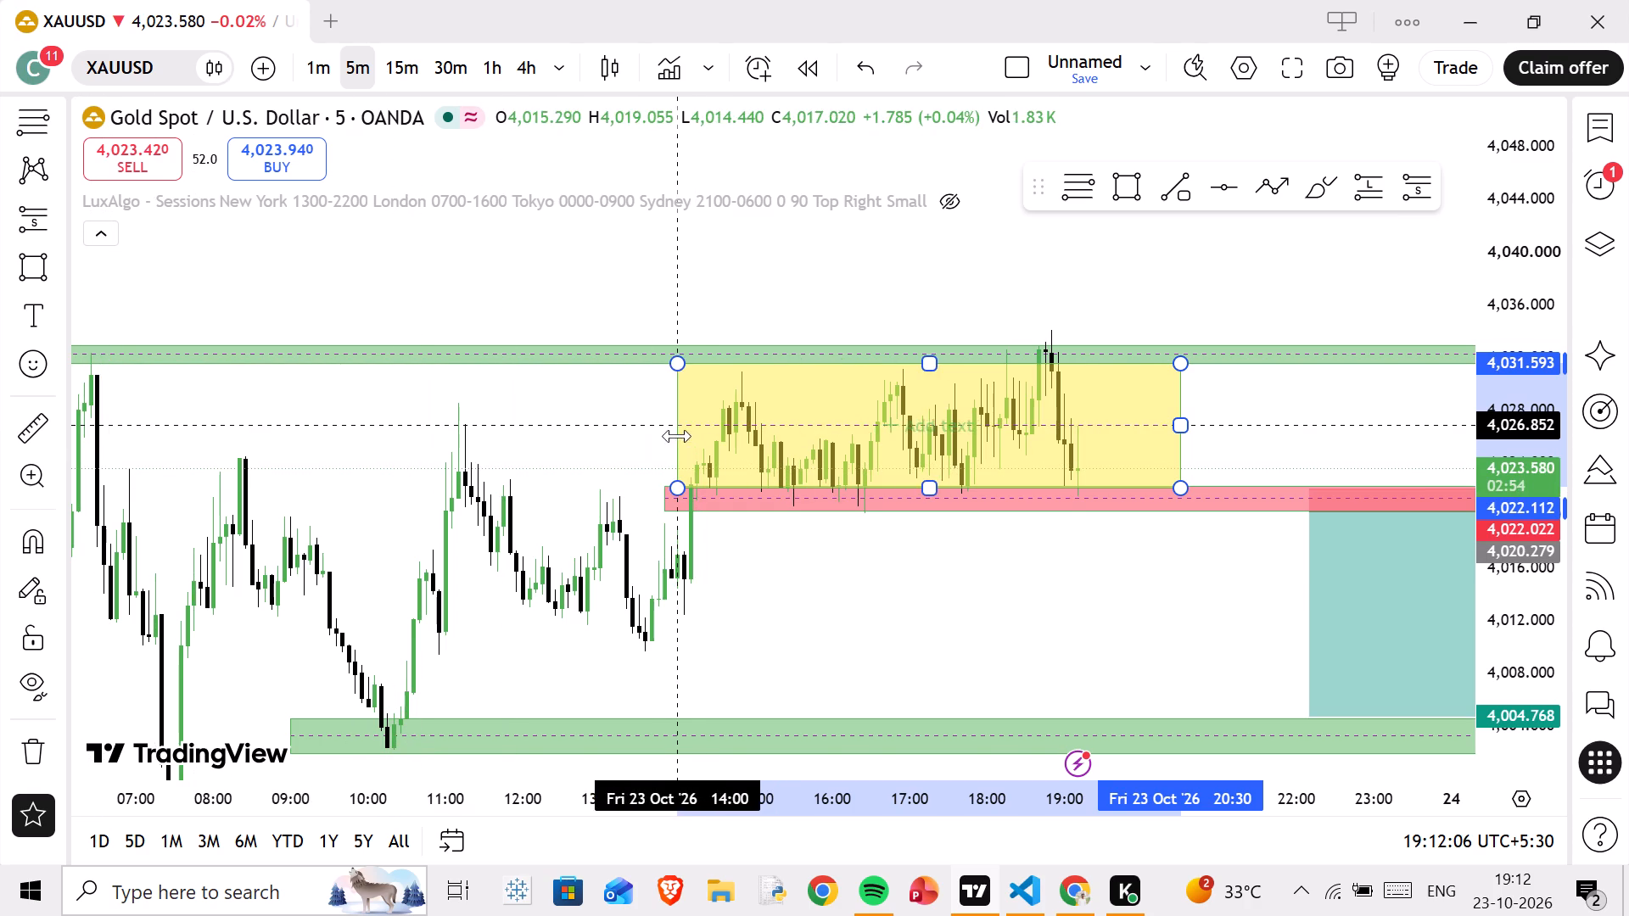
{"action": "left_click_drag", "start_coordinate": [677, 436], "coordinate": [695, 438]}
Examine the 5-minute price action around the yellow consolidation range, the red support and both green zones.
{"action": "left_click_drag", "start_coordinate": [1033, 561], "coordinate": [774, 549]}
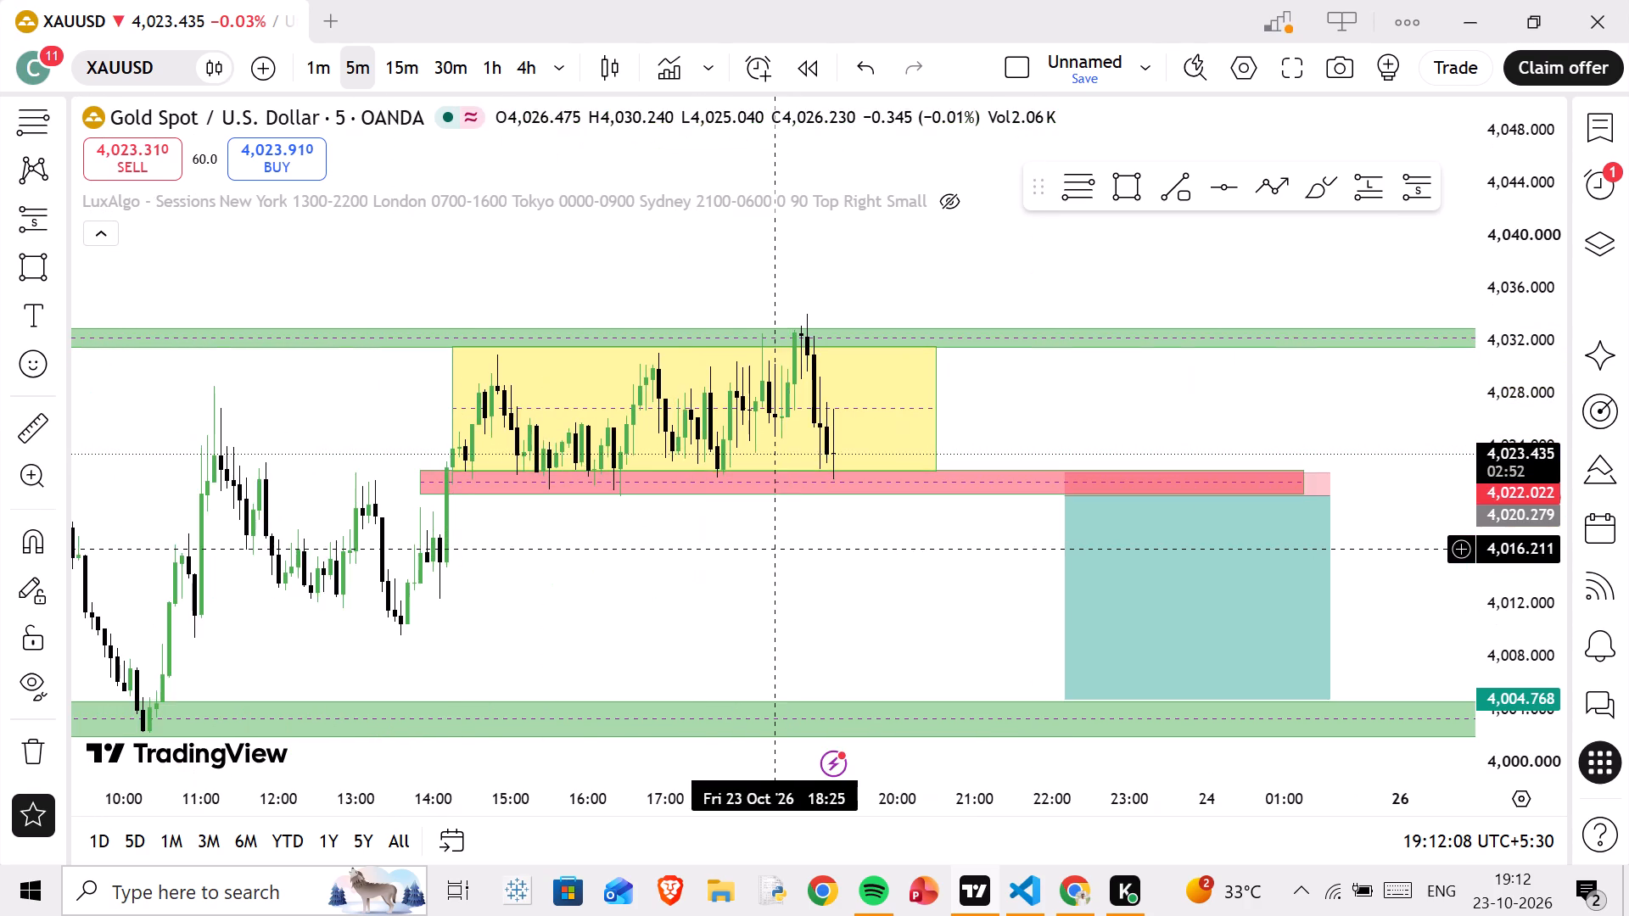
{"action": "scroll", "coordinate": [770, 549], "scroll_direction": "up", "scroll_amount": 1}
{"action": "left_click_drag", "start_coordinate": [932, 405], "coordinate": [933, 500]}
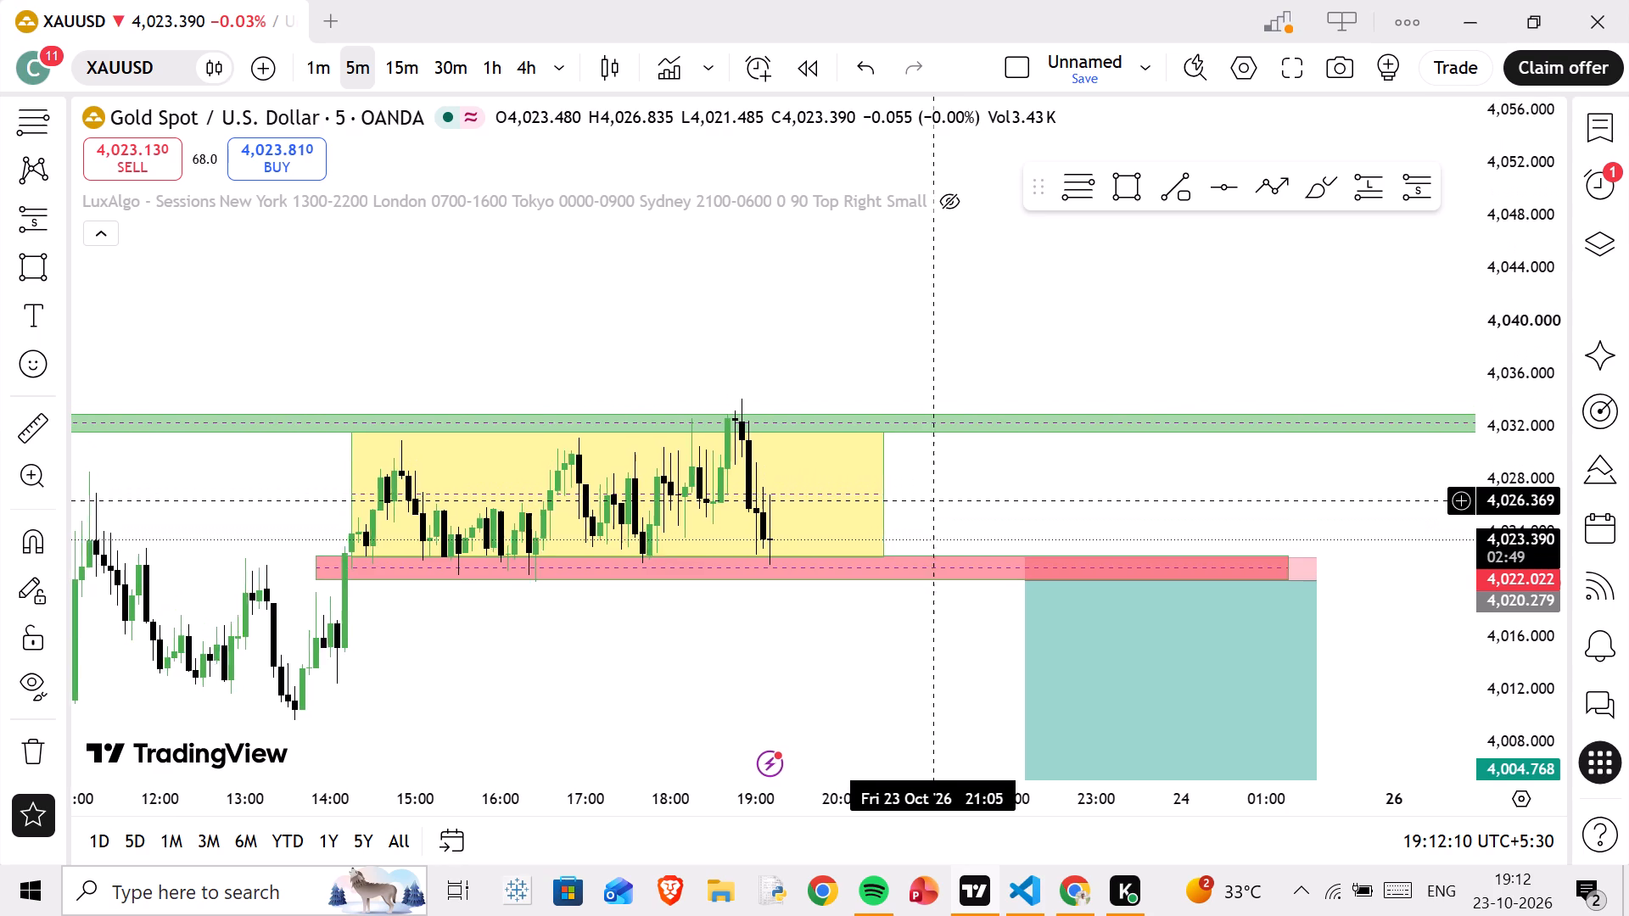
{"action": "left_click_drag", "start_coordinate": [933, 500], "coordinate": [932, 501]}
{"action": "scroll", "coordinate": [917, 522], "scroll_direction": "up", "scroll_amount": 1}
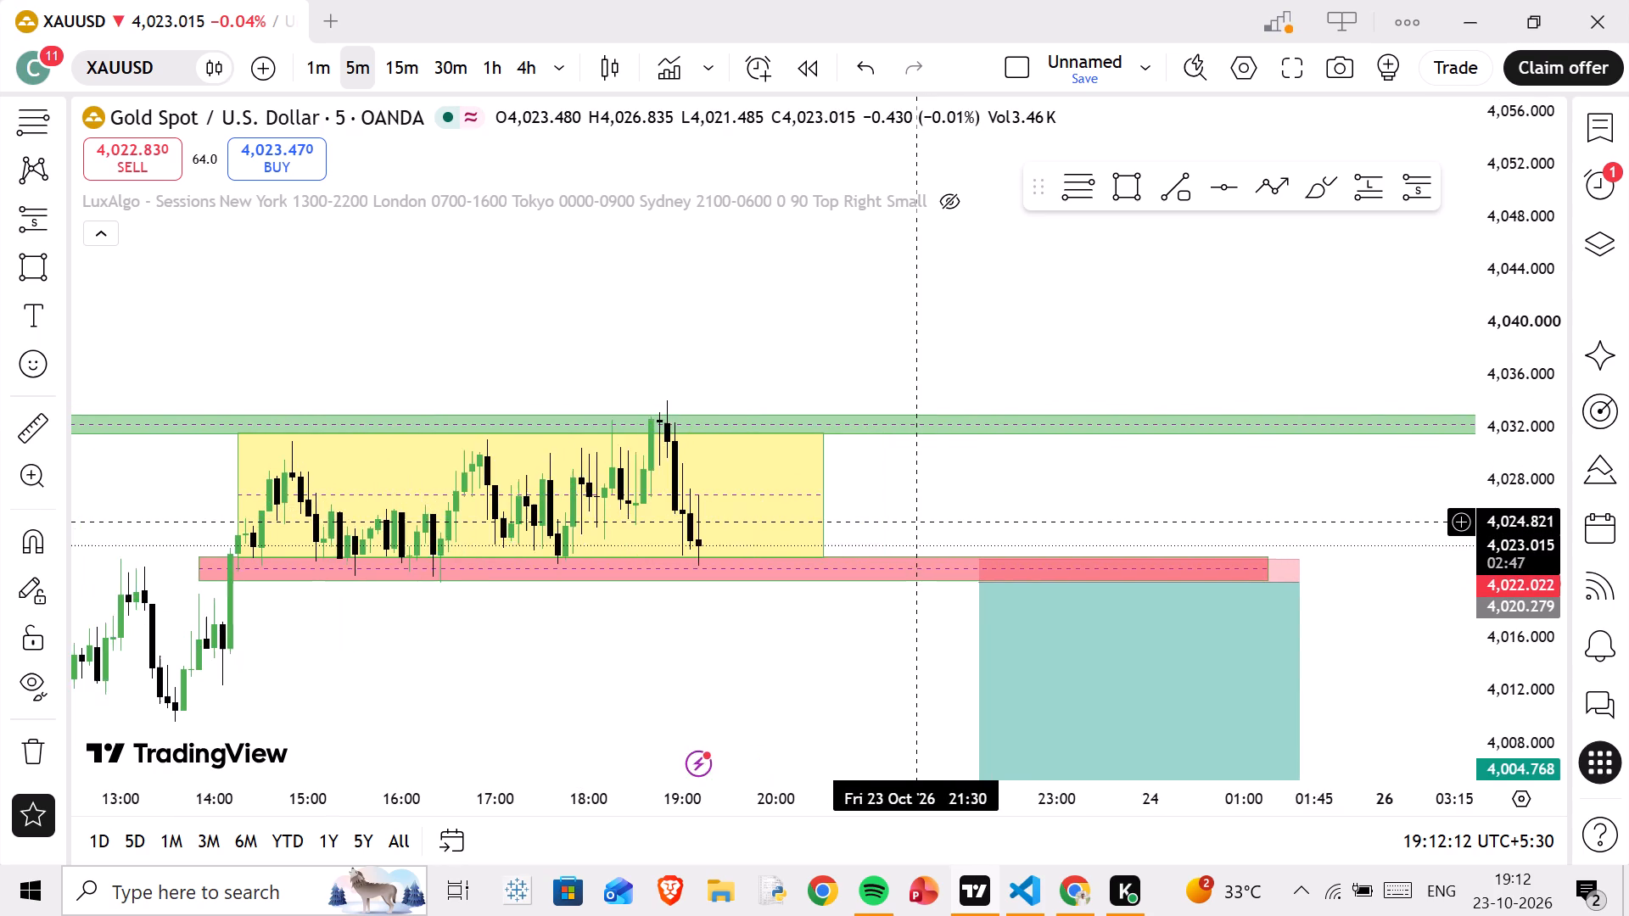
{"action": "scroll", "coordinate": [917, 522], "scroll_direction": "up", "scroll_amount": 1}
{"action": "left_click_drag", "start_coordinate": [914, 518], "coordinate": [848, 492]}
{"action": "scroll", "coordinate": [850, 483], "scroll_direction": "down", "scroll_amount": 2}
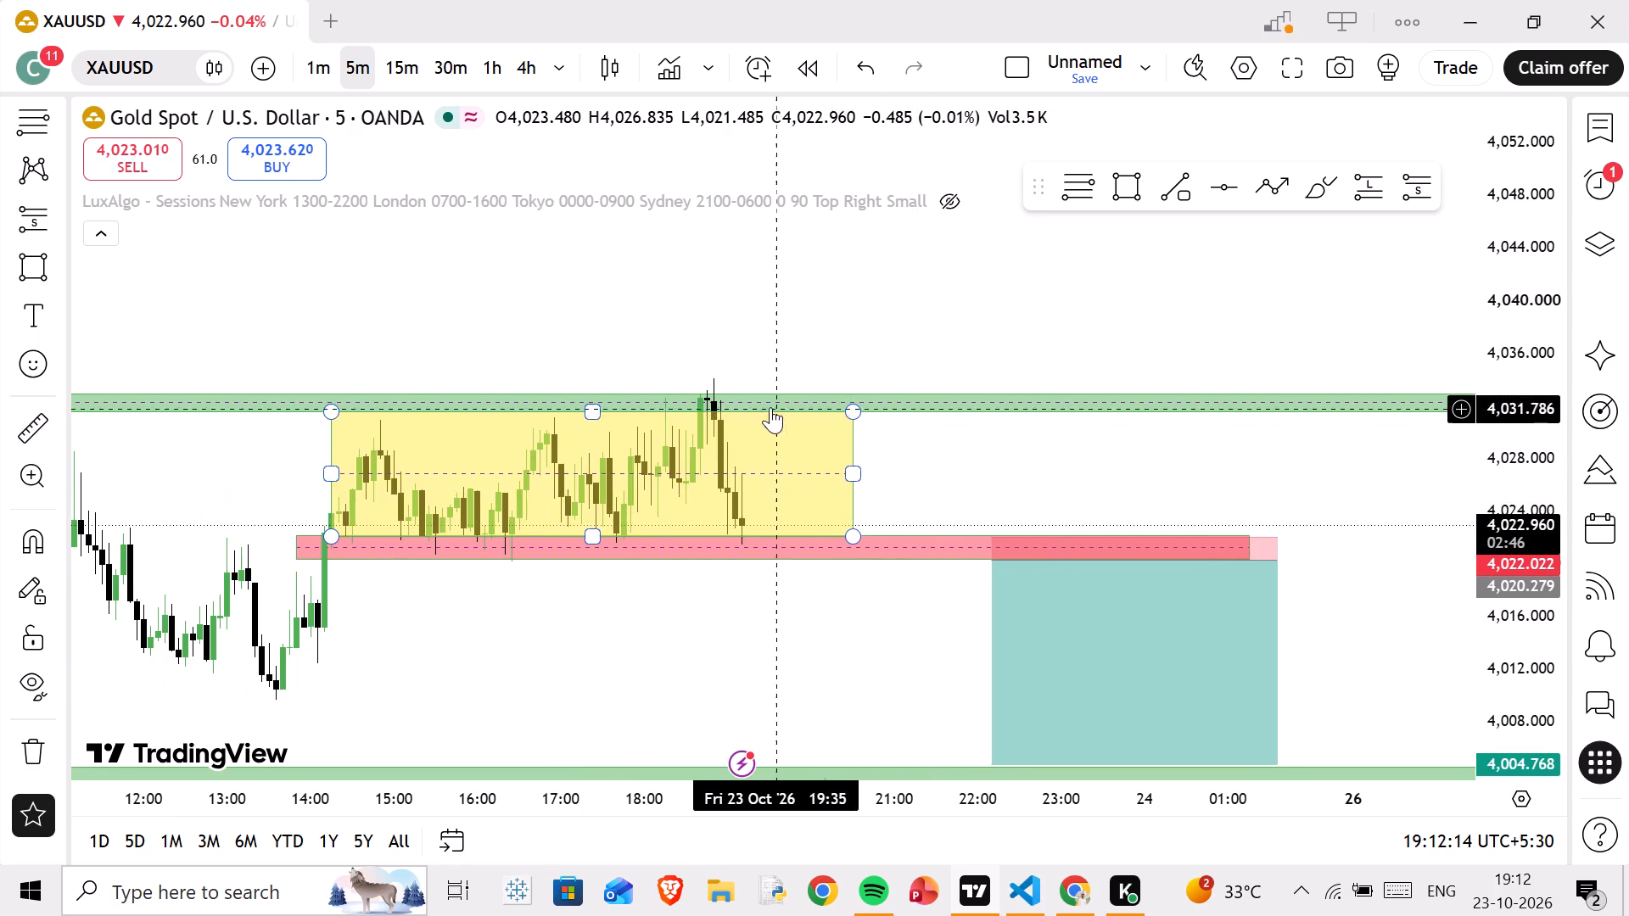
{"action": "left_click_drag", "start_coordinate": [650, 348], "coordinate": [674, 421]}
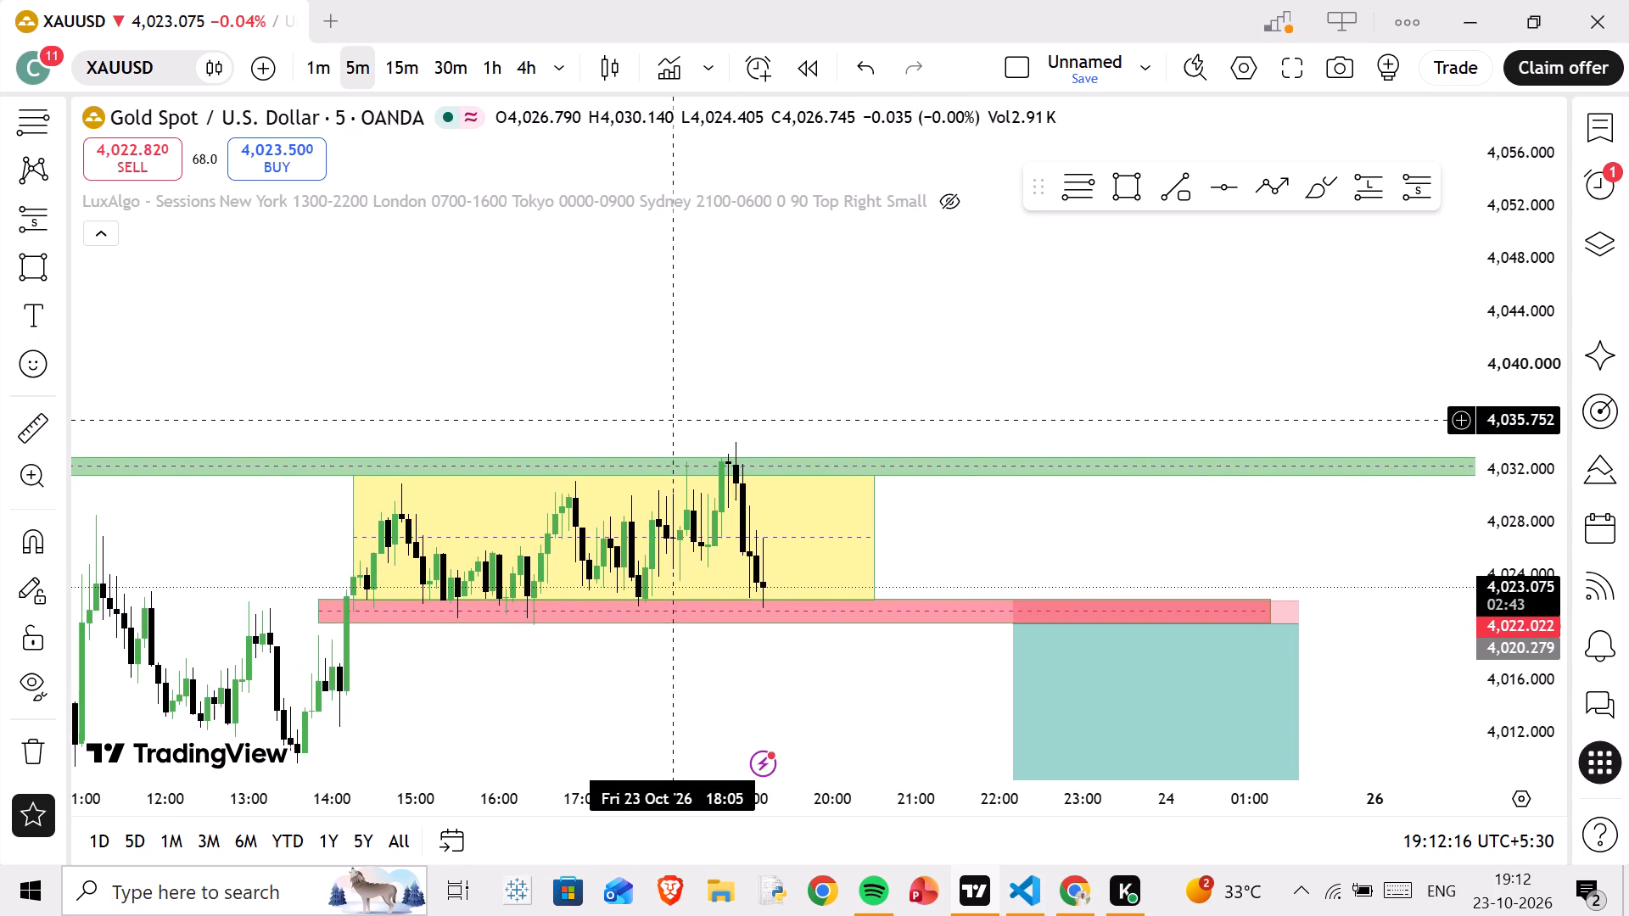
{"action": "left_click_drag", "start_coordinate": [674, 421], "coordinate": [665, 433]}
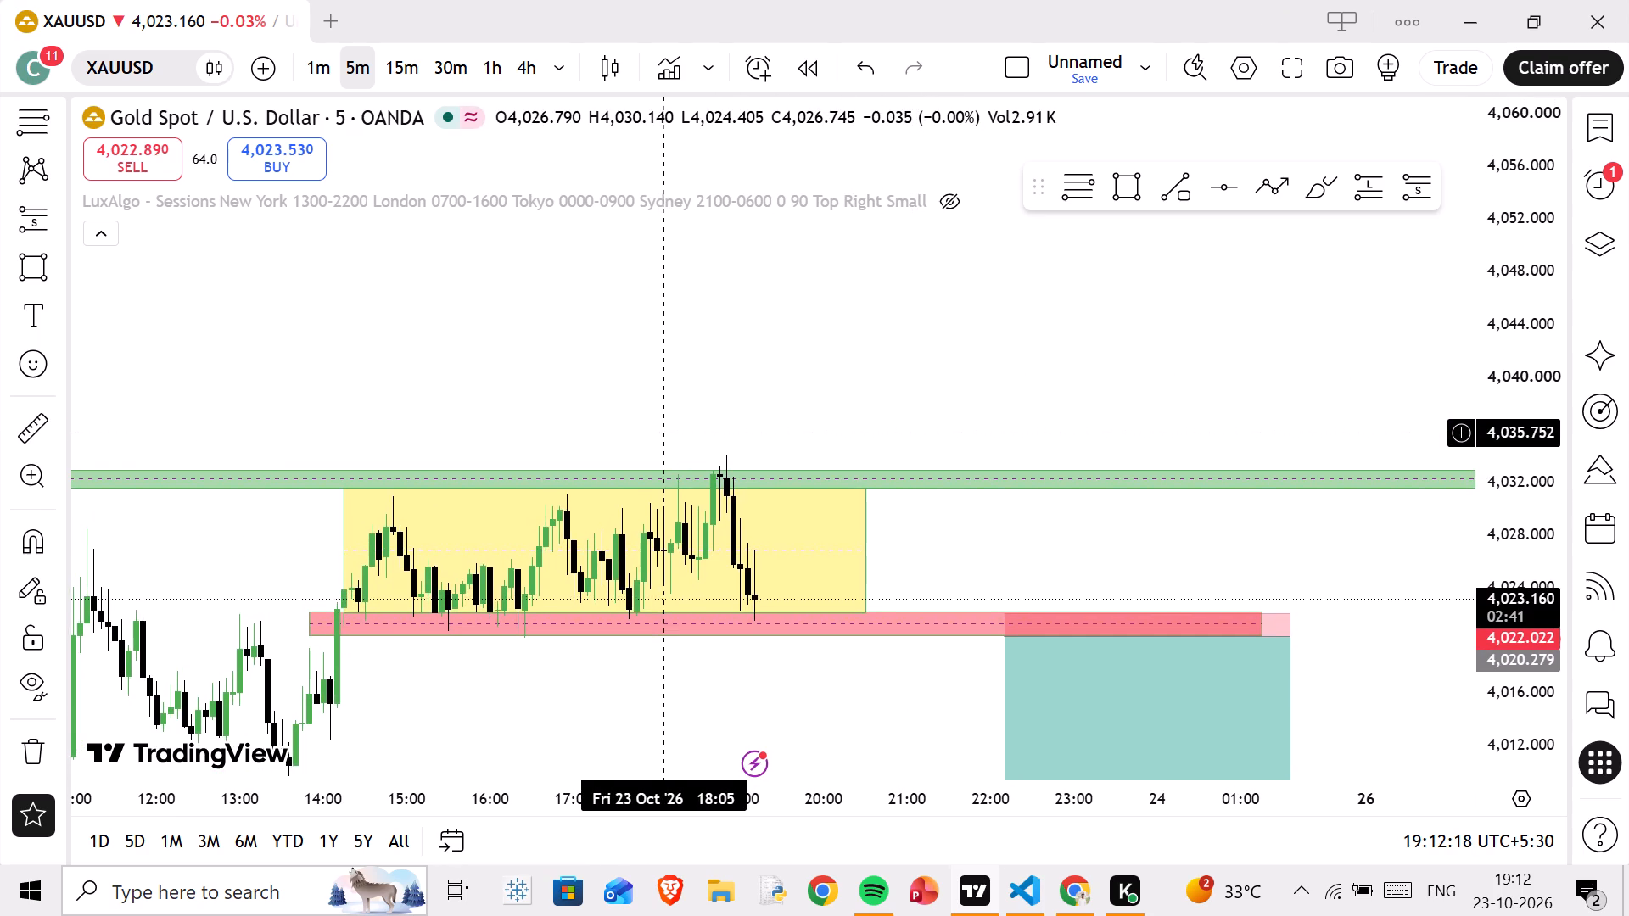
{"action": "left_click_drag", "start_coordinate": [665, 433], "coordinate": [663, 443]}
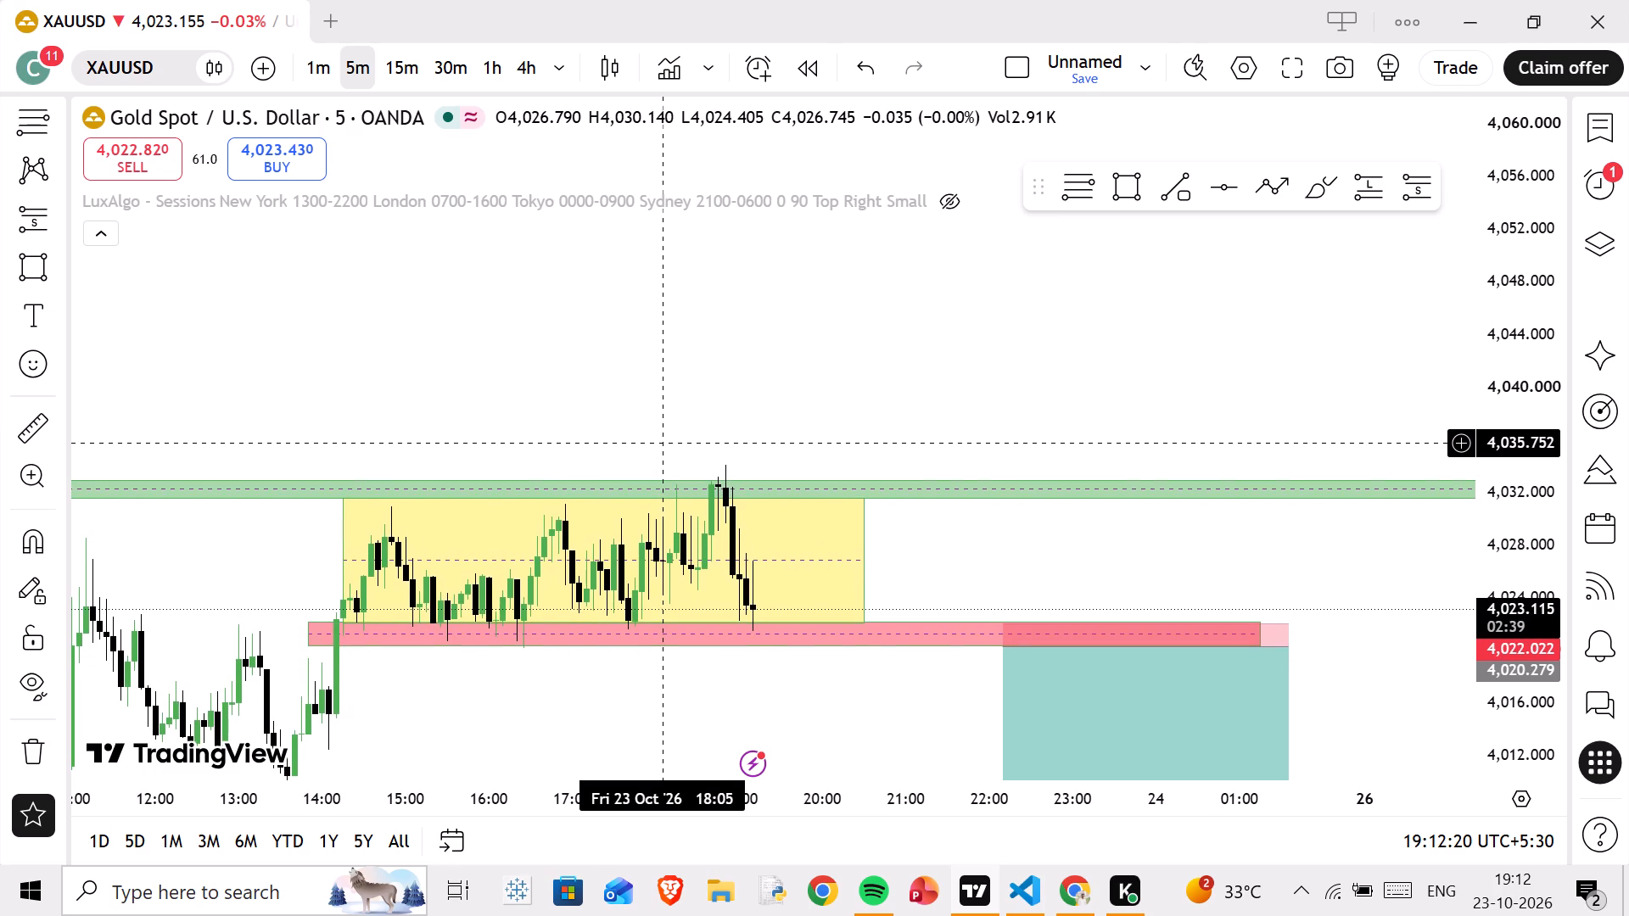
{"action": "left_click_drag", "start_coordinate": [663, 443], "coordinate": [641, 482]}
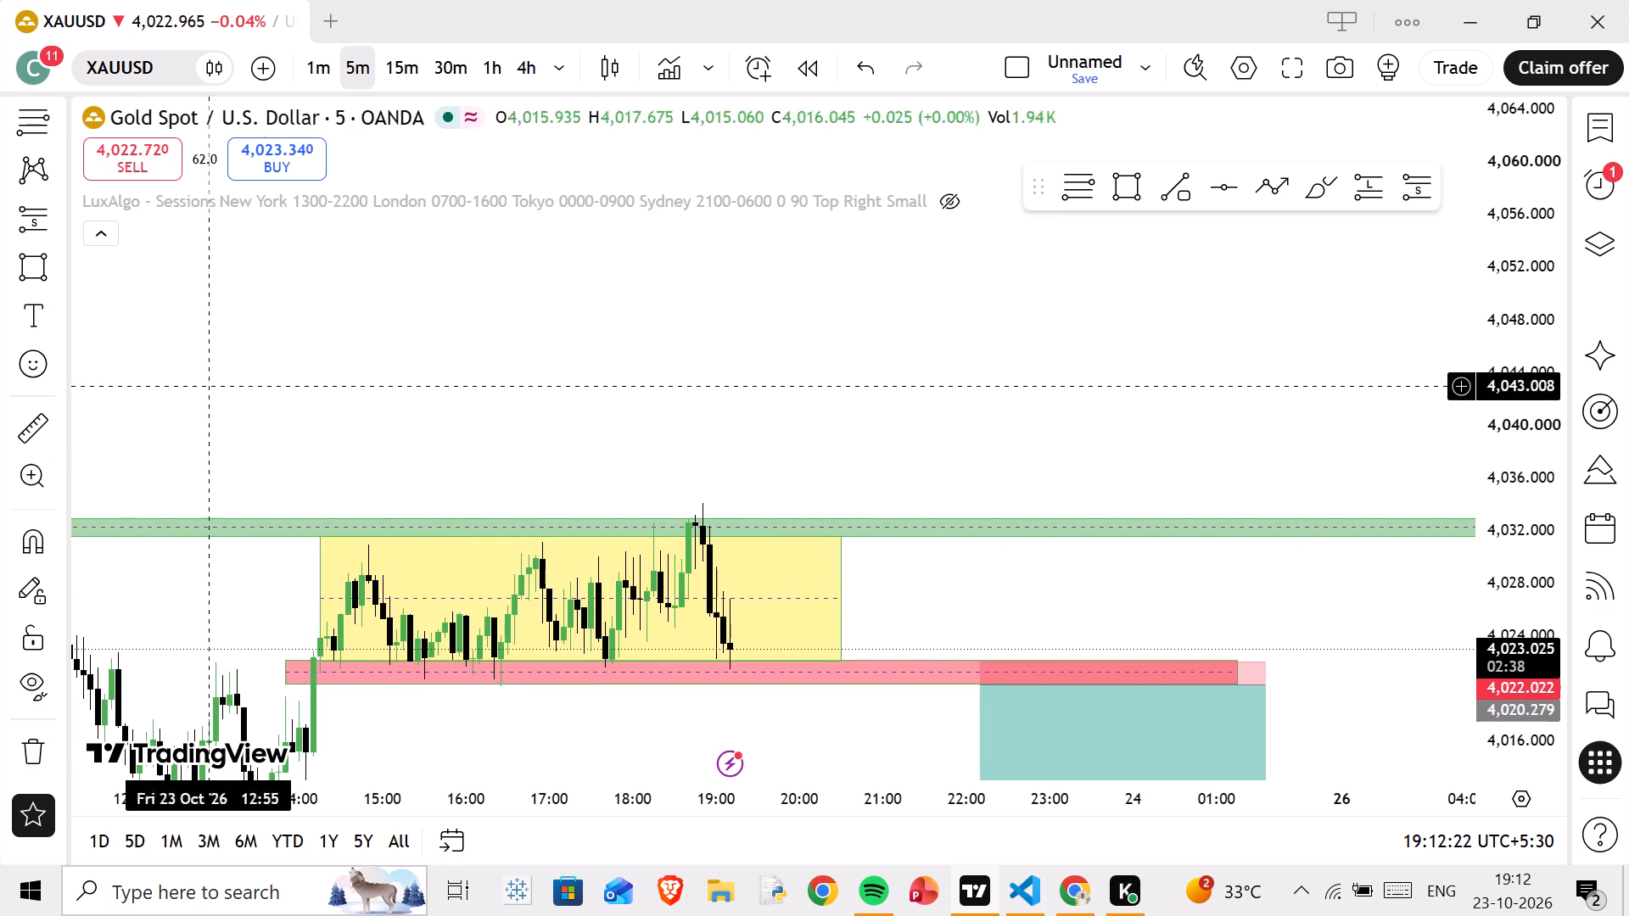
{"action": "left_click_drag", "start_coordinate": [857, 448], "coordinate": [871, 330]}
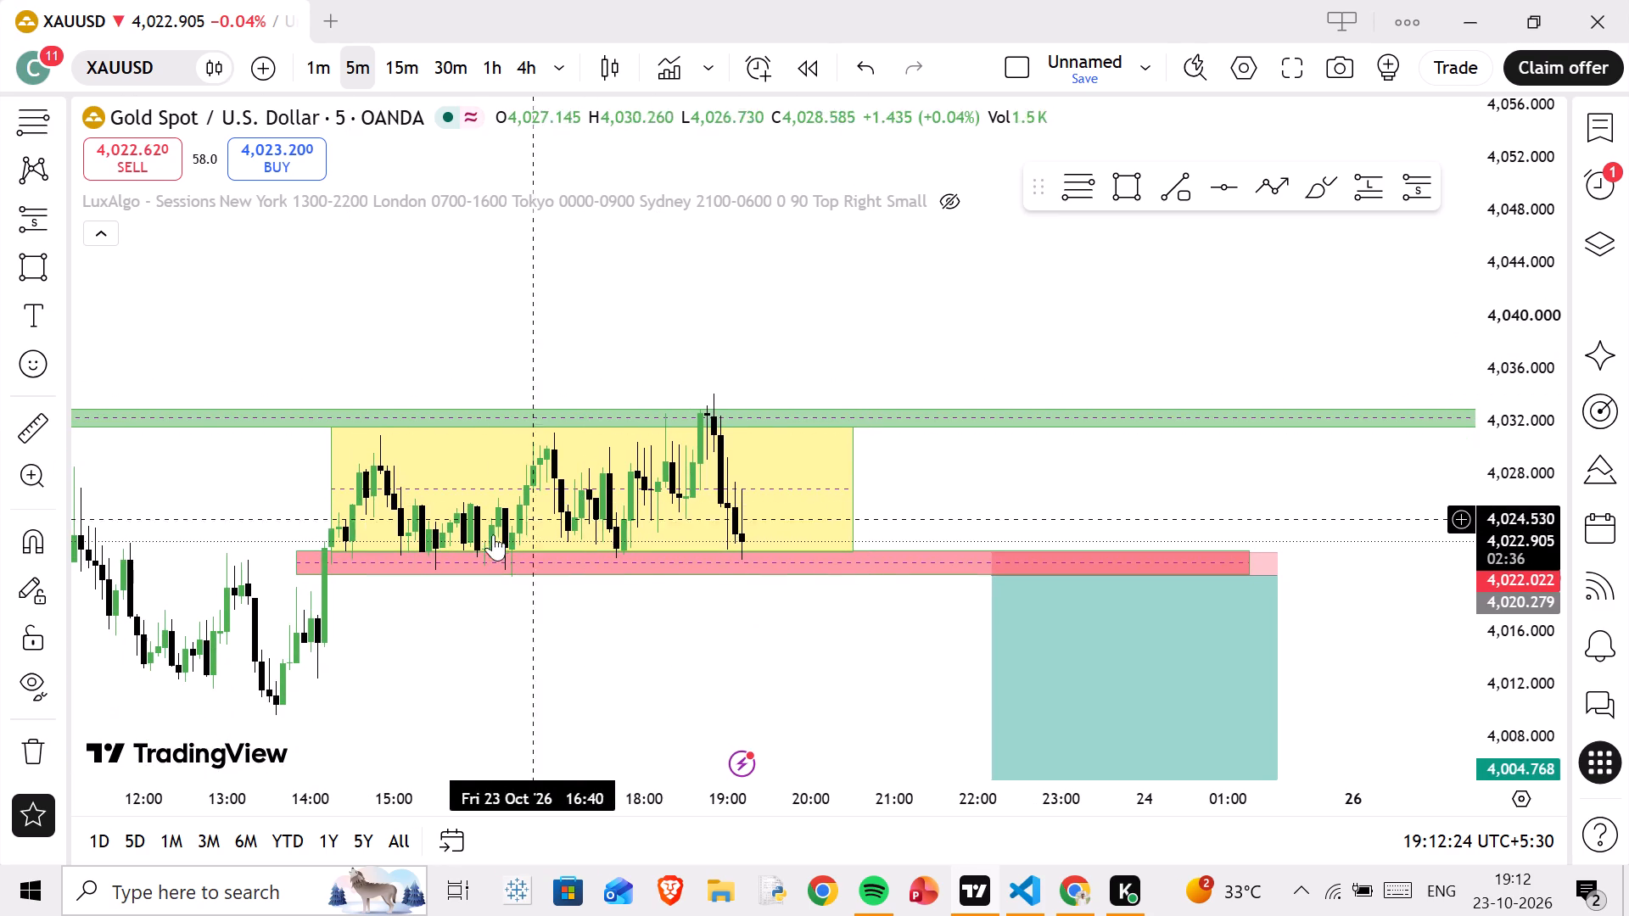
{"action": "left_click_drag", "start_coordinate": [486, 602], "coordinate": [574, 529]}
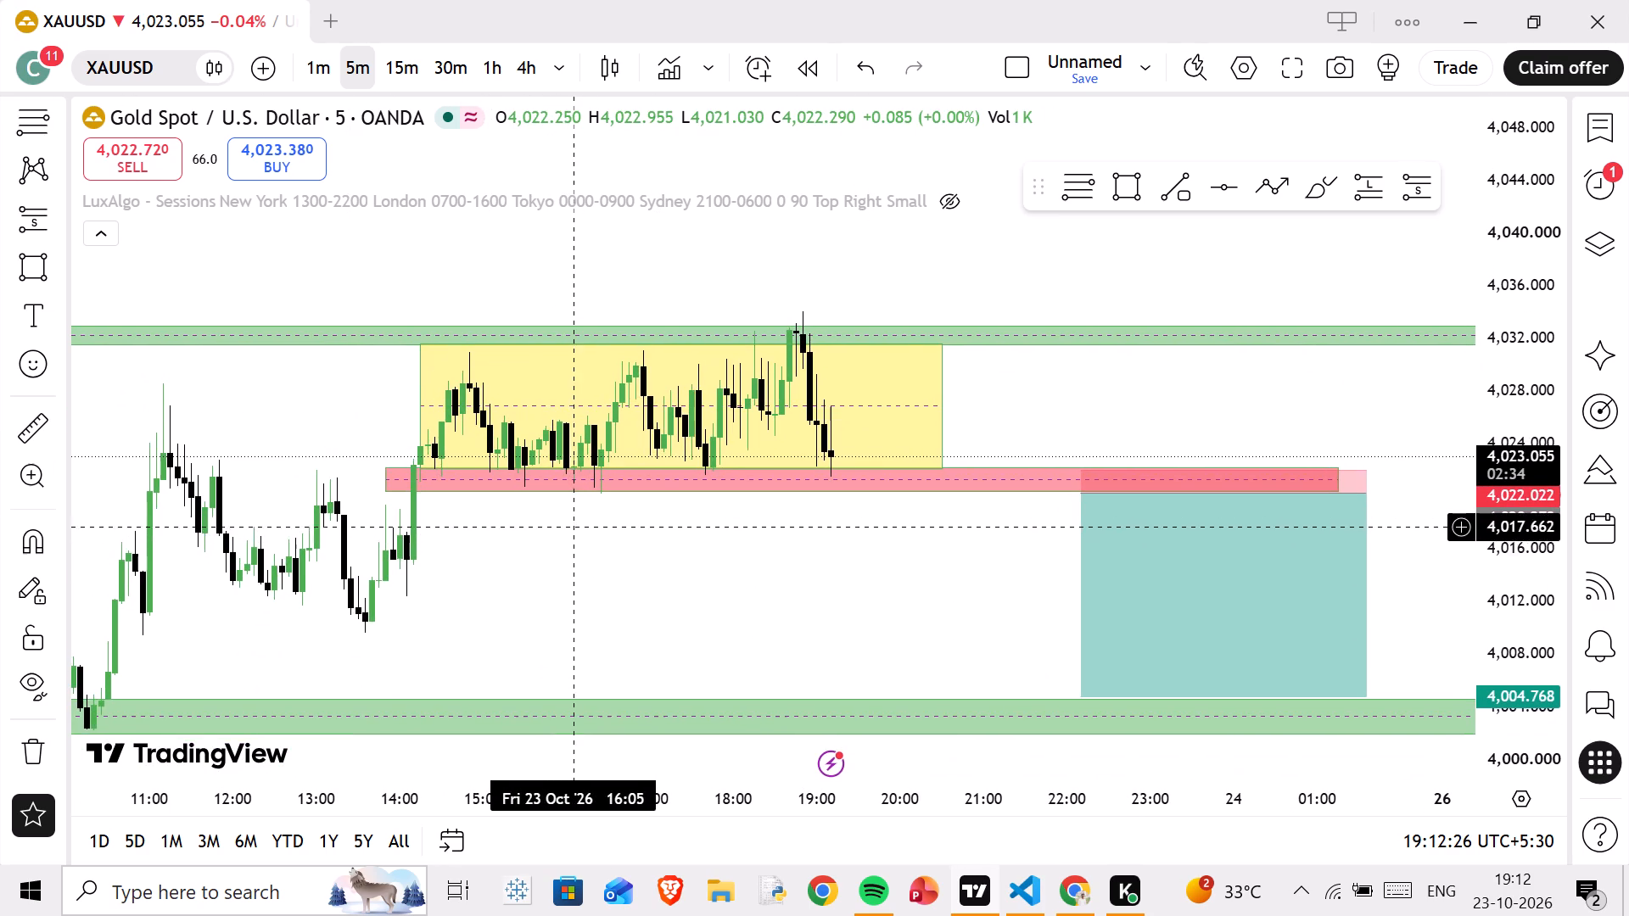
{"action": "left_click_drag", "start_coordinate": [478, 617], "coordinate": [582, 557]}
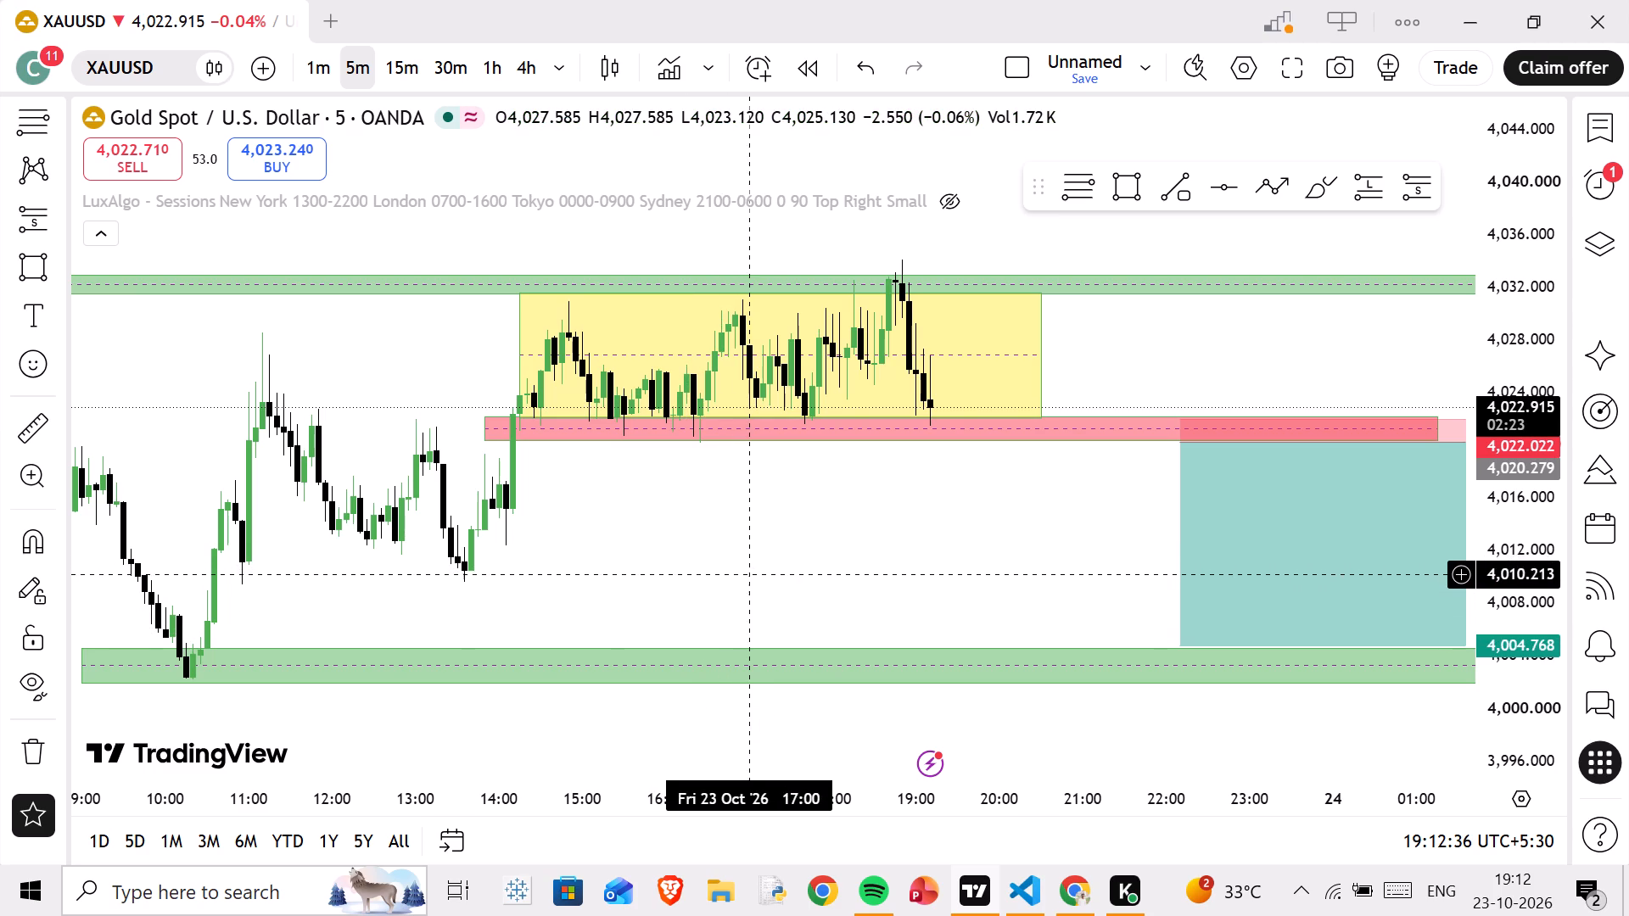
Adjust the ending edge of the yellow consolidation rectangle to about 20:25 on 23 Oct.
{"action": "left_click_drag", "start_coordinate": [691, 470], "coordinate": [462, 488]}
{"action": "left_click_drag", "start_coordinate": [844, 351], "coordinate": [742, 350]}
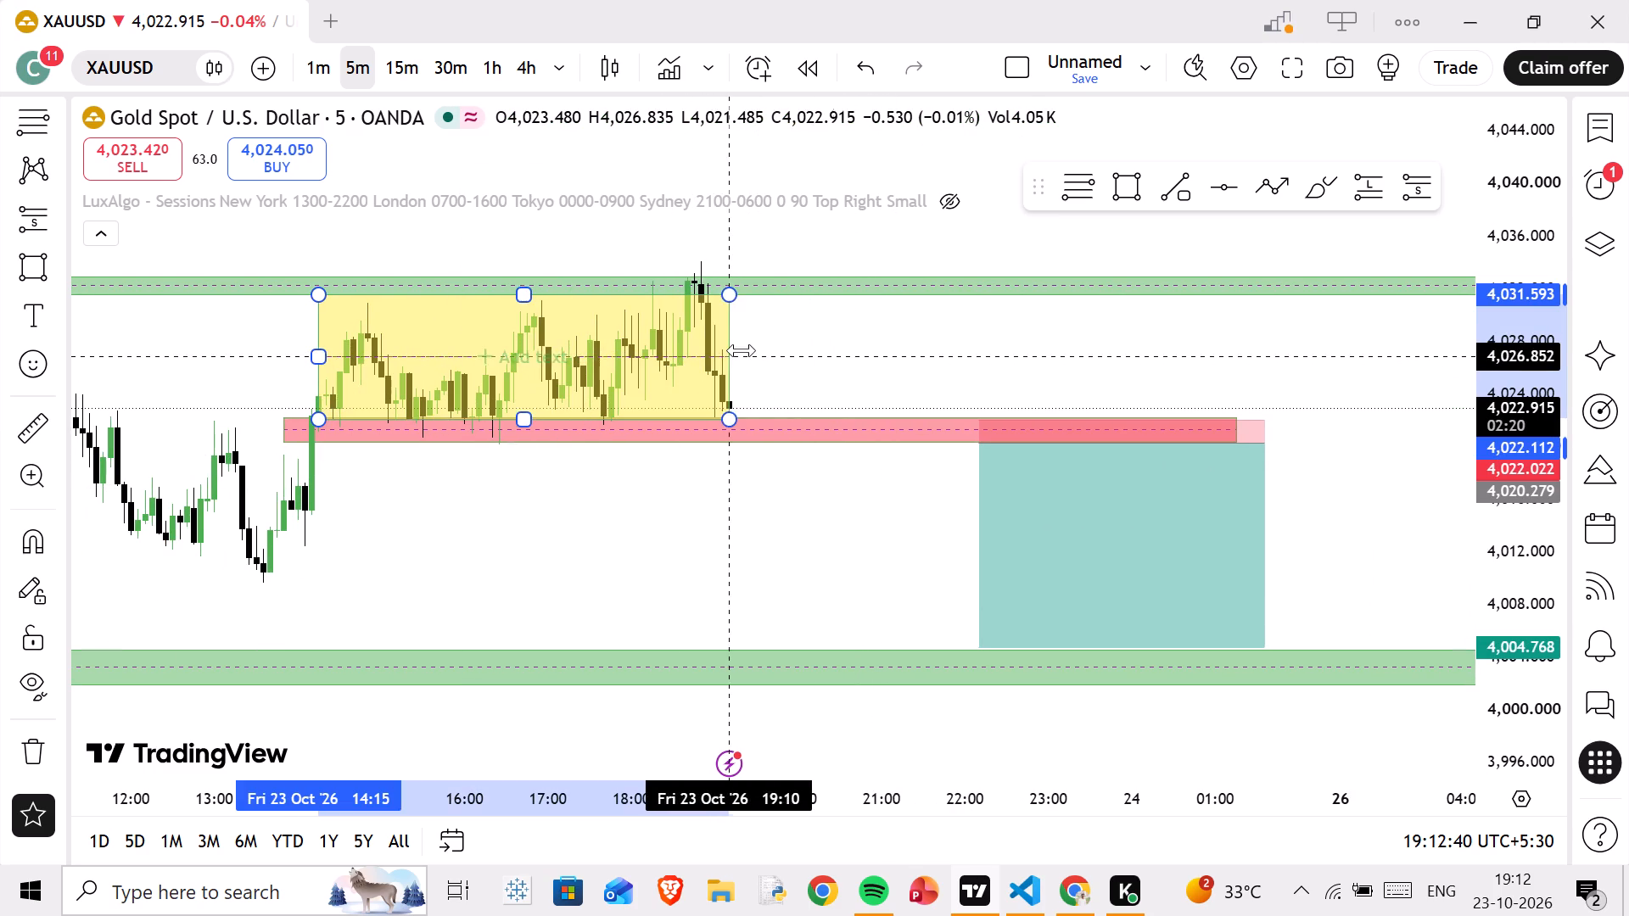
{"action": "left_click_drag", "start_coordinate": [742, 350], "coordinate": [836, 357]}
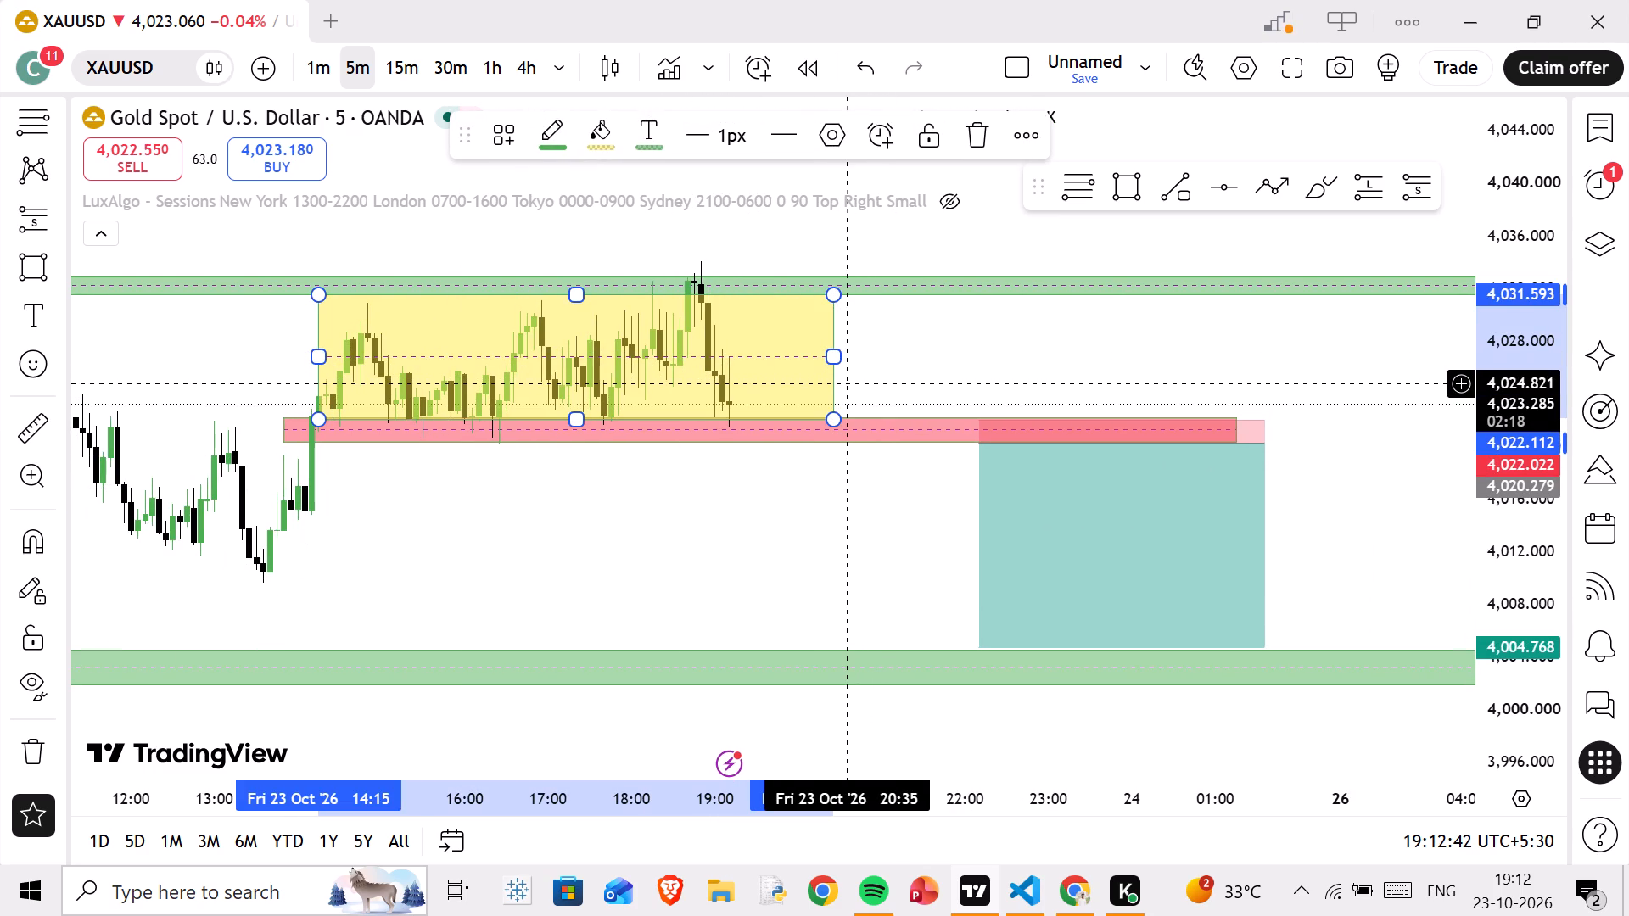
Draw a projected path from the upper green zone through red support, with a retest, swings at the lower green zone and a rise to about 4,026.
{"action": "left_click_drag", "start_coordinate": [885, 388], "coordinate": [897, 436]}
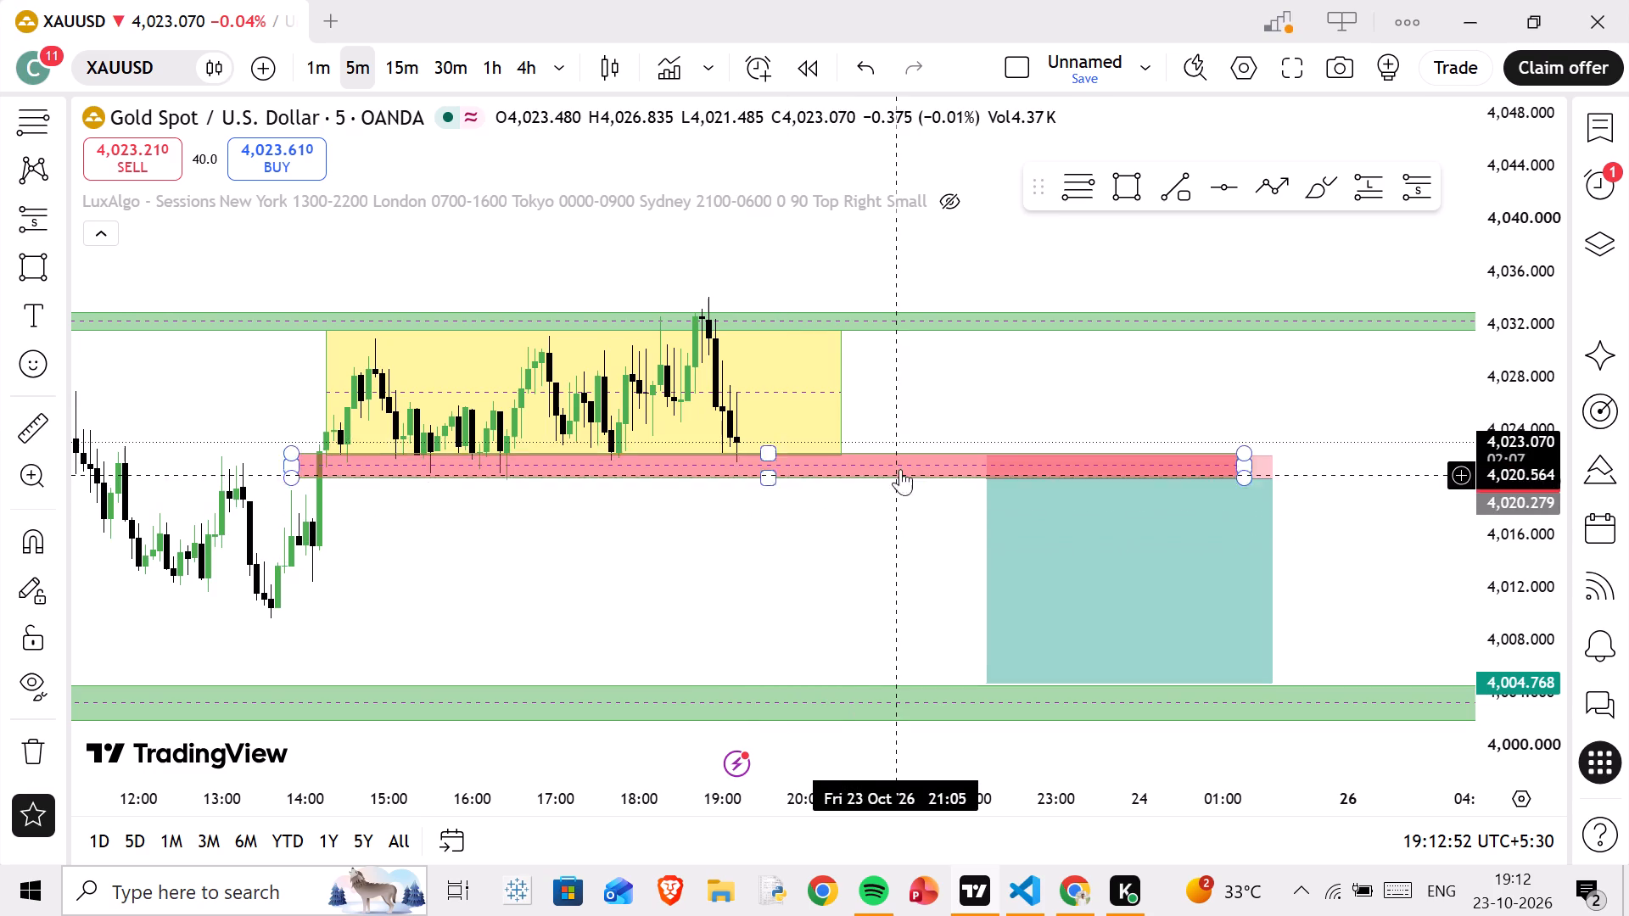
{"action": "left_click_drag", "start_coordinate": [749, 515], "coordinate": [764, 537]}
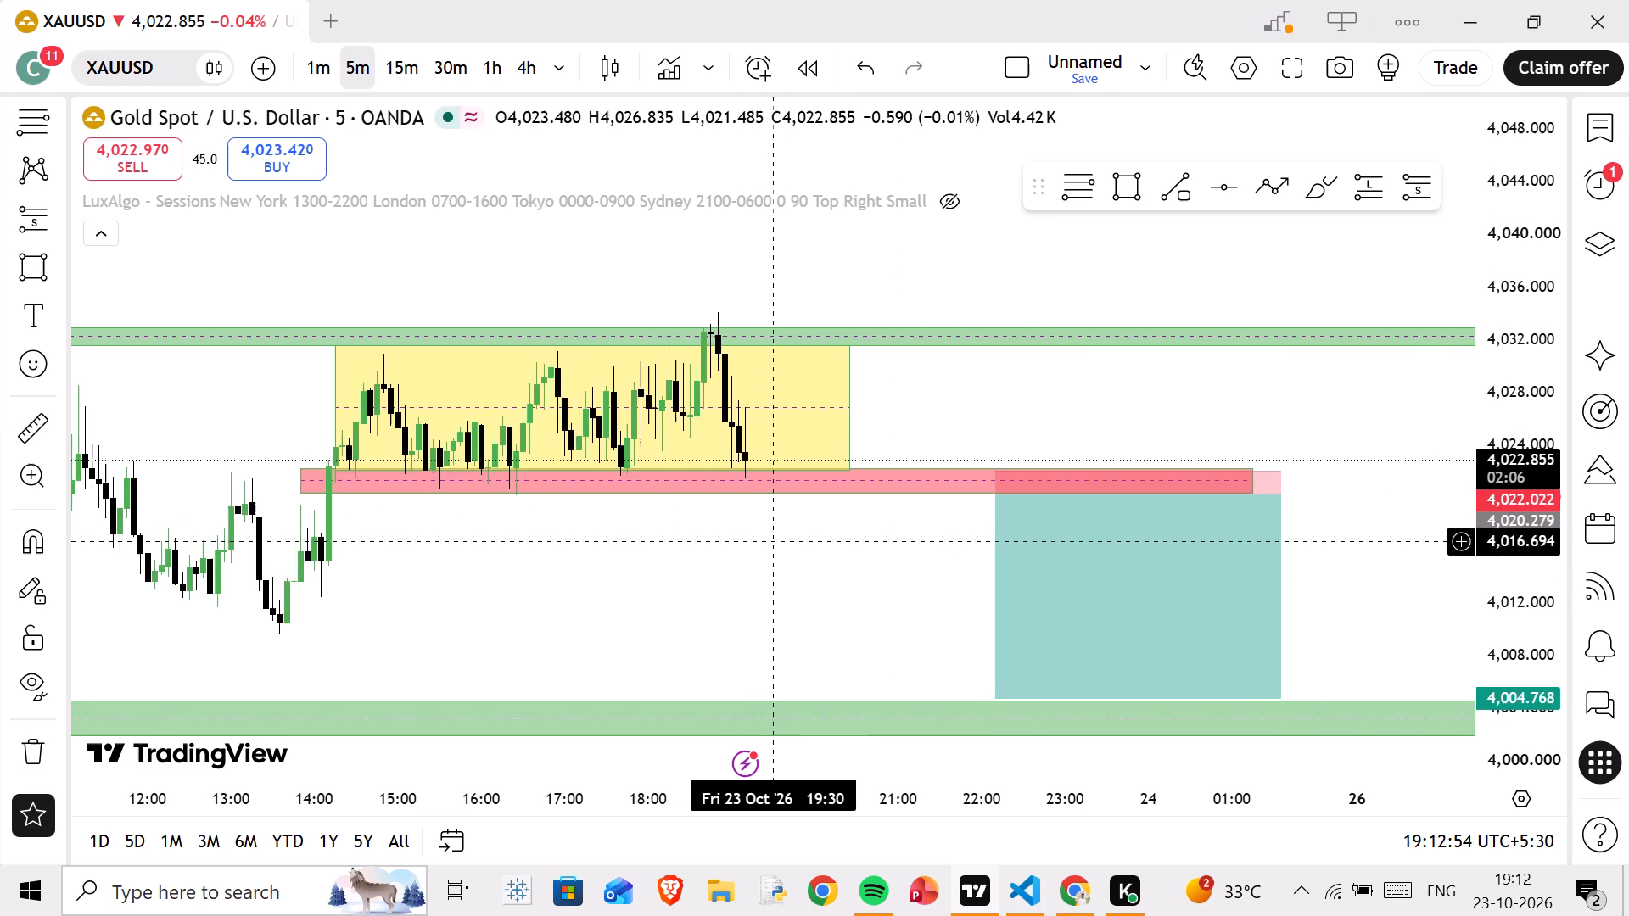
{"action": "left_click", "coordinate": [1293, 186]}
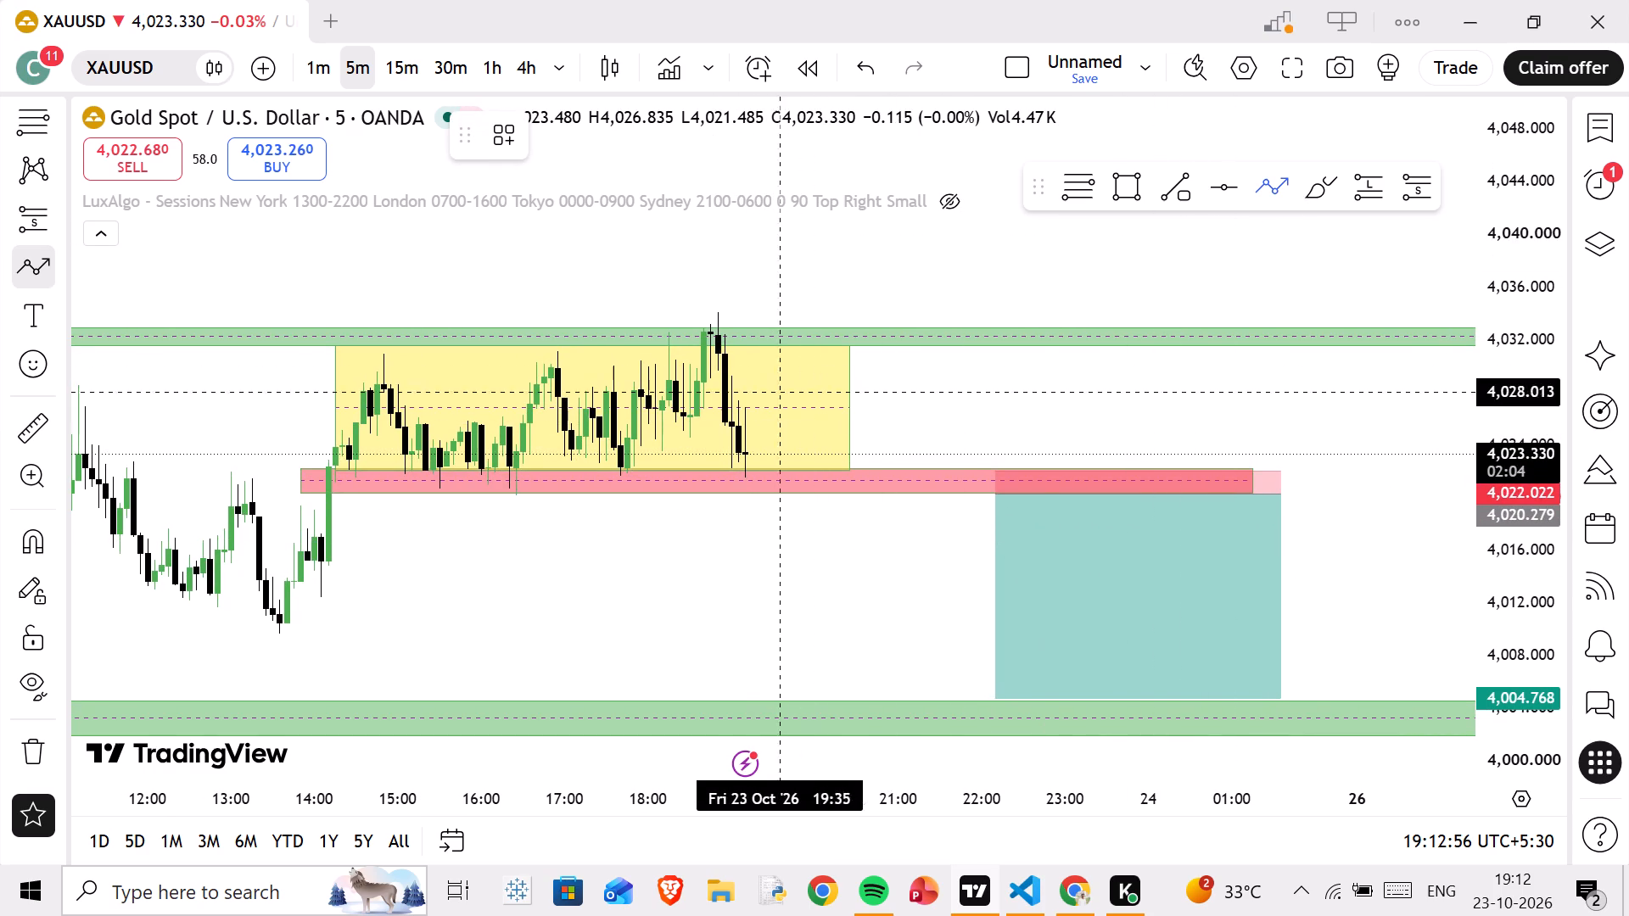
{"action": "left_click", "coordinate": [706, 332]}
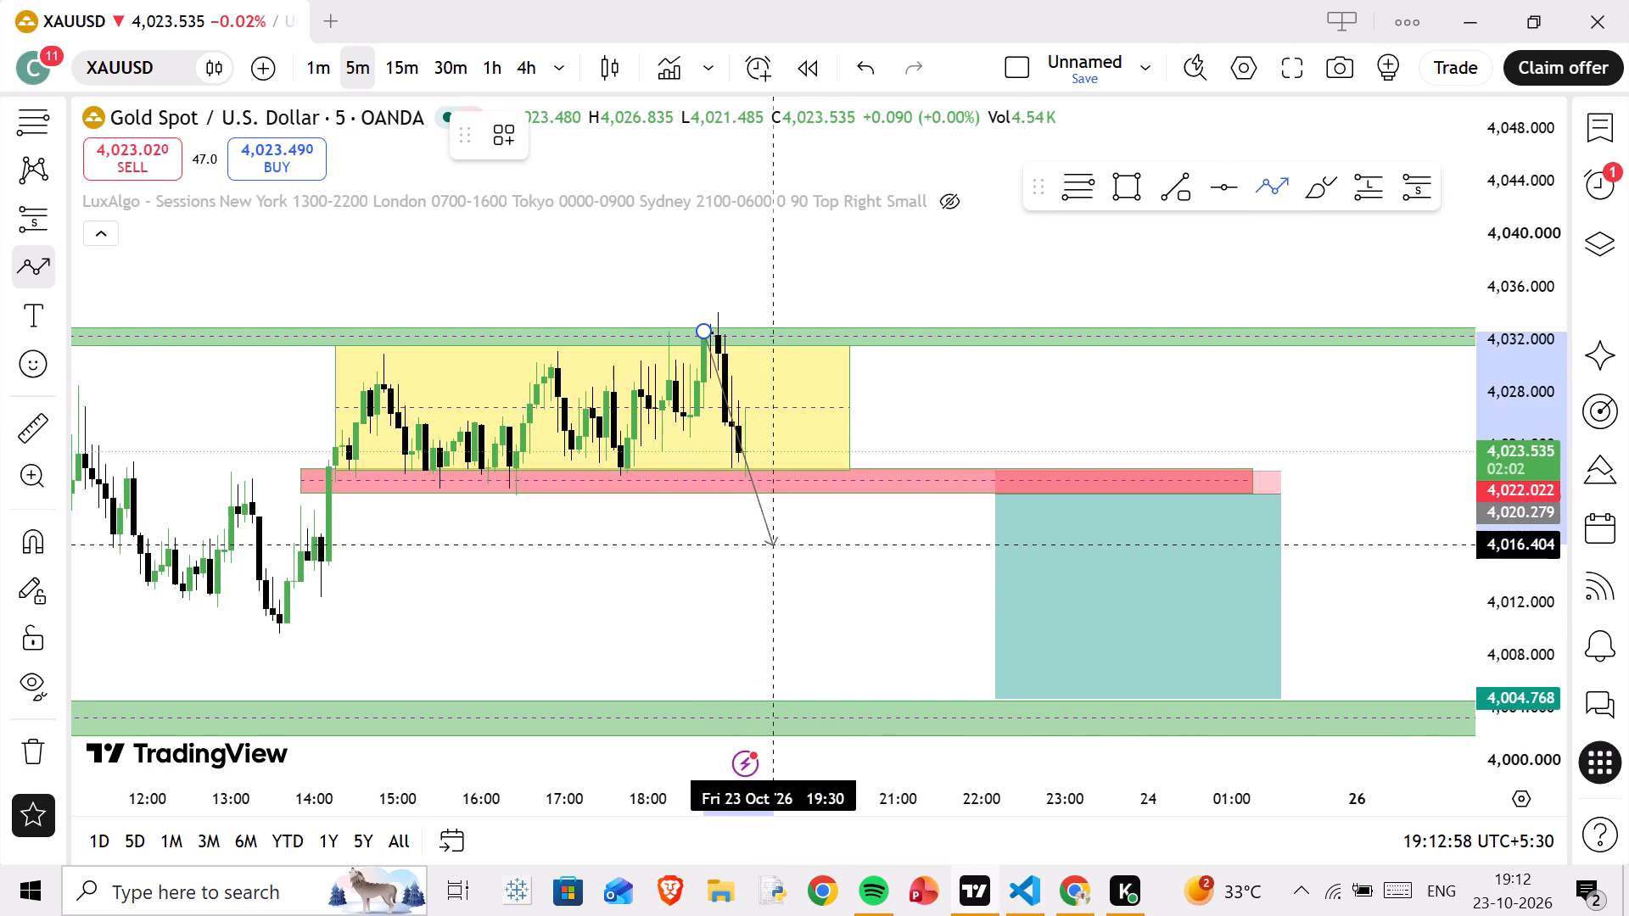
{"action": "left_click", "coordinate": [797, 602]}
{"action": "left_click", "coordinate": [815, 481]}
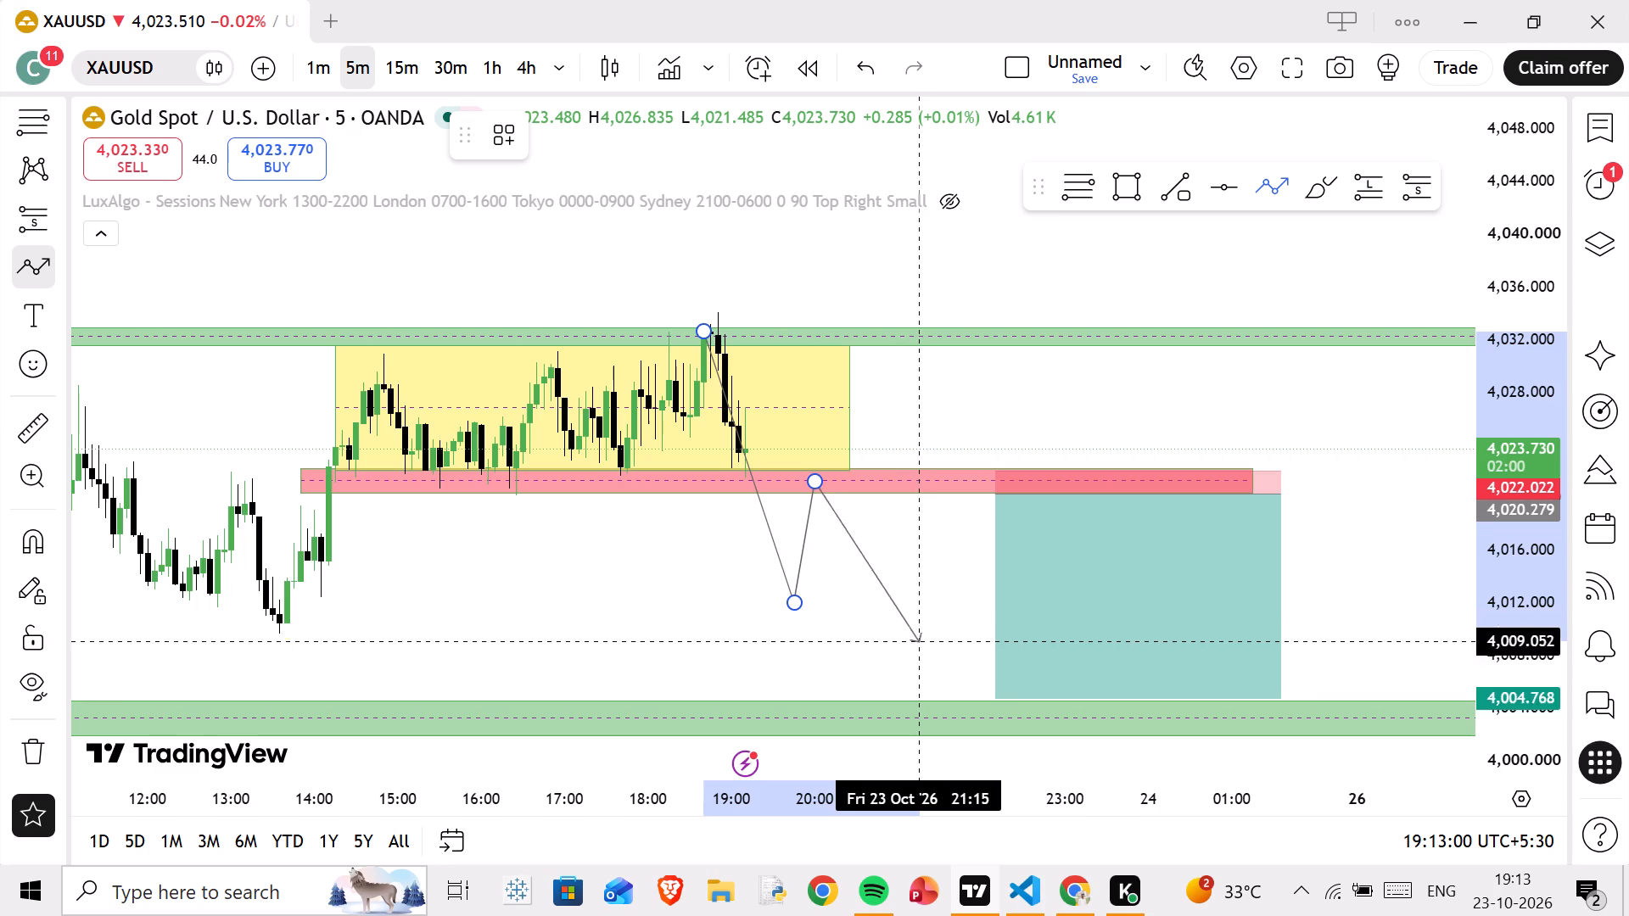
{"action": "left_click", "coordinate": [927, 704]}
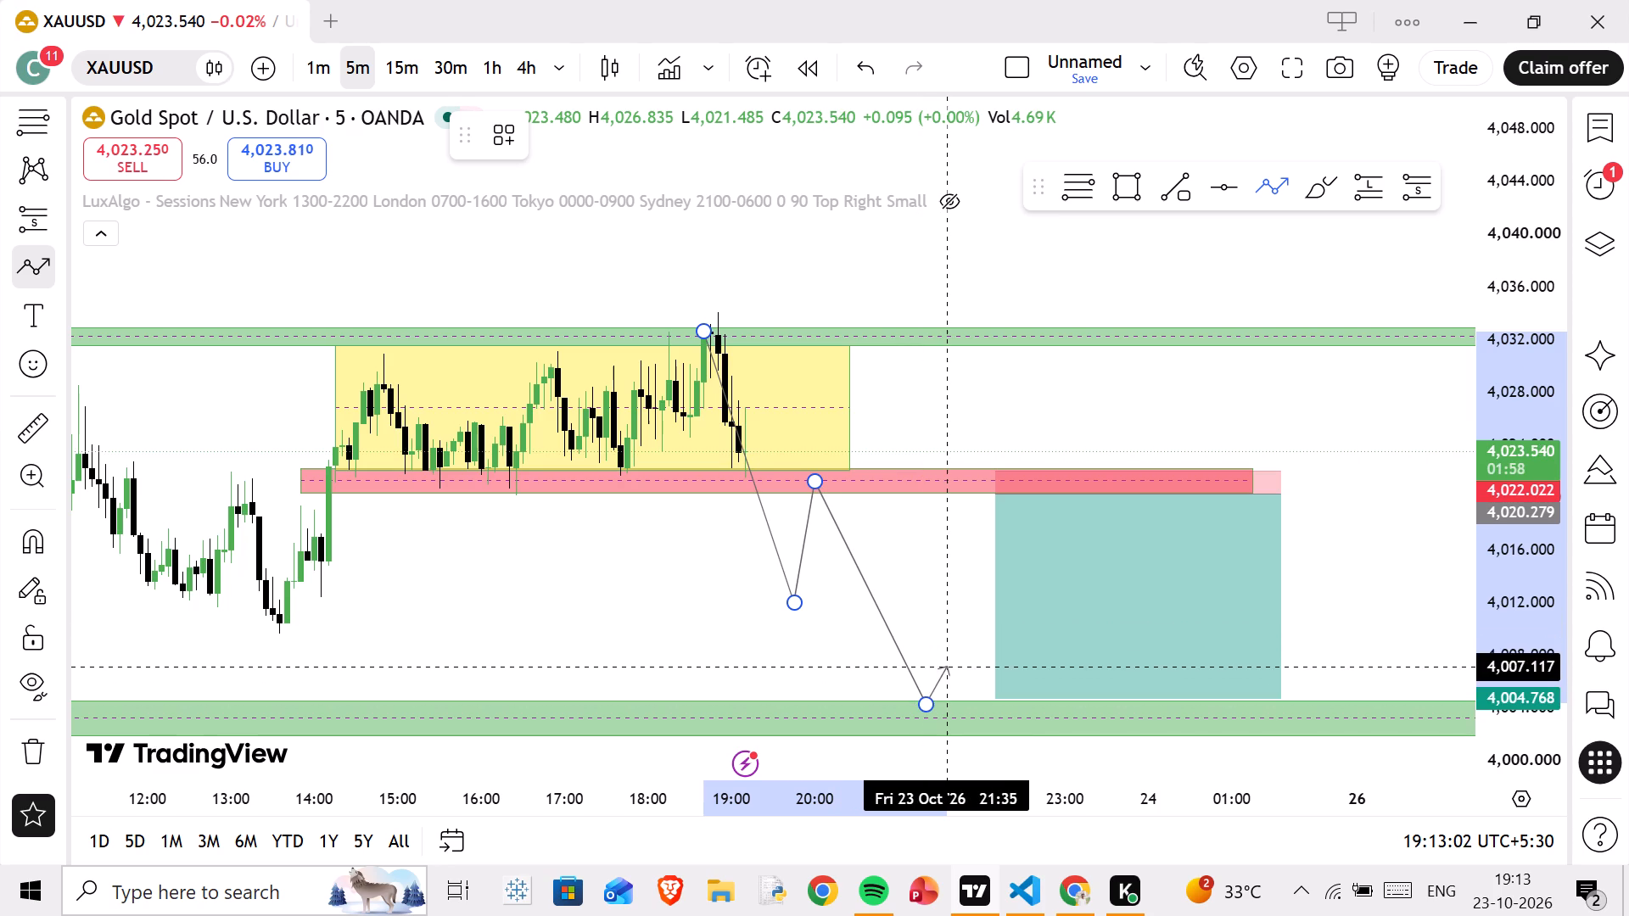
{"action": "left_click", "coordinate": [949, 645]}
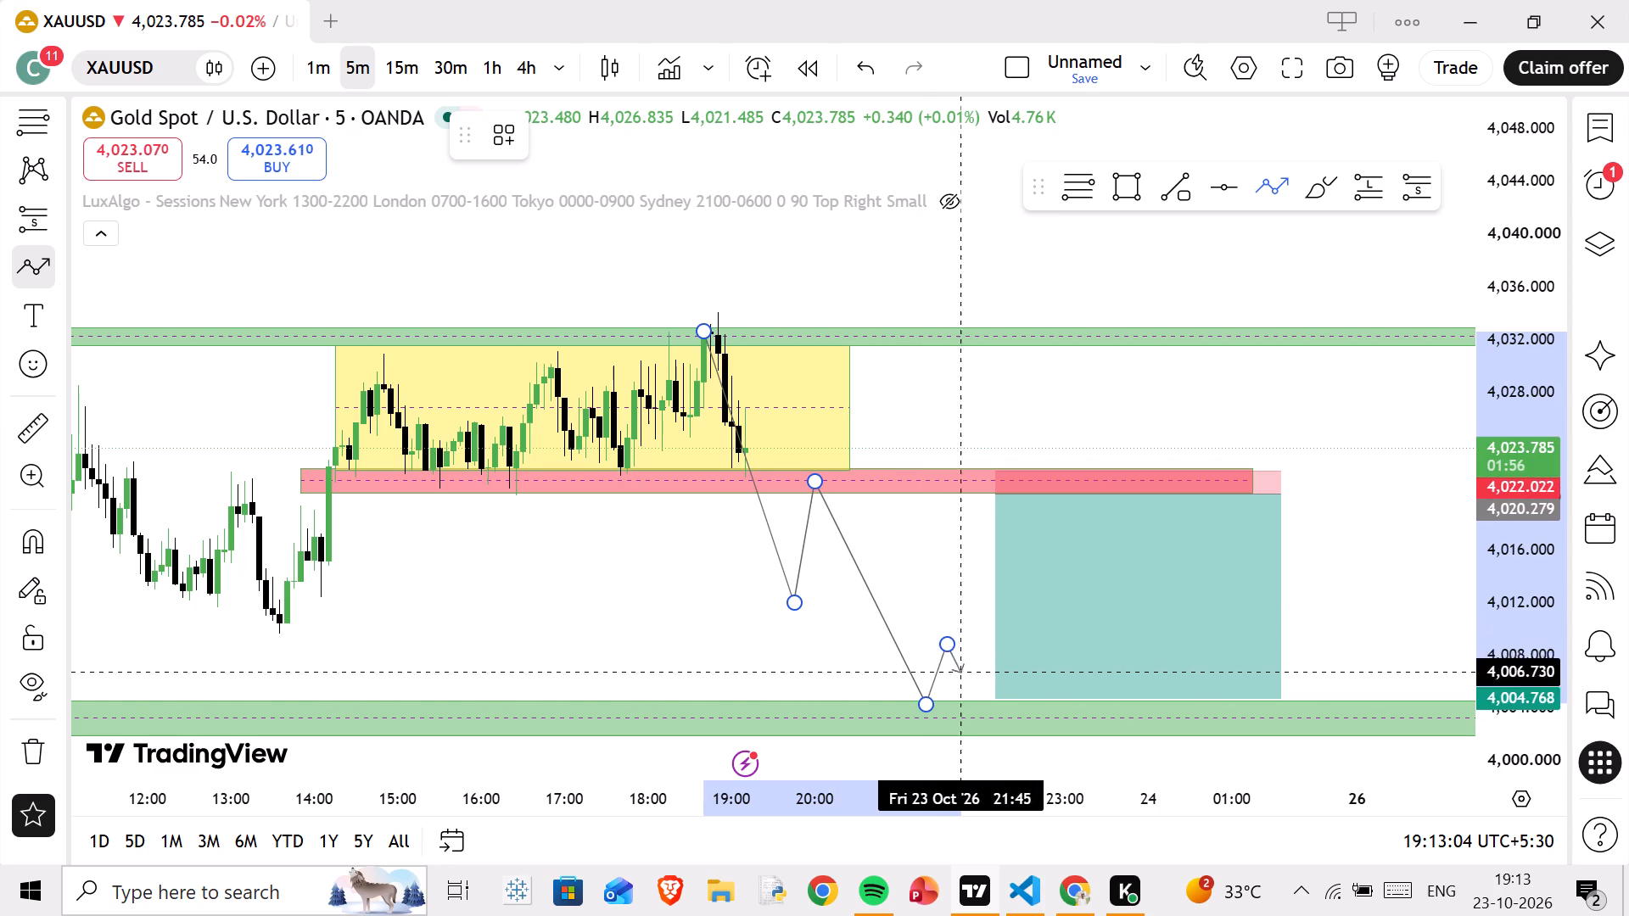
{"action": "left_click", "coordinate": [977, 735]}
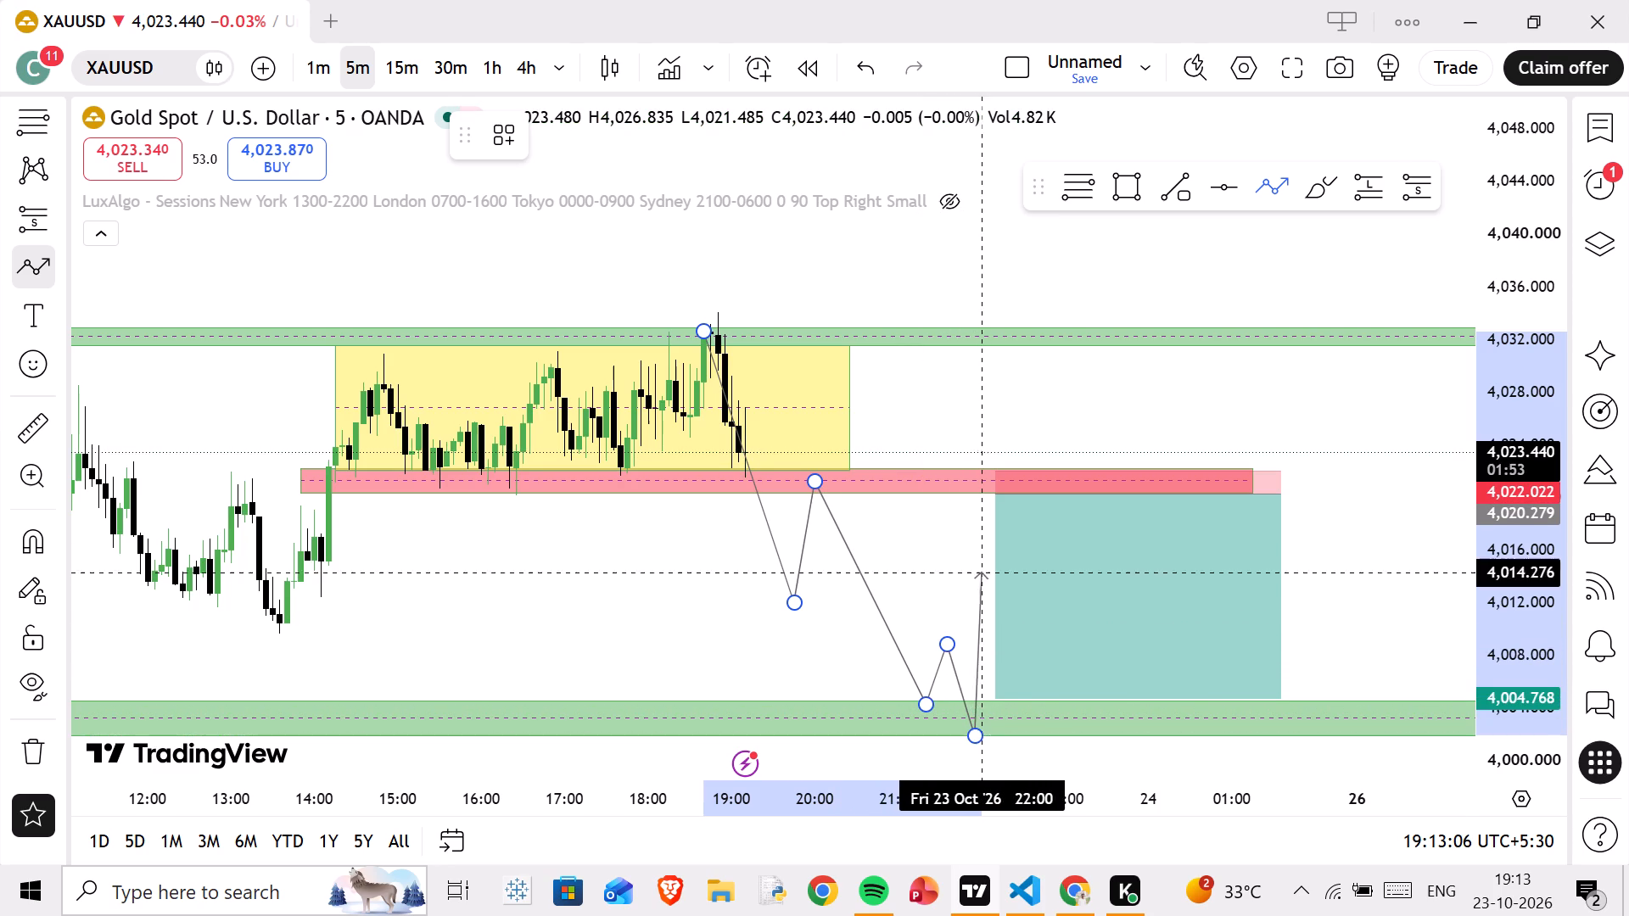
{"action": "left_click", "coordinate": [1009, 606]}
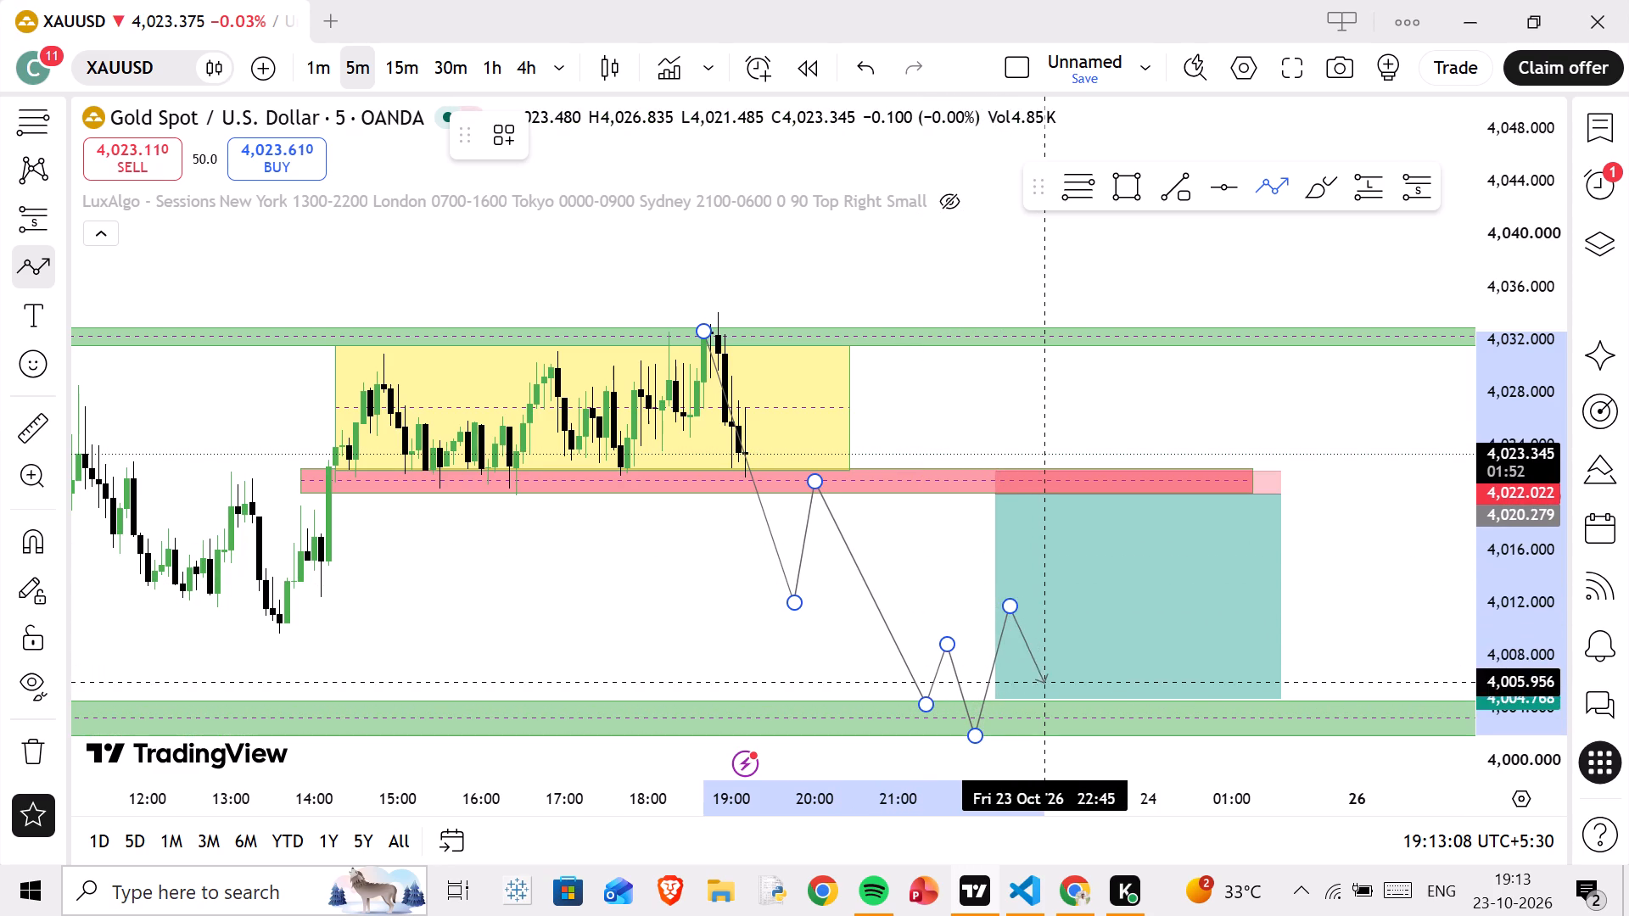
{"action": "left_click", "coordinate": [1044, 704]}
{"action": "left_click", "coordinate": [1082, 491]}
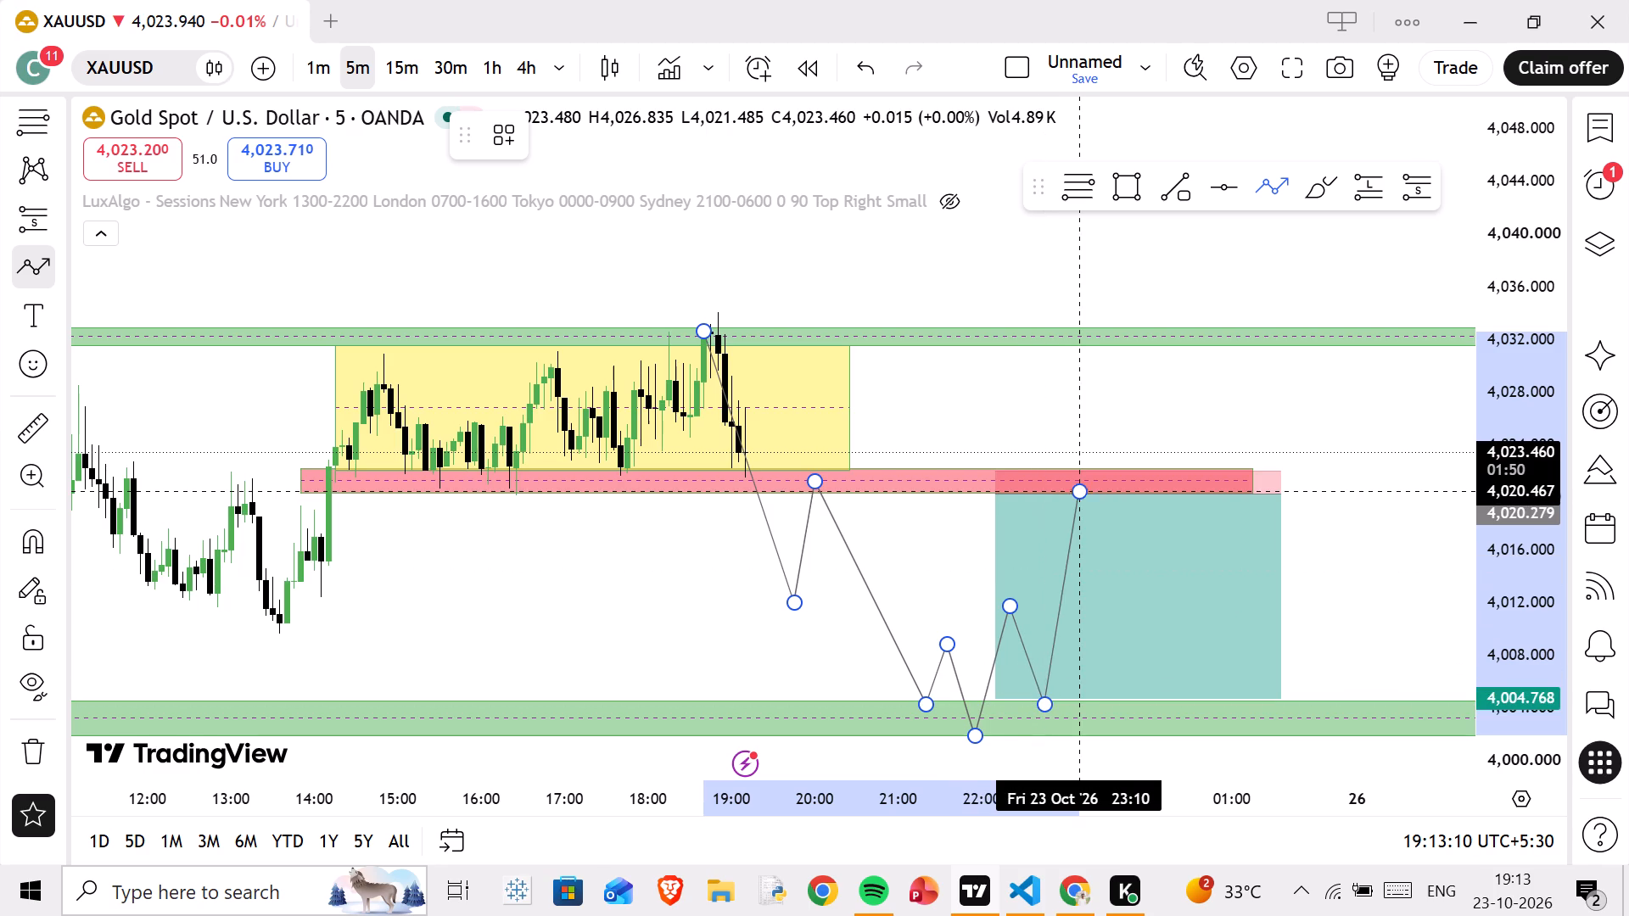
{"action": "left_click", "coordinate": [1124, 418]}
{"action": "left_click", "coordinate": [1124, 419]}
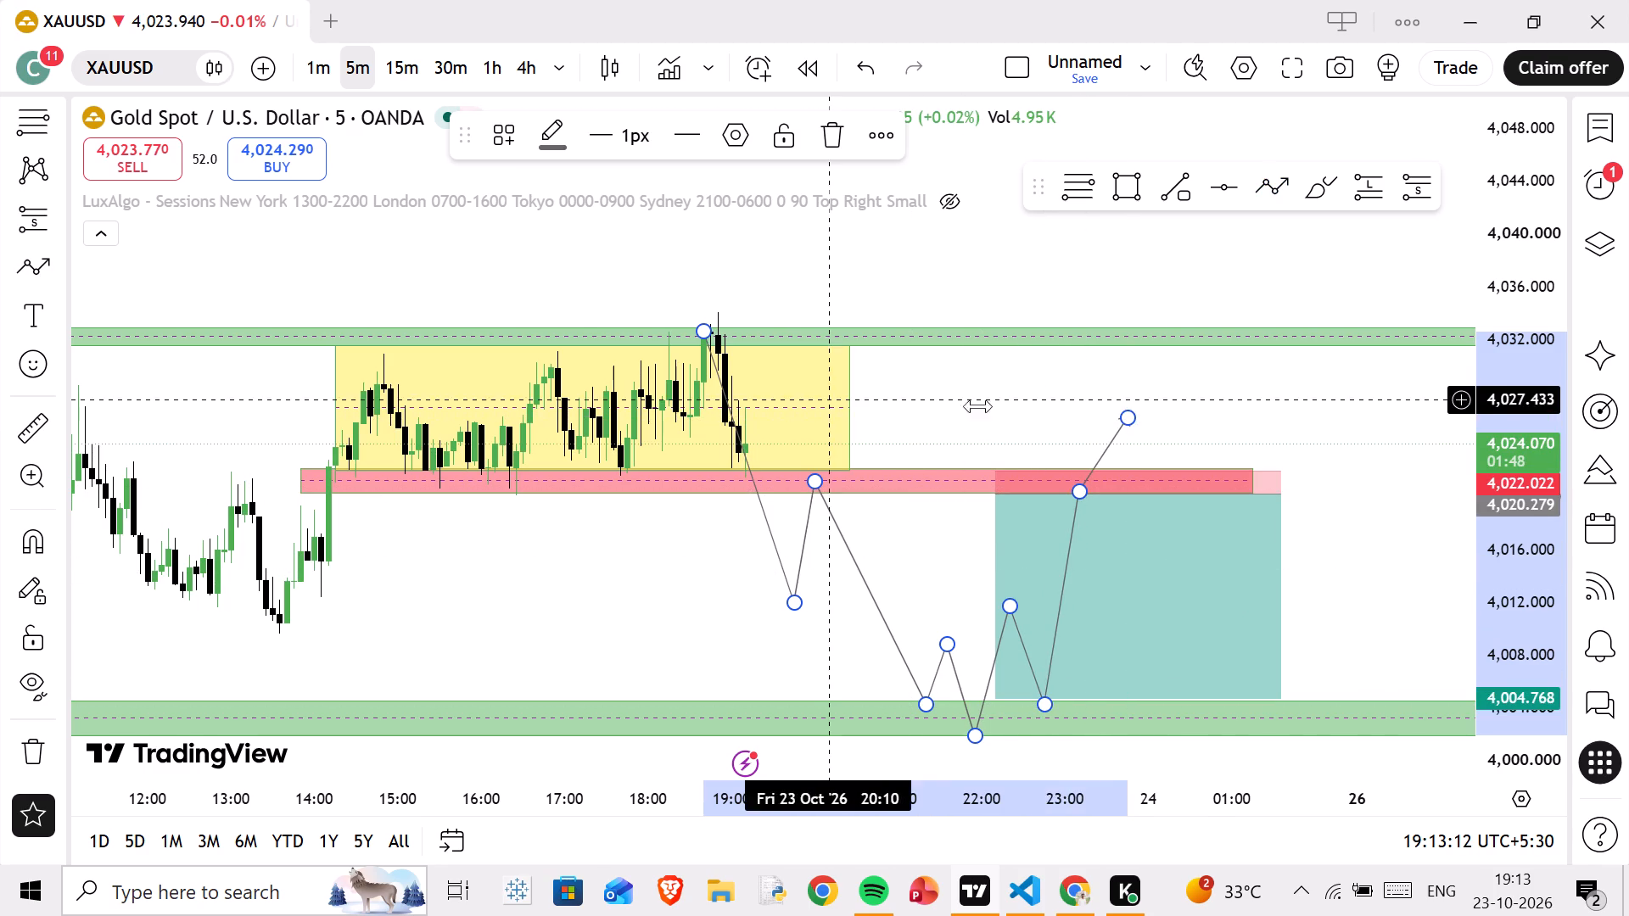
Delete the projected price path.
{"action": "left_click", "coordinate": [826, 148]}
Examine the earlier 5-minute price swings on 23 Oct against the green zones, the red support and the short position's target area.
{"action": "left_click_drag", "start_coordinate": [920, 415], "coordinate": [1072, 411]}
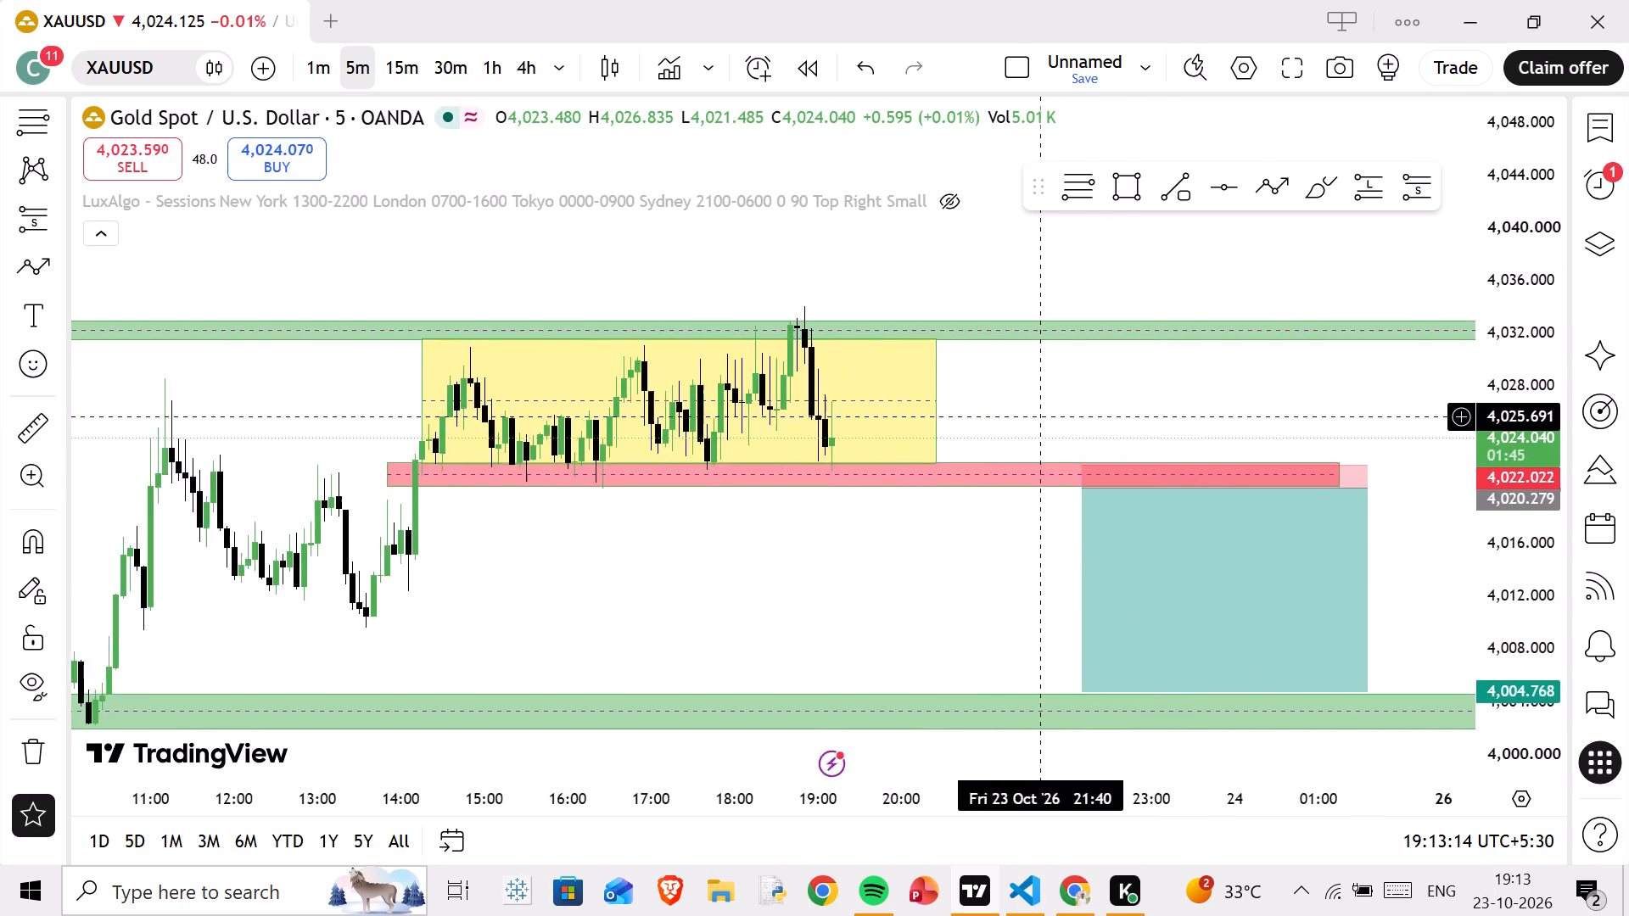
{"action": "left_click_drag", "start_coordinate": [1072, 411], "coordinate": [1163, 391]}
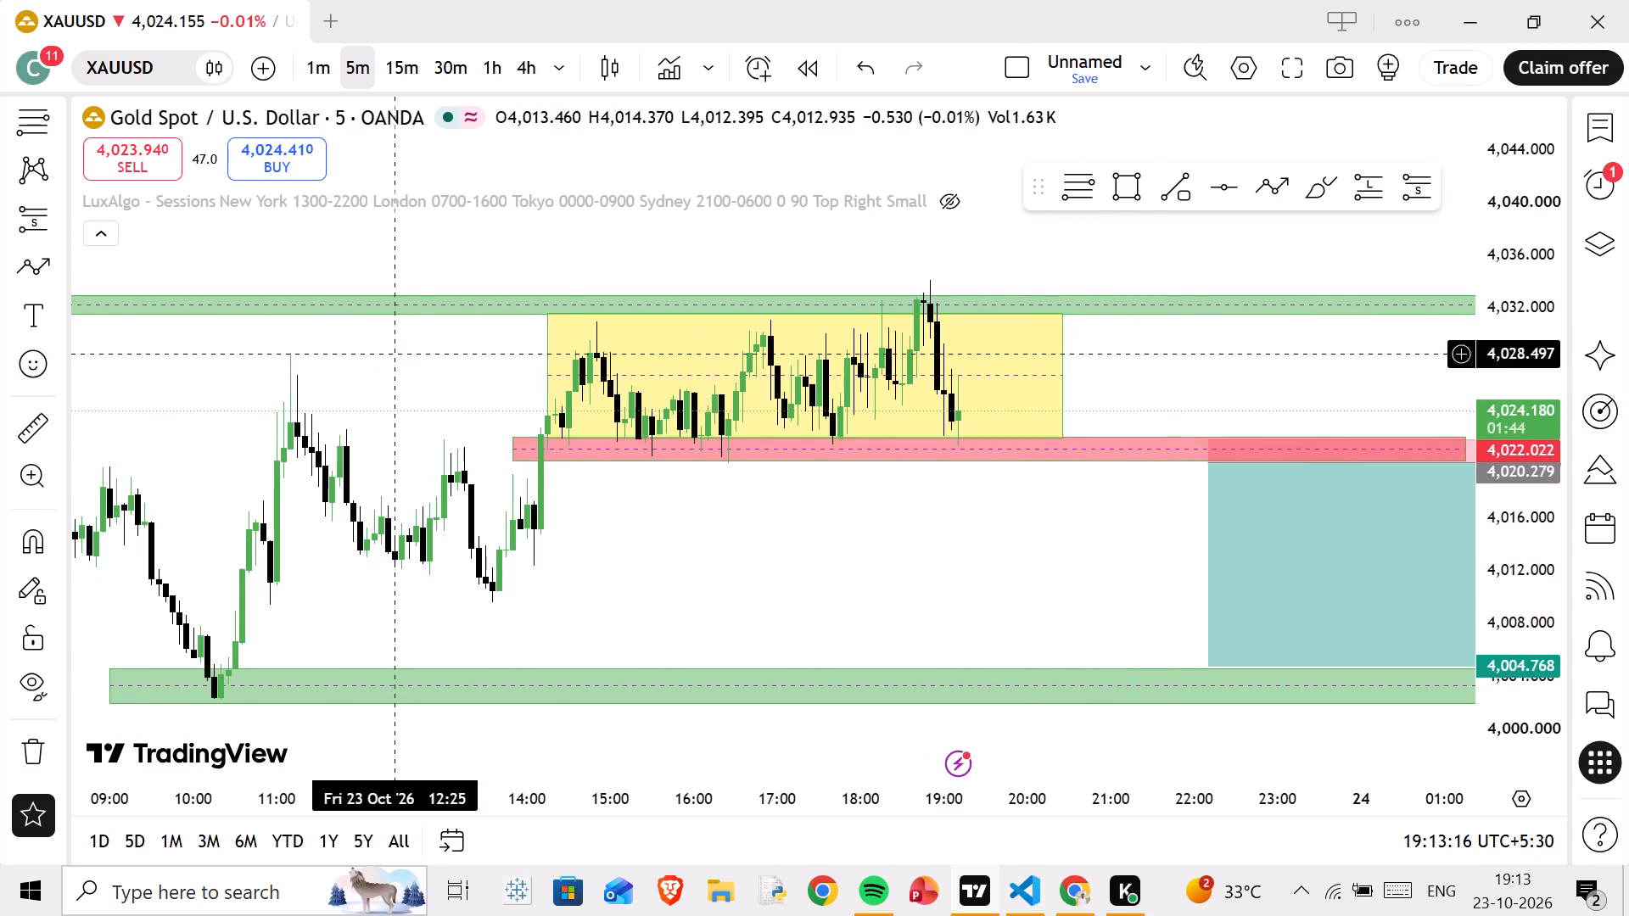
{"action": "left_click_drag", "start_coordinate": [501, 383], "coordinate": [795, 348]}
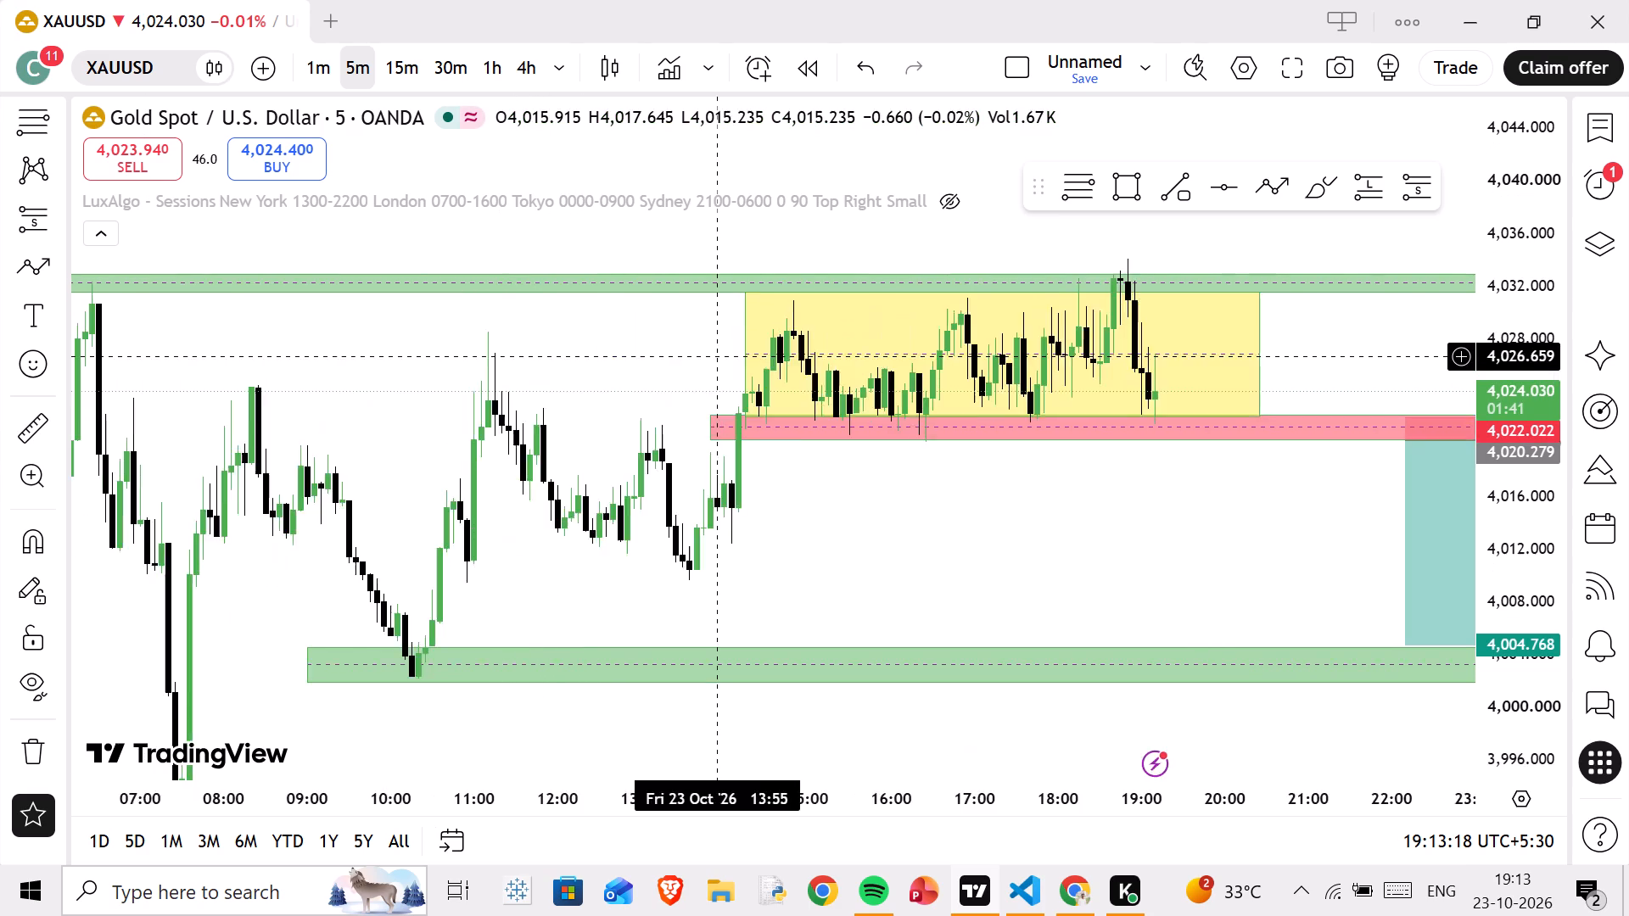
{"action": "left_click_drag", "start_coordinate": [795, 348], "coordinate": [945, 338]}
{"action": "scroll", "coordinate": [960, 363], "scroll_direction": "down", "scroll_amount": 1}
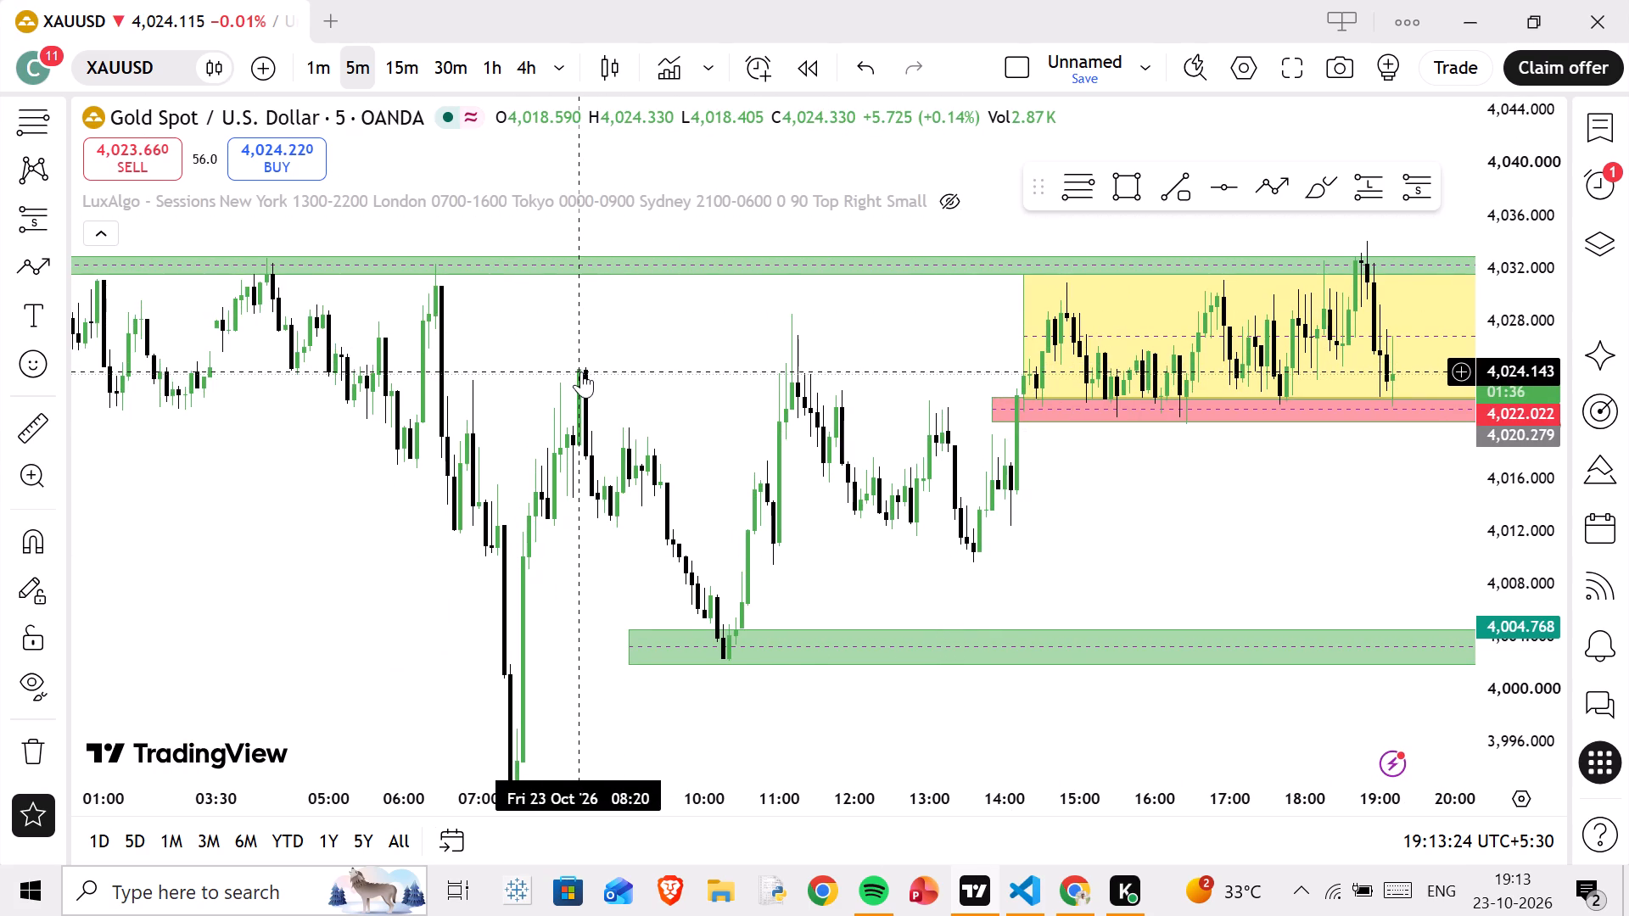
{"action": "left_click_drag", "start_coordinate": [529, 349], "coordinate": [534, 485]}
{"action": "left_click_drag", "start_coordinate": [663, 269], "coordinate": [238, 168]}
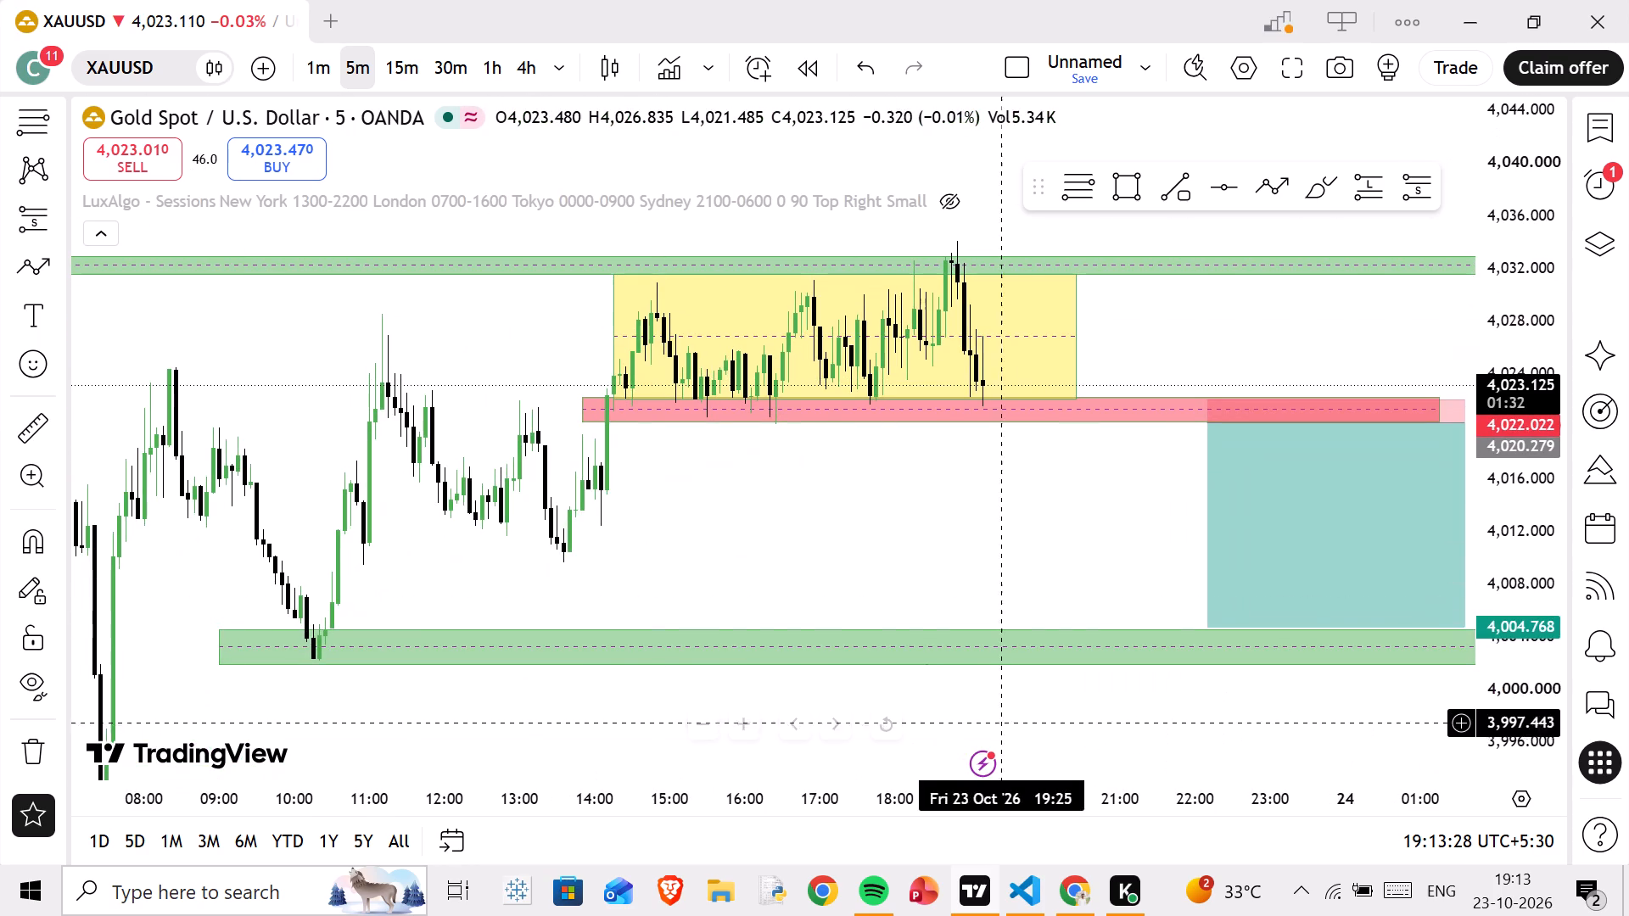
{"action": "left_click_drag", "start_coordinate": [1015, 723], "coordinate": [720, 595]}
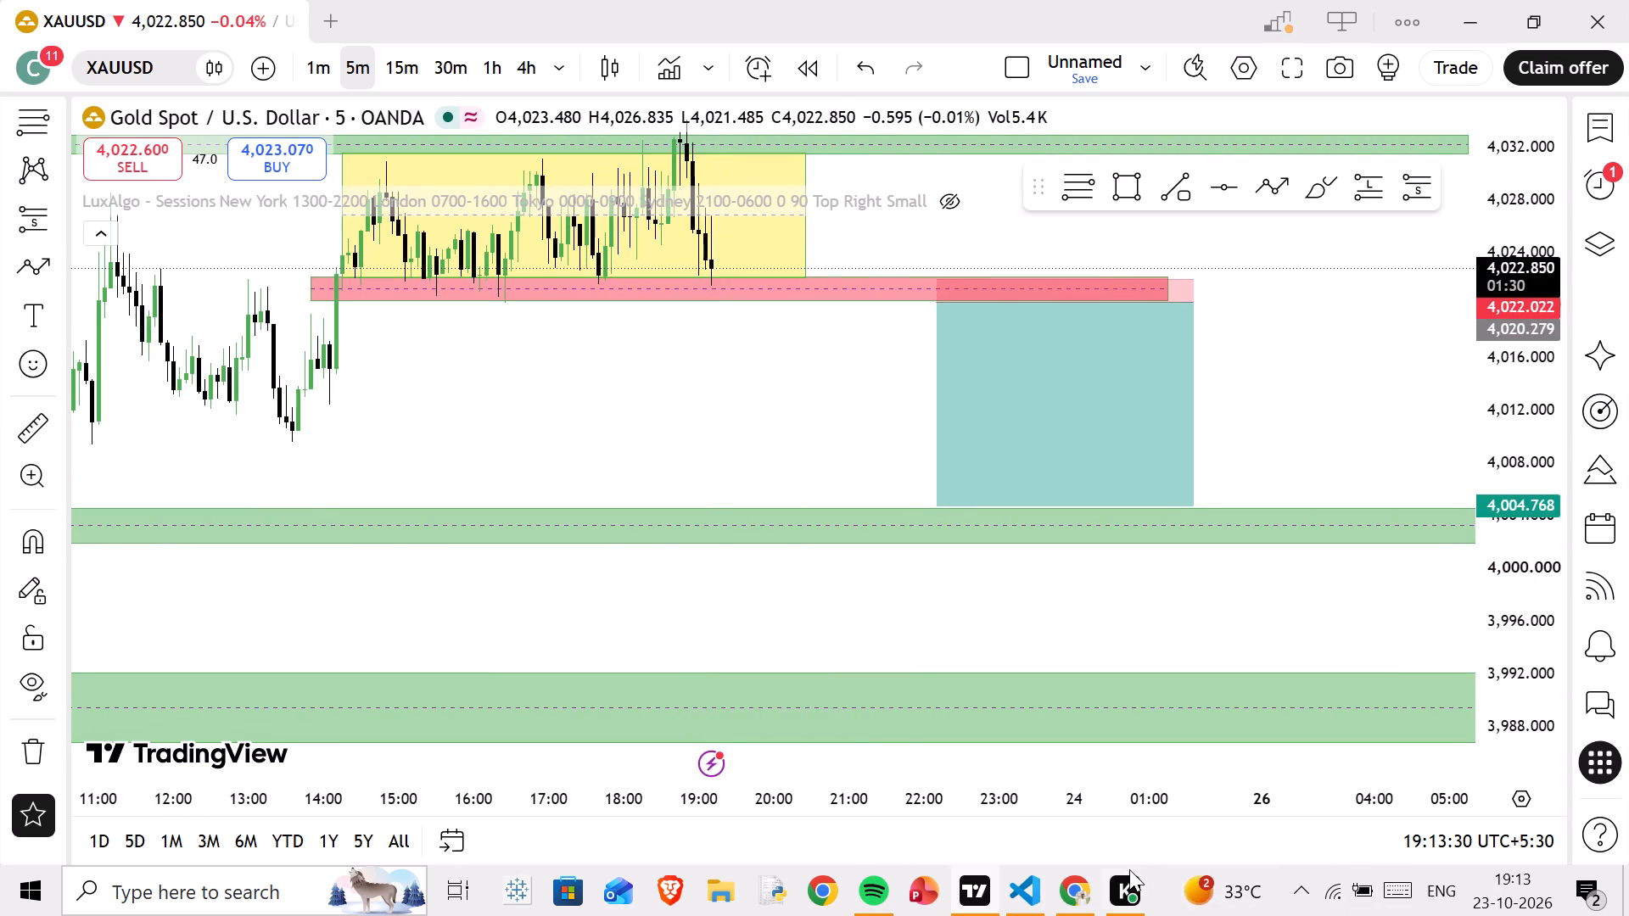